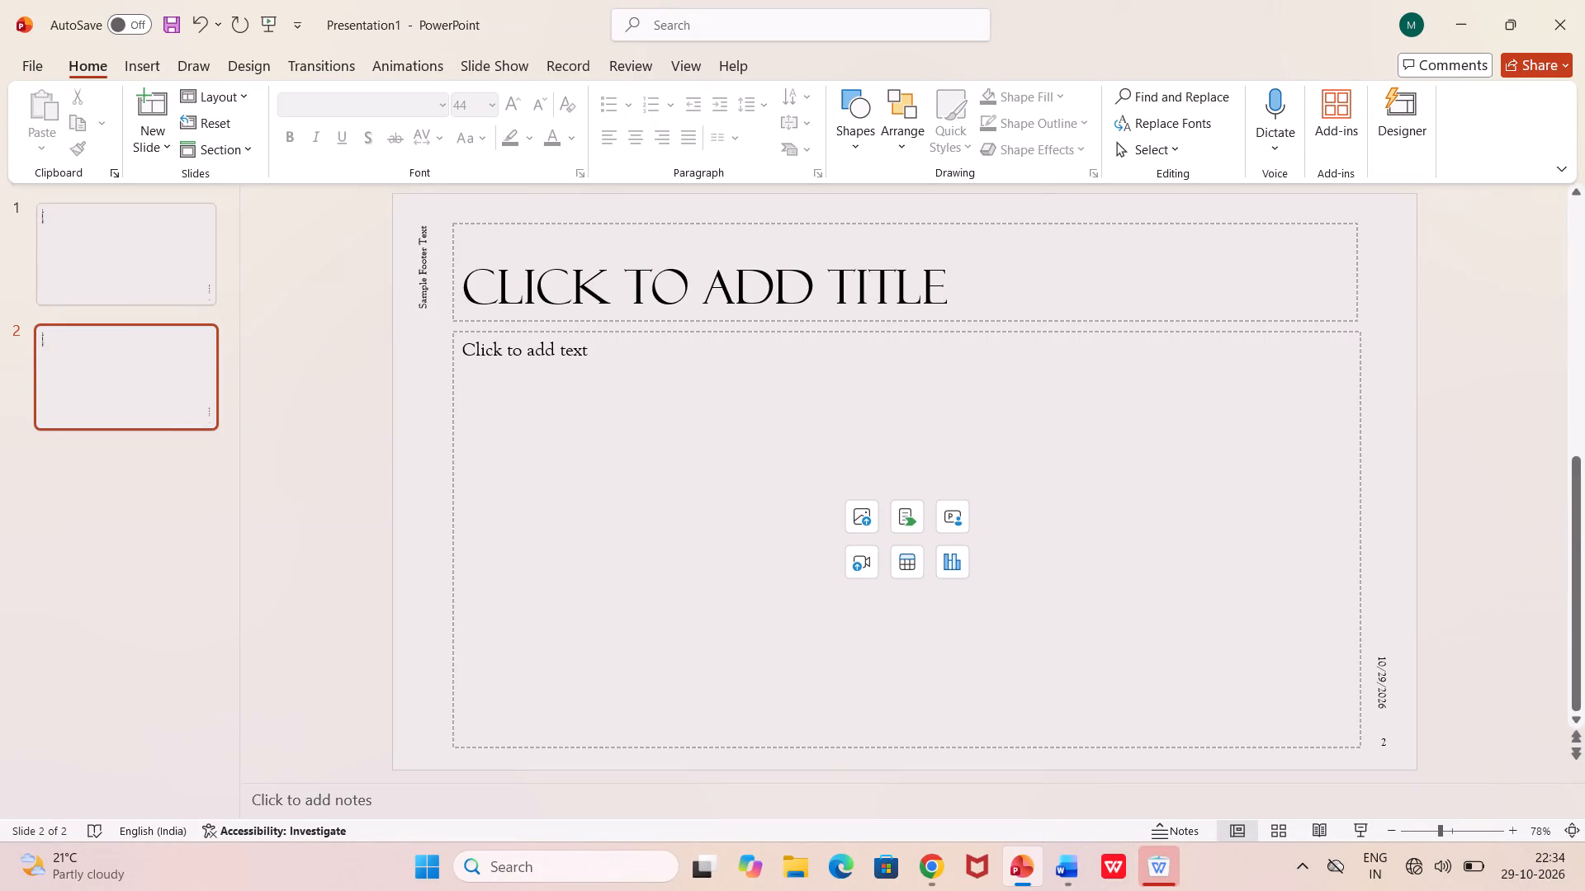
Enter "Introduction" as the title of slide 2.
left_click(1005, 298)
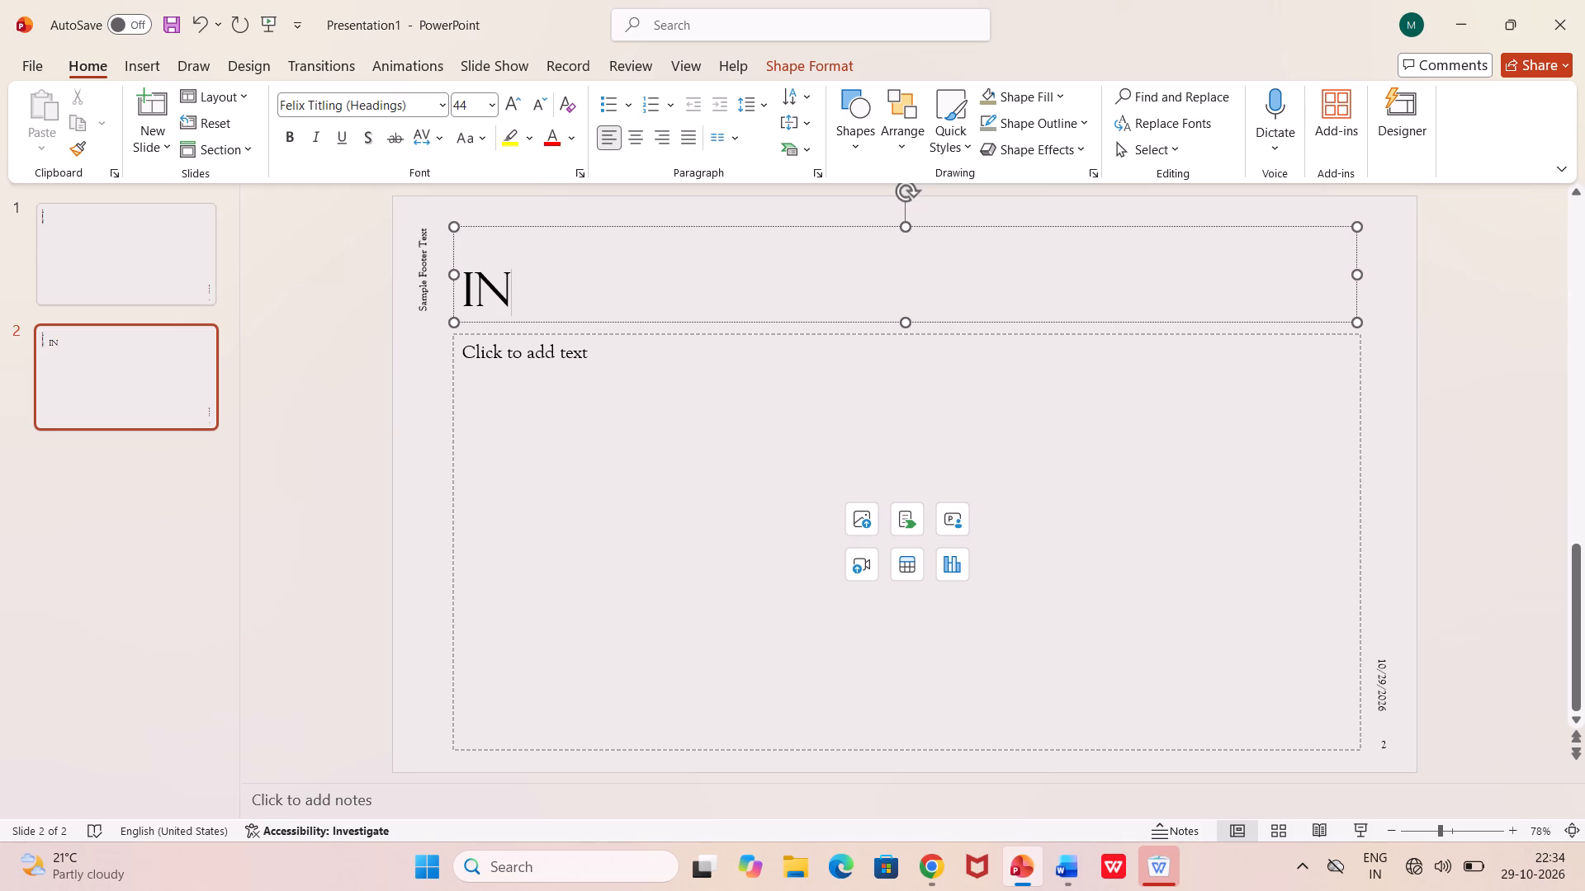
key("t")
type("rodun")
key("BackSpace")
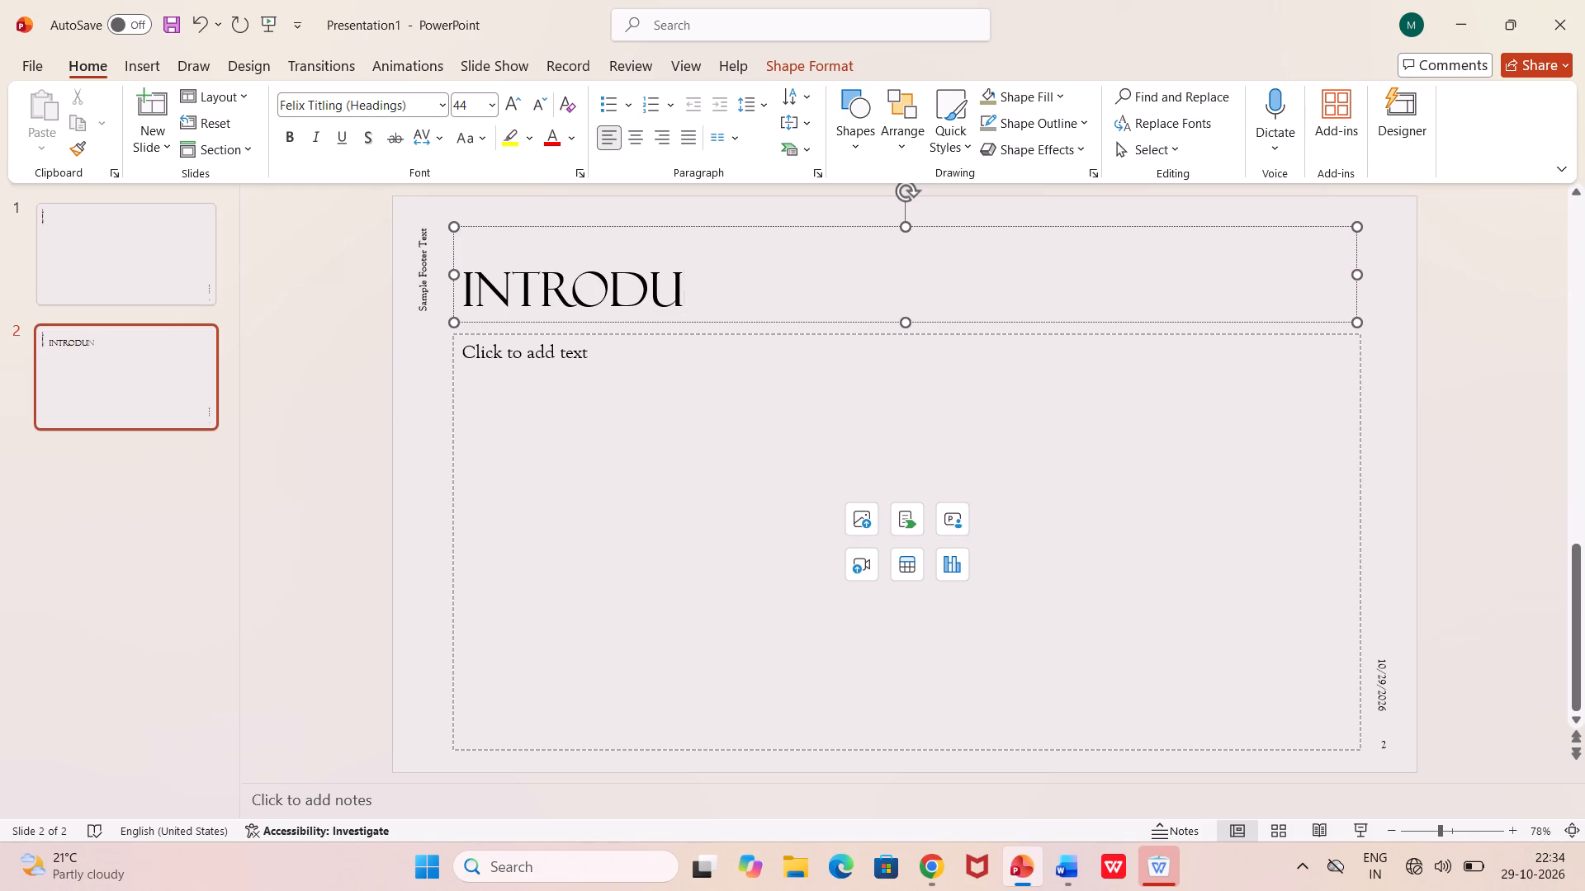
type("ction")
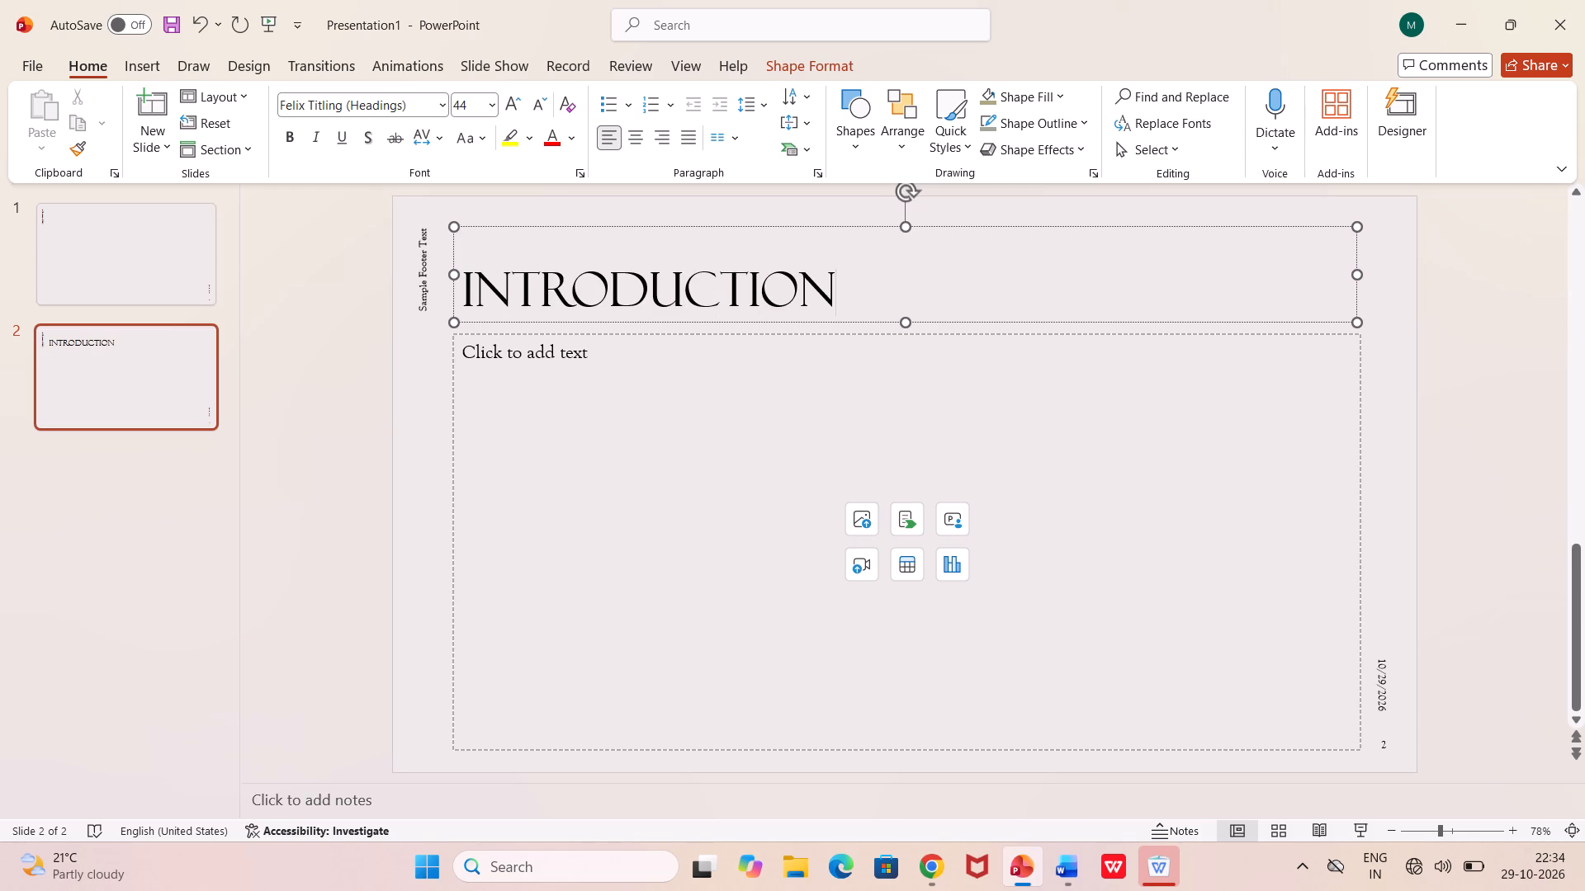
Open the body text placeholder below the title on slide 2 for text entry.
left_click(688, 361)
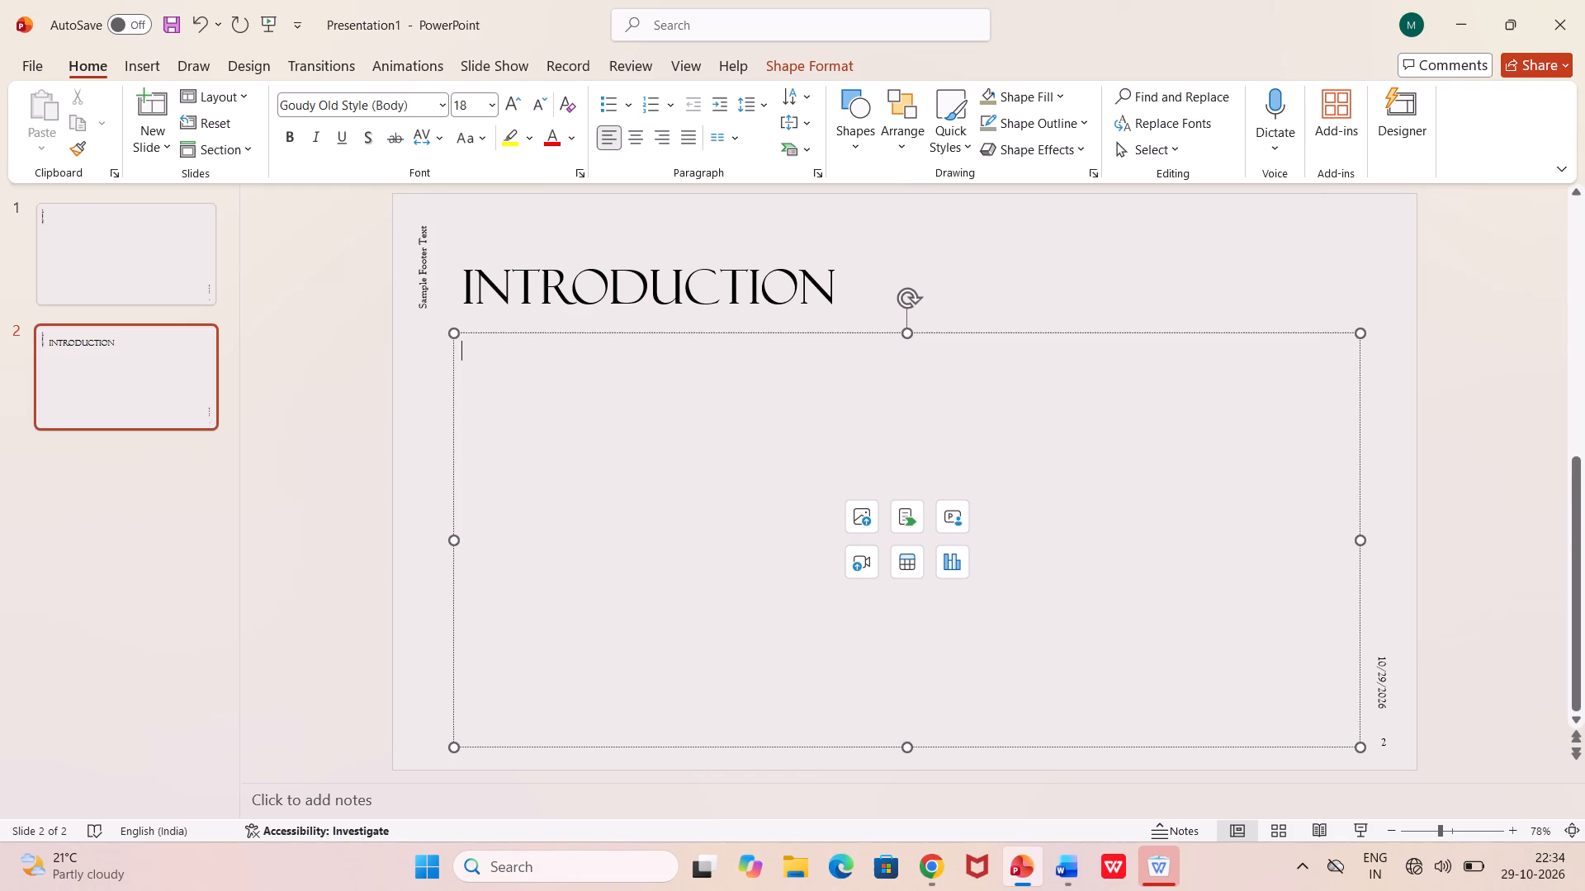
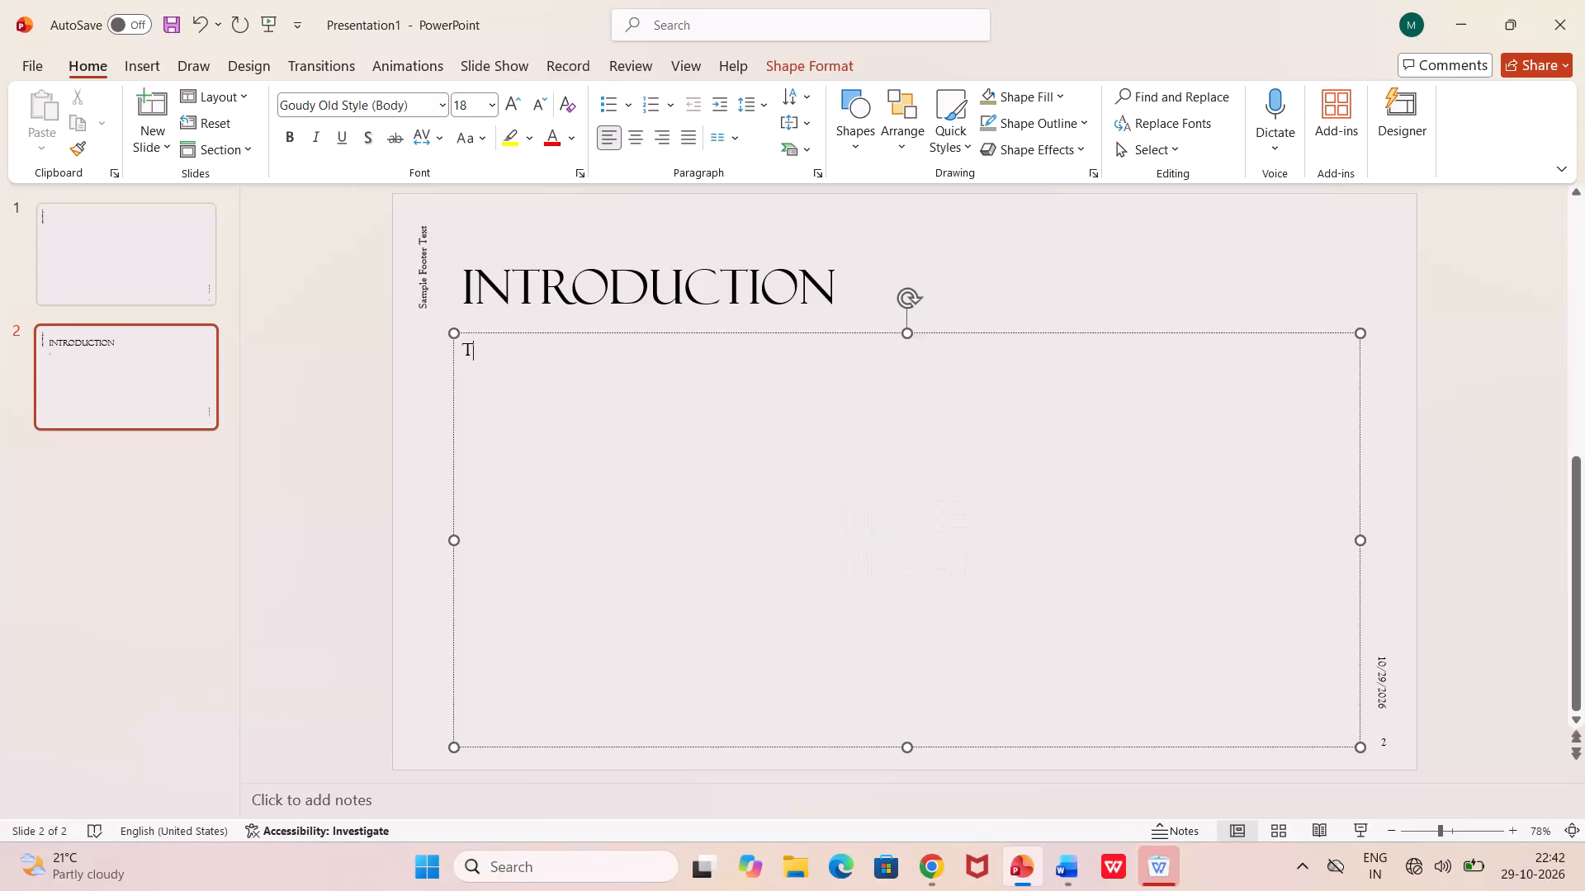
Begin the body text below the Introduction title on slide 2 with the words "Touch DNA".
key("o")
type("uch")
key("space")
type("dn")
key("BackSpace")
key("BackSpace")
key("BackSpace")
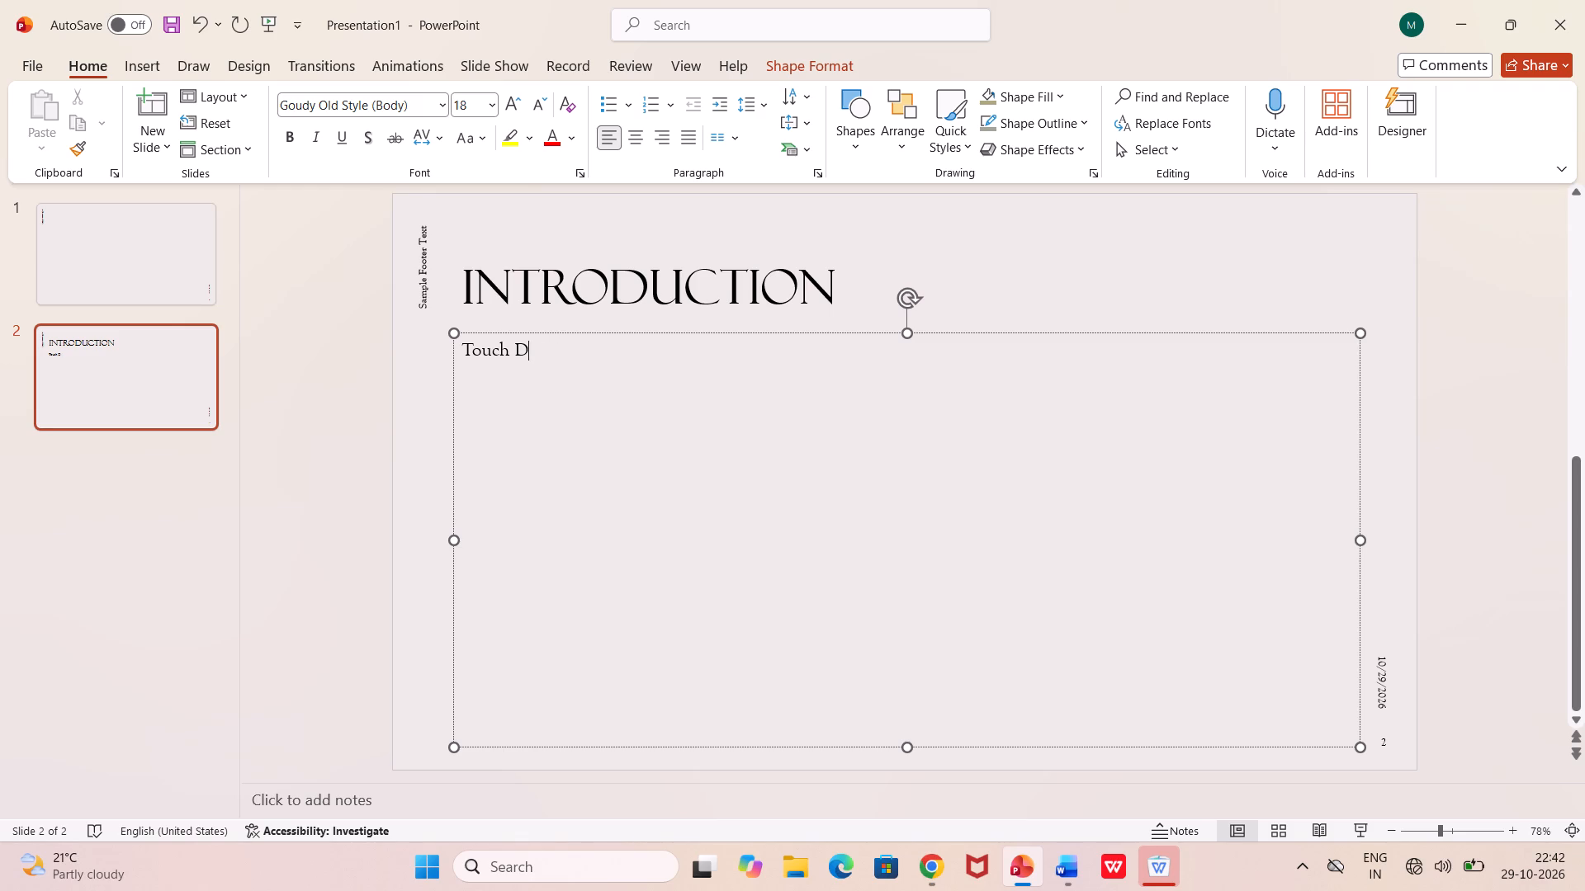
Rewrite the opening body text on slide 2 in capitals as the heading line "TOUCH DNS:-" and start a new line below it.
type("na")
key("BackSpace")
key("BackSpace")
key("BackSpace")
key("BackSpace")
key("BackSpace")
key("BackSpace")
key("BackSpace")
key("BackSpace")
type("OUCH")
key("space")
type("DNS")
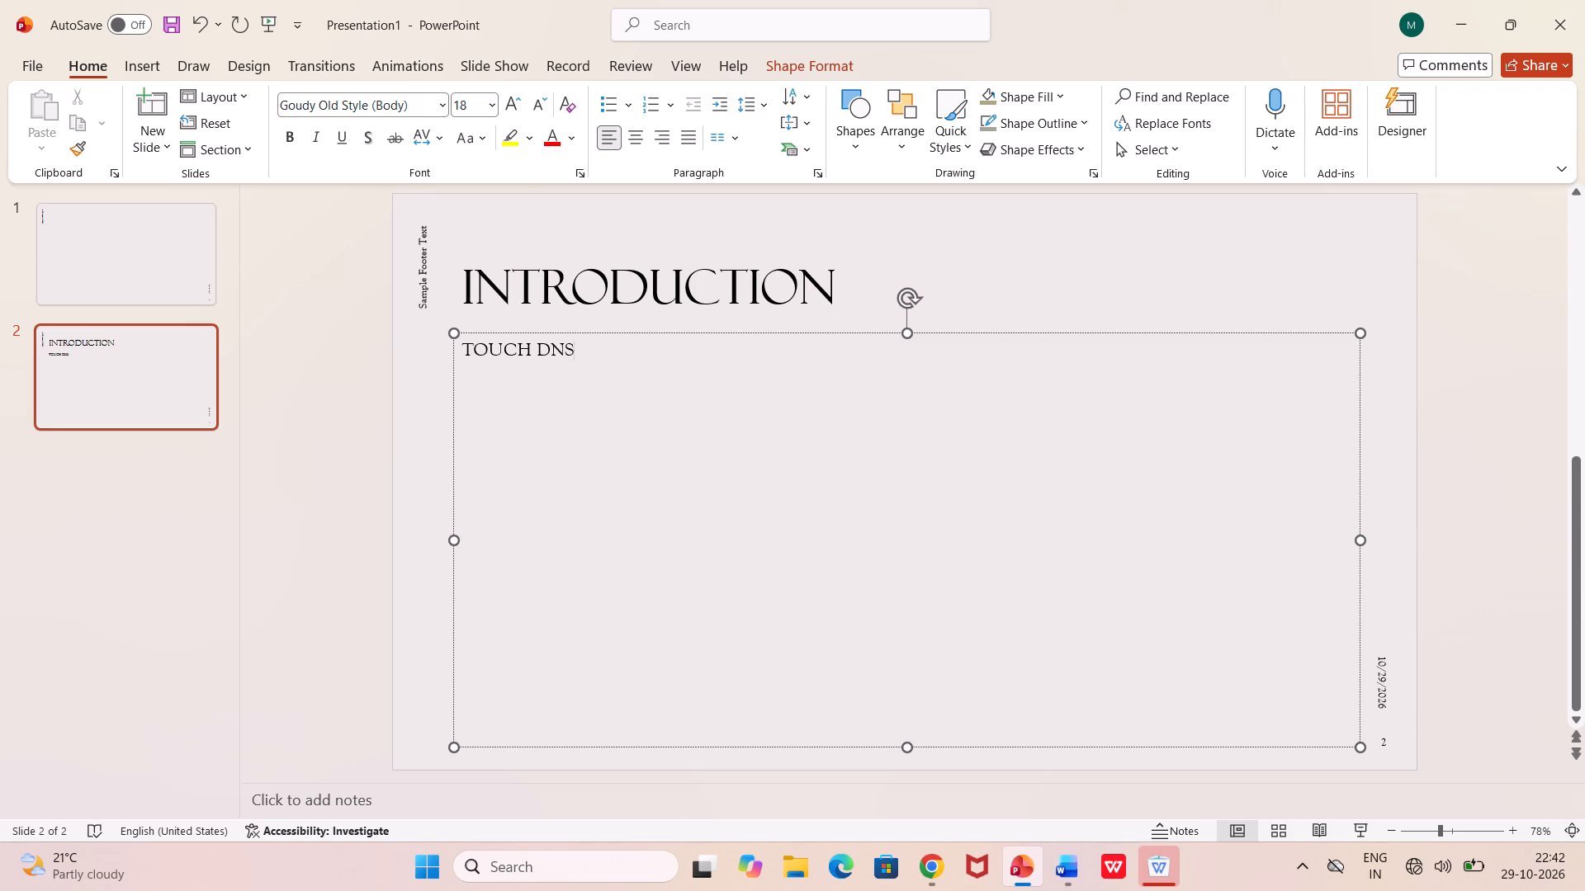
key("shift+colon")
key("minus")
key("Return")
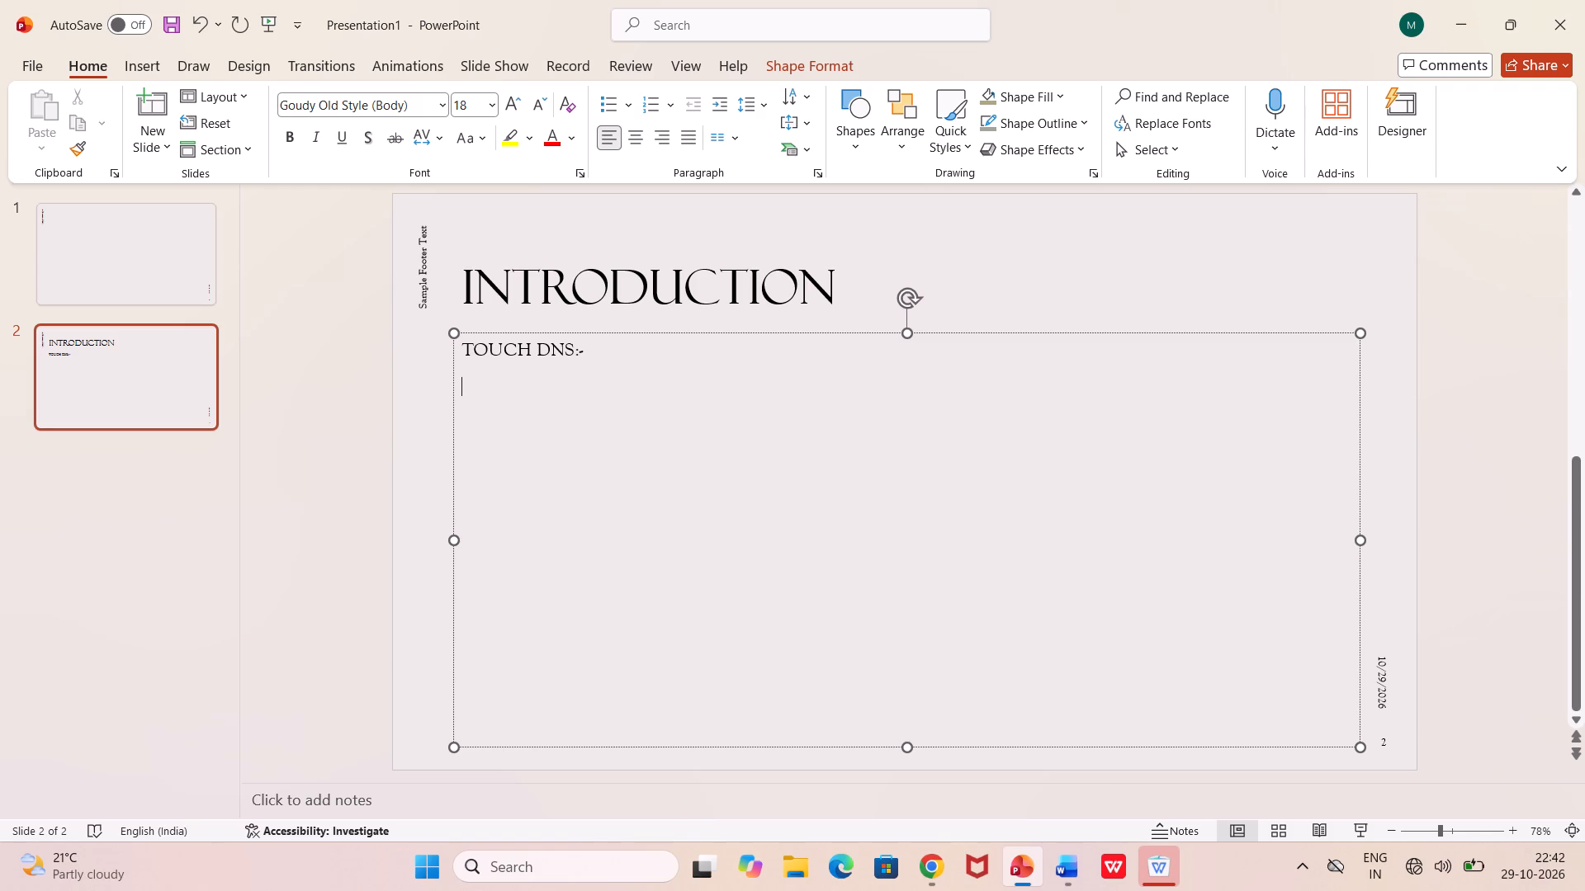
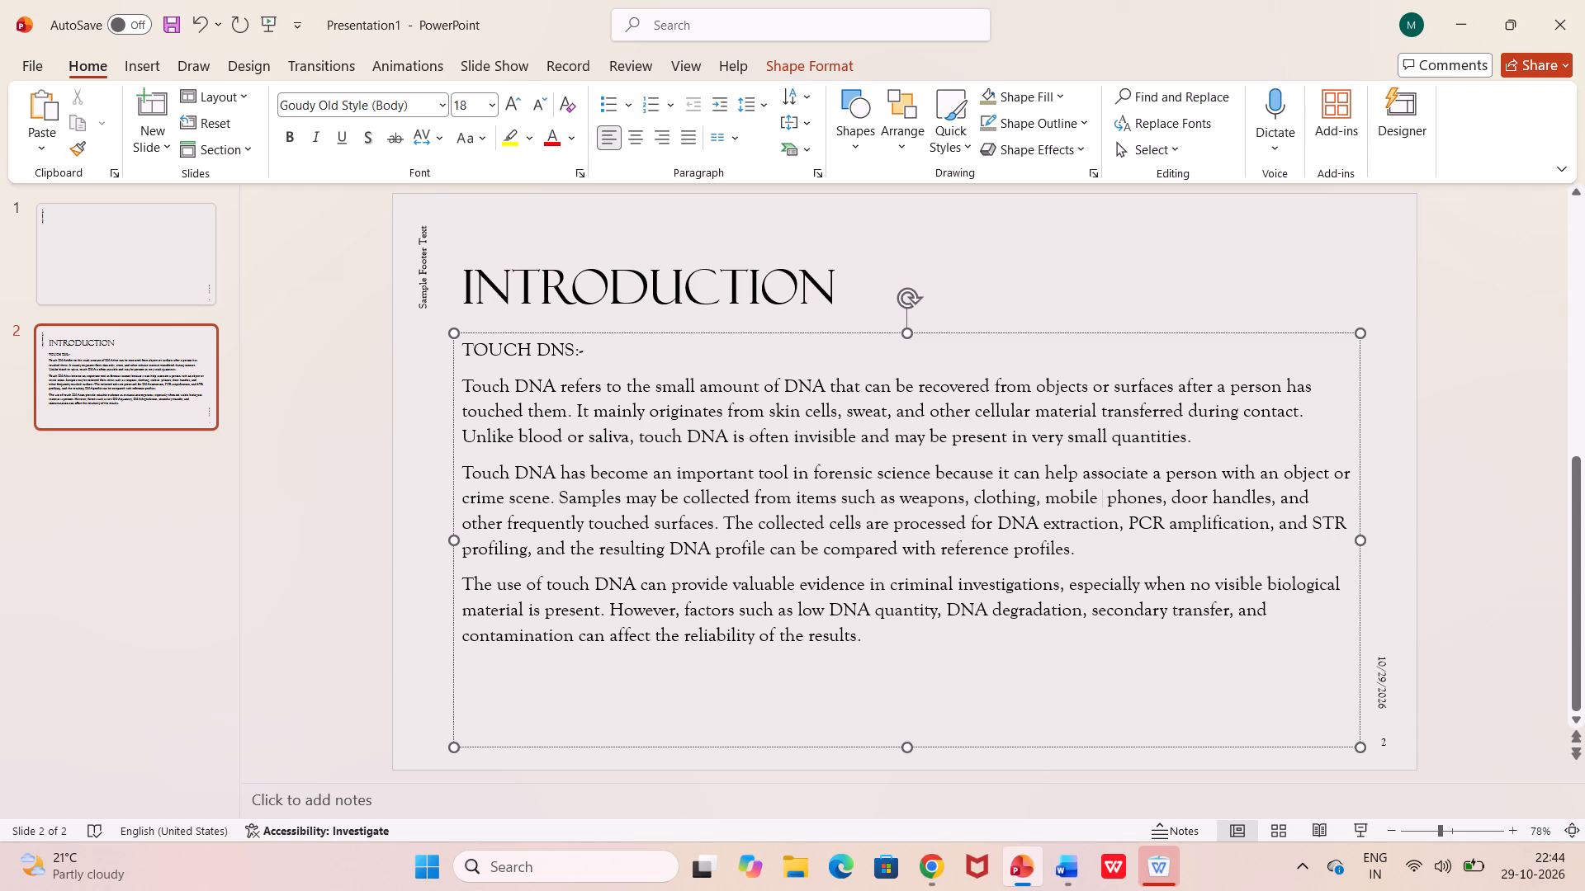
Add the heading line "CHROMOSOMES BY FISH:-" below the last Touch DNA paragraph on slide 2 and start a new line after it.
left_click(895, 629)
key("Return")
type("CHROMO")
type("SOME")
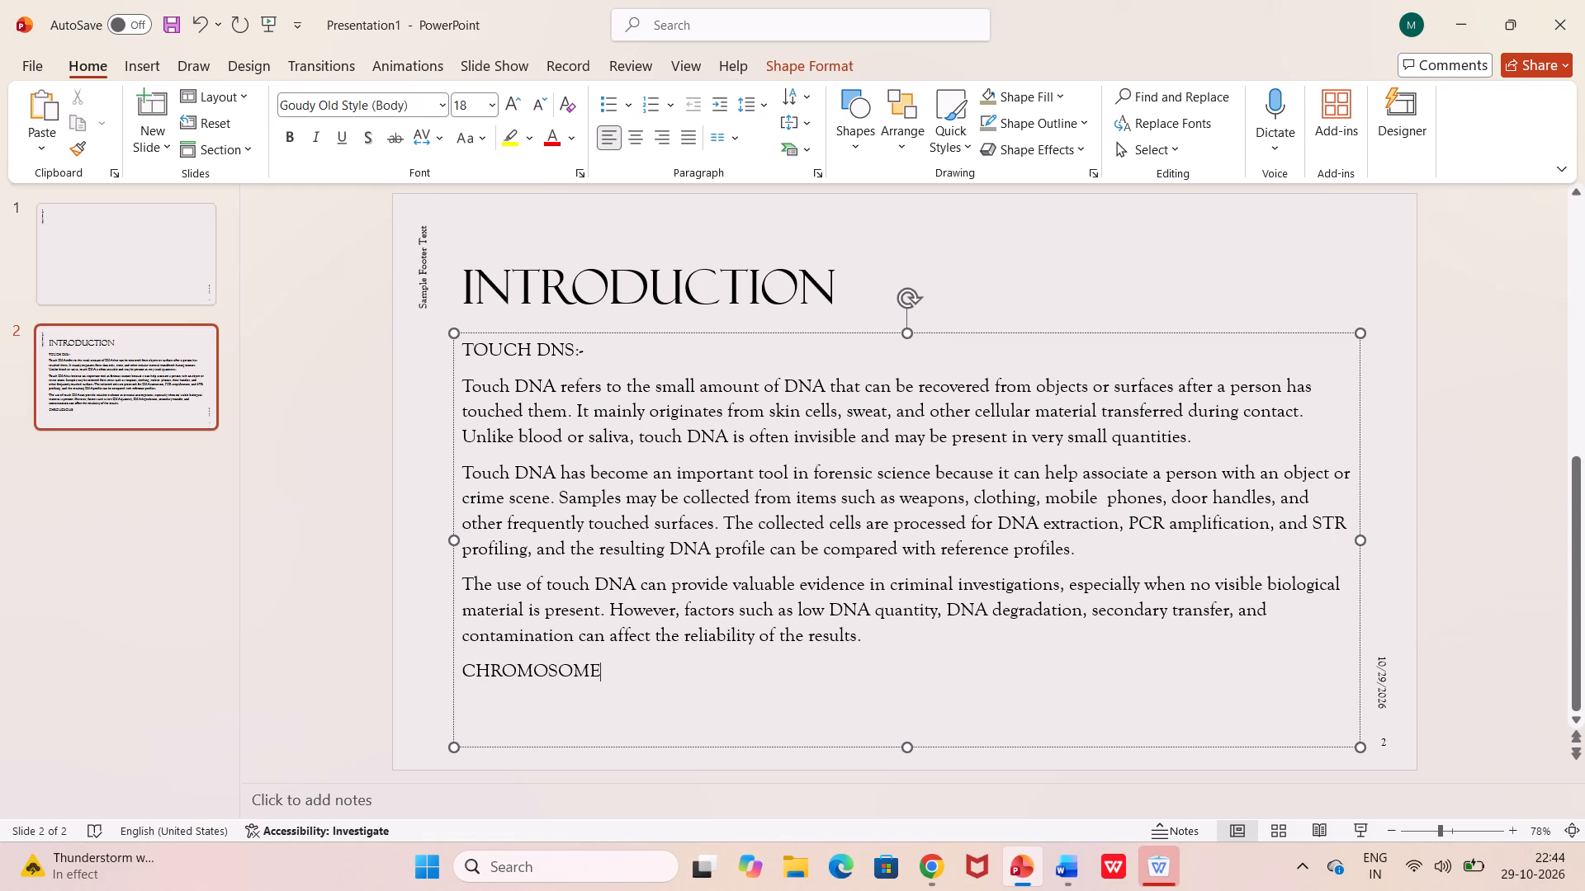
key("s")
key("space")
type("BY")
key("space")
type("FISG")
key("Delete")
key("BackSpace")
key("h")
type(":-")
key("Return")
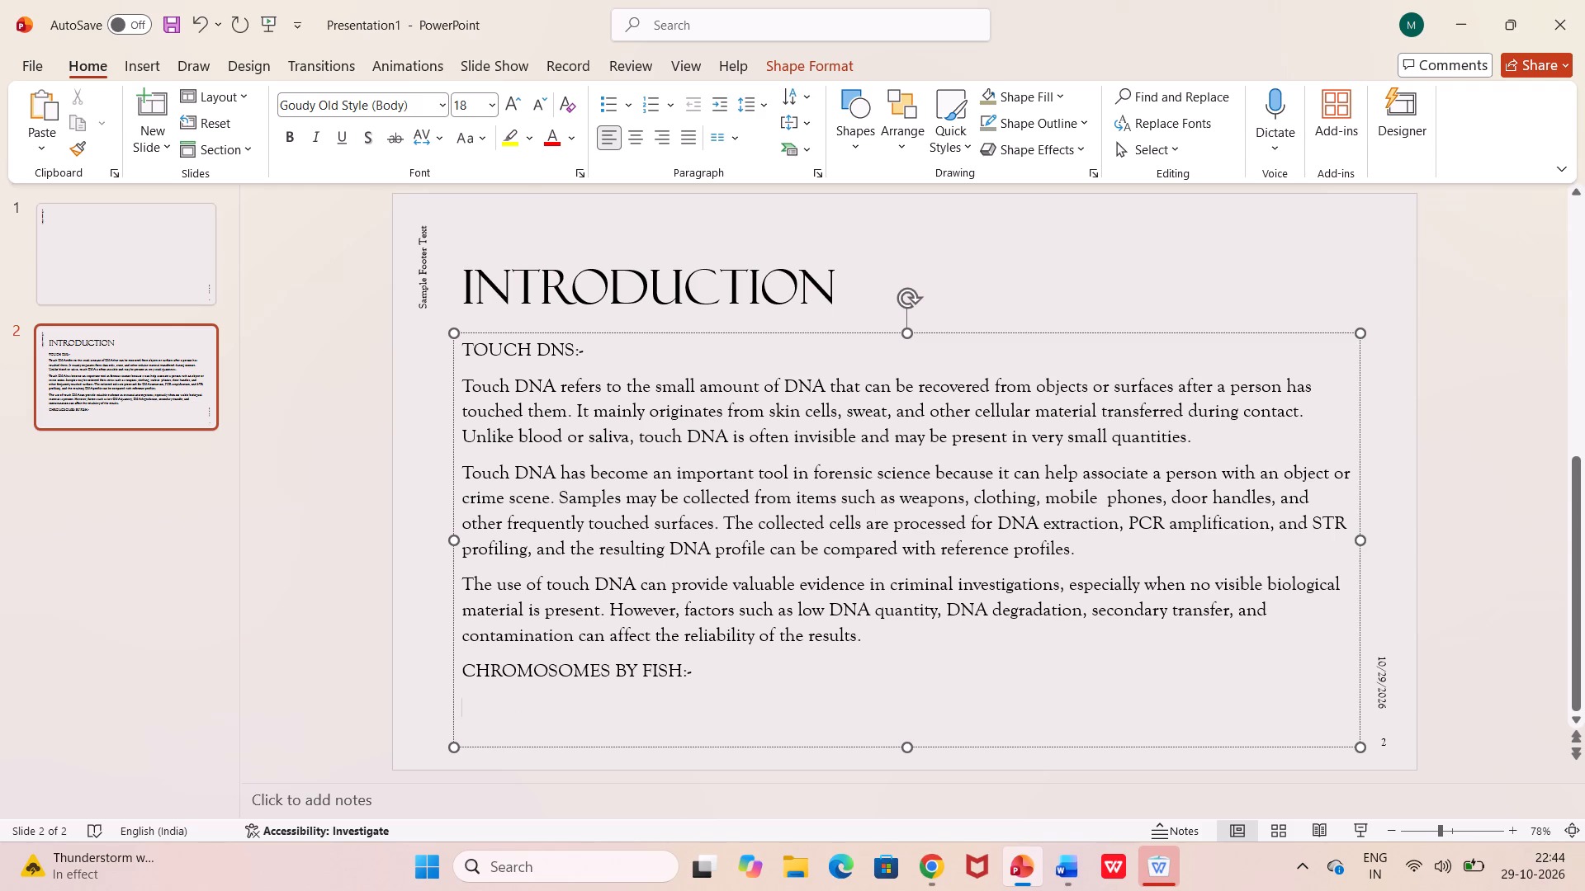
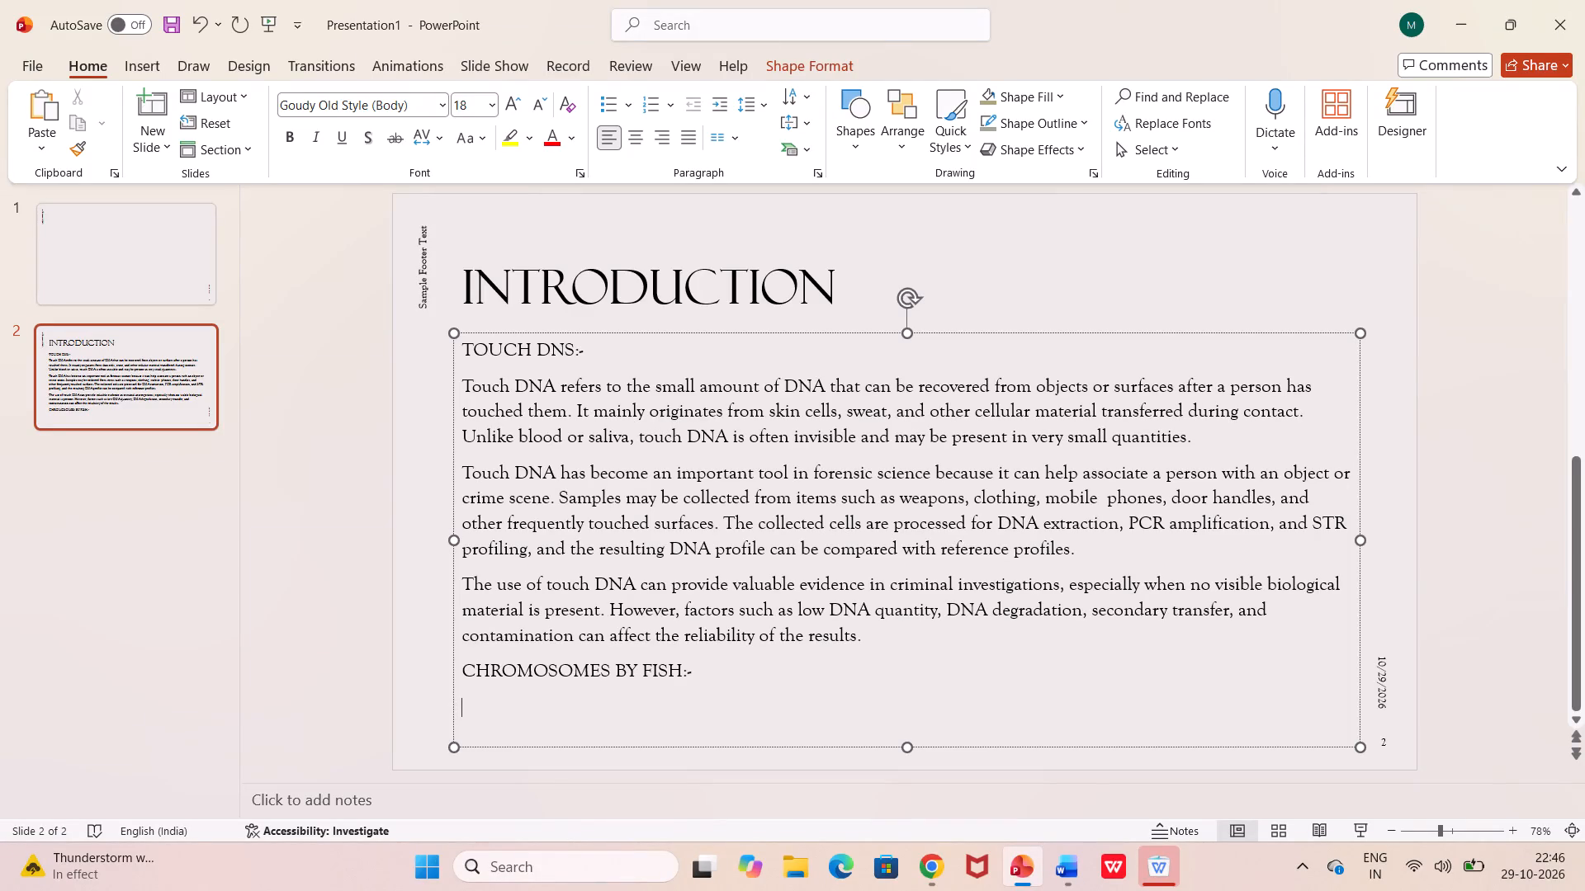
Set the font size of the "TOUCH DNS:-" heading on slide 2 to 14.
left_click_drag(461, 342, 527, 332)
left_click_drag(527, 332, 588, 334)
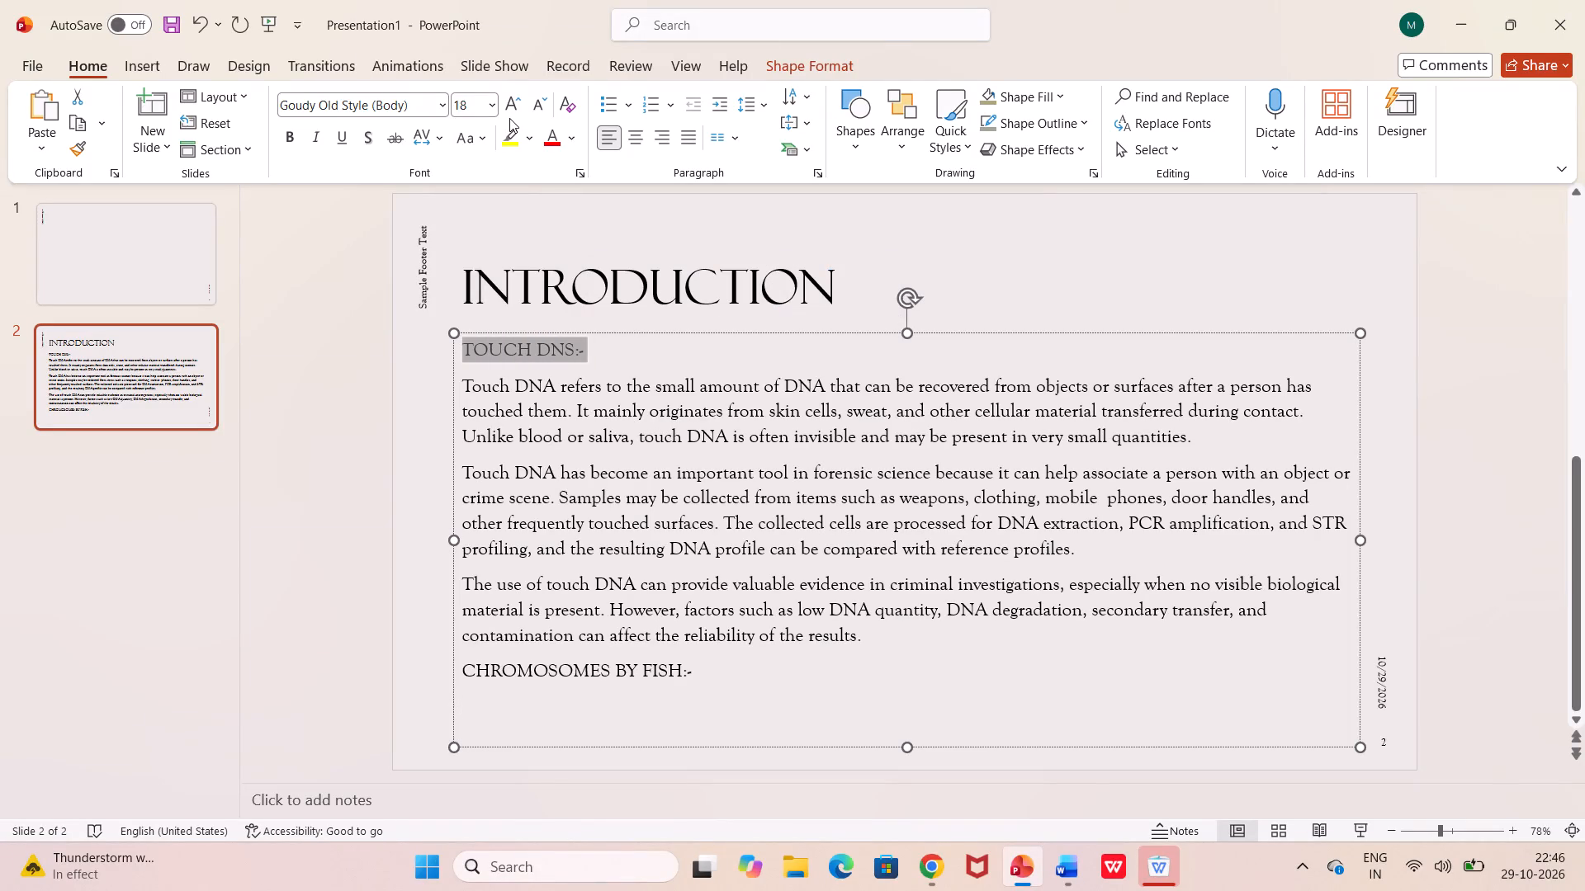
left_click(490, 110)
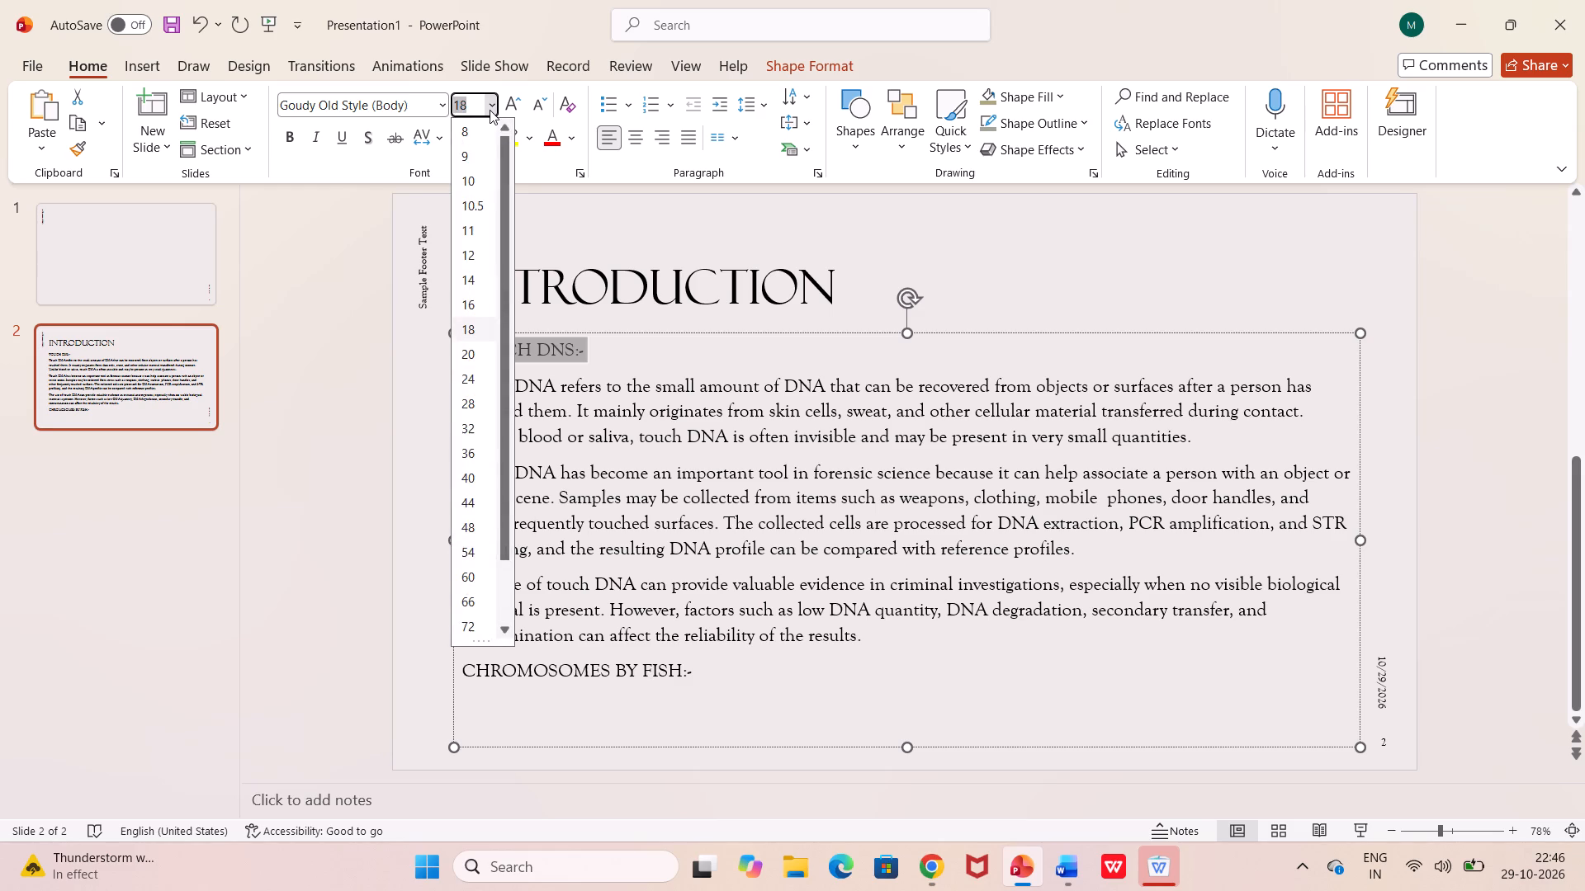
left_click(469, 190)
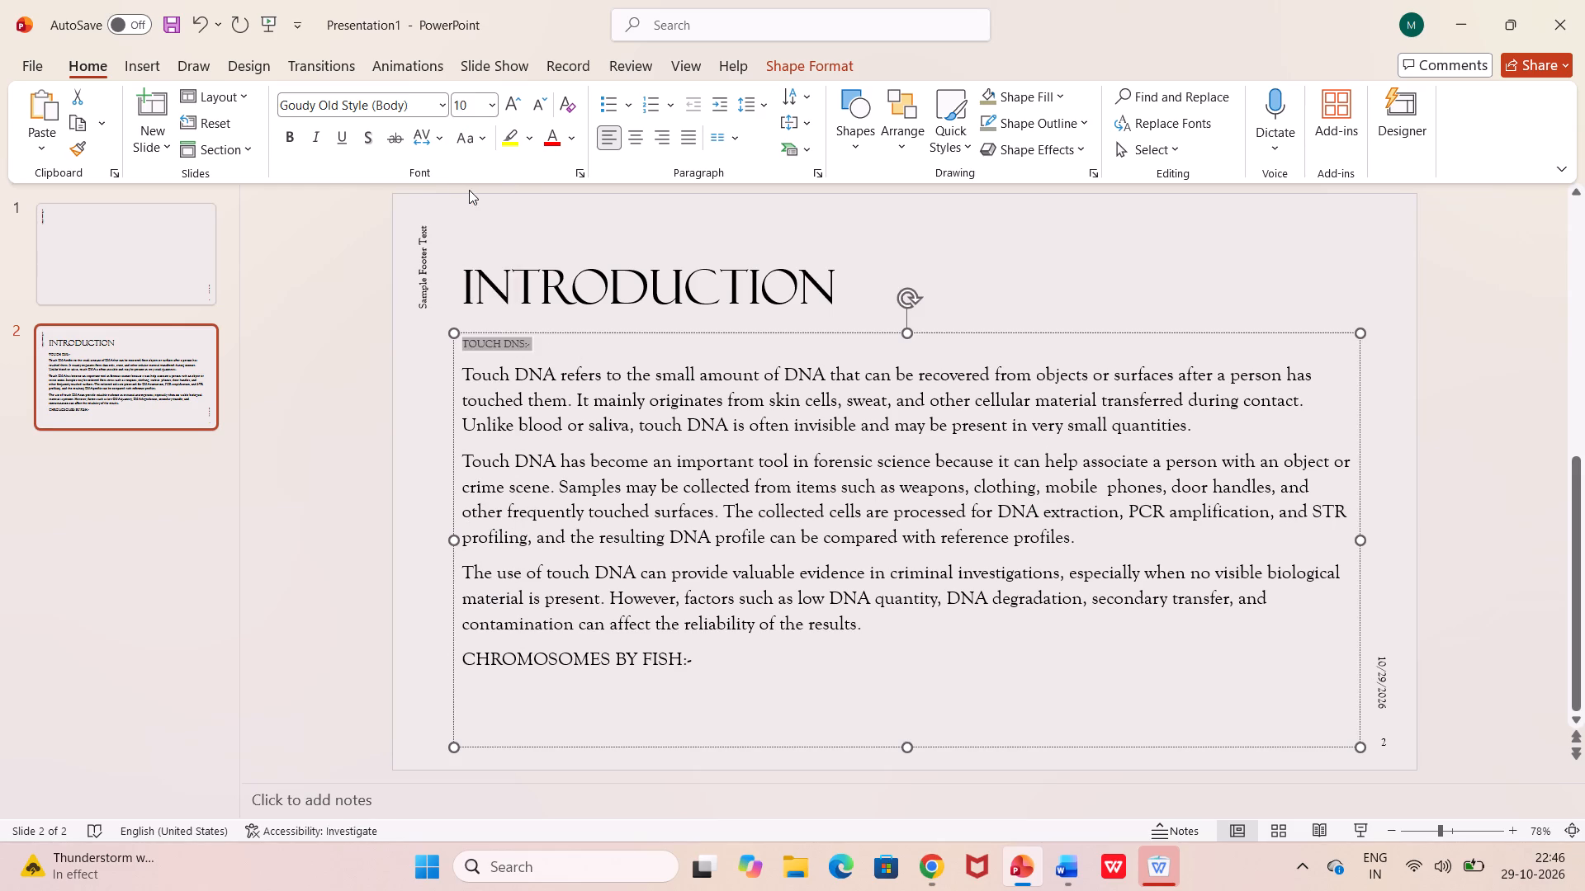
left_click(489, 101)
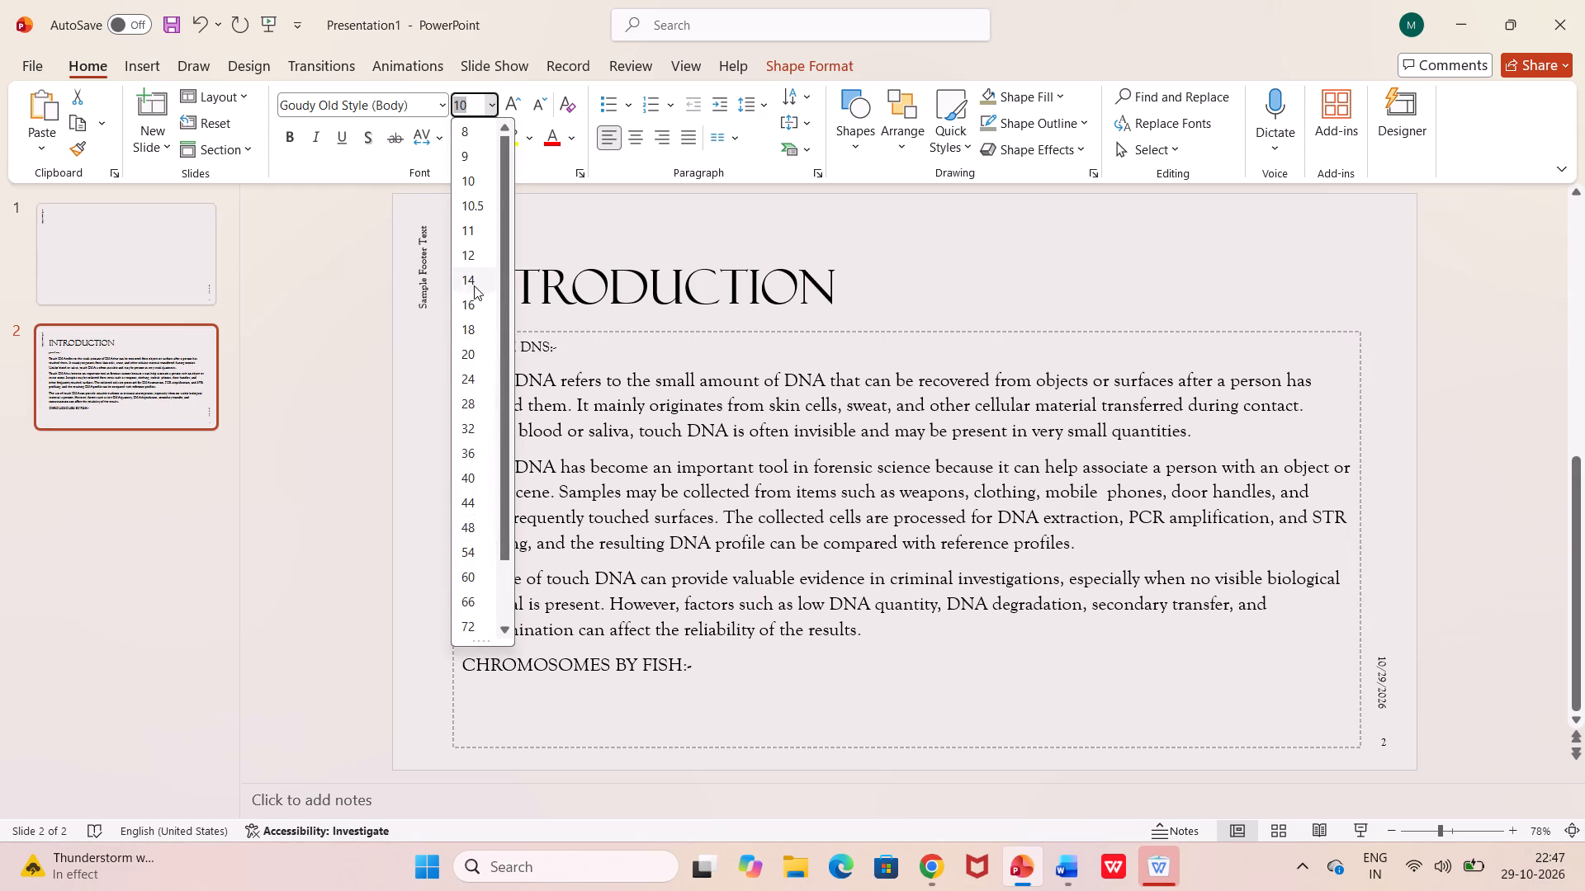
left_click(469, 284)
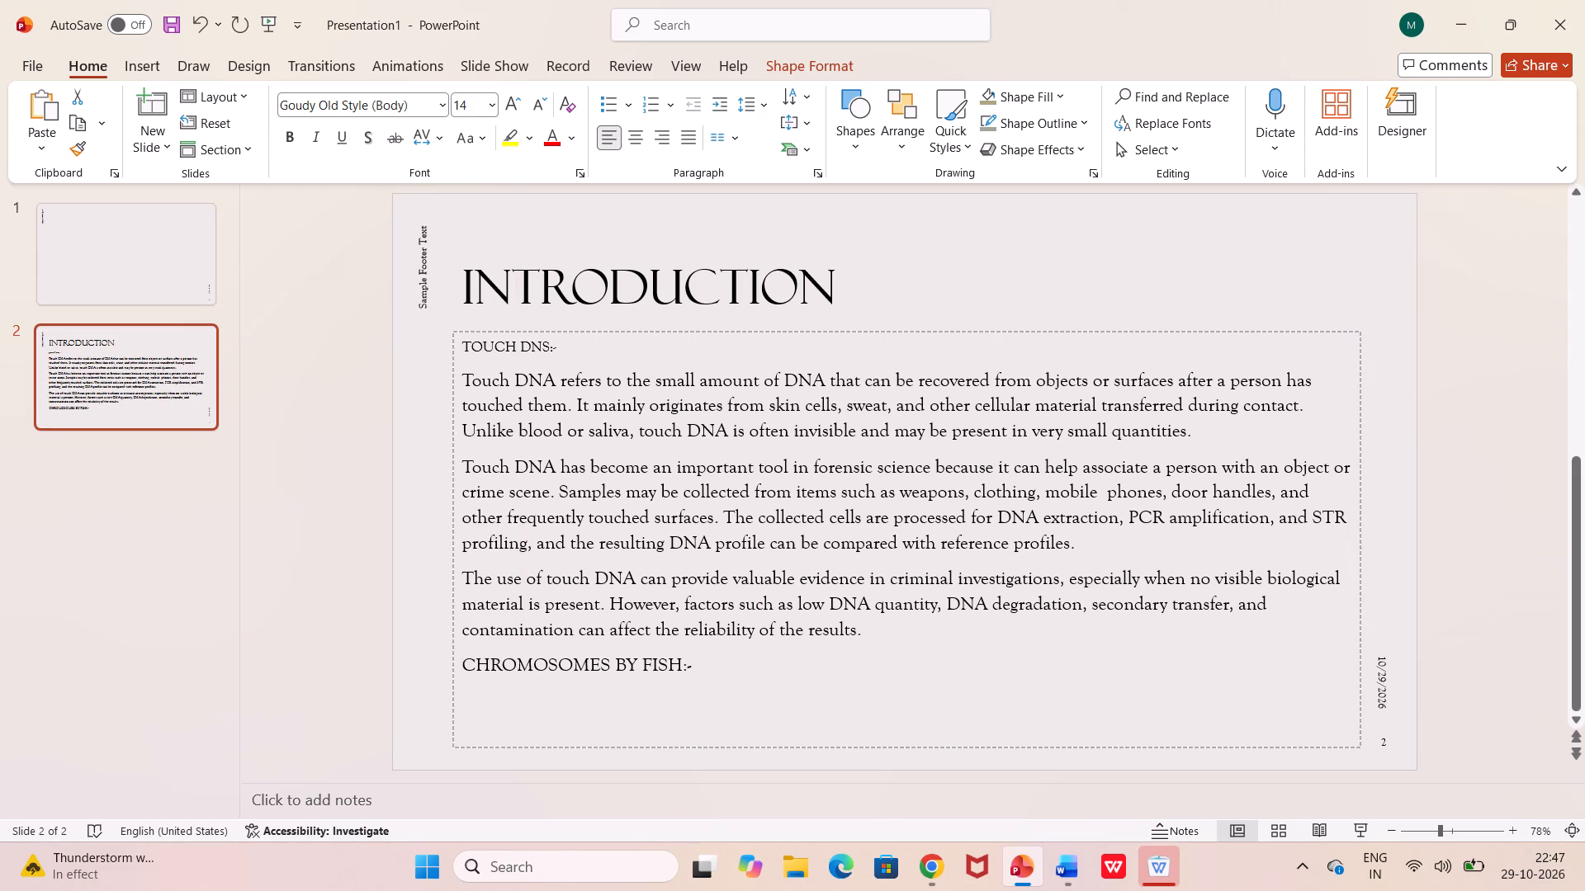
Reduce the three Touch DNA body paragraphs to font size 12.
left_click_drag(461, 384, 717, 508)
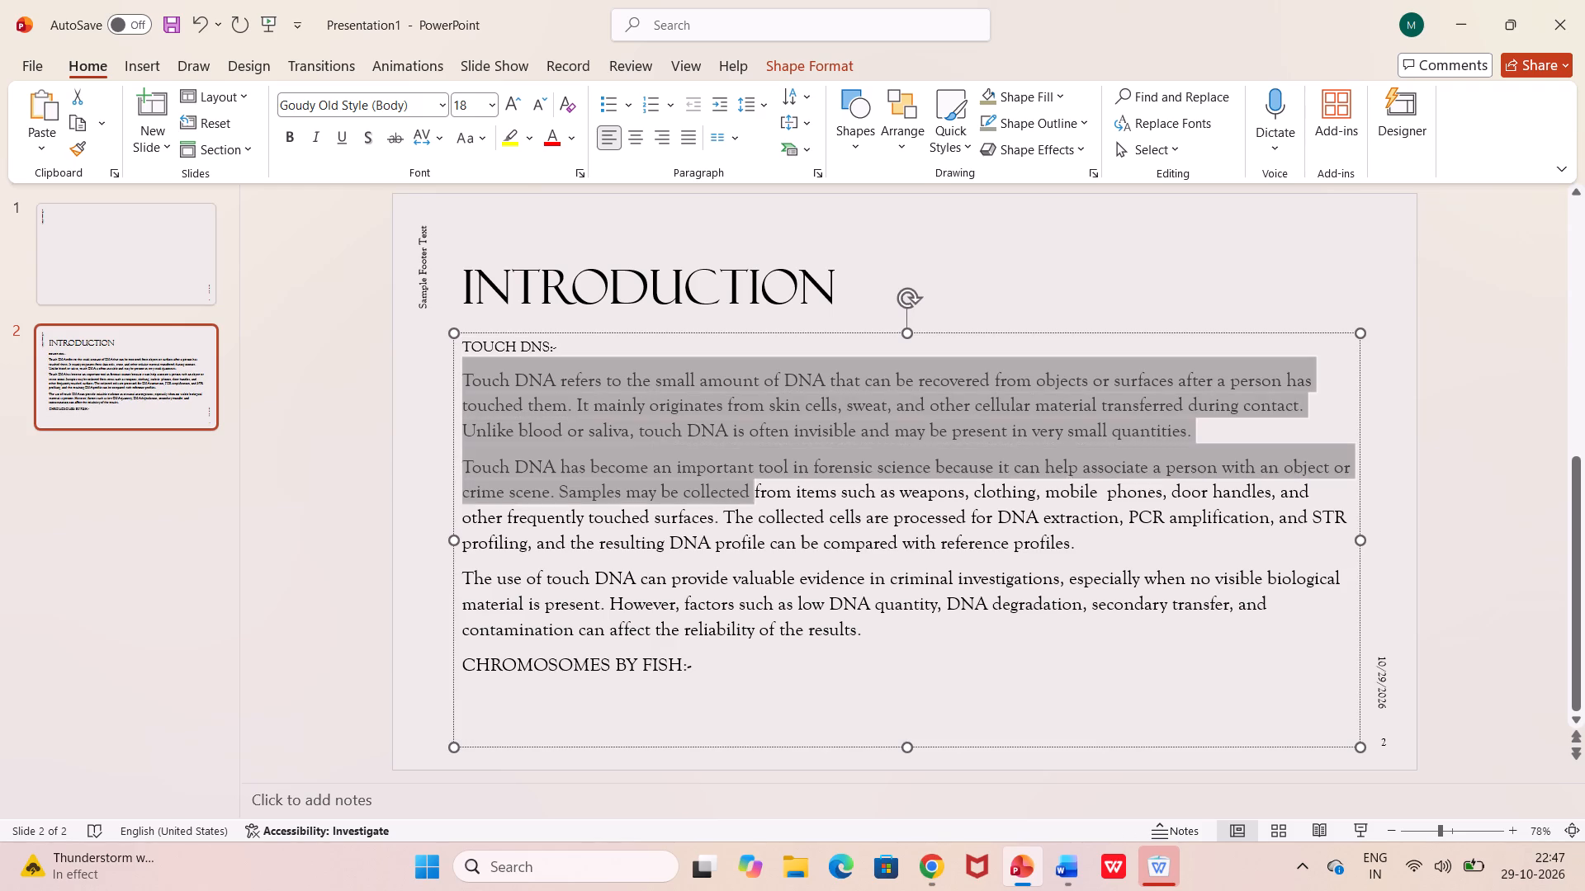
left_click_drag(717, 508, 899, 622)
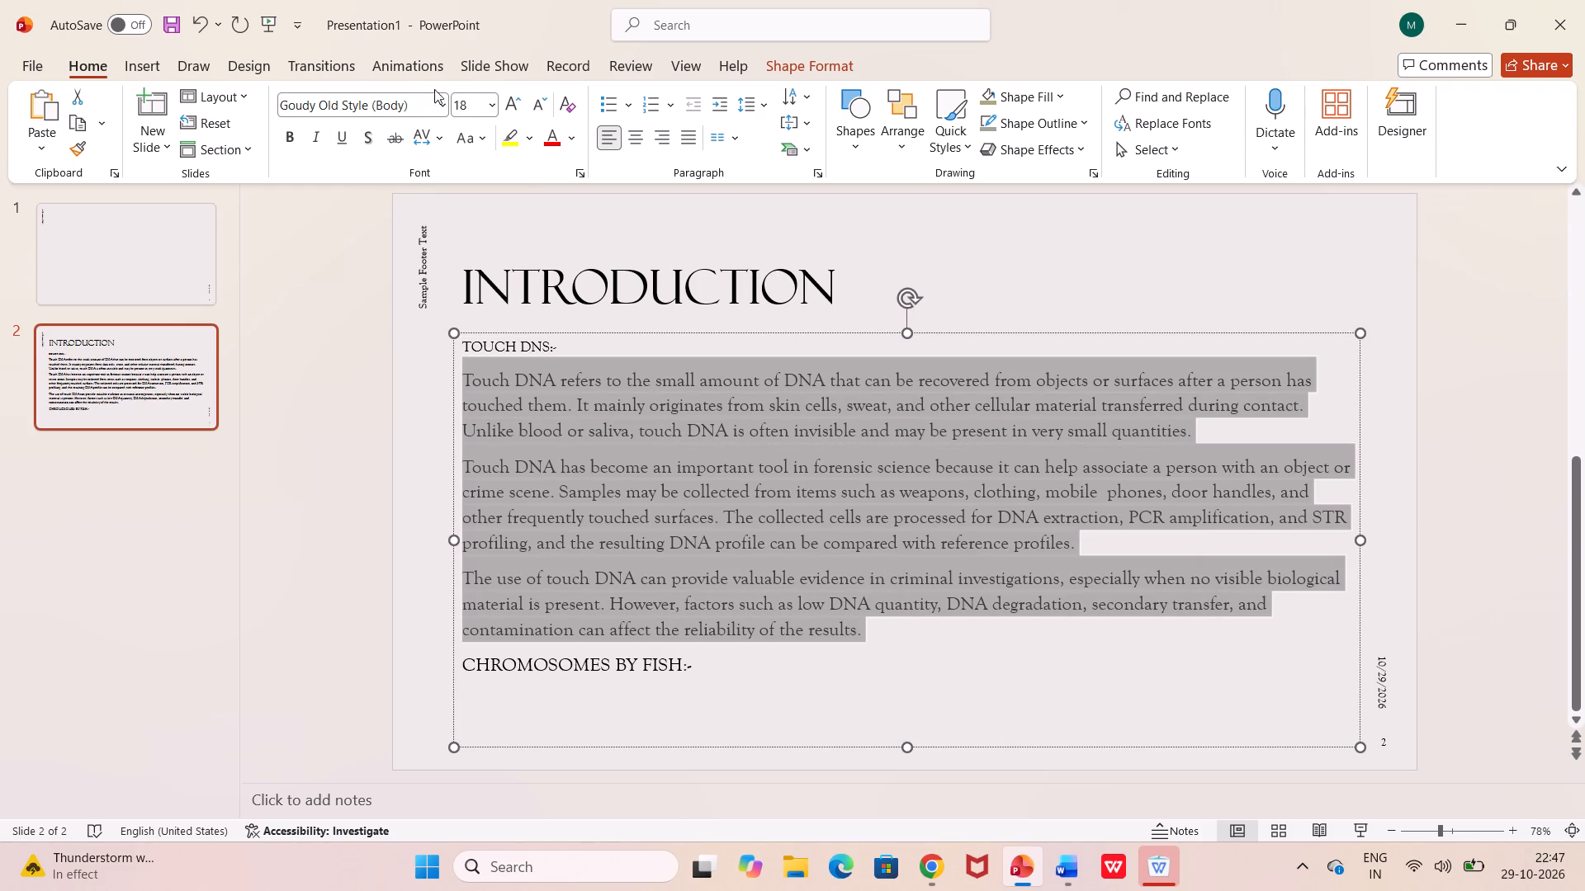
left_click(494, 106)
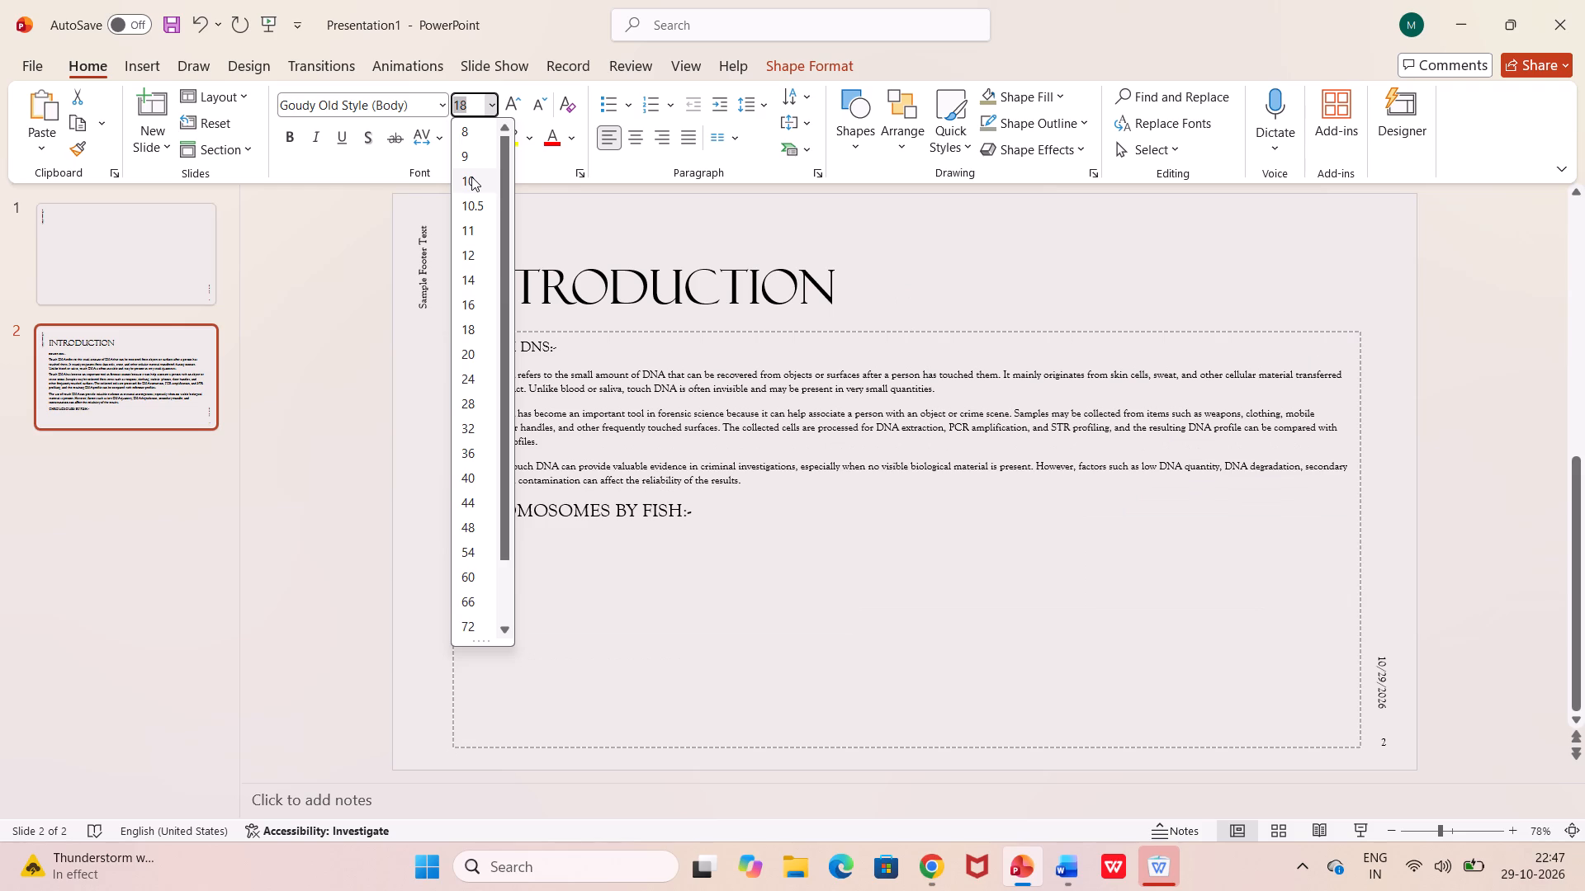
left_click(465, 243)
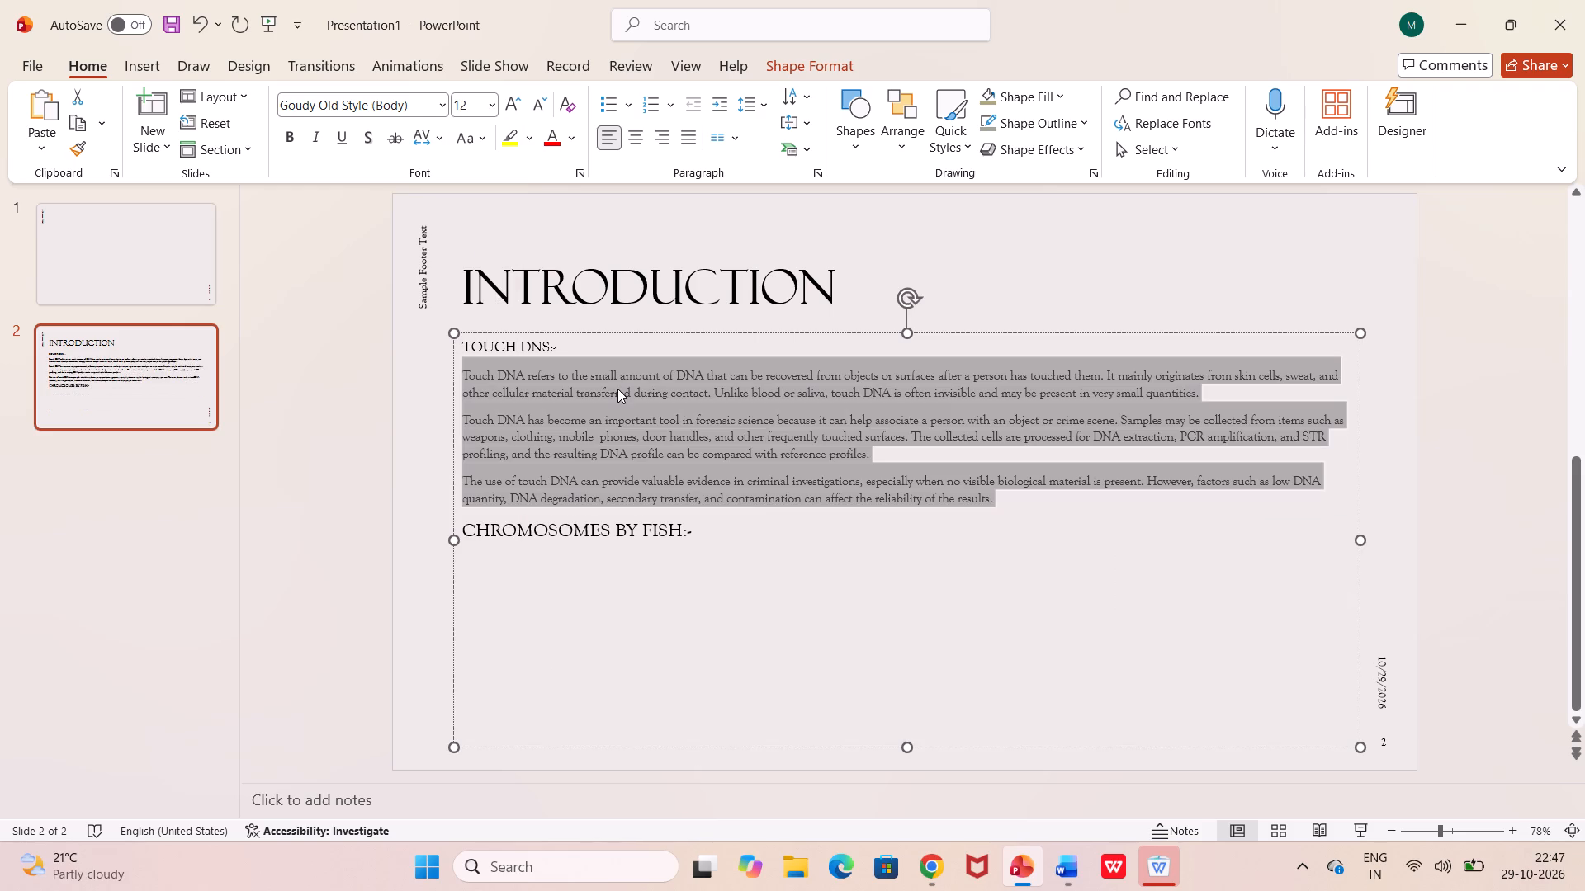
Set the font size of the "CHROMOSOMES BY FISH:-" heading to 14.
left_click(584, 531)
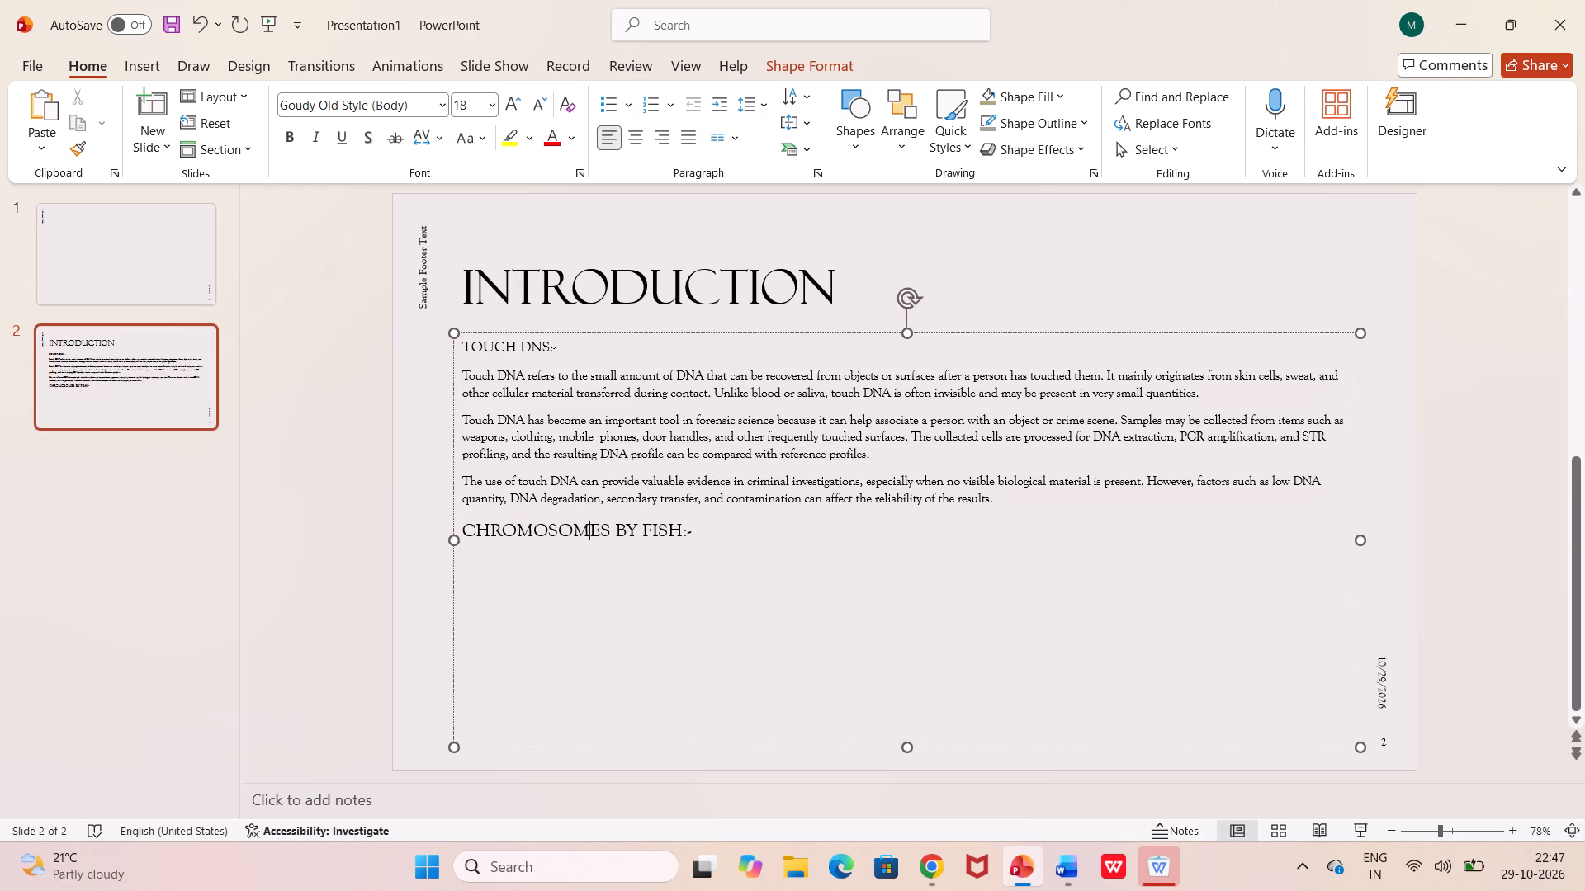
left_click_drag(465, 529, 685, 517)
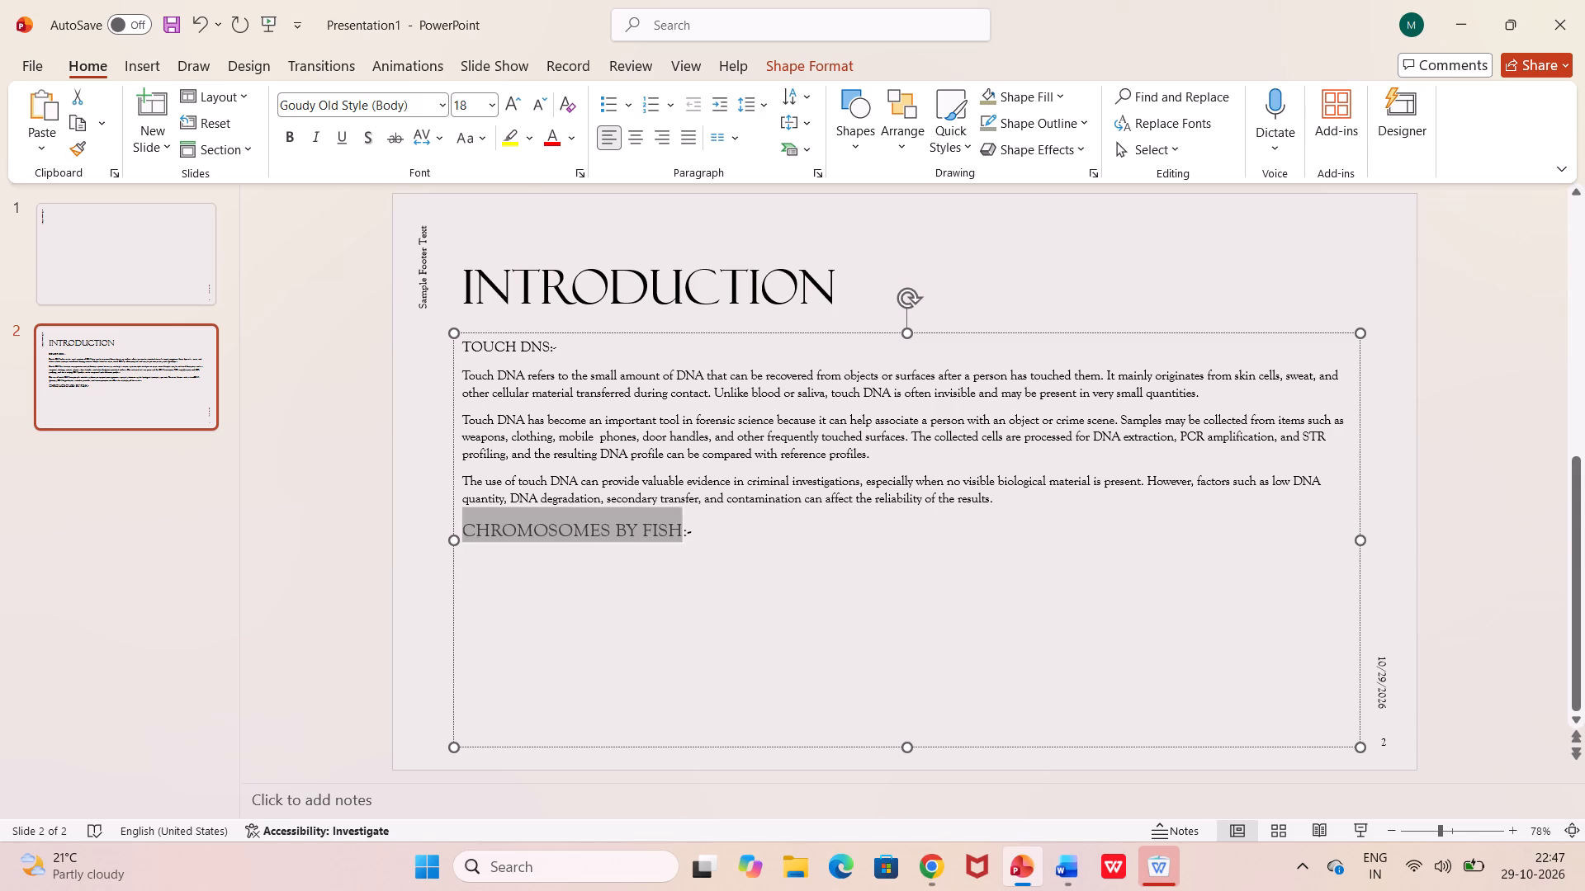
left_click_drag(685, 517, 692, 517)
left_click(489, 105)
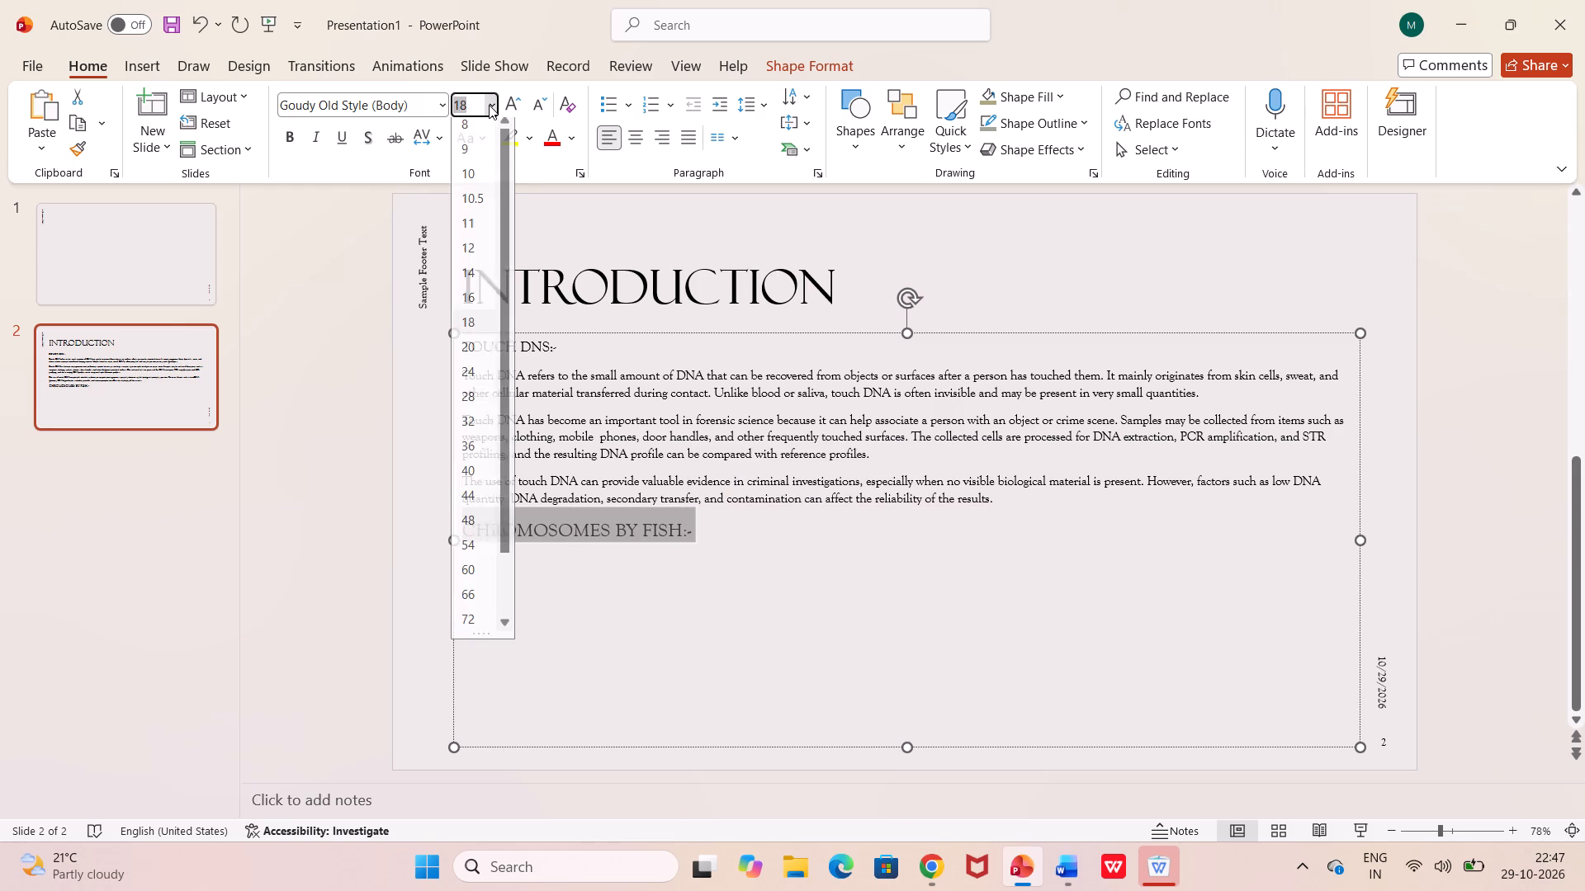
left_click(473, 274)
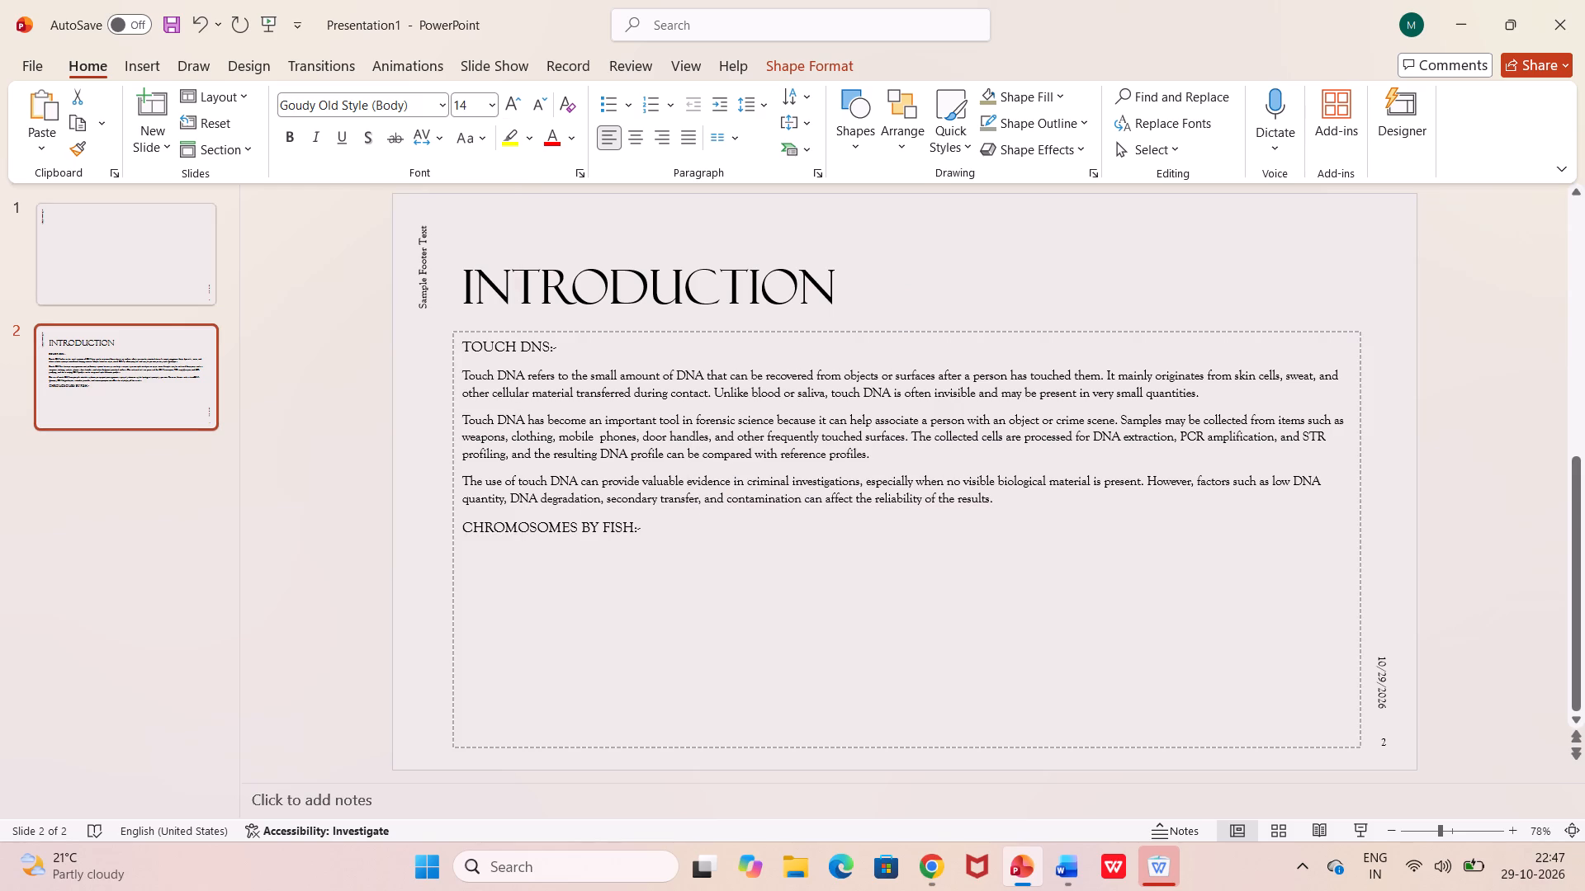
Paste the copied Fluorescence In Situ Hybridization (FISH) paragraphs on a new line below the "CHROMOSOMES BY FISH:-" heading.
left_click(489, 342)
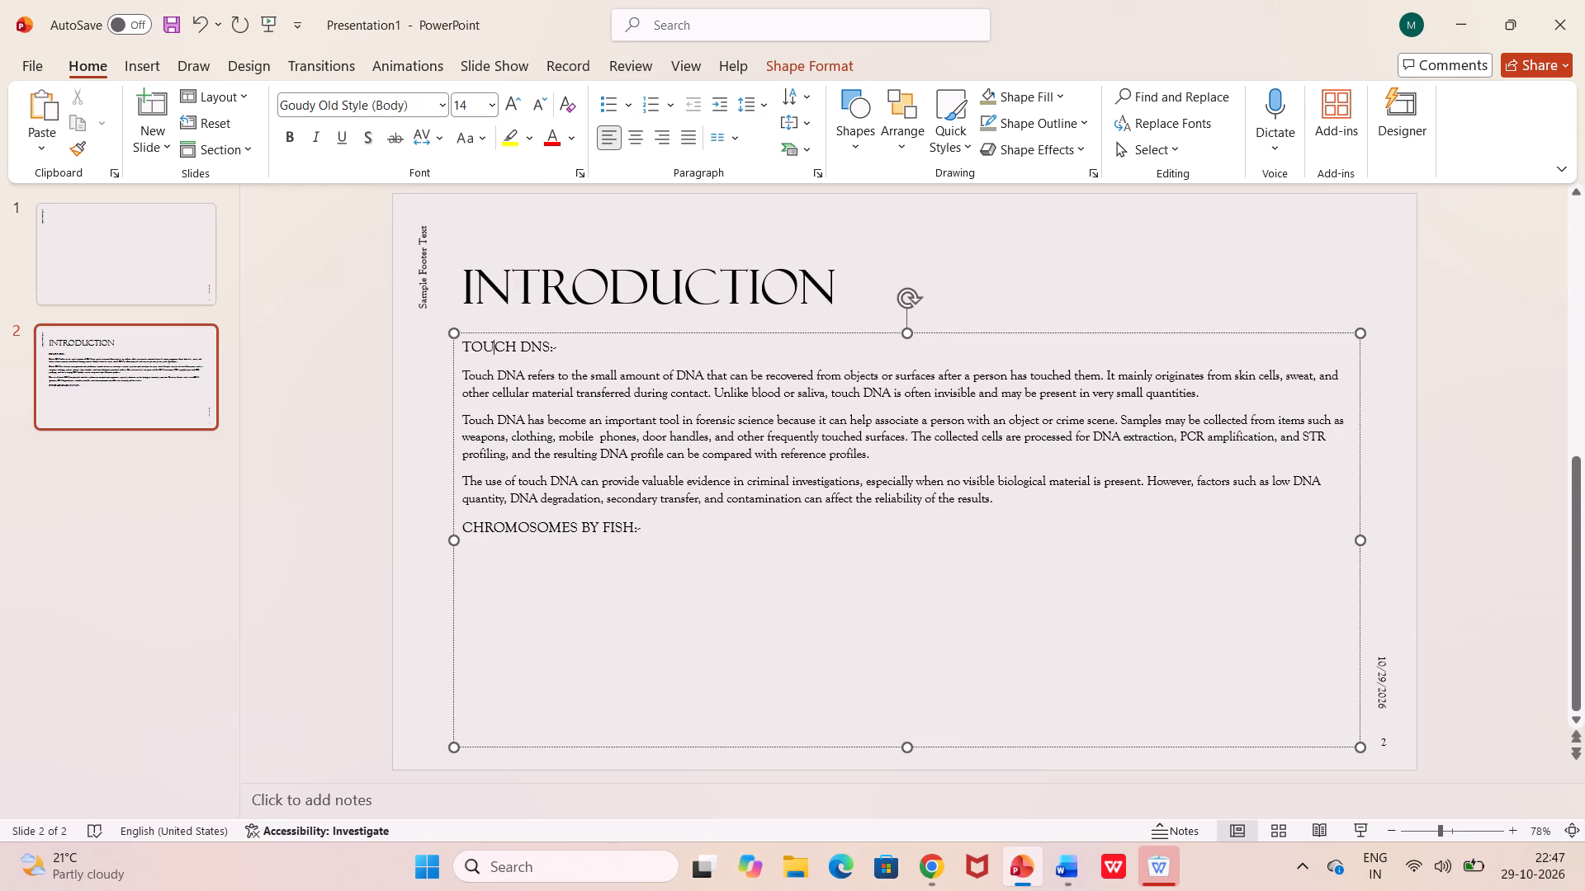
left_click(582, 484)
left_click(566, 528)
left_click(648, 526)
key("Return")
key("ctrl+v")
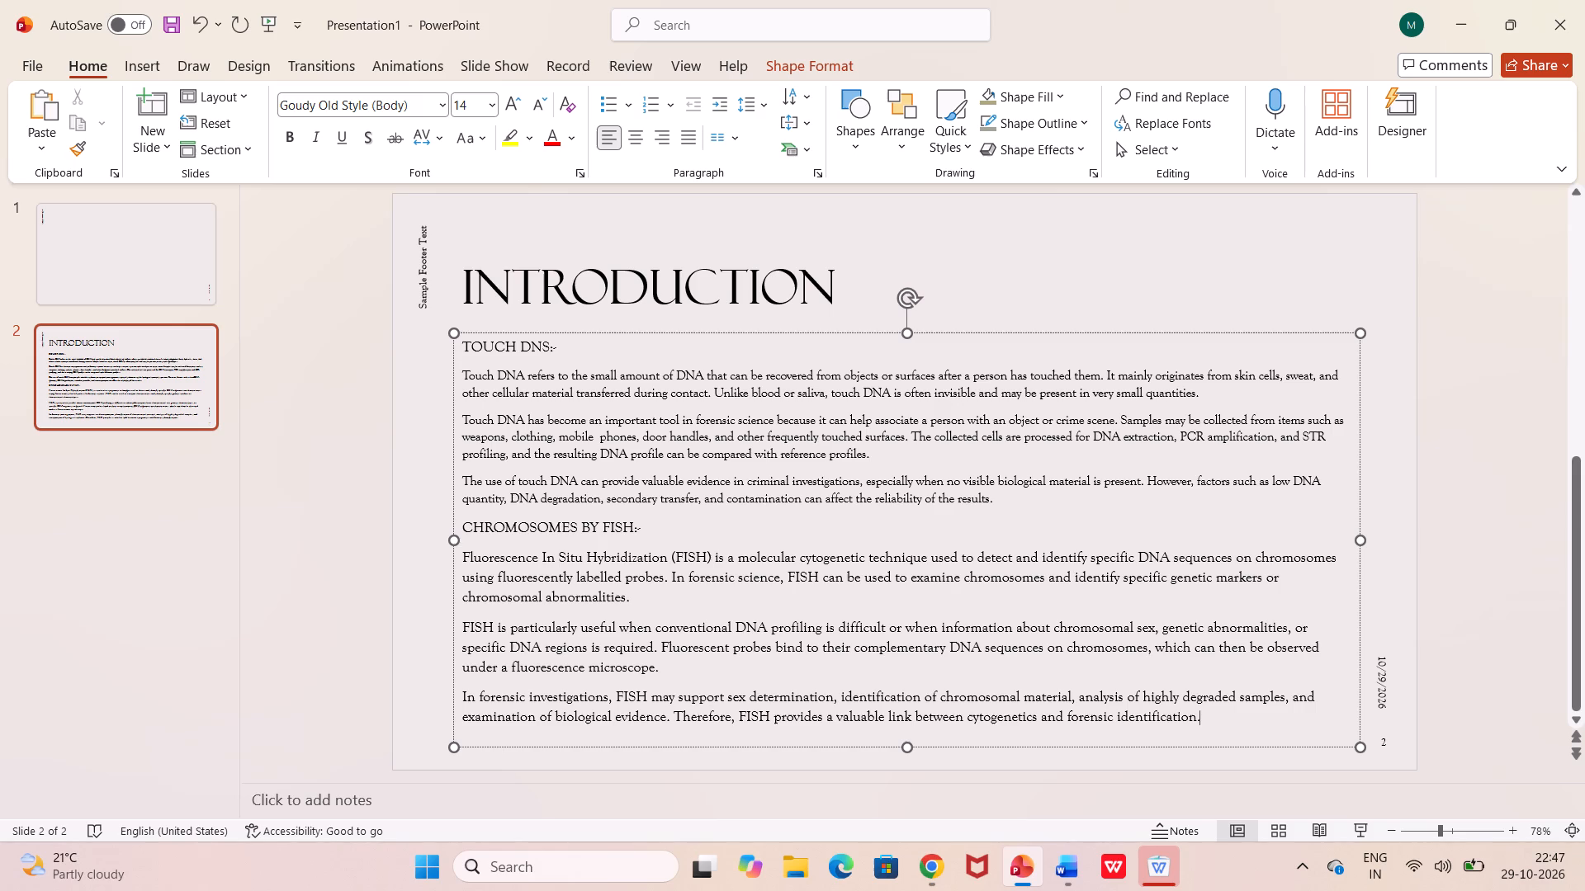
Reduce the three pasted FISH paragraphs to font size 12.
left_click(651, 562)
left_click_drag(647, 563, 501, 574)
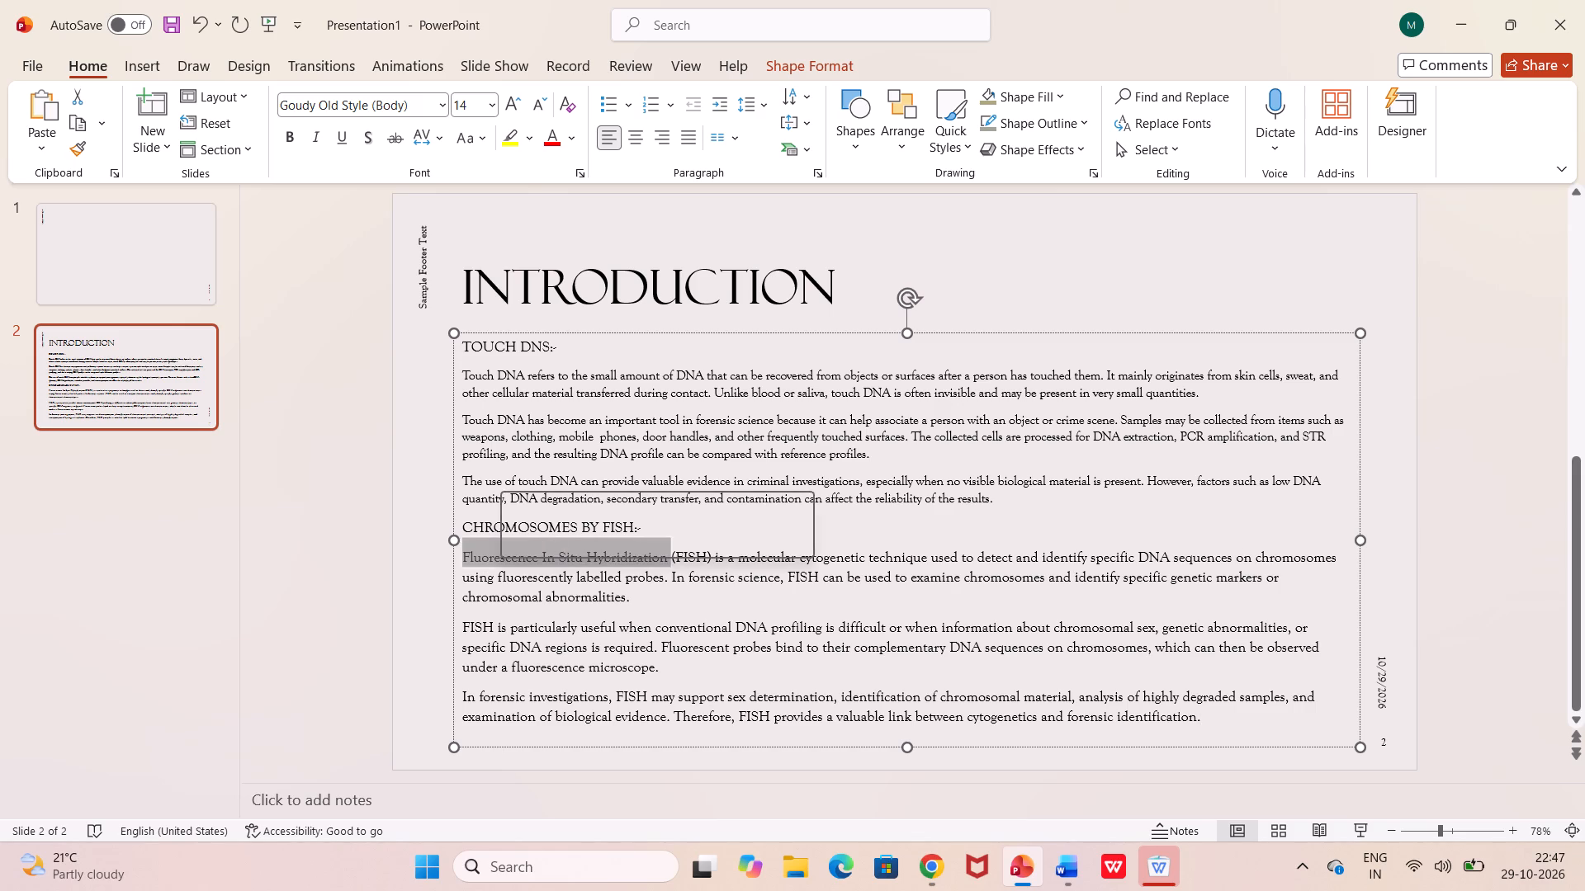
left_click(500, 629)
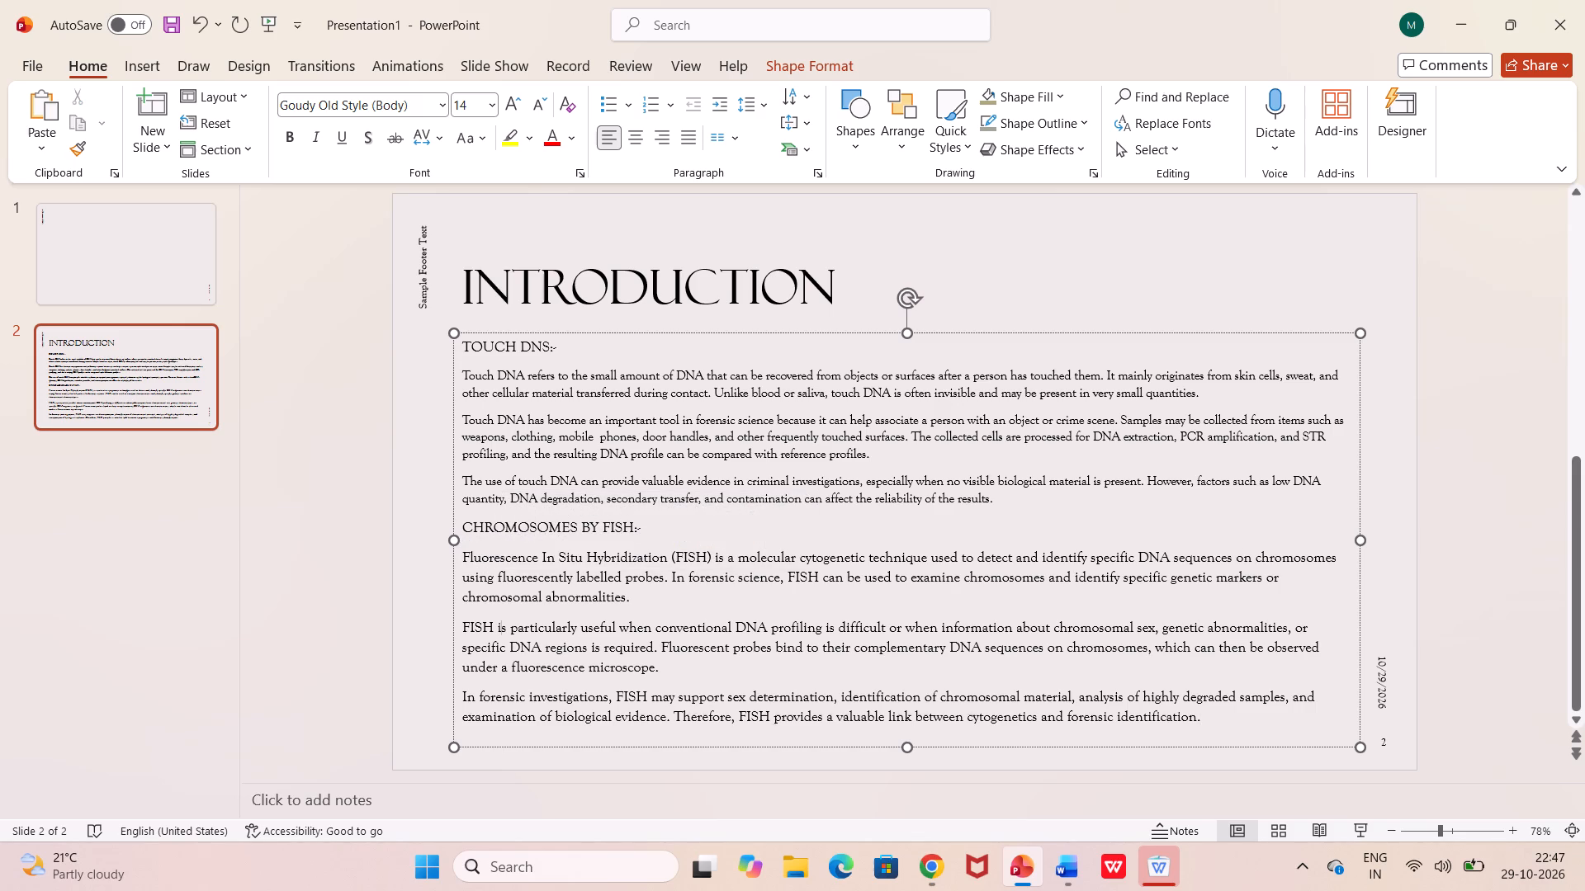
left_click_drag(464, 560, 1240, 715)
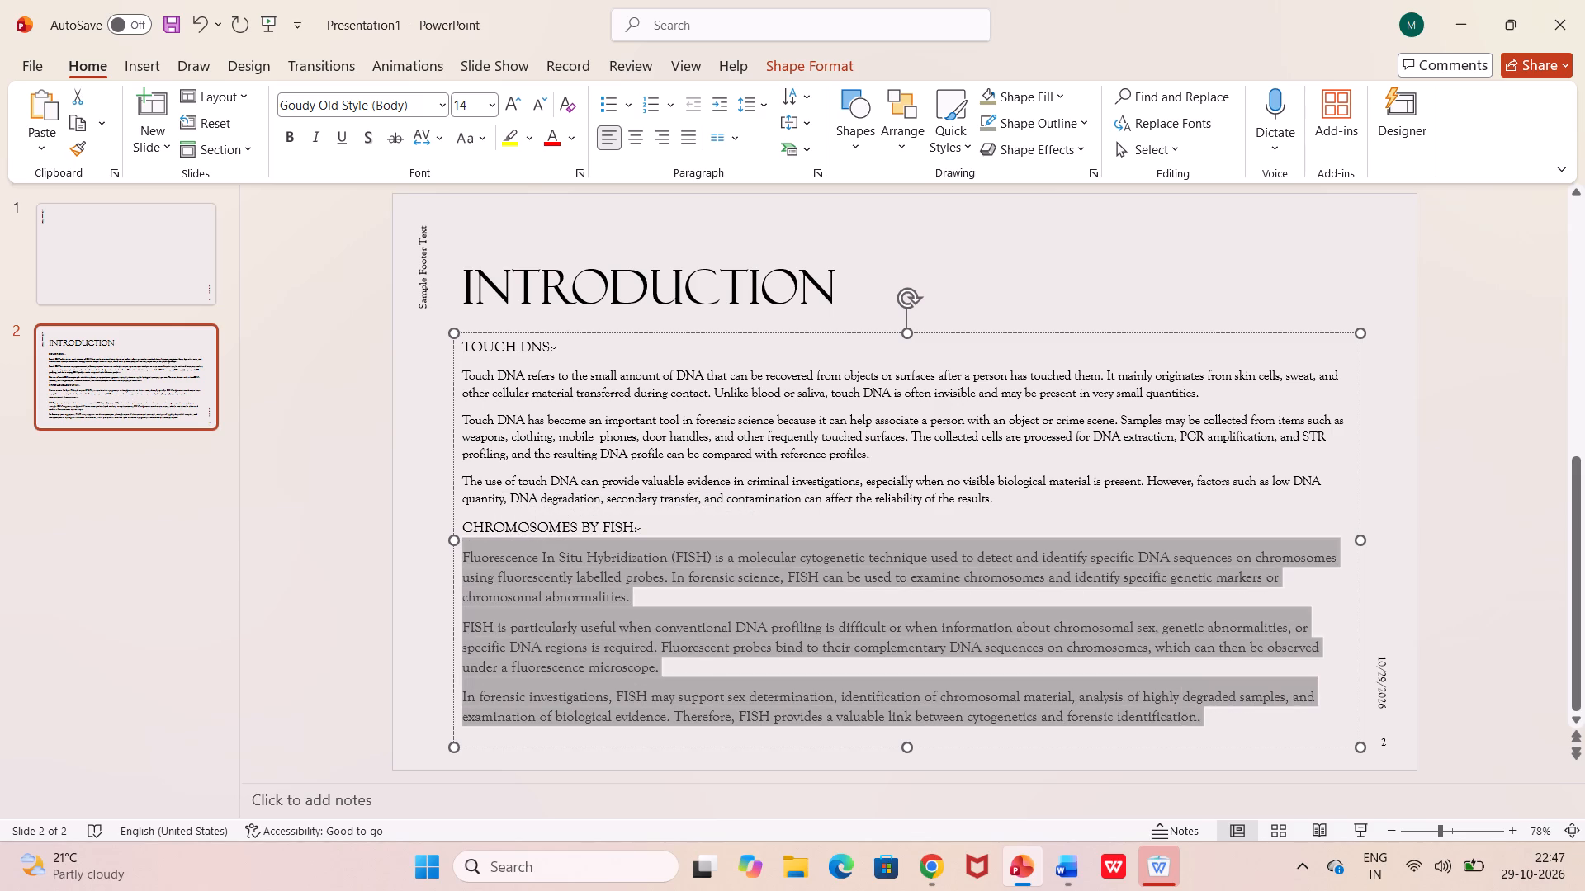
left_click_drag(1240, 715, 1246, 723)
left_click(492, 110)
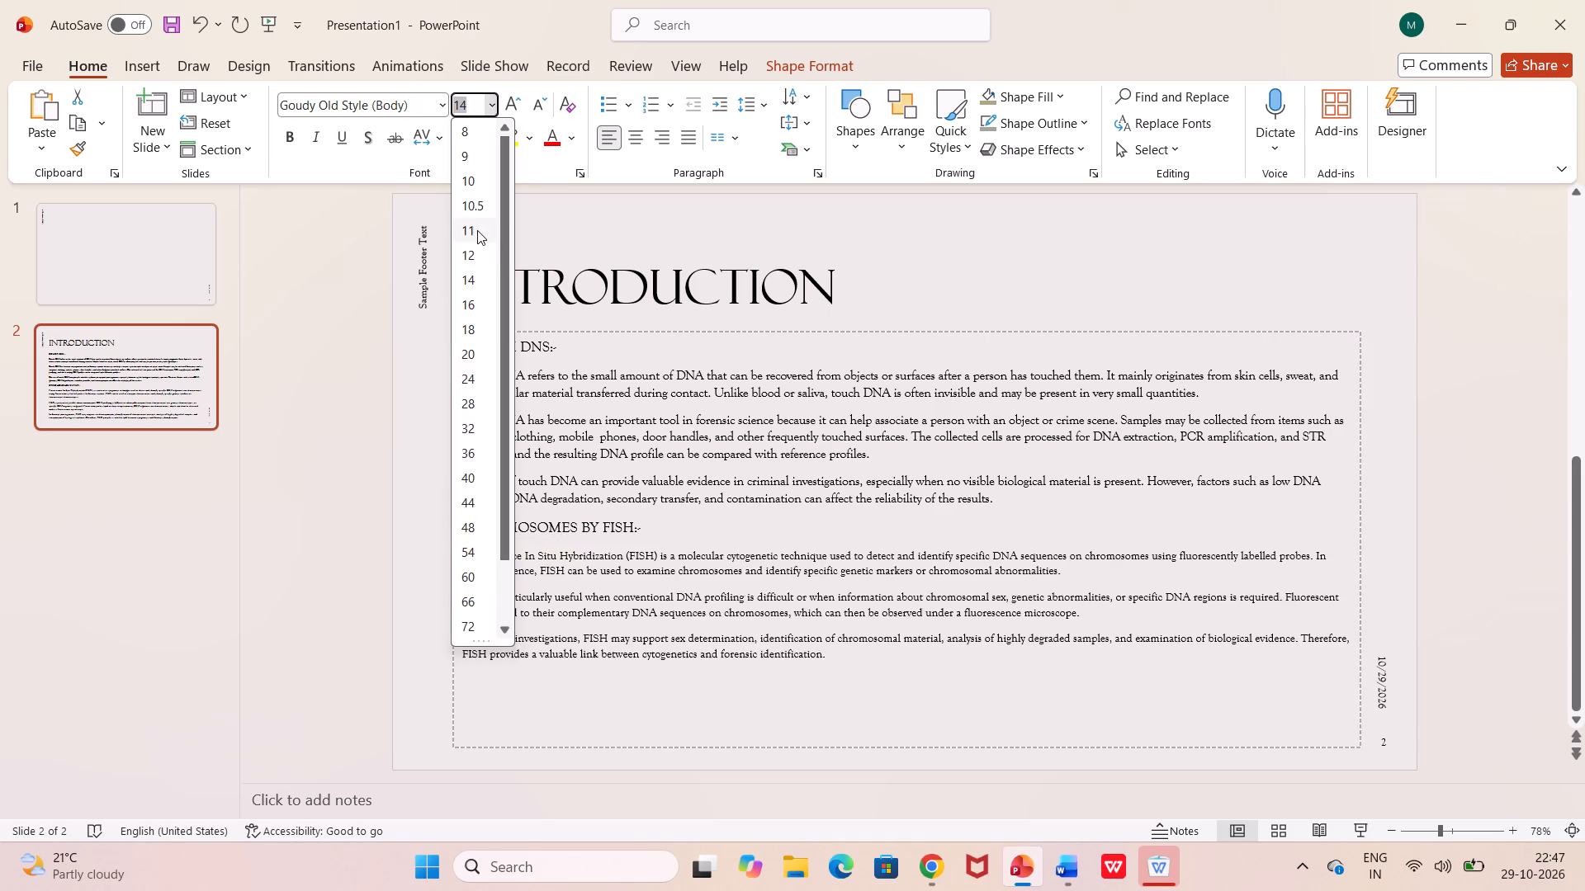
left_click(472, 256)
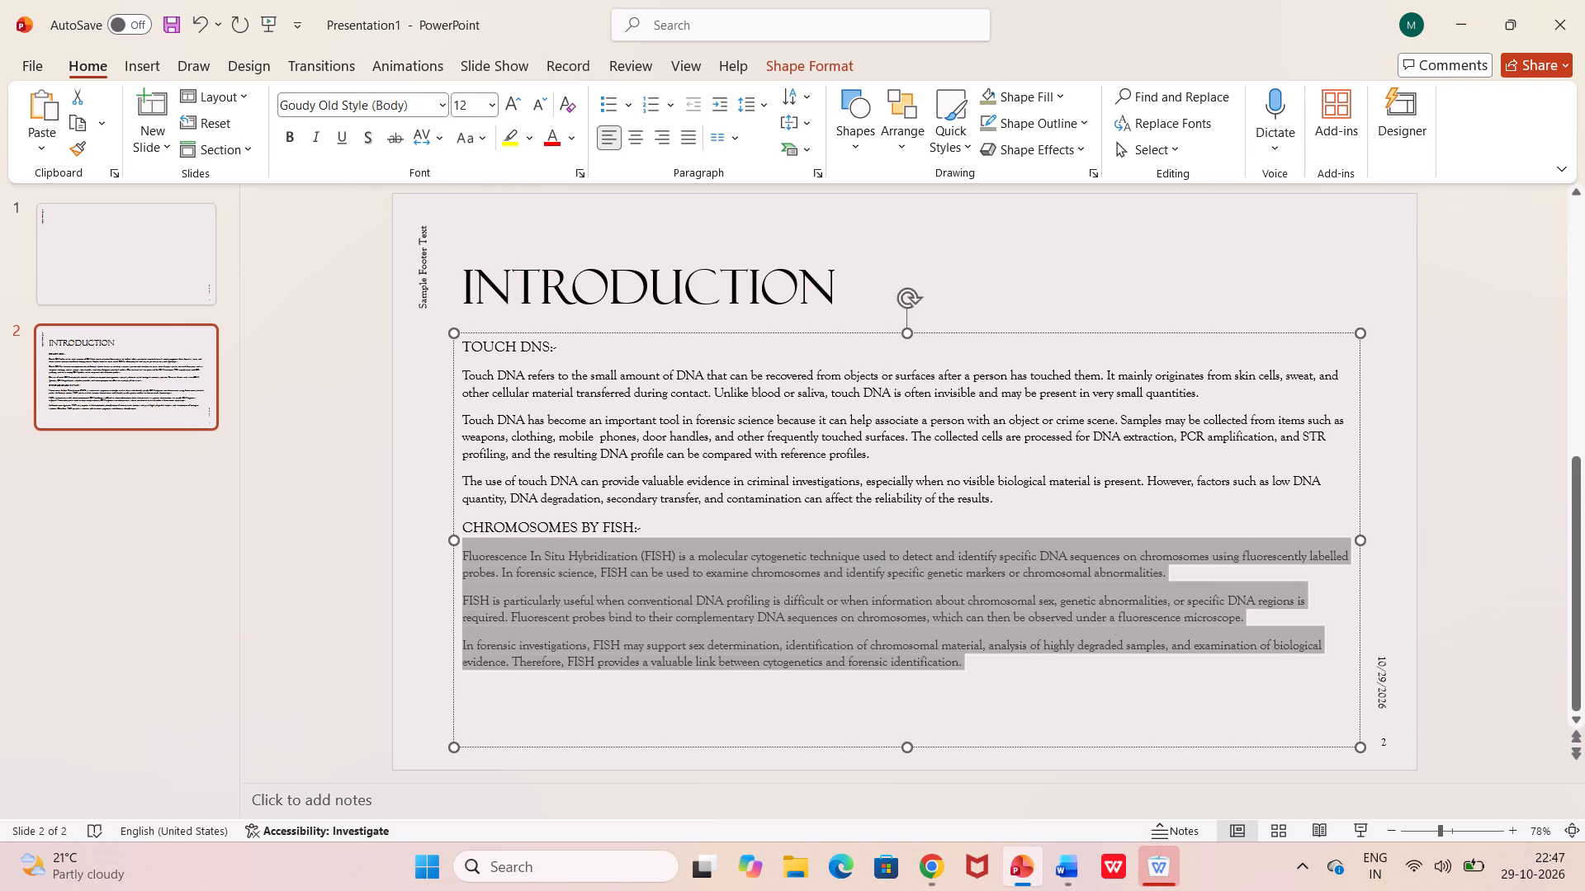
left_click(599, 398)
Open the layout choices for adding a new slide after the Introduction slide.
scroll(599, 398, "down", 2)
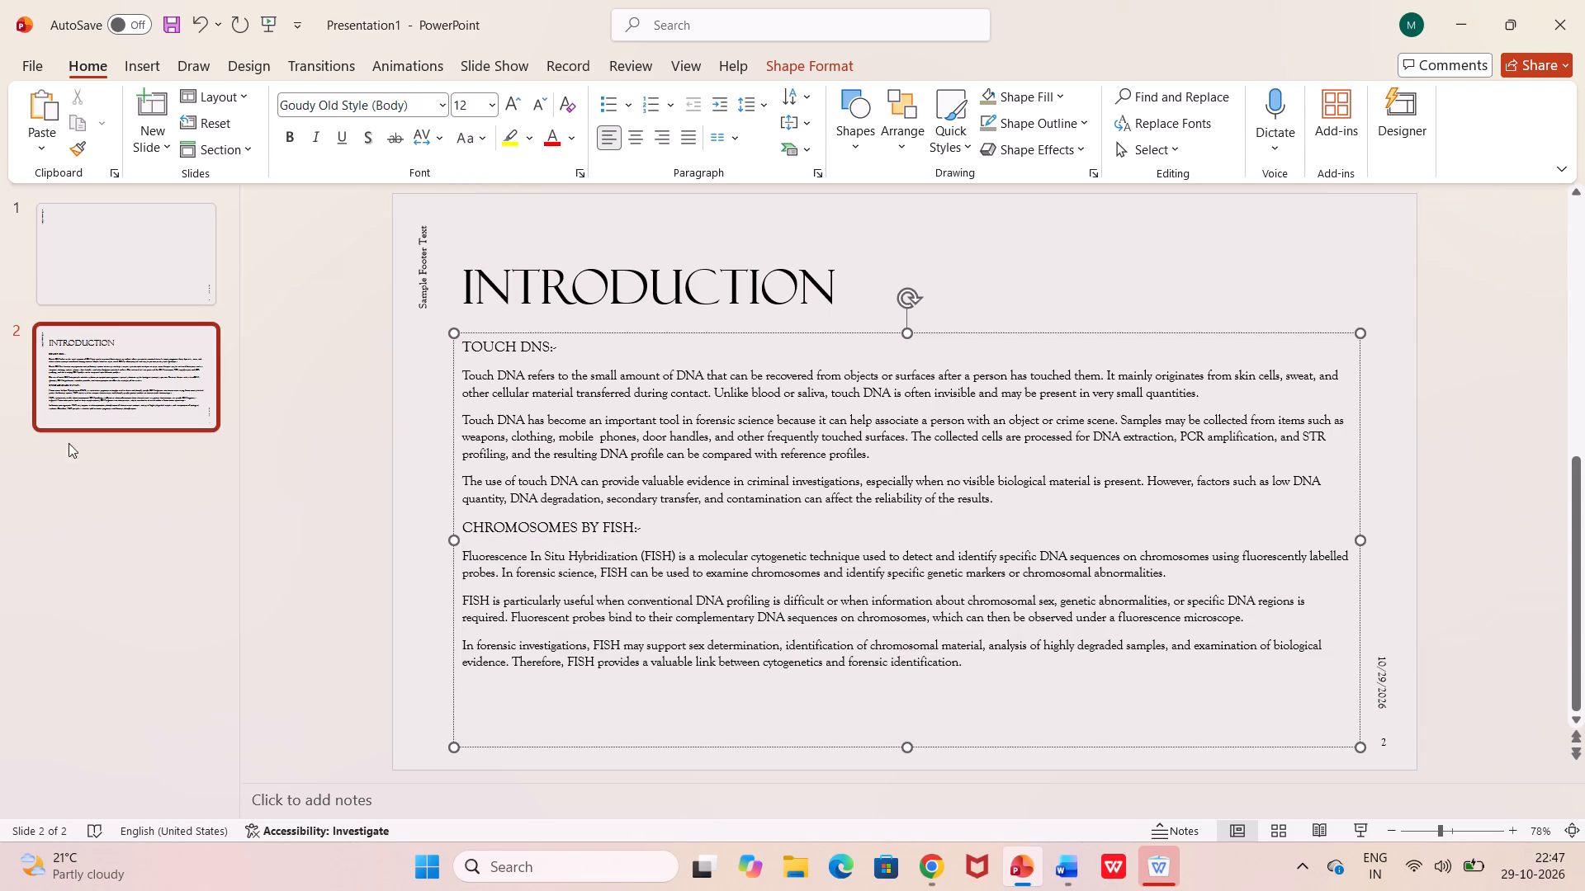
left_click(154, 142)
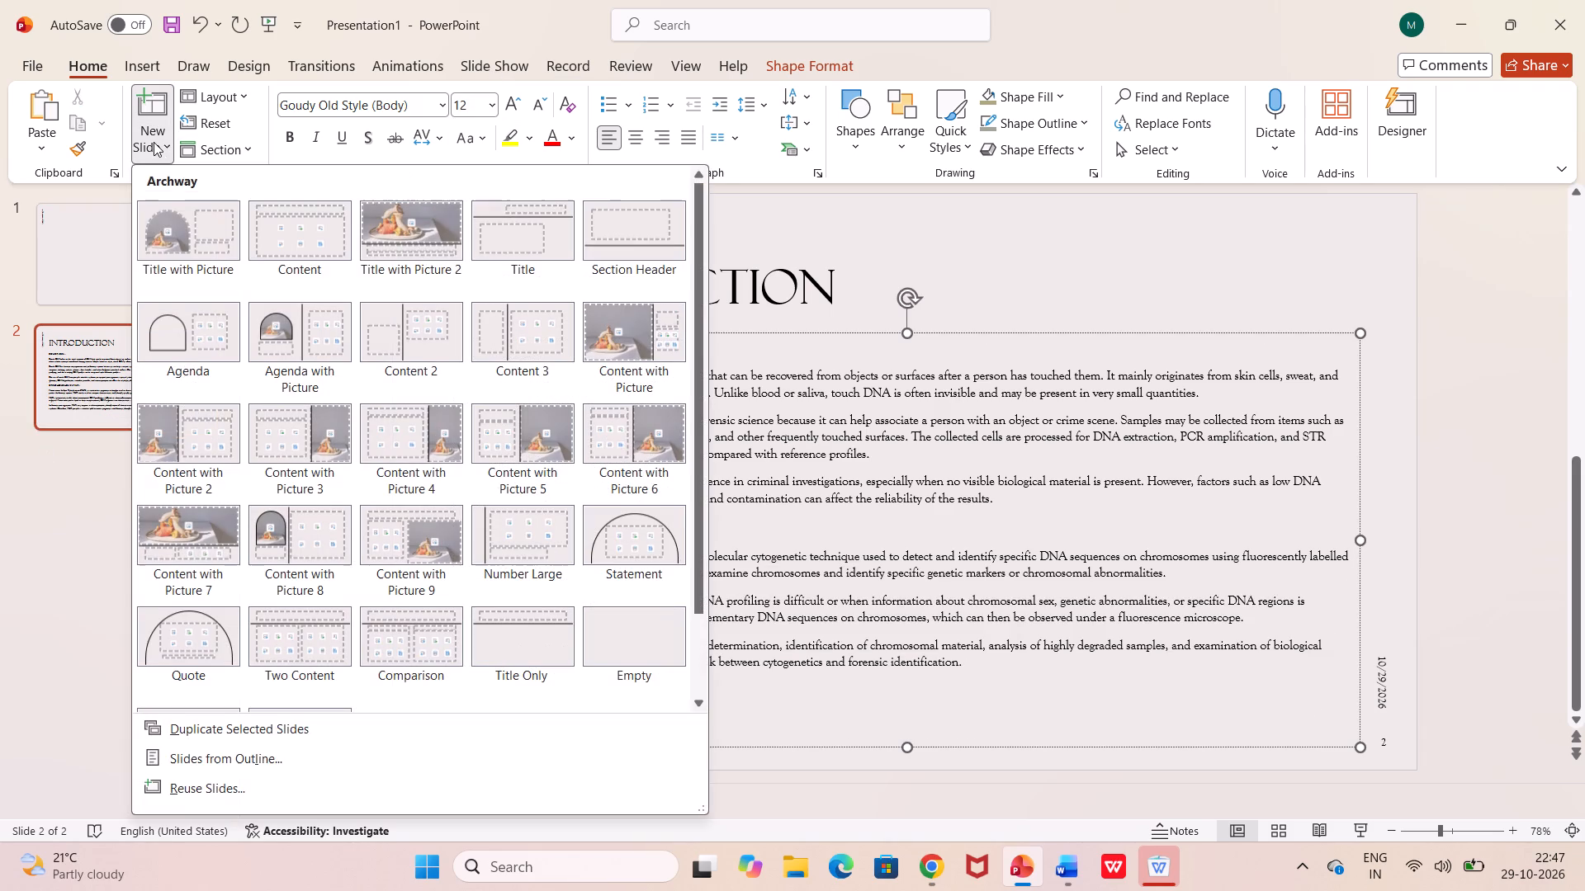
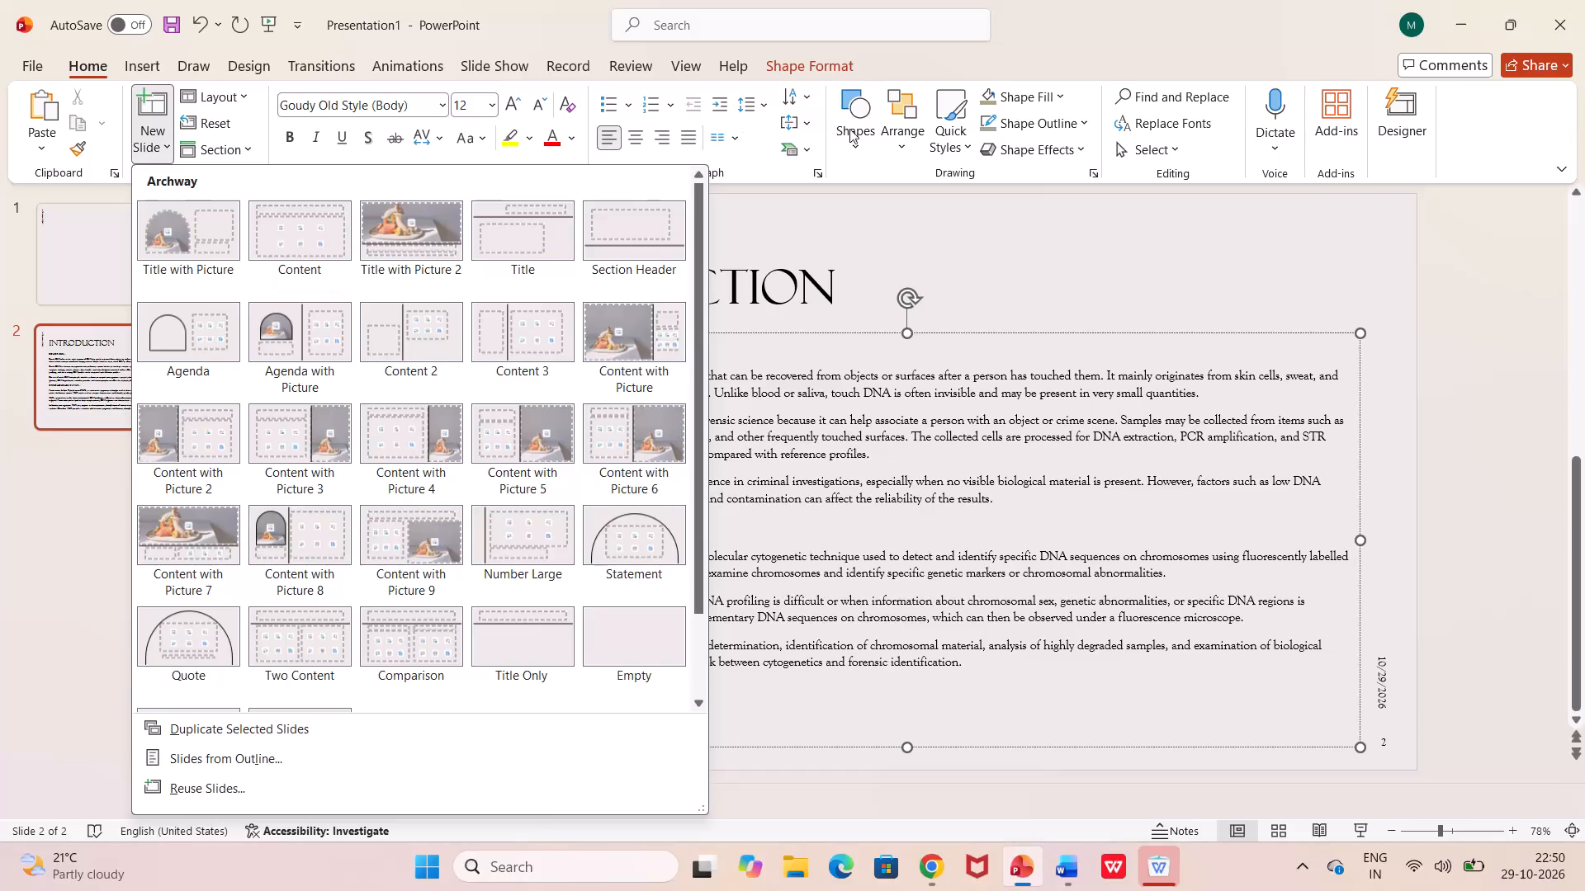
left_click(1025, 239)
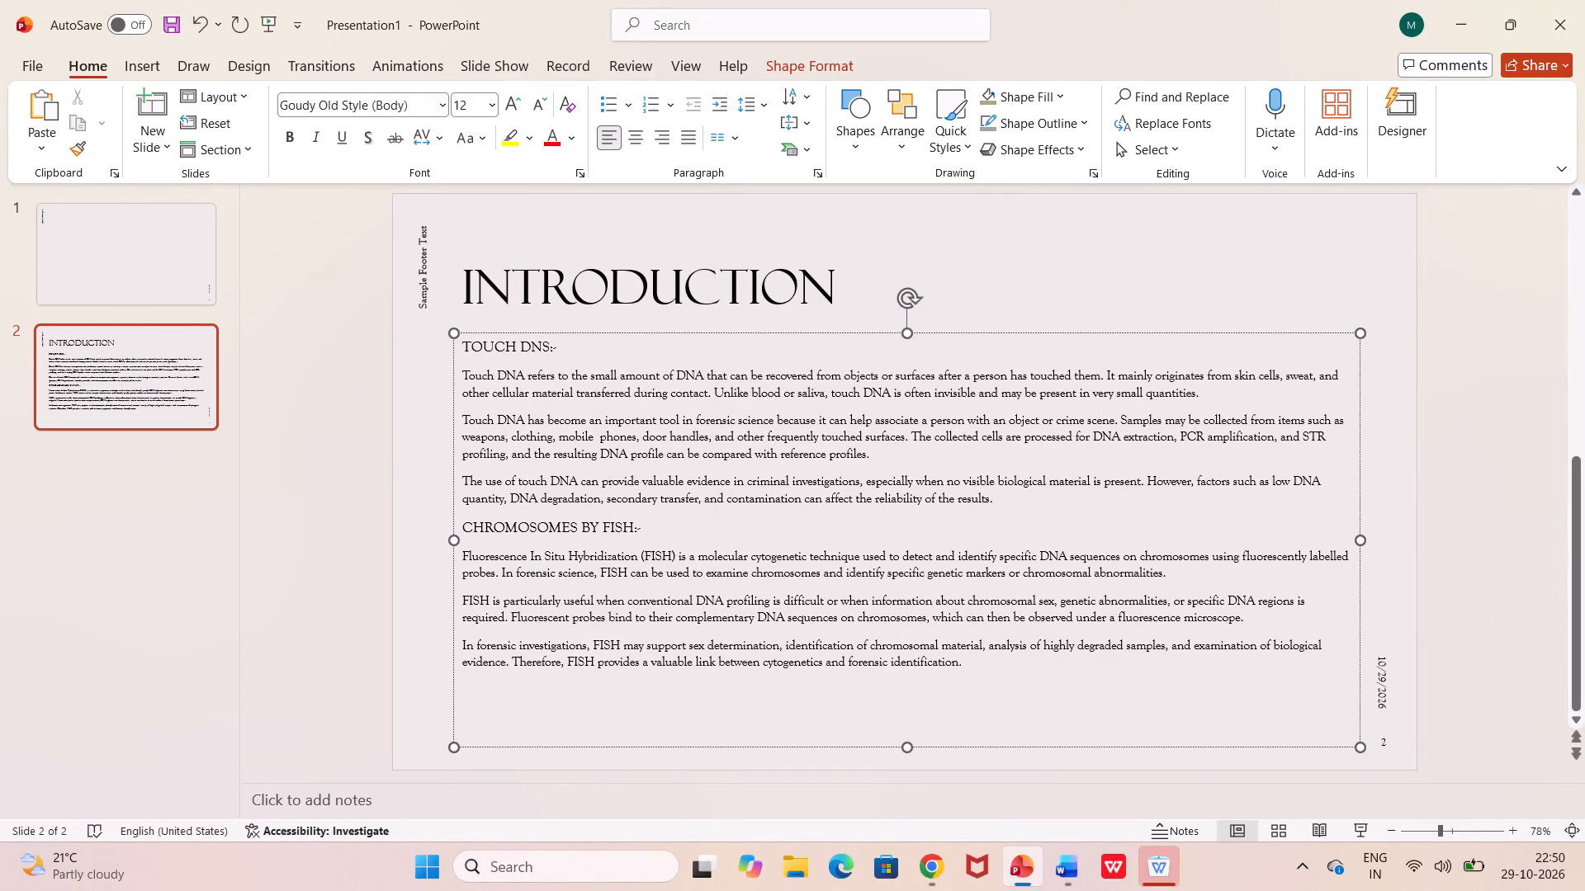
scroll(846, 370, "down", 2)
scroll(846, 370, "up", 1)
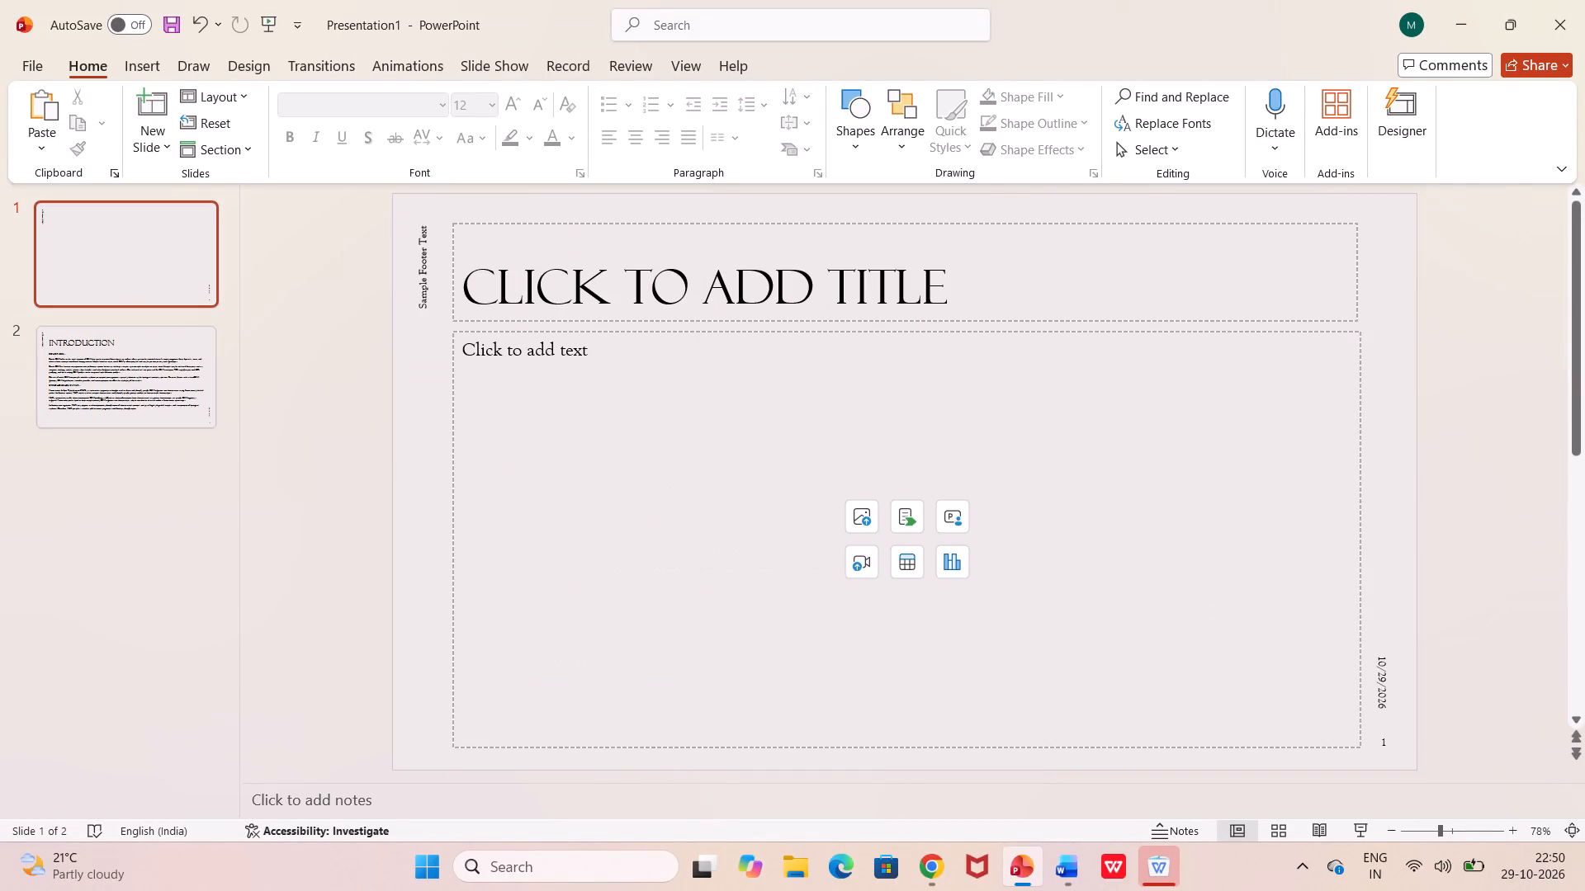
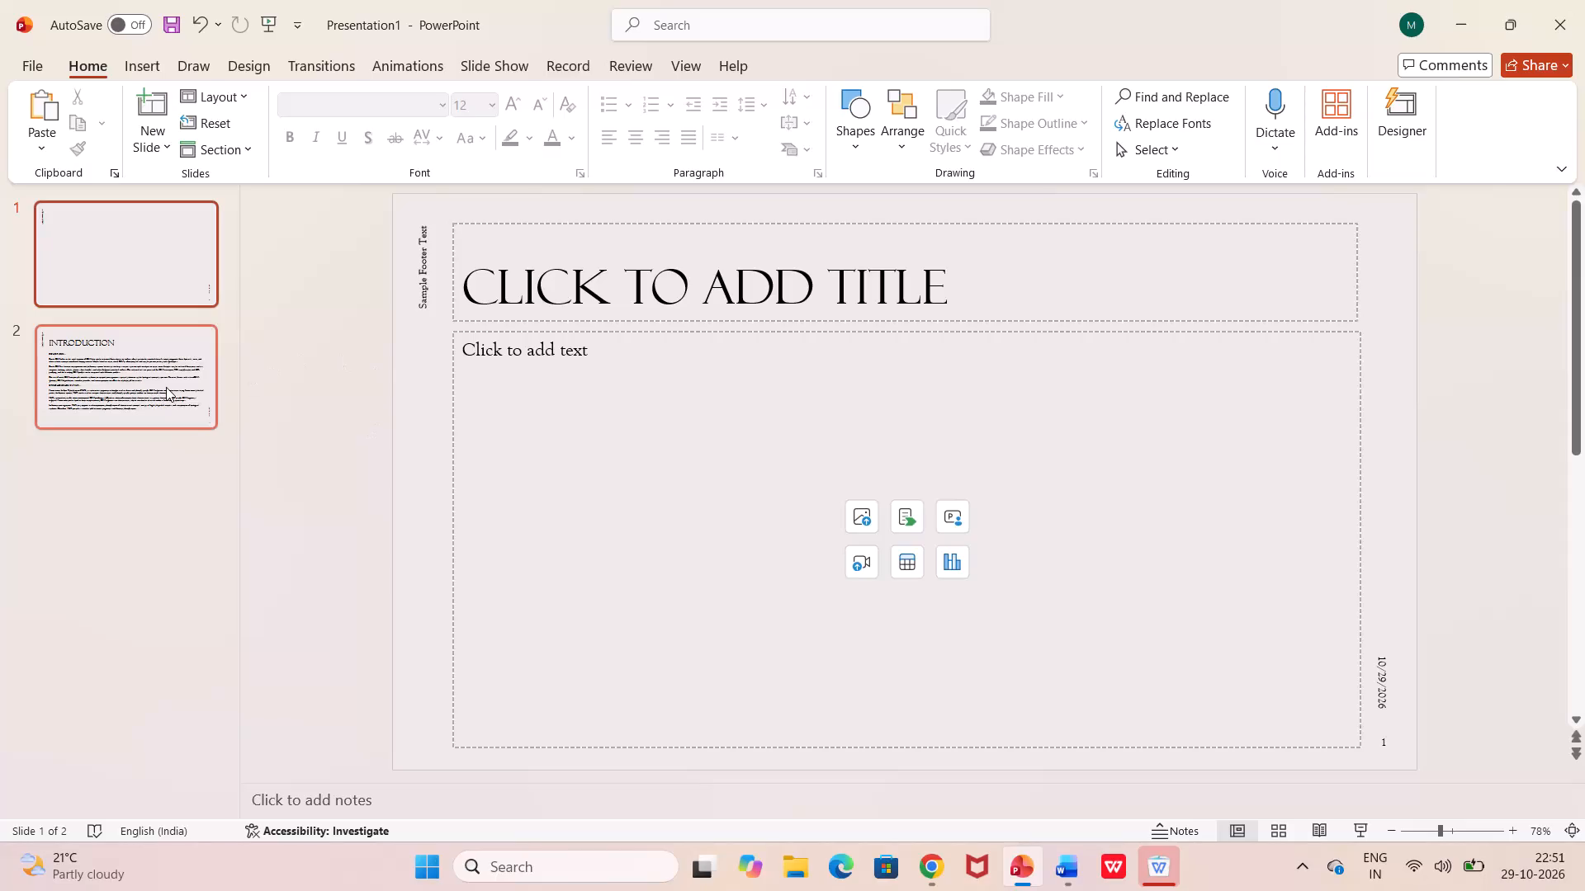
Correct the misspelled first heading in the Introduction slide's body text to read "TOUCH DNA:-".
left_click(166, 387)
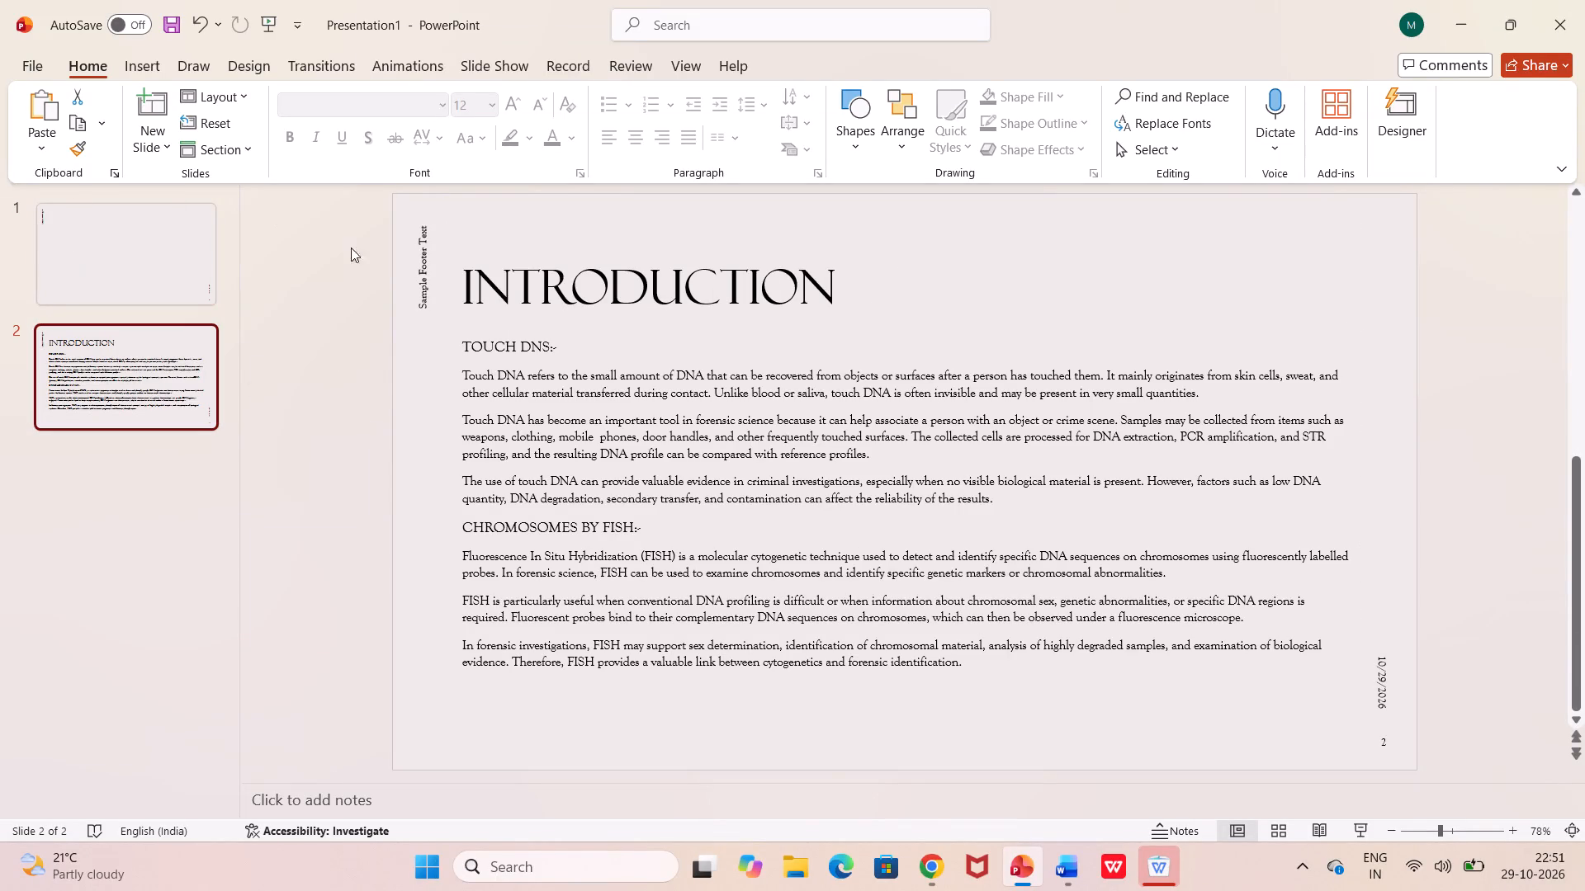
left_click(546, 350)
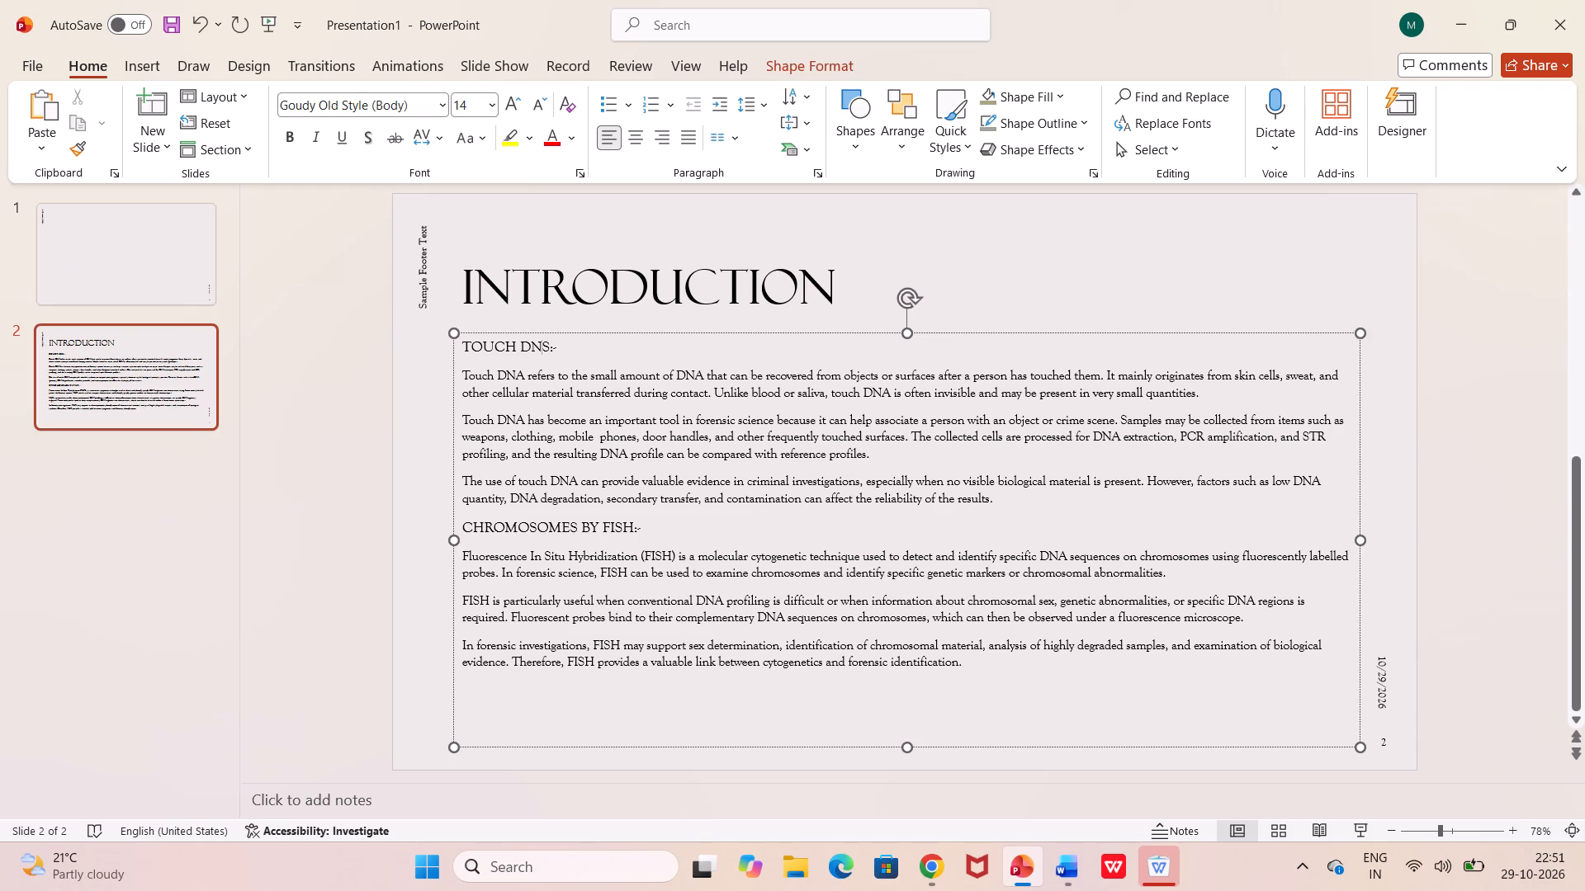
key("Right")
key("BackSpace")
key("a")
Add a new slide with title and content placeholders after the Introduction slide.
scroll(701, 457, "down", 2)
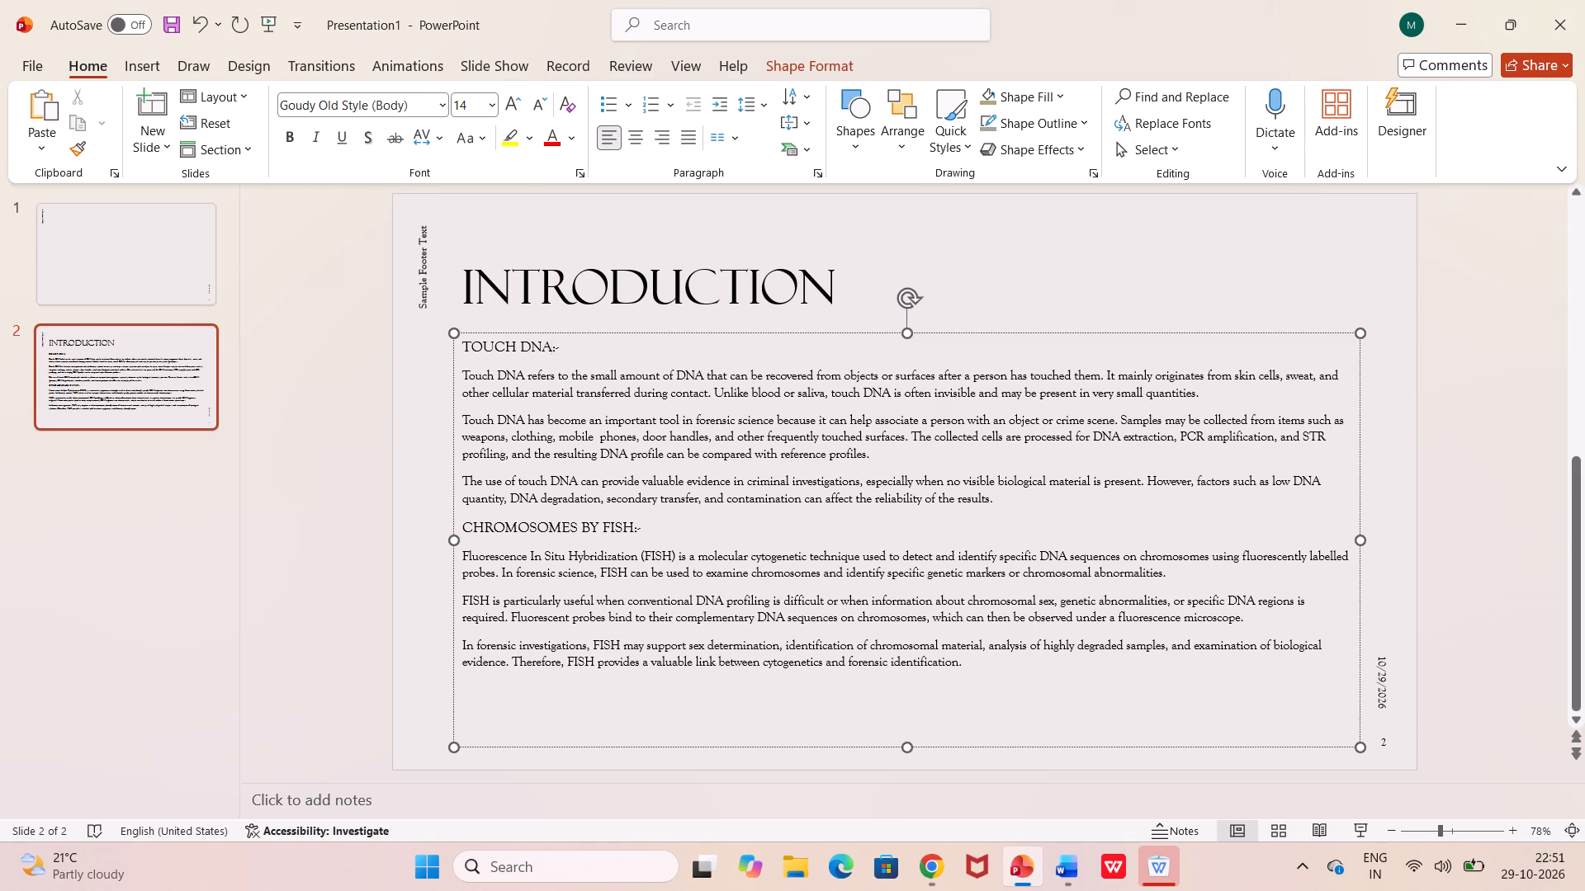
left_click(140, 119)
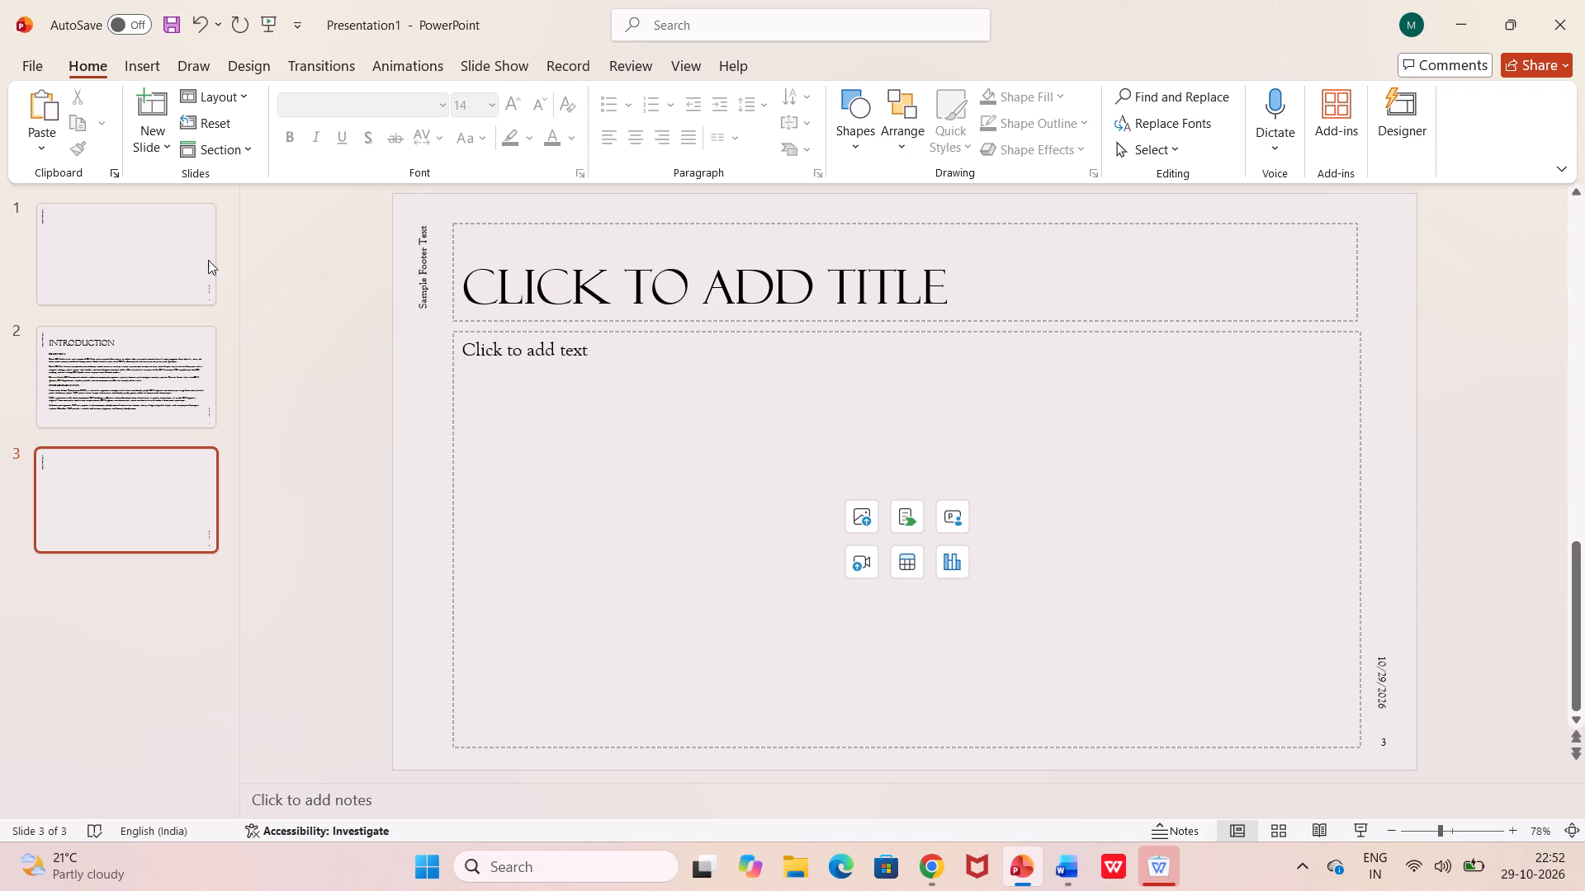
Return to the Introduction slide.
left_click(161, 360)
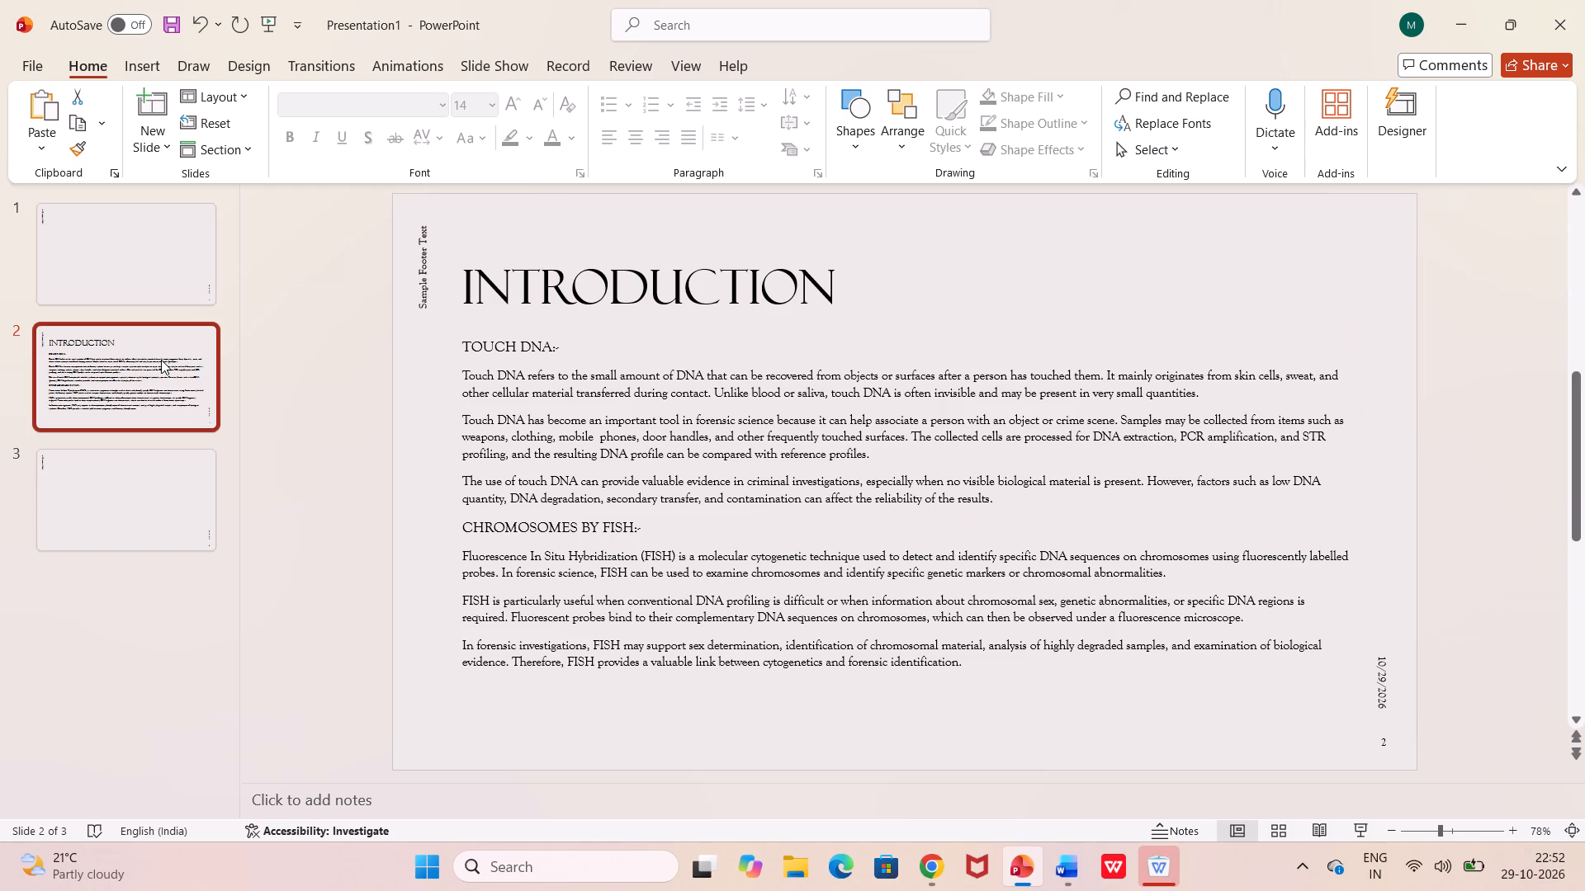
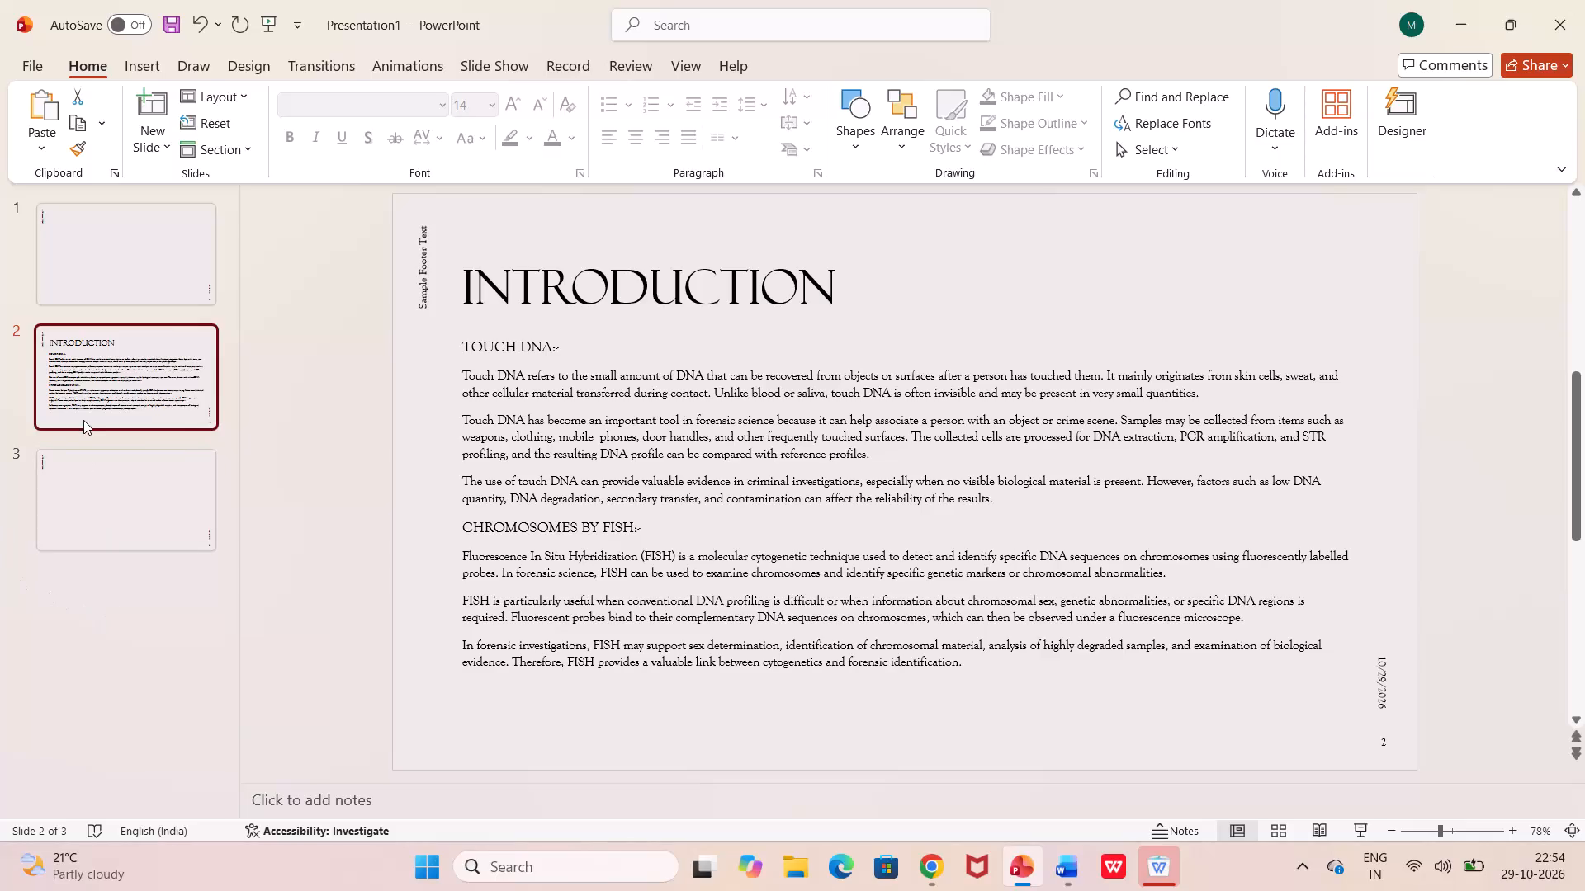
Go to the empty slide 3 and place the cursor in its title placeholder.
left_click(101, 514)
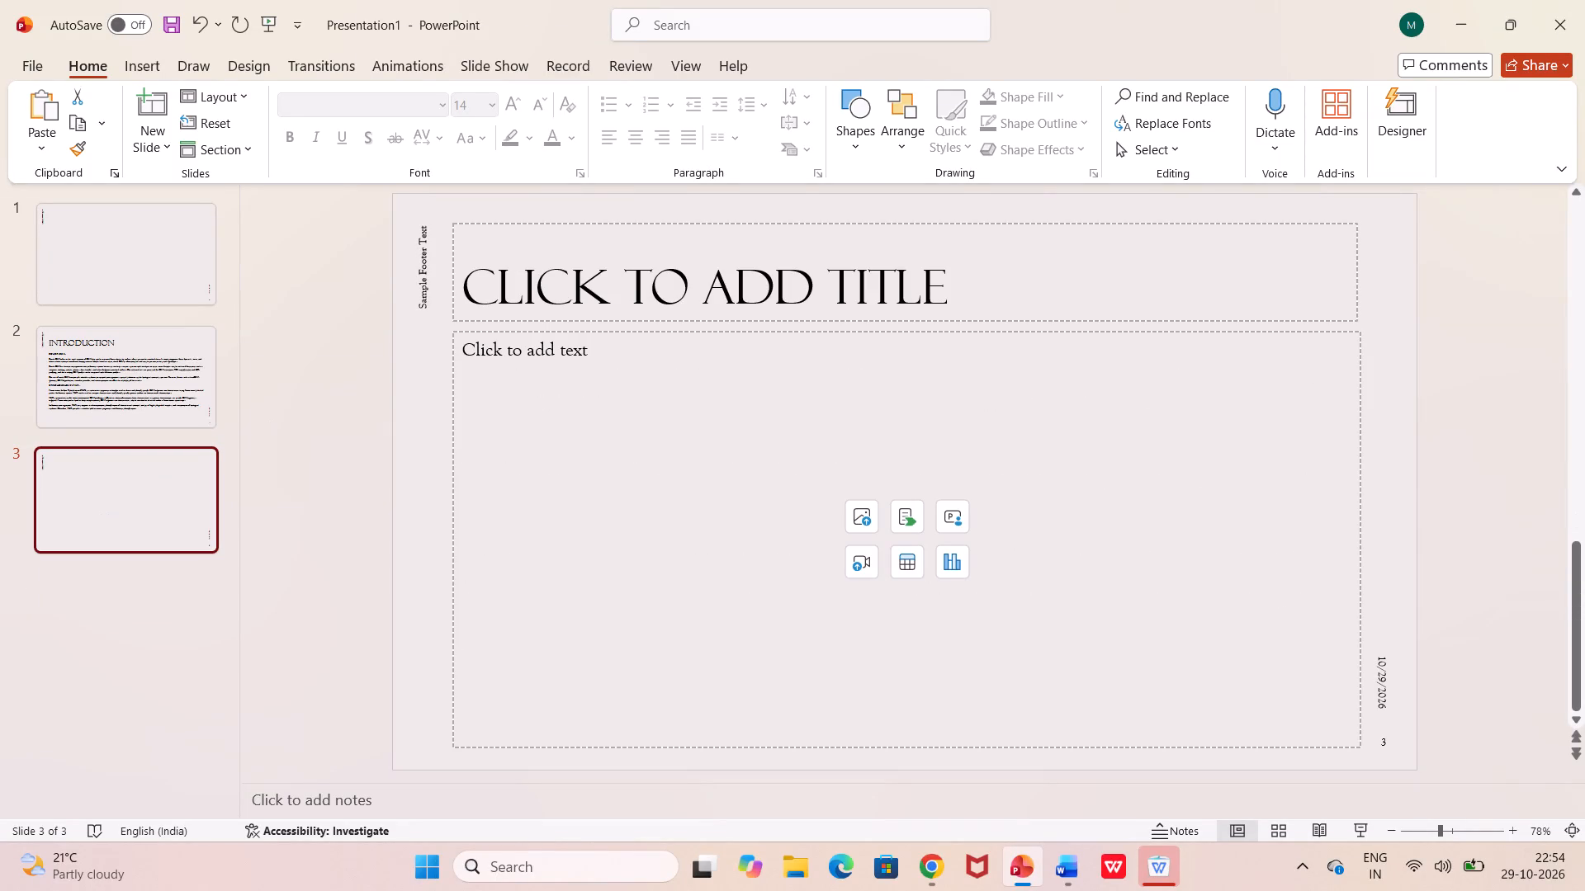
left_click(1011, 290)
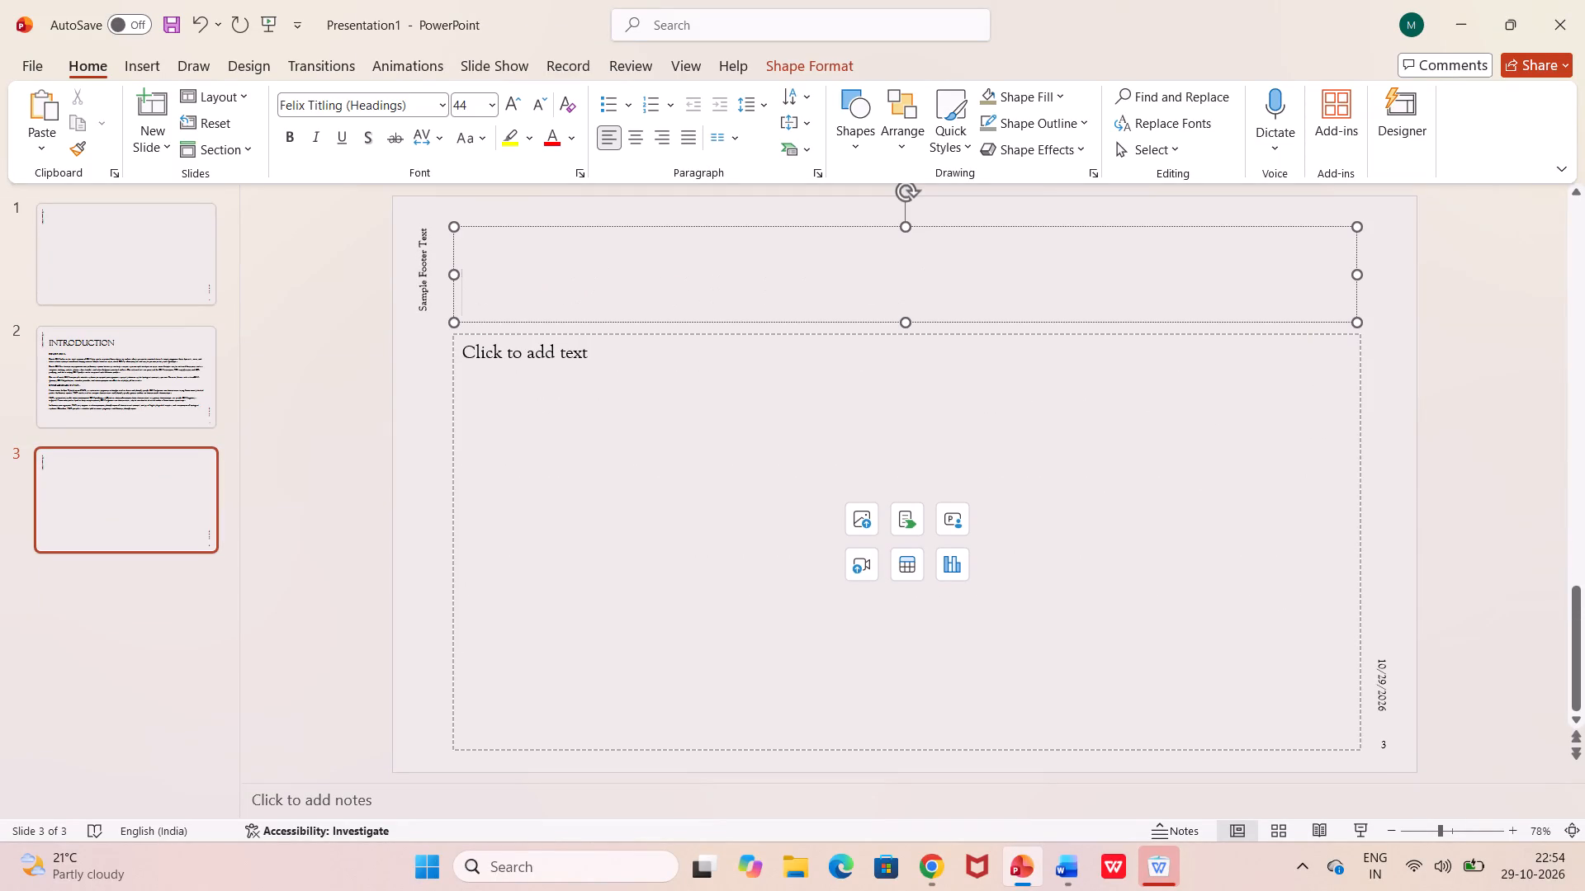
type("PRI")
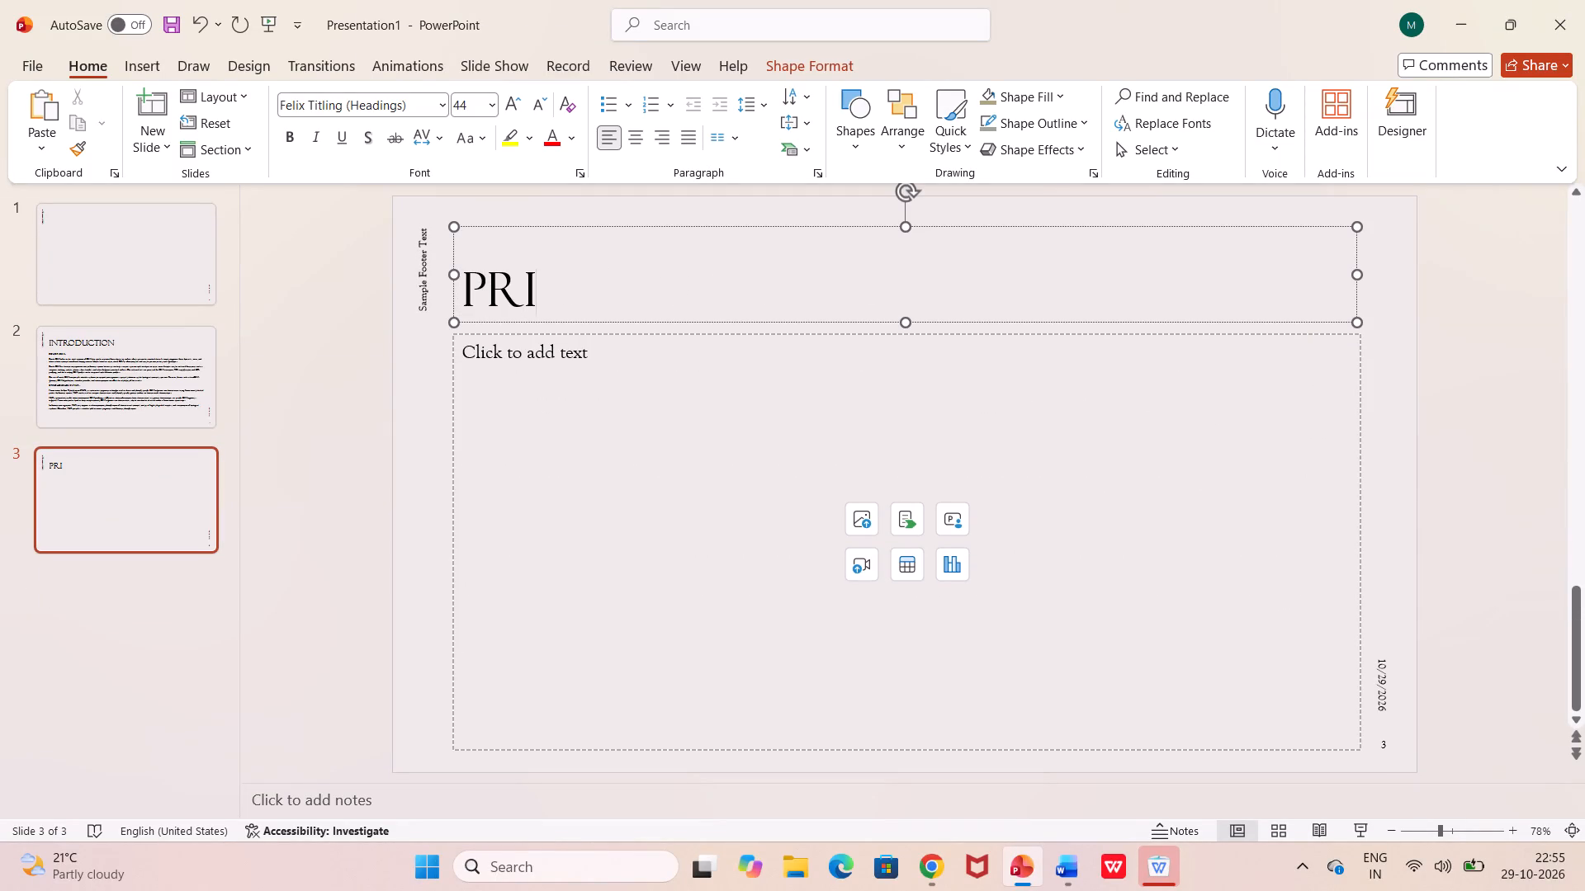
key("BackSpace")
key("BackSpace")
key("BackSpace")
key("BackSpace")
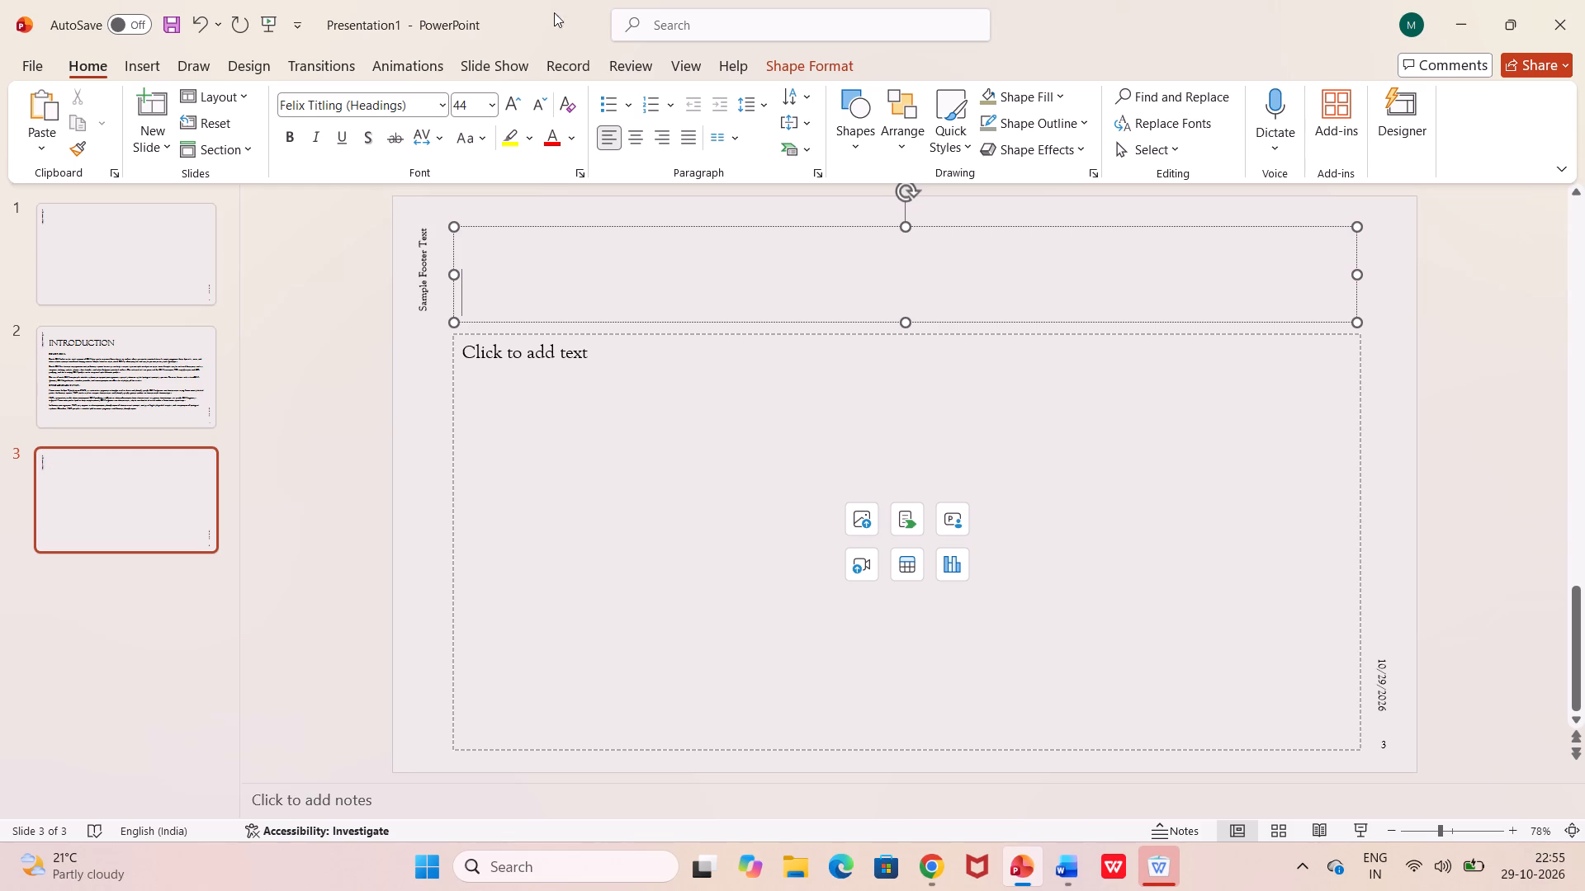
Set the font size of slide 3's empty title to 14.
left_click(480, 107)
left_click(489, 105)
left_click(471, 276)
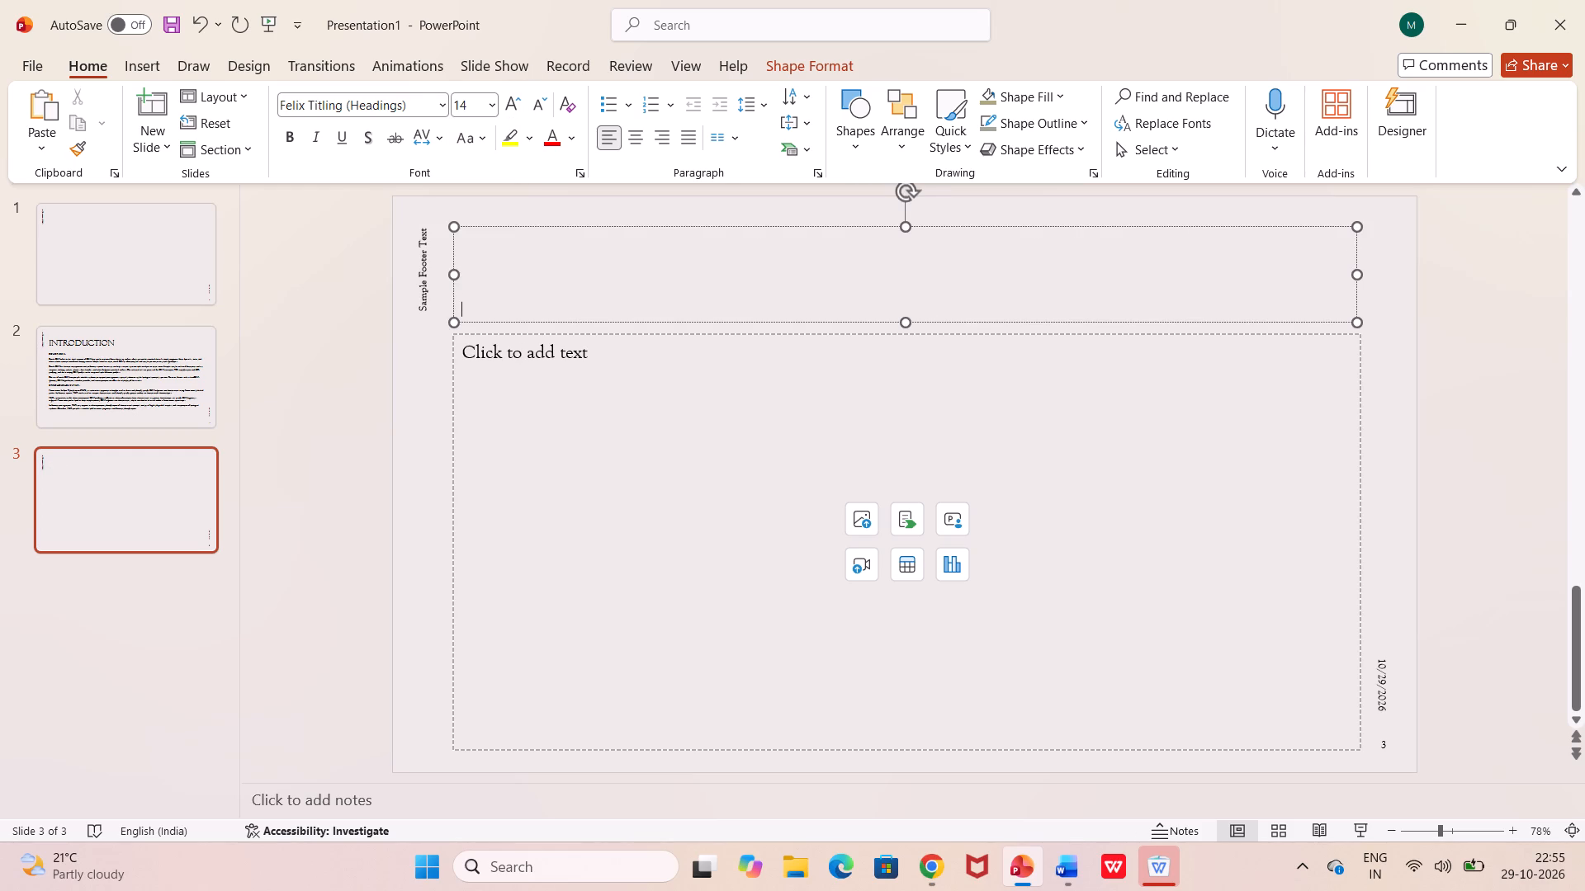
Enter "PRINCIPLE AND PROCEDURE" as the title of slide 3, without closing punctuation.
type("PRINCIPLR")
key("BackSpace")
type("E")
key("space")
type("AND")
key("space")
type("PR")
key("o")
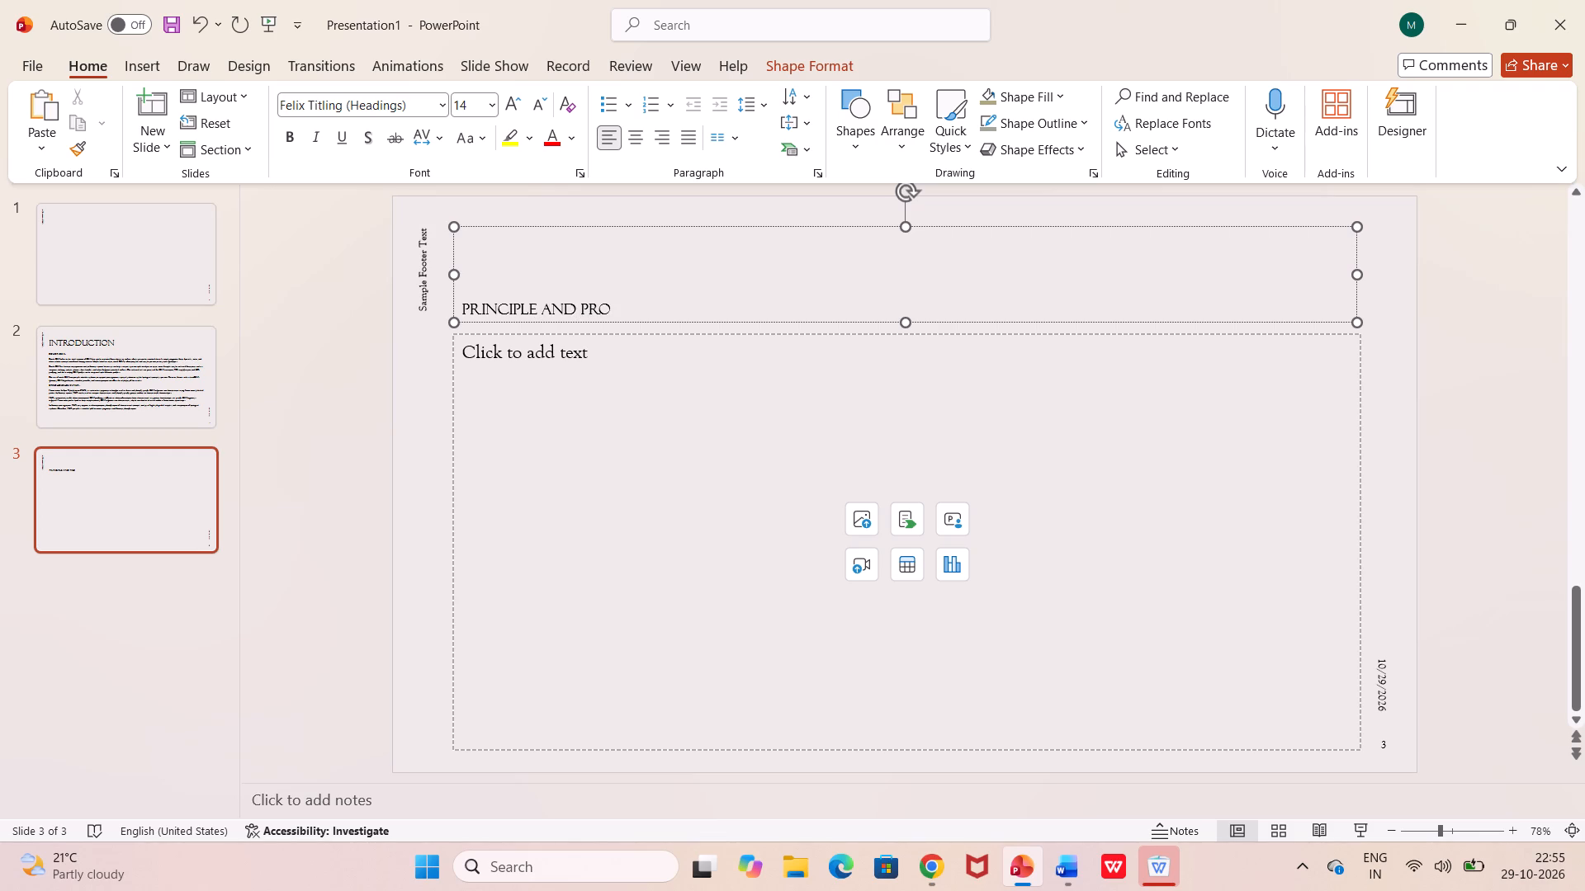
key("c")
type("EDURE")
type(":-")
key("BackSpace")
key("BackSpace")
Enter the heading "TOUCH DNA PRINCIPLE" at the start of slide 3's content placeholder.
left_click(646, 356)
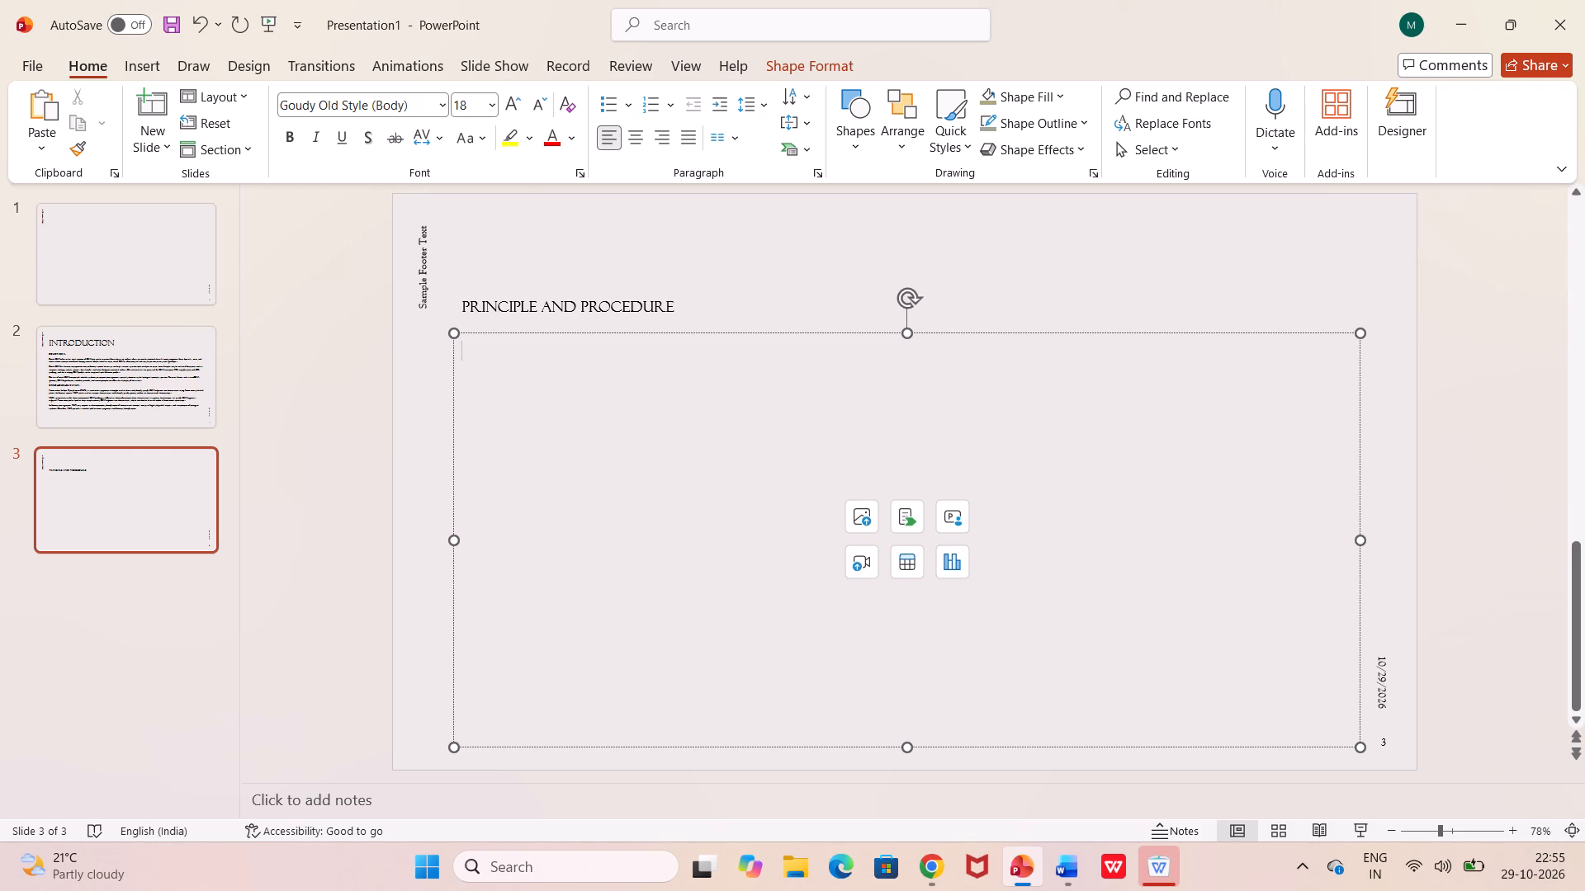
type("TO")
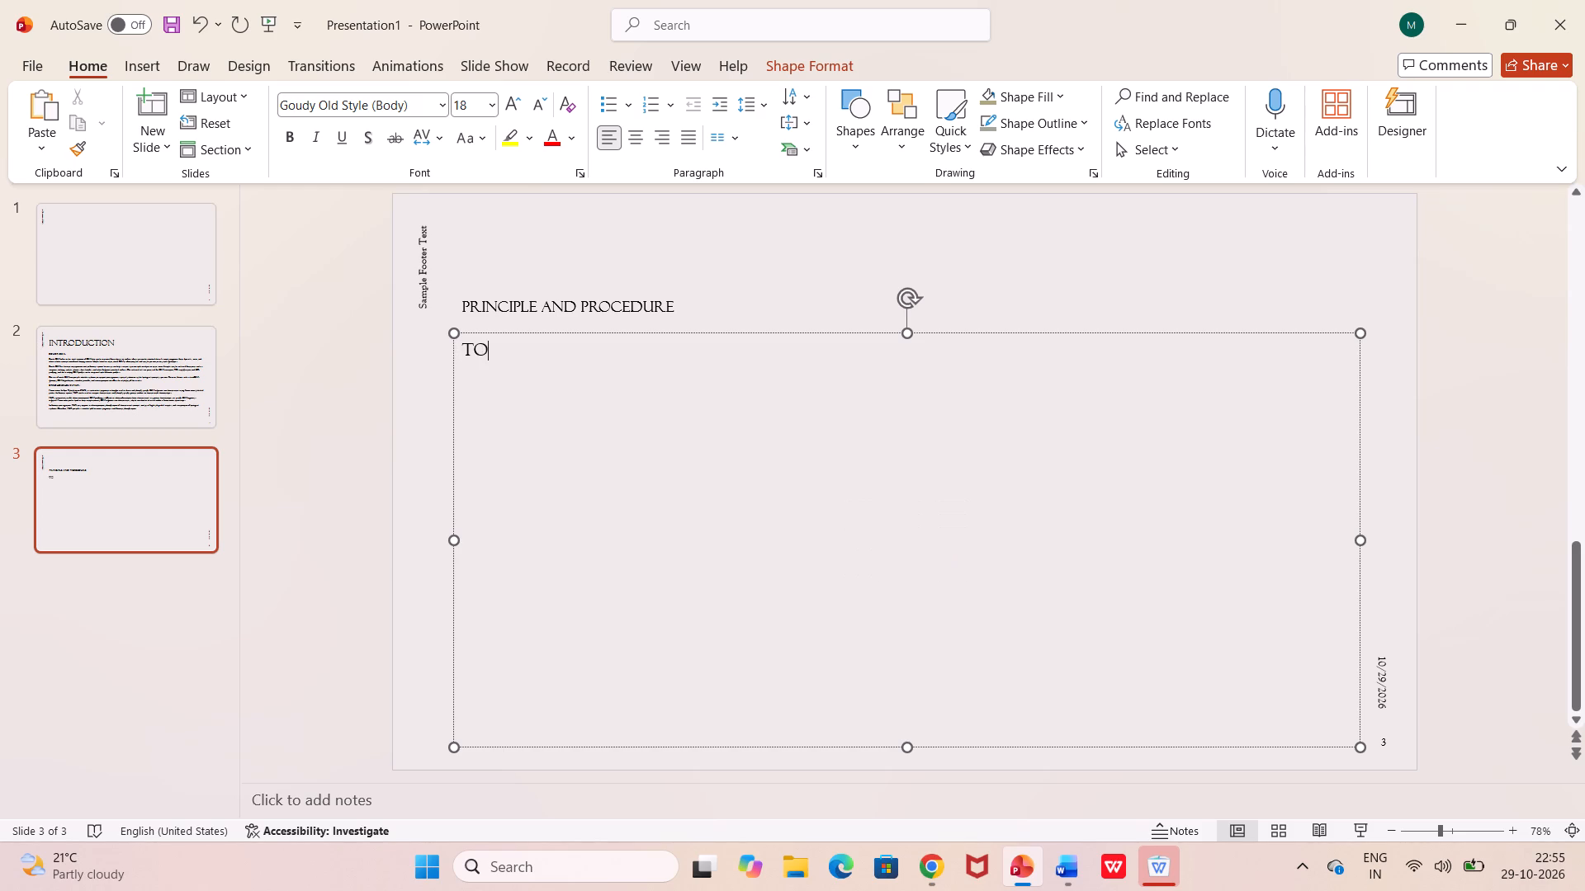
type("UC")
type("H DNA PRI")
key("n")
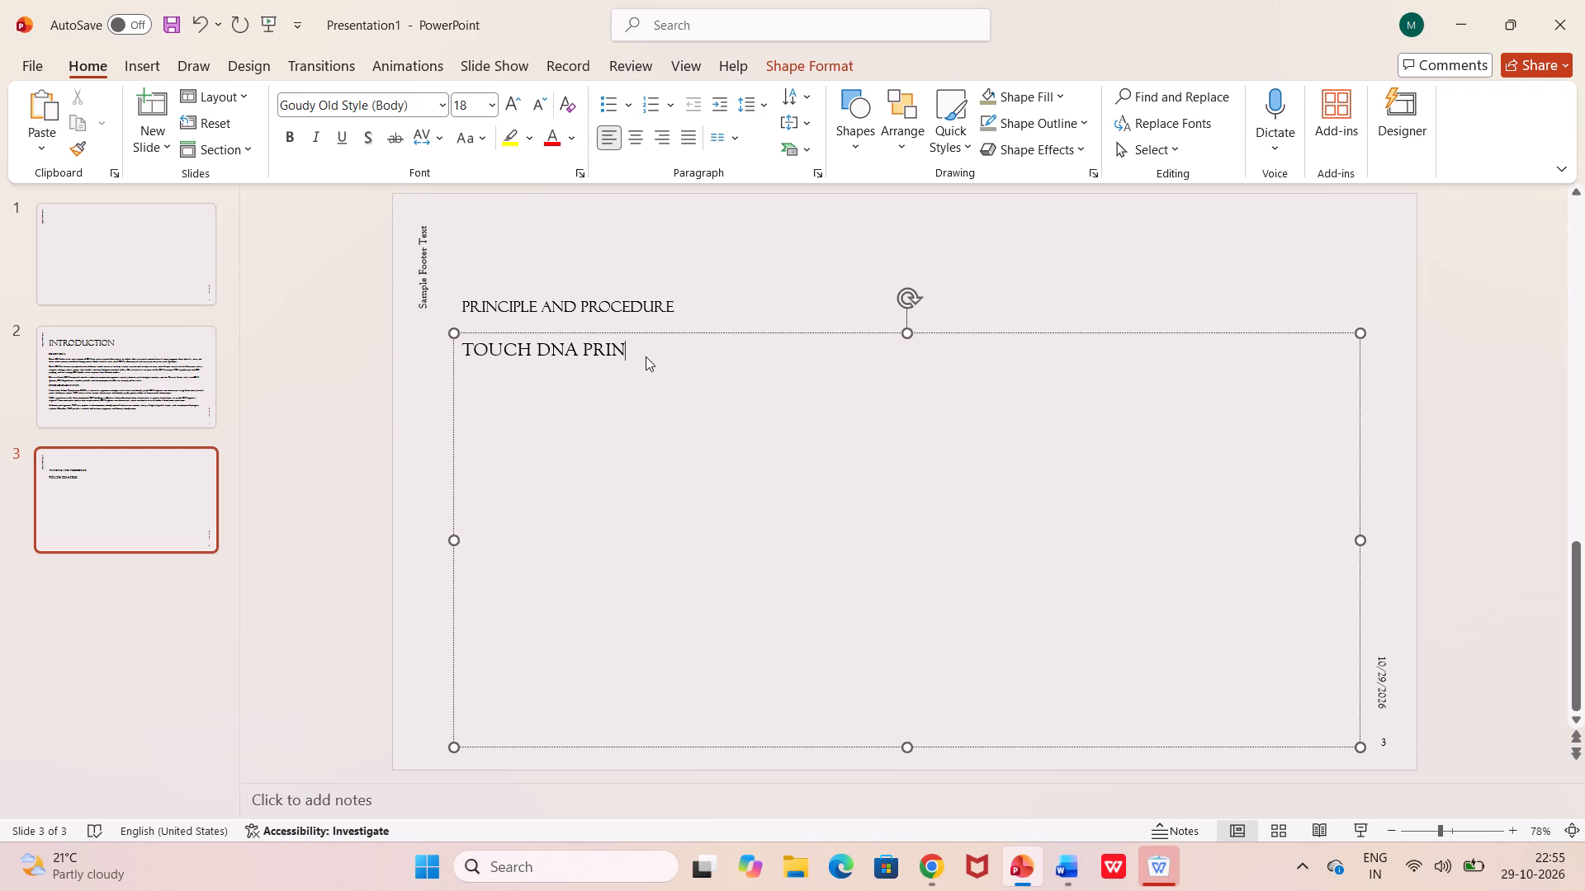
type("CU")
key("BackSpace")
key("i")
type("PLE")
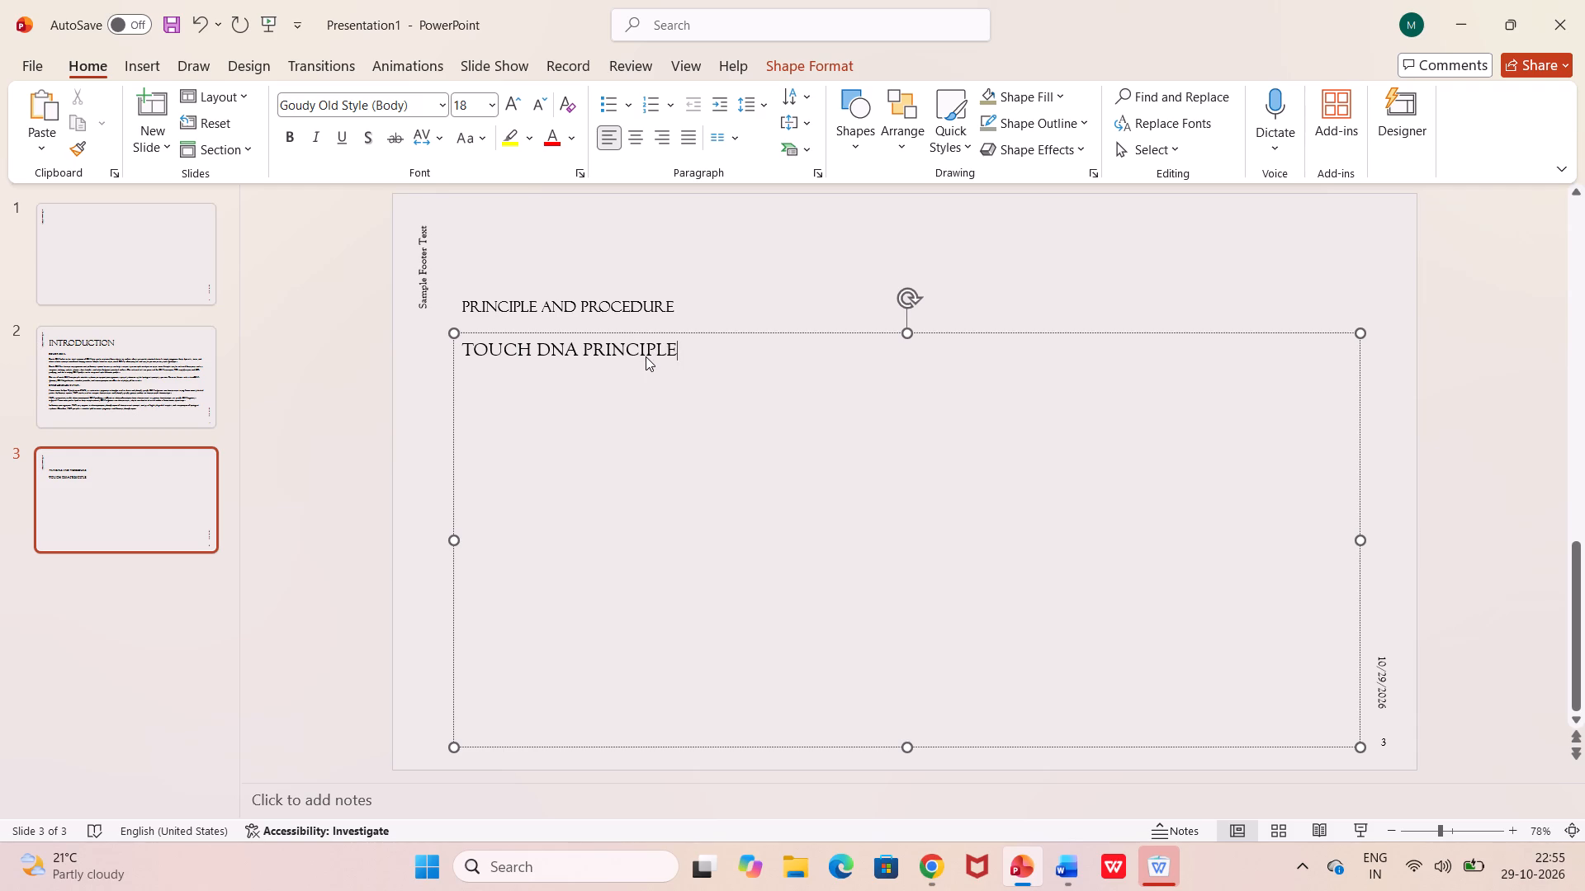
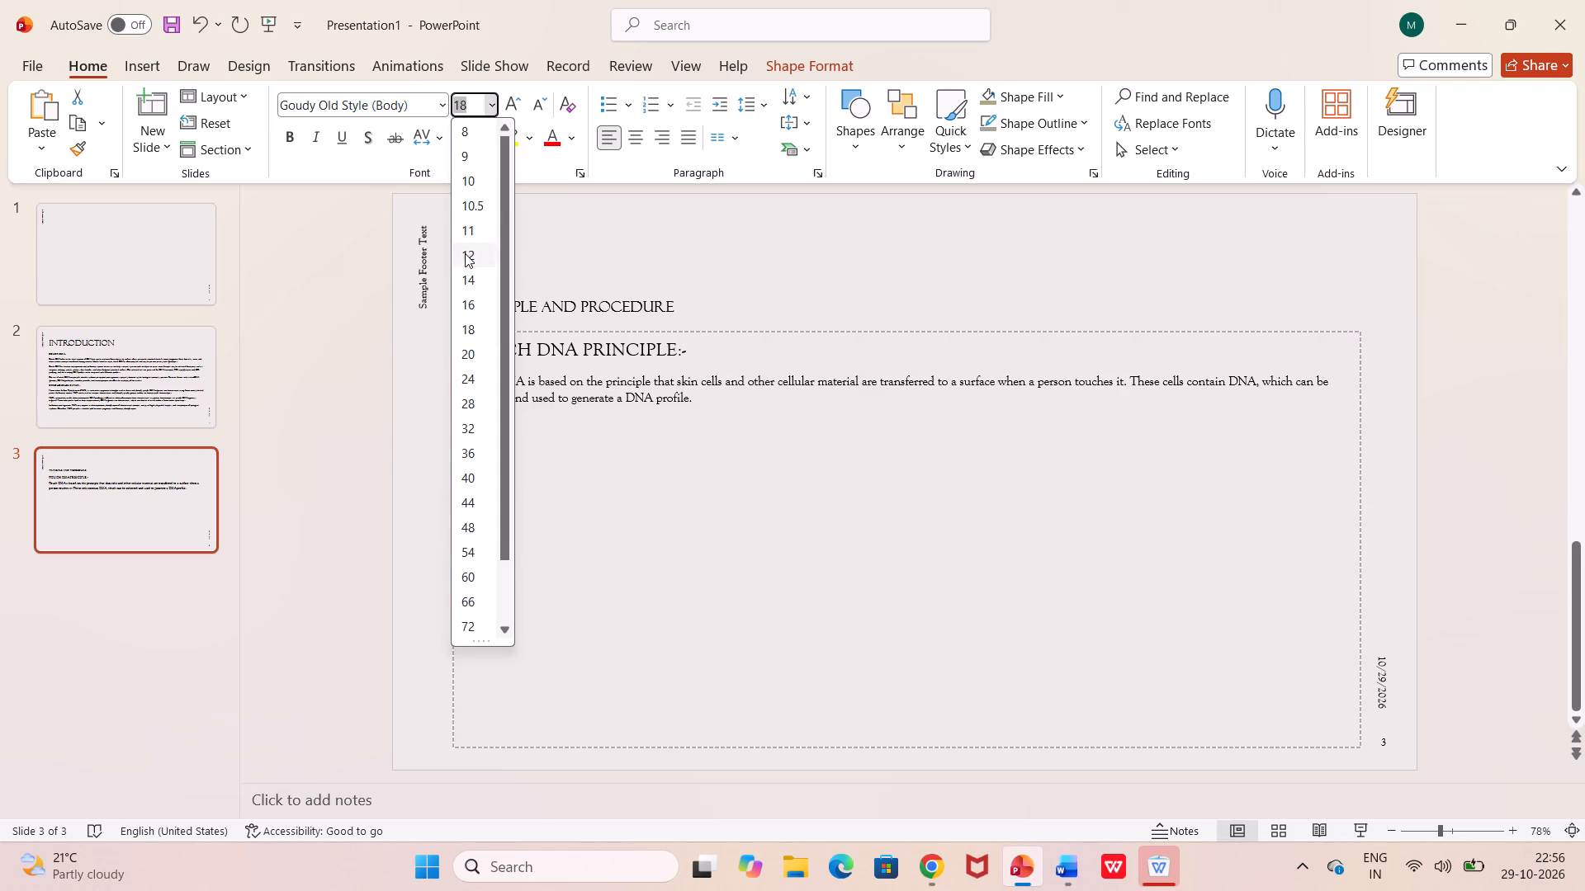
Set the font size of the Touch DNA principle paragraph on slide 3 to 12.
left_click(467, 259)
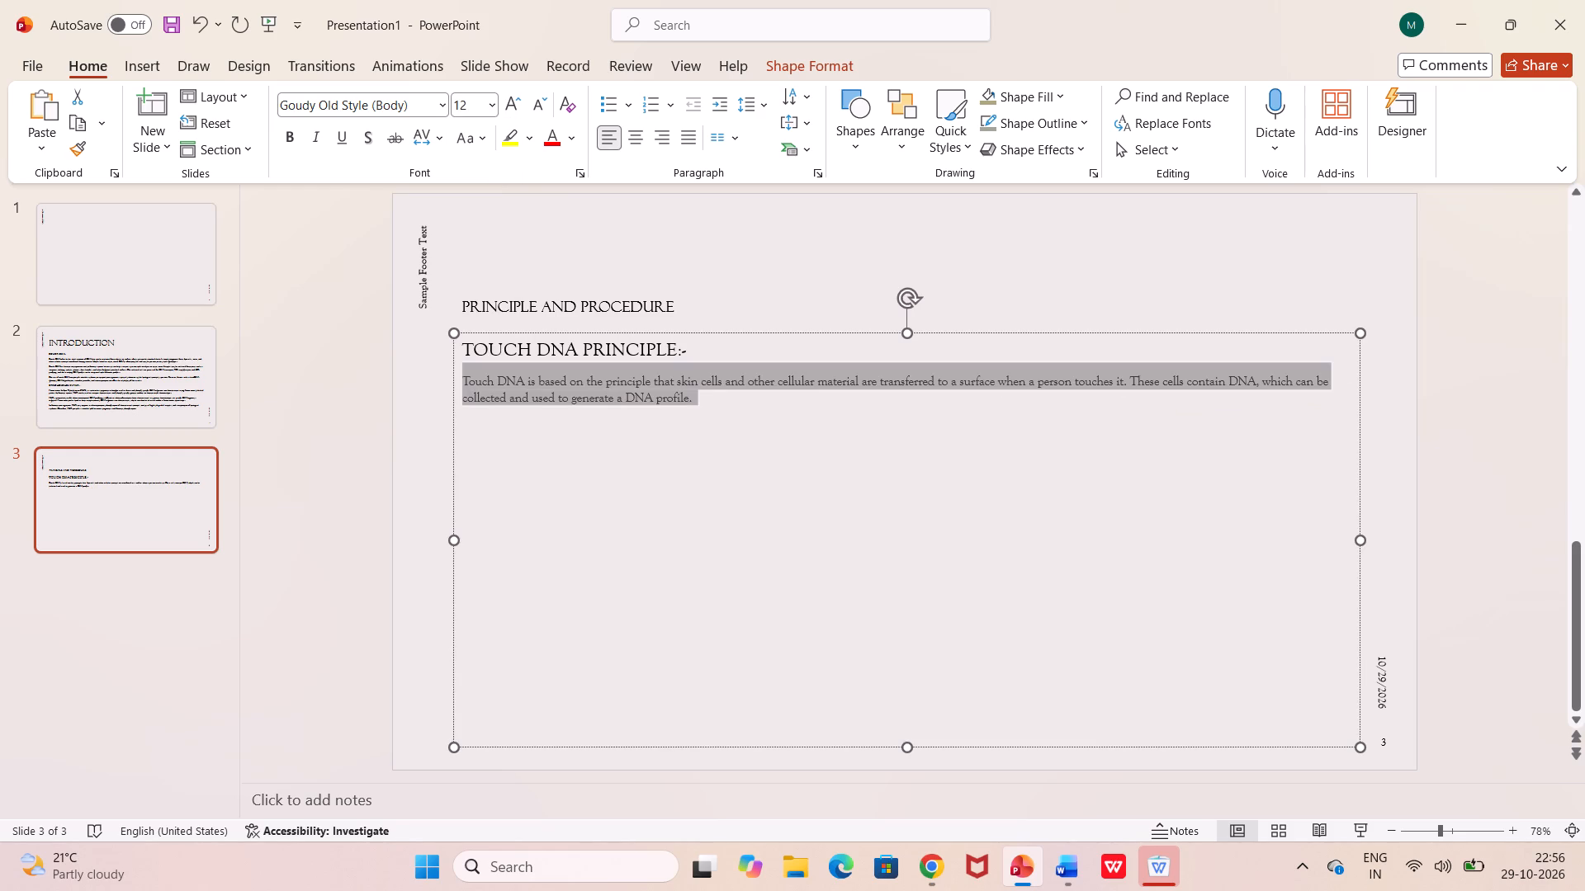
Add the heading "PROCEDURE:-" on its own line below the Touch DNA principle paragraph, followed by a new empty line.
left_click(734, 411)
key("Return")
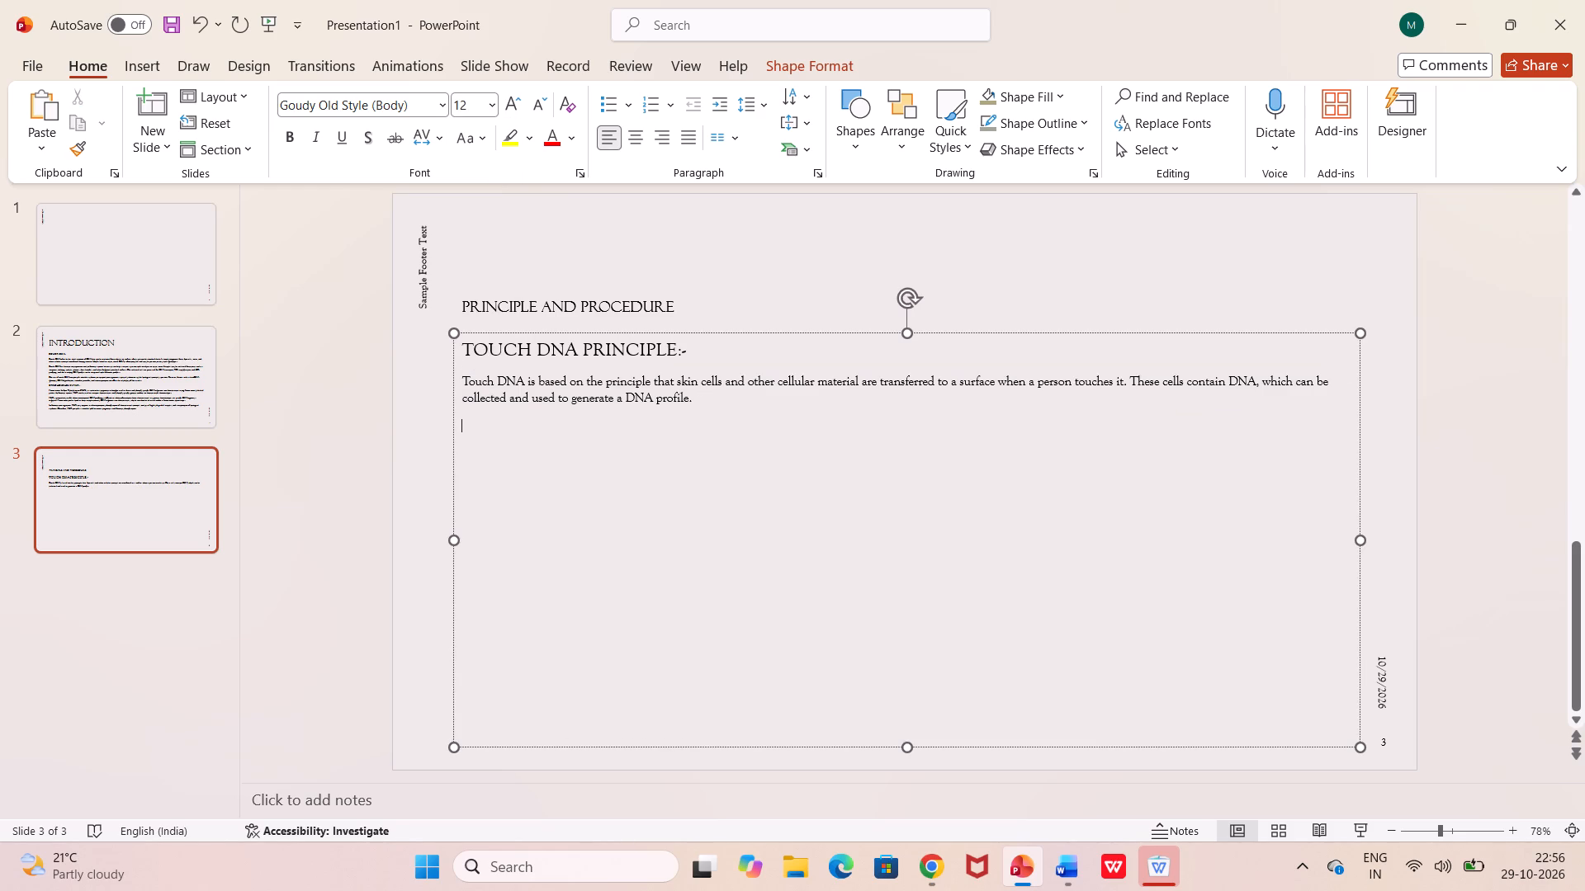
type("PRO")
type("CEDURE")
type(":-")
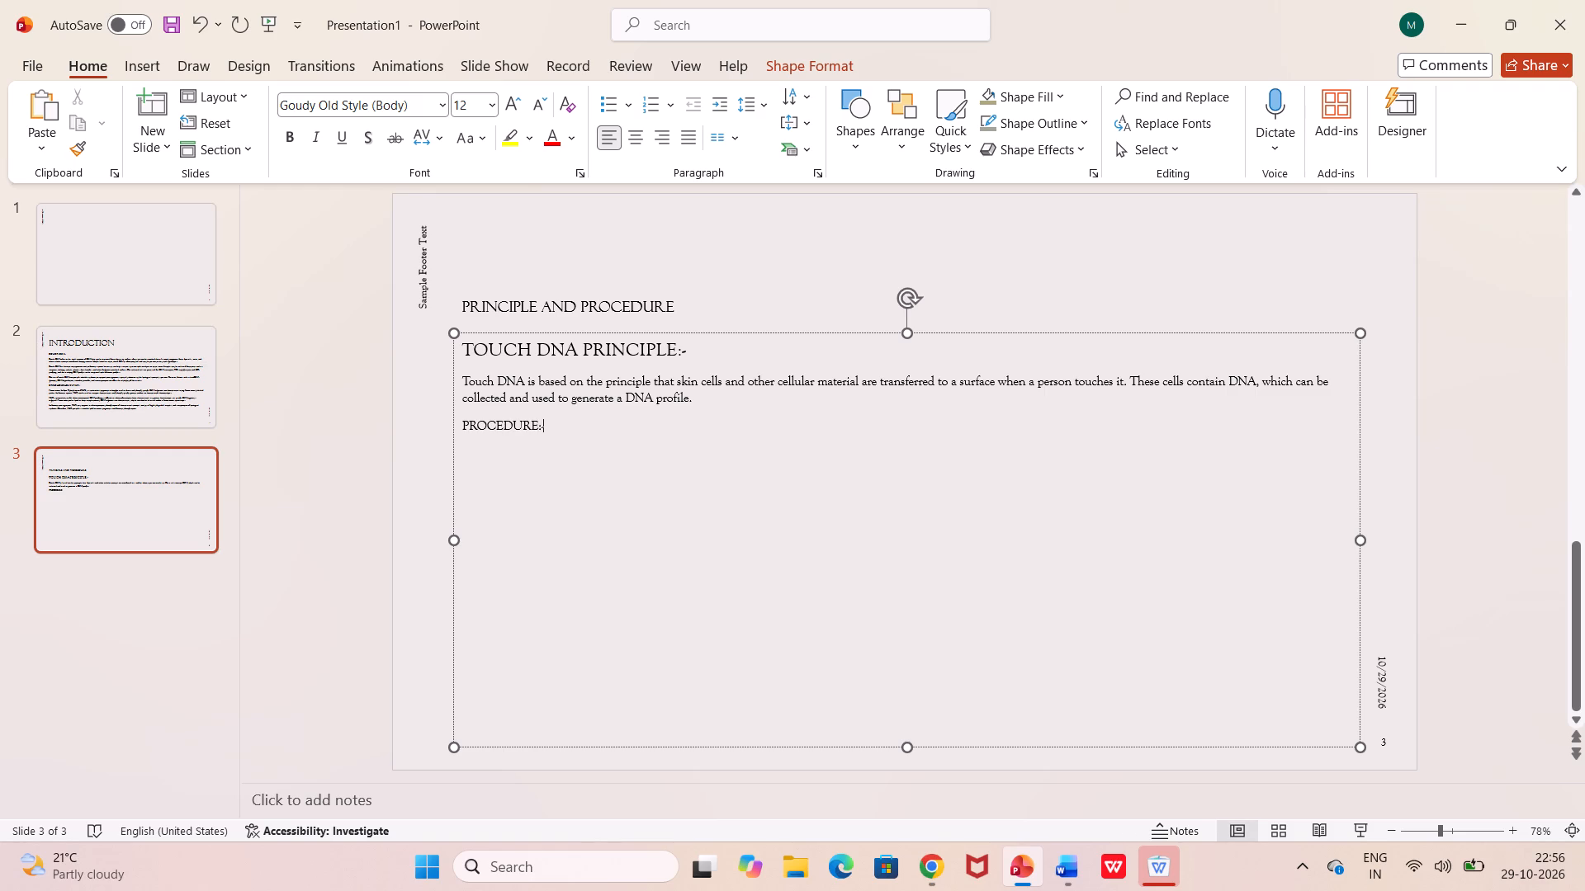
key("Return")
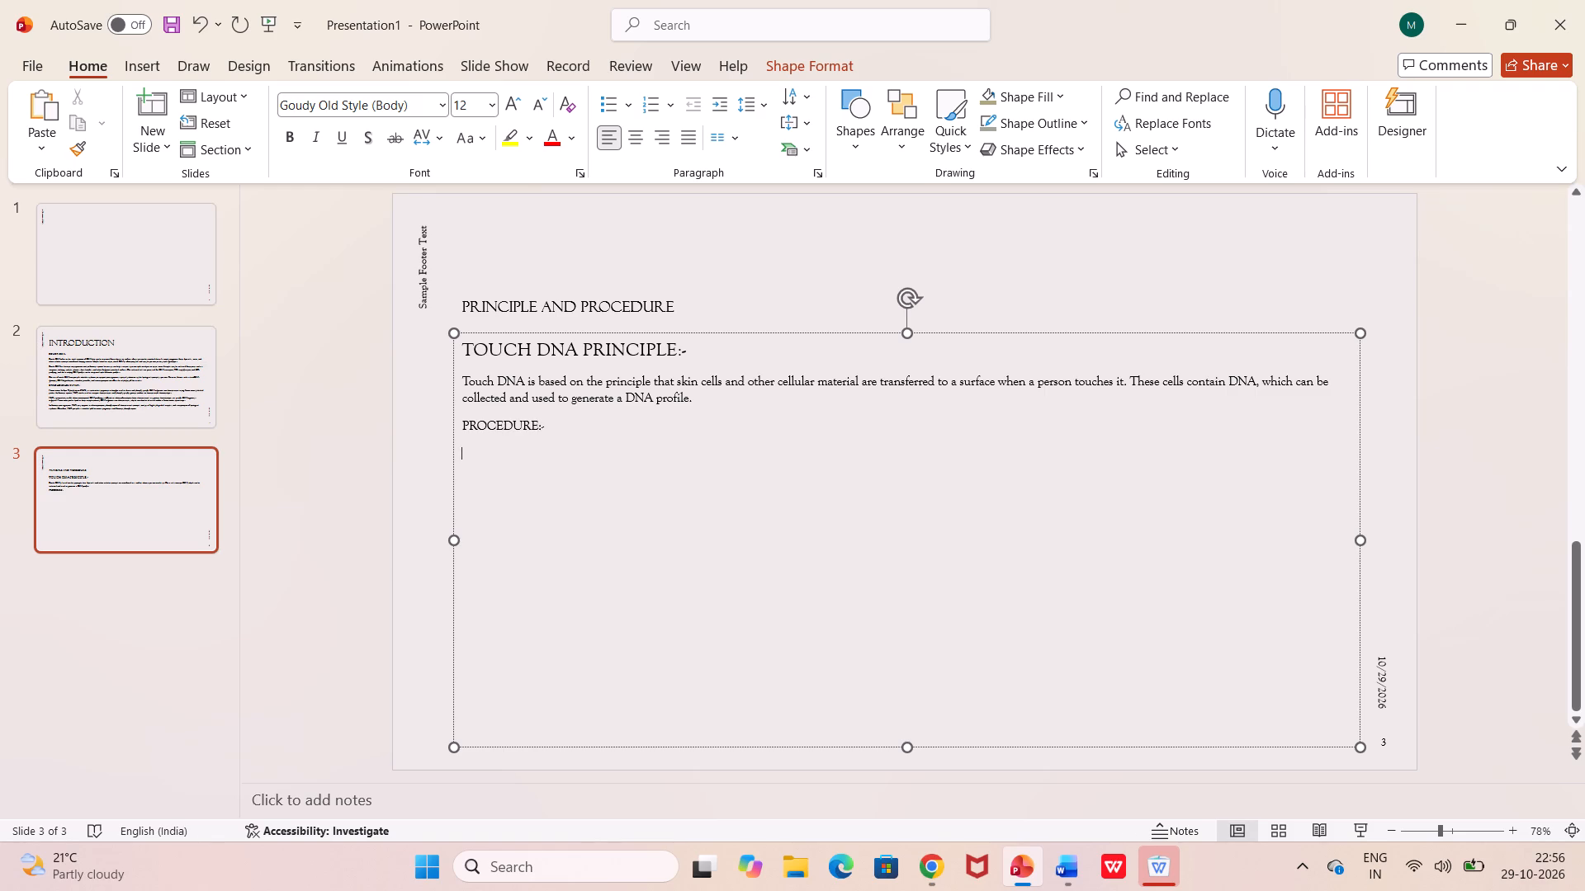
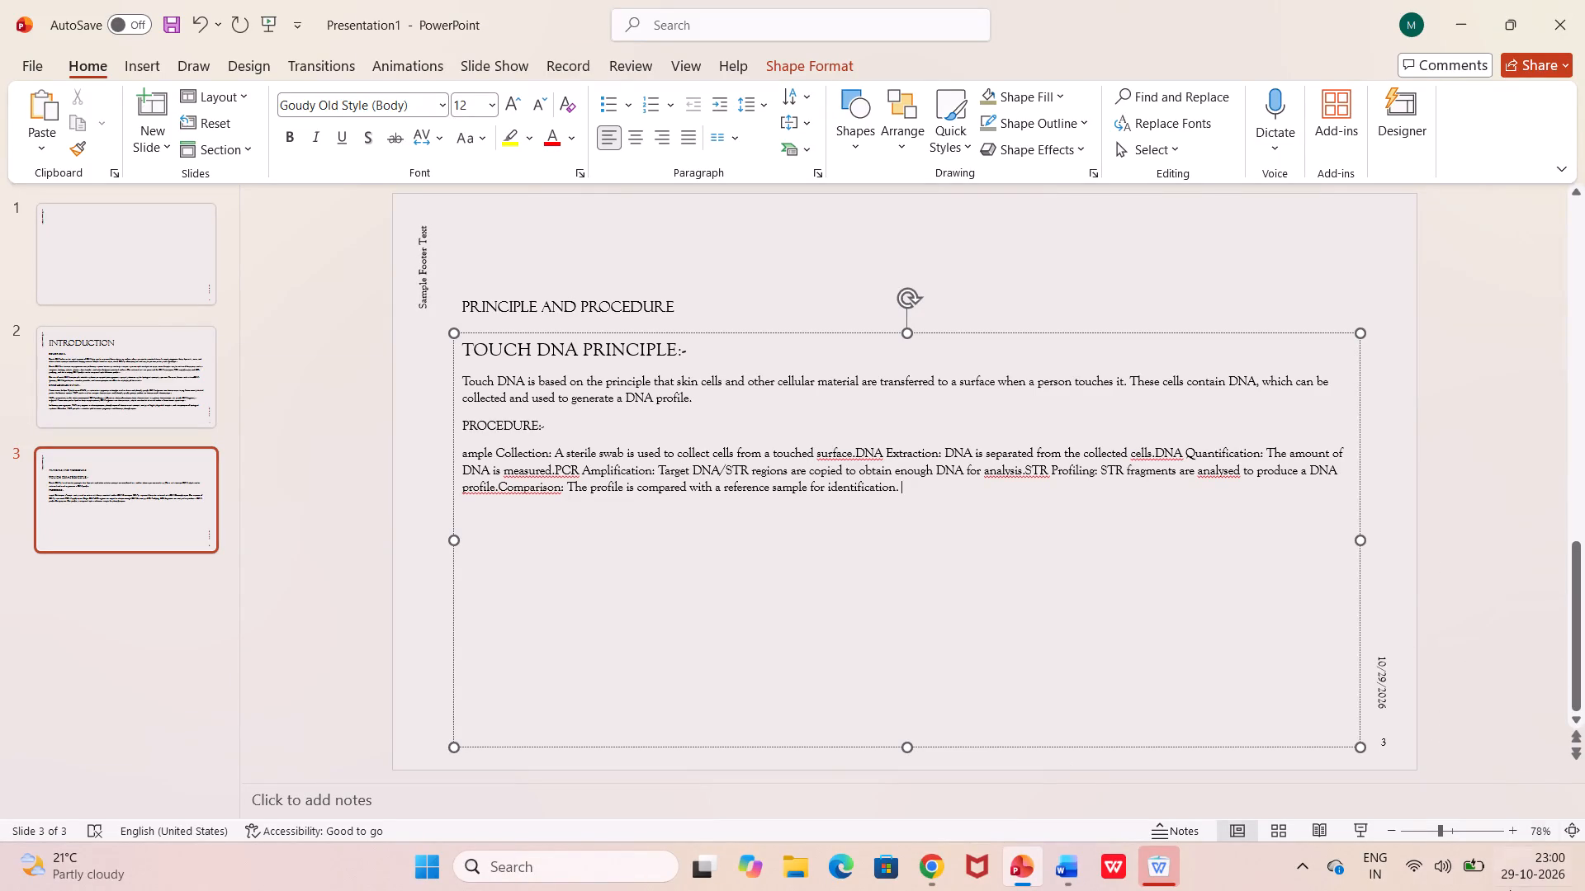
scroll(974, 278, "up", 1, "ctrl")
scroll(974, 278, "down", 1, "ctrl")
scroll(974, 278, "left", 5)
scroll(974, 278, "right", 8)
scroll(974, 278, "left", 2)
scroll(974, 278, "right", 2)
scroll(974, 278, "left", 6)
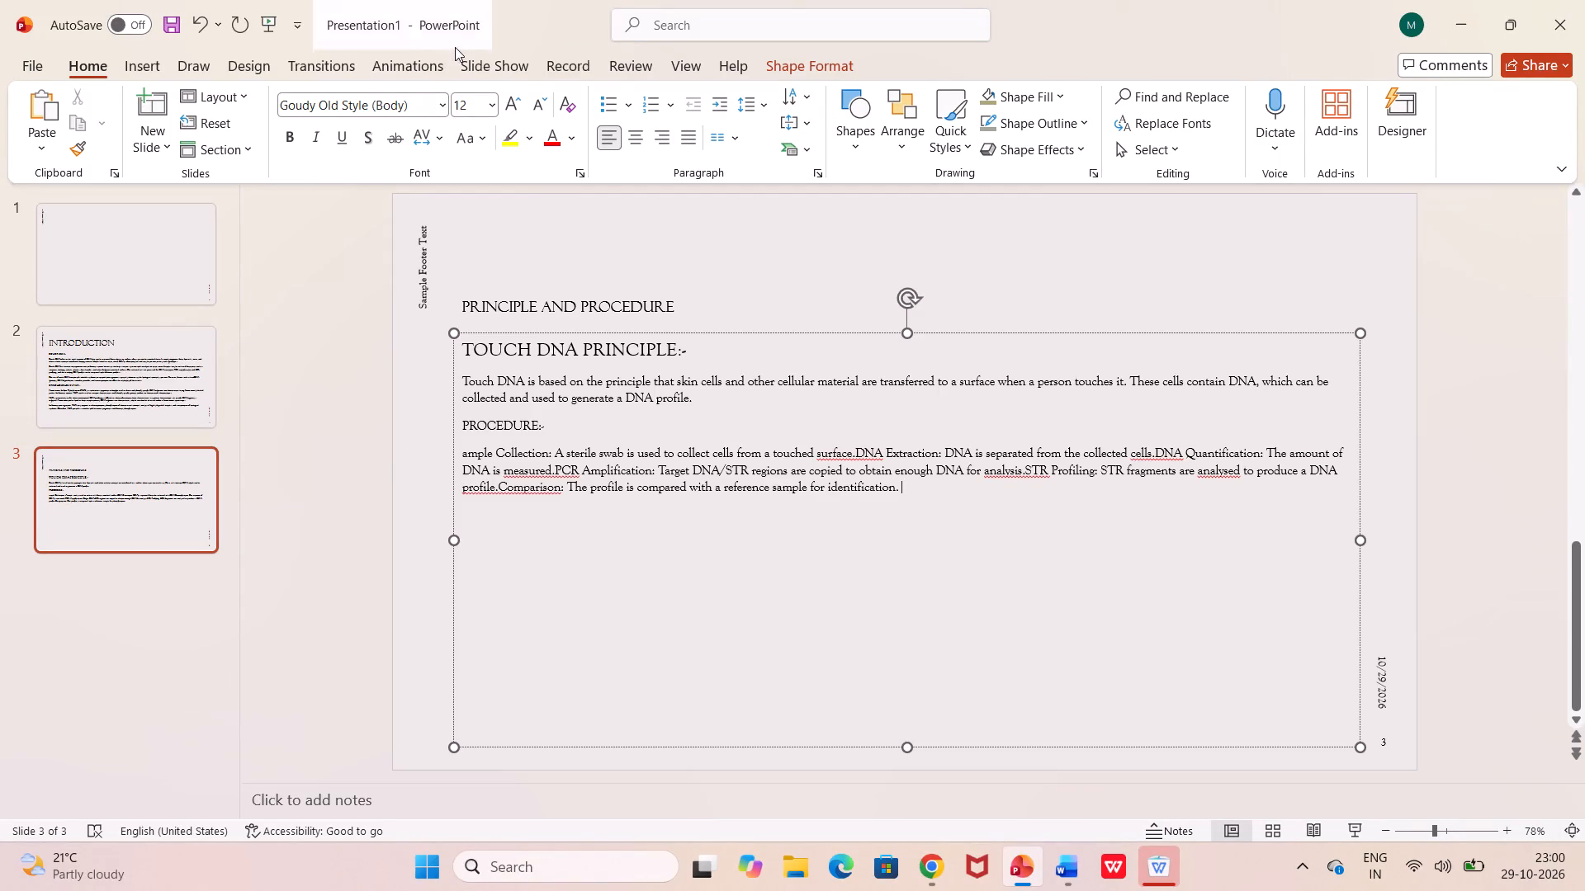
Correct "ample Collection" to "Sample Collection" at the start of the paragraph under the PROCEDURE heading.
left_click(467, 452)
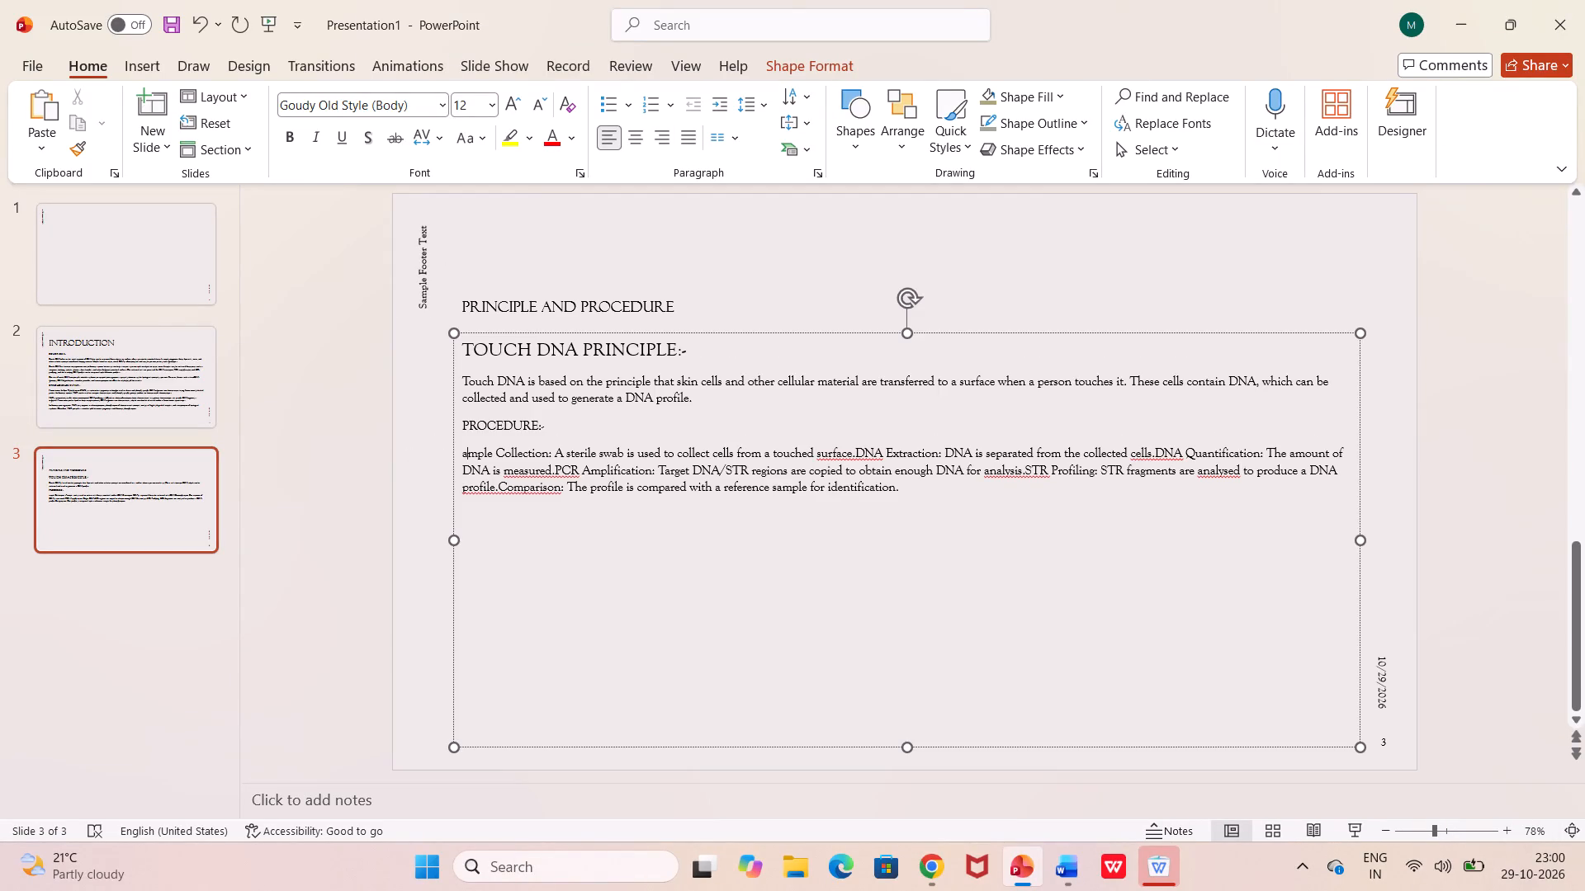
key("Left")
key("s")
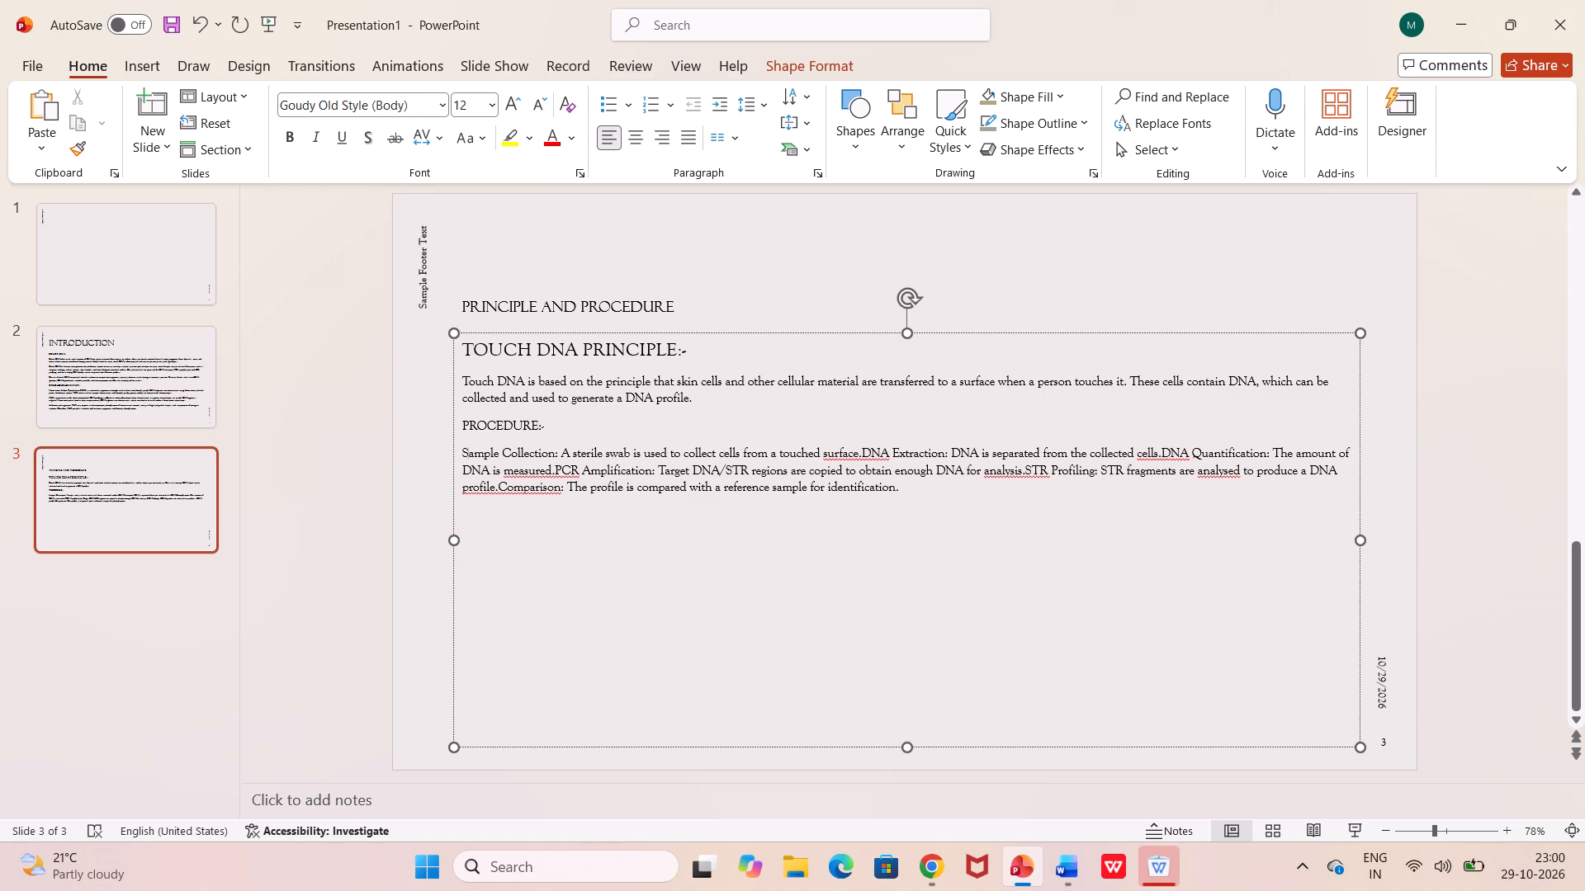
Apply 1., 2., 3. style numbering to the procedure paragraph beginning with "Sample Collection".
left_click(863, 458)
left_click(461, 453)
left_click(659, 111)
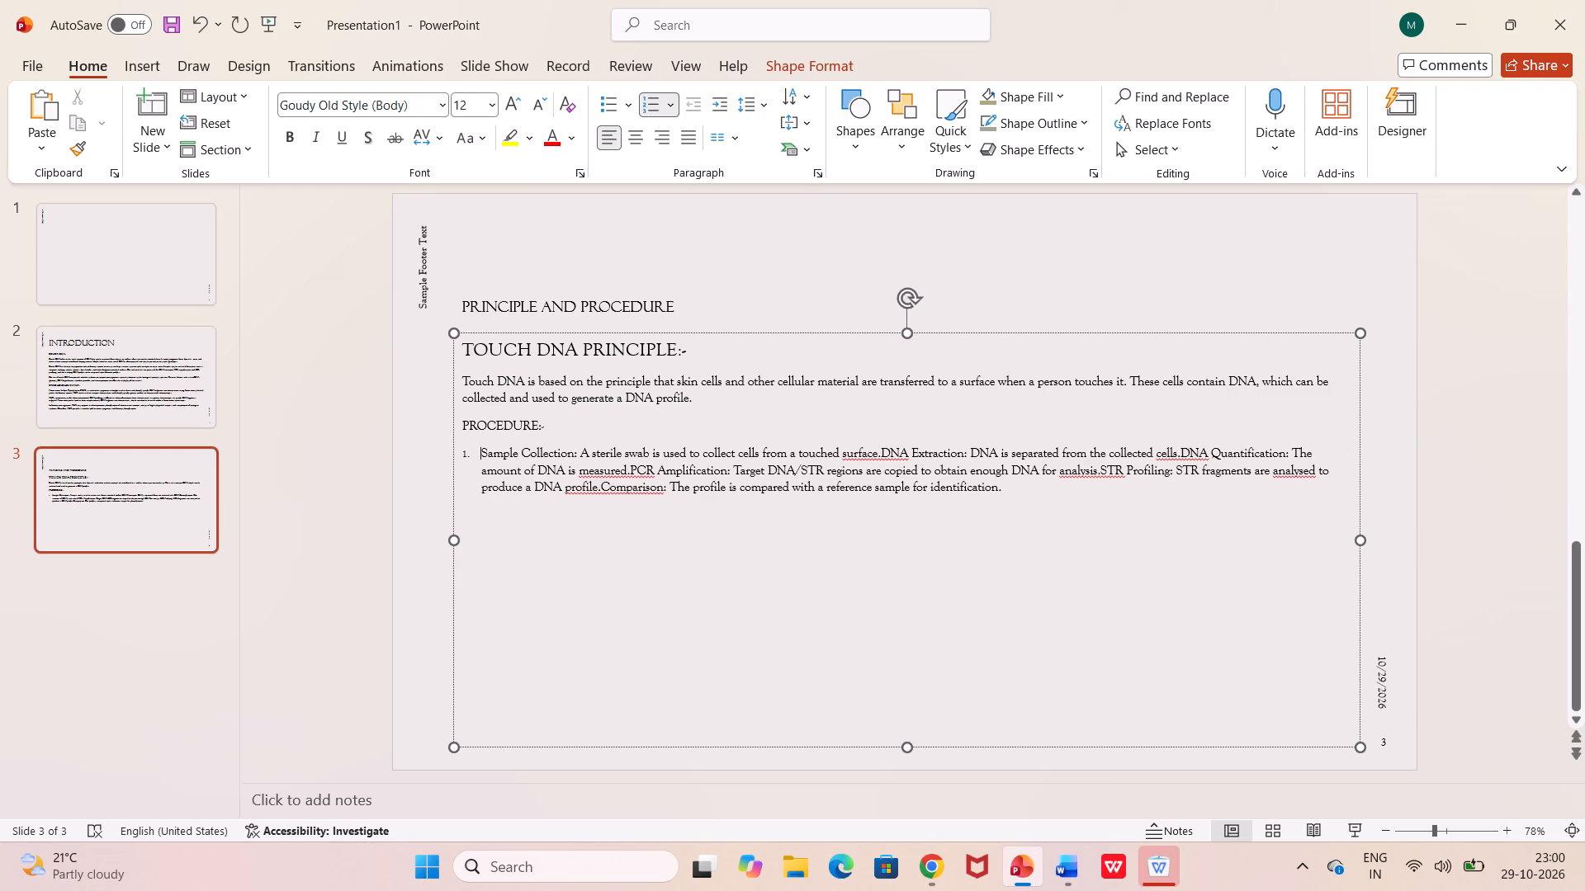
Add a period after "surface." and split the numbered paragraph into separate items at DNA Extraction, DNA Quantification, PCR Amplification, STR Profiling and Comparison.
left_click(880, 450)
key("period")
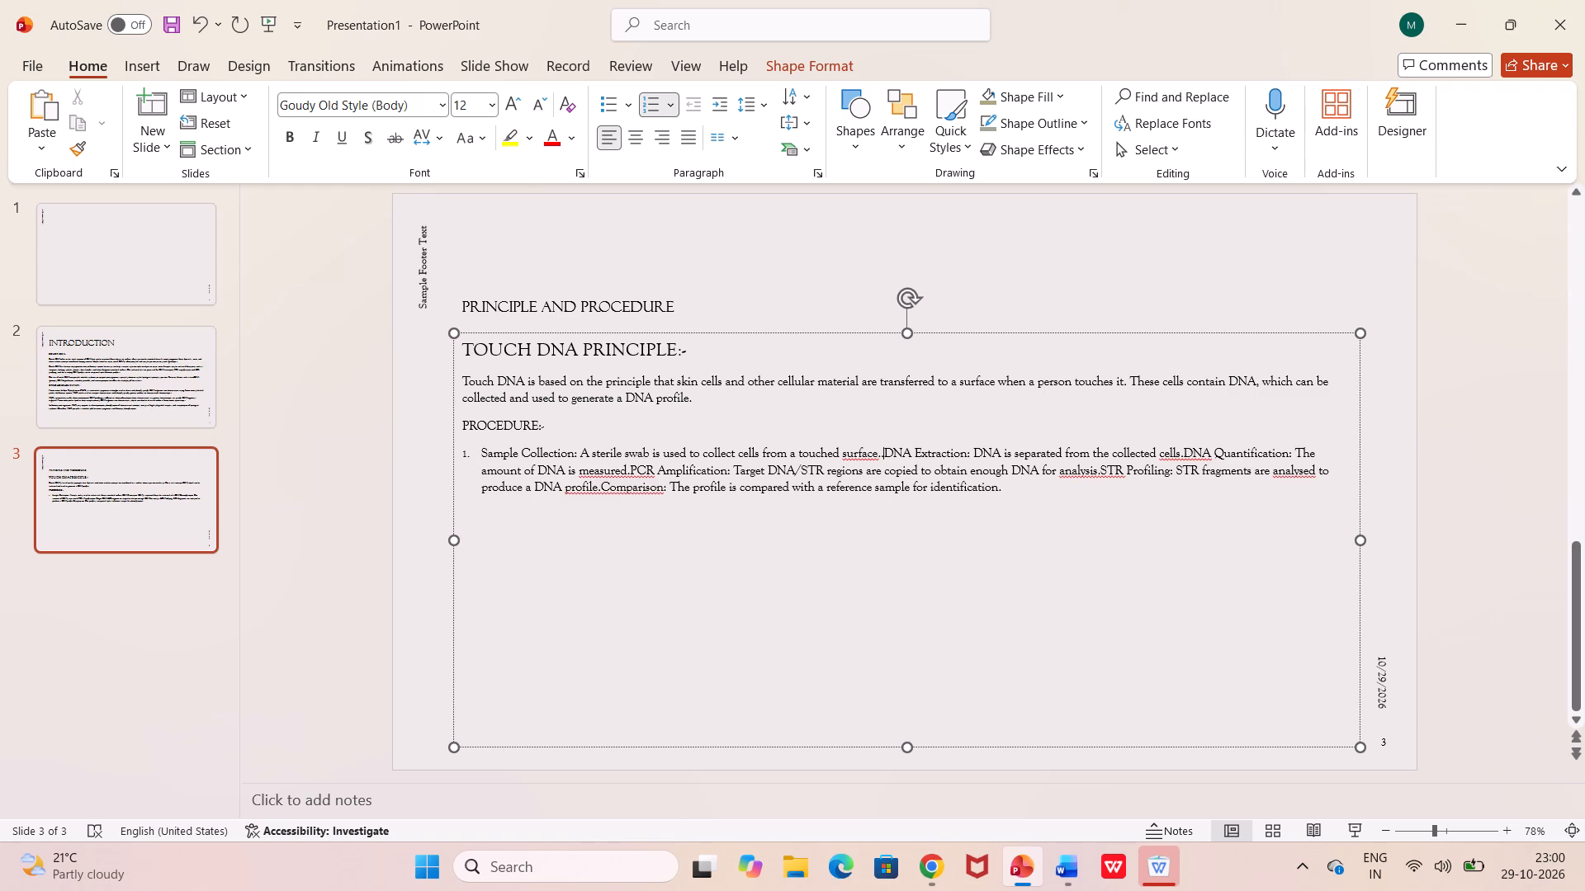
key("Return")
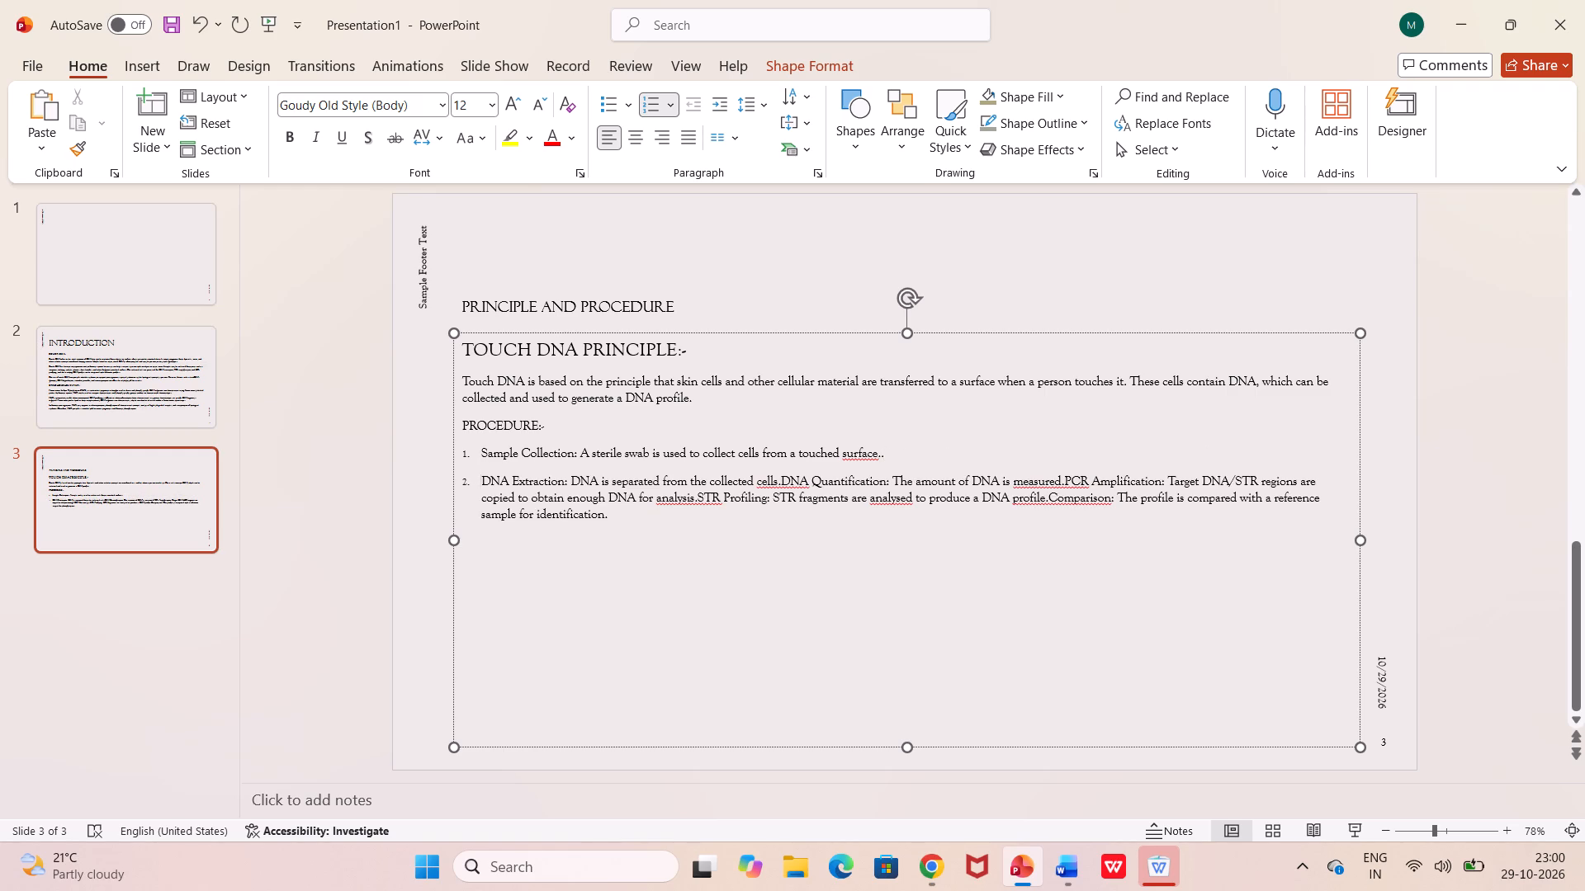
left_click(783, 481)
key("Return")
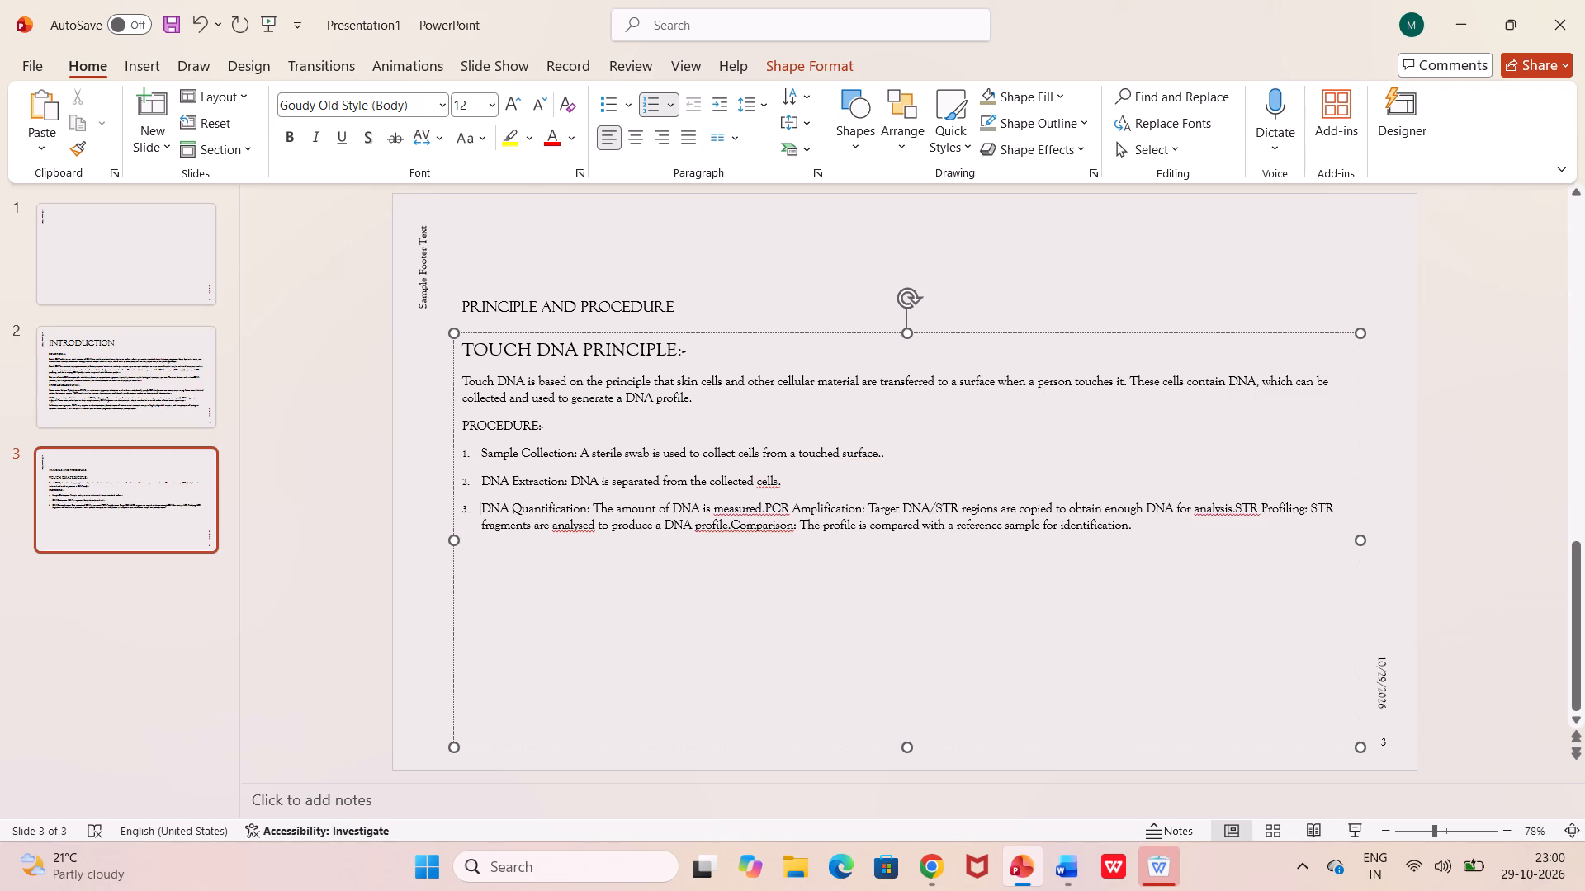
left_click(765, 507)
key("Return")
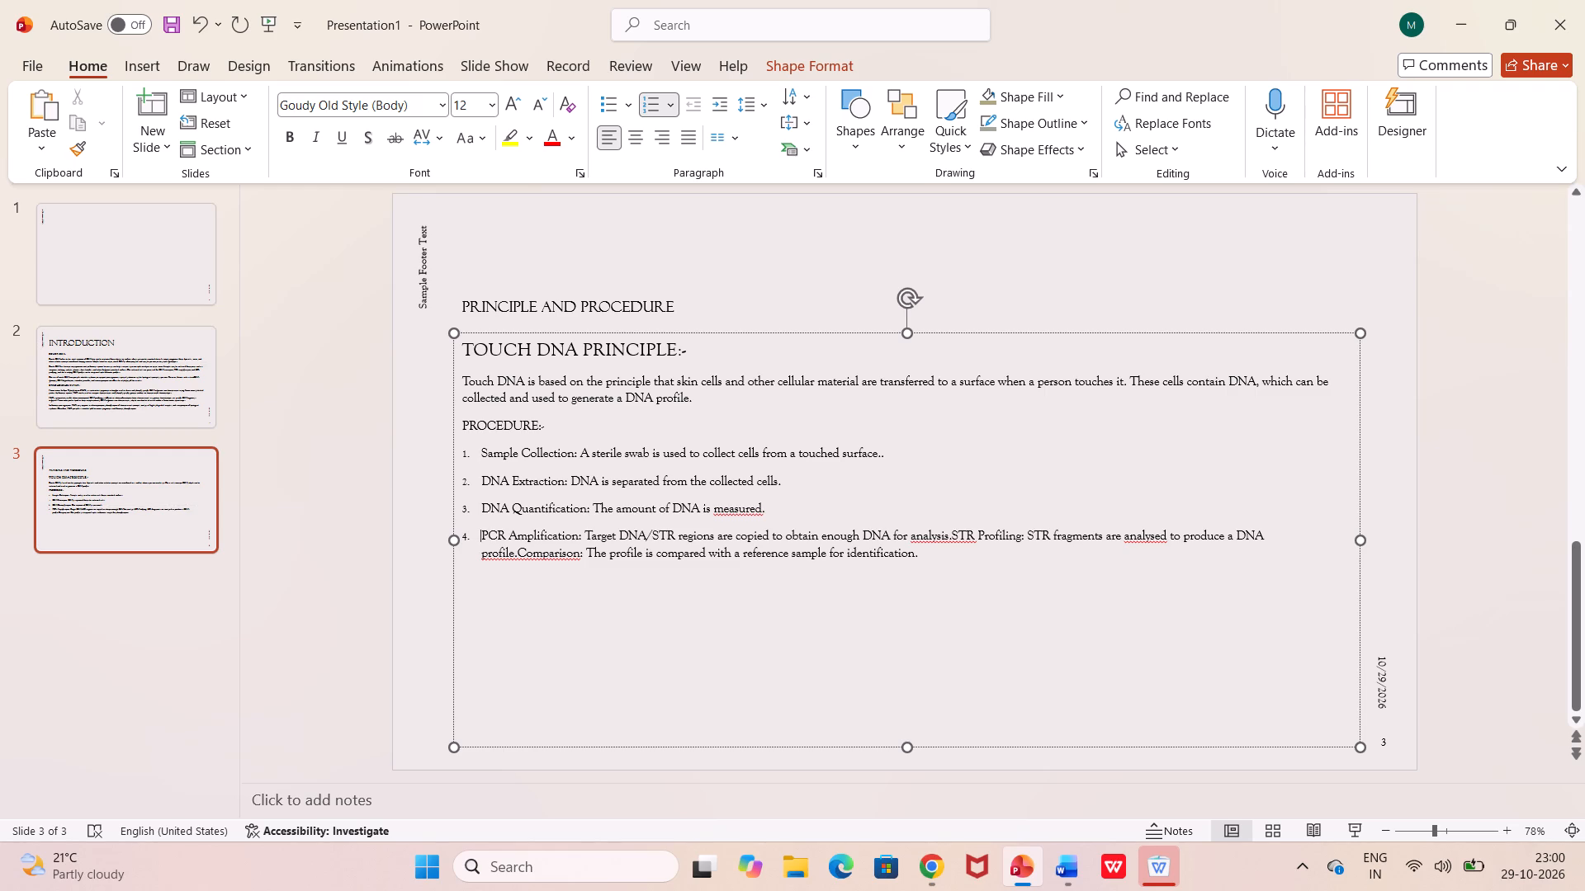
left_click(953, 535)
key("Return")
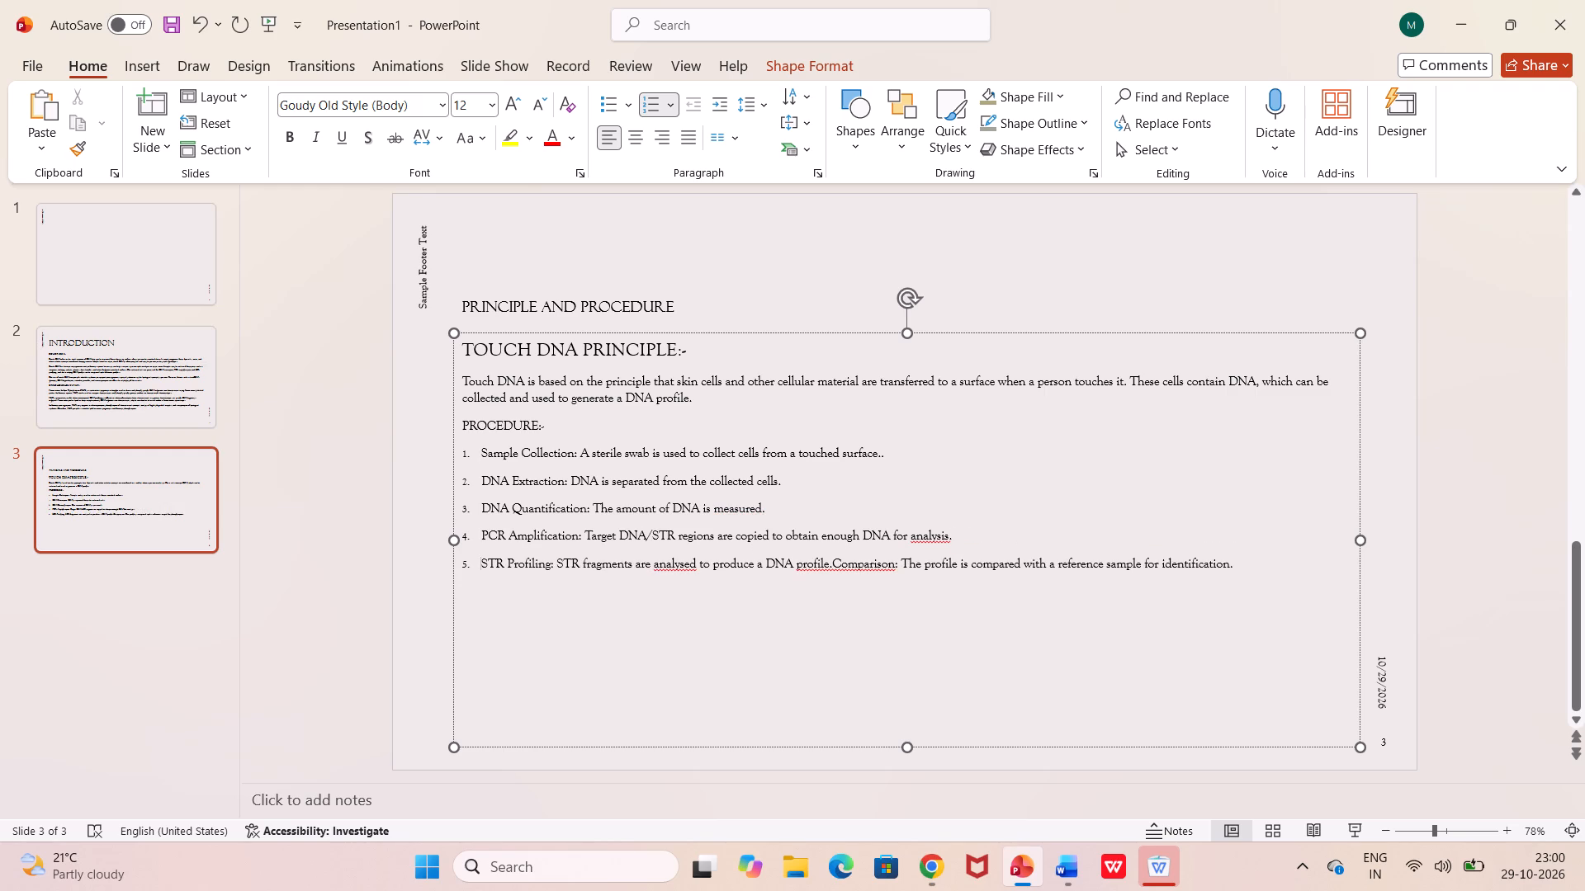
left_click(832, 563)
key("Return")
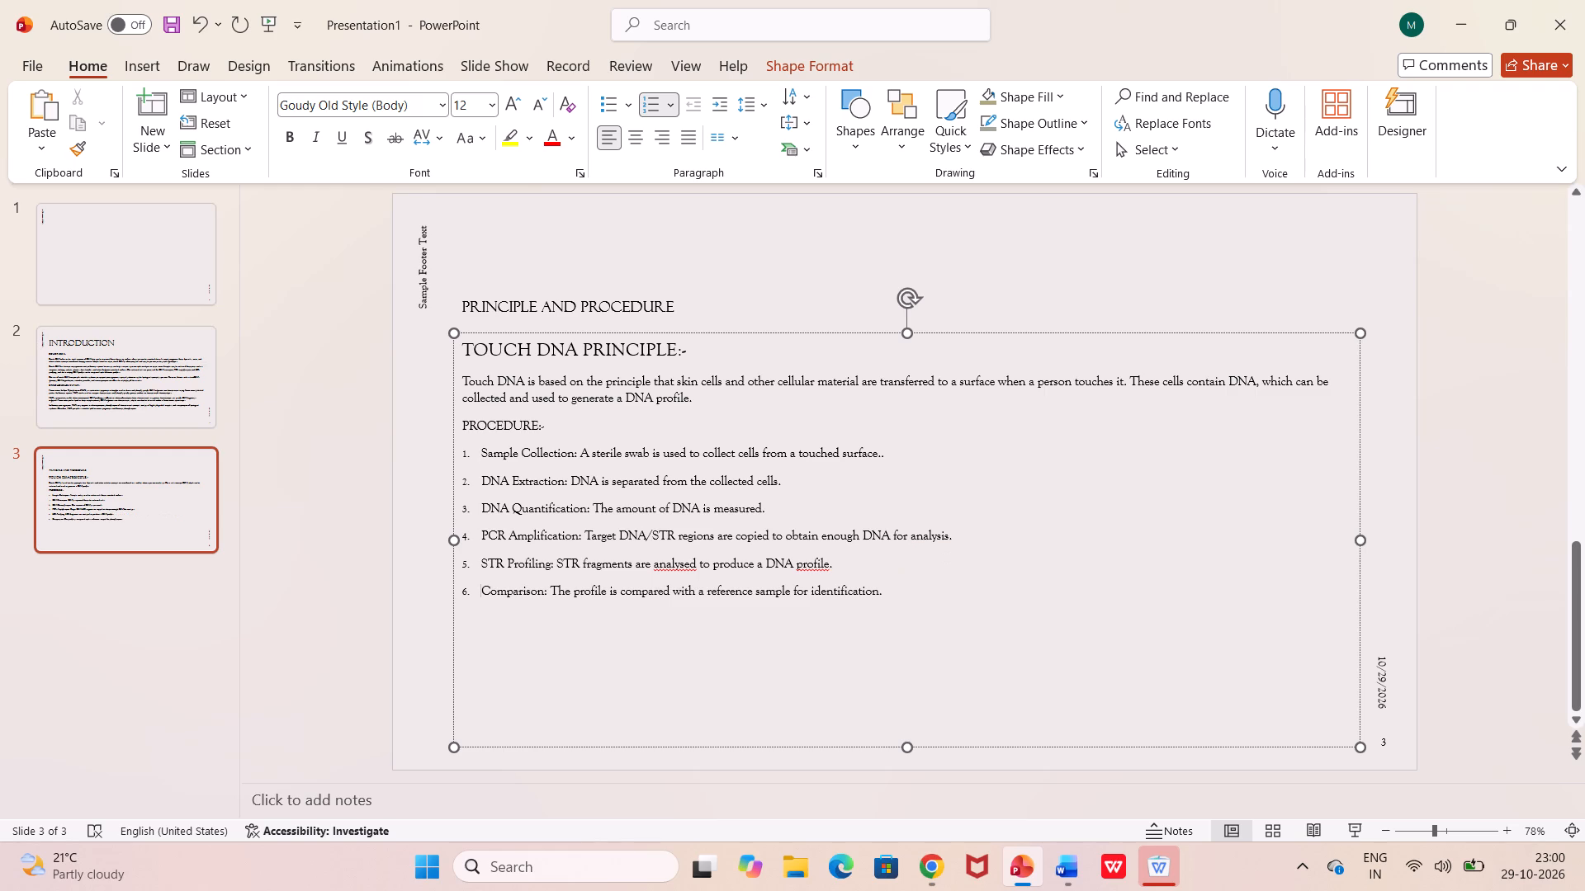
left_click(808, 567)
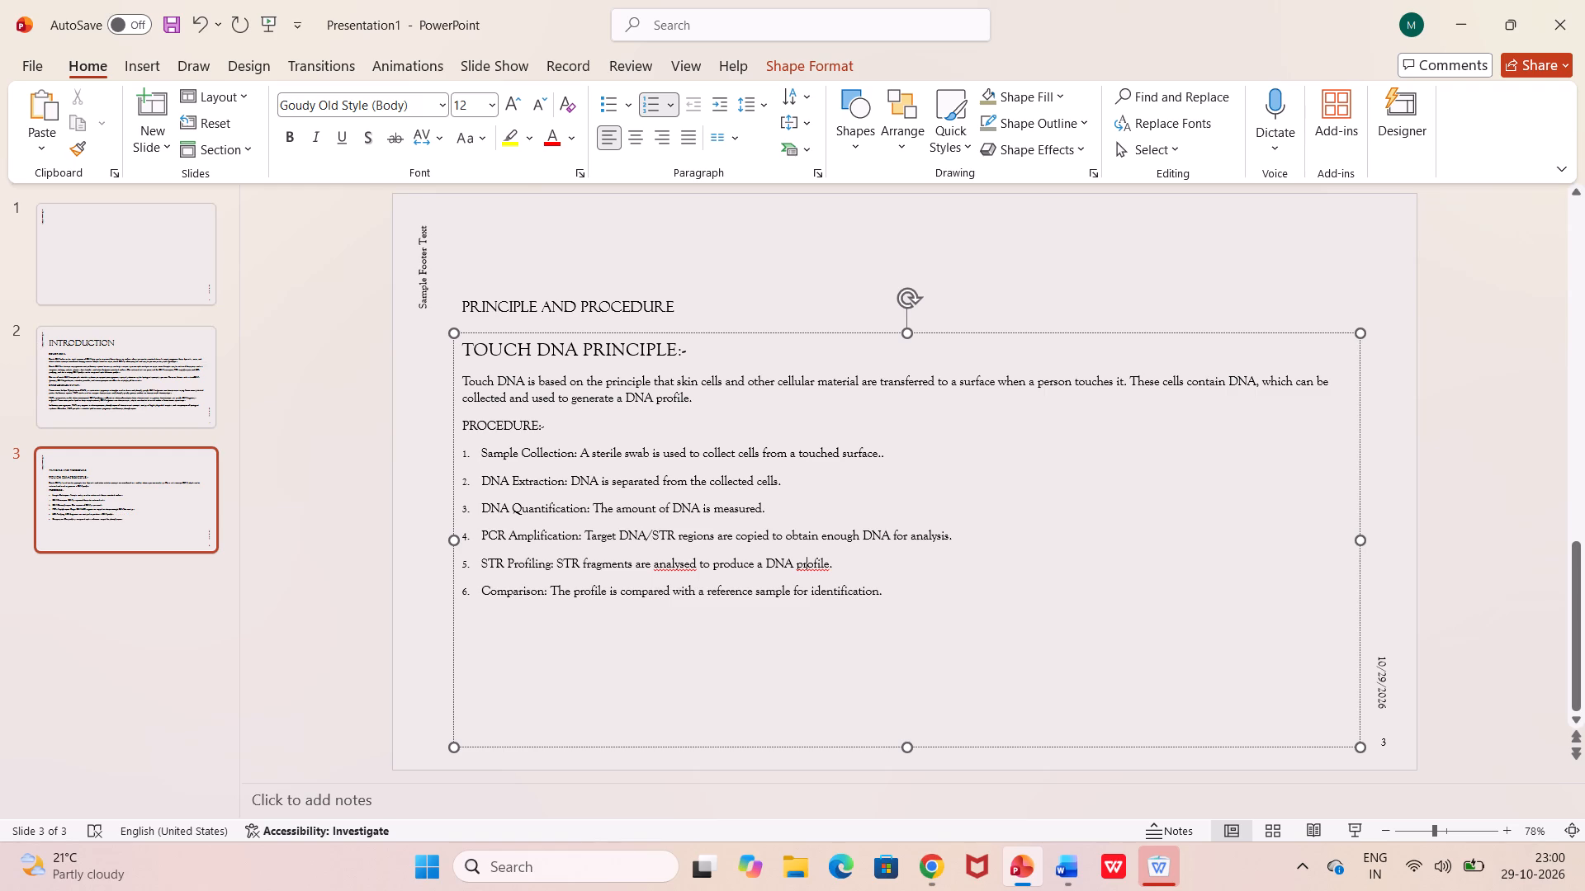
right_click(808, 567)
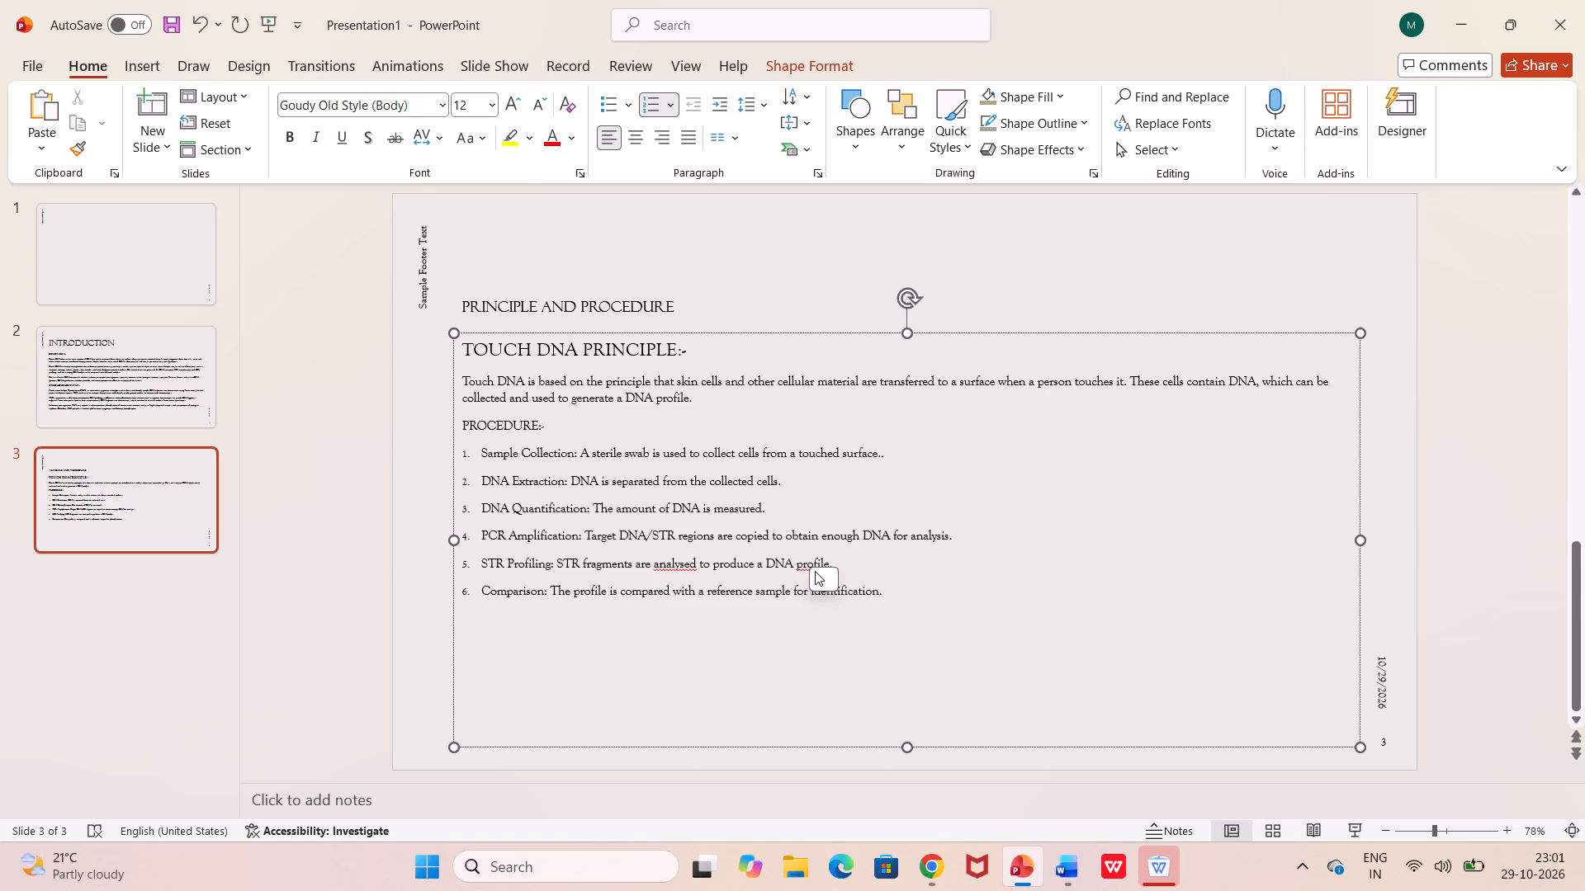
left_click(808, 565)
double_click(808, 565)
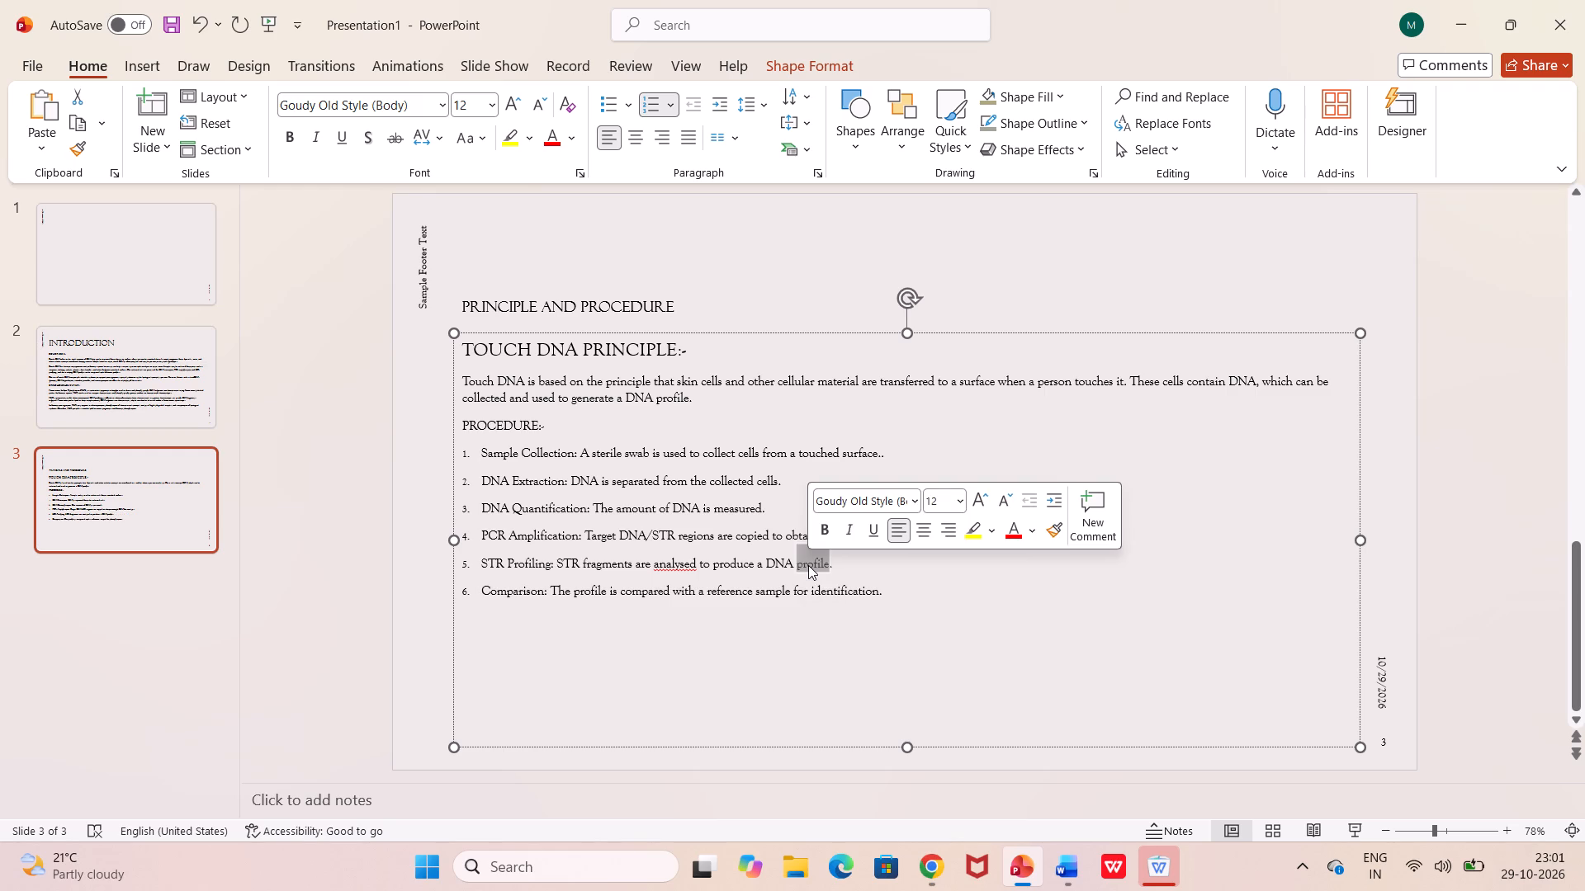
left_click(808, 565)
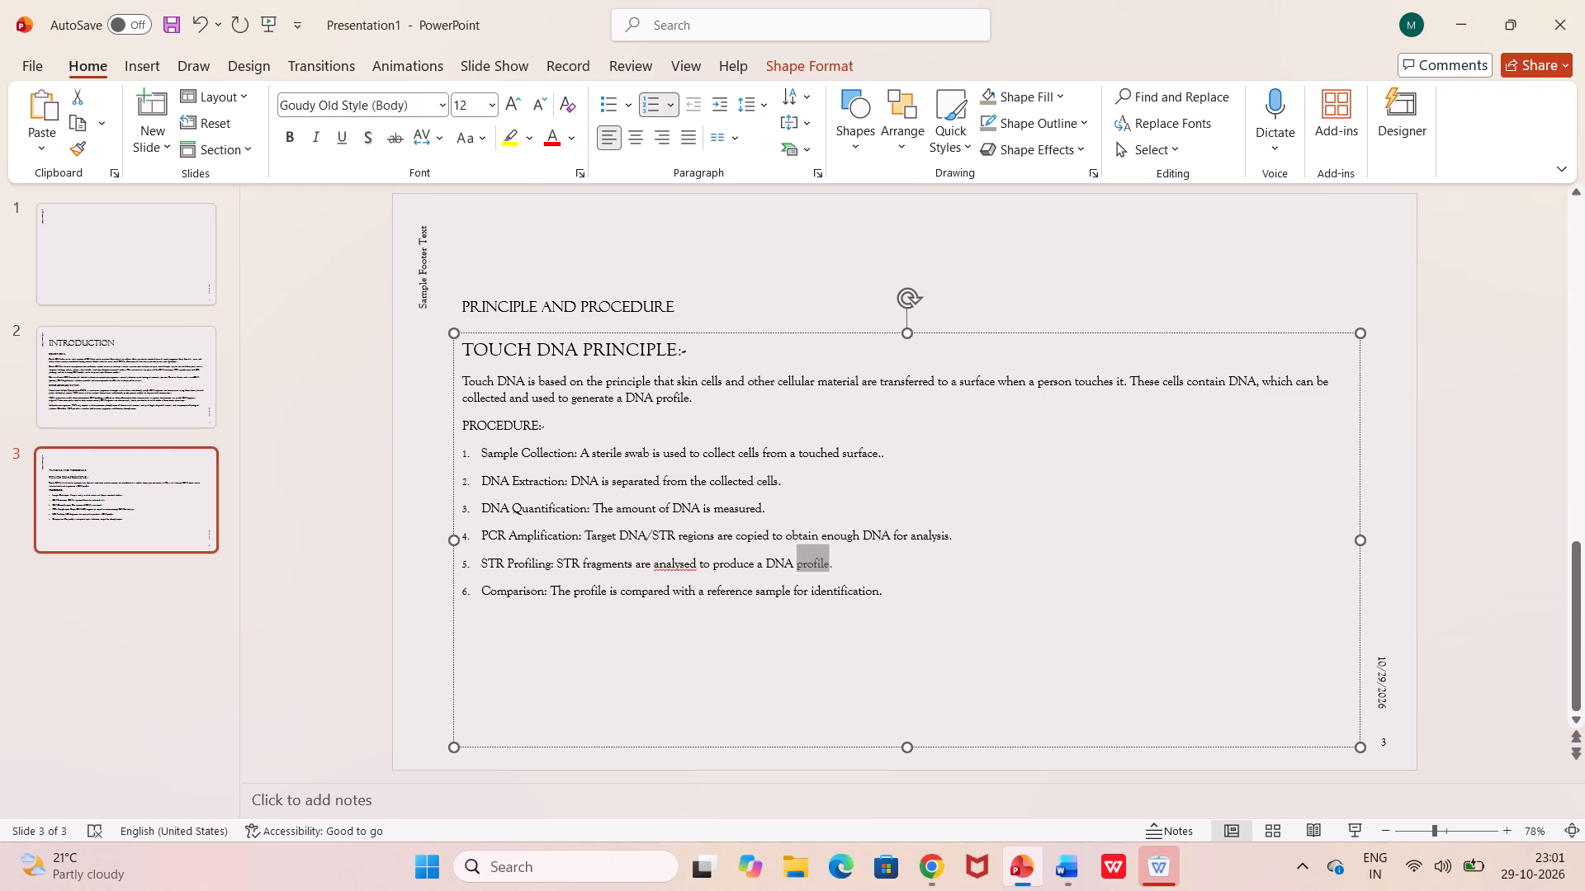
Add the flagged word "analysed" in the STR Profiling item to the spelling dictionary.
double_click(661, 568)
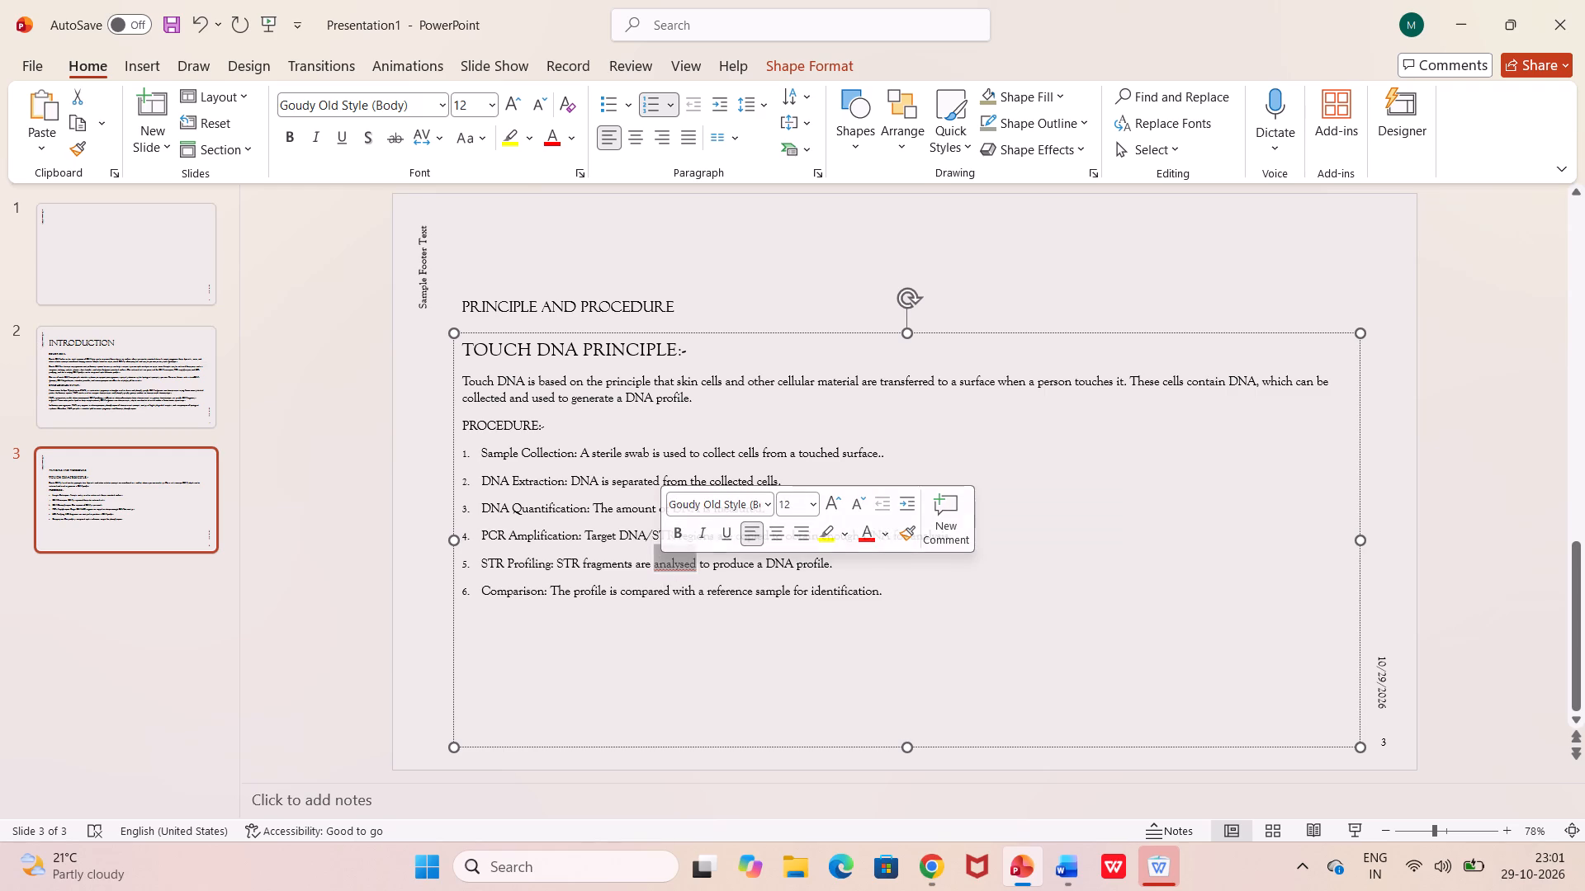
left_click(646, 580)
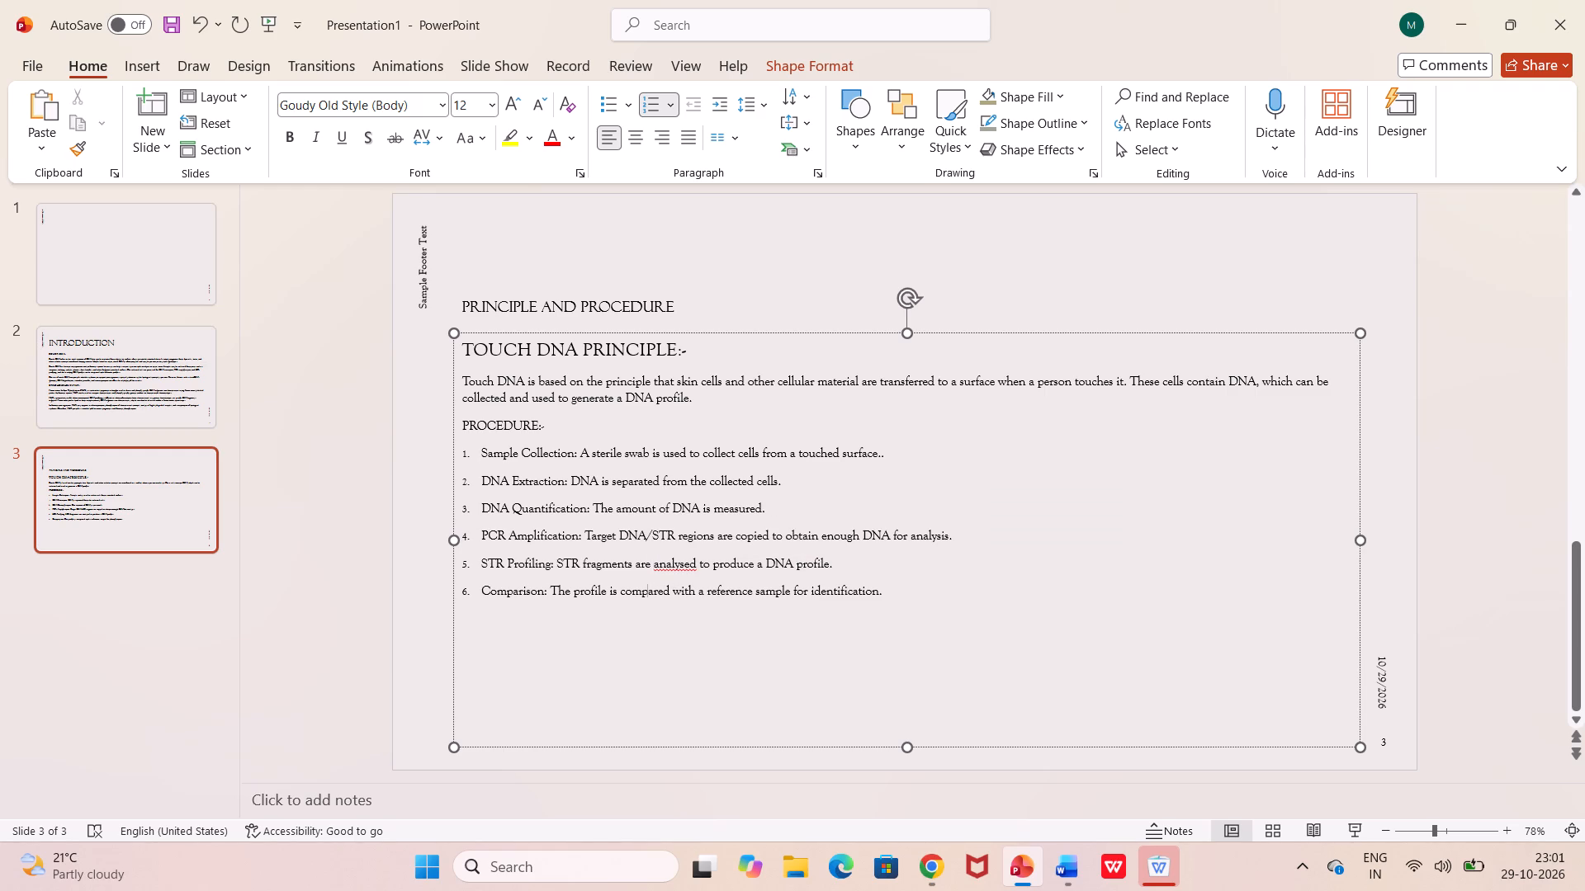
left_click(668, 561)
right_click(668, 561)
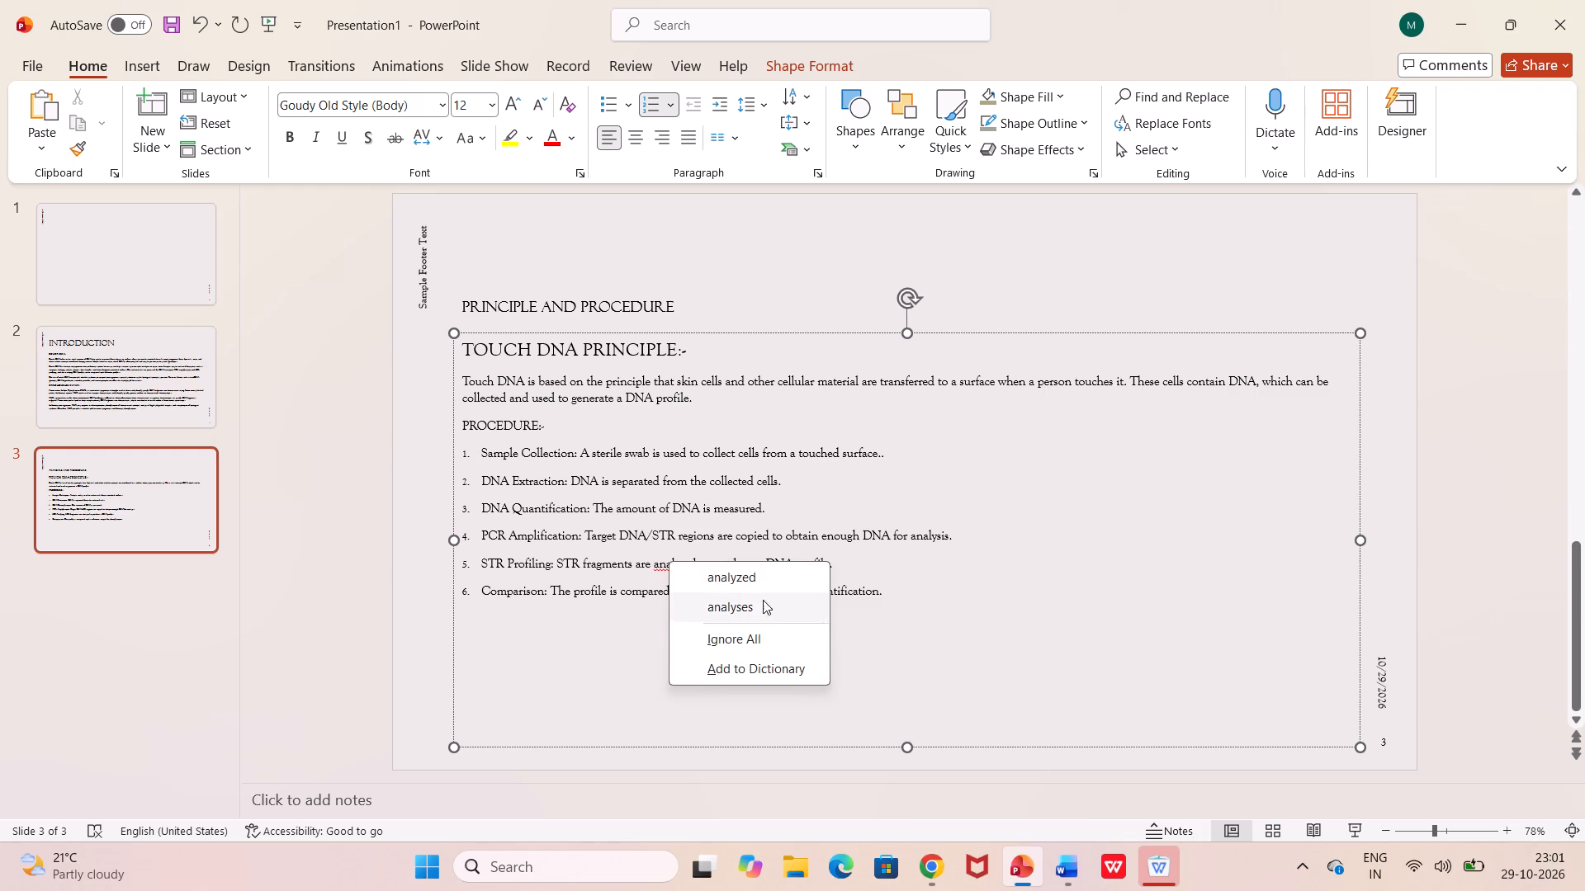
left_click(768, 668)
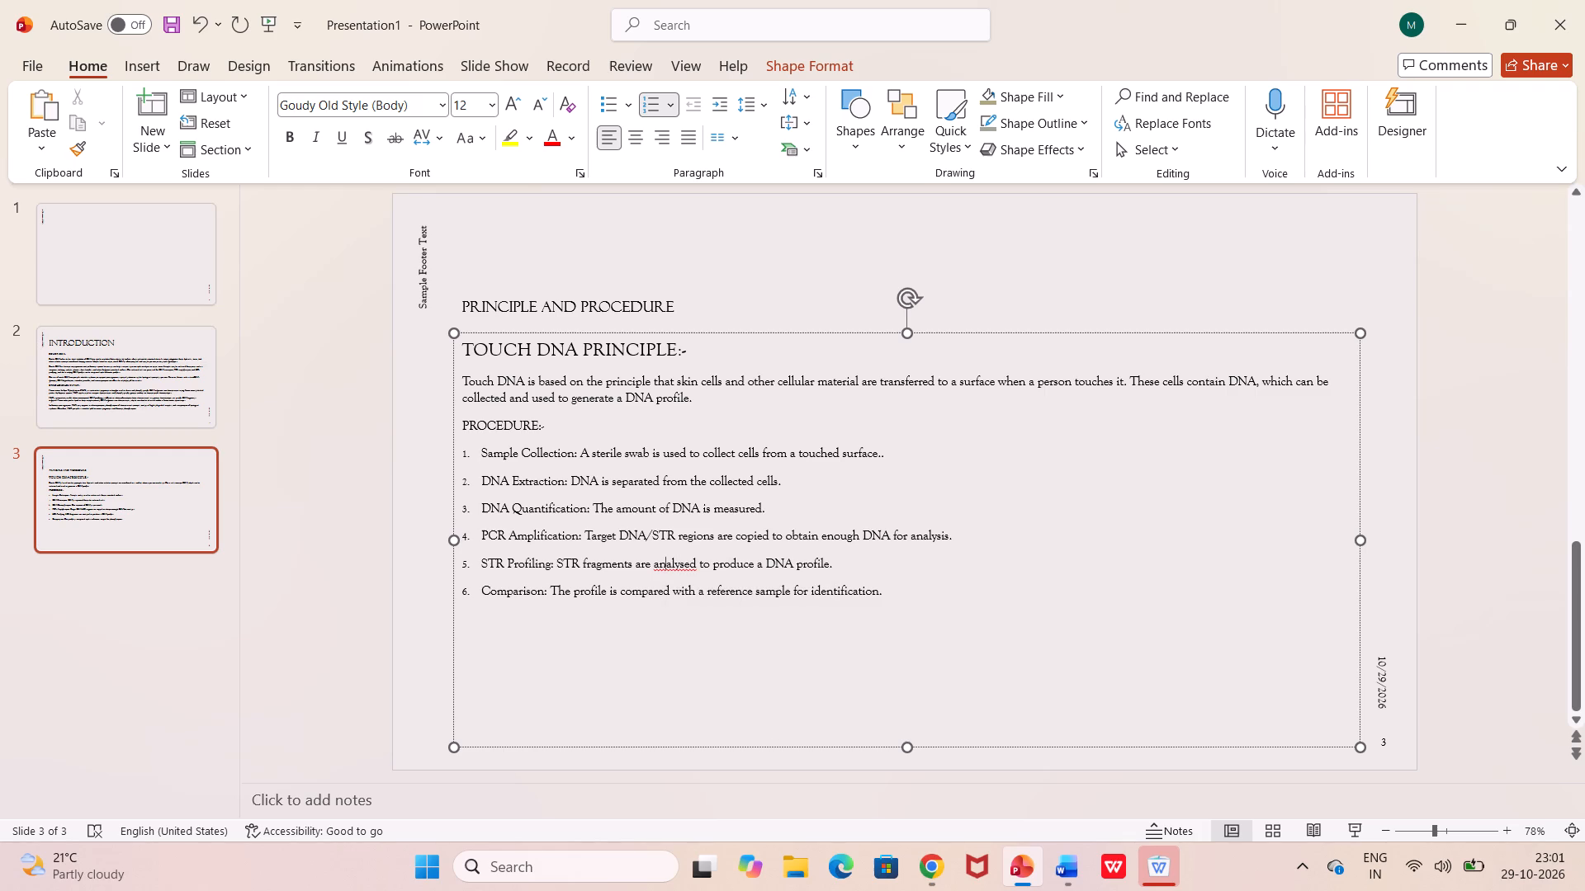
left_click(669, 566)
Start a new empty line after the Comparison item at the end of the numbered procedure list.
left_click(935, 596)
key("Return")
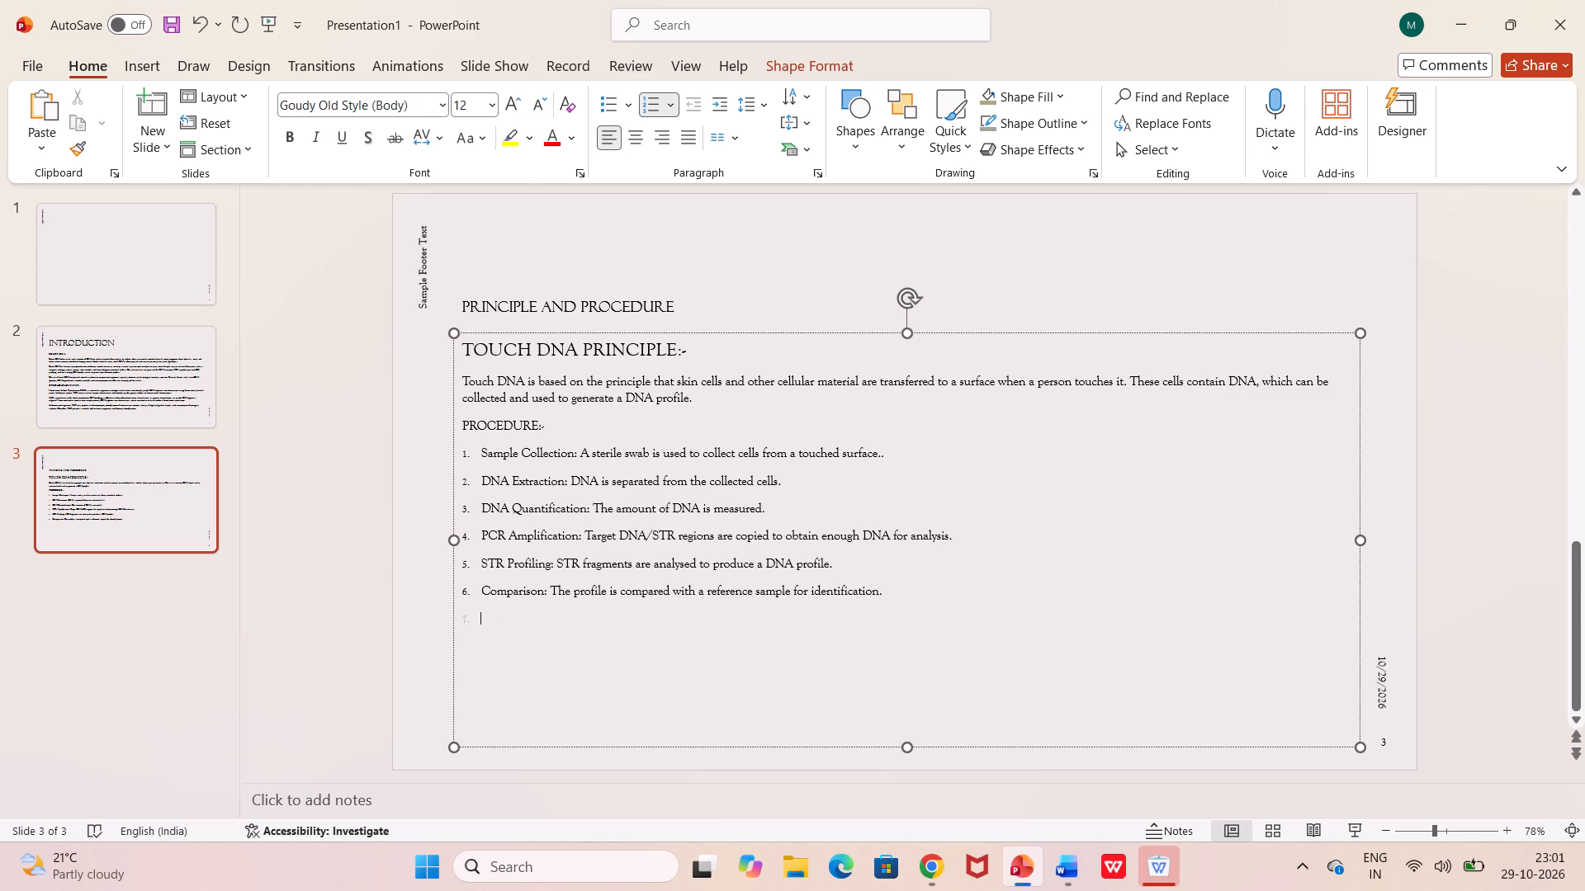
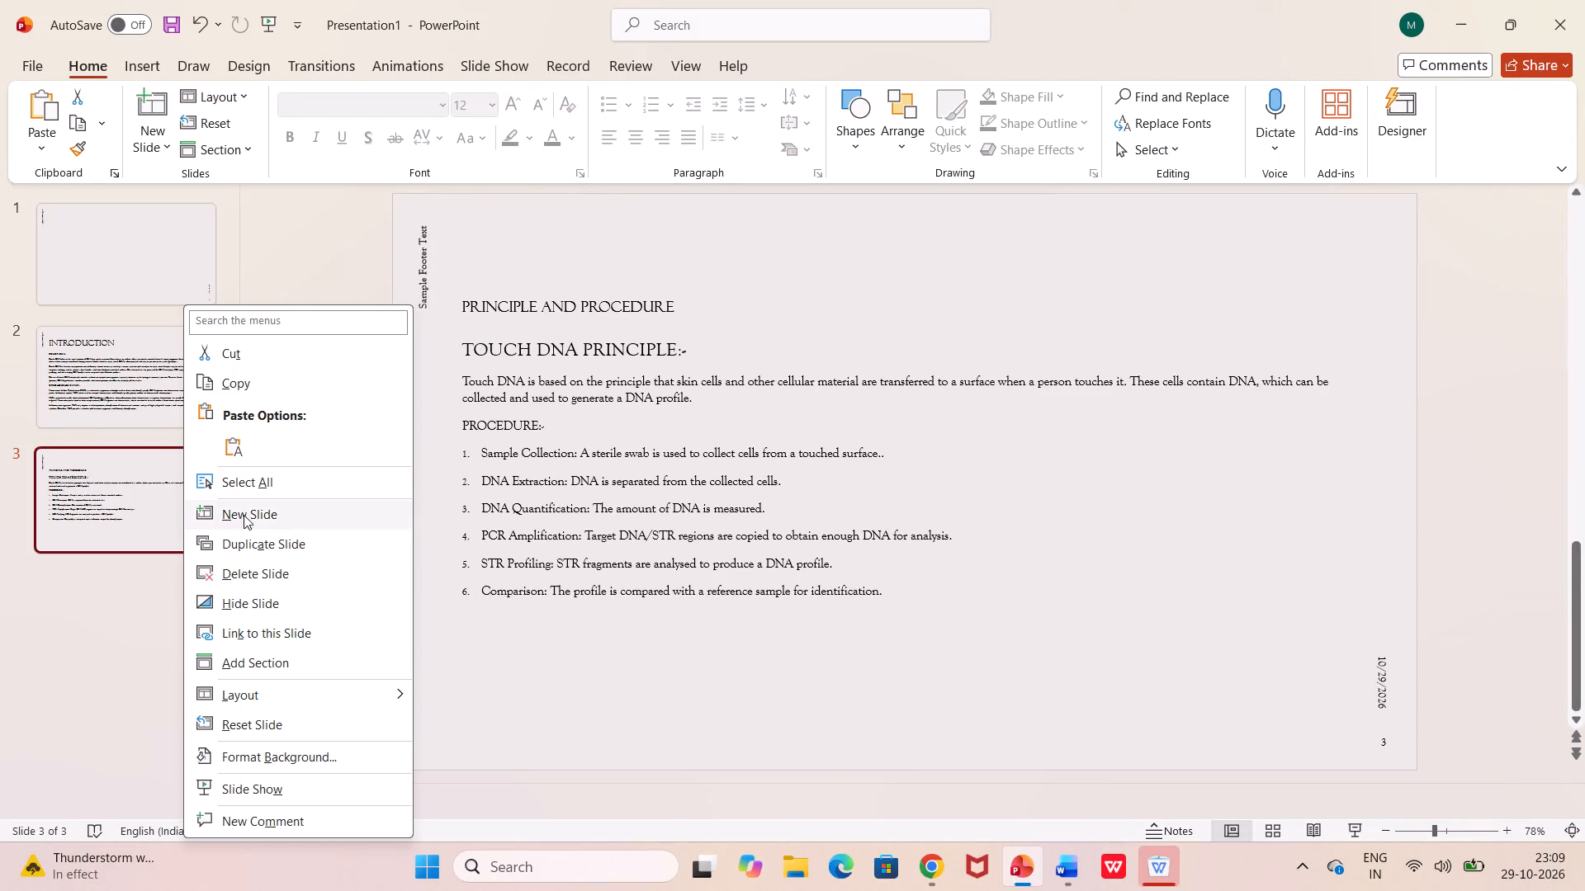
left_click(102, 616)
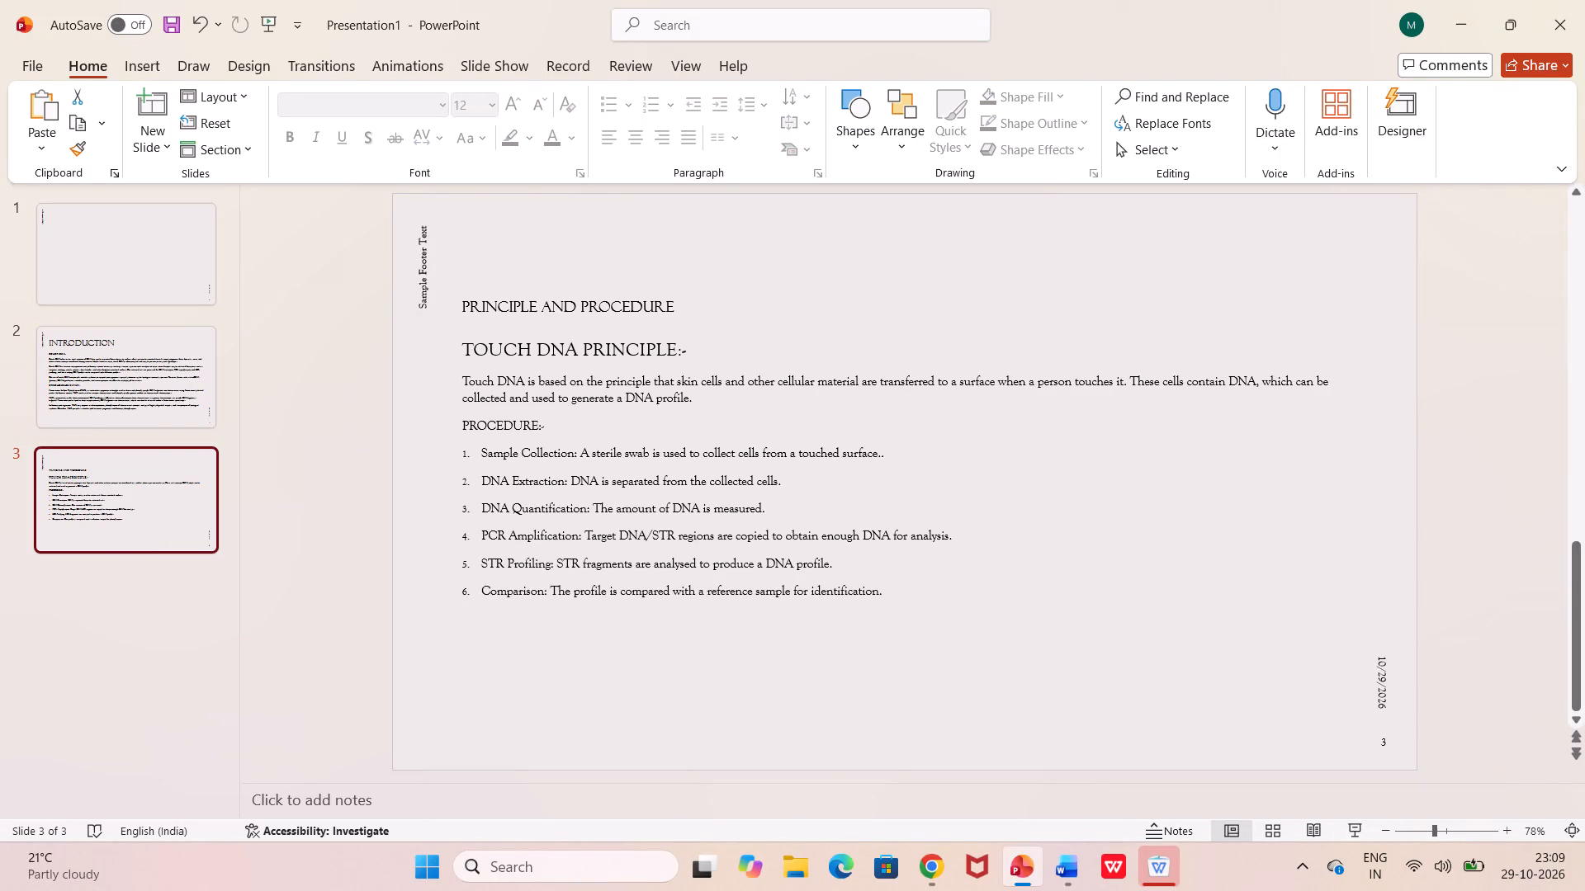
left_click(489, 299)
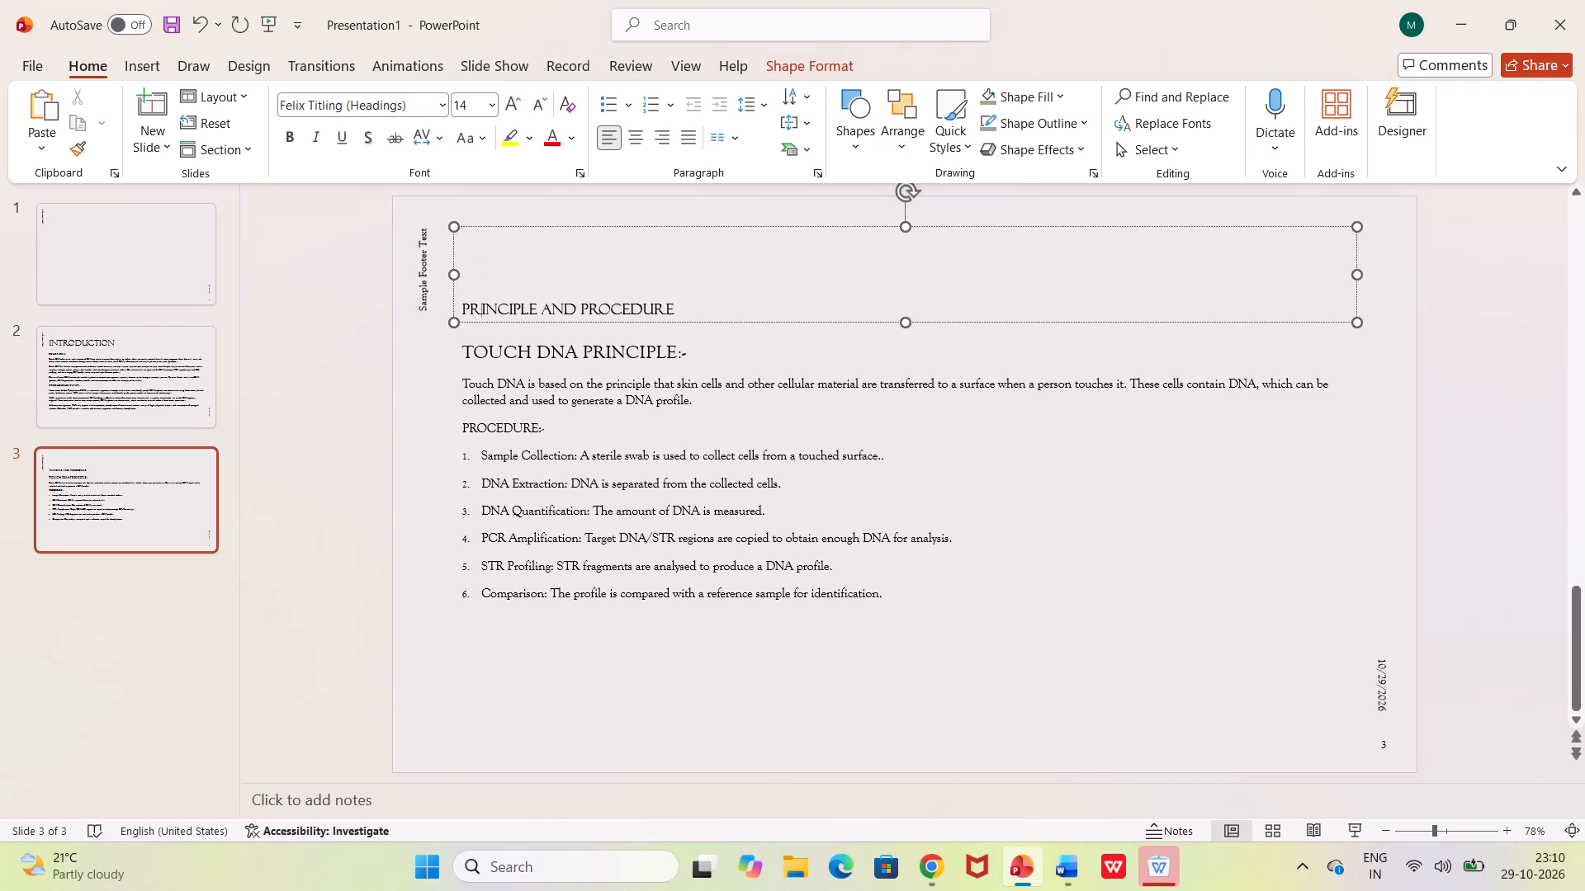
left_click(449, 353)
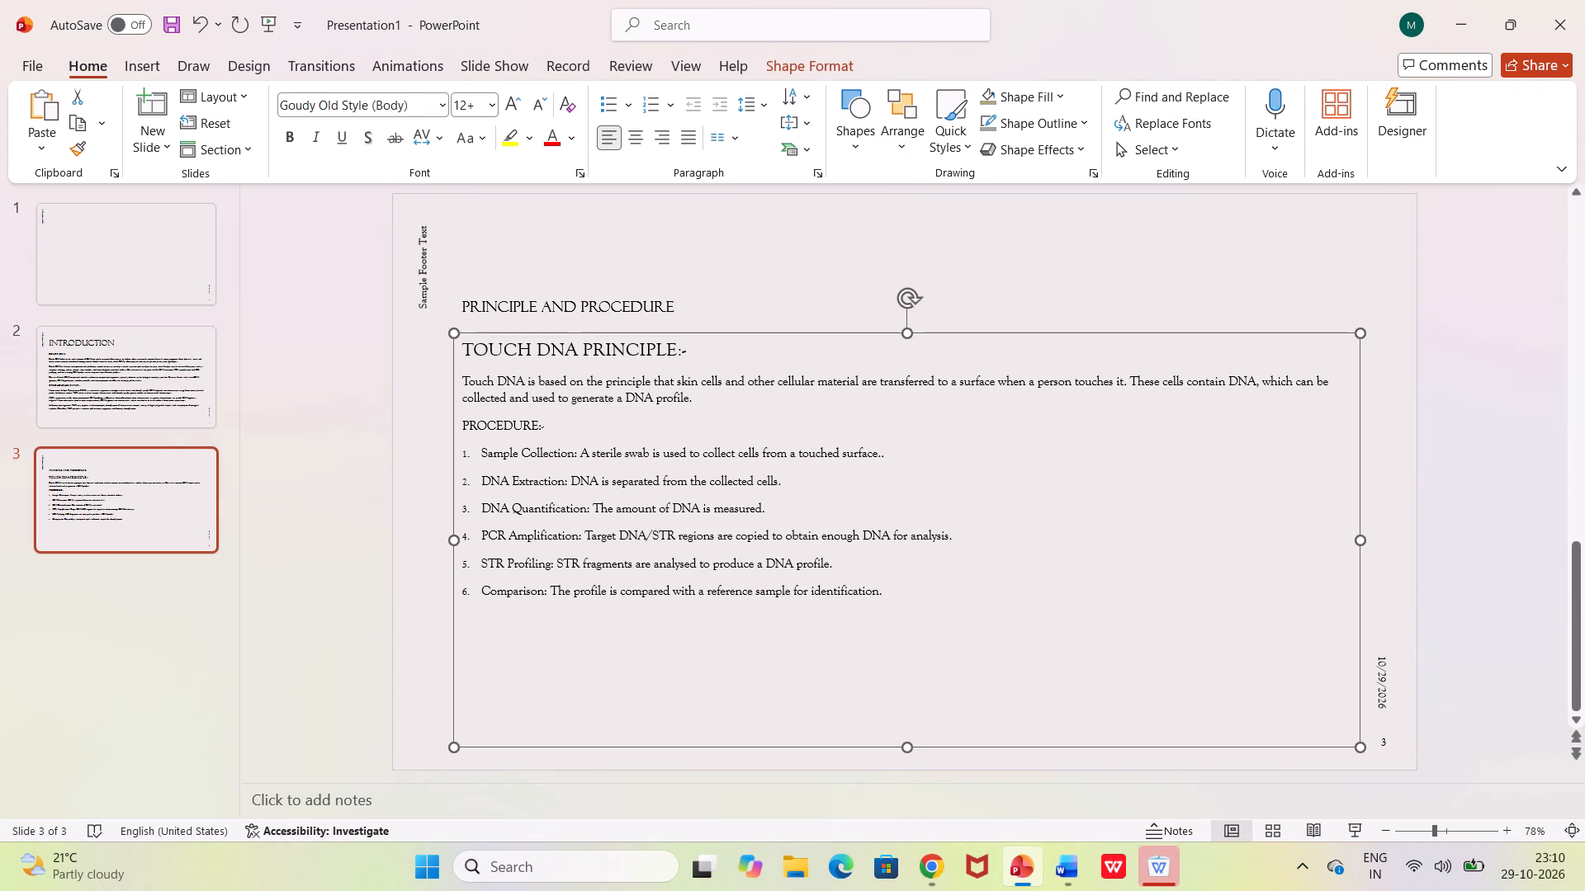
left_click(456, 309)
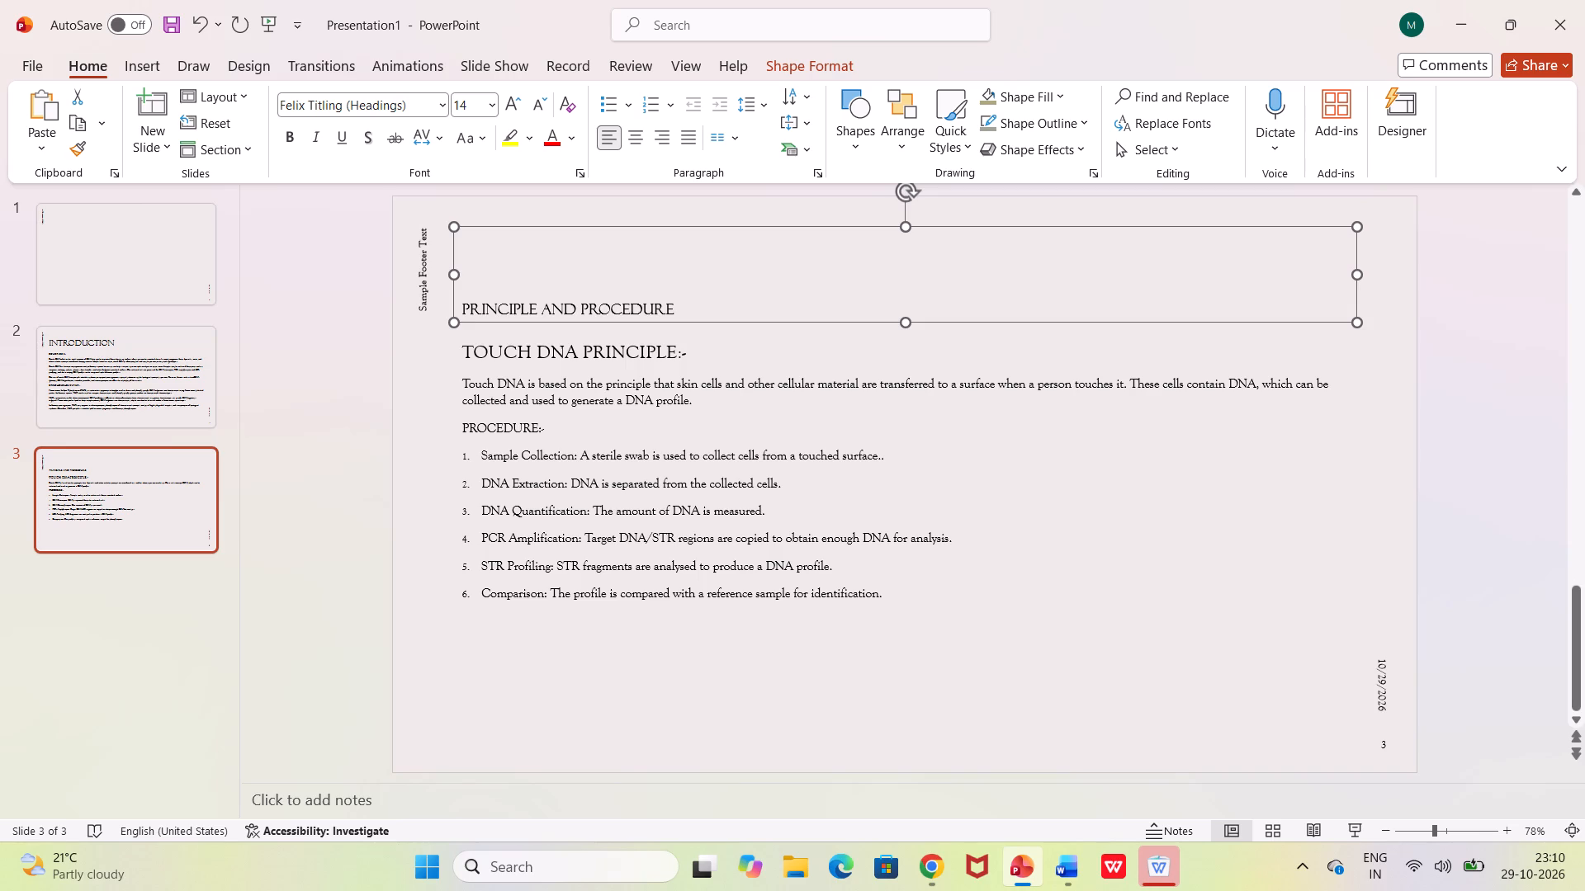
Copy all the body text of the Introduction slide, from the Touch DNA heading through the last FISH paragraph.
left_click(198, 374)
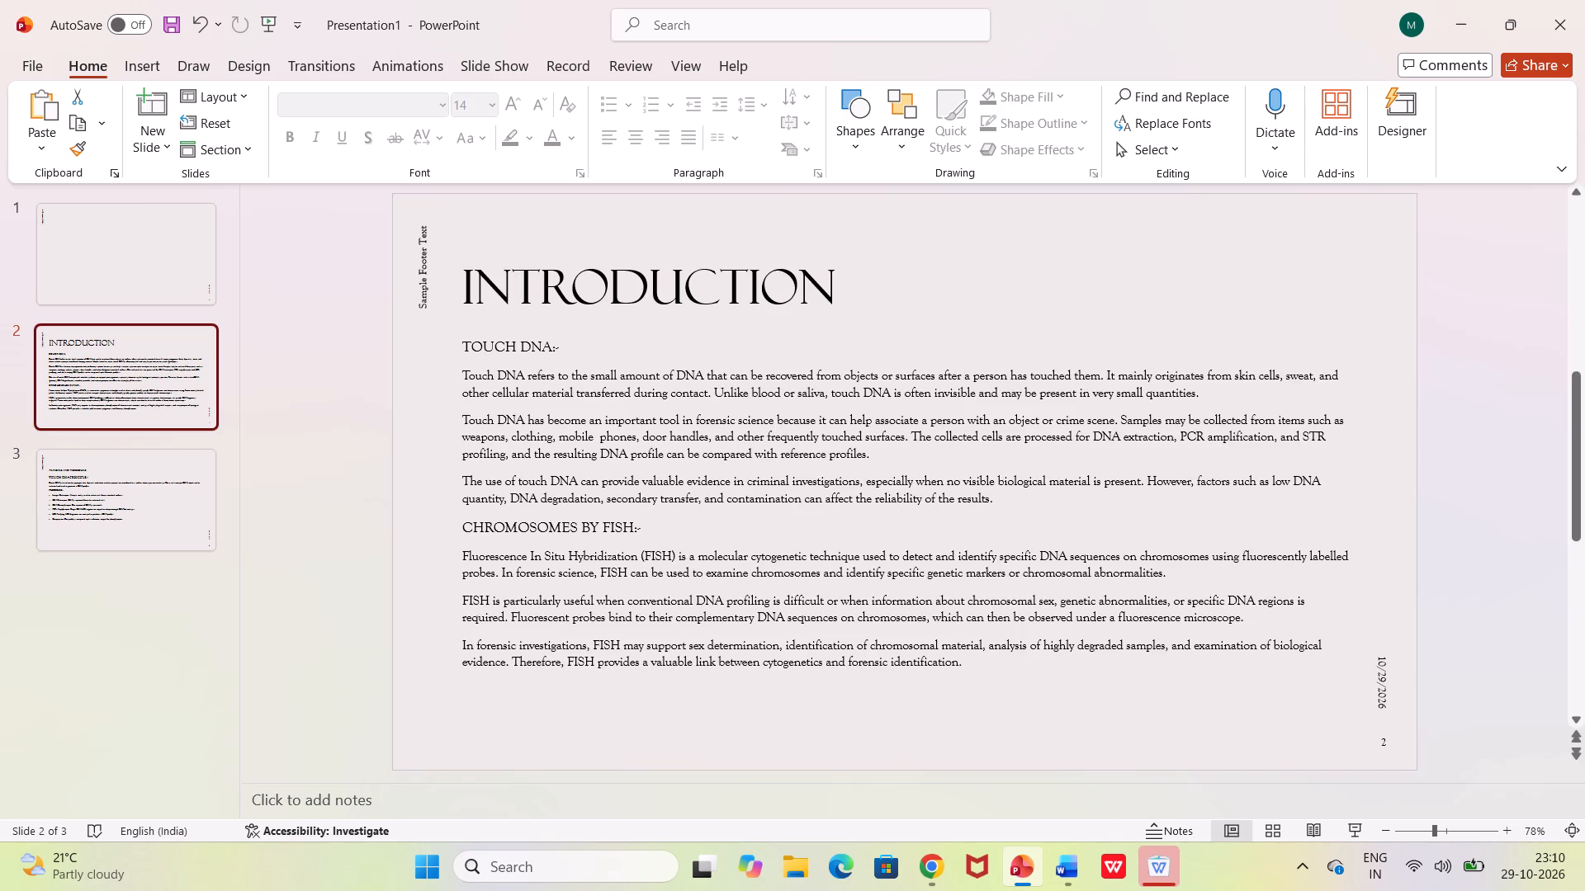
left_click_drag(463, 285, 869, 580)
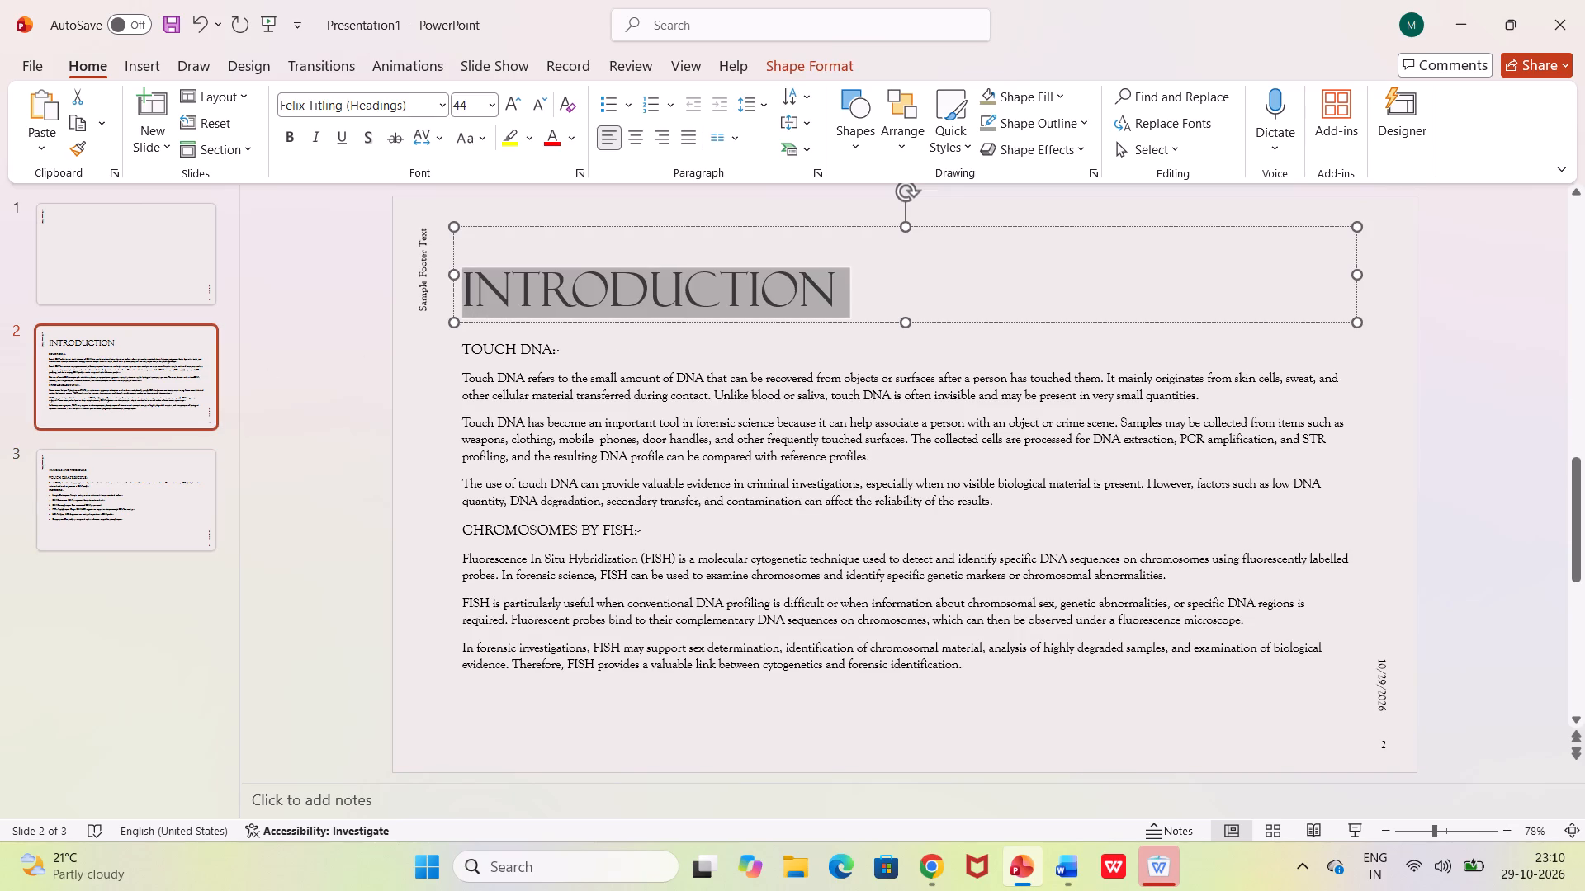
left_click_drag(869, 580, 979, 641)
left_click(707, 536)
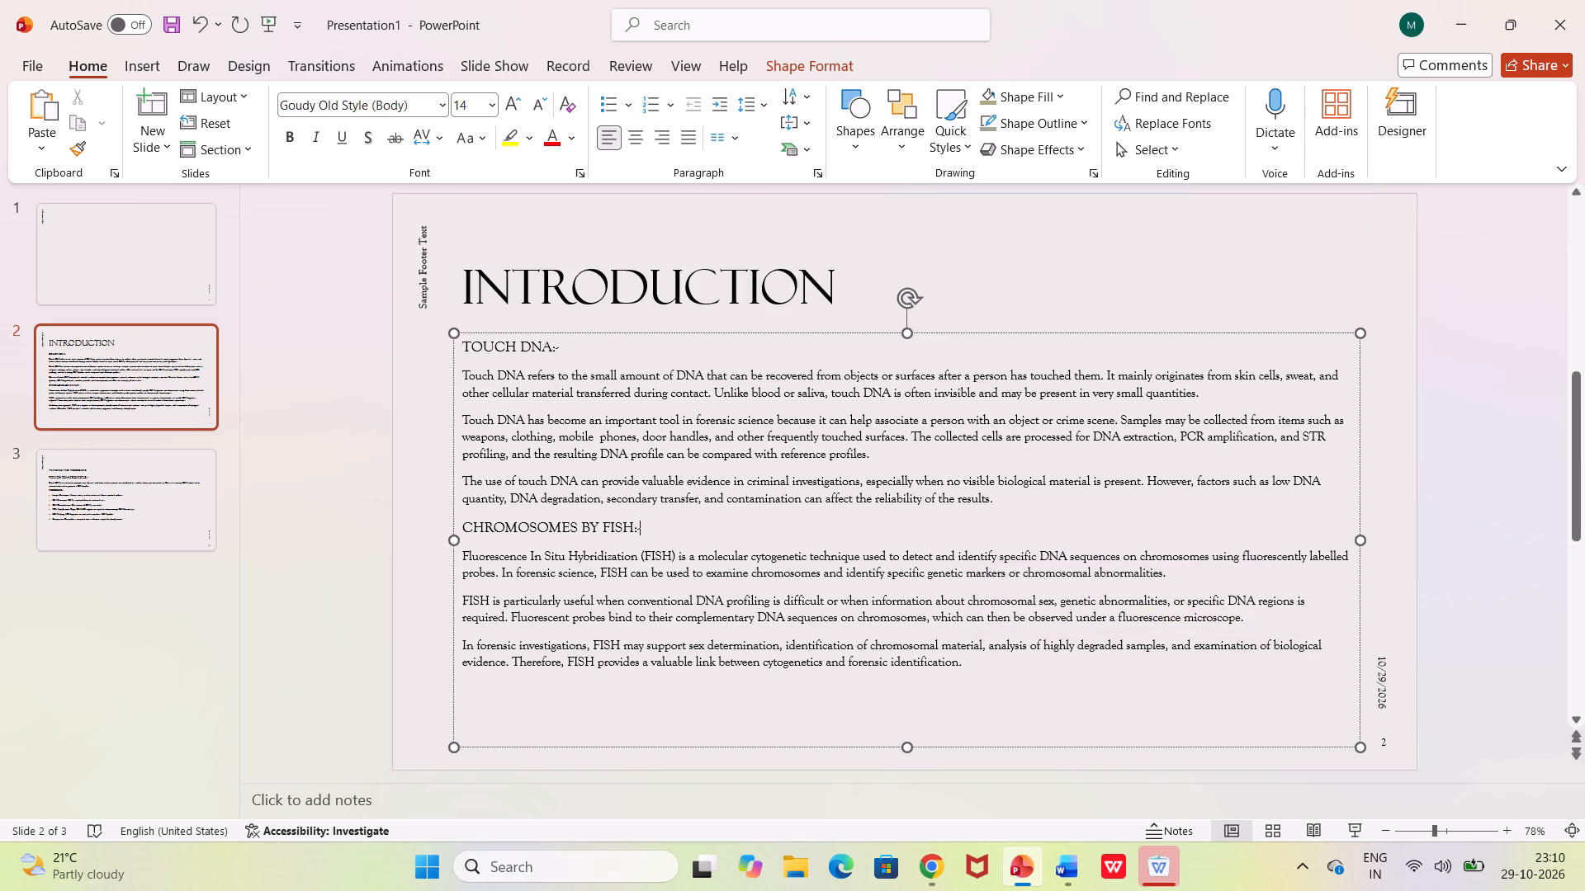
left_click_drag(460, 351, 476, 351)
left_click_drag(476, 351, 980, 662)
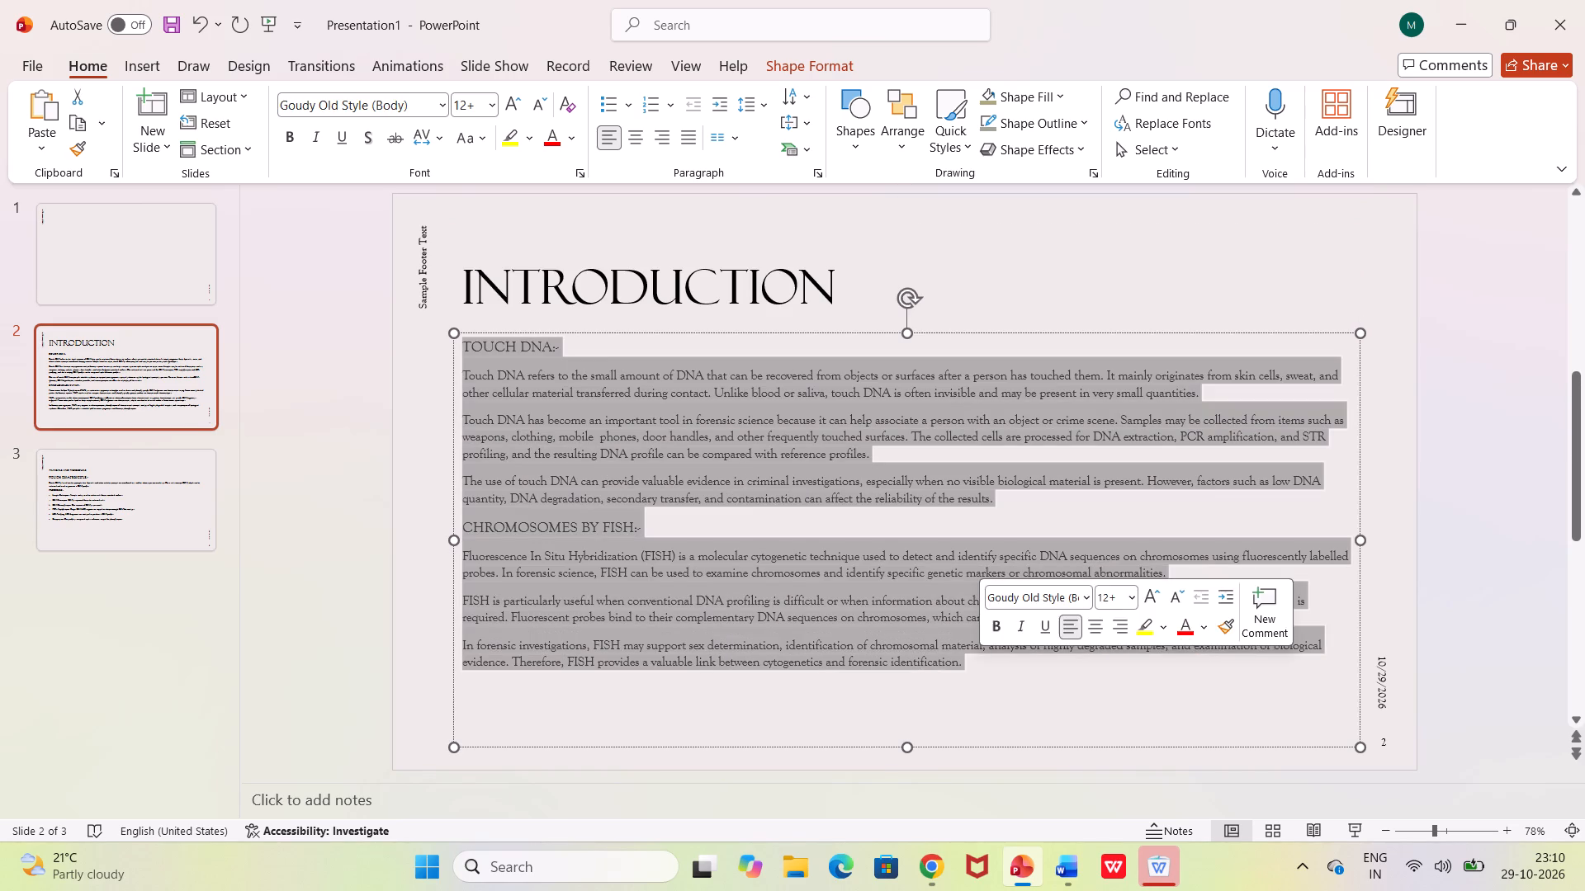
key("ctrl+c")
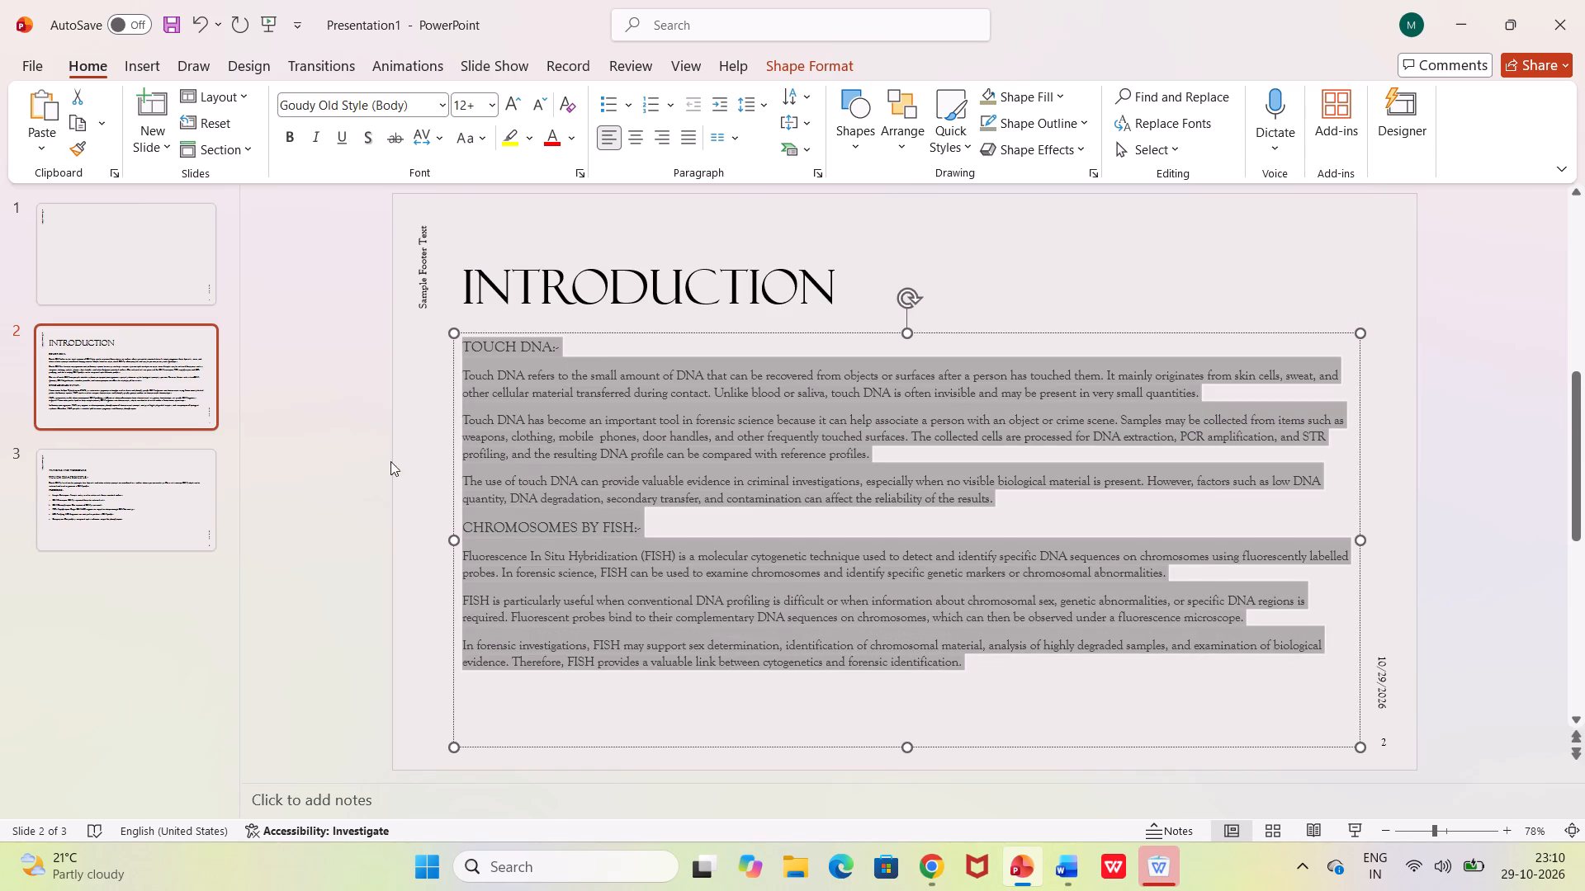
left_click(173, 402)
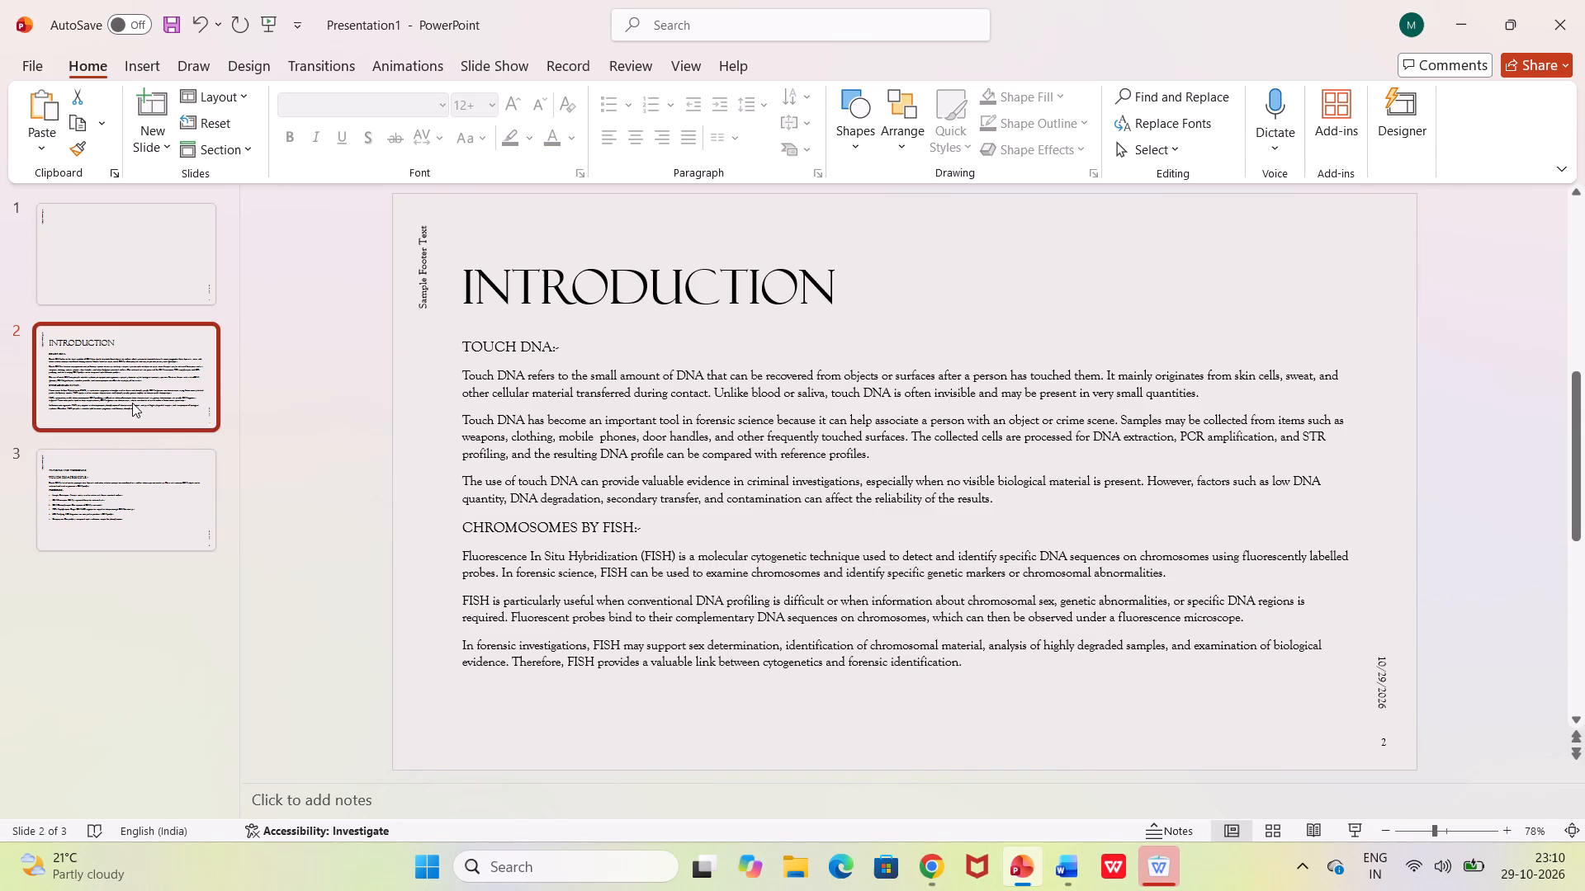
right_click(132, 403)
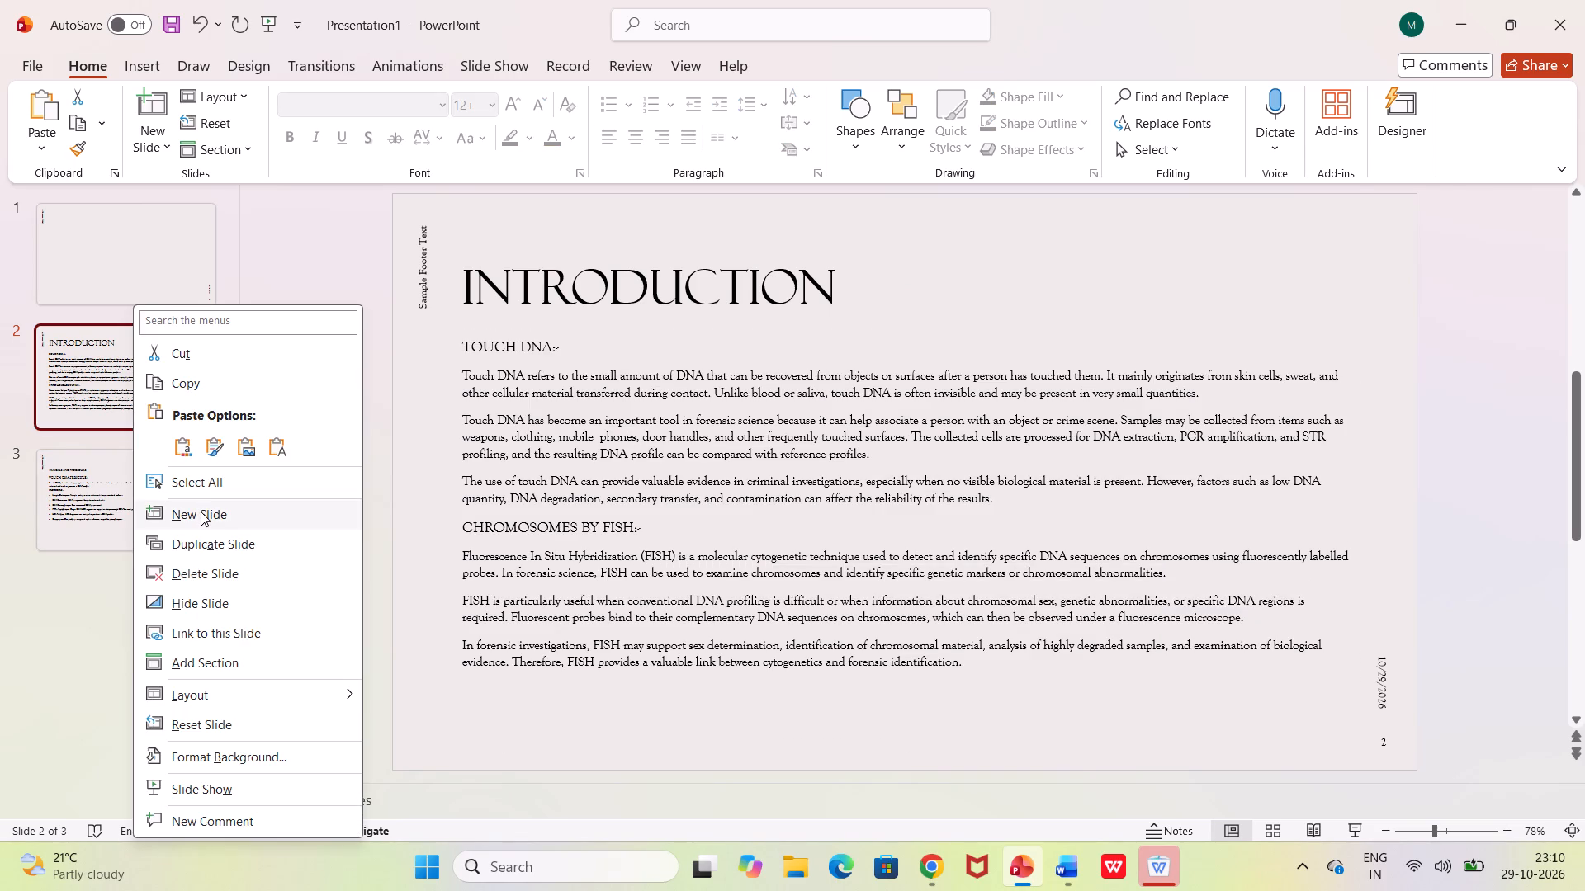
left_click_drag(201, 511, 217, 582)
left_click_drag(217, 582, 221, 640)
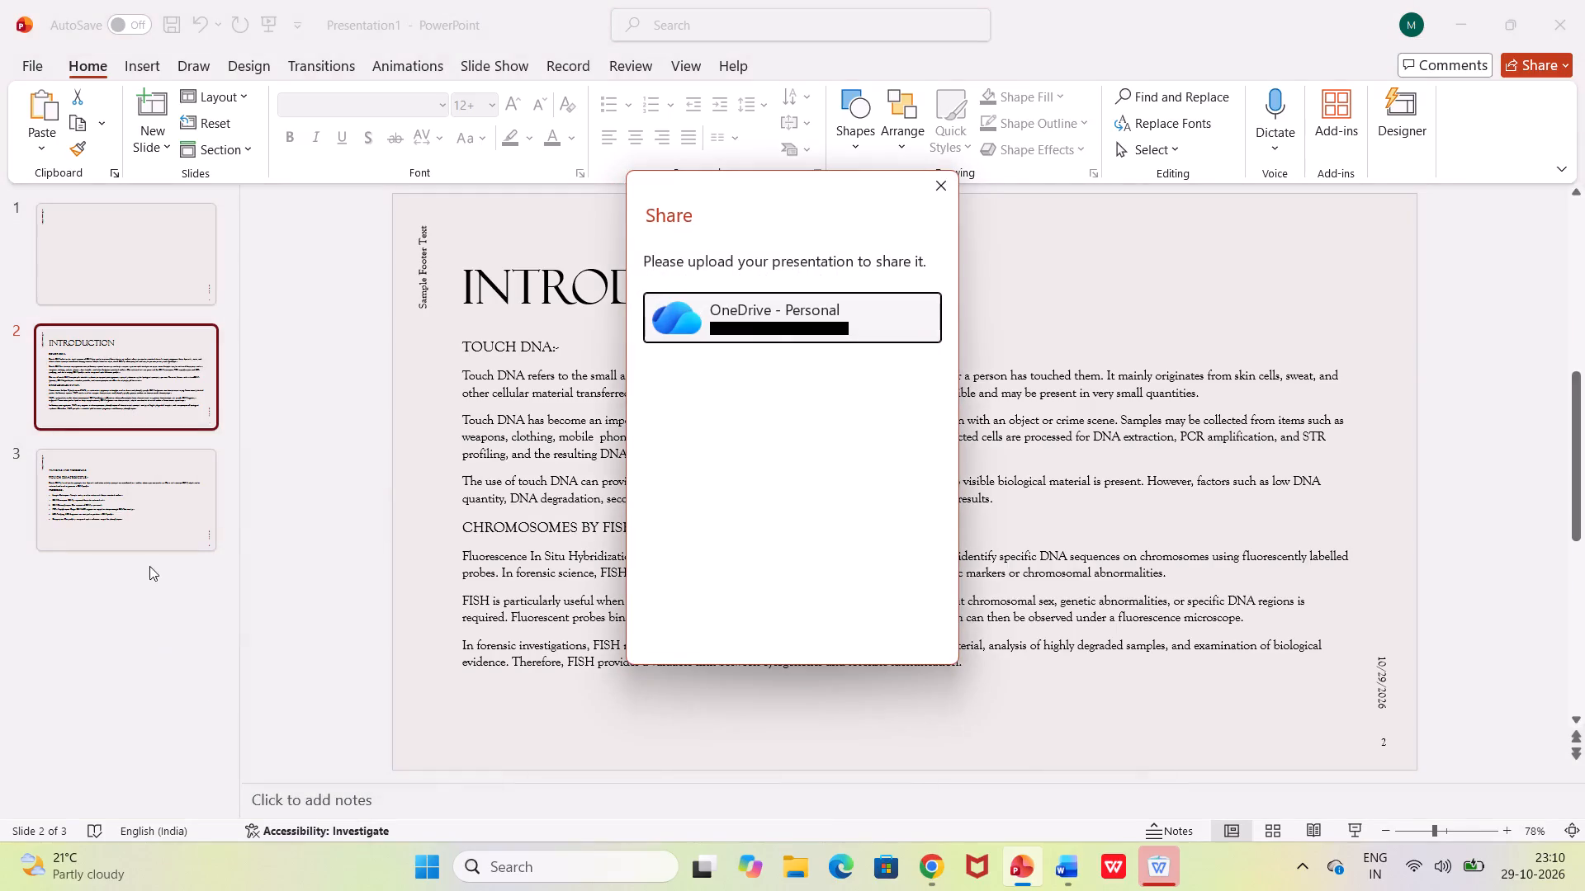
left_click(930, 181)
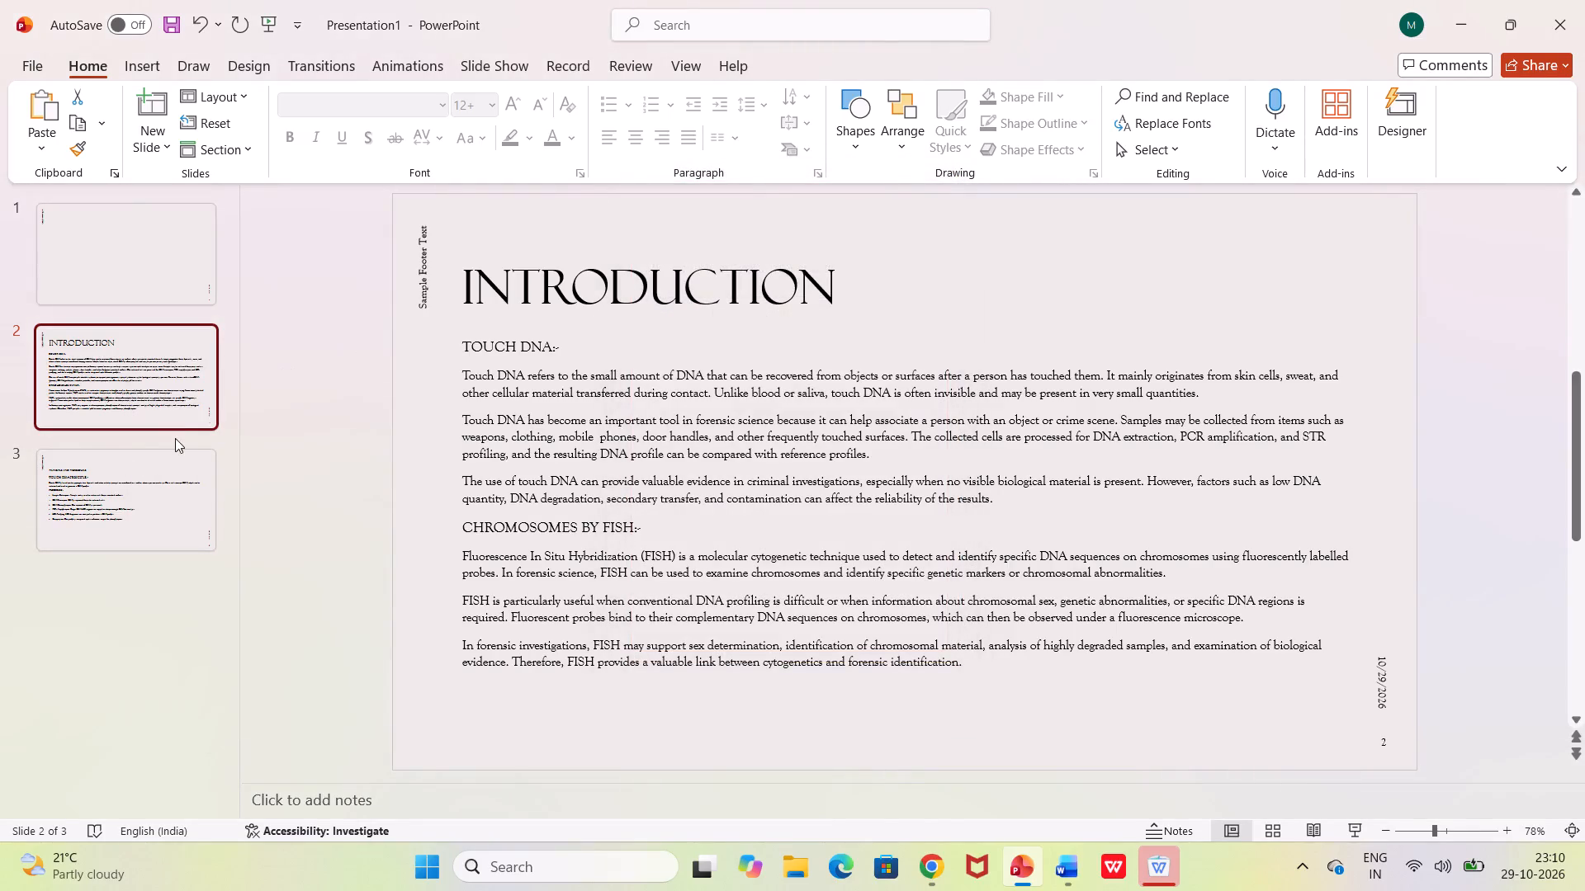
Add a section starting at the Introduction slide and leave it with its default name.
left_click(175, 411)
right_click(175, 411)
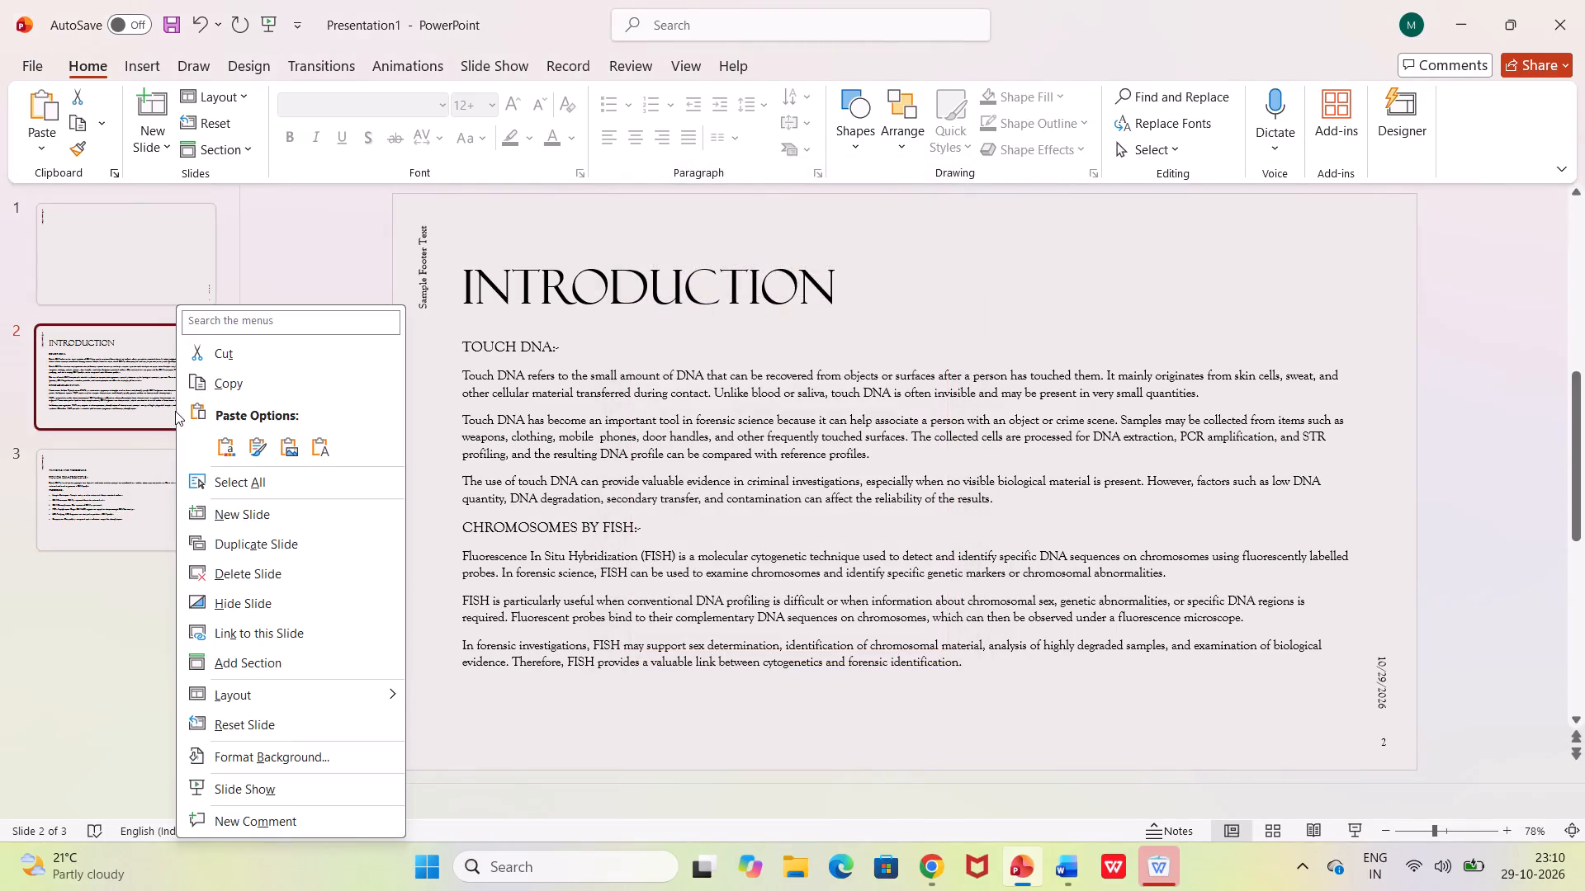
left_click(260, 661)
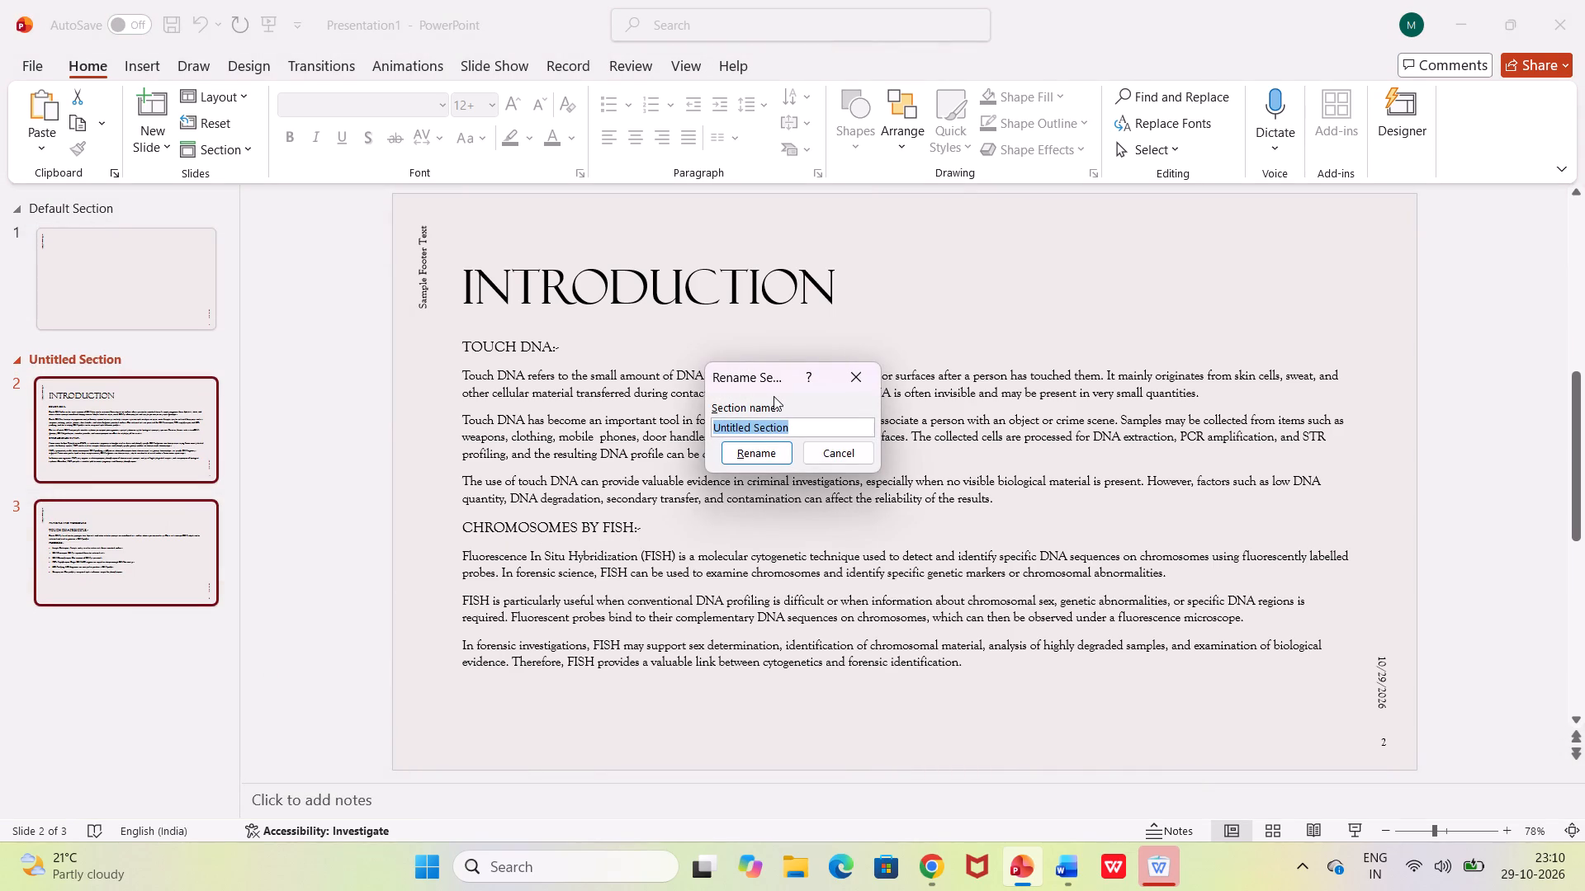
left_click(868, 378)
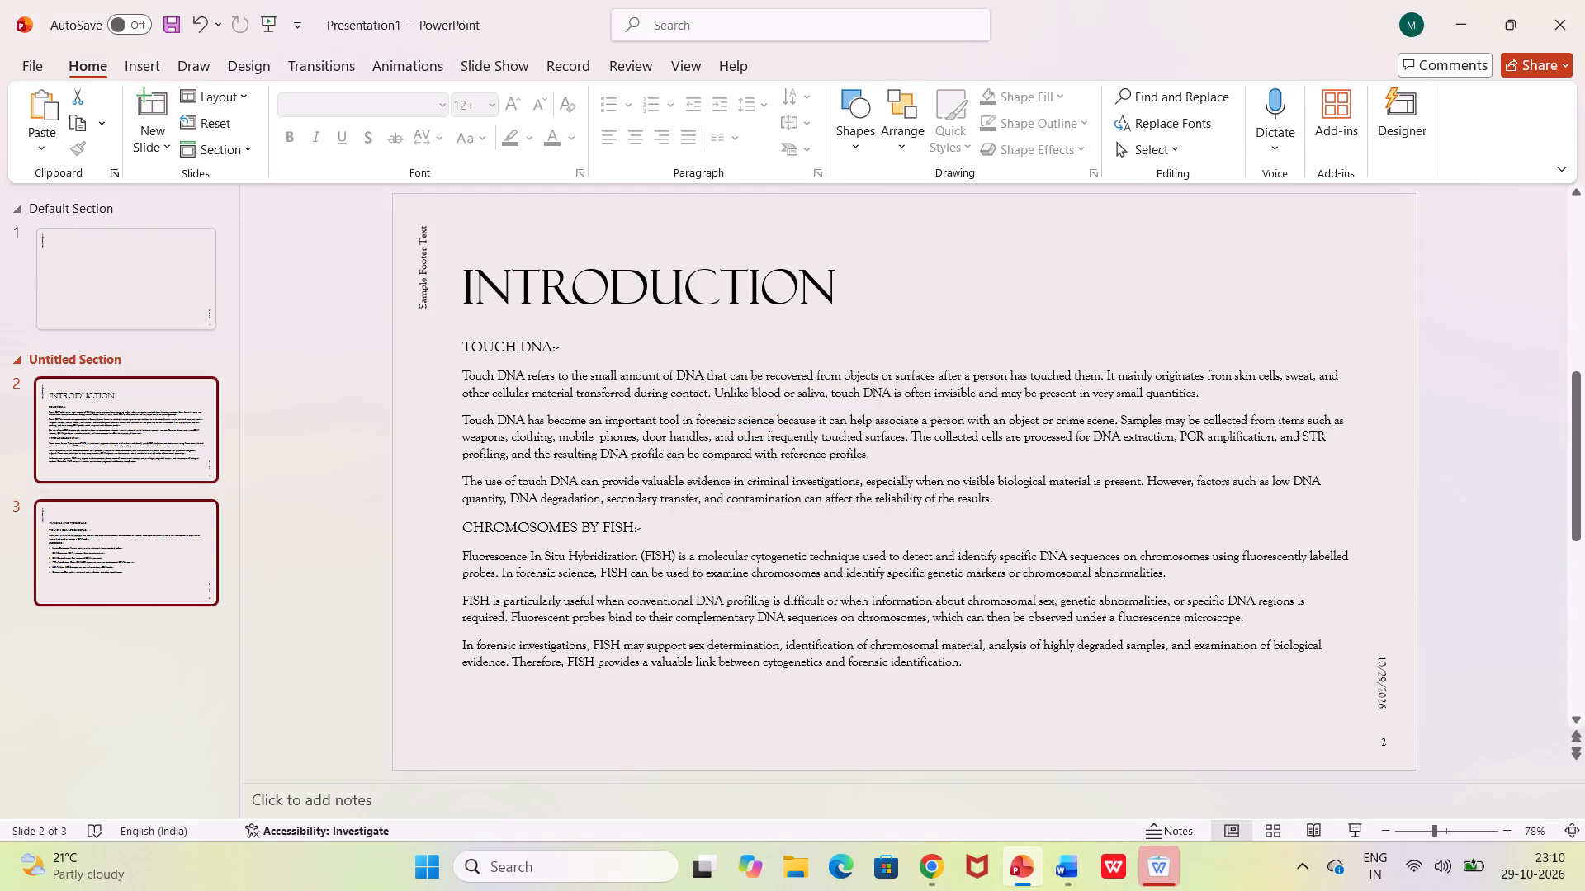
Insert a new slide directly after the Introduction slide.
left_click(144, 403)
right_click(144, 403)
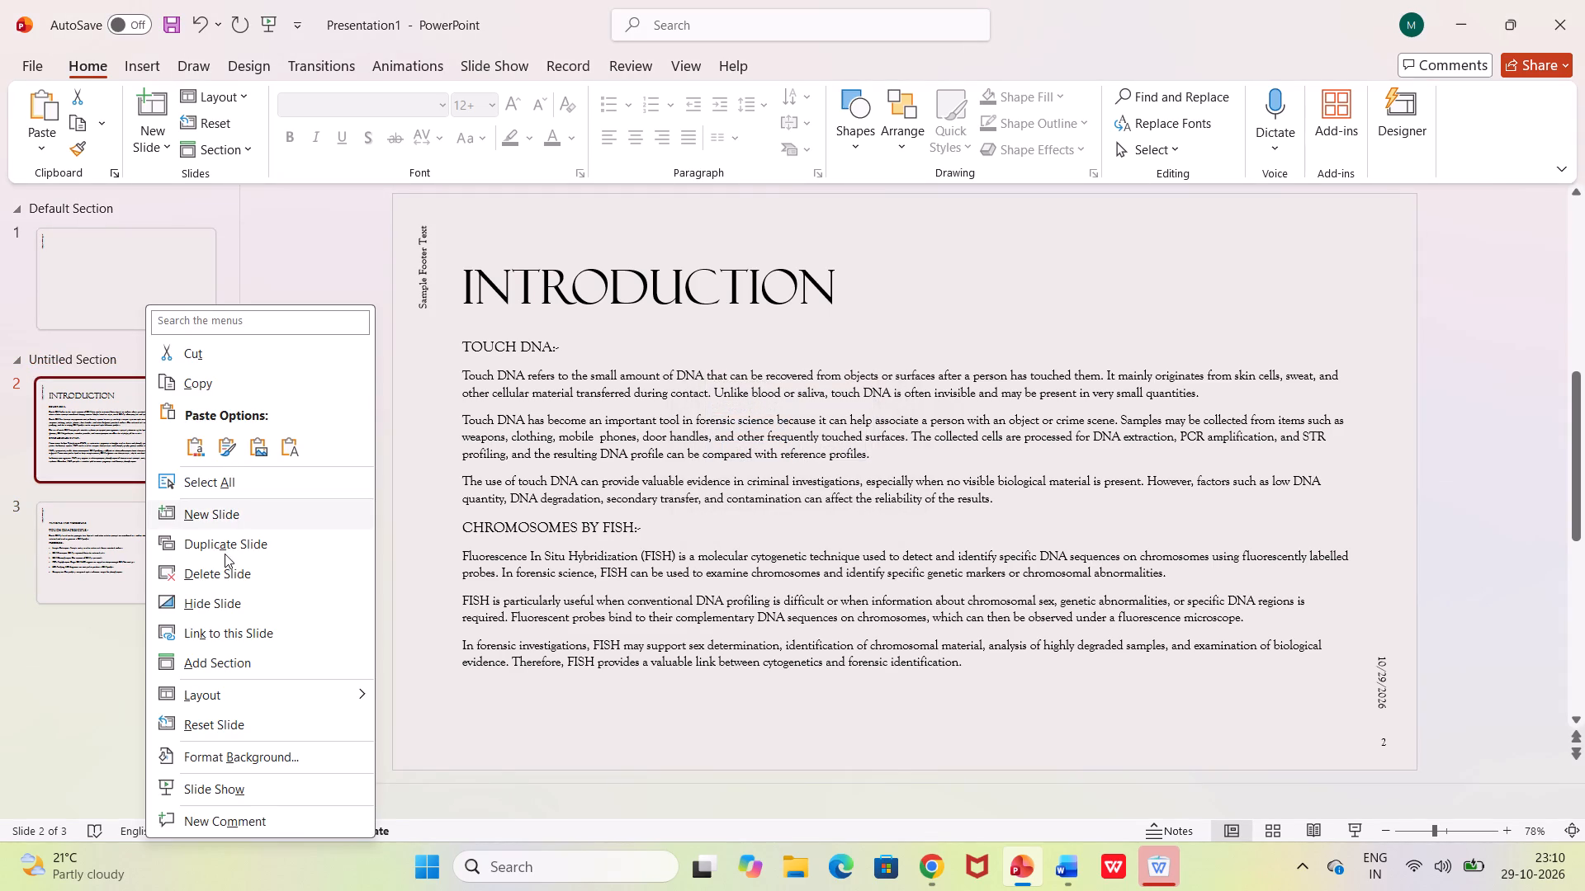
left_click(198, 518)
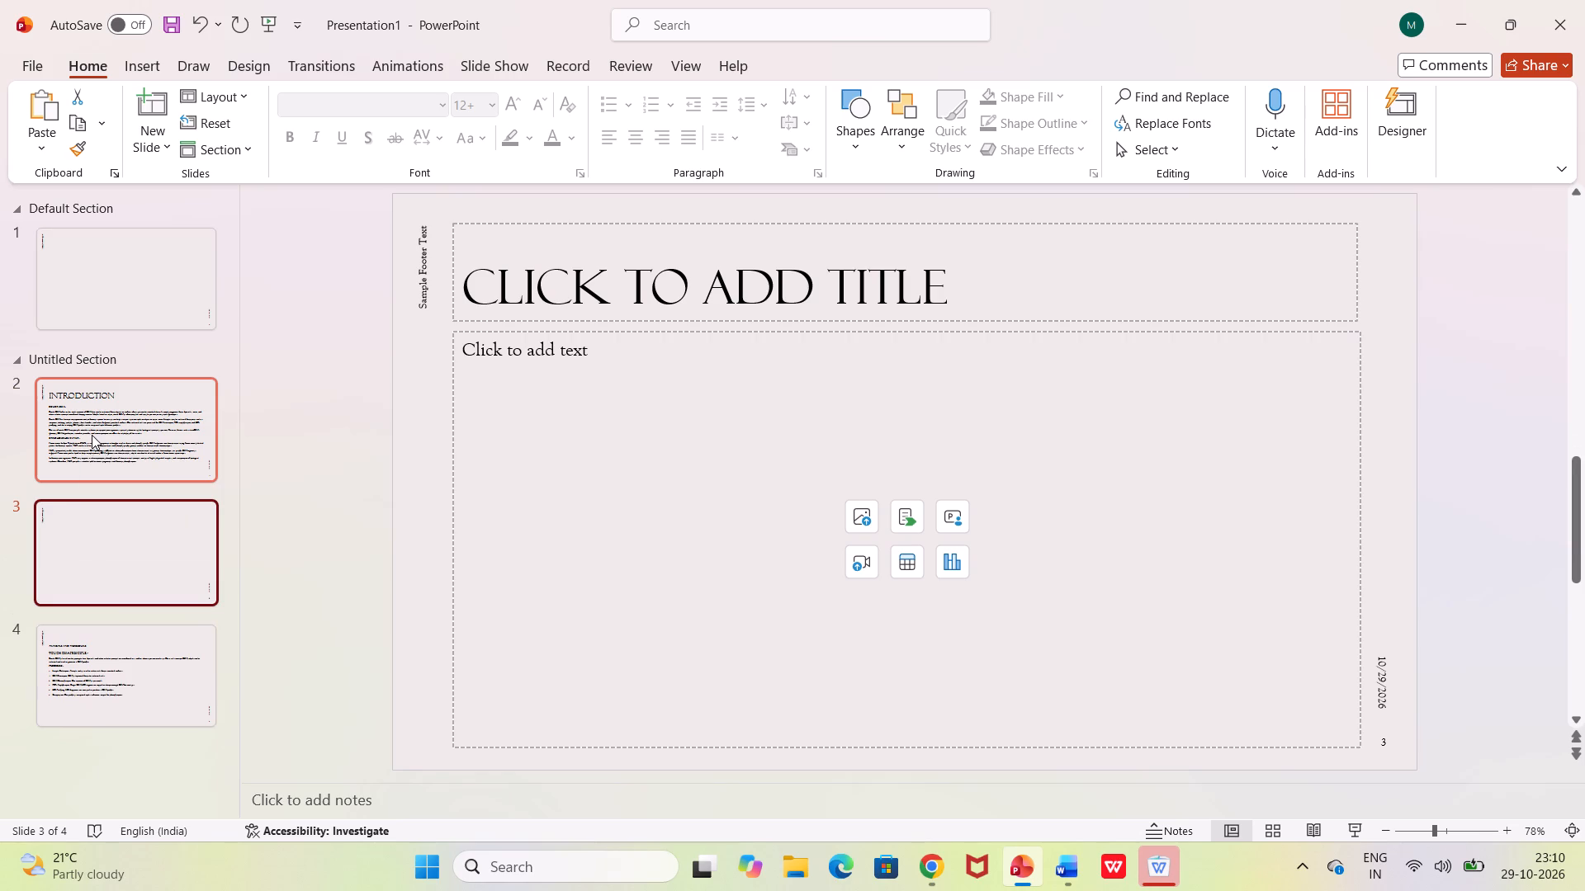
Delete the original Introduction slide that holds the single full-width text block.
left_click(92, 435)
right_click(92, 435)
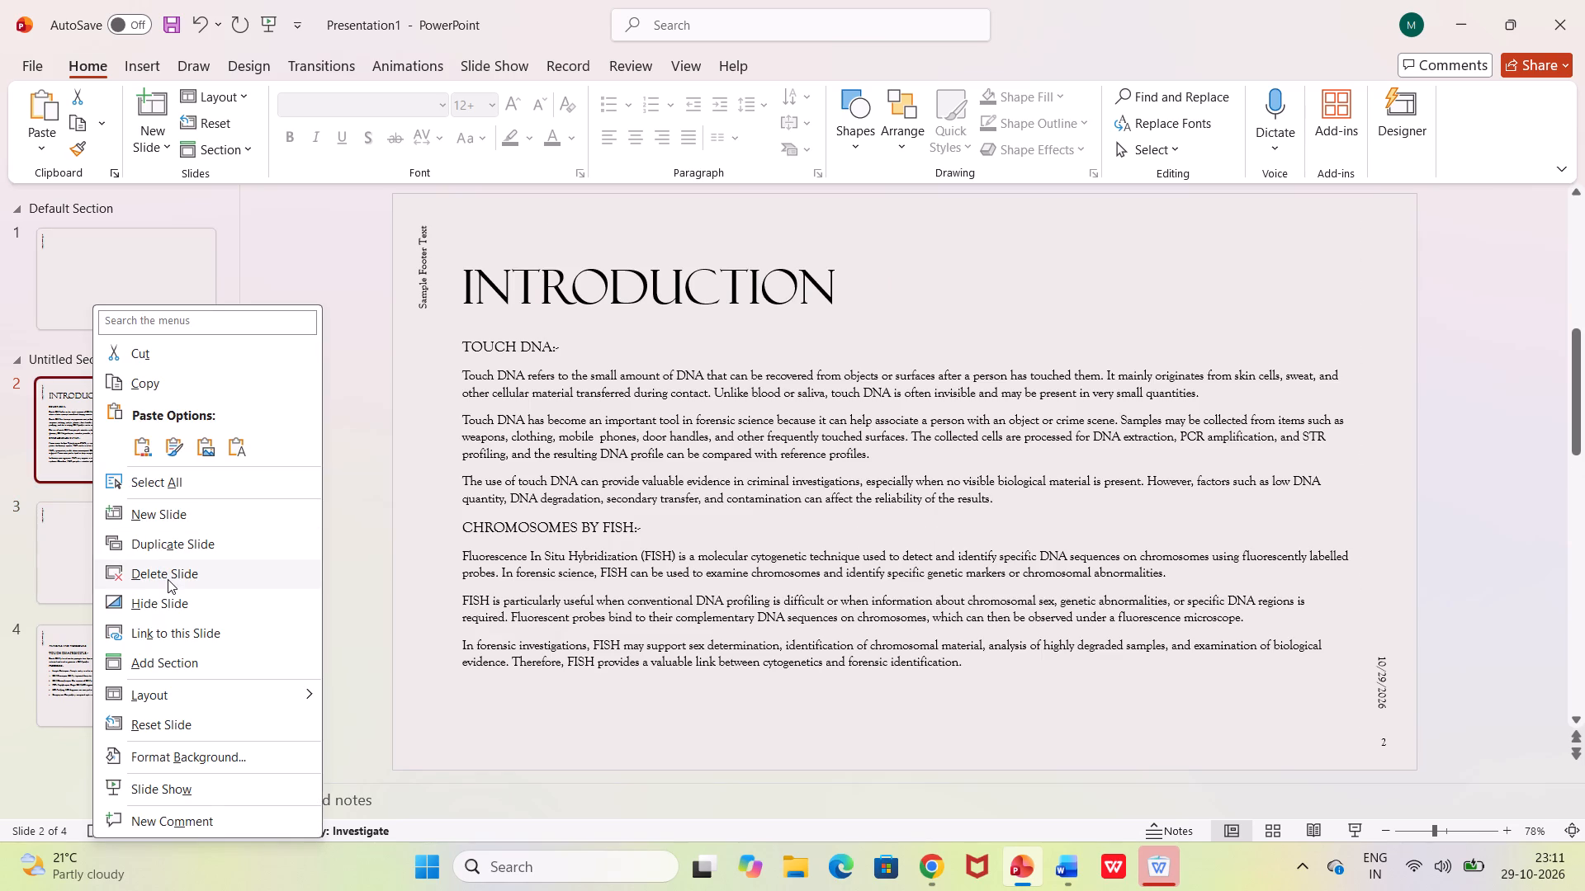
left_click(168, 579)
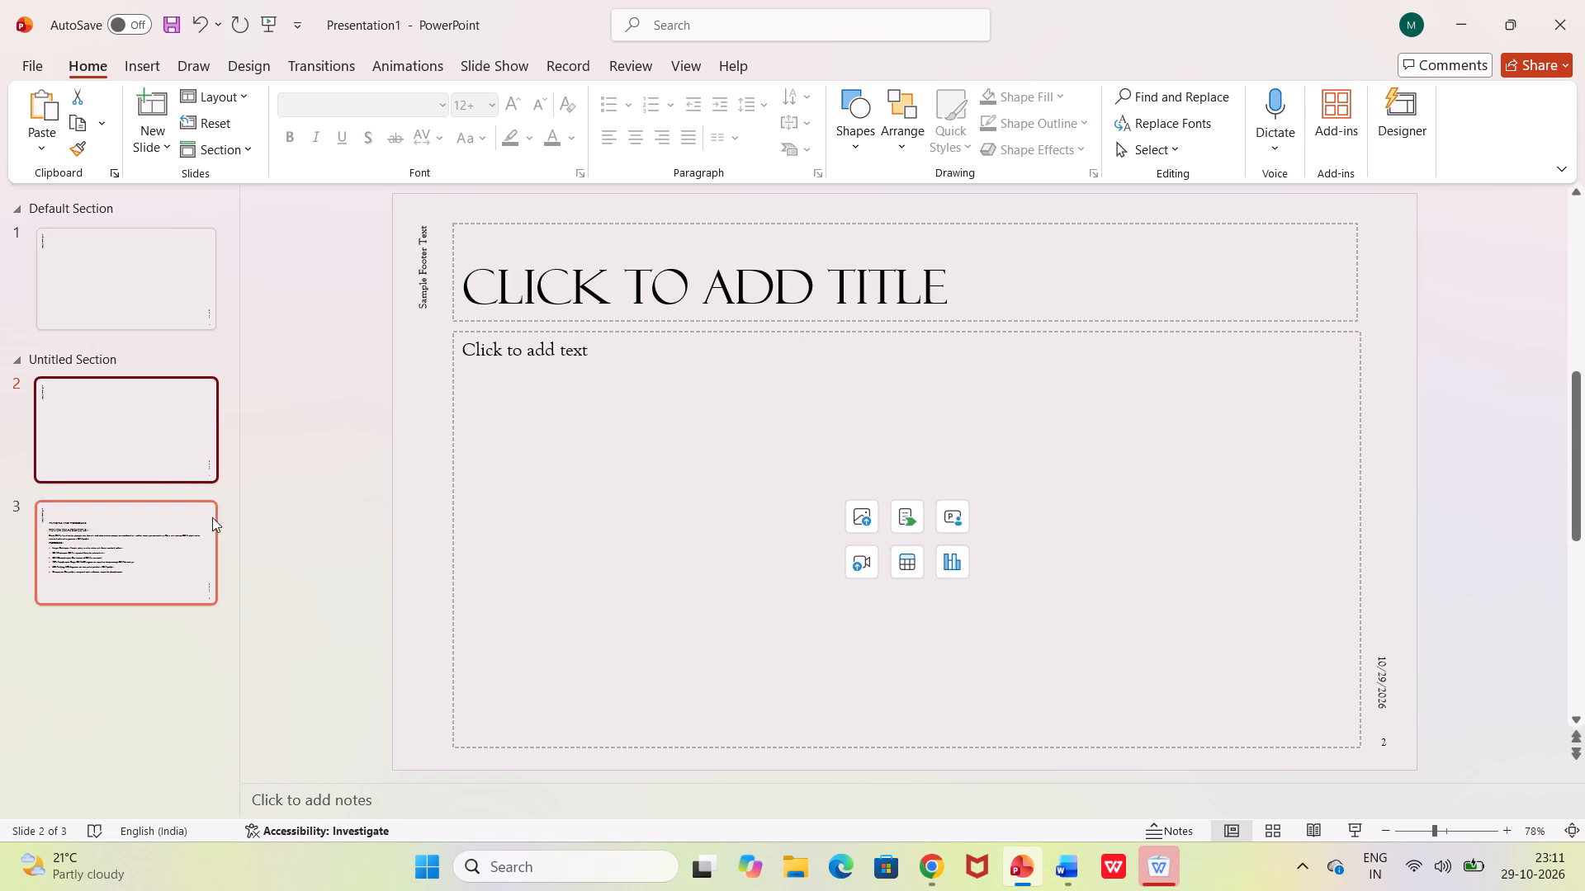
Change the layout of the new empty slide 2 to Two Content.
left_click(187, 434)
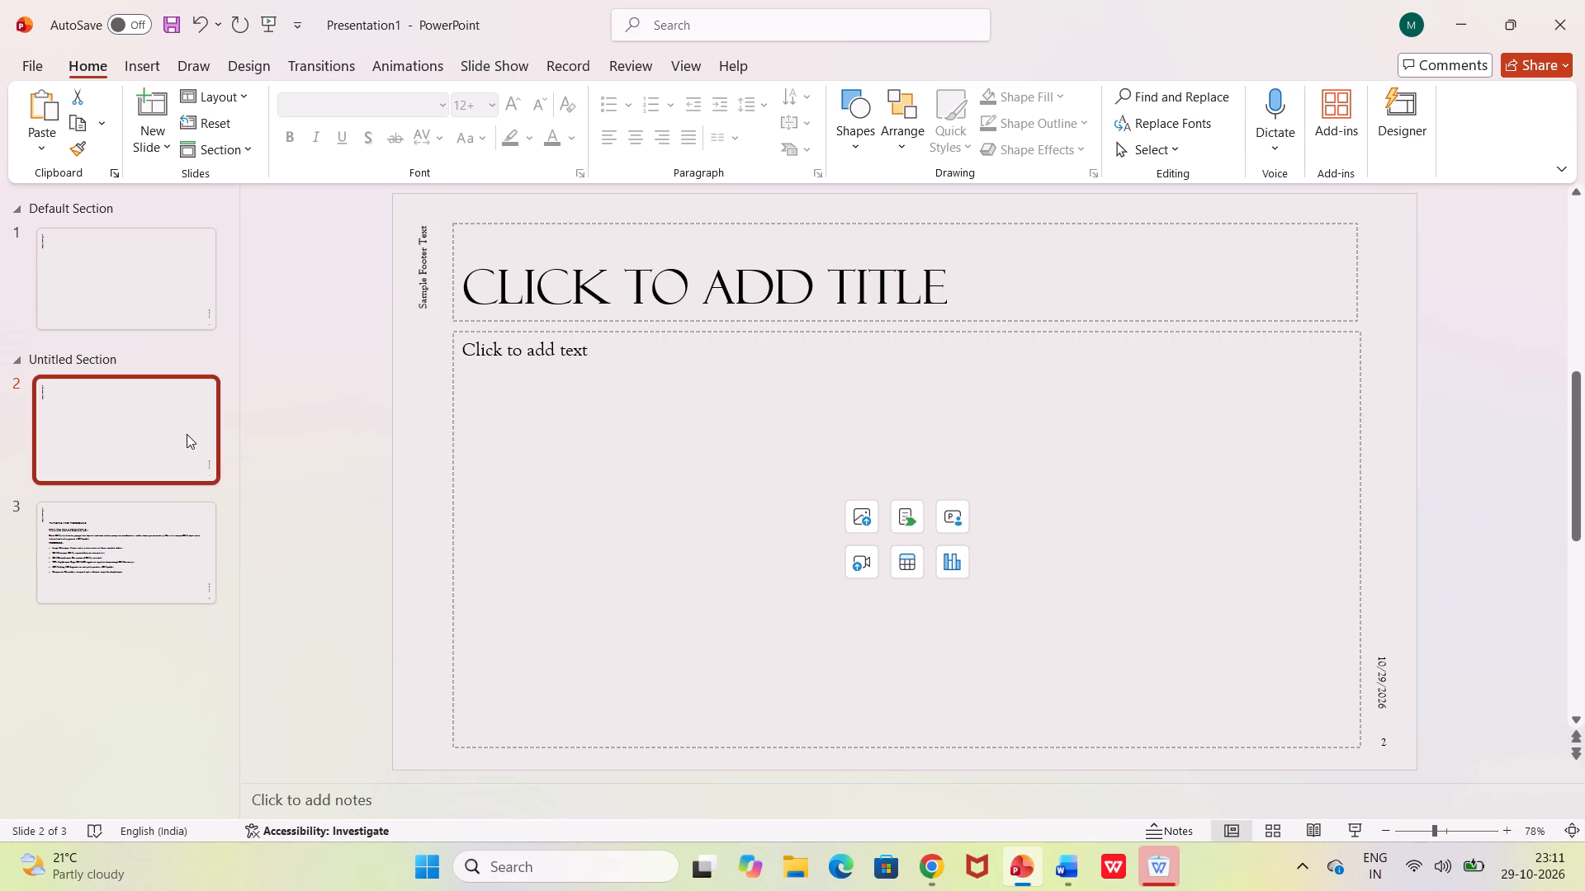
right_click(187, 434)
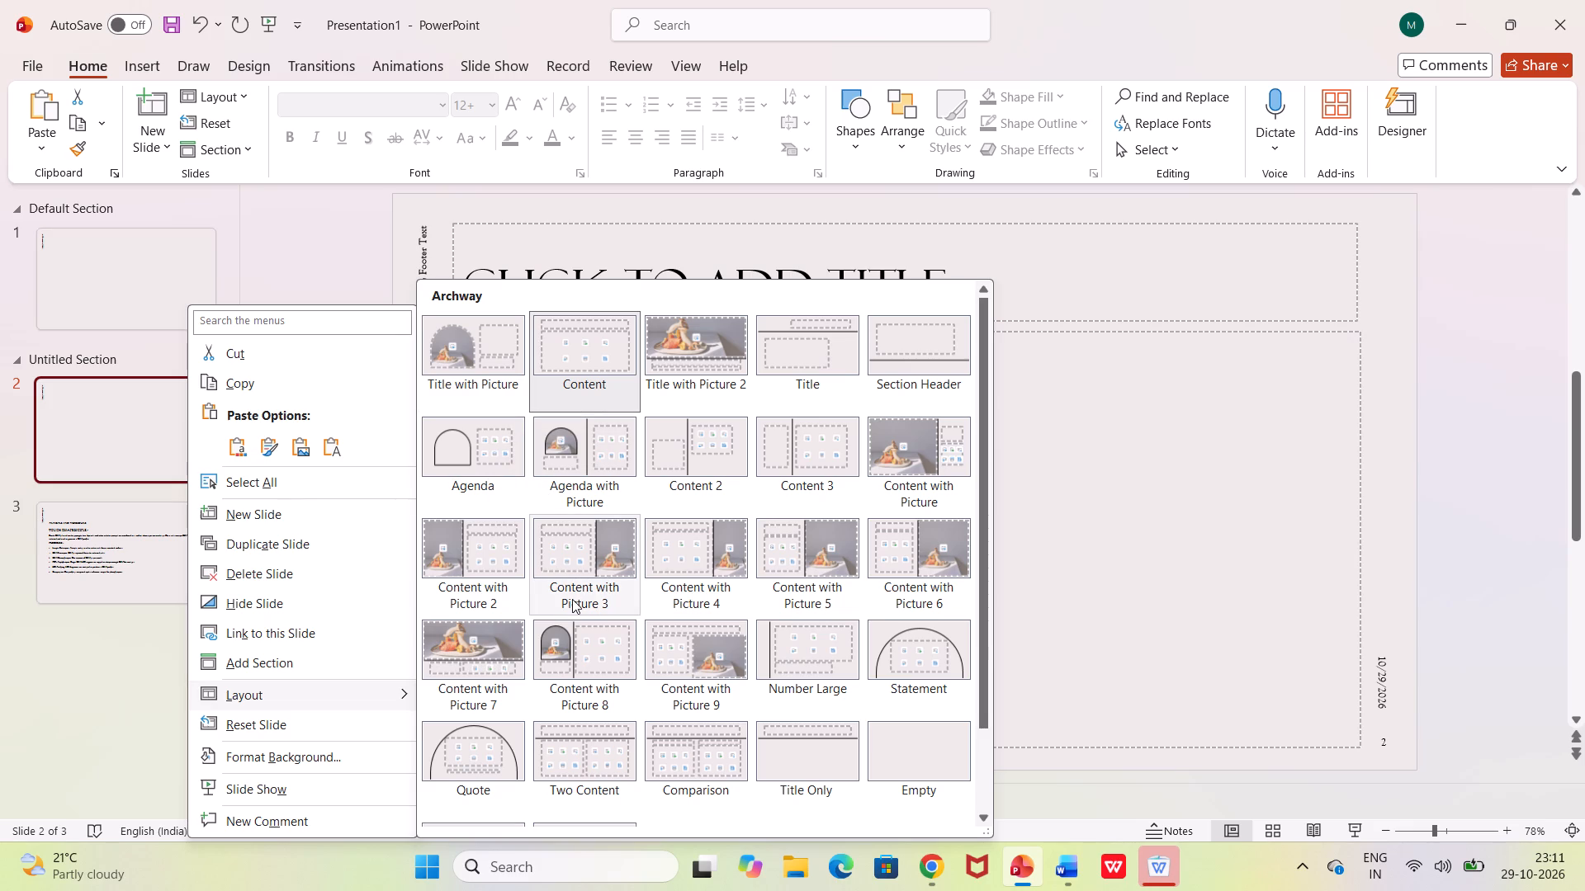
left_click(590, 753)
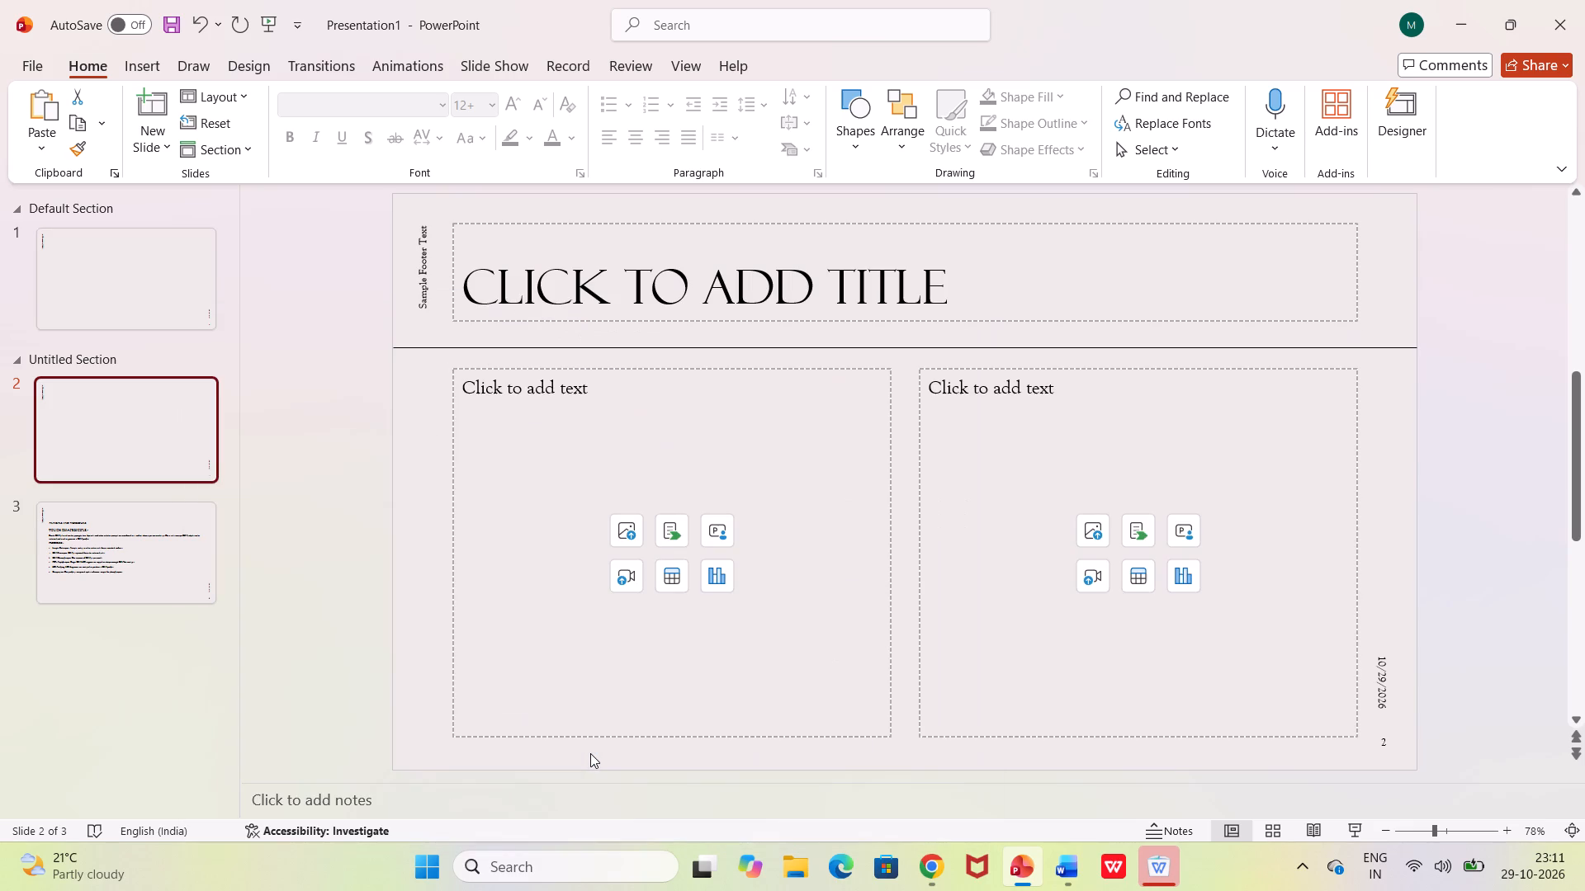
Enter INTRODUCTION as the title of slide 2.
left_click(958, 280)
key("i")
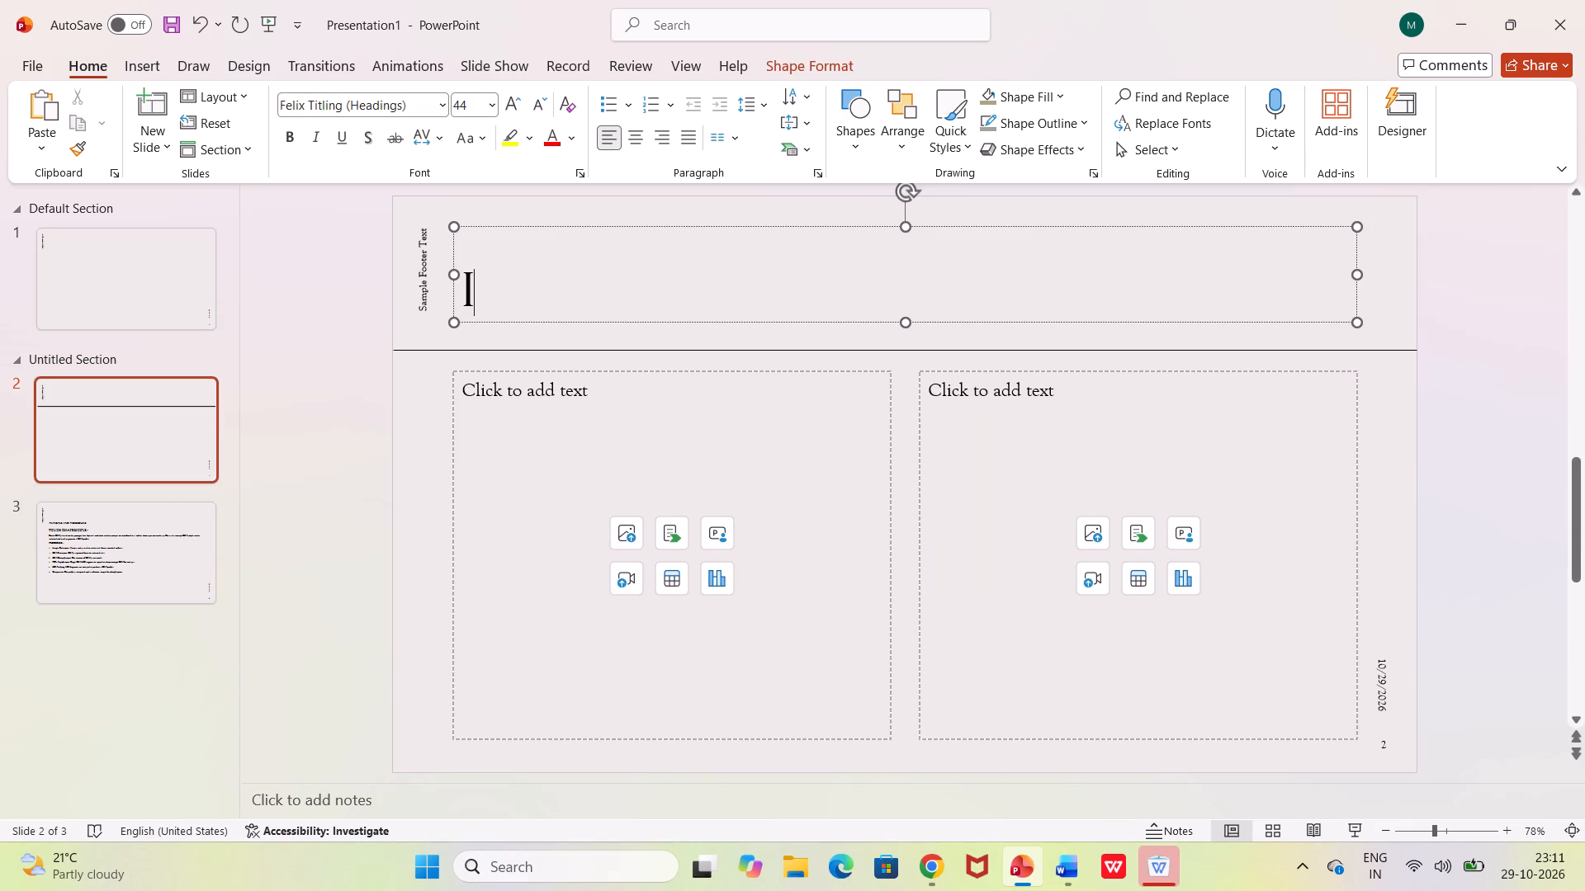
key("n")
type("TRO")
type("DUC")
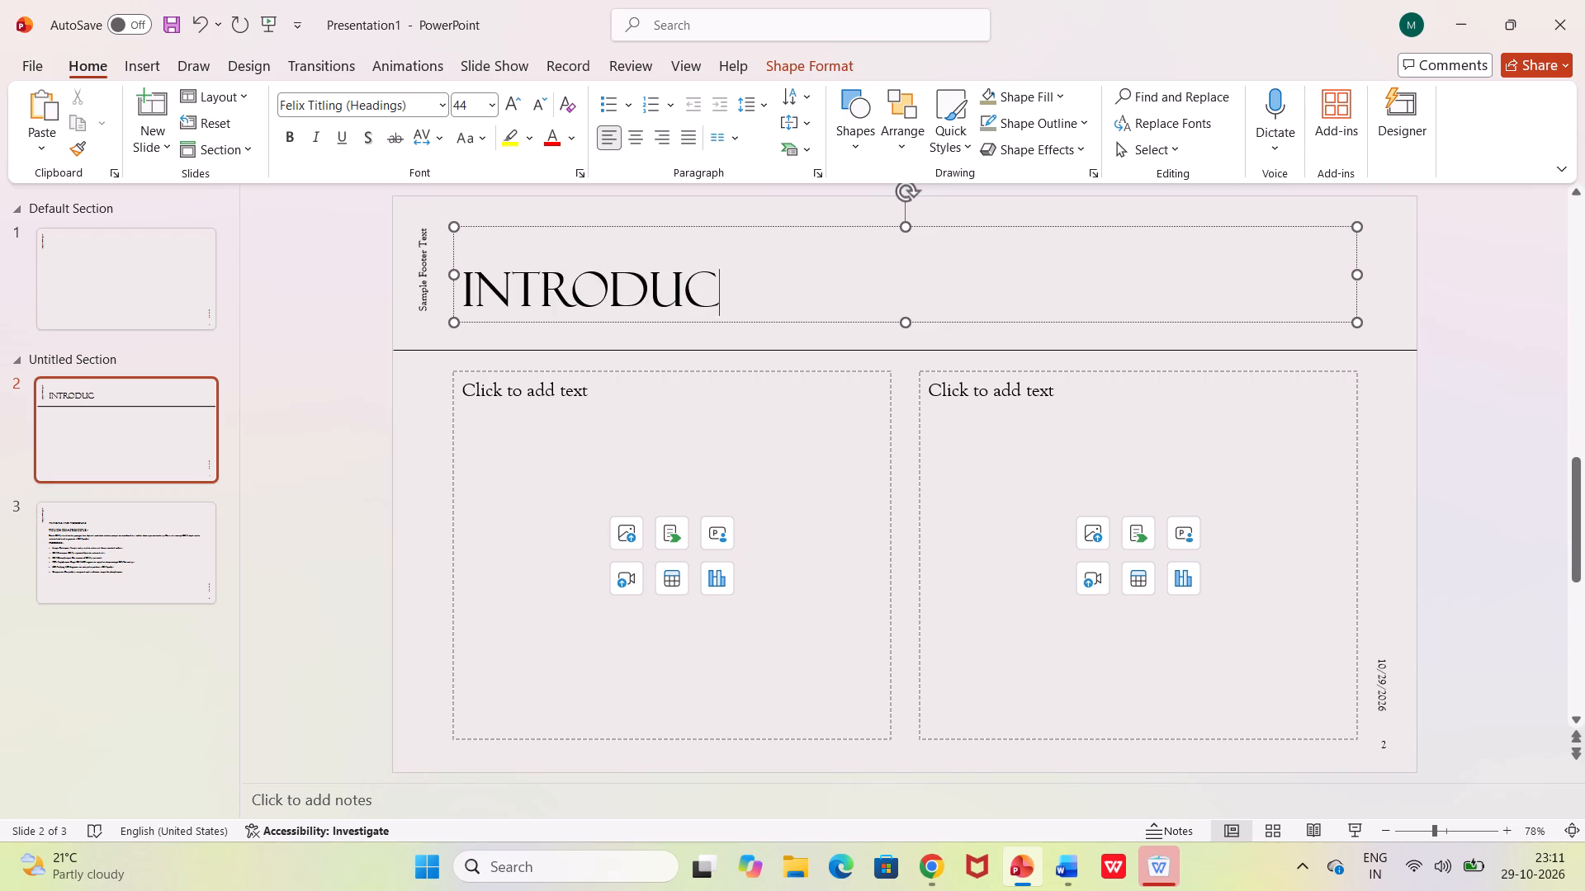
type("TION")
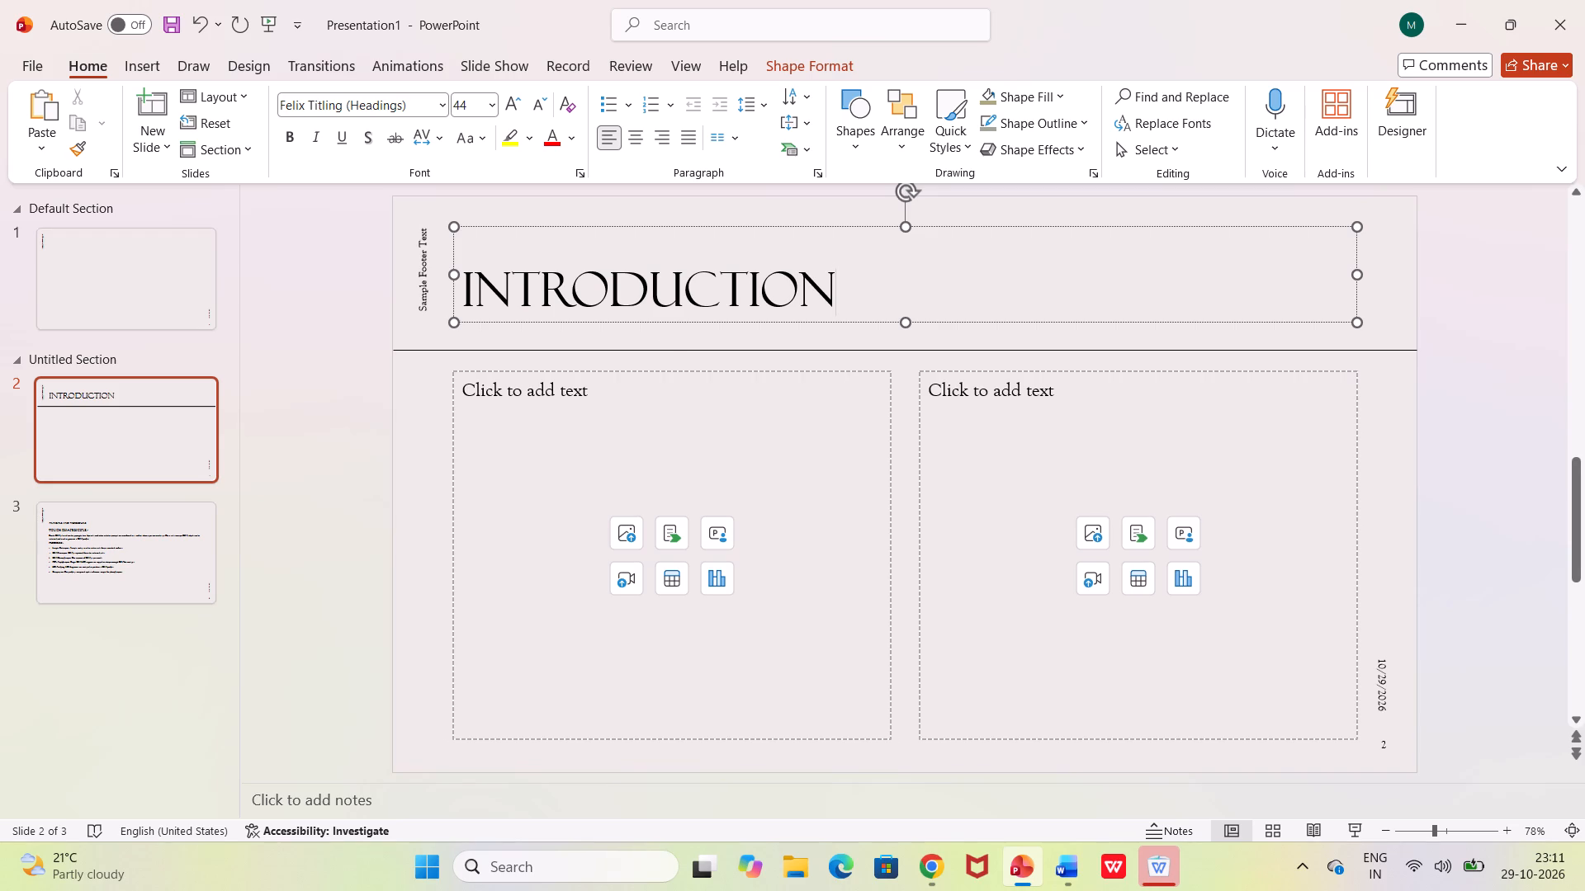
Paste the copied introduction text into the left content placeholder of slide 2.
left_click(636, 415)
key("ctrl+v")
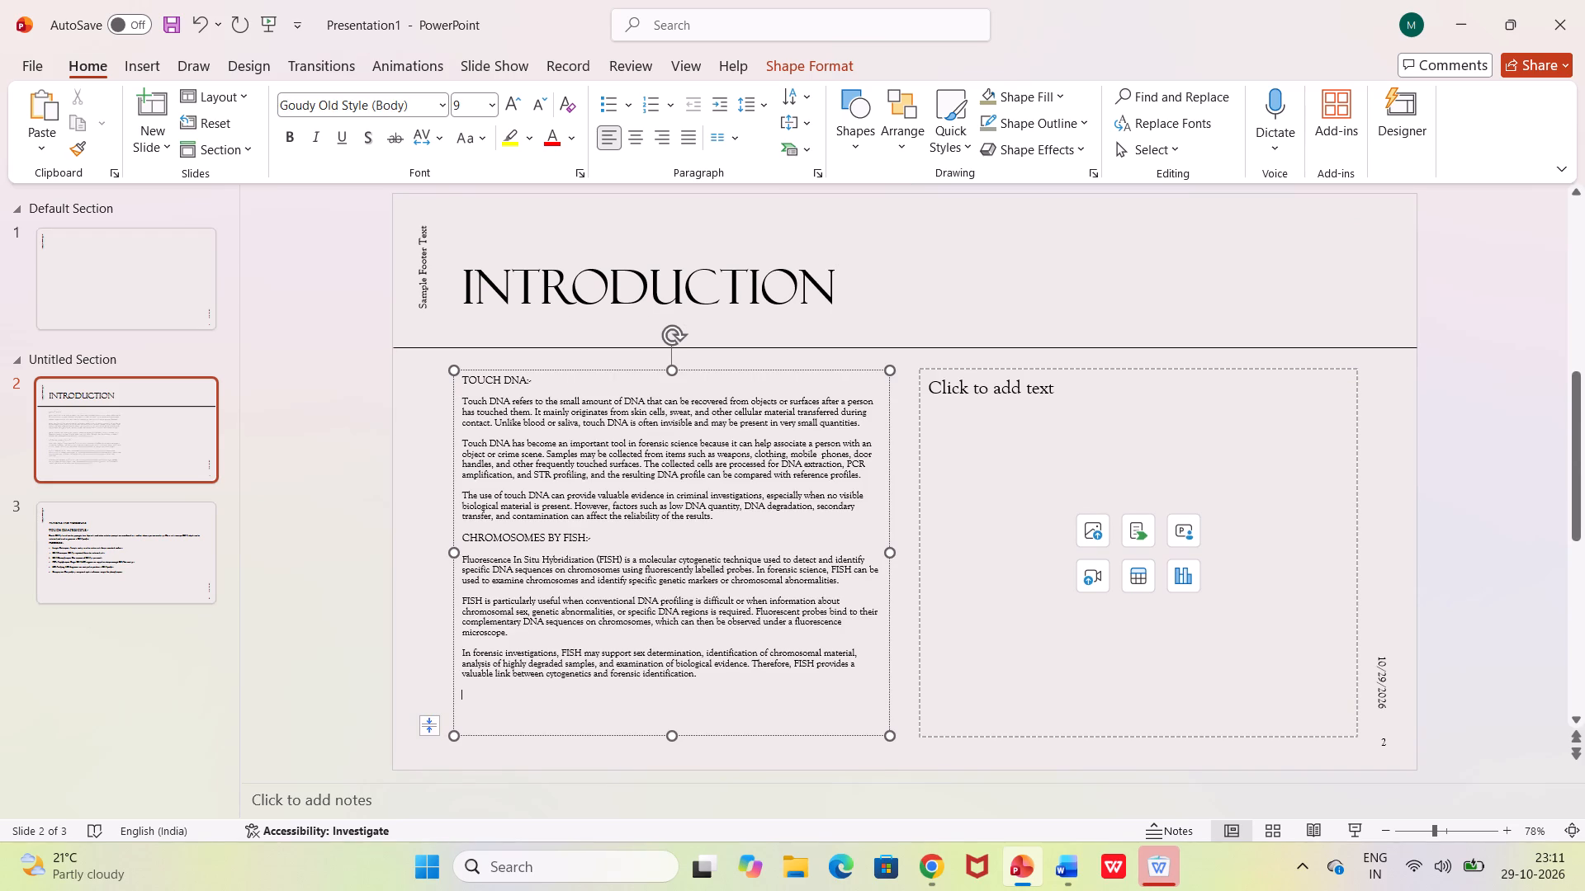
Copy the "Chromosomes by FISH" heading and its three paragraphs from the left text box into the right content placeholder.
left_click_drag(461, 540, 720, 687)
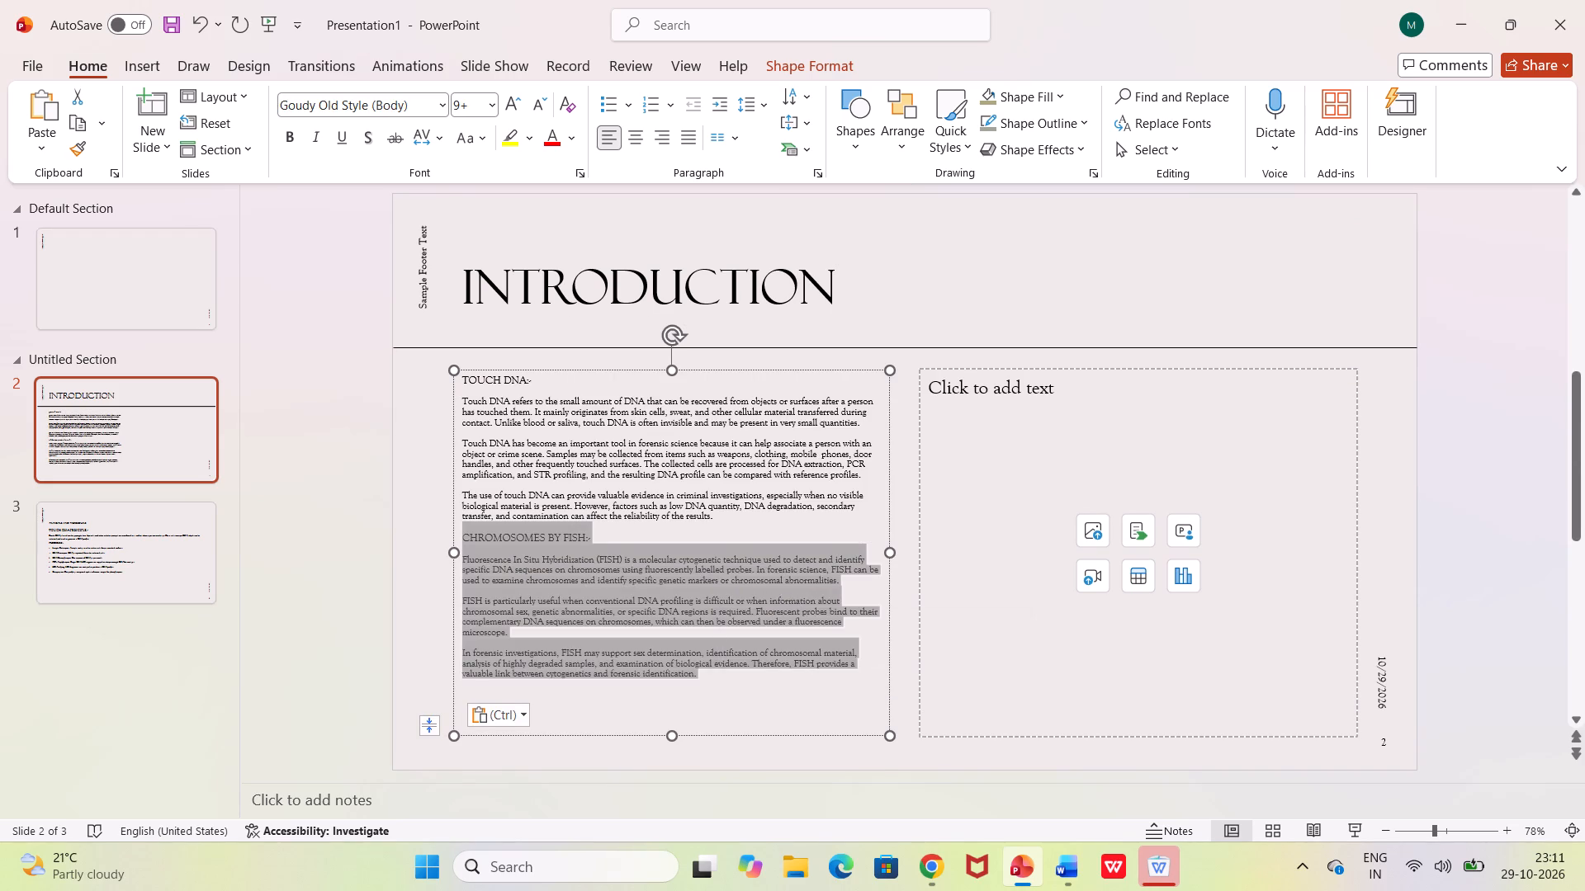
key("ctrl+c")
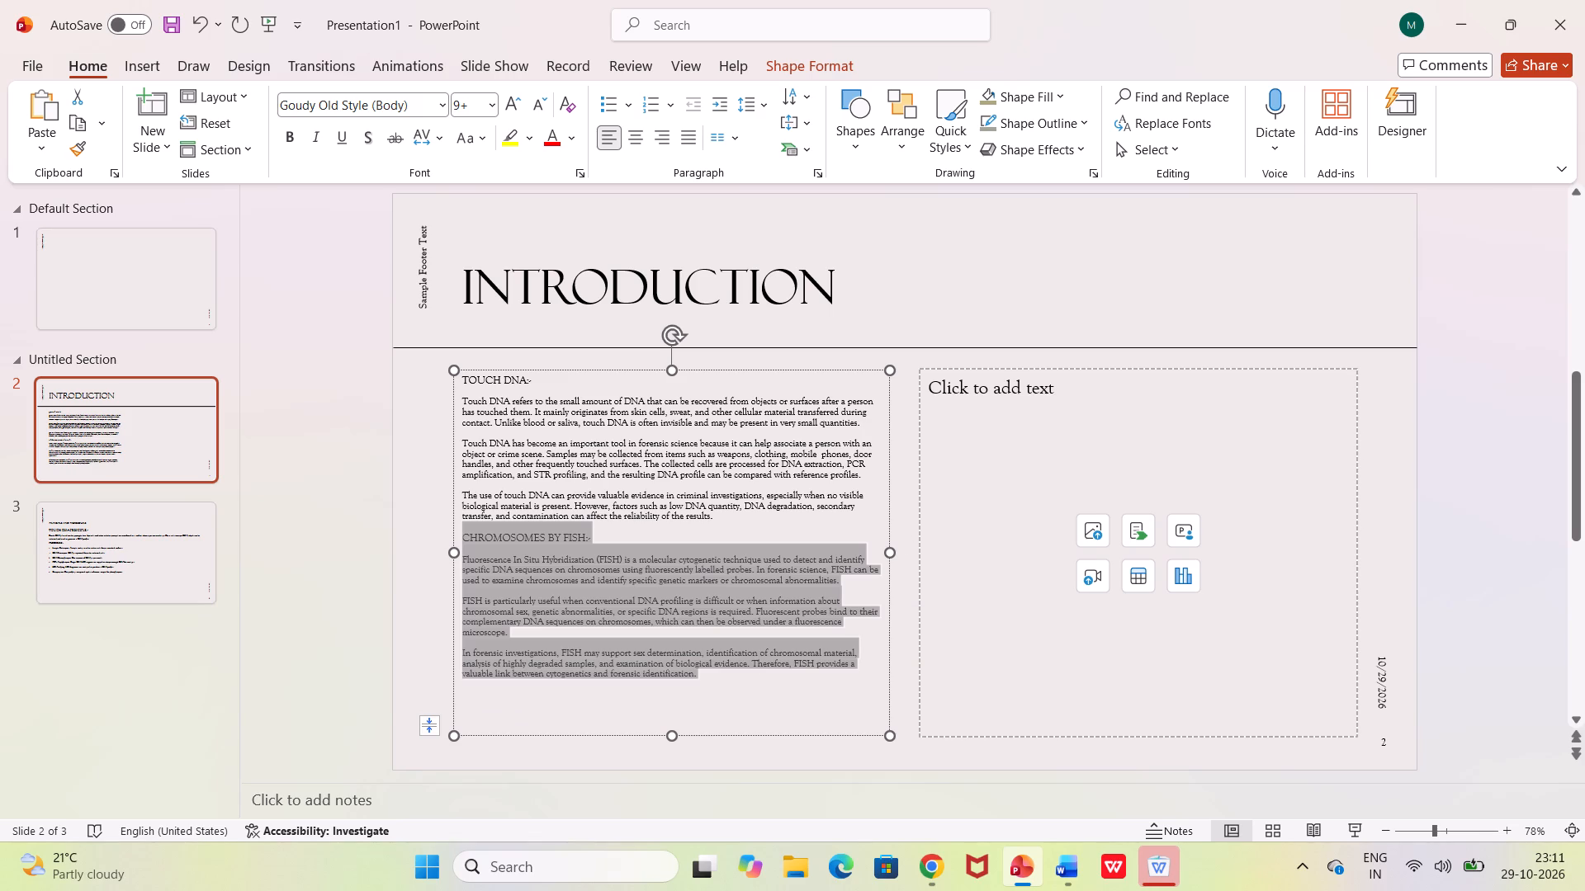
left_click(968, 384)
key("ctrl+v")
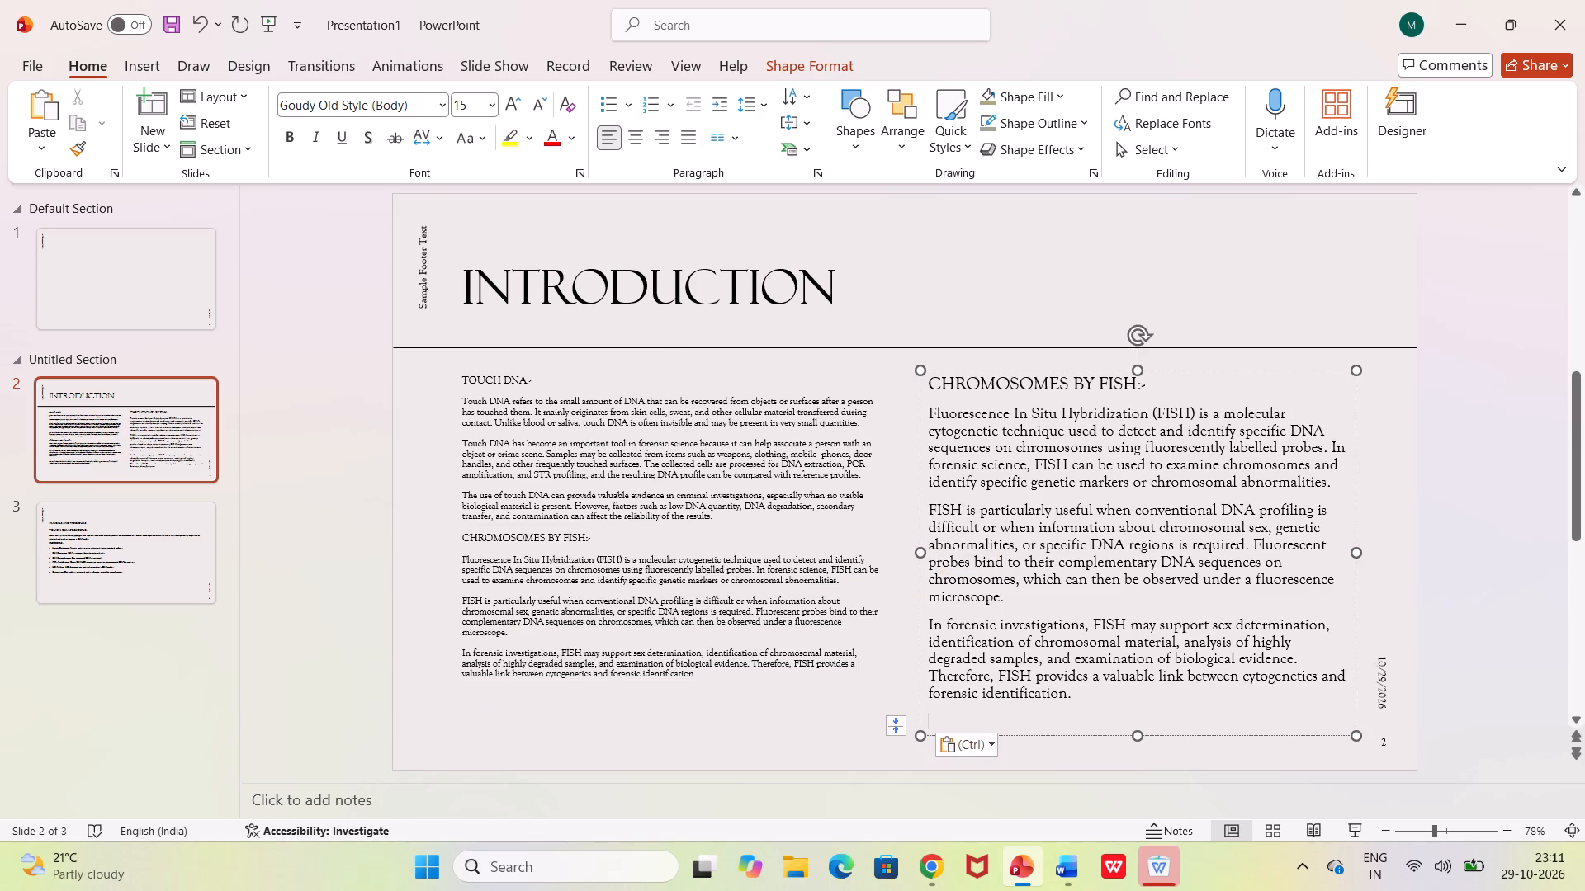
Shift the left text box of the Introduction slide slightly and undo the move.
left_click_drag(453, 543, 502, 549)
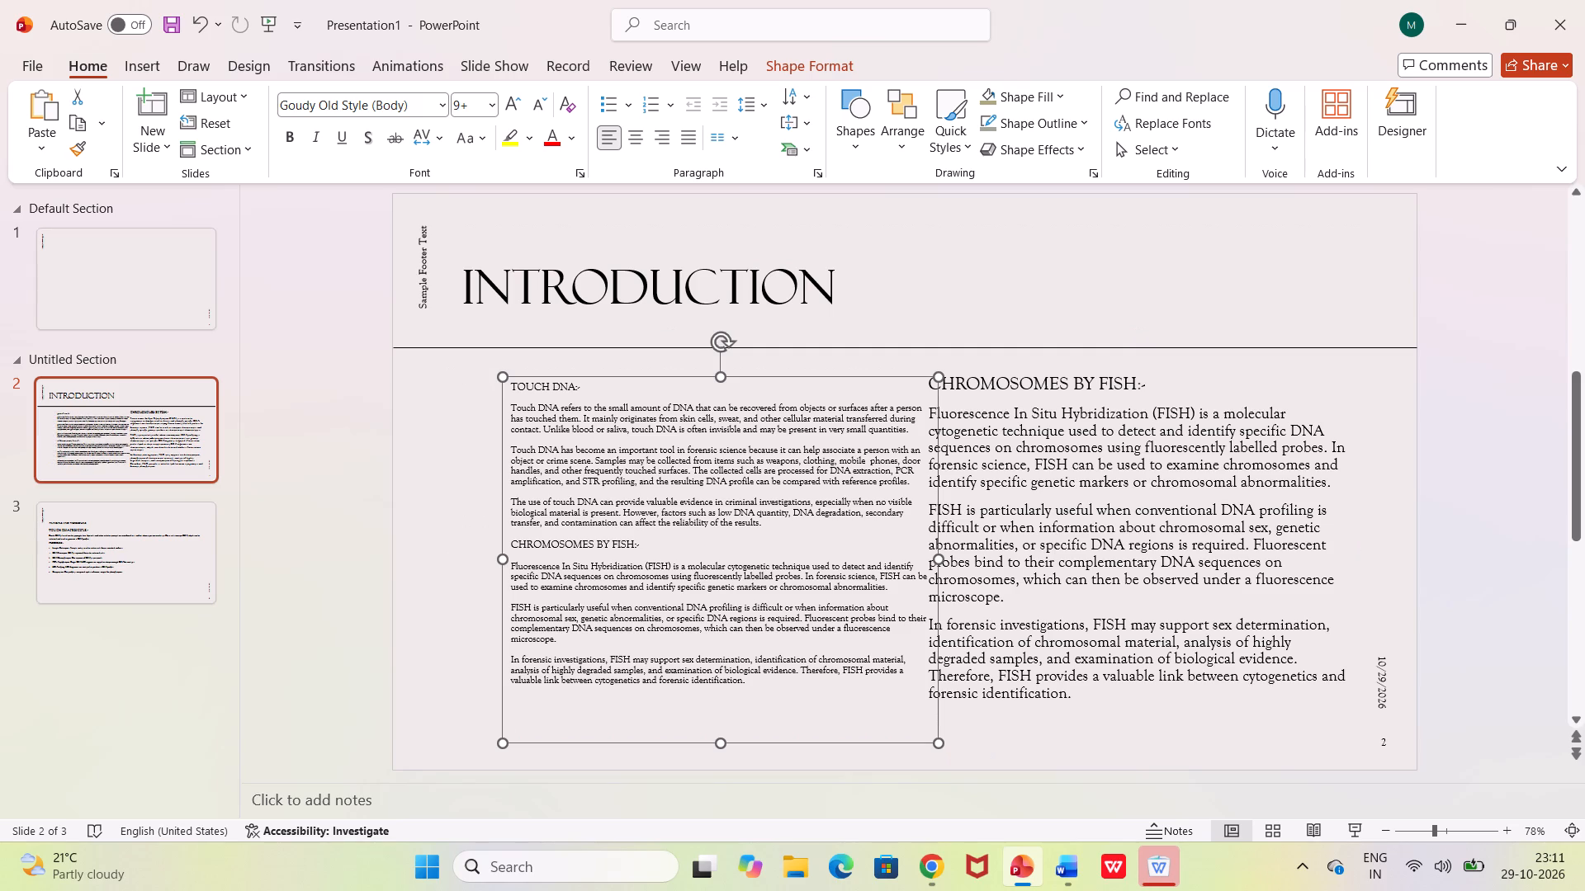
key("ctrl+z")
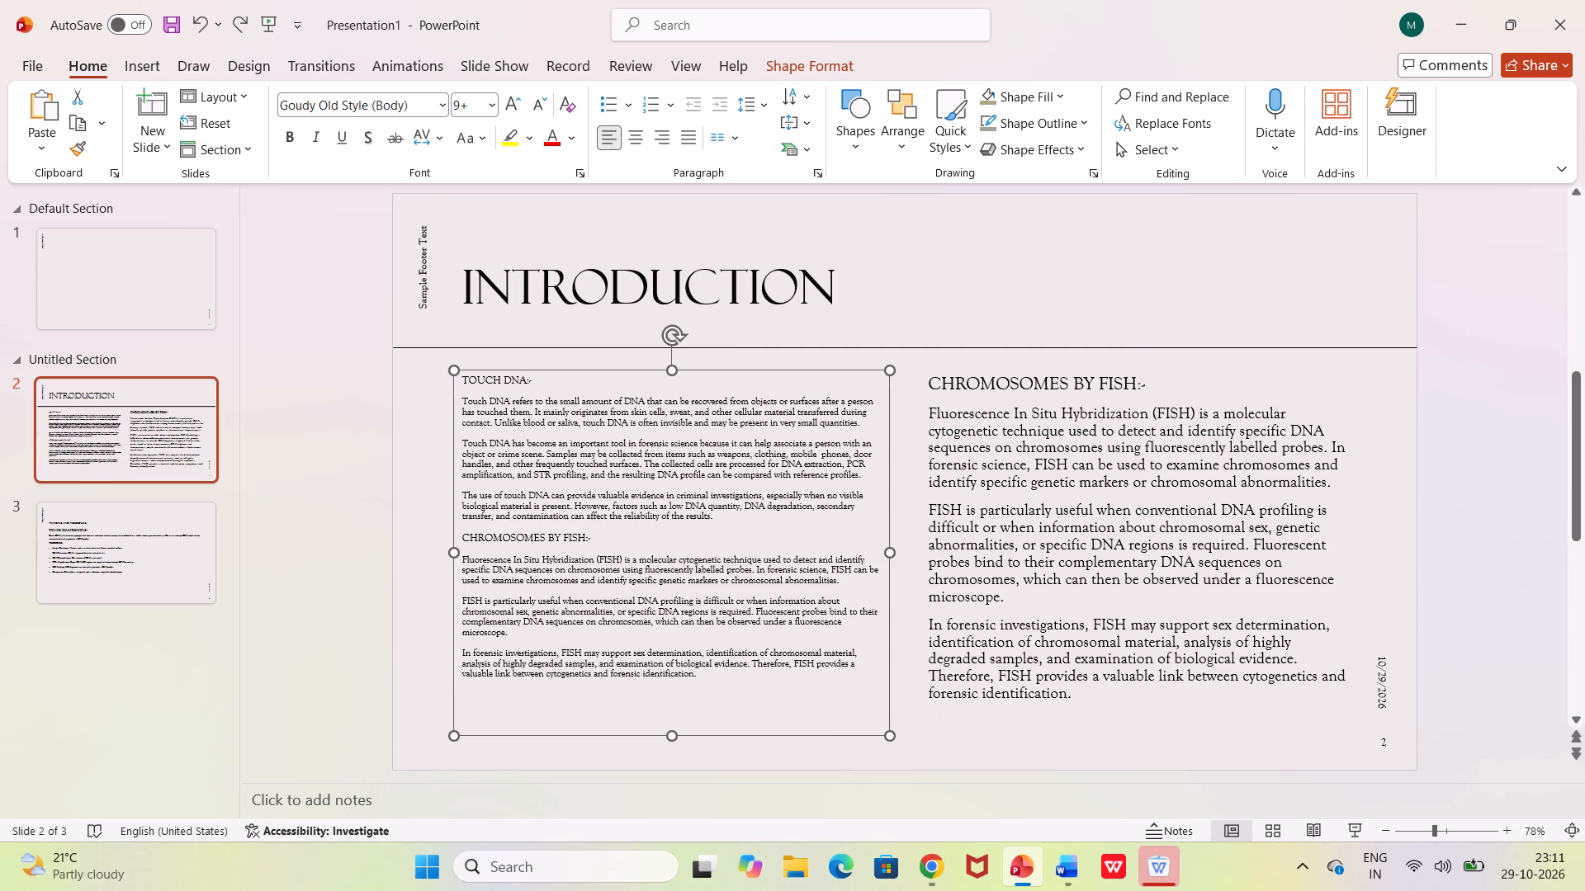
Delete the duplicated "Chromosomes by FISH" heading and its three paragraphs from the Introduction slide's Touch DNA text box.
left_click_drag(466, 540, 702, 670)
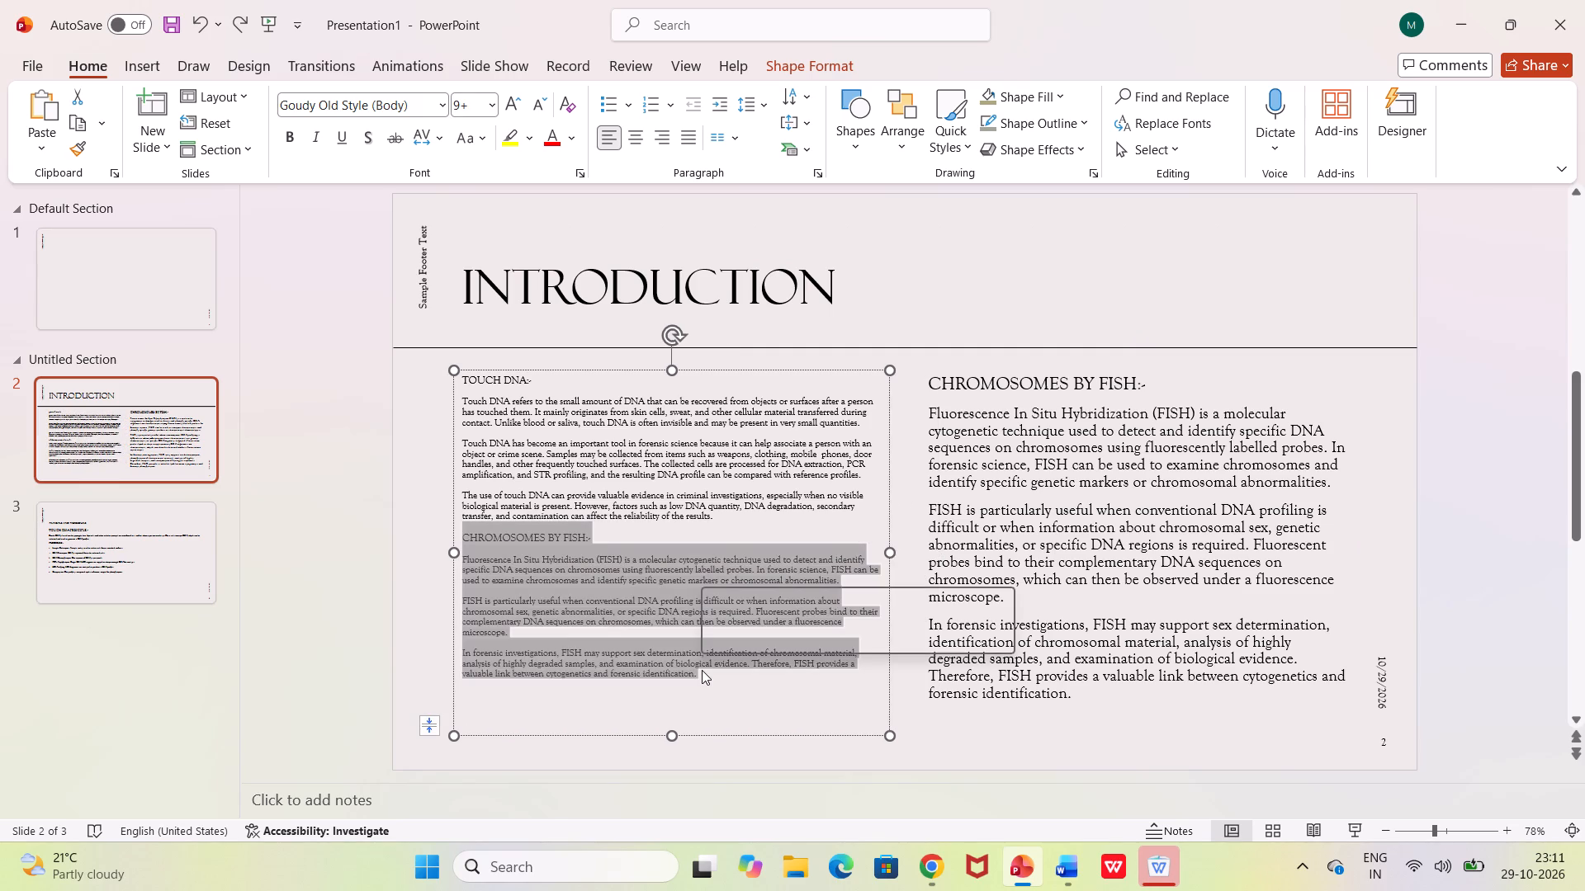
key("BackSpace")
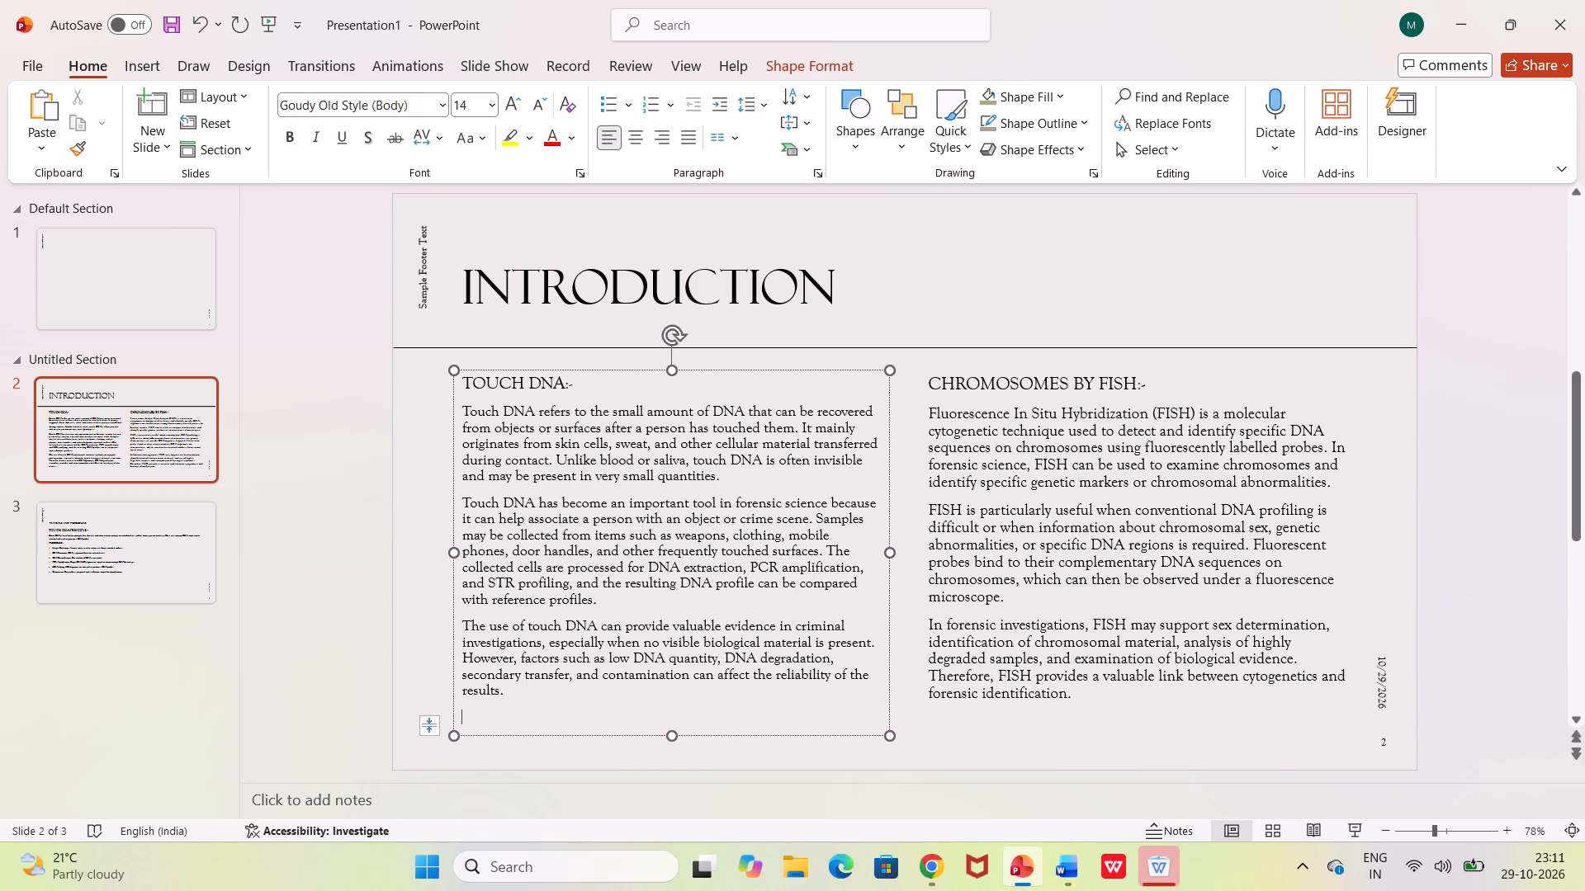
Center-align the INTRODUCTION title and the "TOUCH DNA:-" heading on slide 2.
left_click(942, 281)
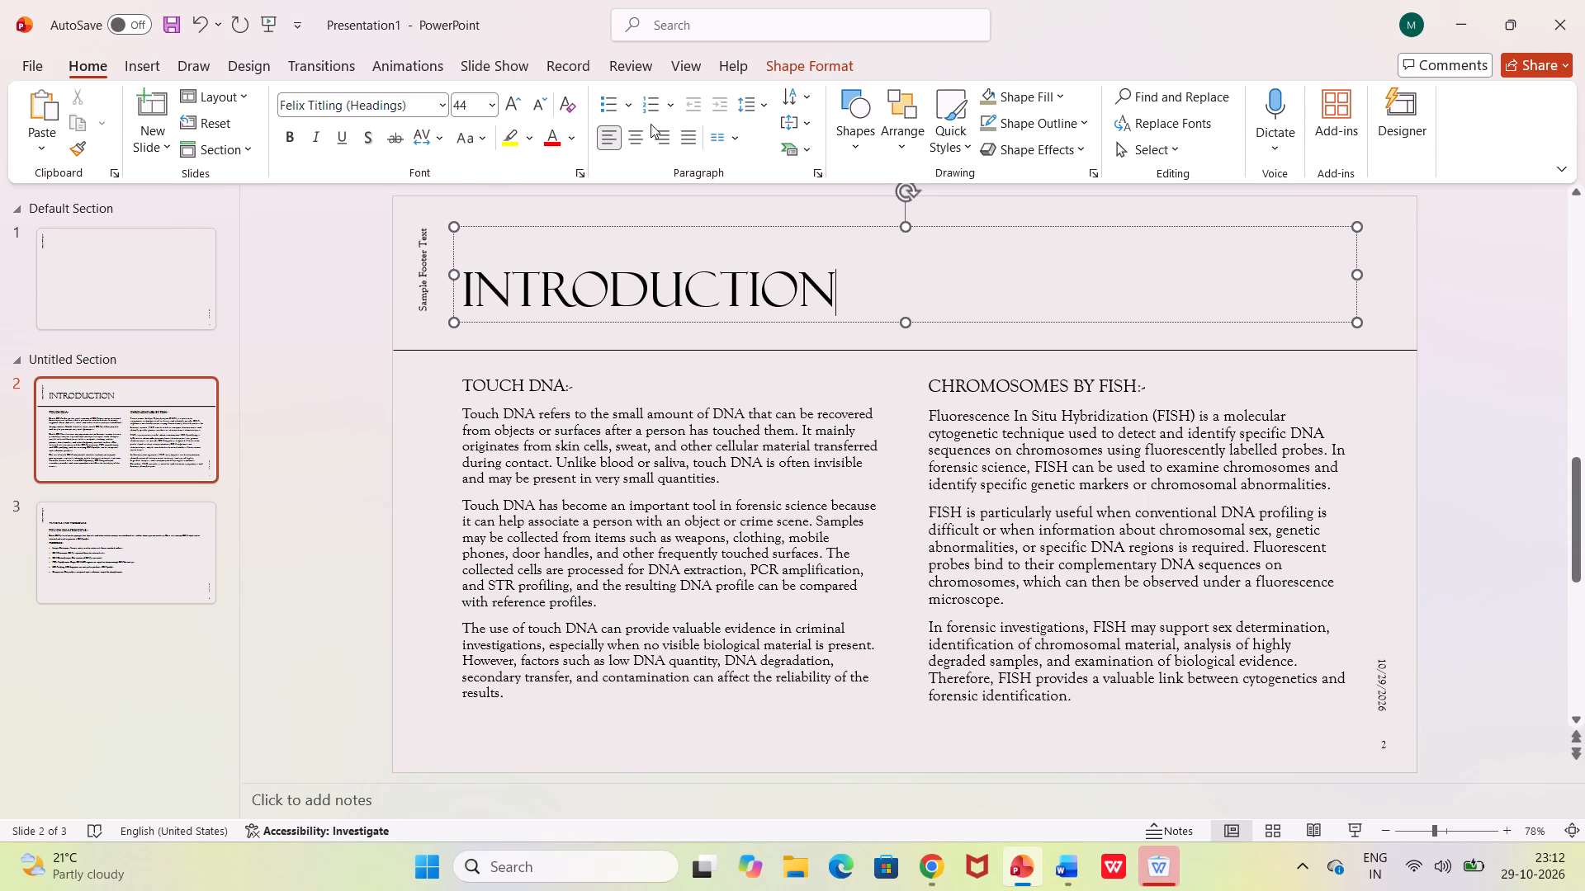
left_click(639, 141)
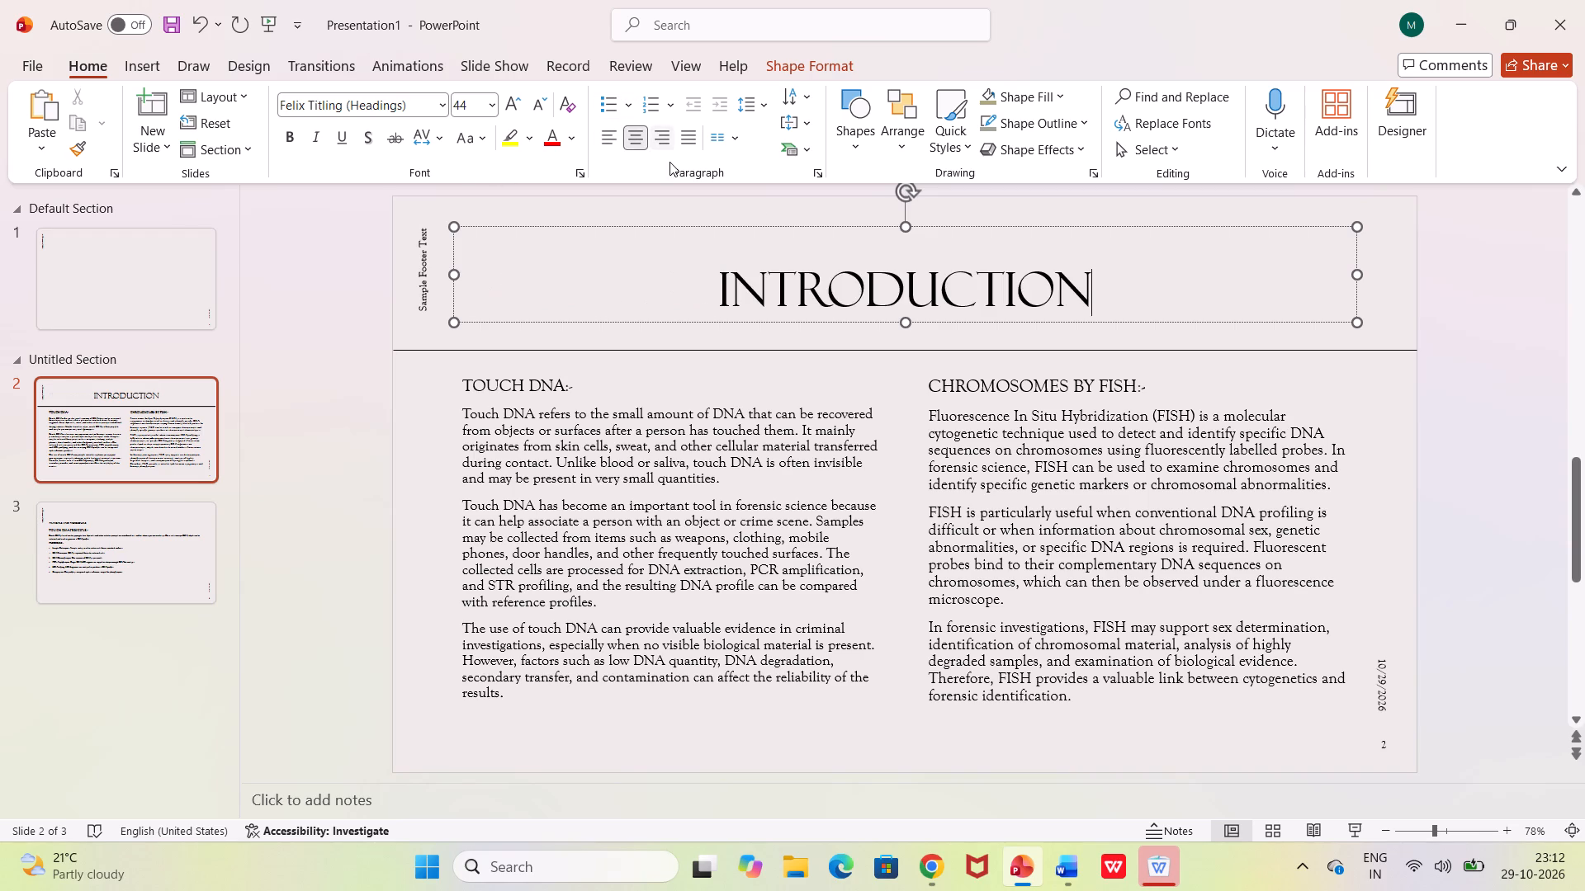
left_click(459, 390)
left_click(627, 133)
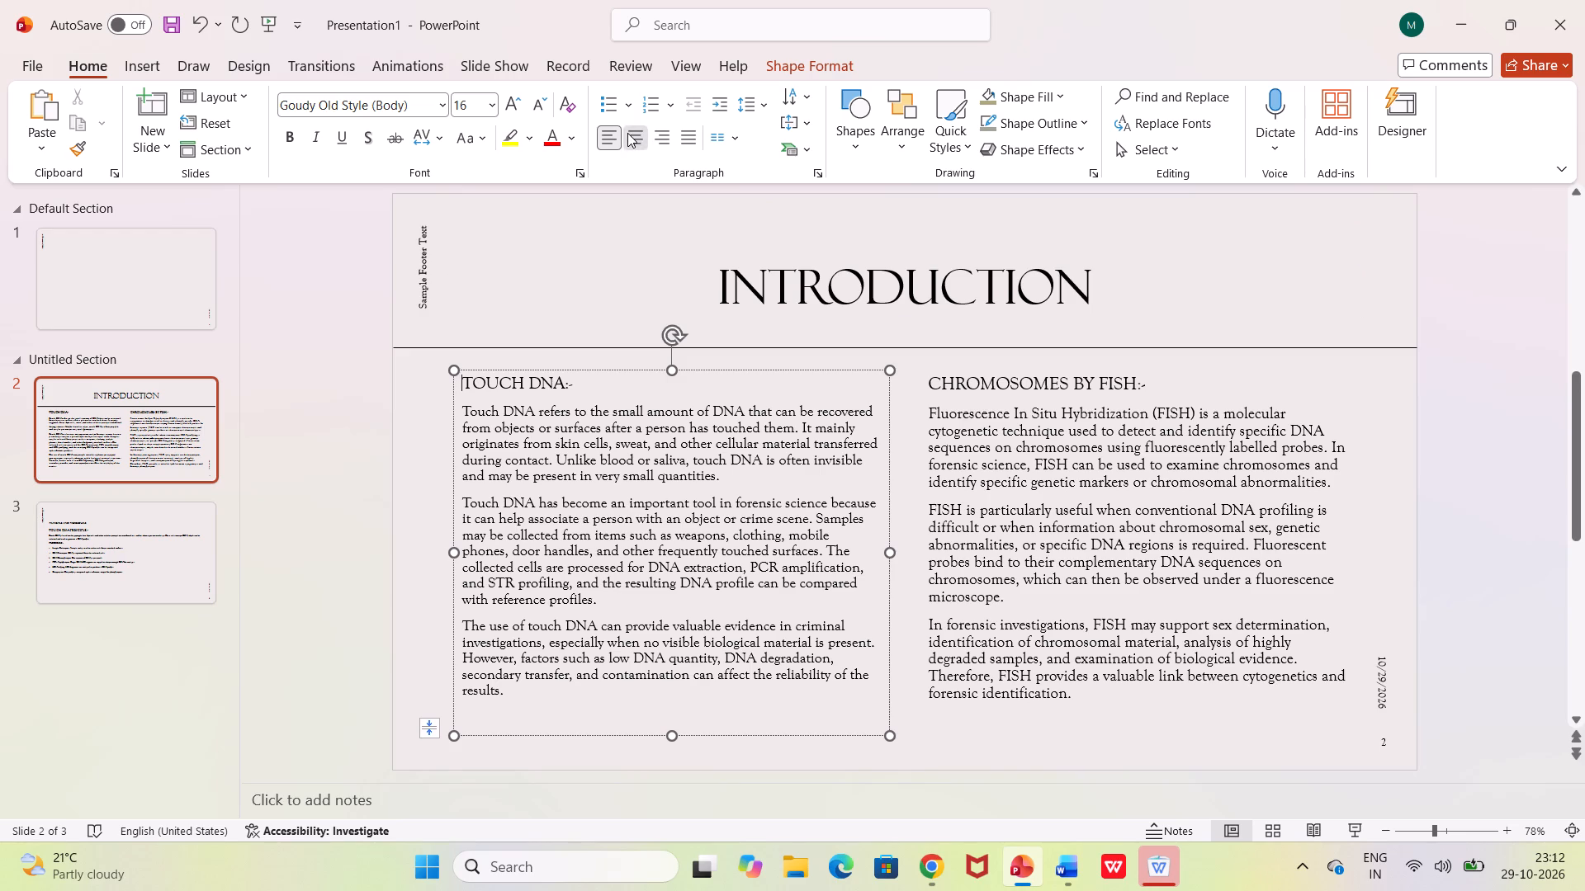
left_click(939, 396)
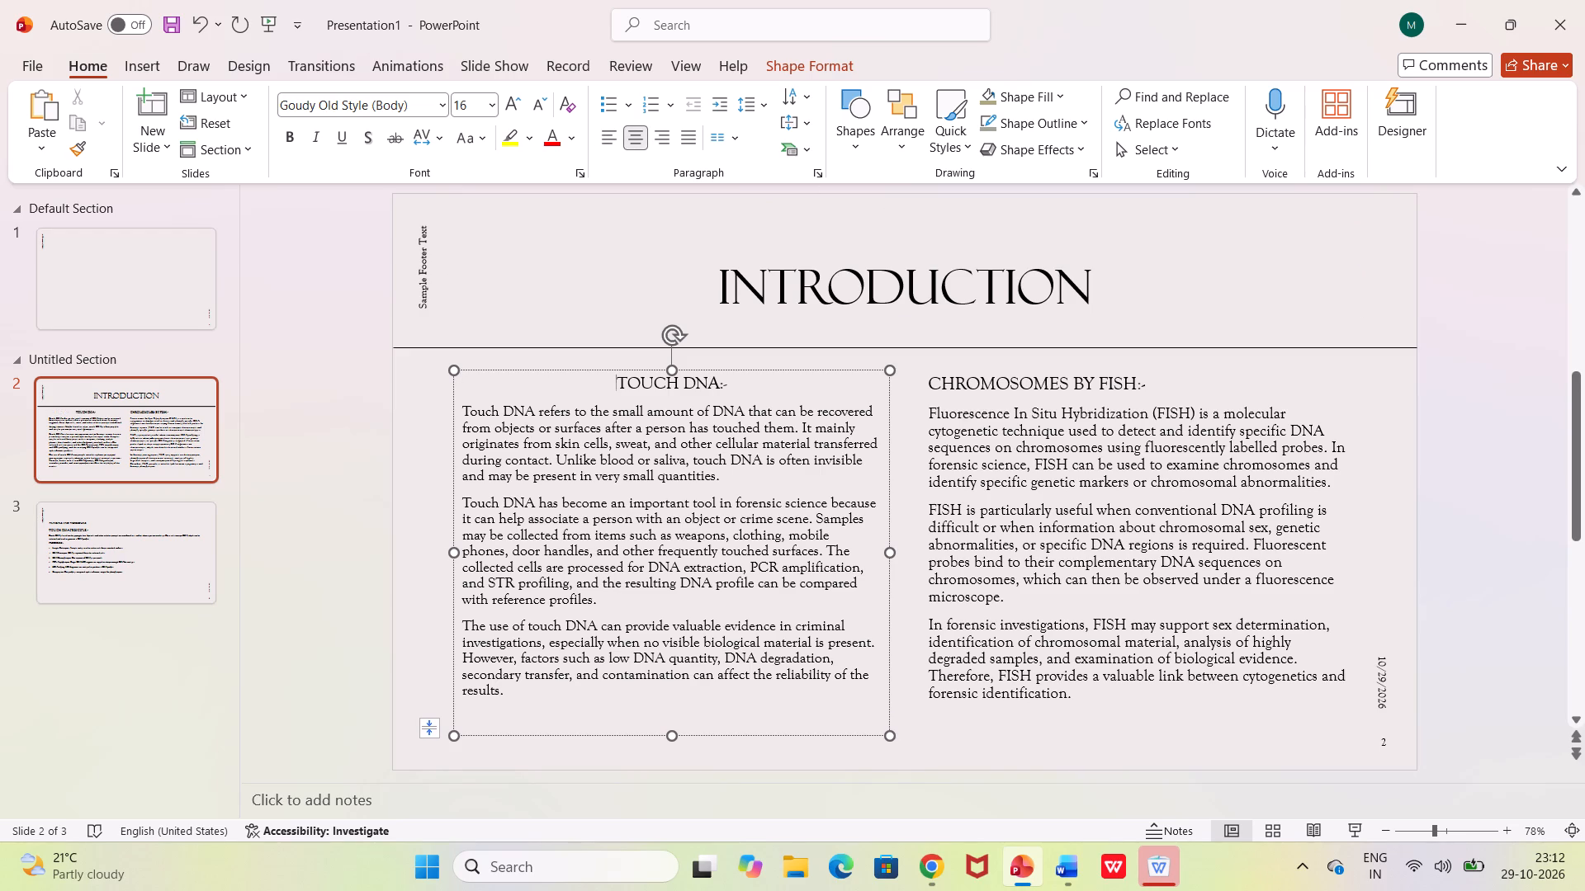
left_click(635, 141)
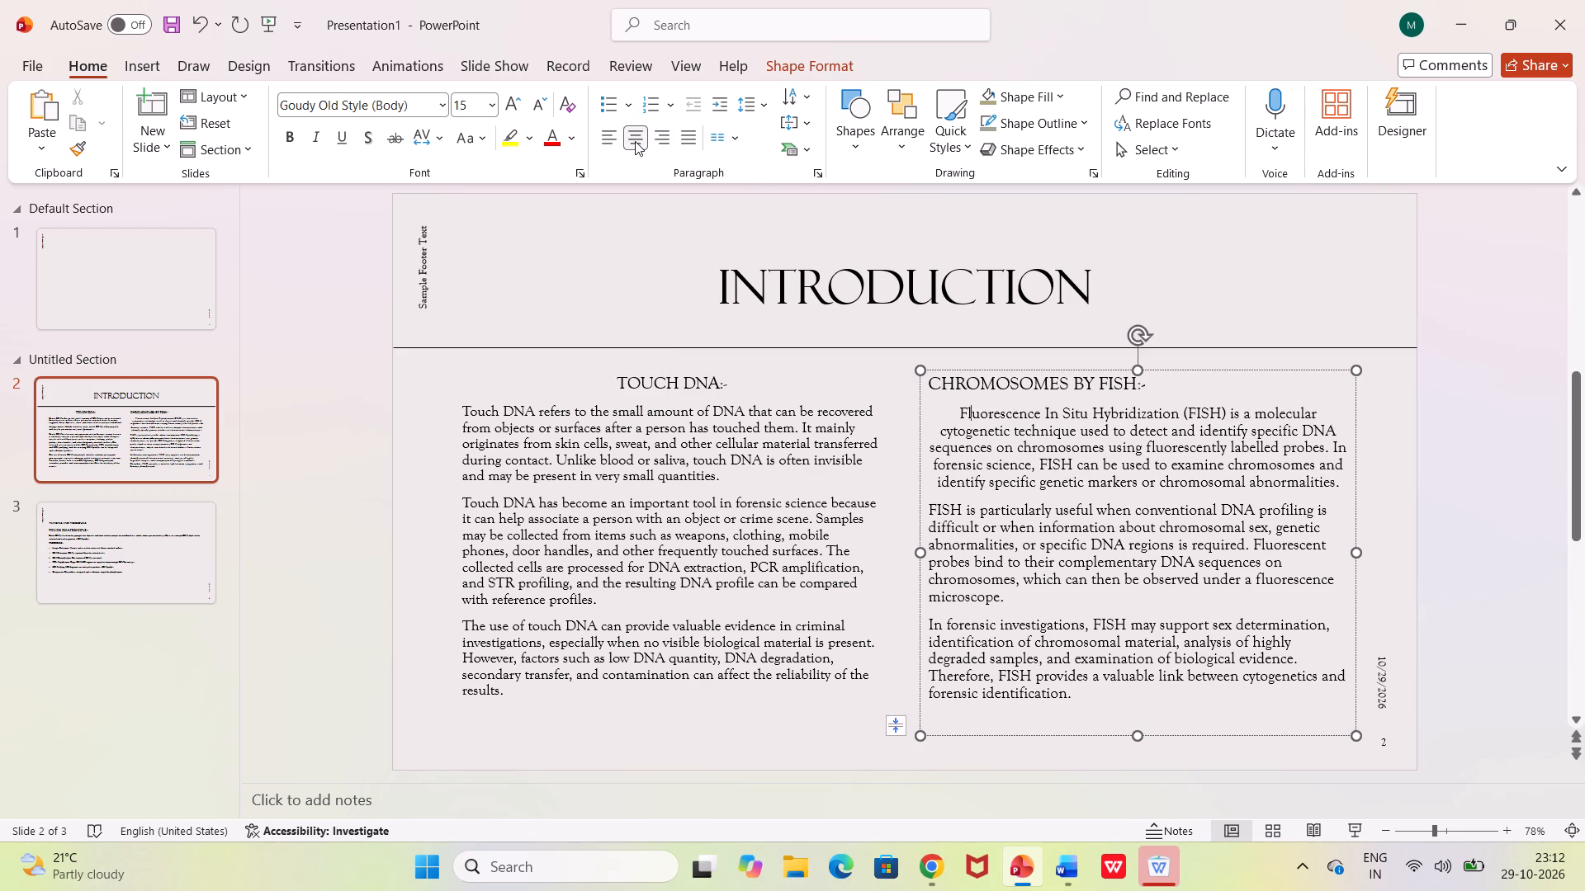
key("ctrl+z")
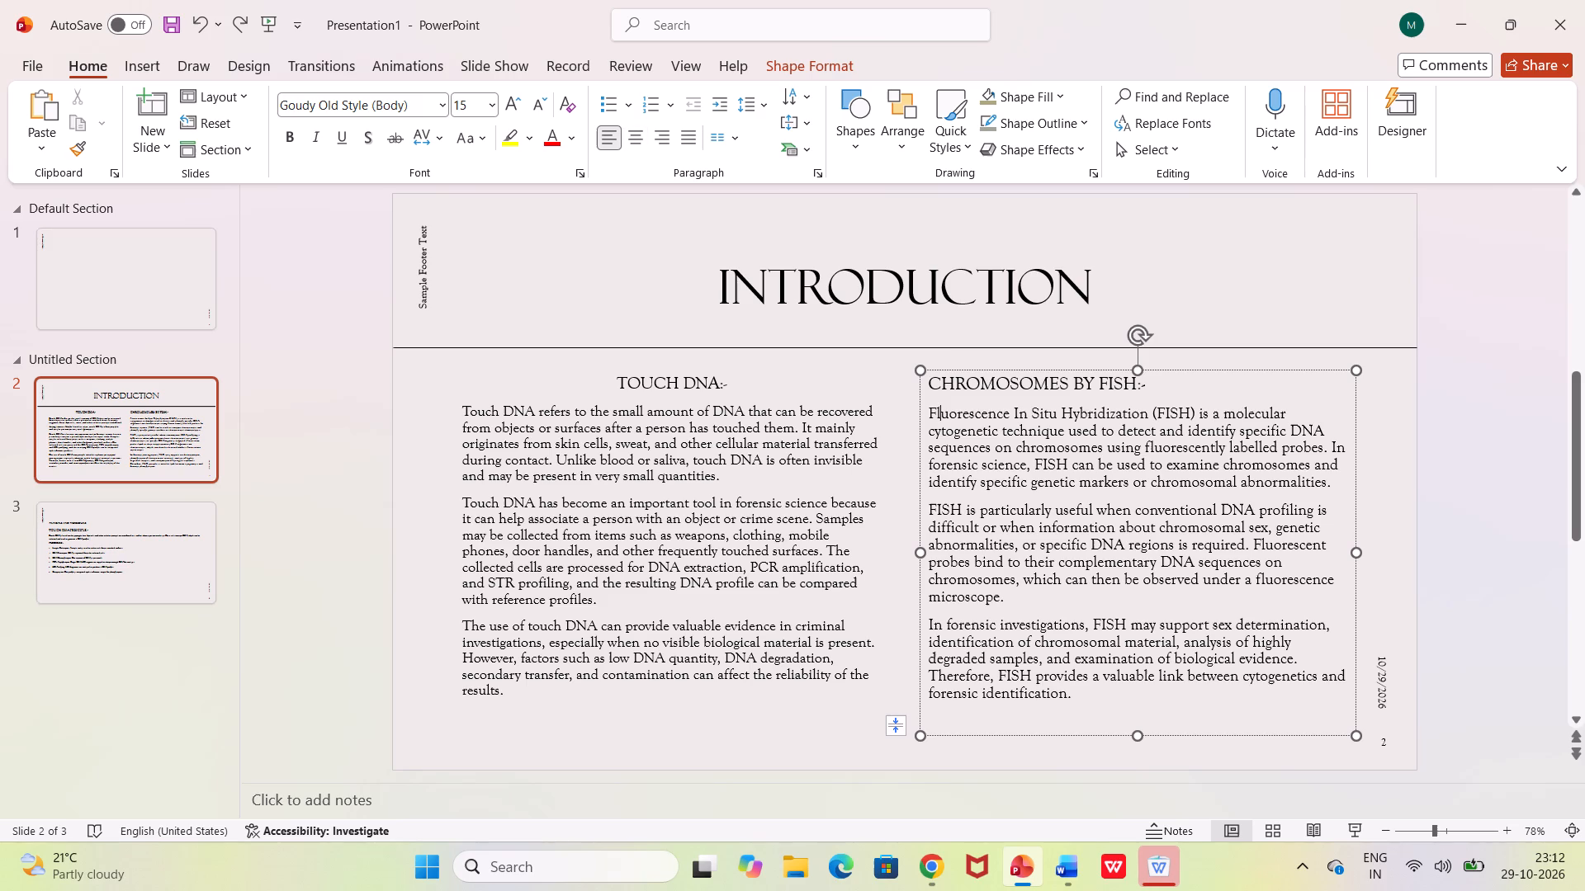
Center-align the "CHROMOSOMES BY FISH:-" heading above its paragraphs on slide 2 and deselect the text box.
left_click(933, 385)
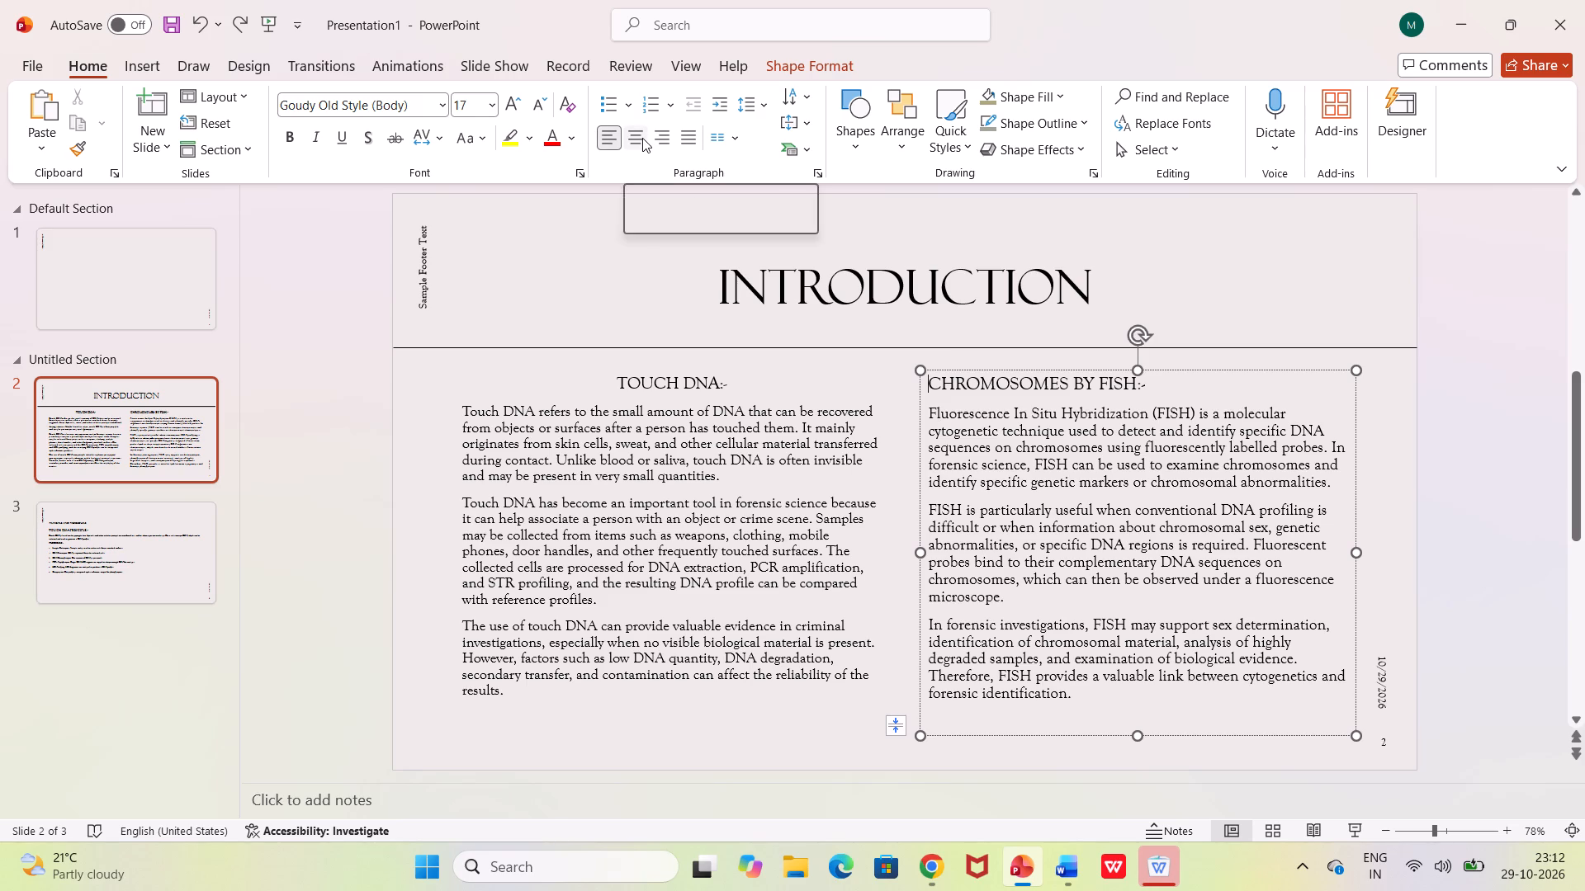
left_click(639, 138)
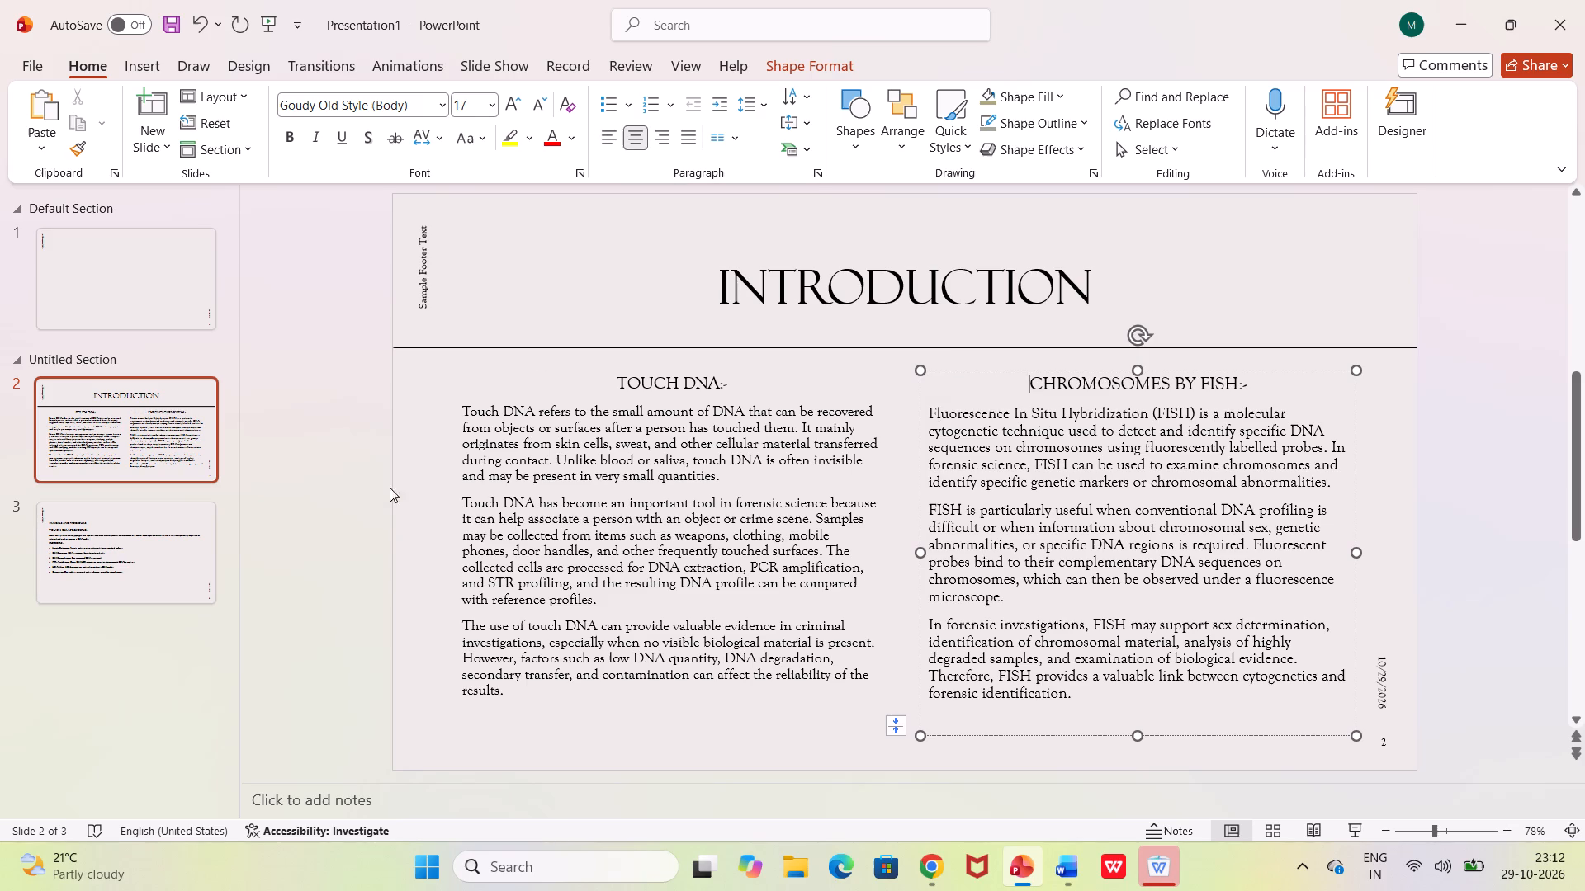
left_click(339, 489)
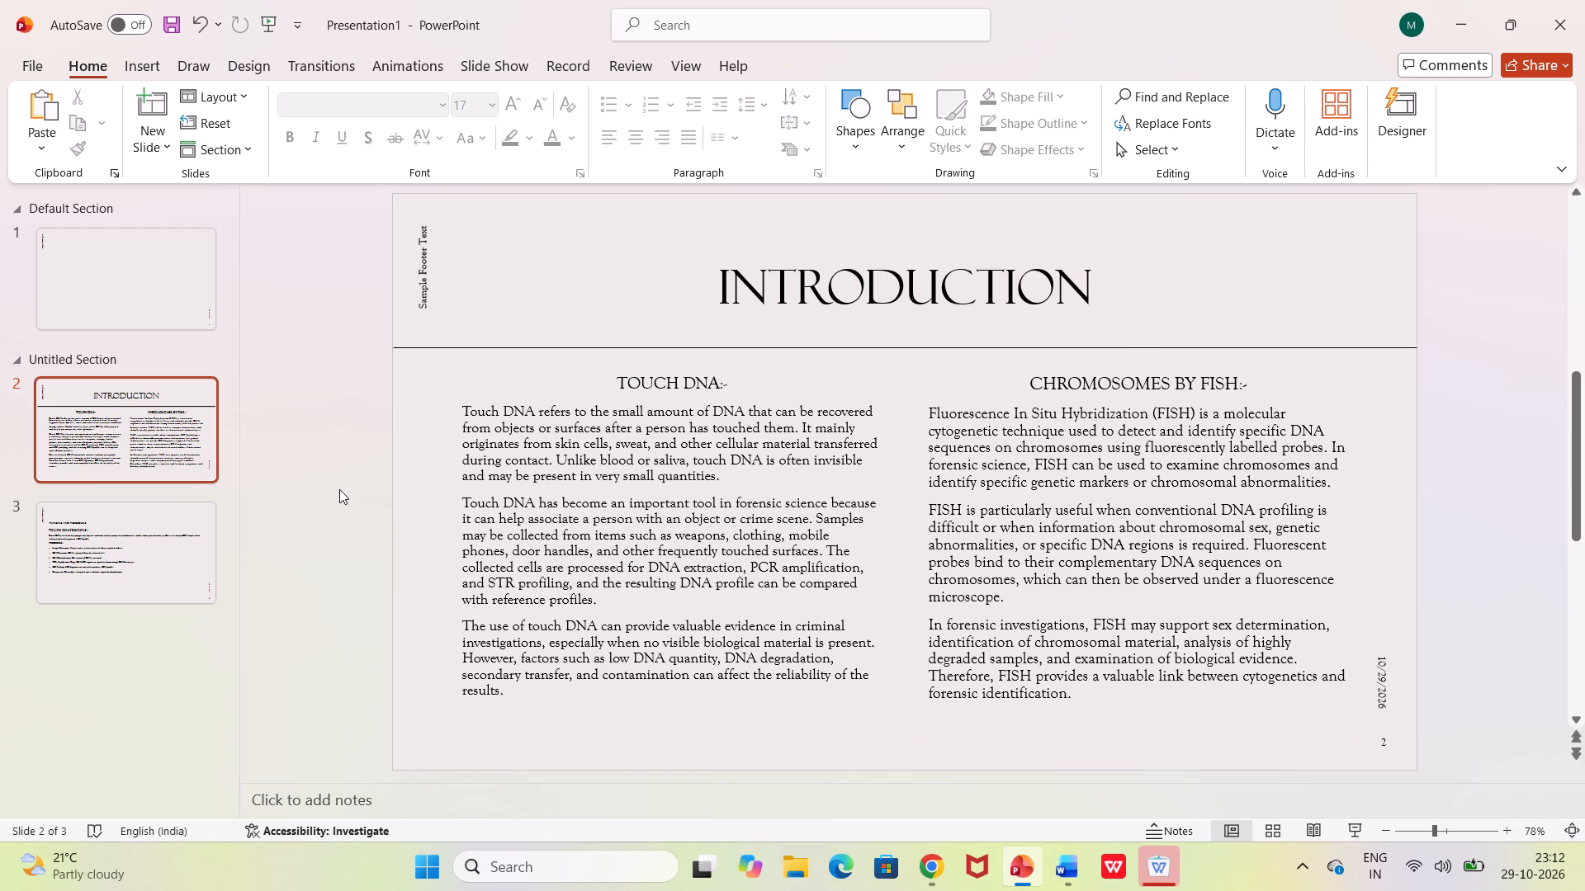
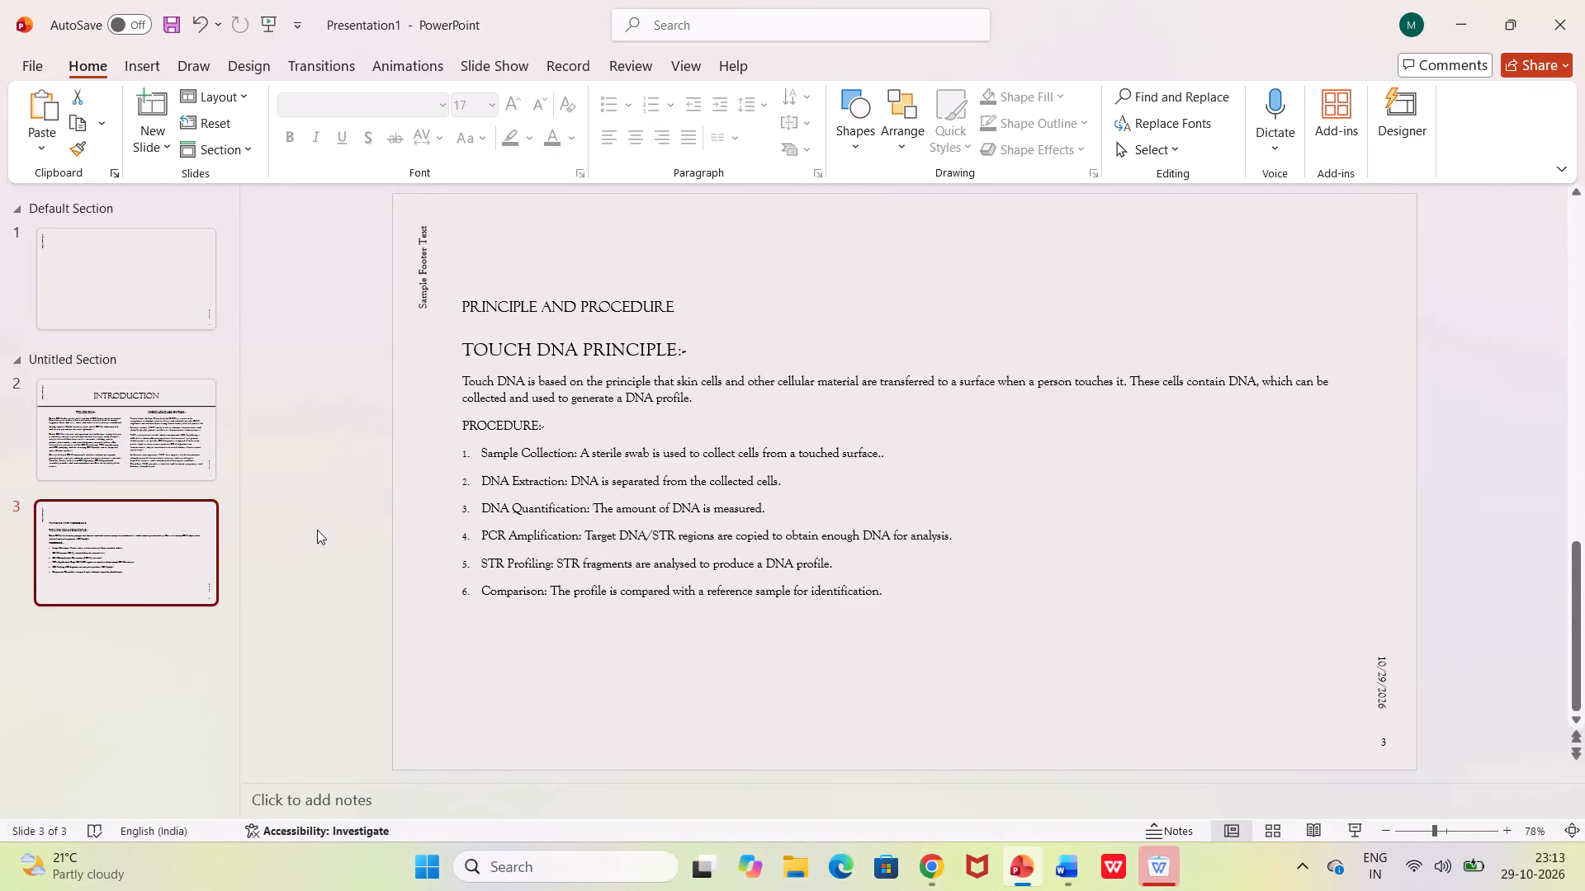
Delete the "PRINCIPLE AND PROCEDURE" title text from slide 3.
left_click(461, 306)
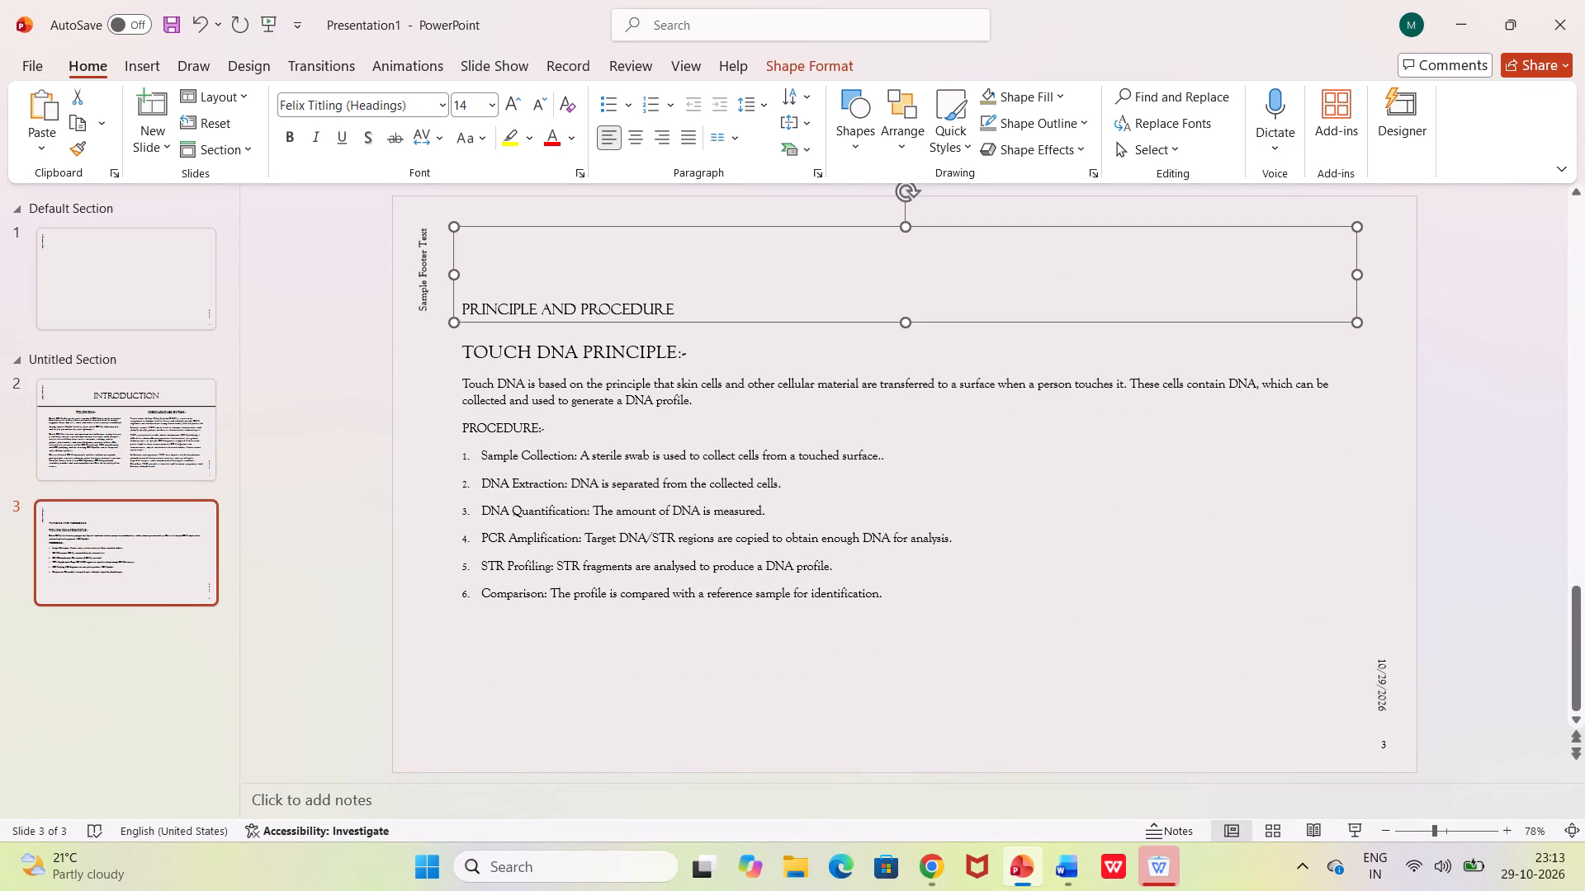
left_click(688, 309)
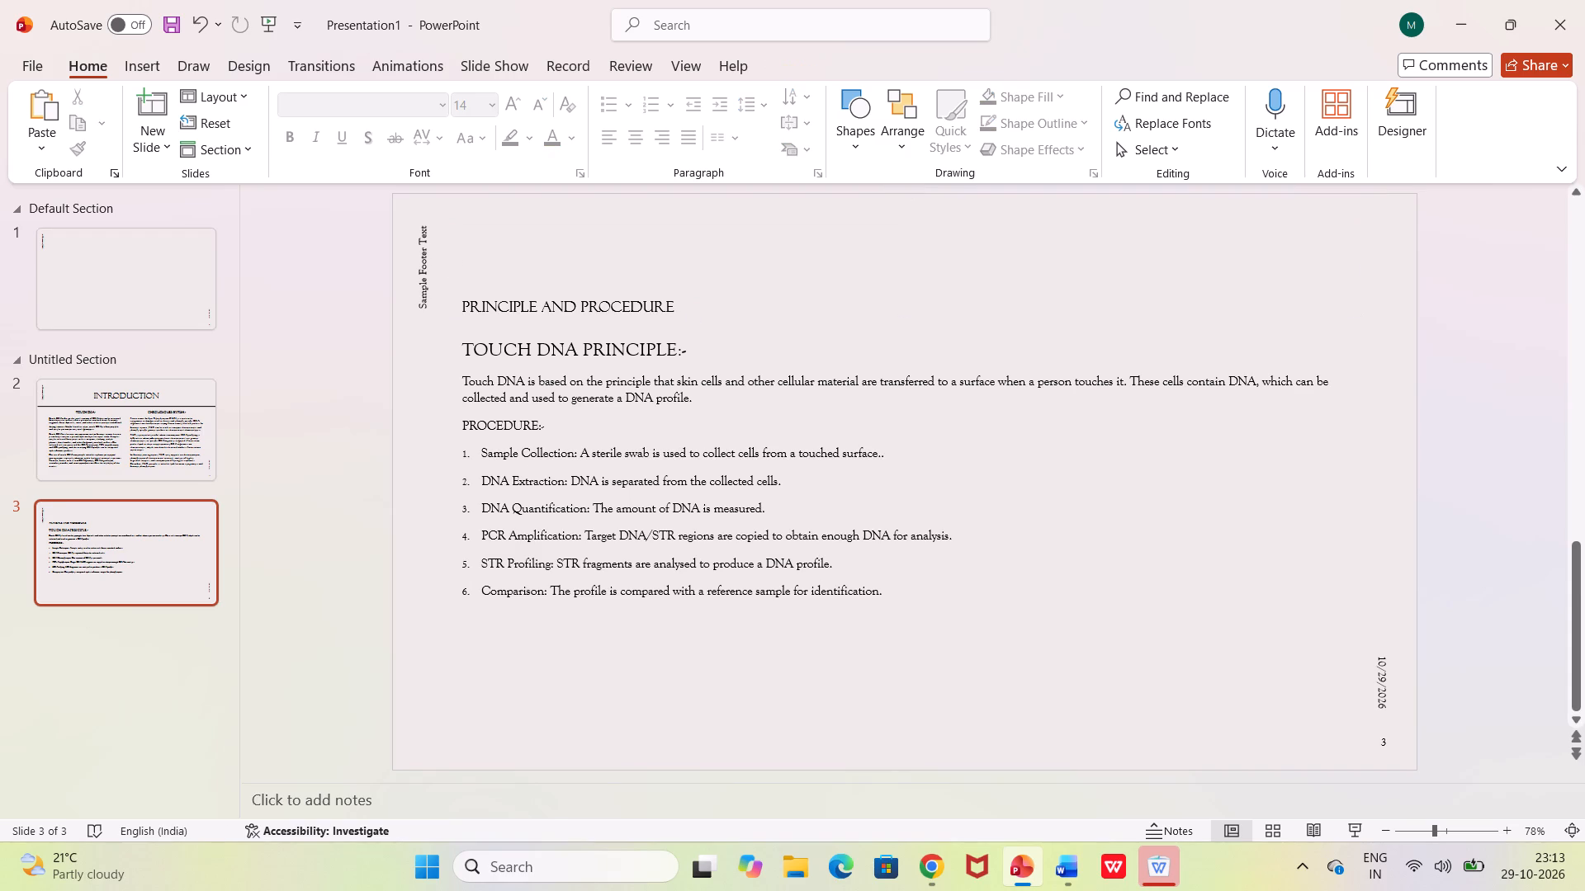
left_click(647, 310)
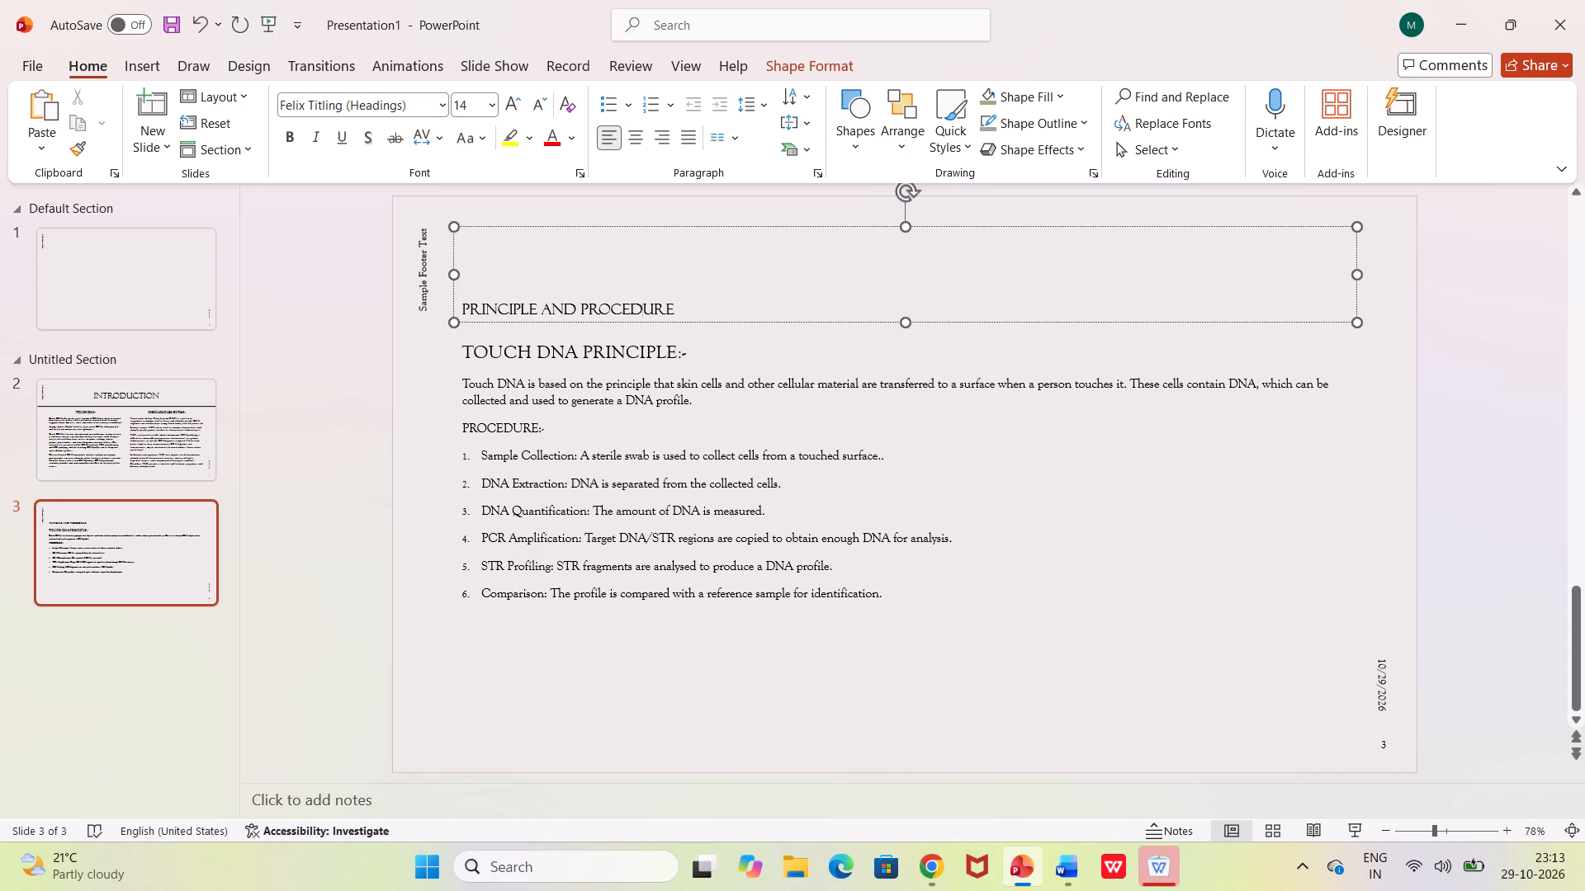
left_click(674, 305)
key("BackSpace")
key("BackSpace")
key("BackSpace")
key("BackSpace")
key("BackSpace")
key("BackSpace")
key("BackSpace")
key("BackSpace")
key("BackSpace")
key("BackSpace")
key("BackSpace")
key("BackSpace")
key("BackSpace")
key("BackSpace")
key("BackSpace")
key("BackSpace")
key("BackSpace")
key("BackSpace")
key("BackSpace")
key("BackSpace")
Apply the Two Content layout to slide 3.
left_click(183, 532)
right_click(183, 532)
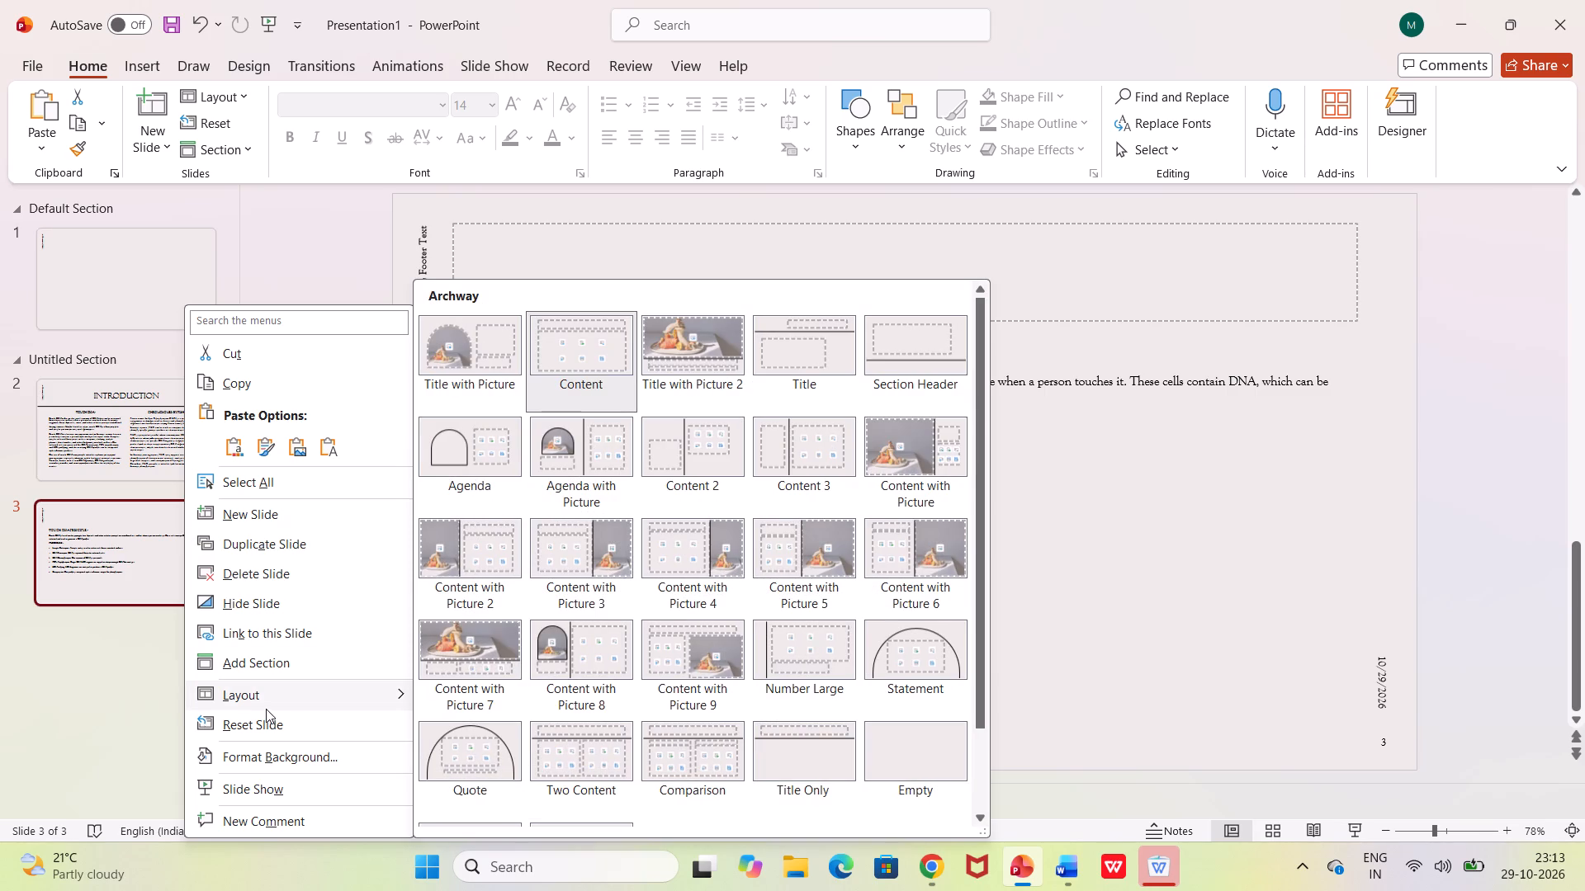
left_click(566, 721)
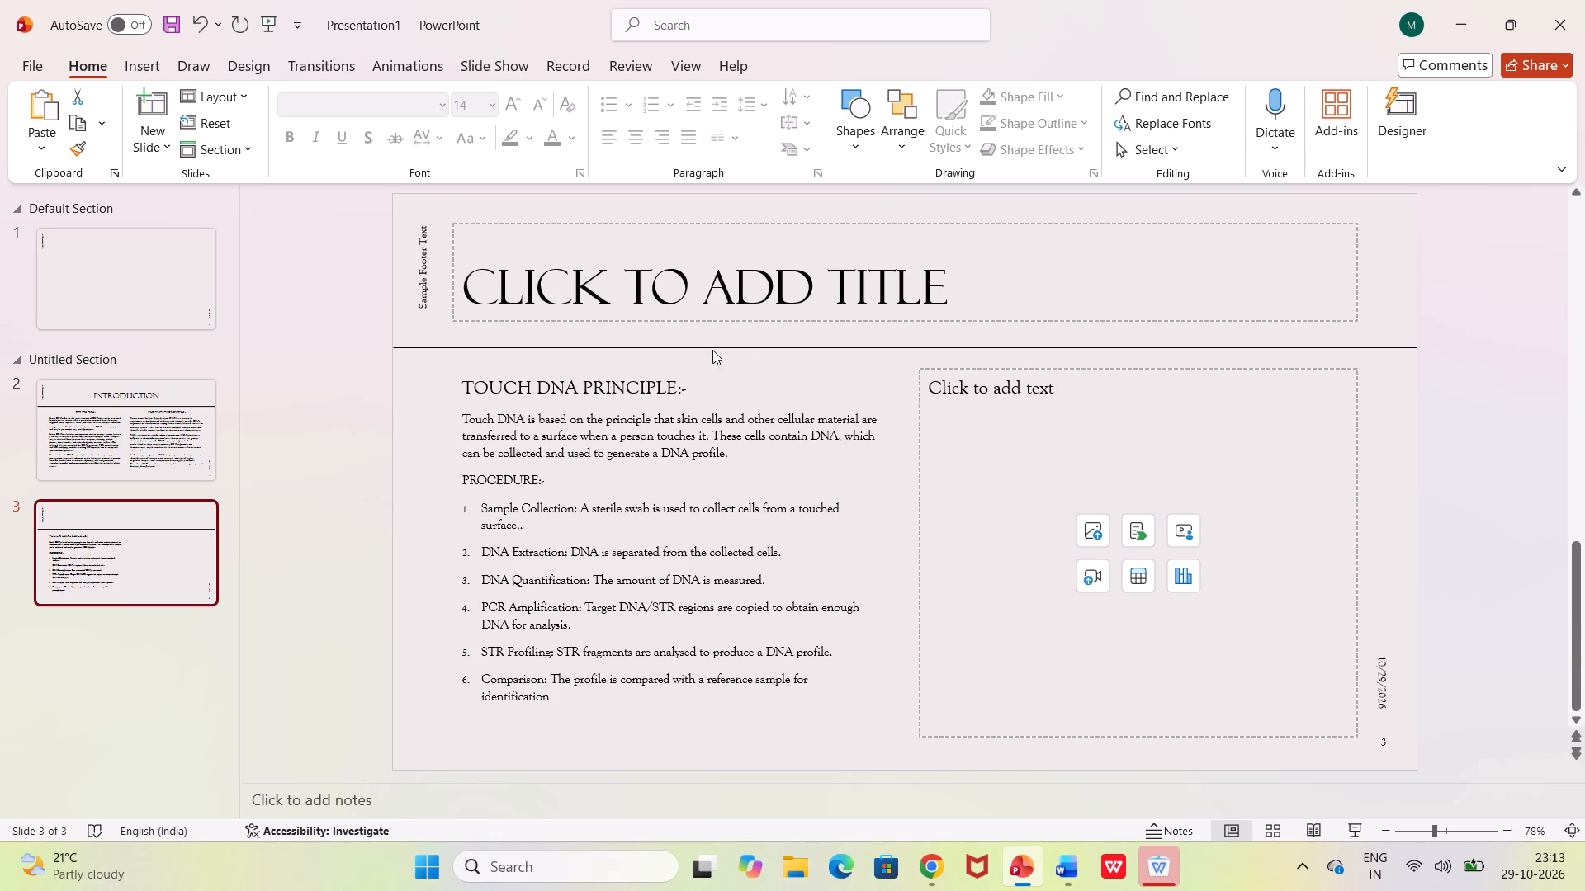
Enter "PRINCIPLE AND PROCEDURE" in slide 3's empty title placeholder.
left_click(953, 276)
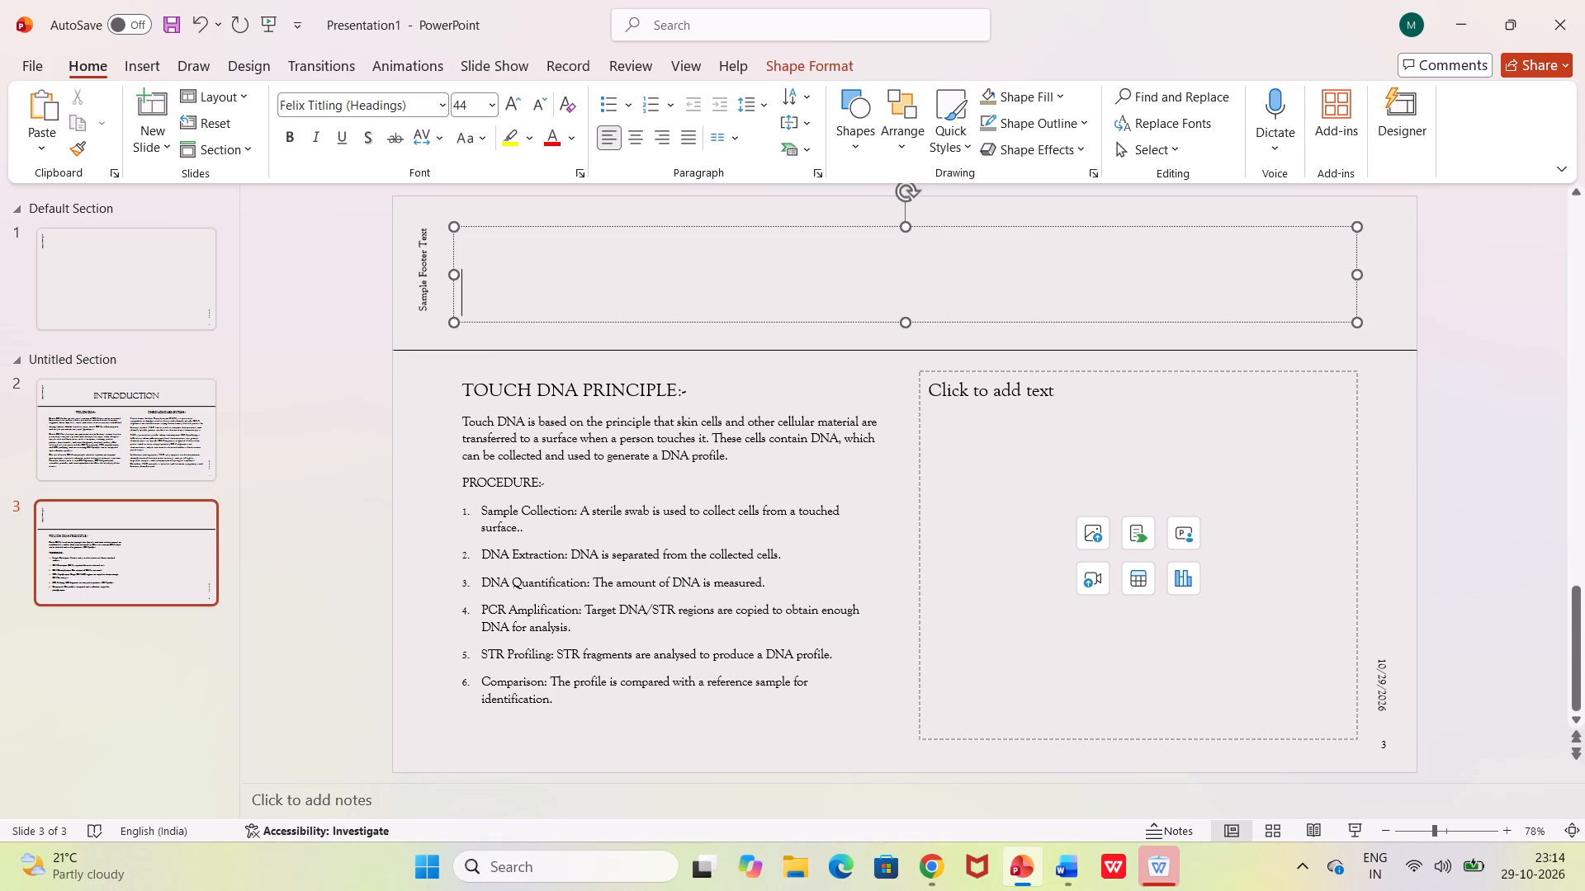
key("p")
type("RI")
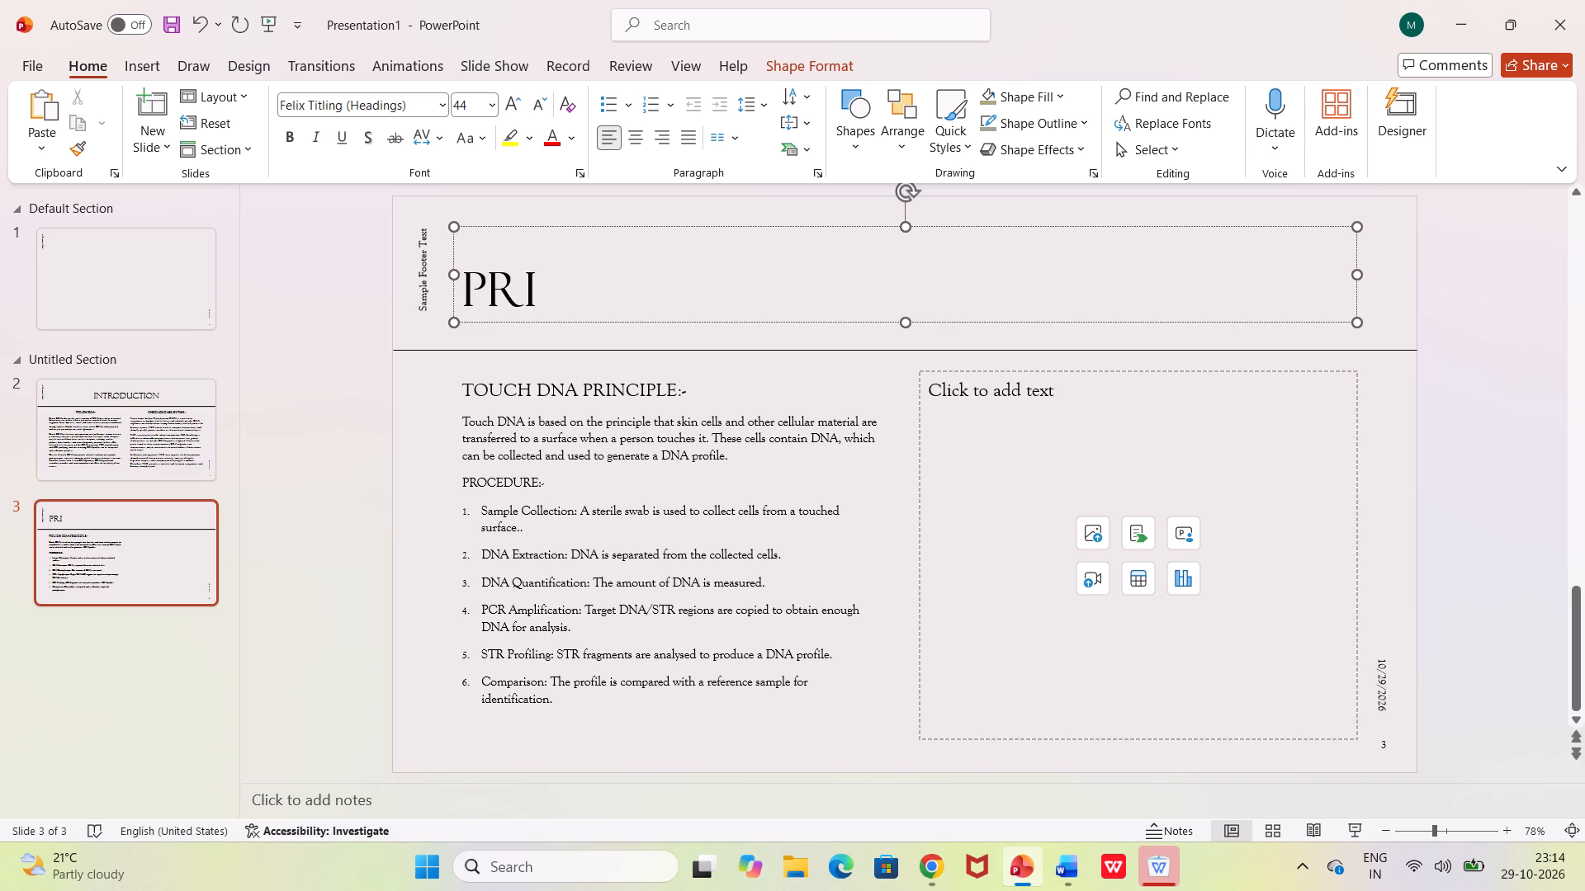
type("NCIPLE AND PRO")
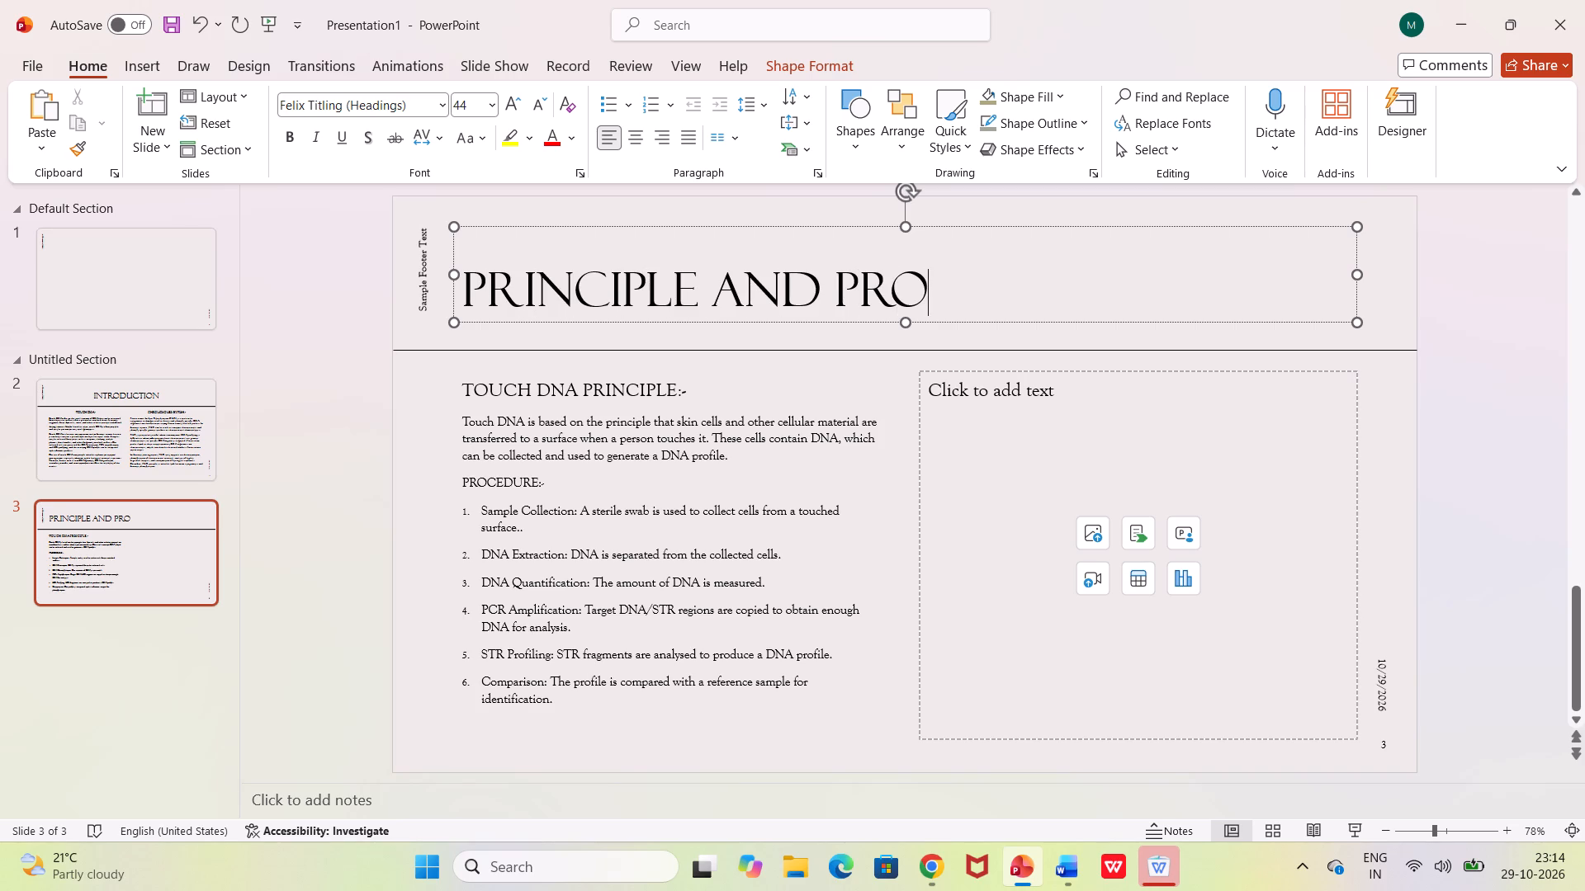
type("CEDURE")
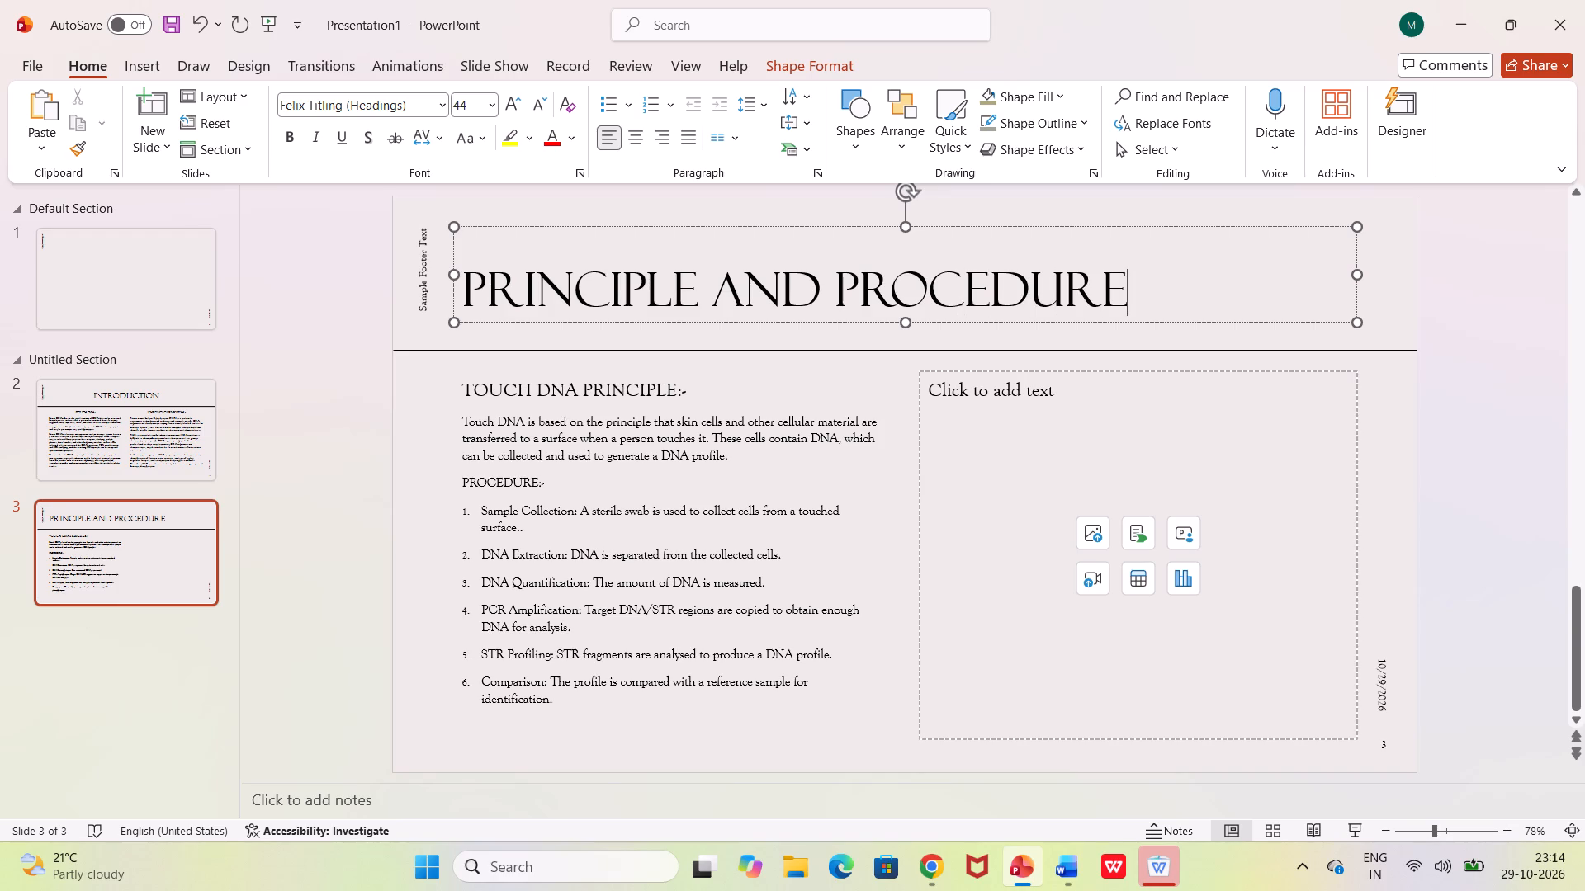
Enter the heading "CHROMOSOMES BY FISH:-" in slide 3's empty content placeholder and start a new line below it.
left_click(1063, 385)
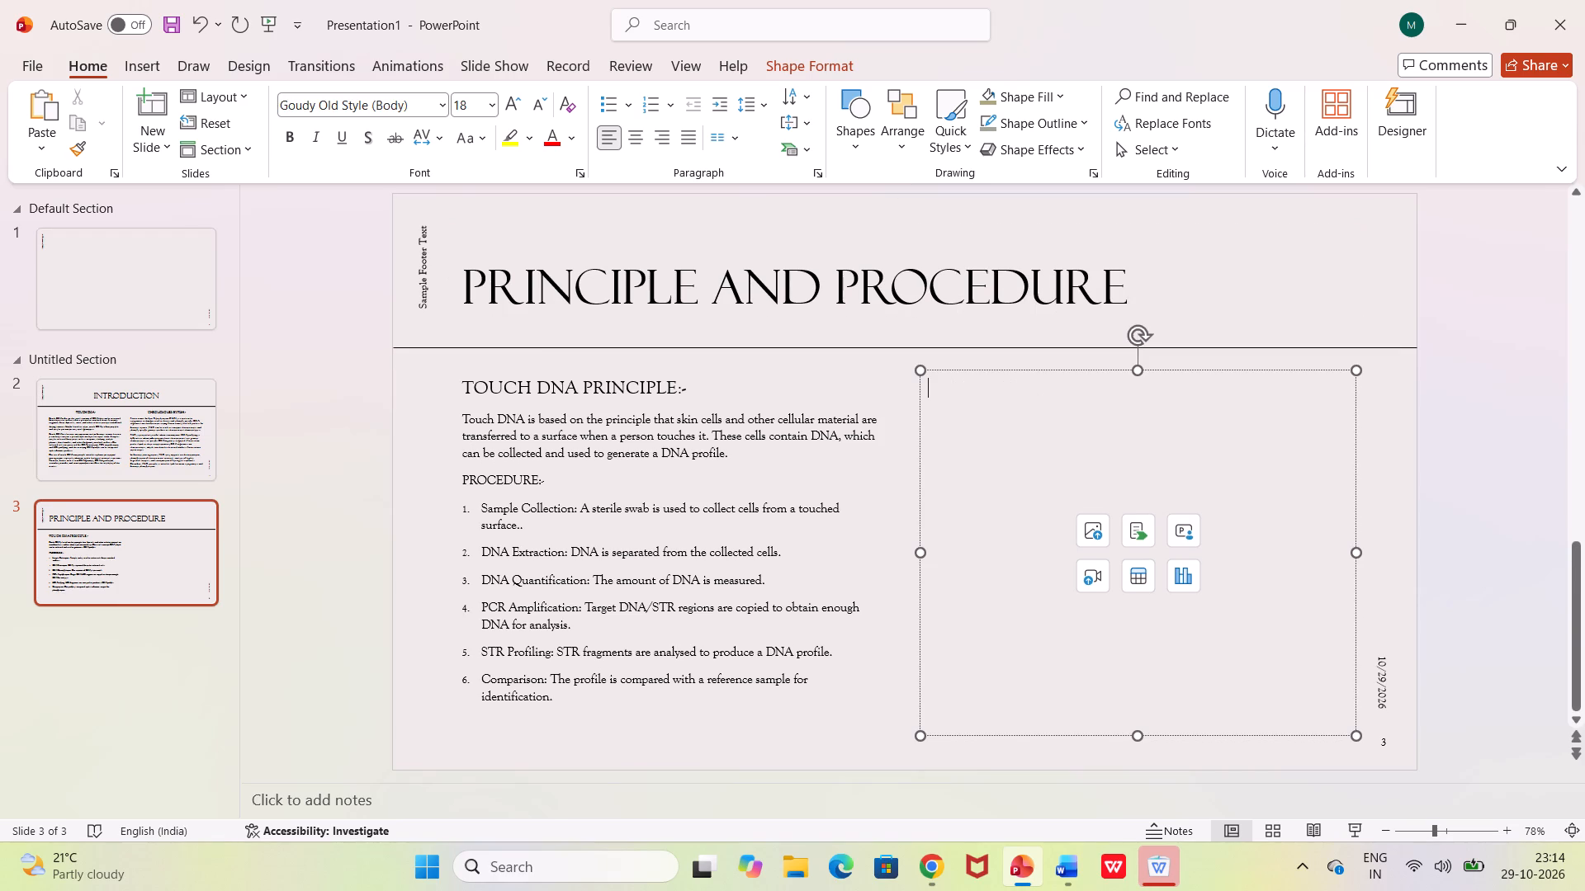
key("c")
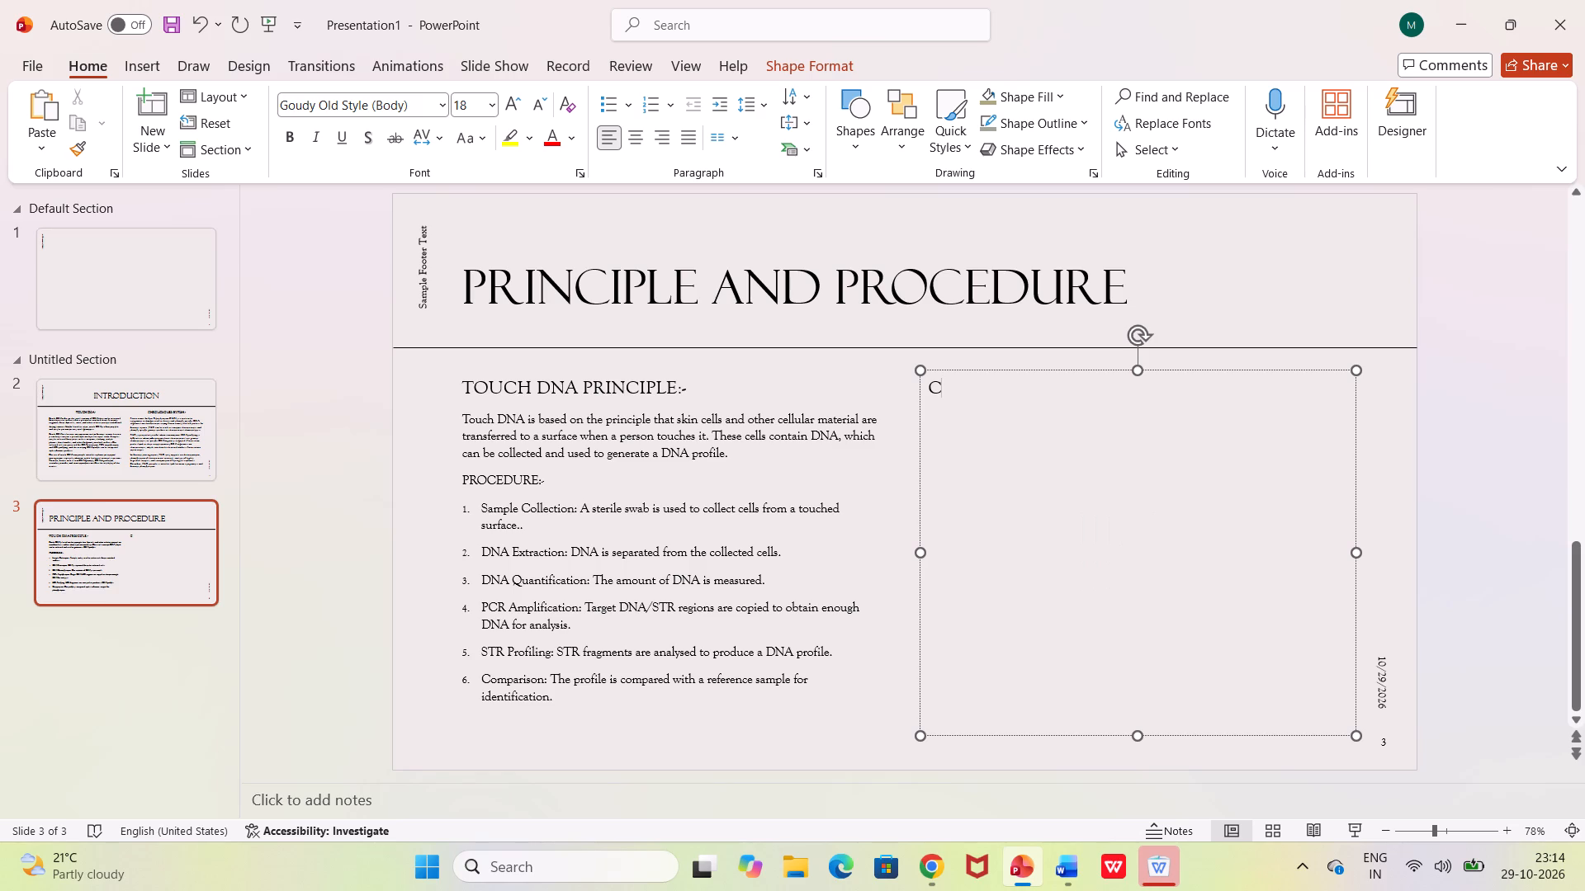
type("HROMS")
key("BackSpace")
key("o")
type("SOMES")
key("space")
type("BY")
key("space")
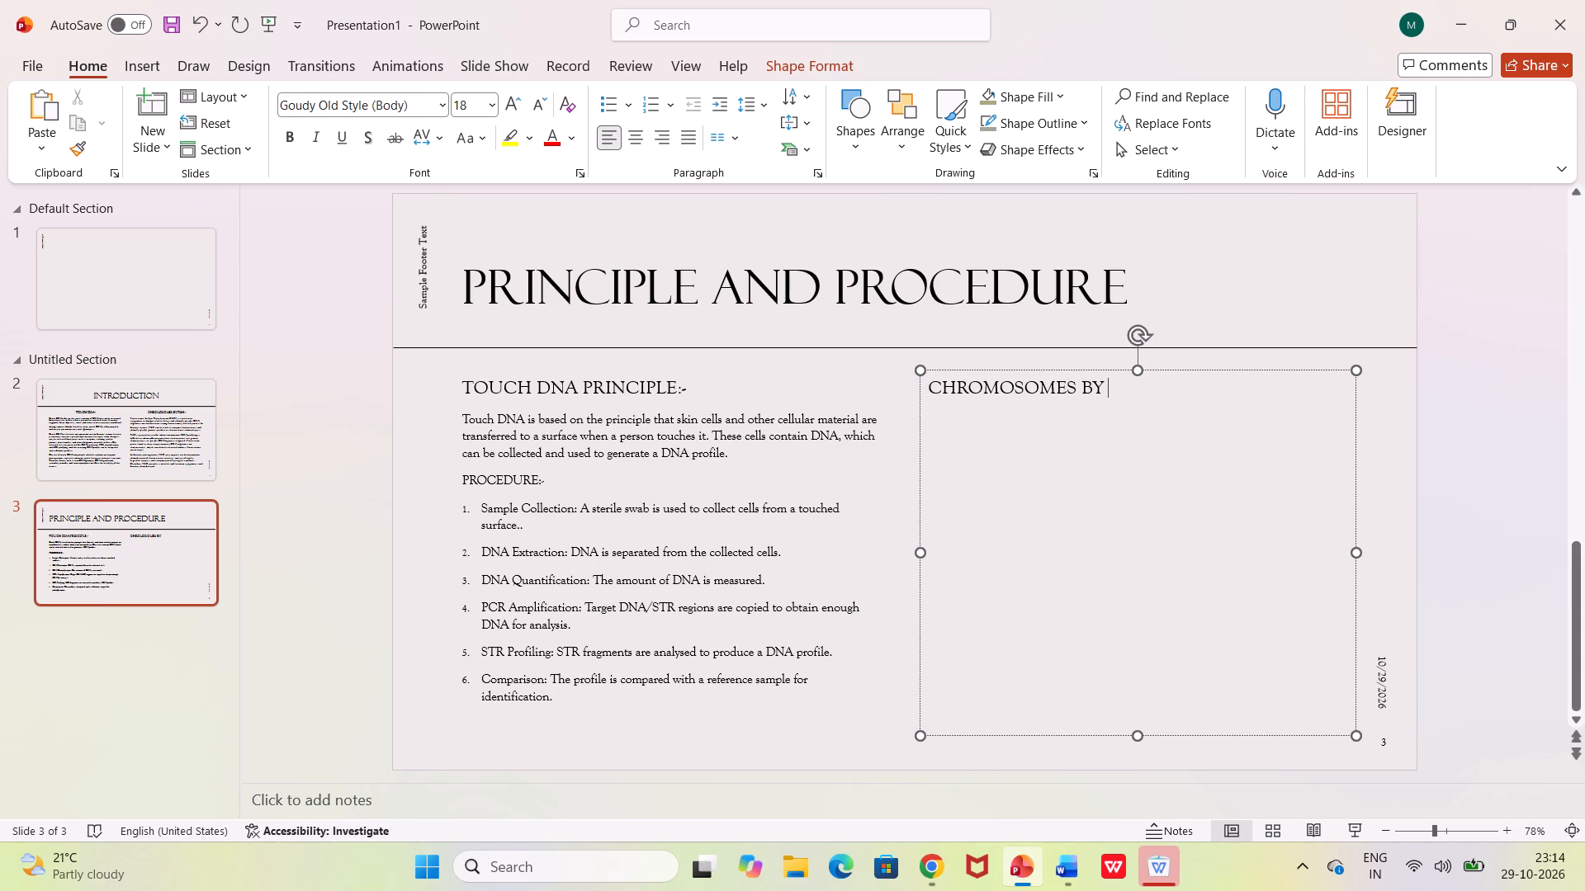
type("FISH")
key("shift+colon")
key("0")
key("BackSpace")
key("minus")
key("BackSpace")
key("shift+underscore")
key("BackSpace")
key("minus")
key("Return")
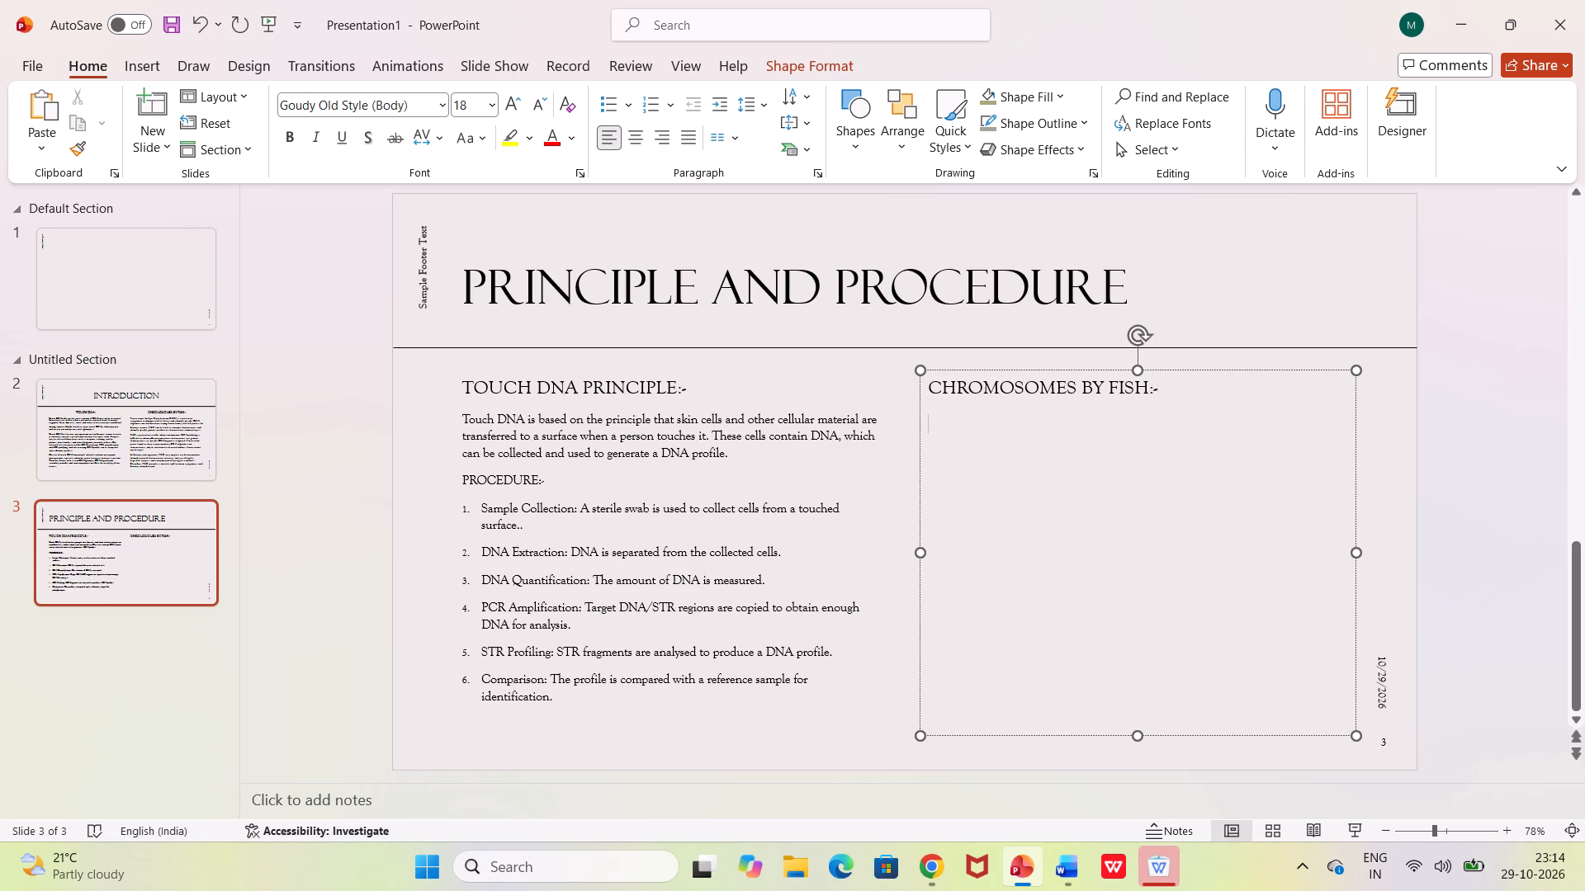
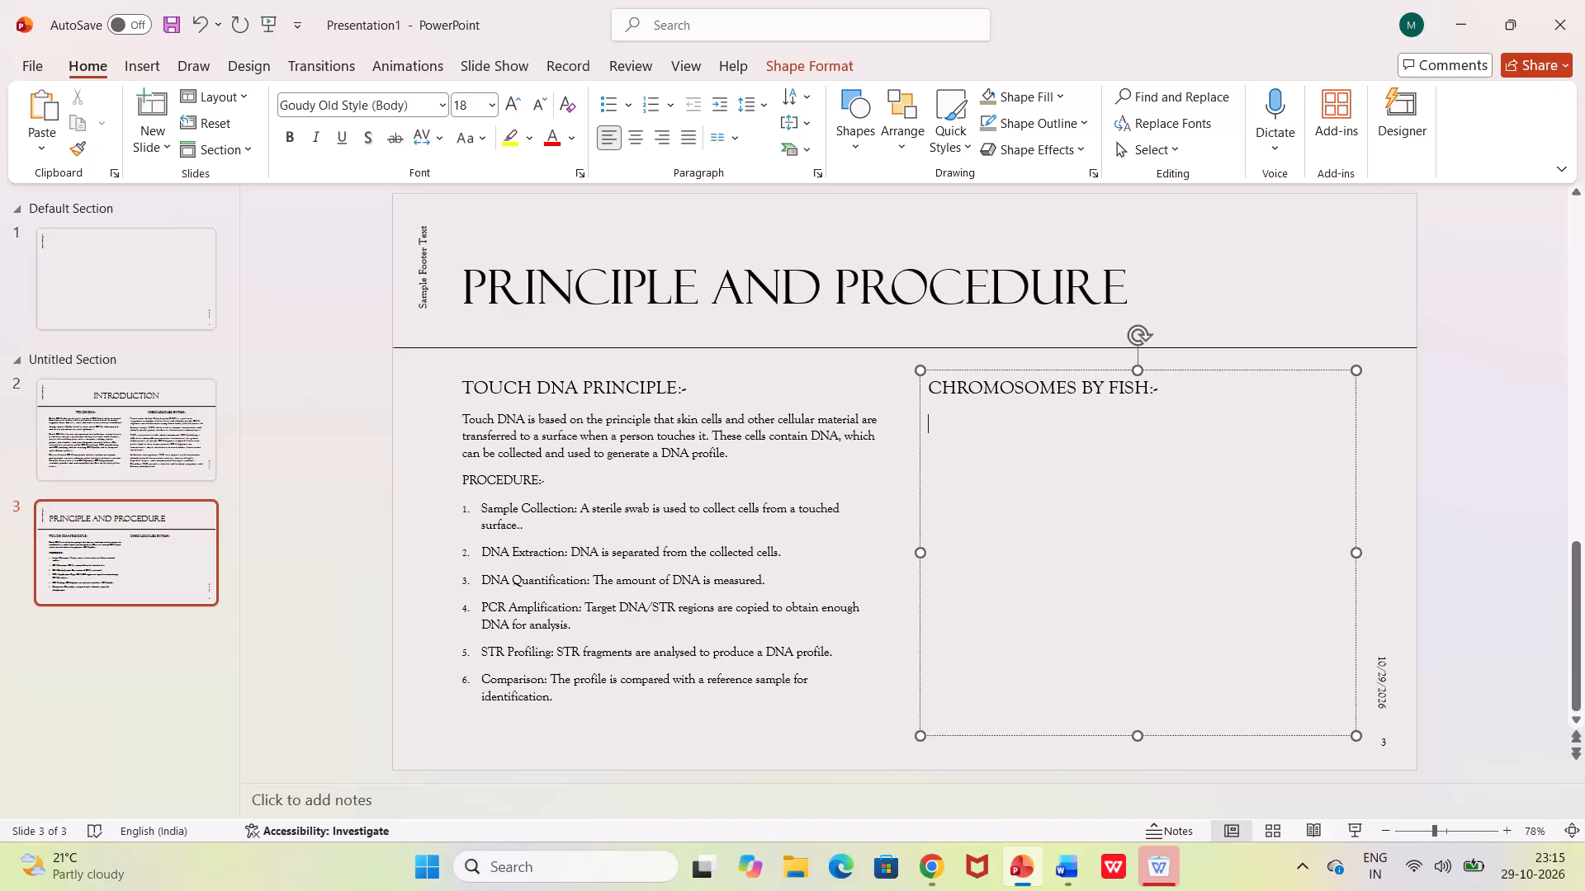
Delete the heading "CHROMOSOMES BY FISH:-" from slide 3's second content placeholder.
left_click(1205, 417)
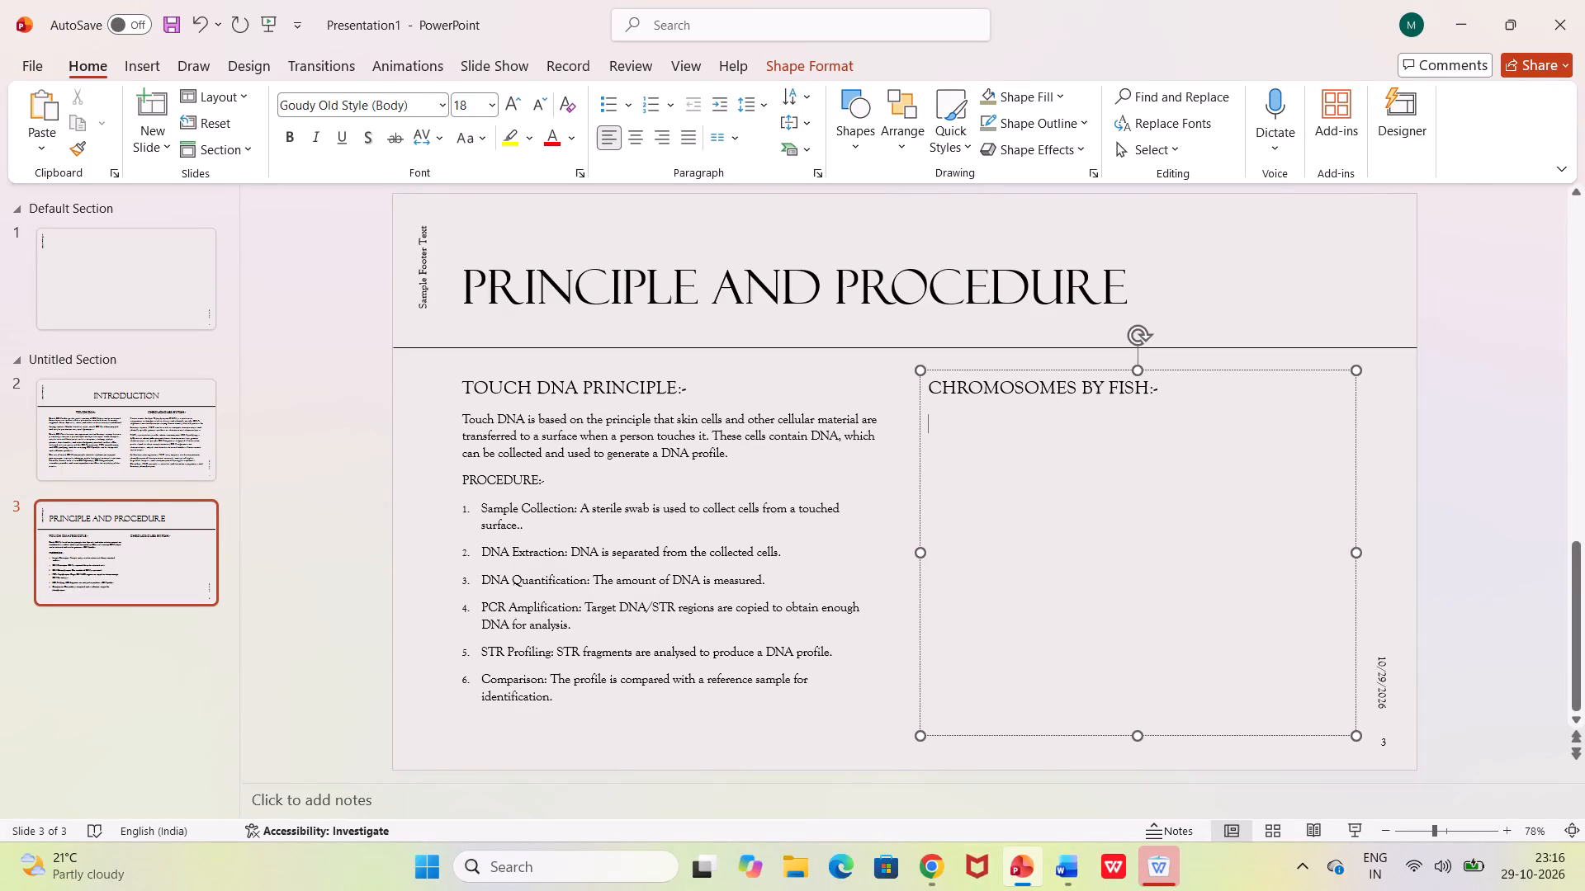
left_click(1193, 403)
left_click(1189, 391)
key("BackSpace")
key("BackSpace")
key("BackSpace")
key("BackSpace")
key("BackSpace")
key("BackSpace")
key("BackSpace")
key("BackSpace")
key("BackSpace")
key("BackSpace")
key("BackSpace")
key("BackSpace")
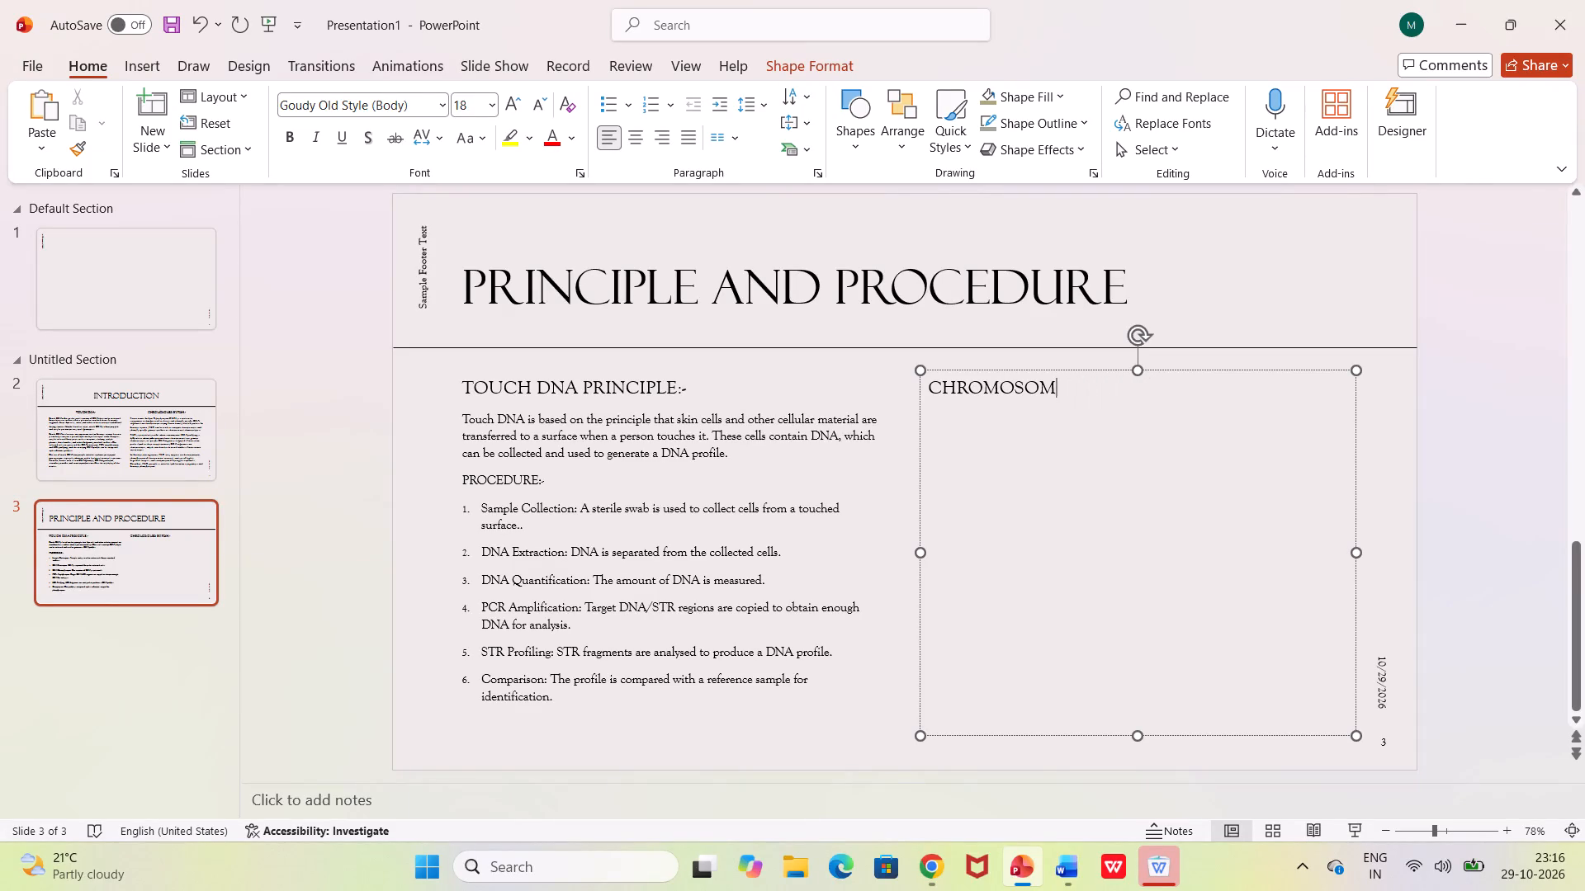
key("BackSpace")
key("BackSpace")
key("BackSpace")
key("BackSpace")
key("BackSpace")
key("BackSpace")
key("BackSpace")
key("BackSpace")
key("BackSpace")
key("BackSpace")
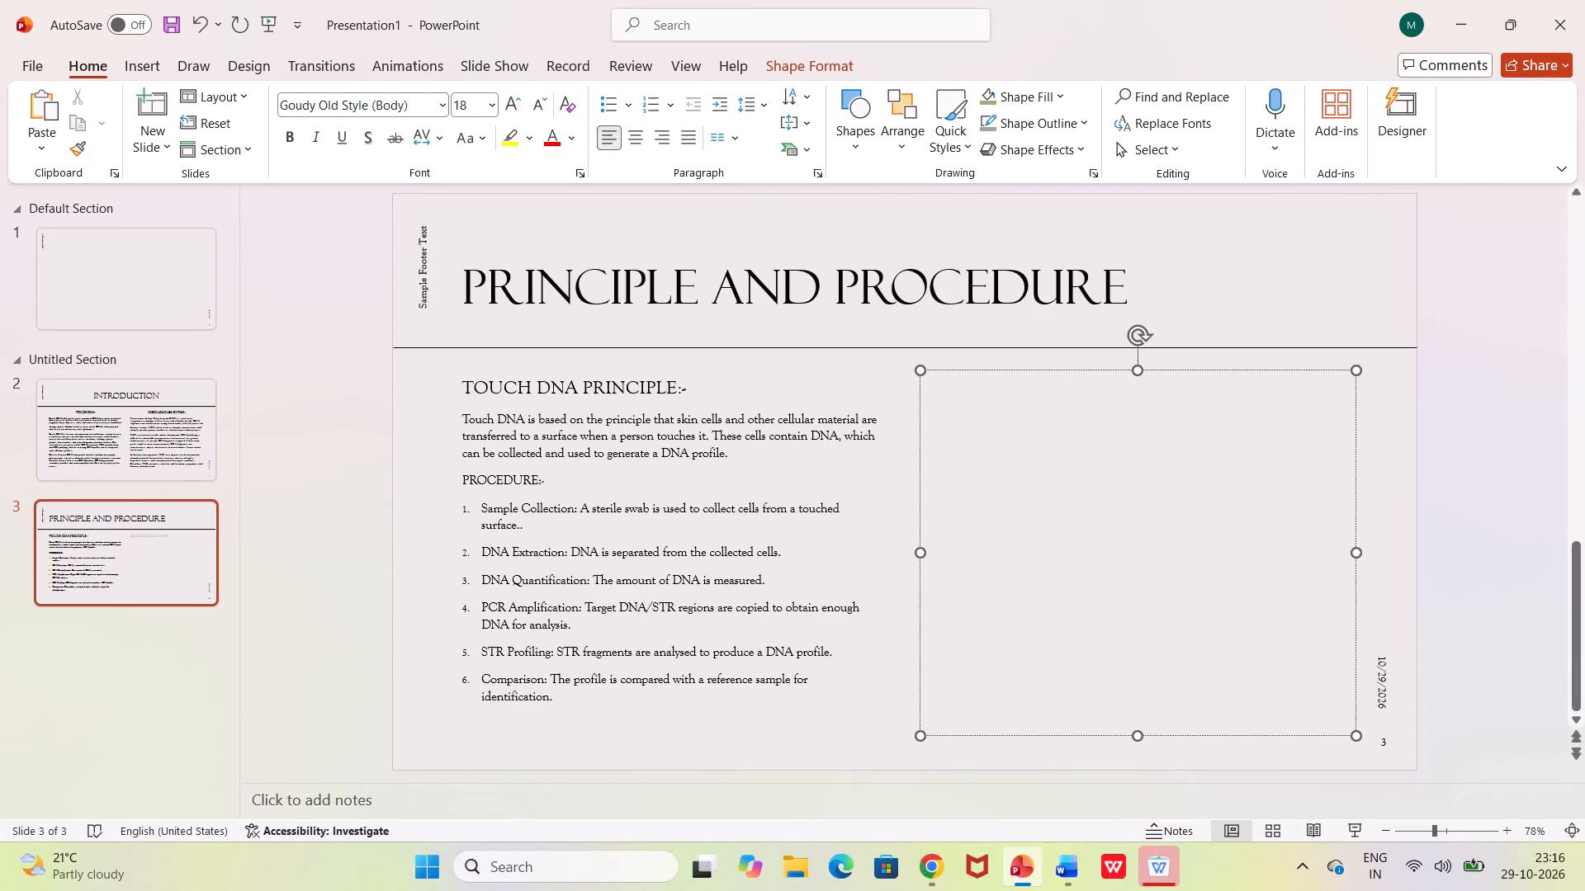
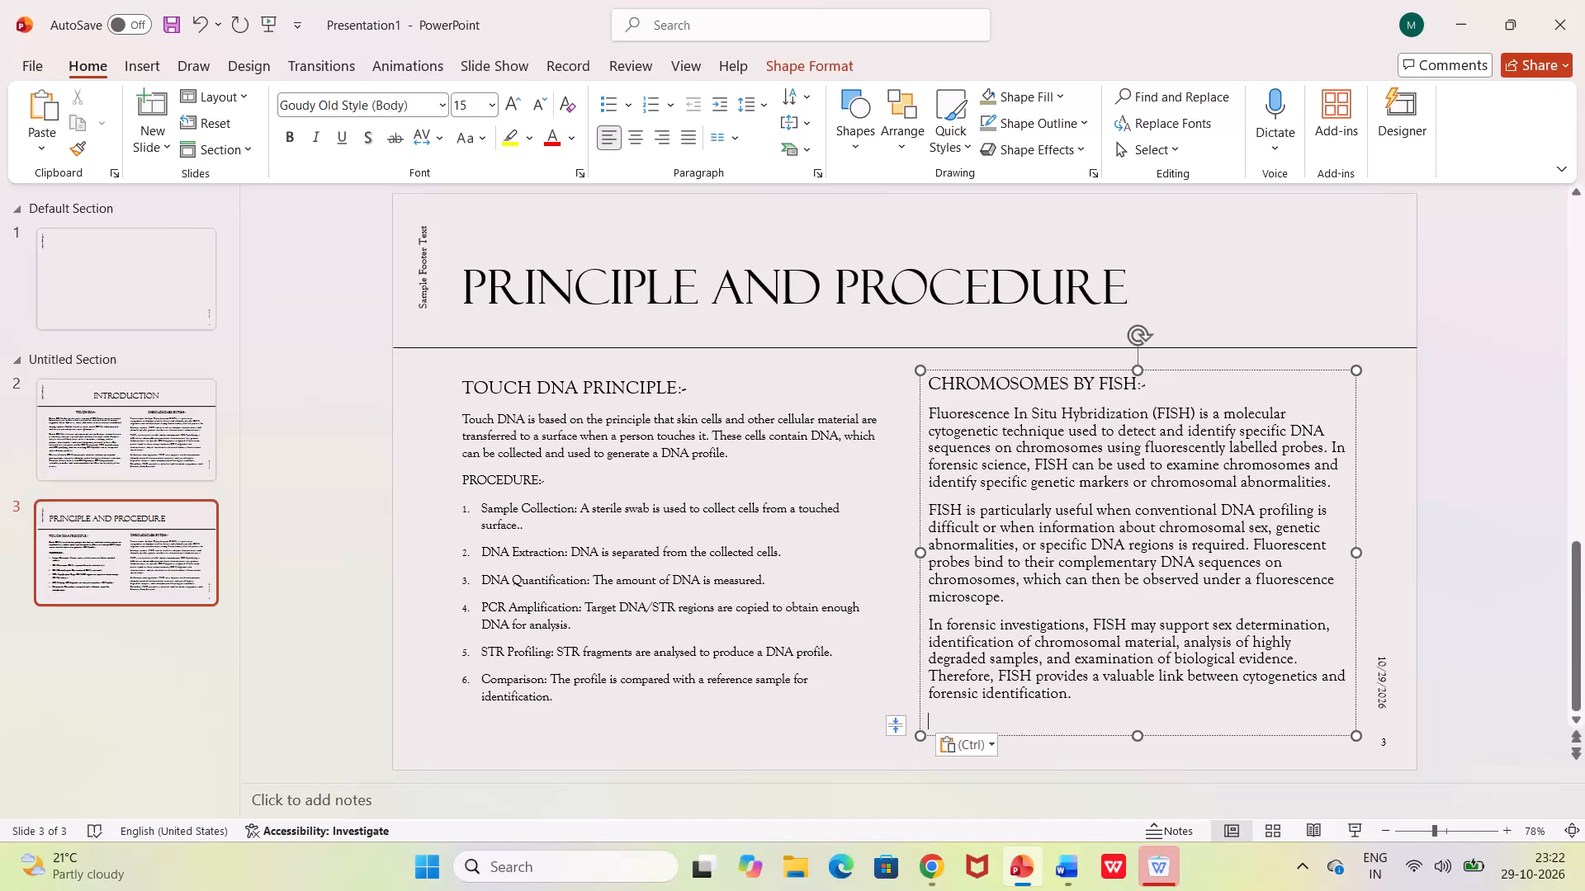
Undo the paste of the FISH text in slide 3's second content placeholder.
key("ctrl+z")
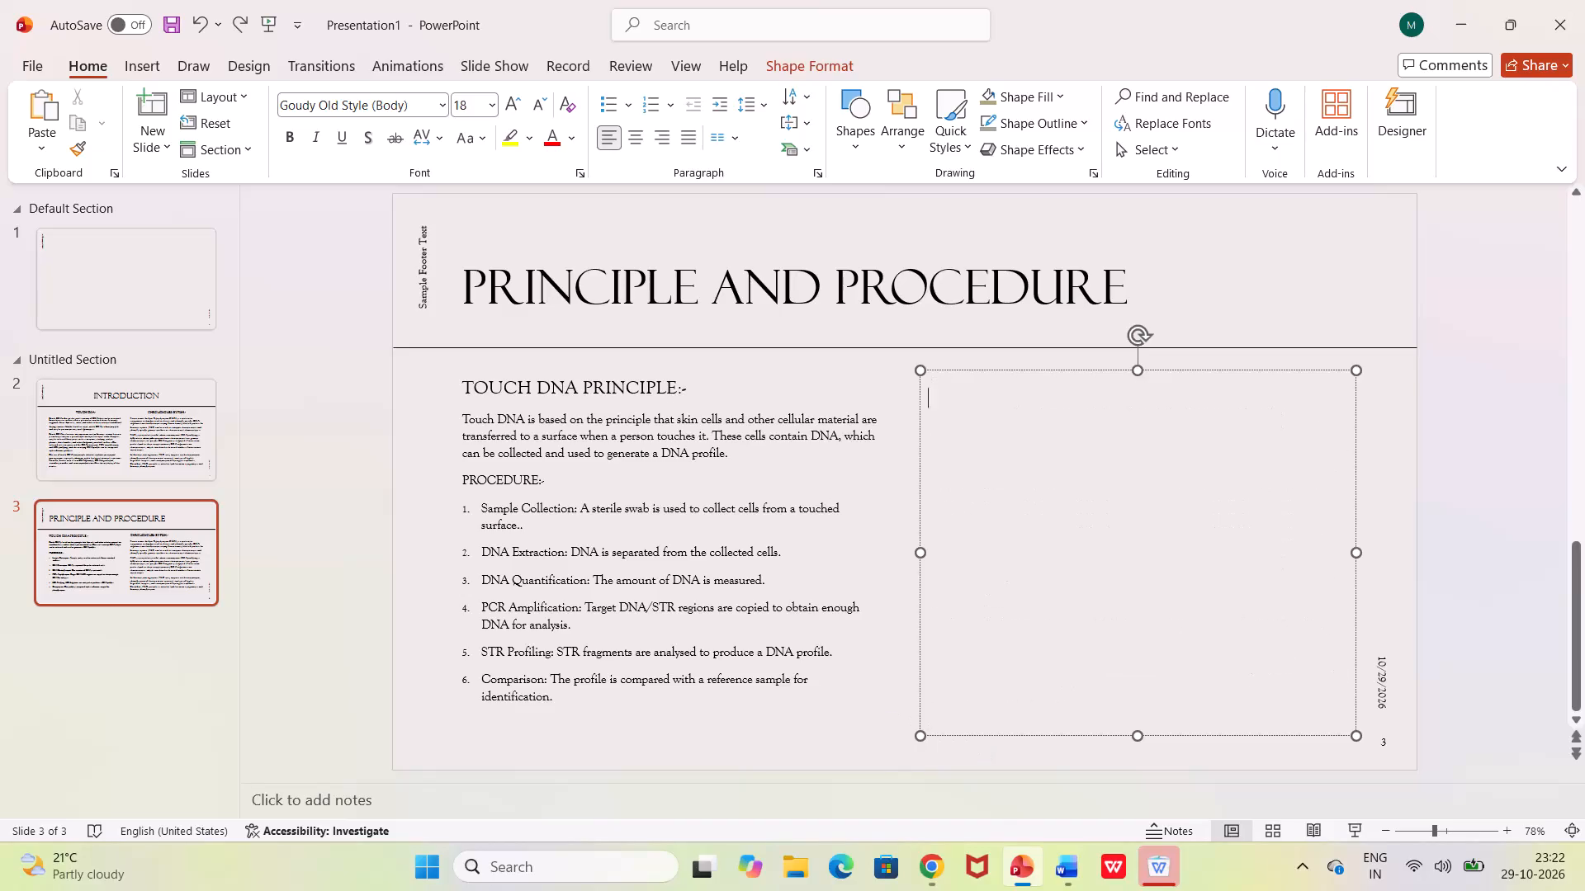
left_click(972, 292)
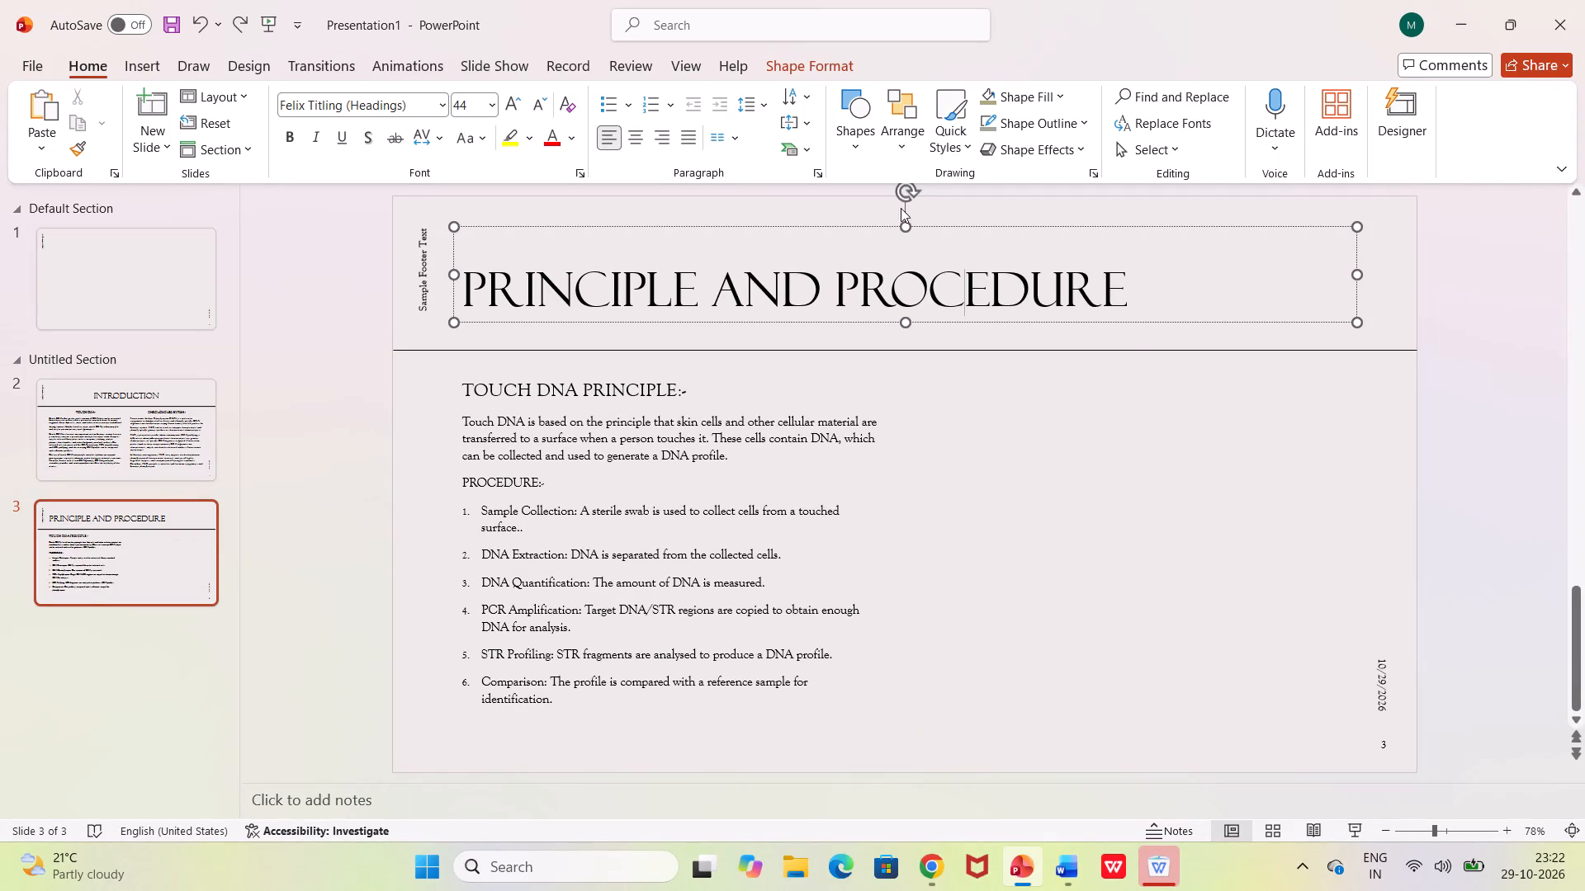
Insert the picture "WhatsApp Image 2026-10-29 at 23.20.49" from the Downloads folder onto slide 3.
left_click(1141, 521)
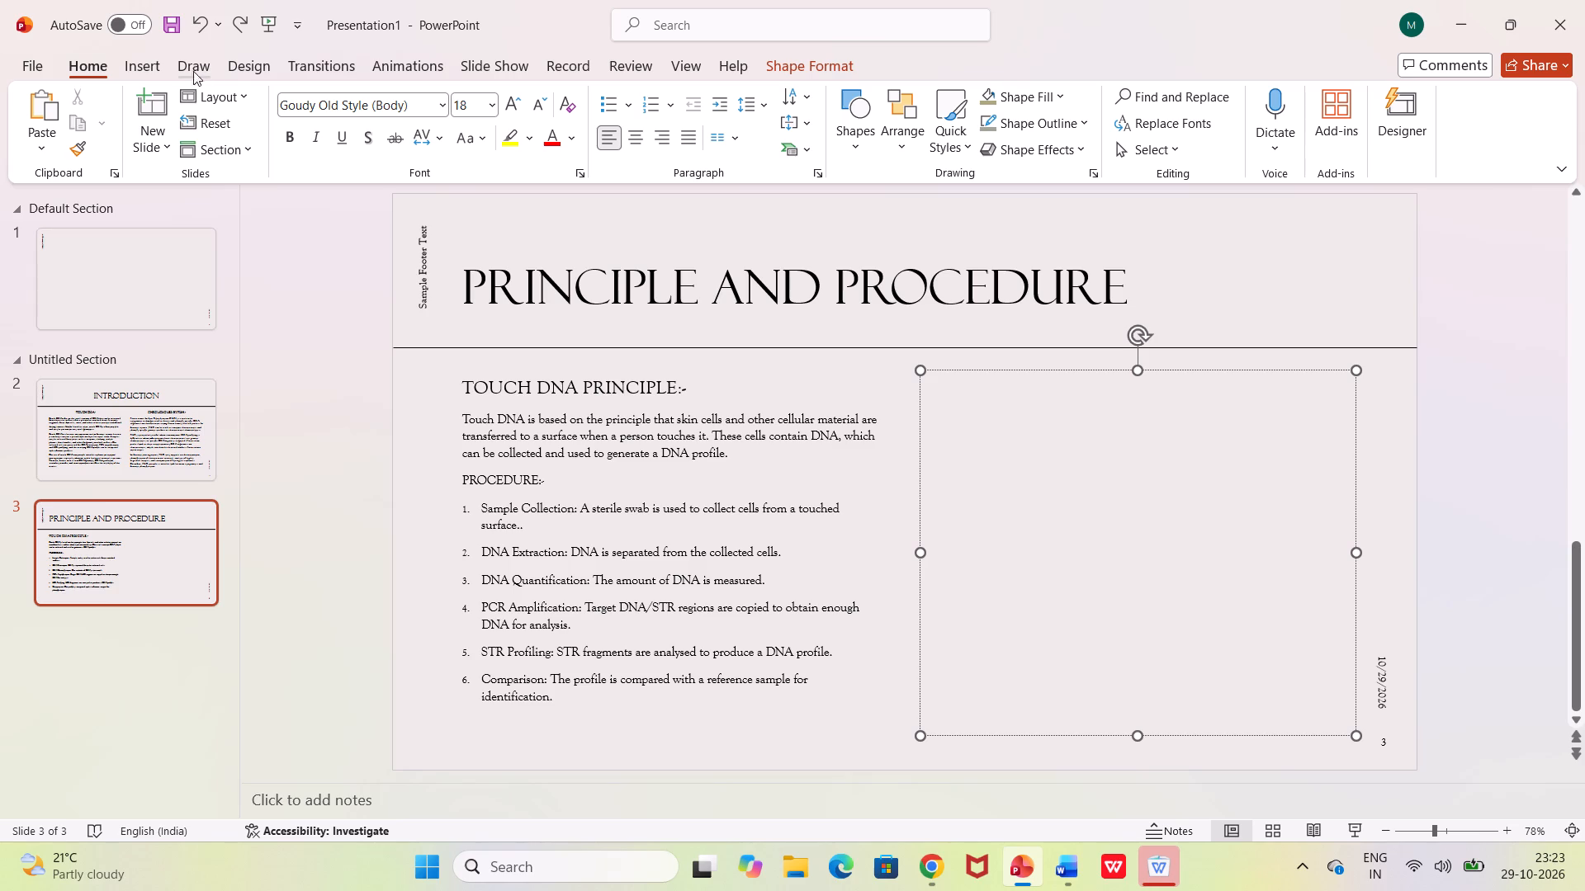
left_click(135, 63)
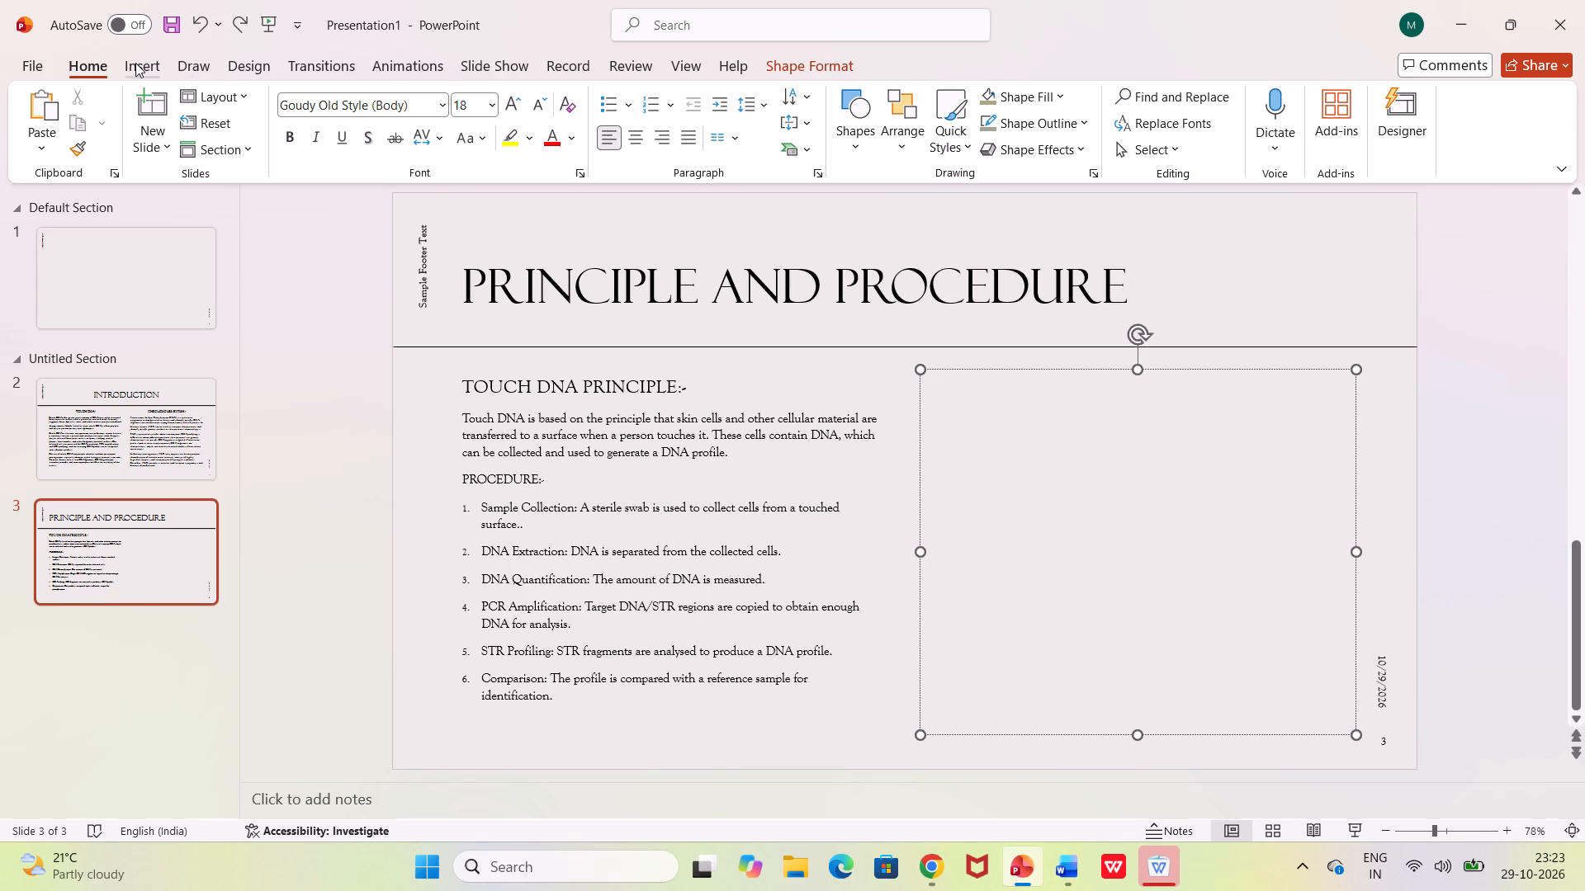
left_click(150, 119)
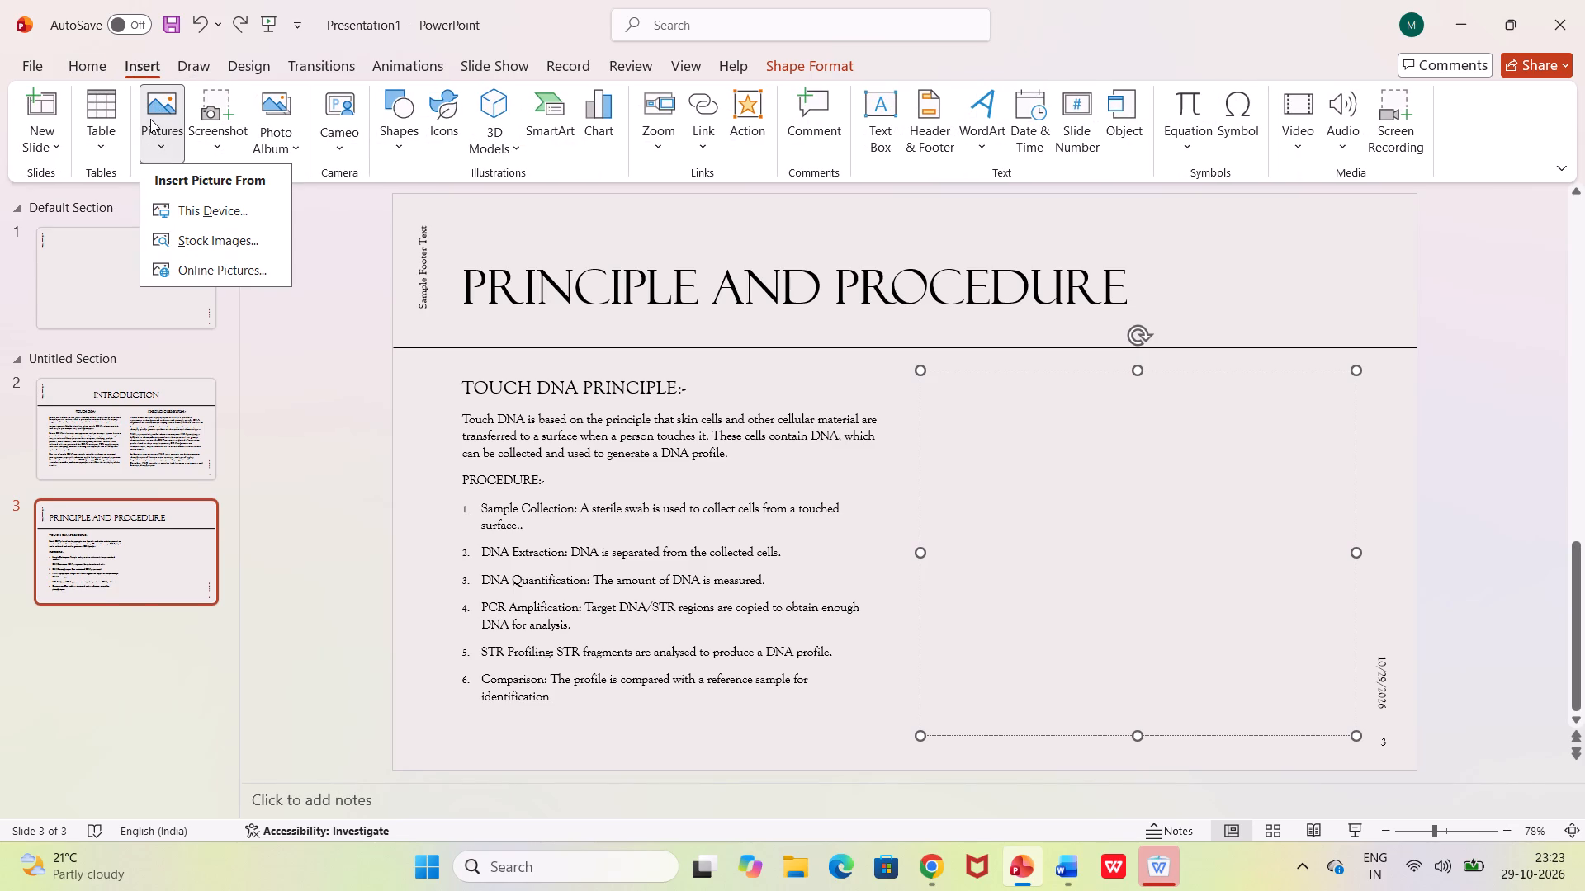
left_click(196, 202)
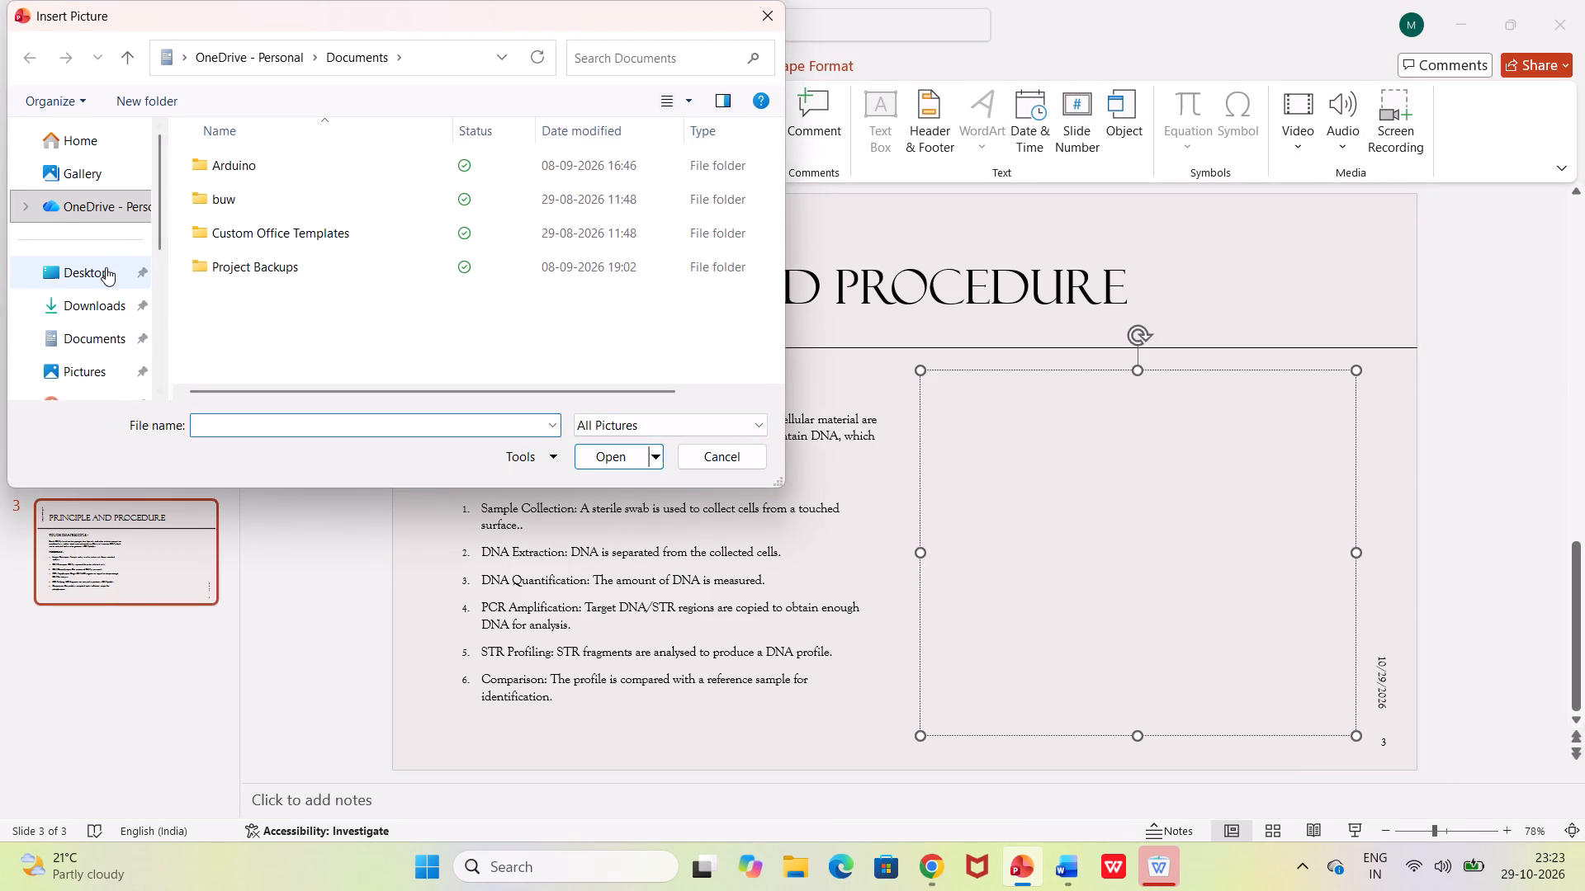
left_click(81, 303)
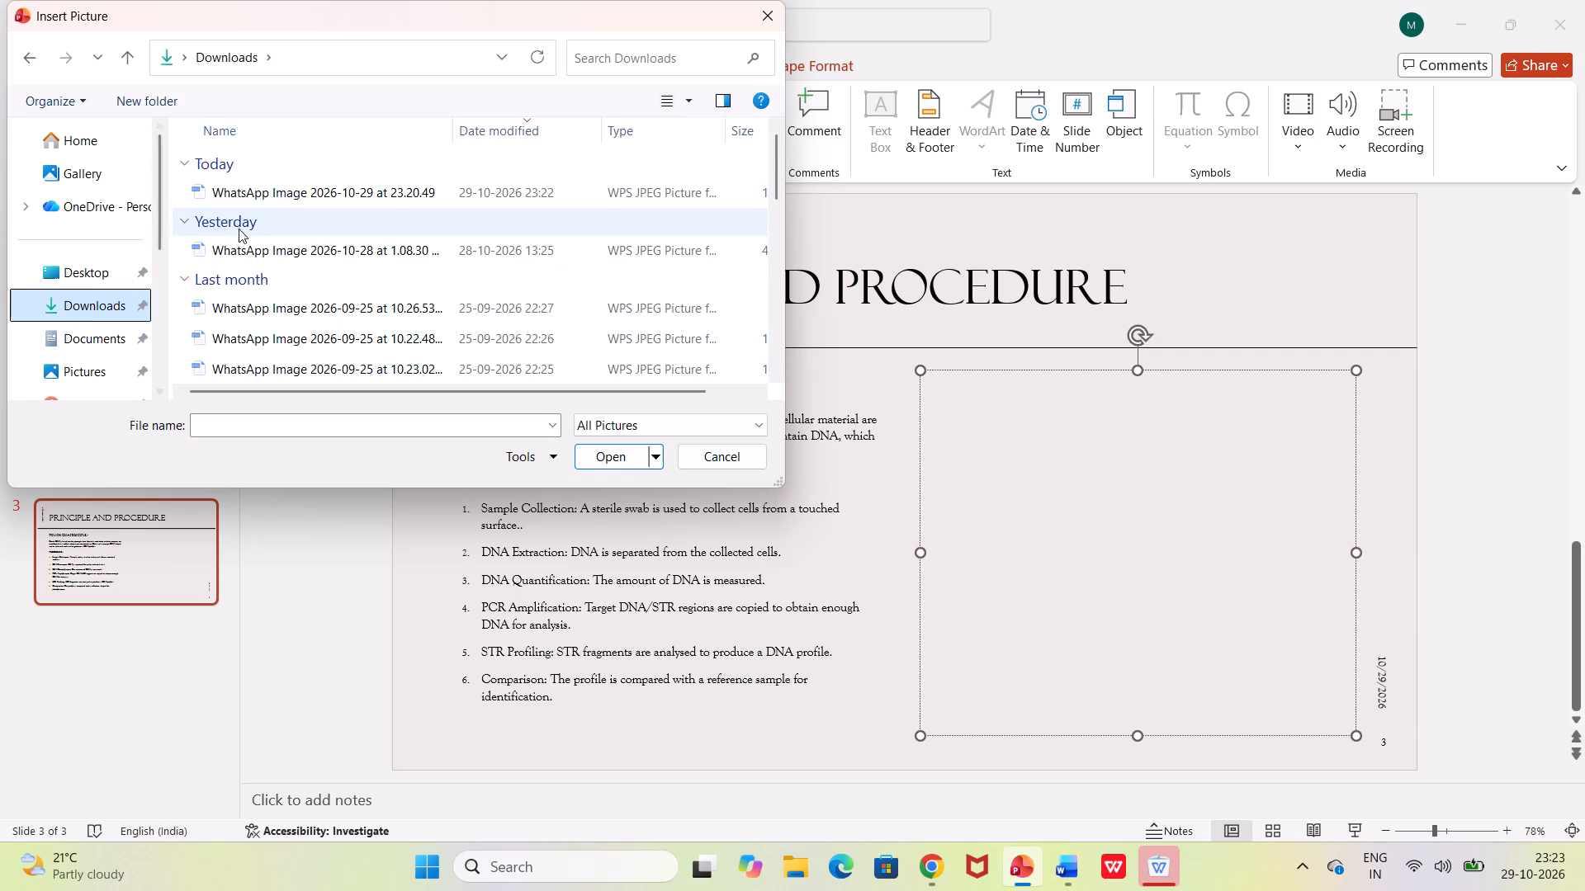
left_click(242, 196)
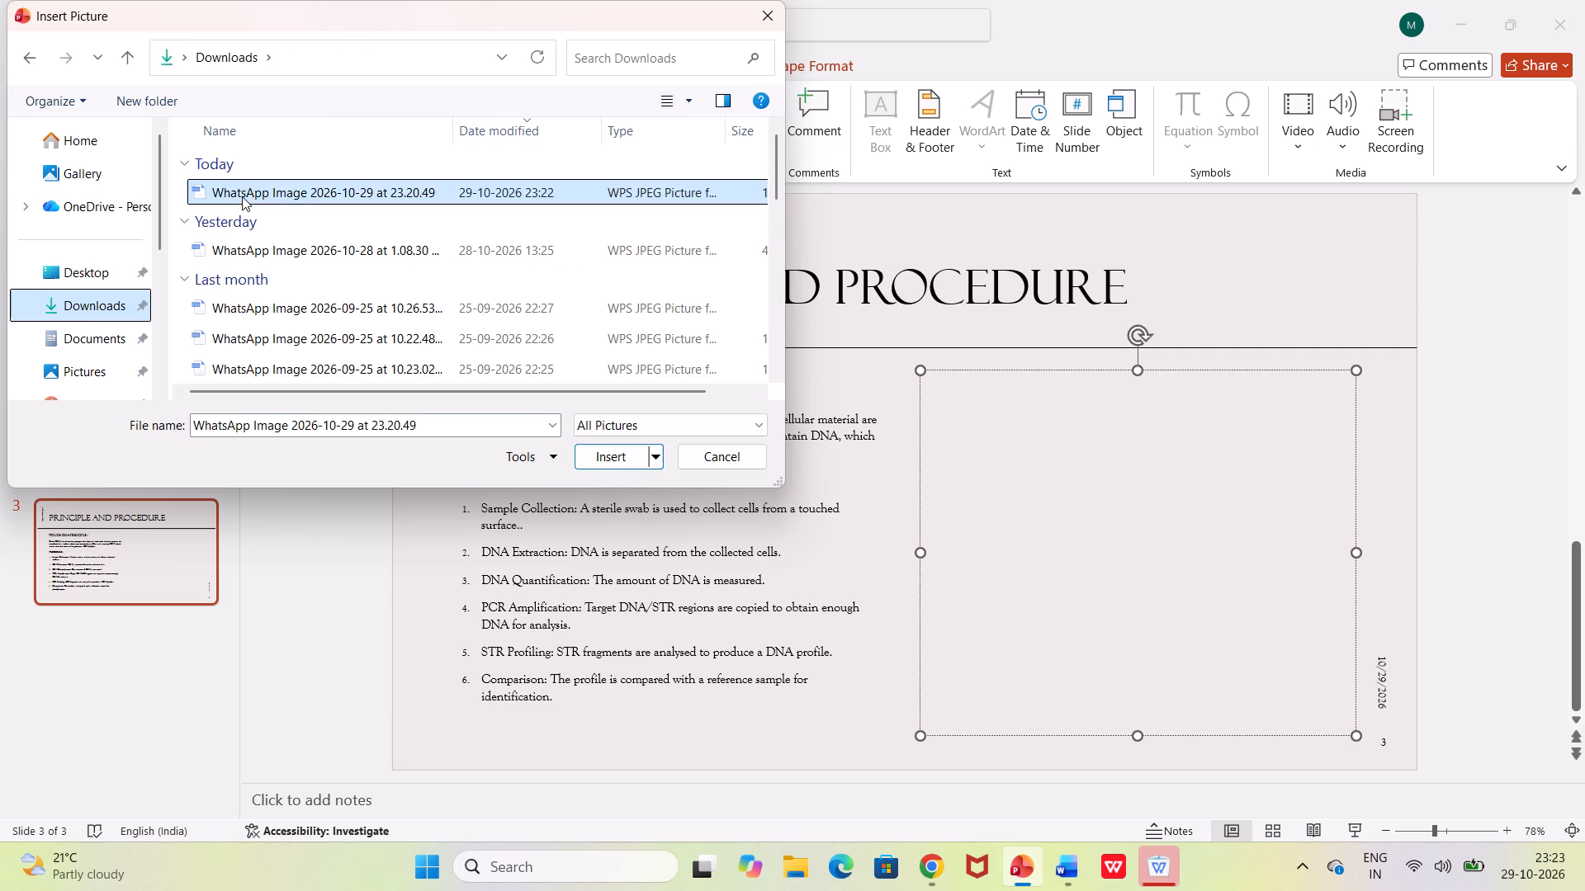
left_click(601, 457)
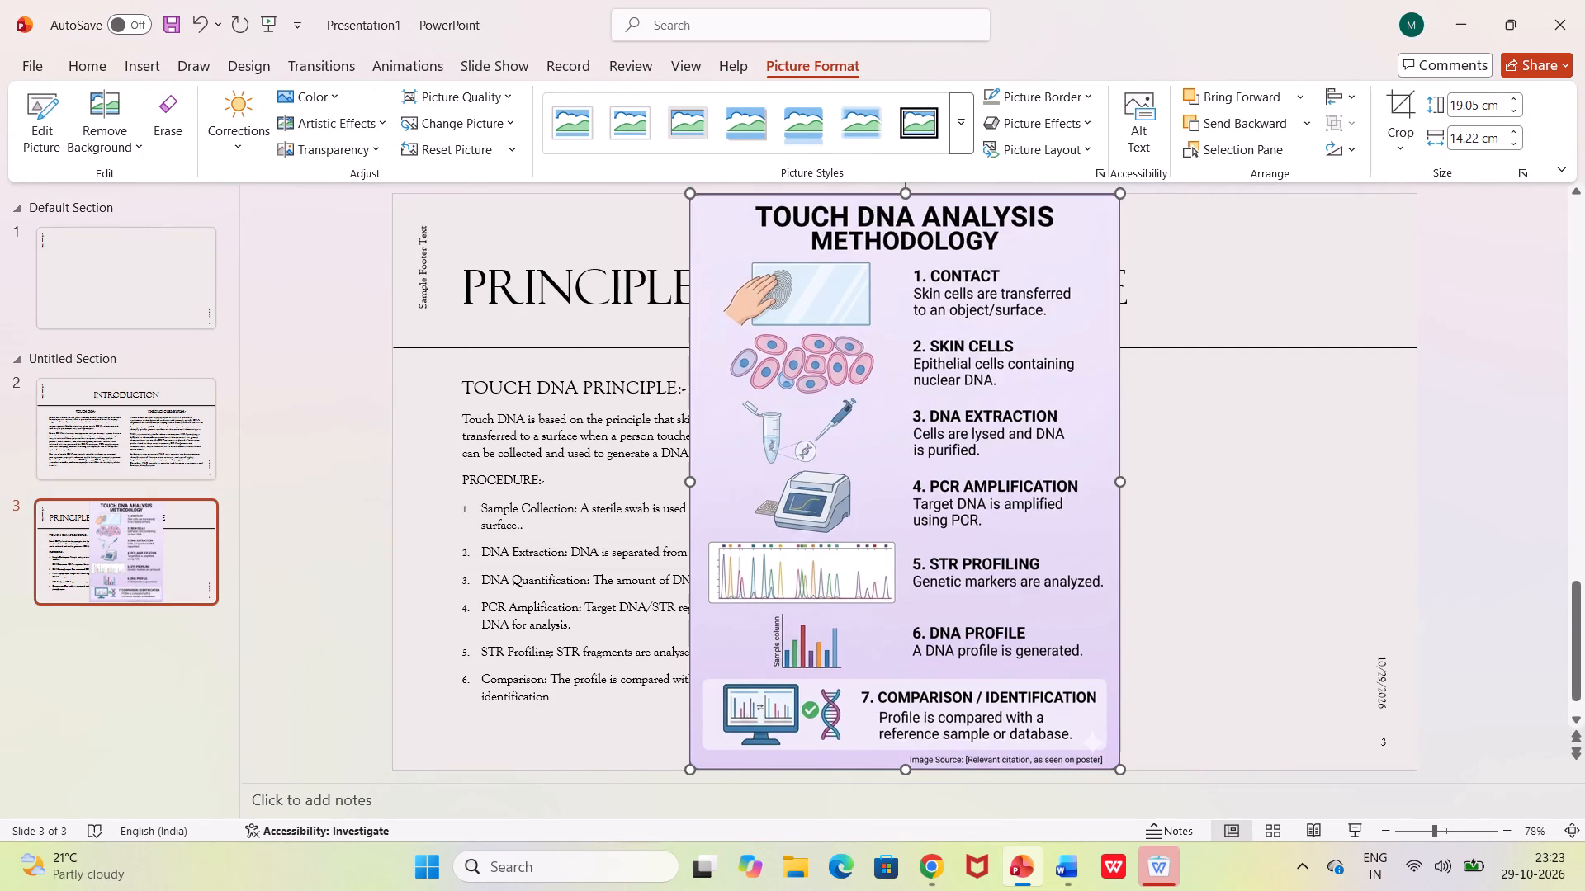
Move the Touch DNA Analysis Methodology picture over slide 3's empty second column.
left_click_drag(774, 323, 1065, 488)
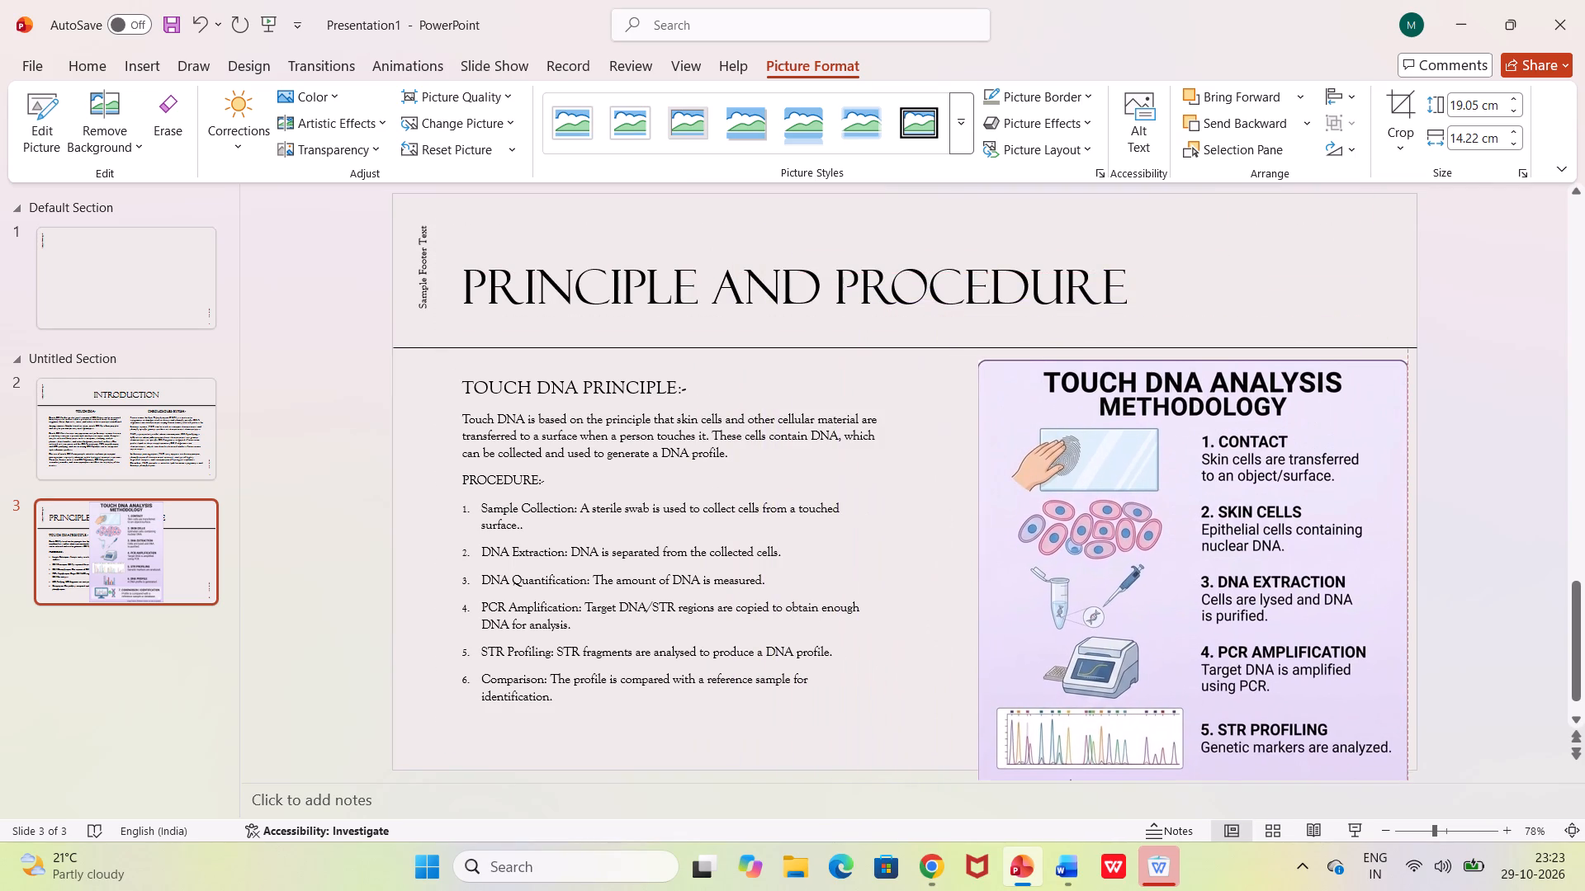
left_click_drag(1065, 488, 1030, 478)
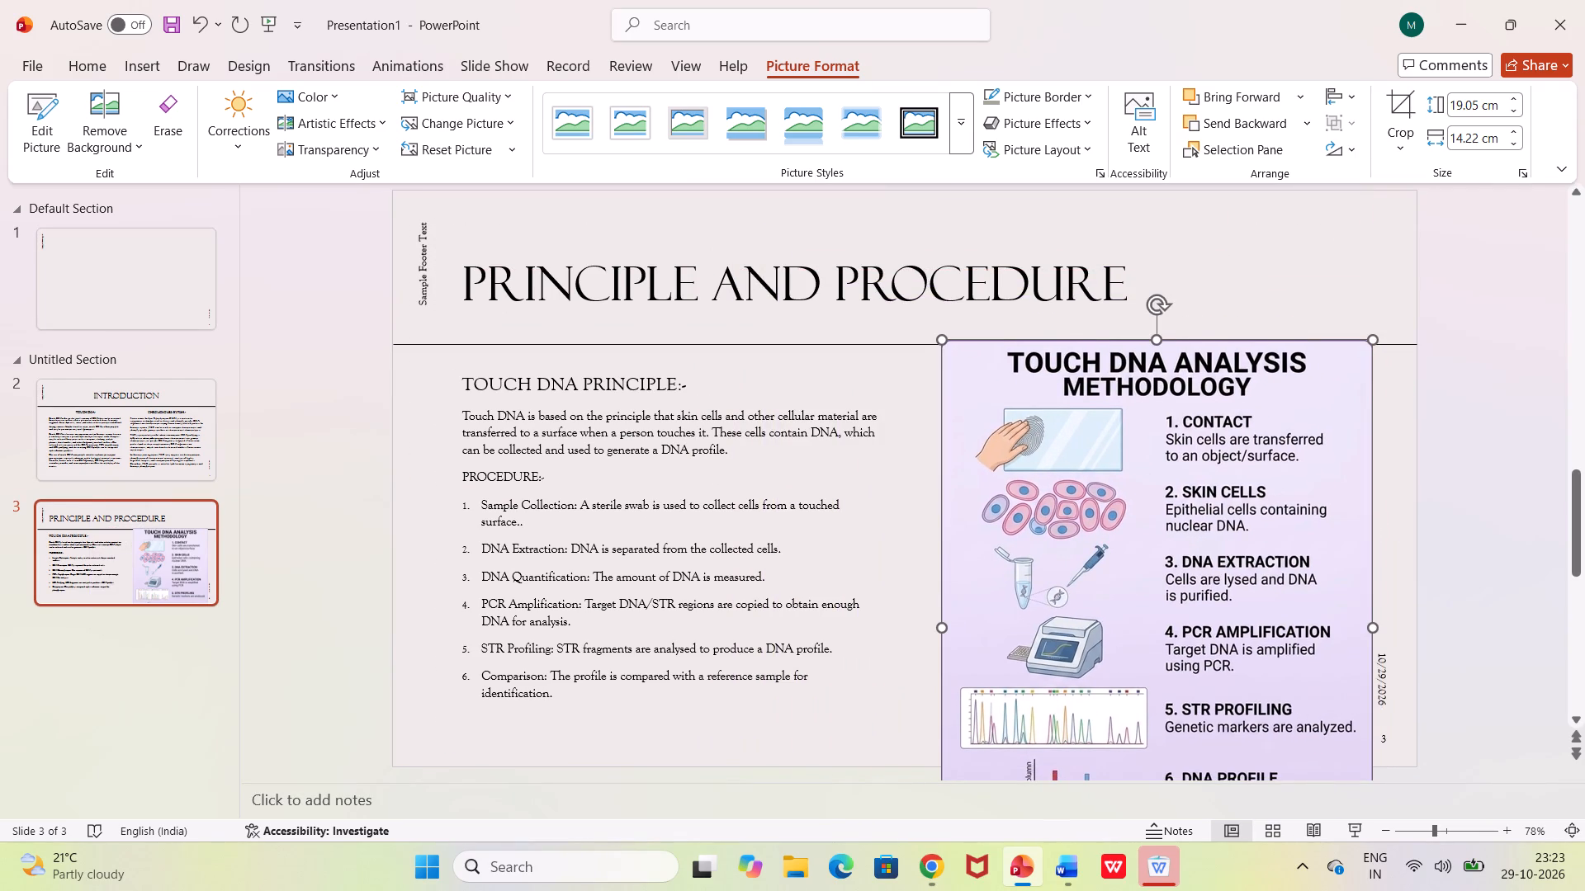
Compress the methodology picture's height from its bottom edge so that it fits within the slide, keeping its width.
scroll(1090, 366, "down", 2)
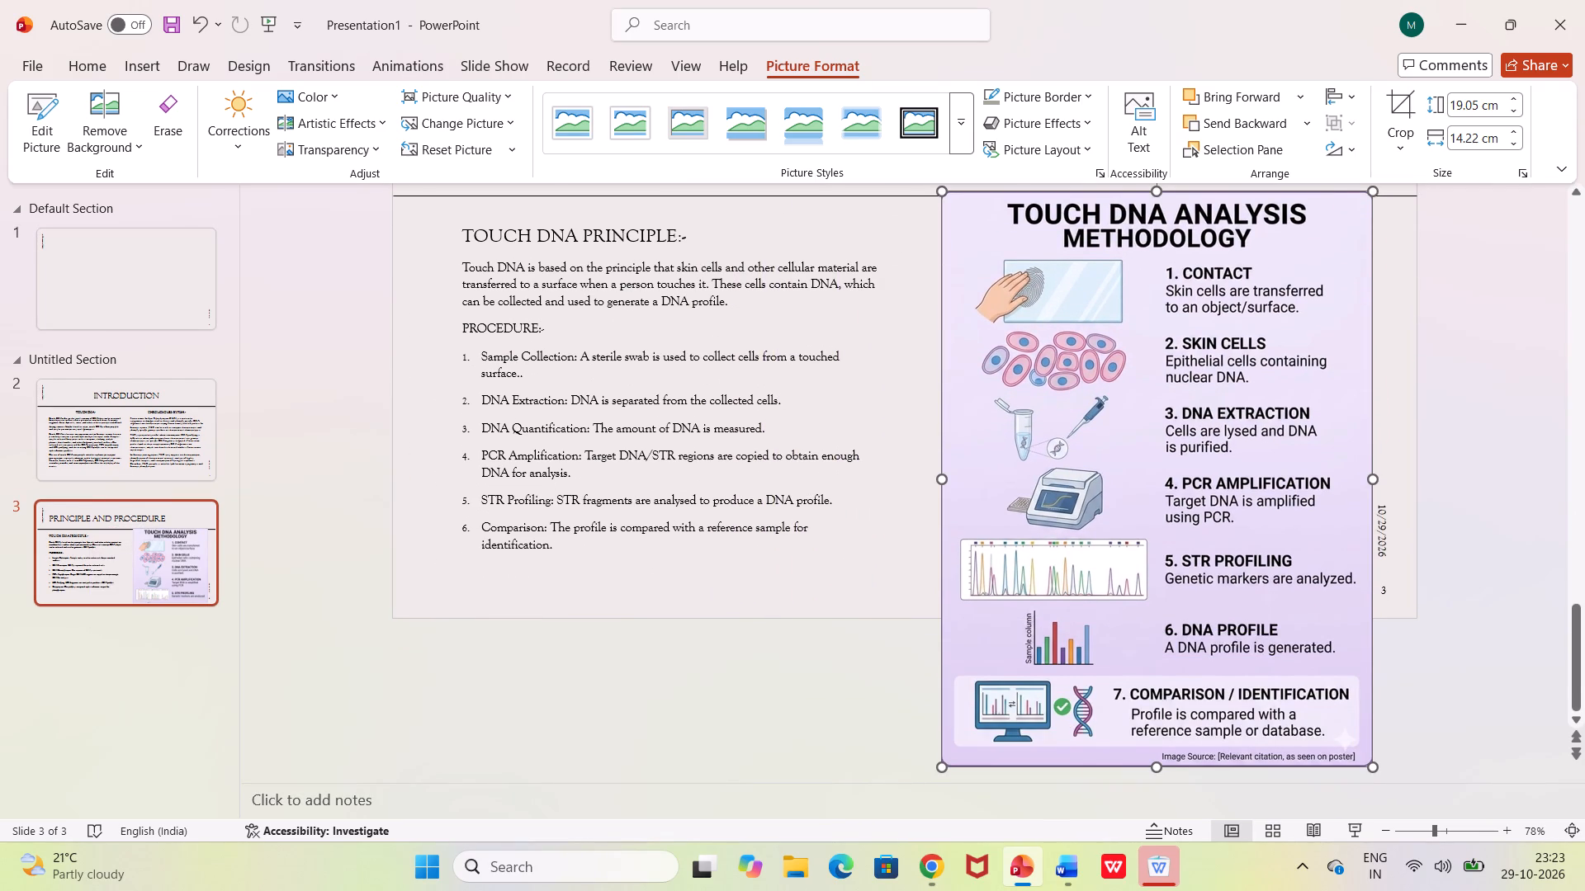
left_click_drag(1159, 771, 1158, 755)
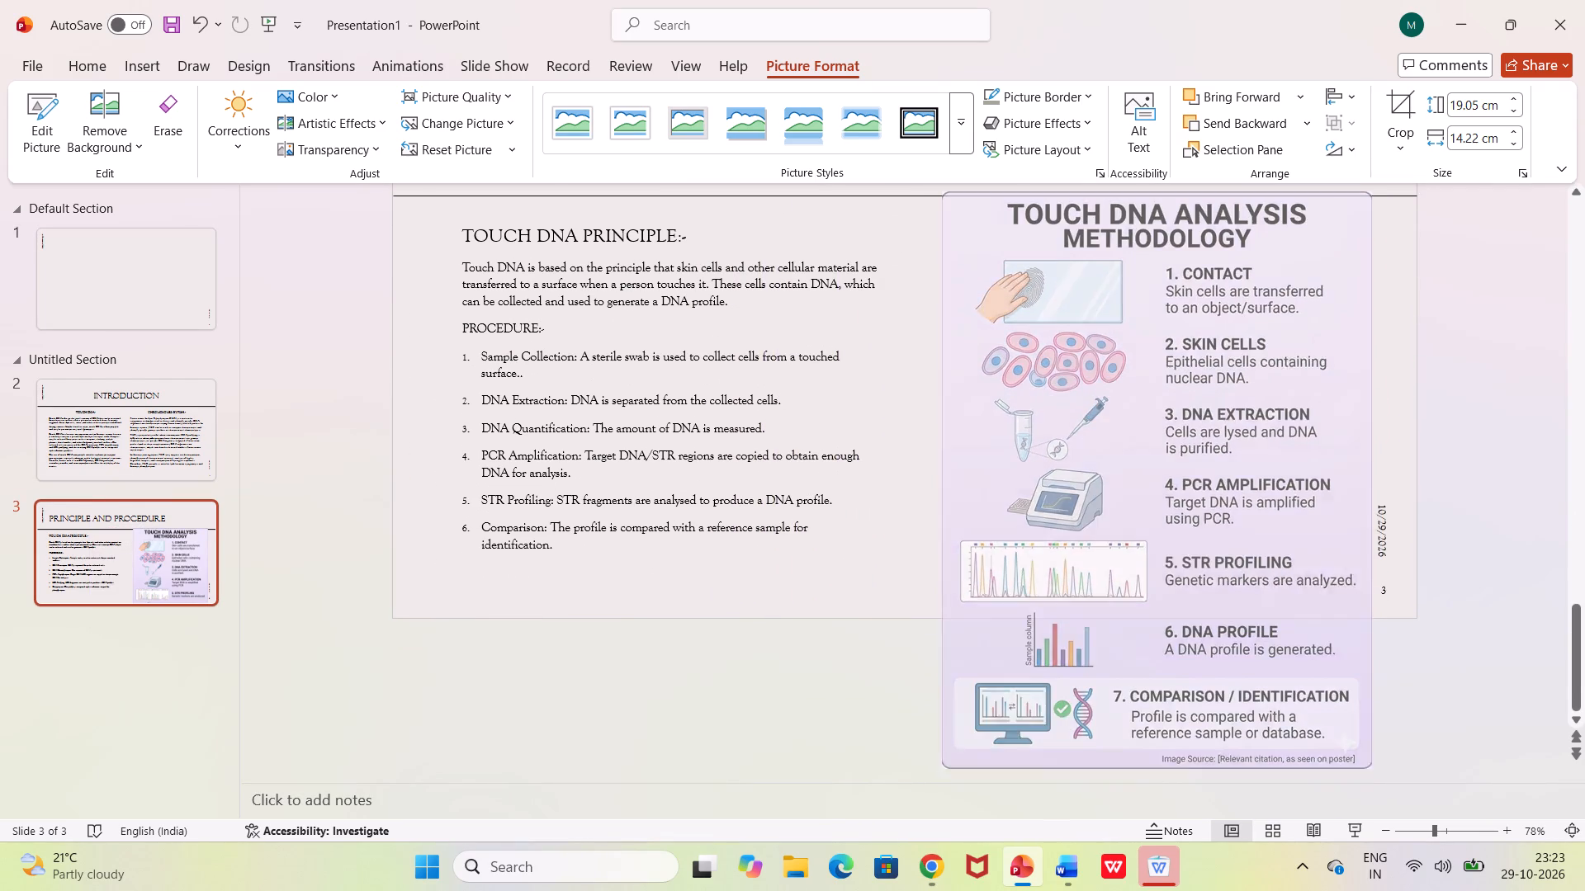
left_click_drag(1158, 755, 1193, 530)
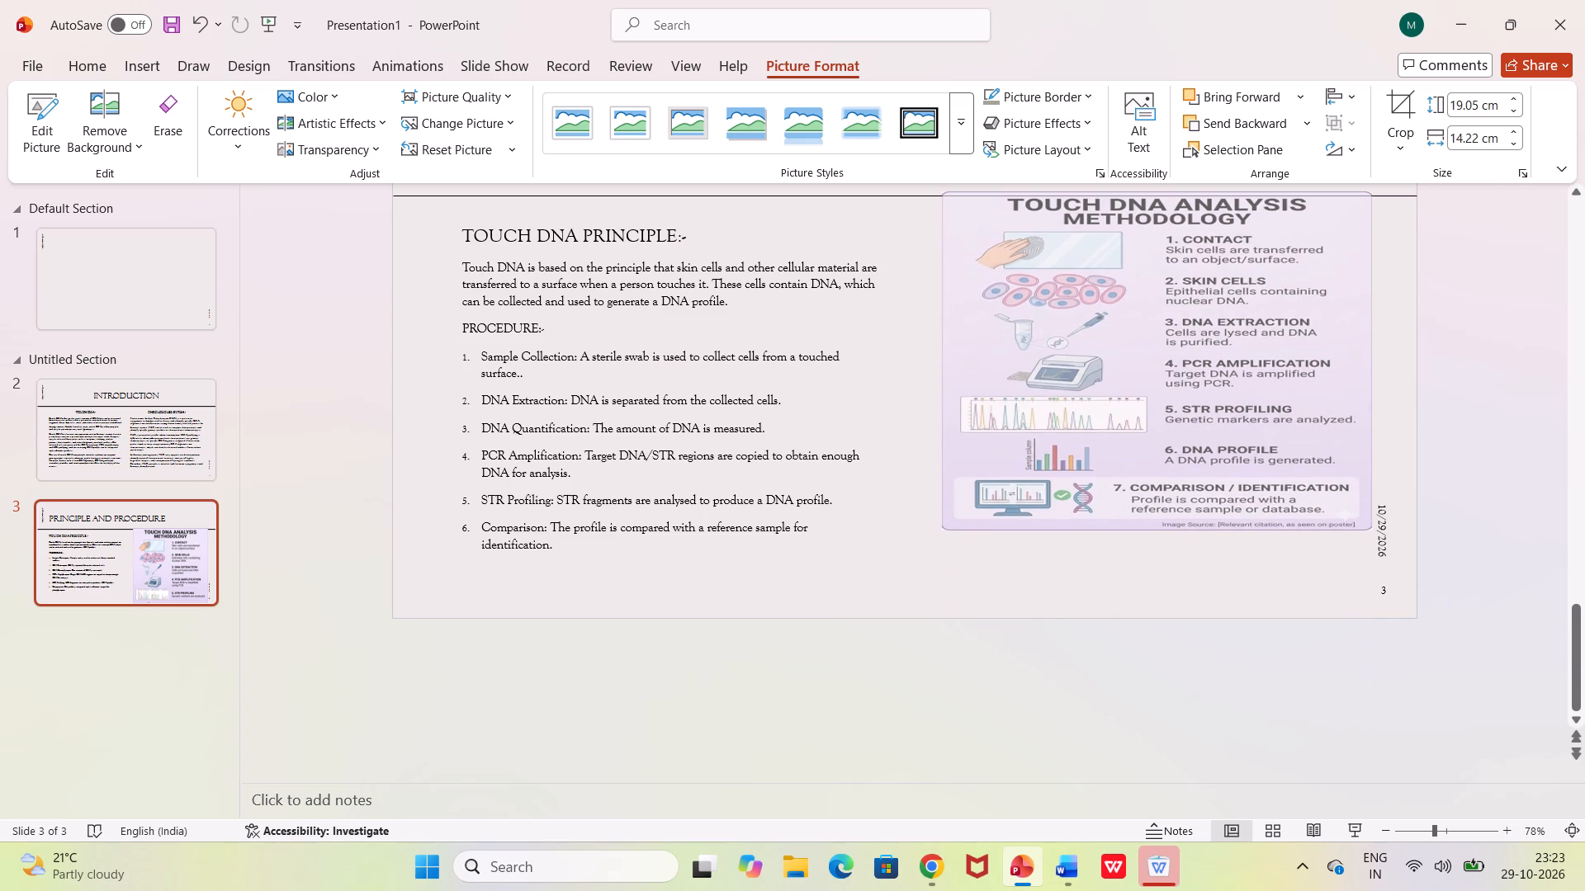
left_click_drag(1193, 530, 1193, 530)
left_click(887, 533)
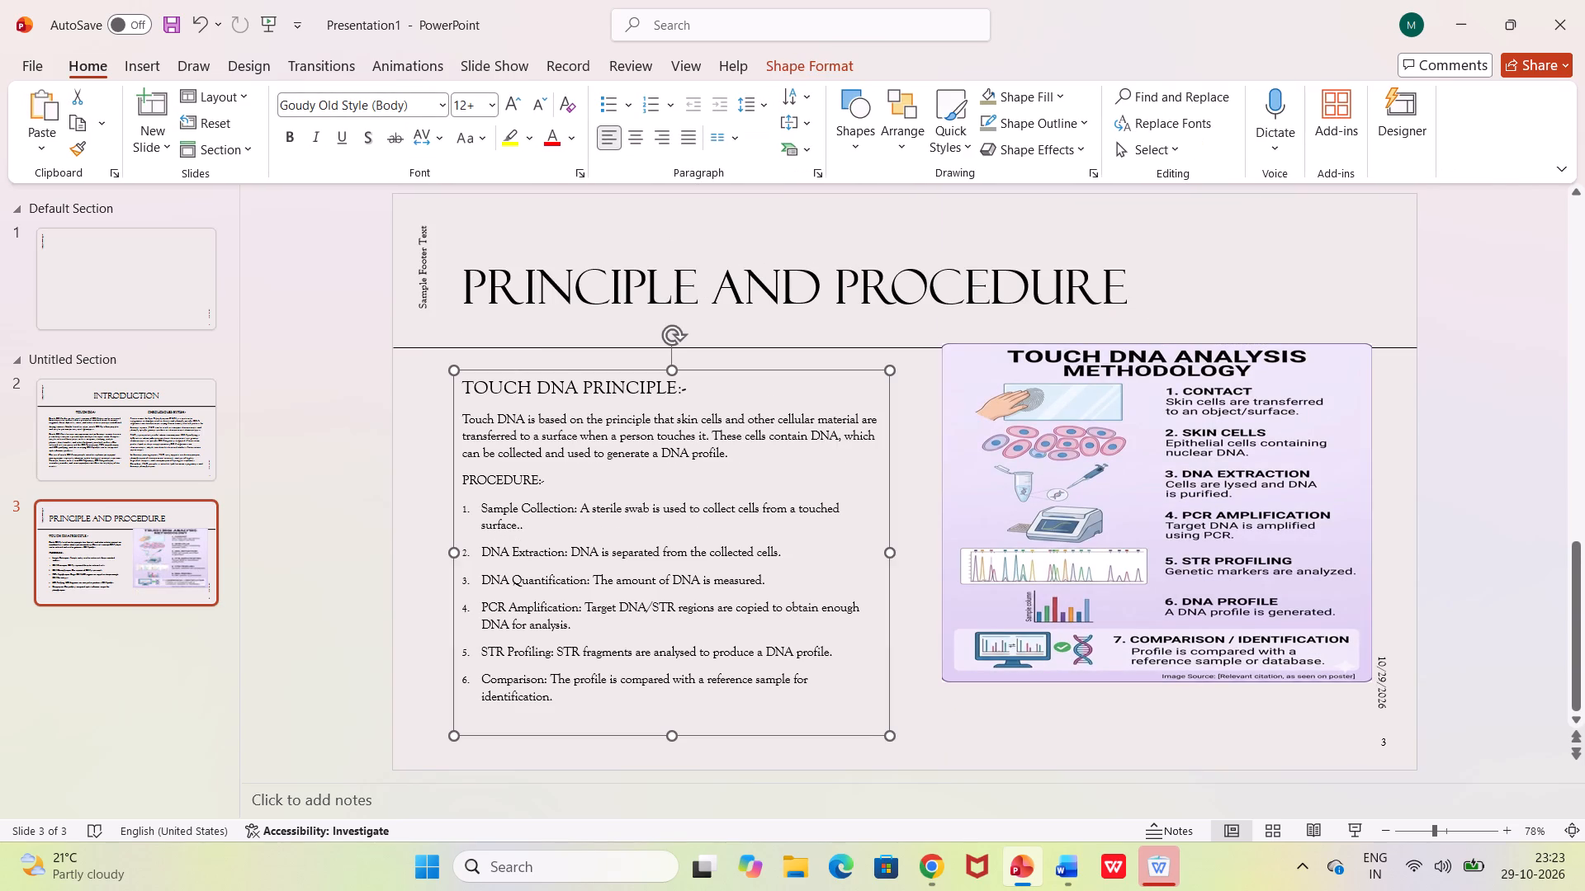
Move the methodology picture down below the title's divider line, into the second content placeholder area.
left_click(1128, 713)
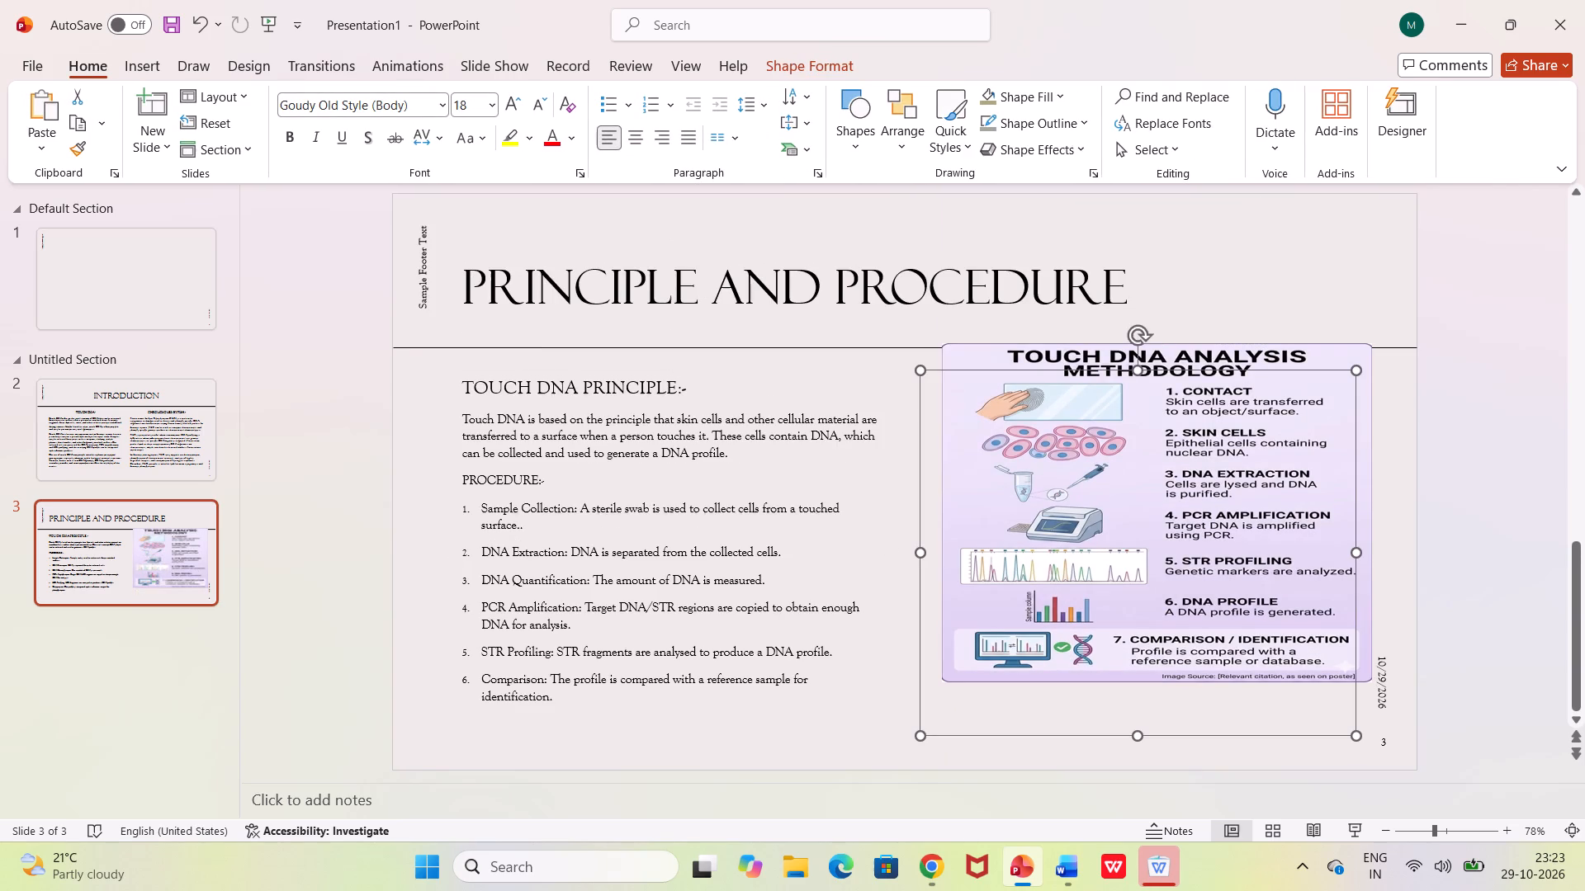
left_click_drag(1124, 600, 1124, 605)
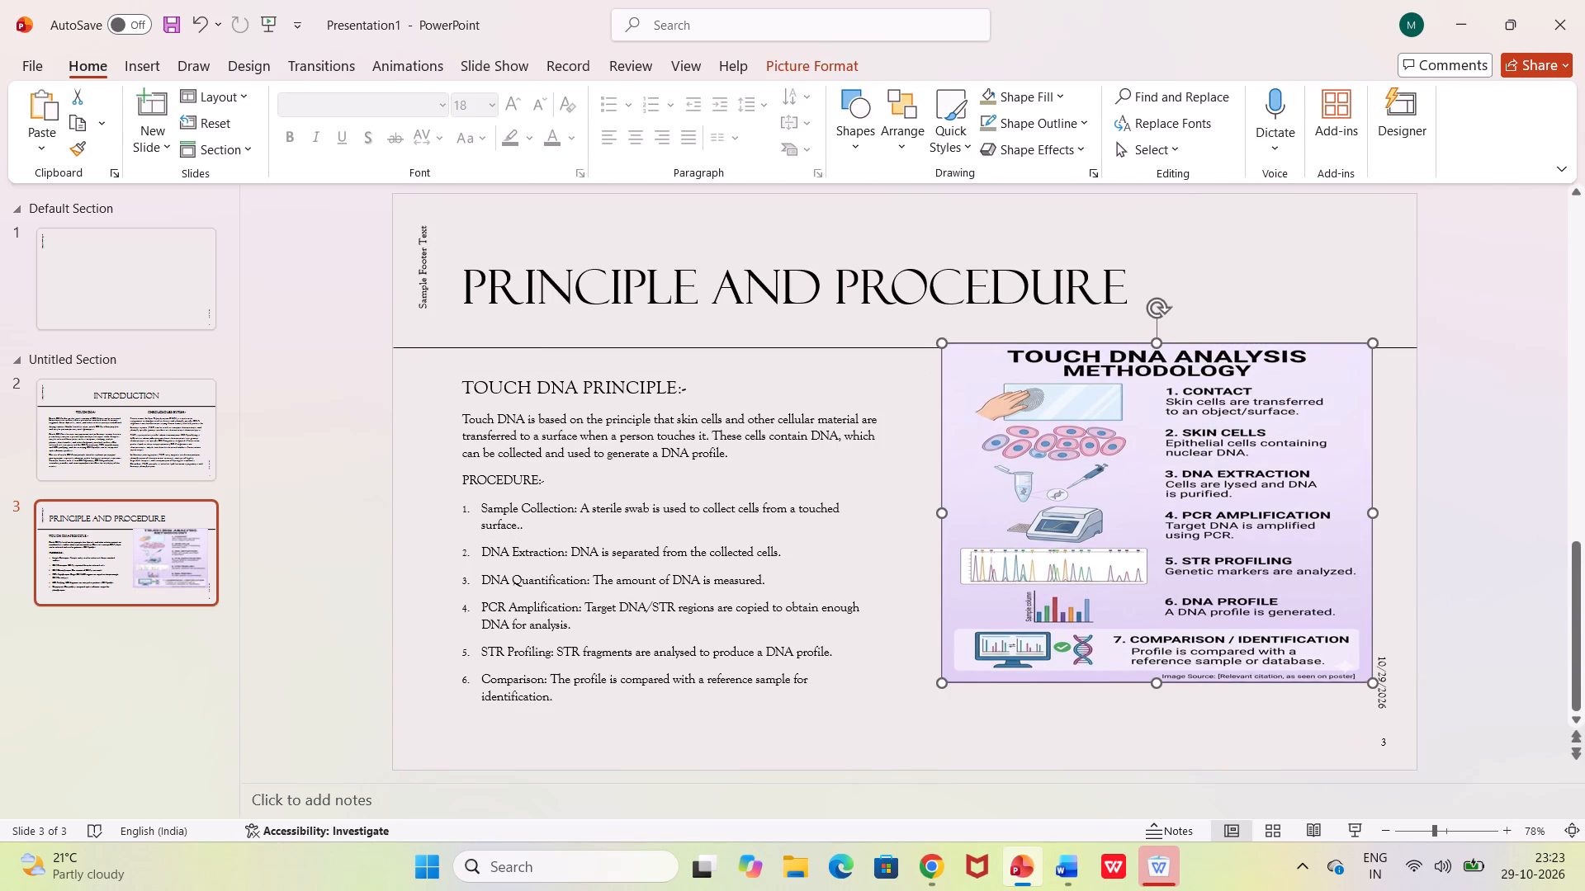
left_click_drag(1124, 605, 1109, 632)
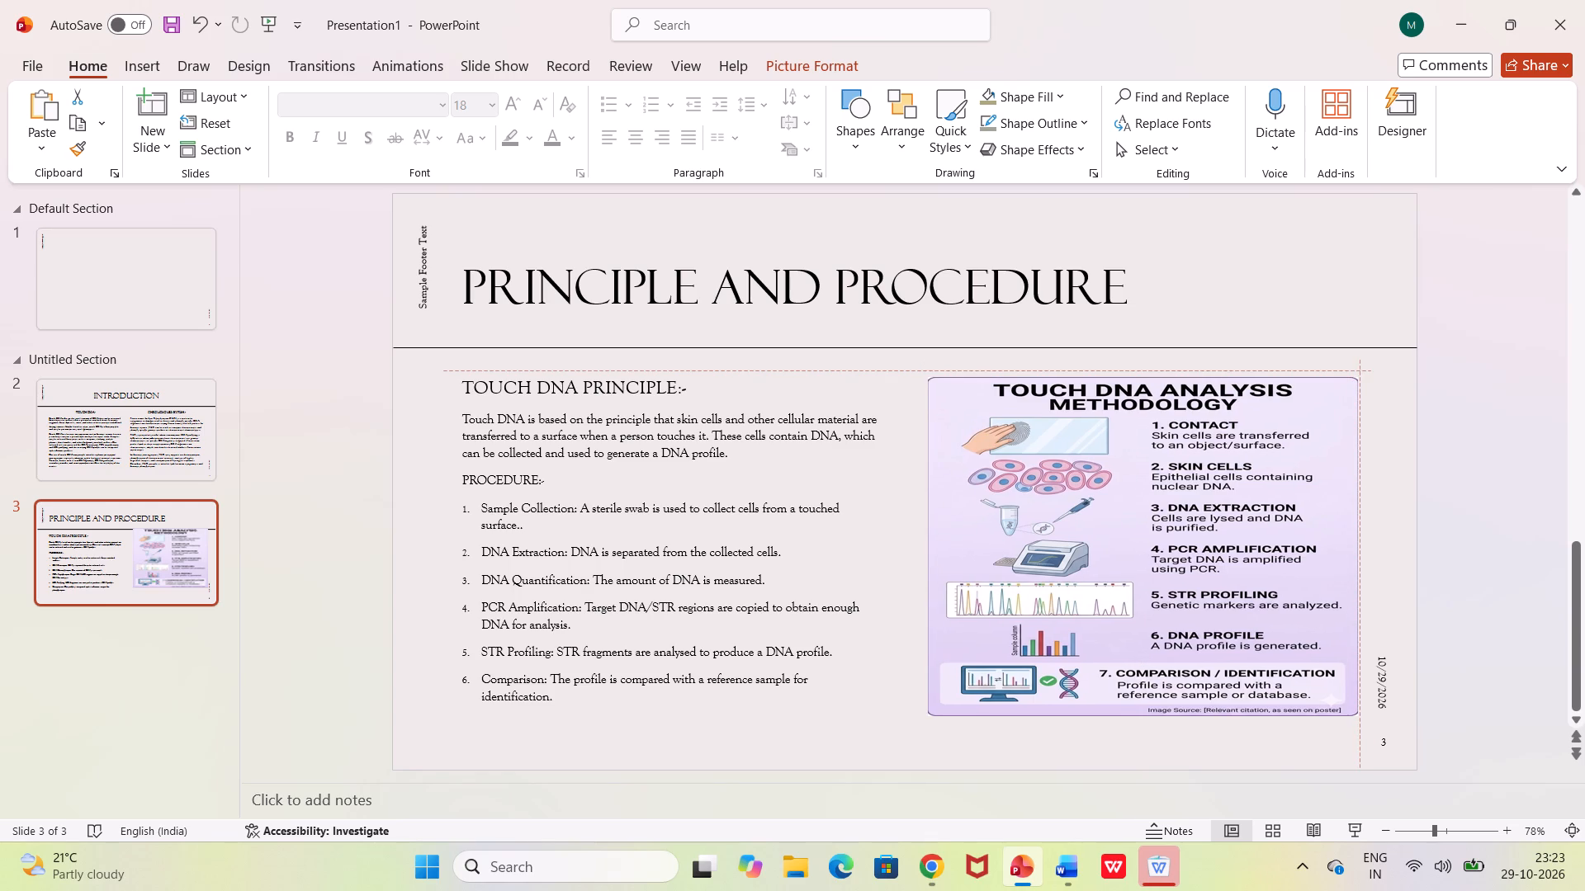
left_click_drag(1109, 632, 1109, 633)
left_click(878, 631)
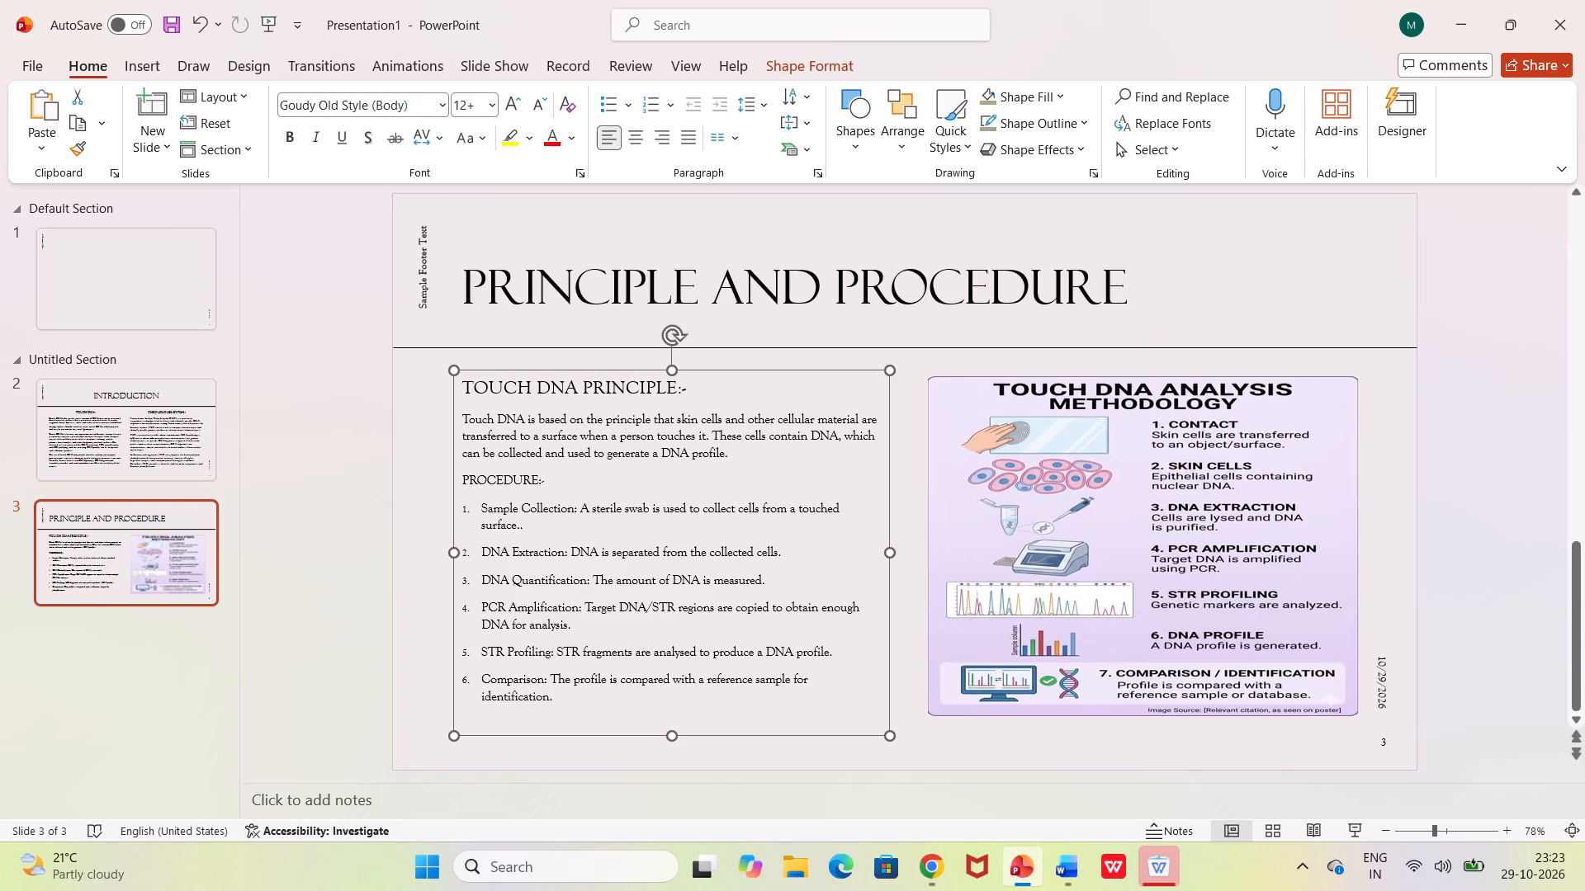
Stretch the methodology picture slightly at its bottom and left edges to fill the second content placeholder area.
left_click(1052, 733)
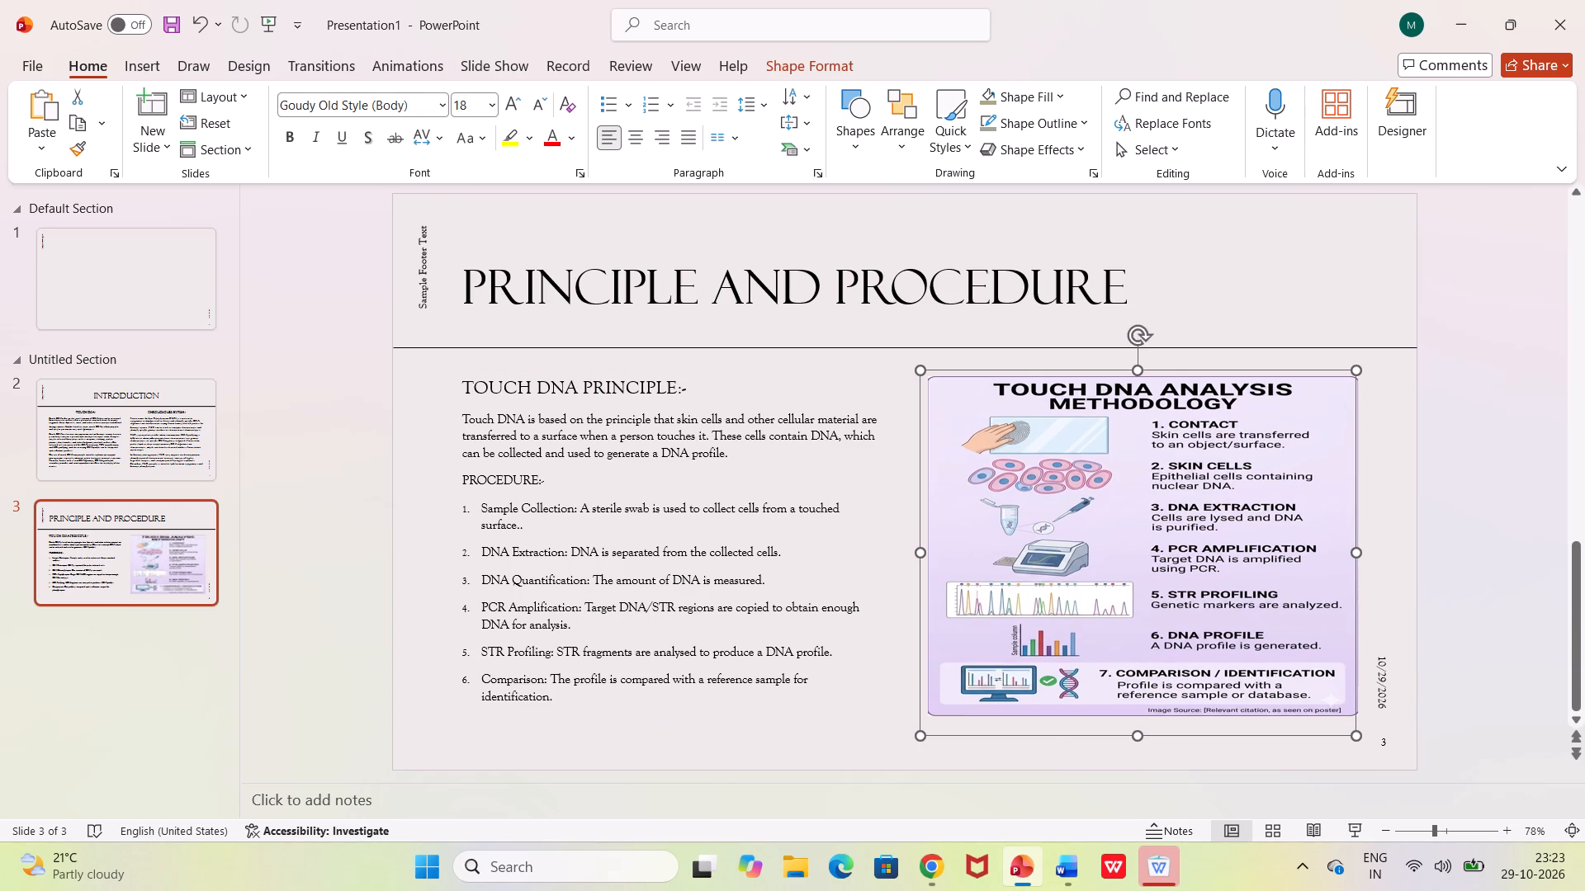
left_click(1154, 692)
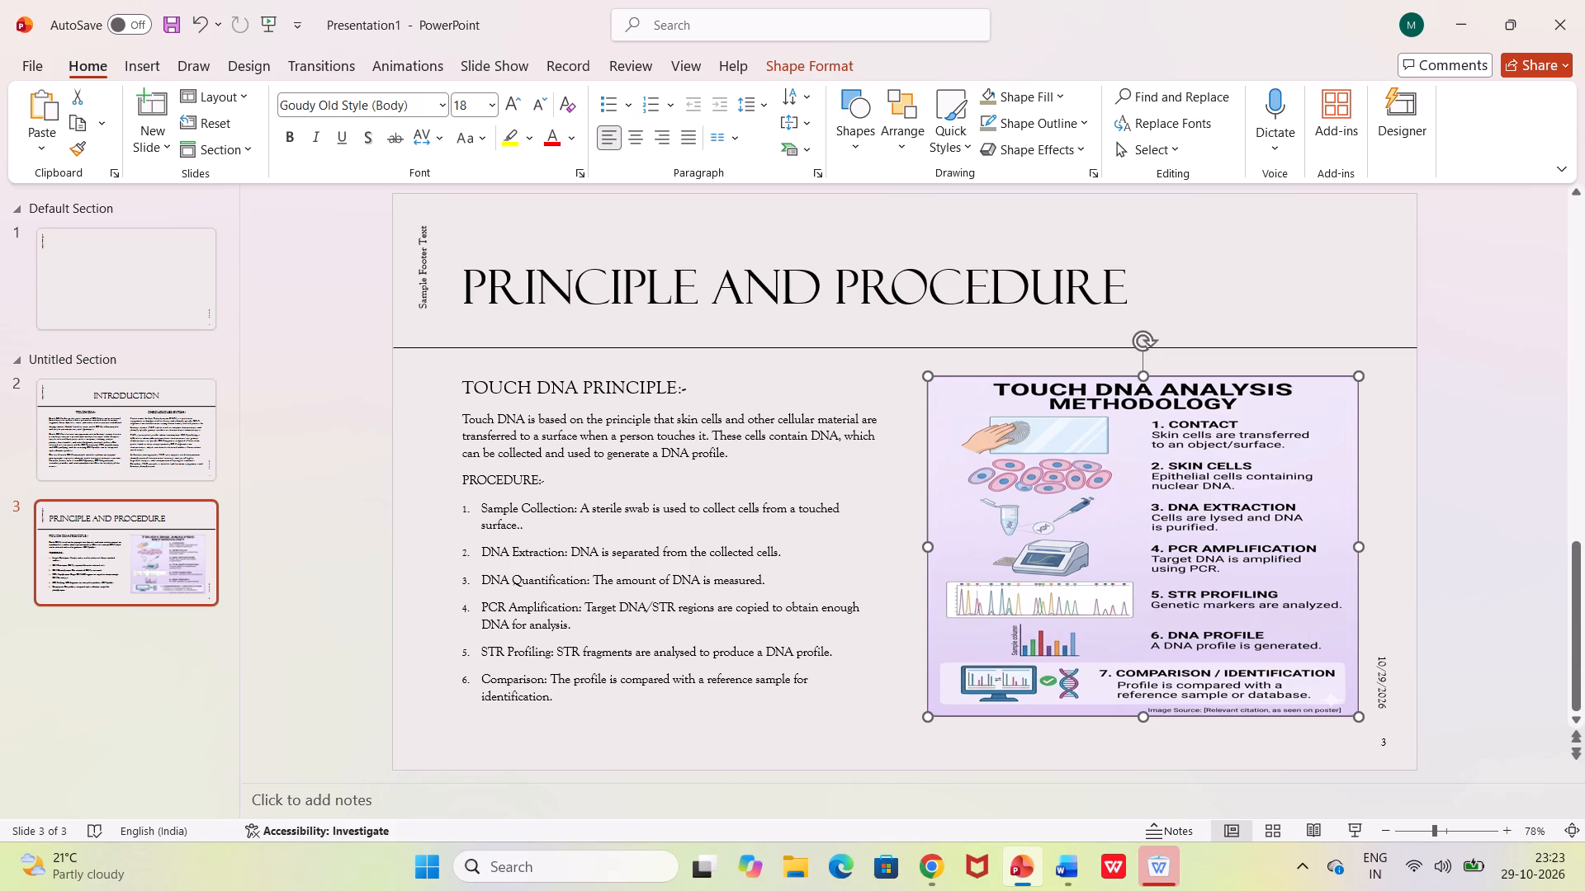
left_click_drag(1142, 718, 1145, 725)
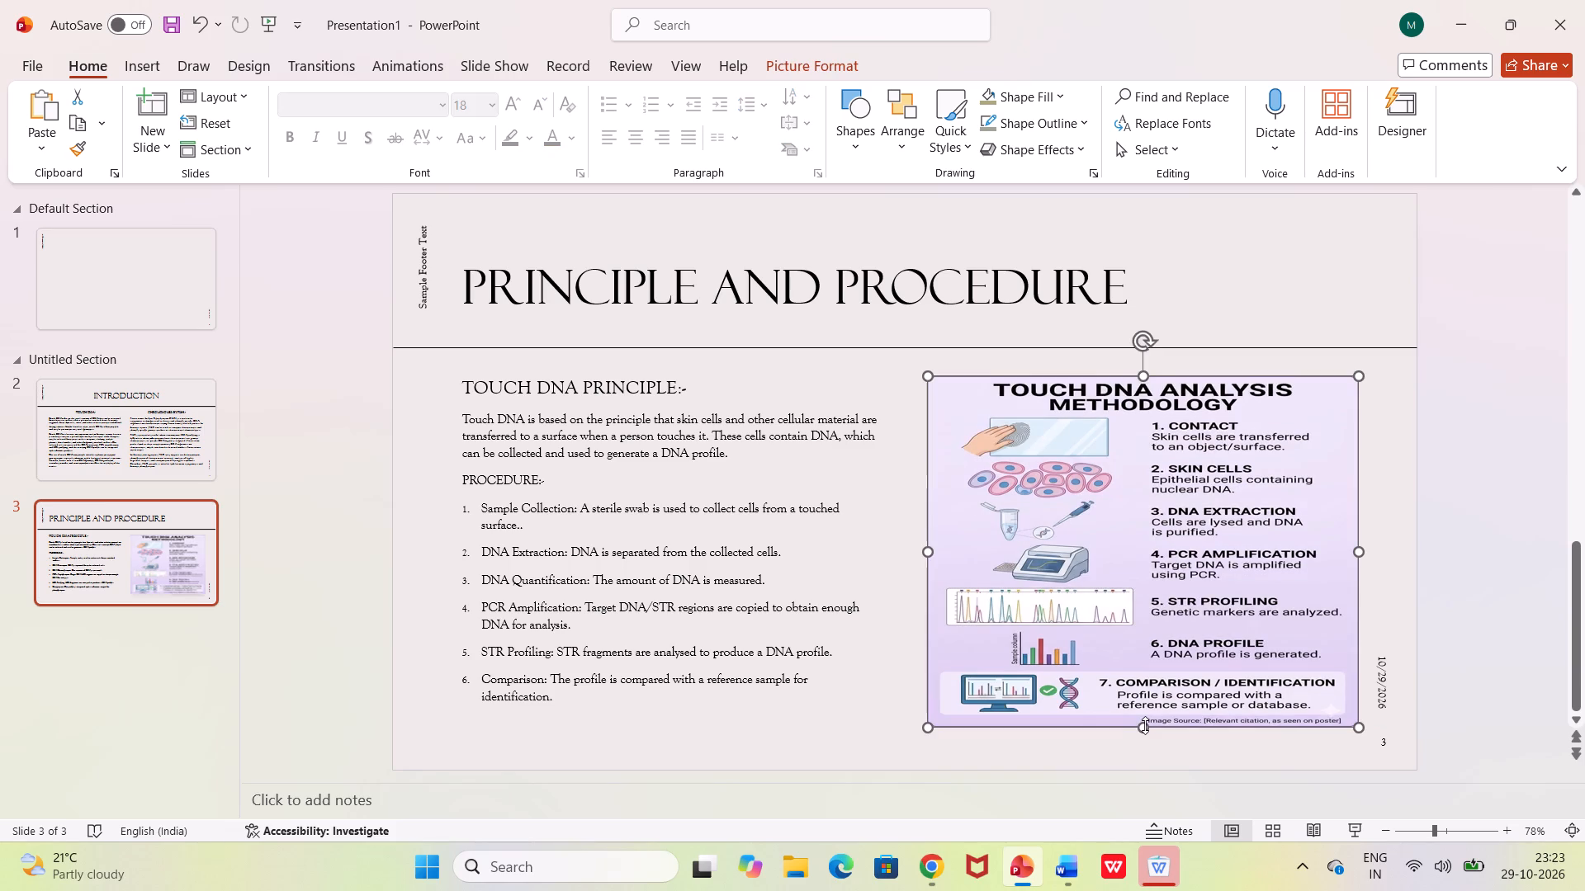
left_click(924, 552)
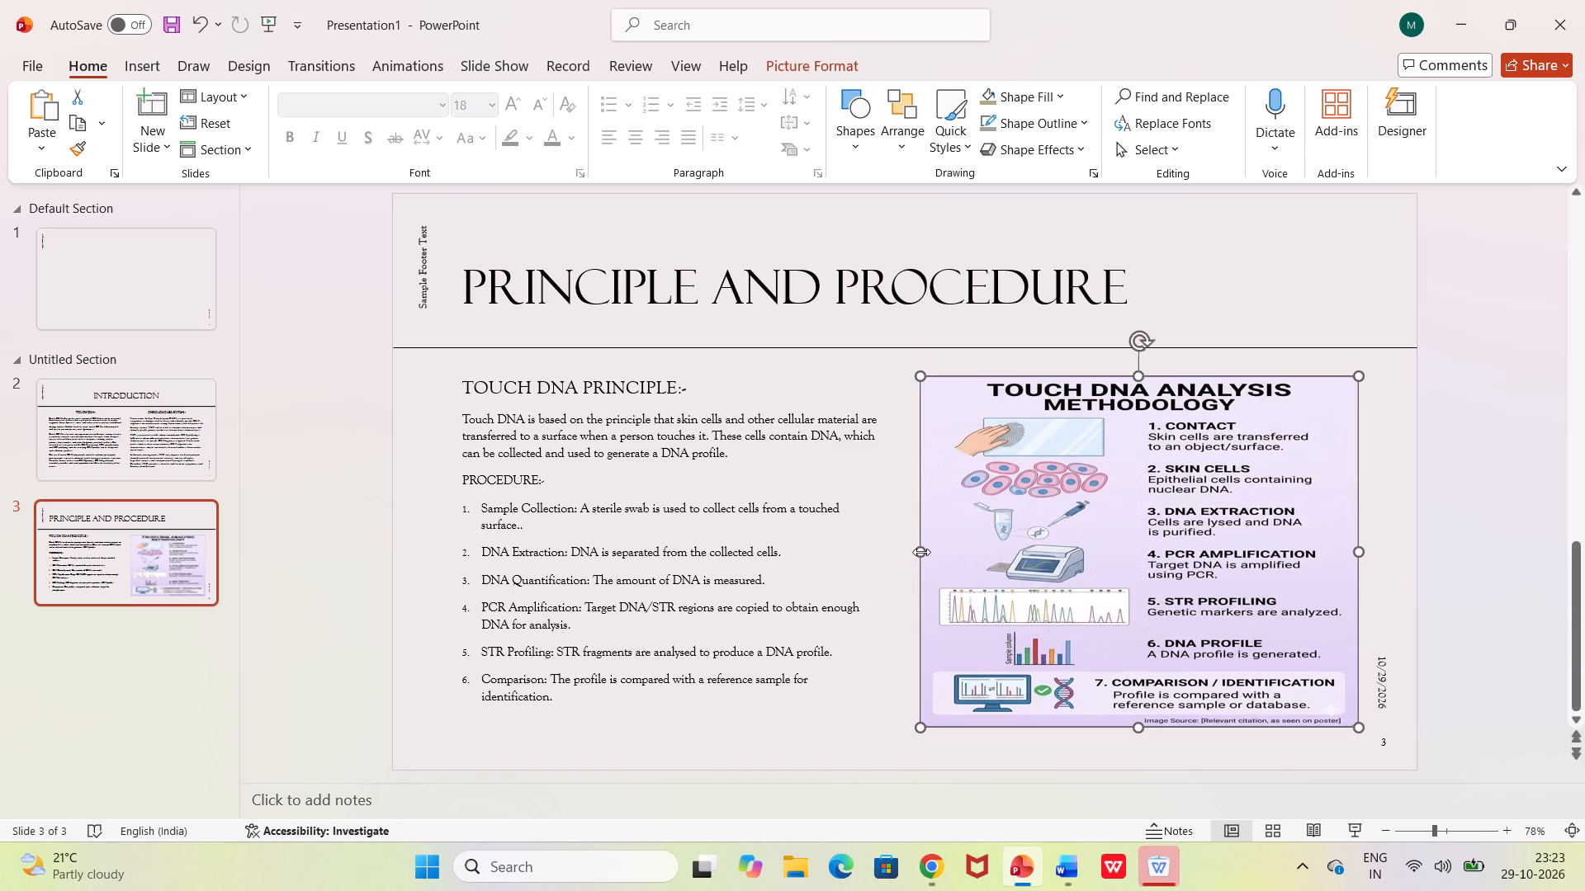
left_click(824, 548)
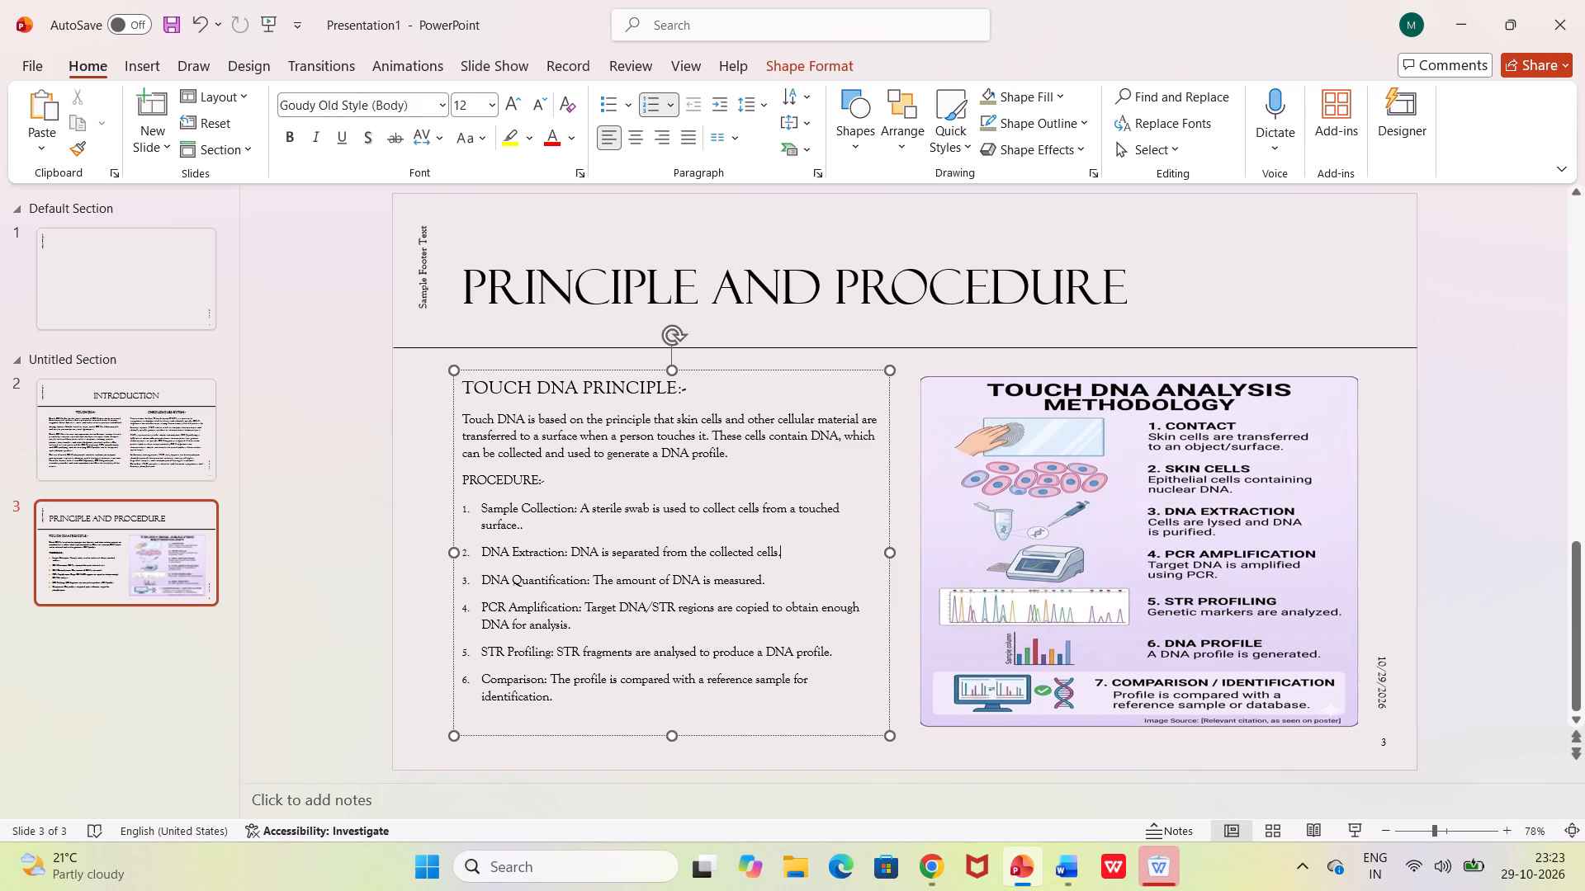
left_click(1009, 740)
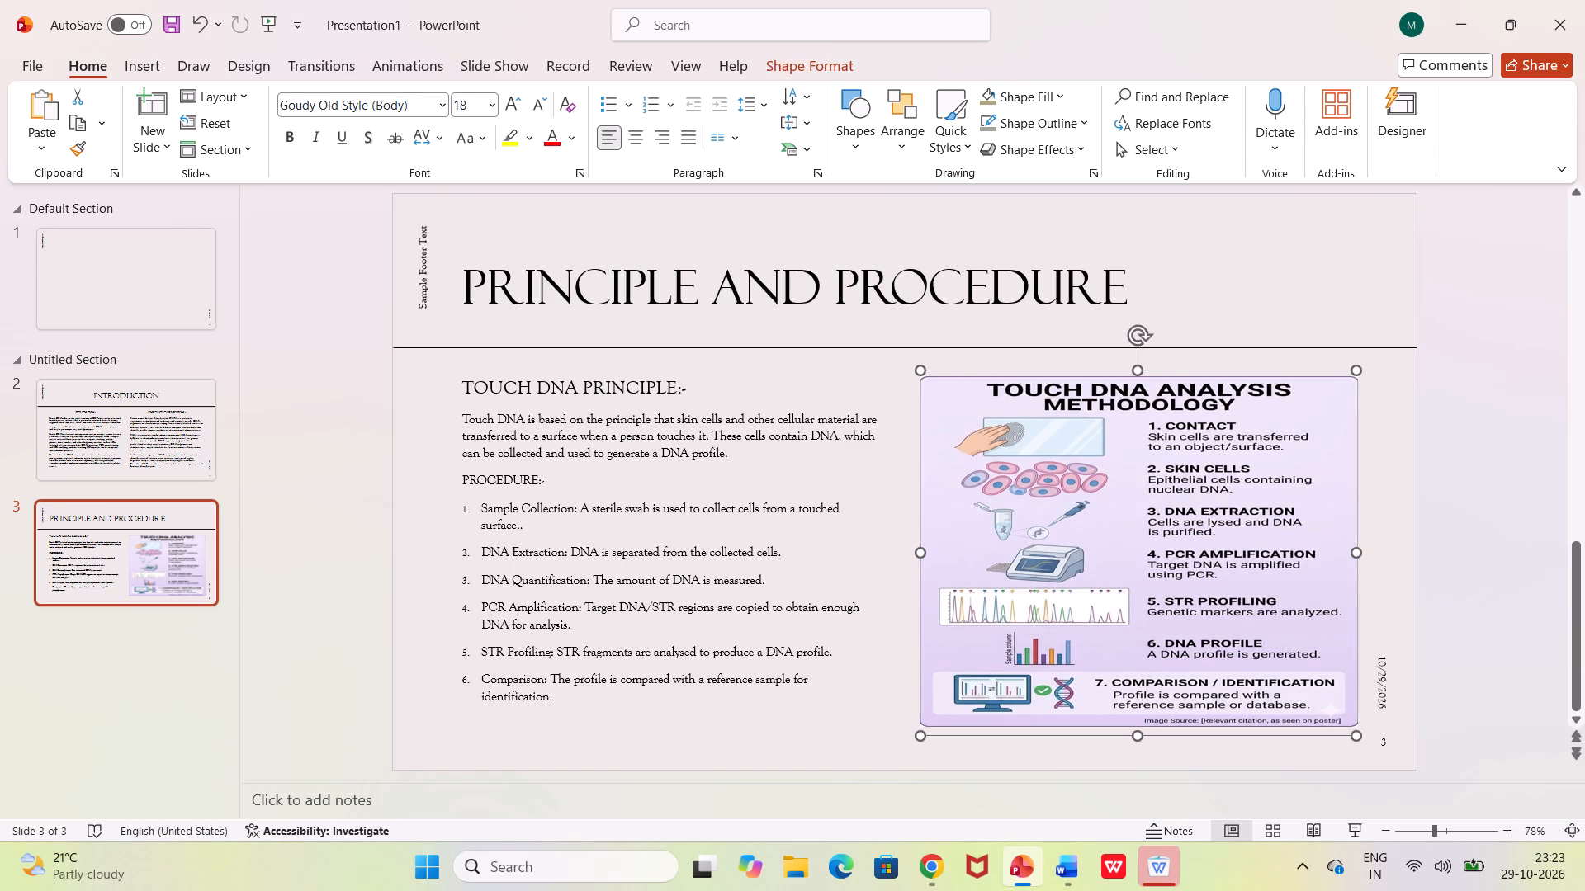
left_click(1005, 671)
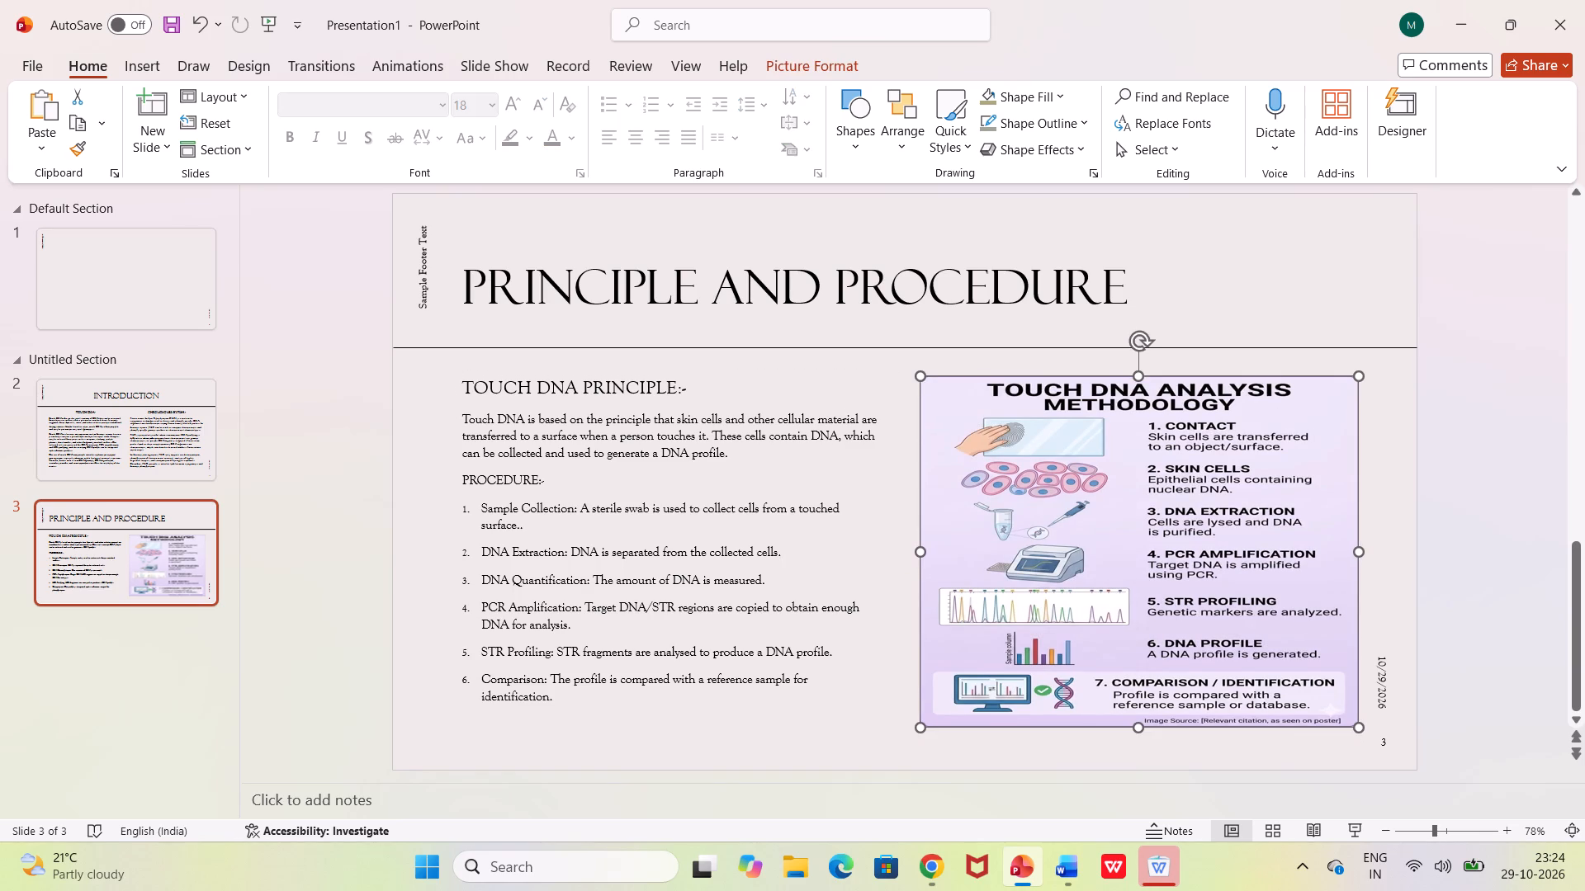
left_click(773, 720)
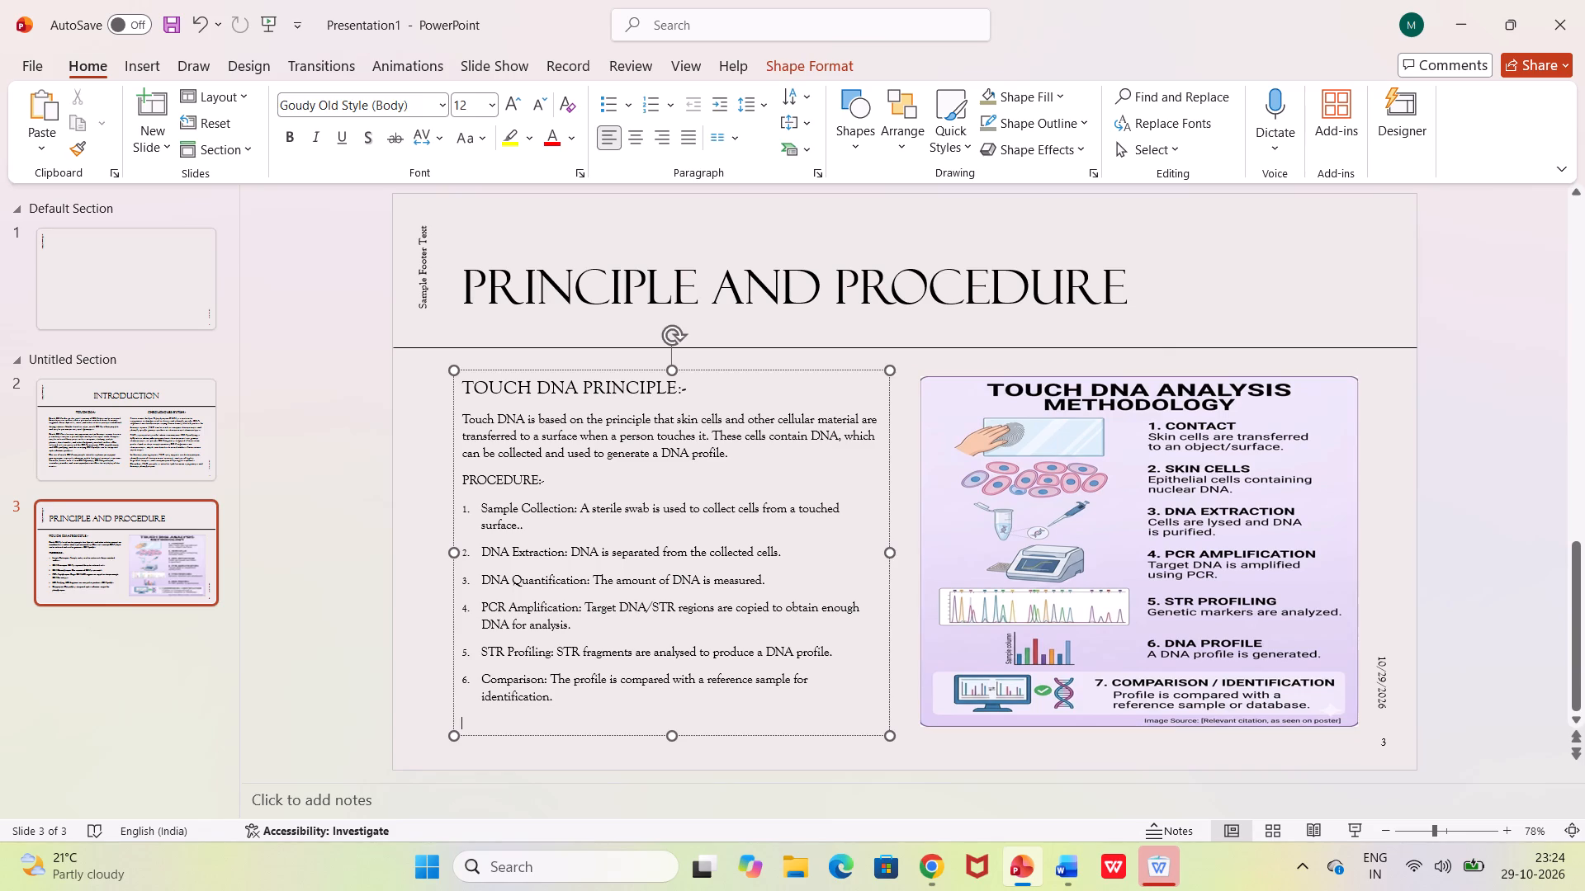
left_click(1294, 277)
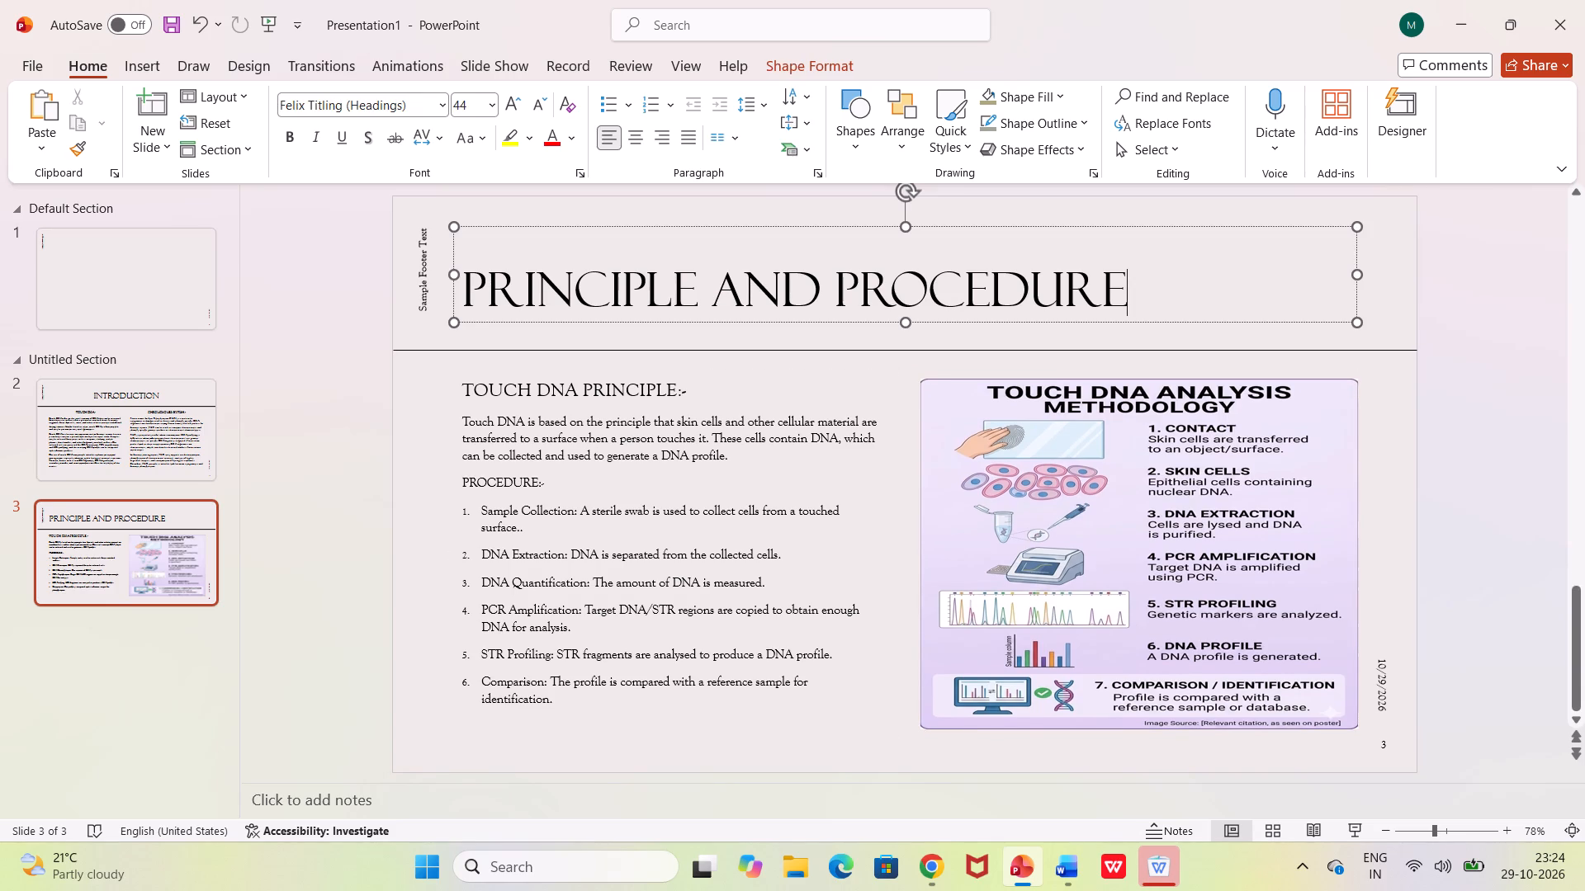
Add a new slide after slide 3 with the "Content with Picture 3" layout.
scroll(1012, 477, "down", 3)
left_click(147, 141)
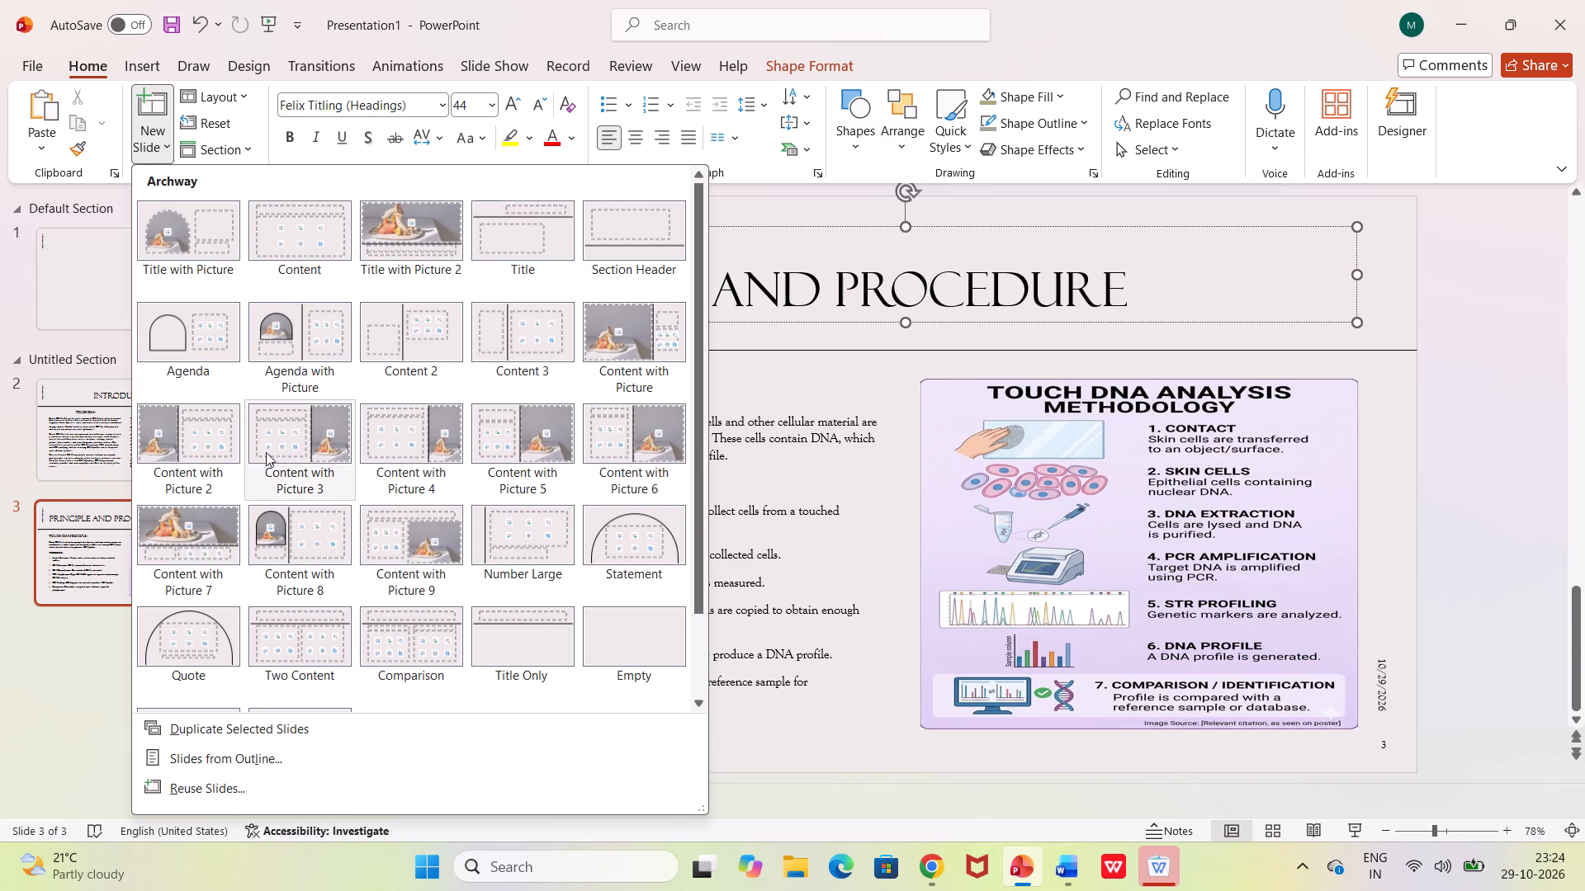
left_click(286, 433)
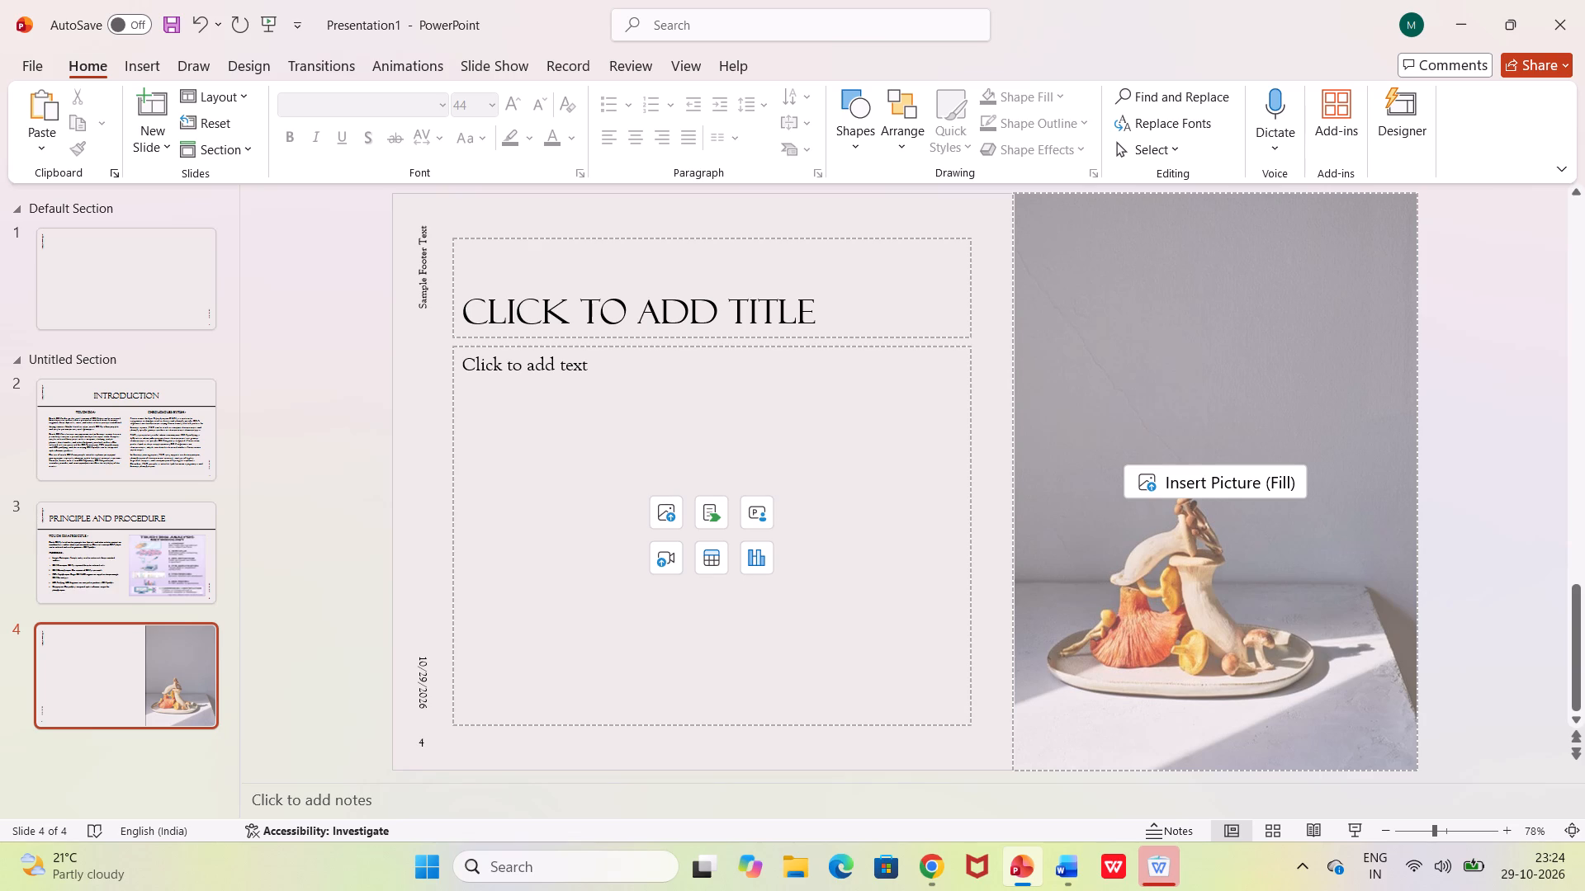
Set the font size of the "Principle and Procedure" title on slide 3 to 20.
left_click(787, 297)
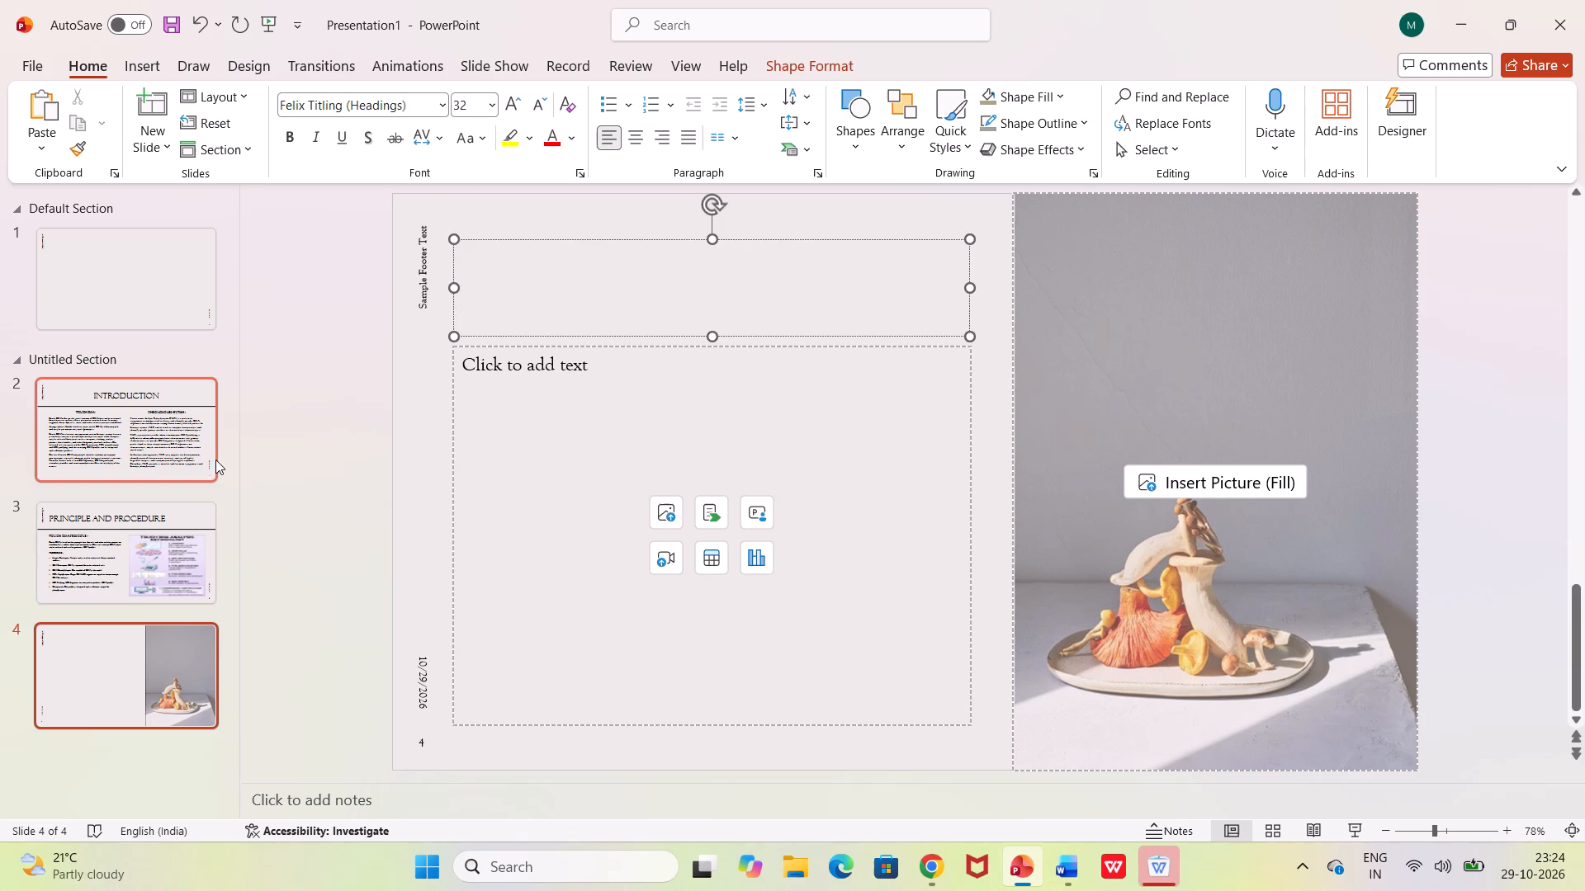
left_click(162, 540)
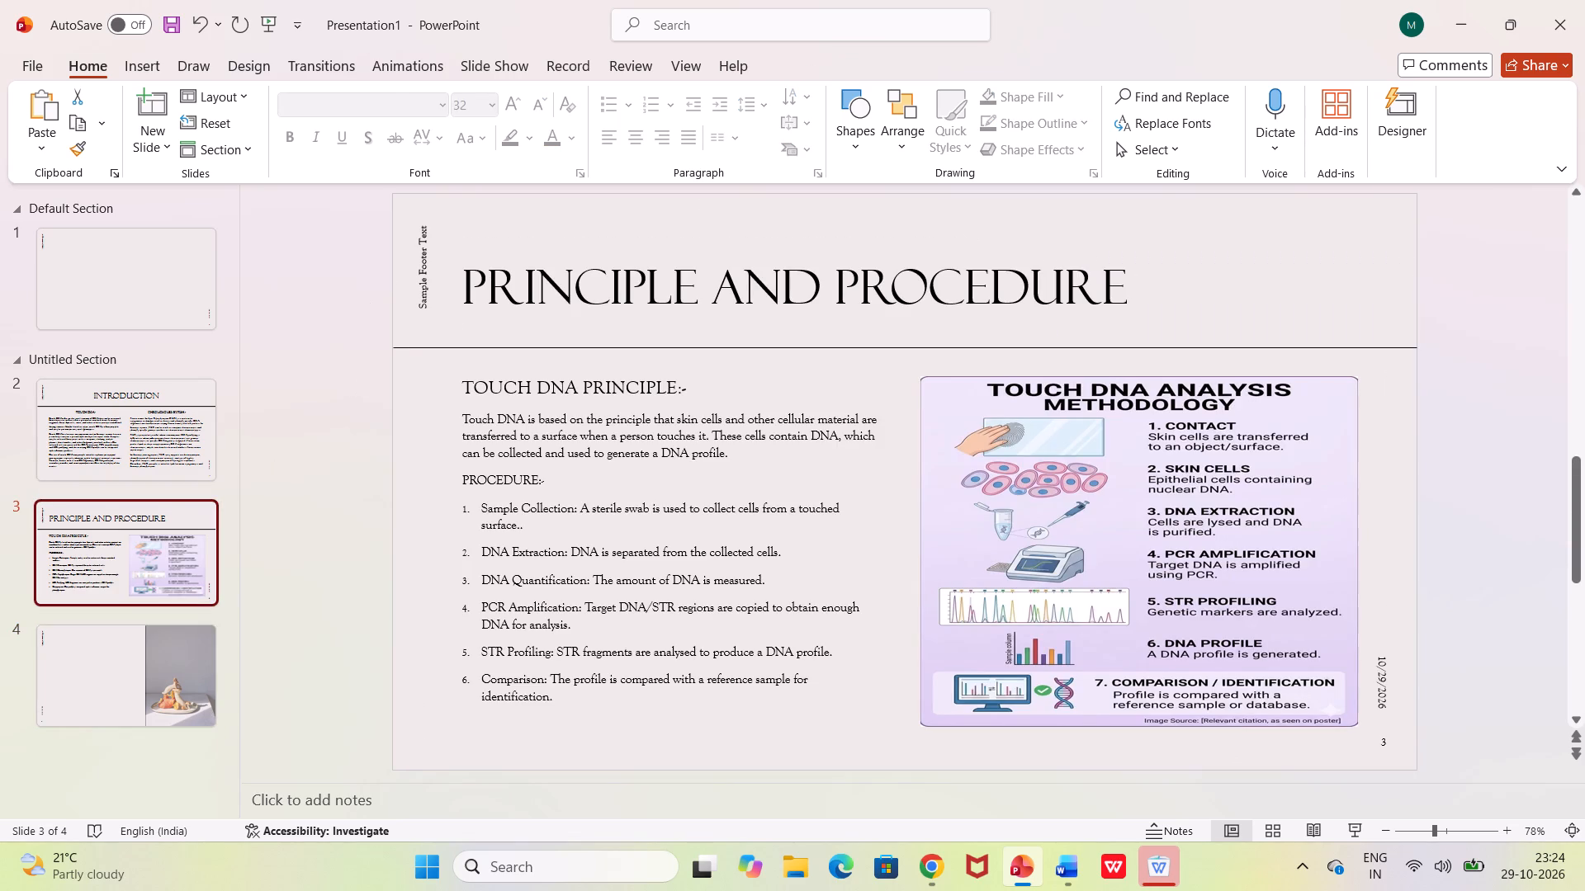
left_click(459, 275)
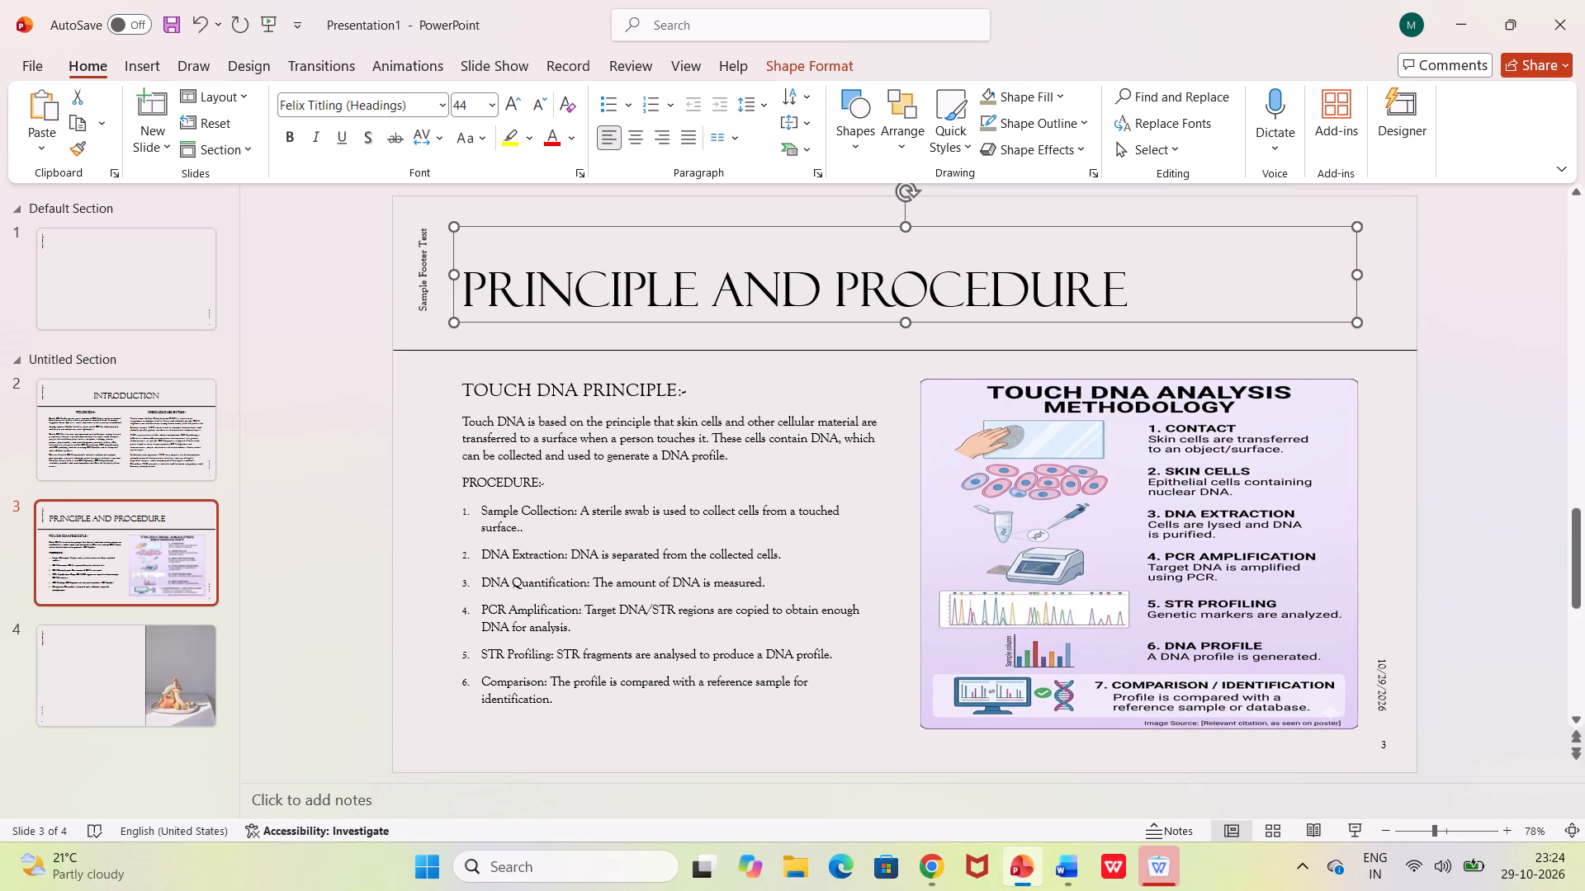
left_click_drag(462, 282, 1063, 252)
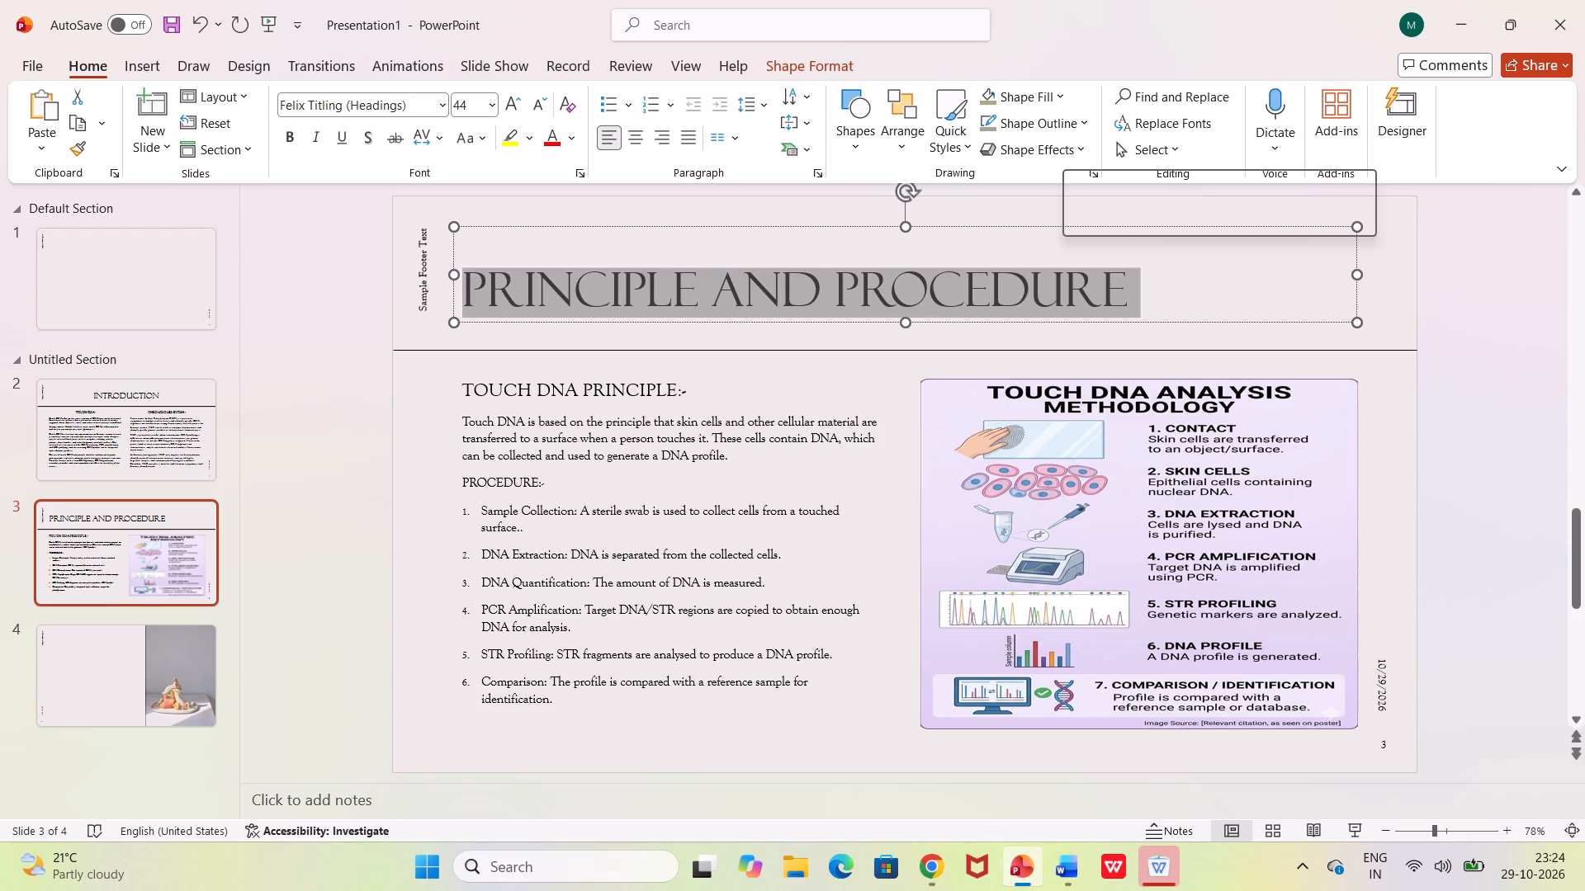
left_click(494, 93)
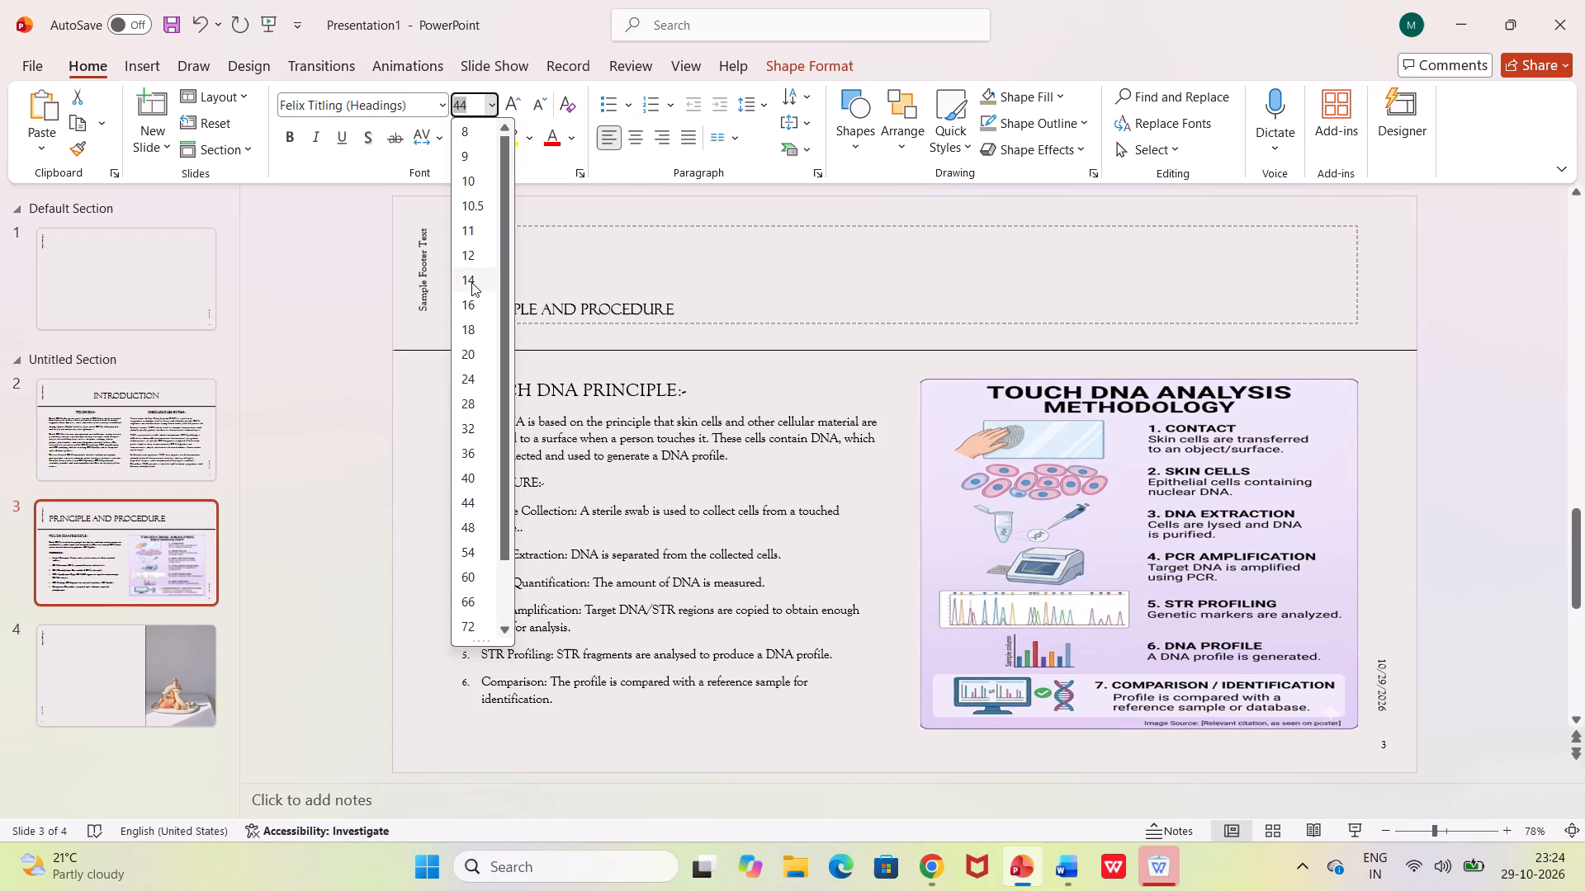
left_click(466, 360)
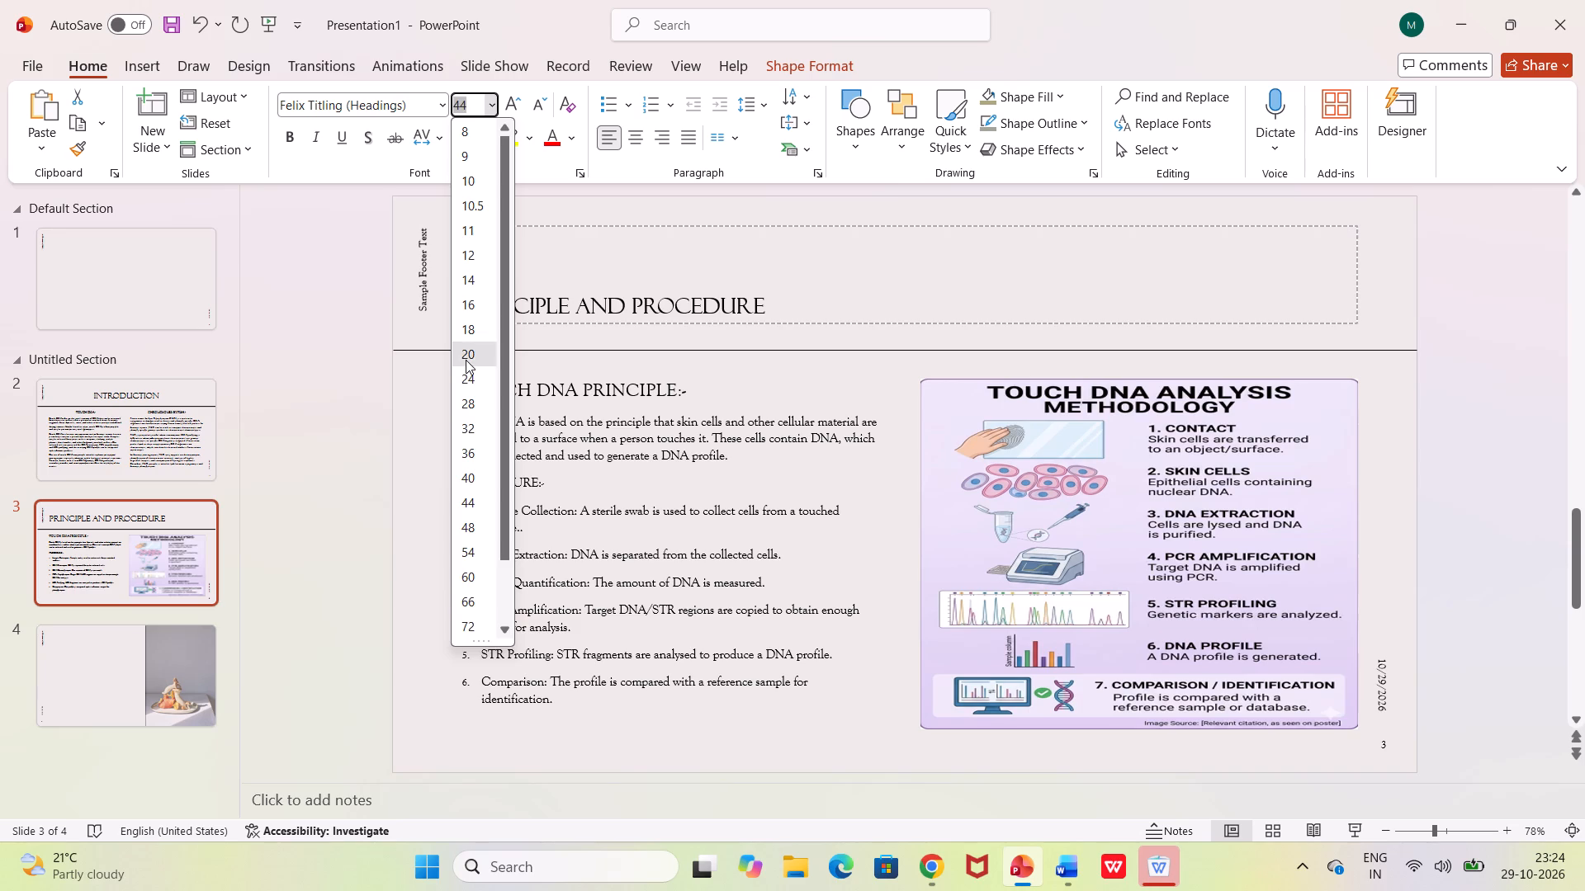
Copy the "Principle and Procedure" title from slide 3 into the title placeholder of slide 4.
key("ctrl+c")
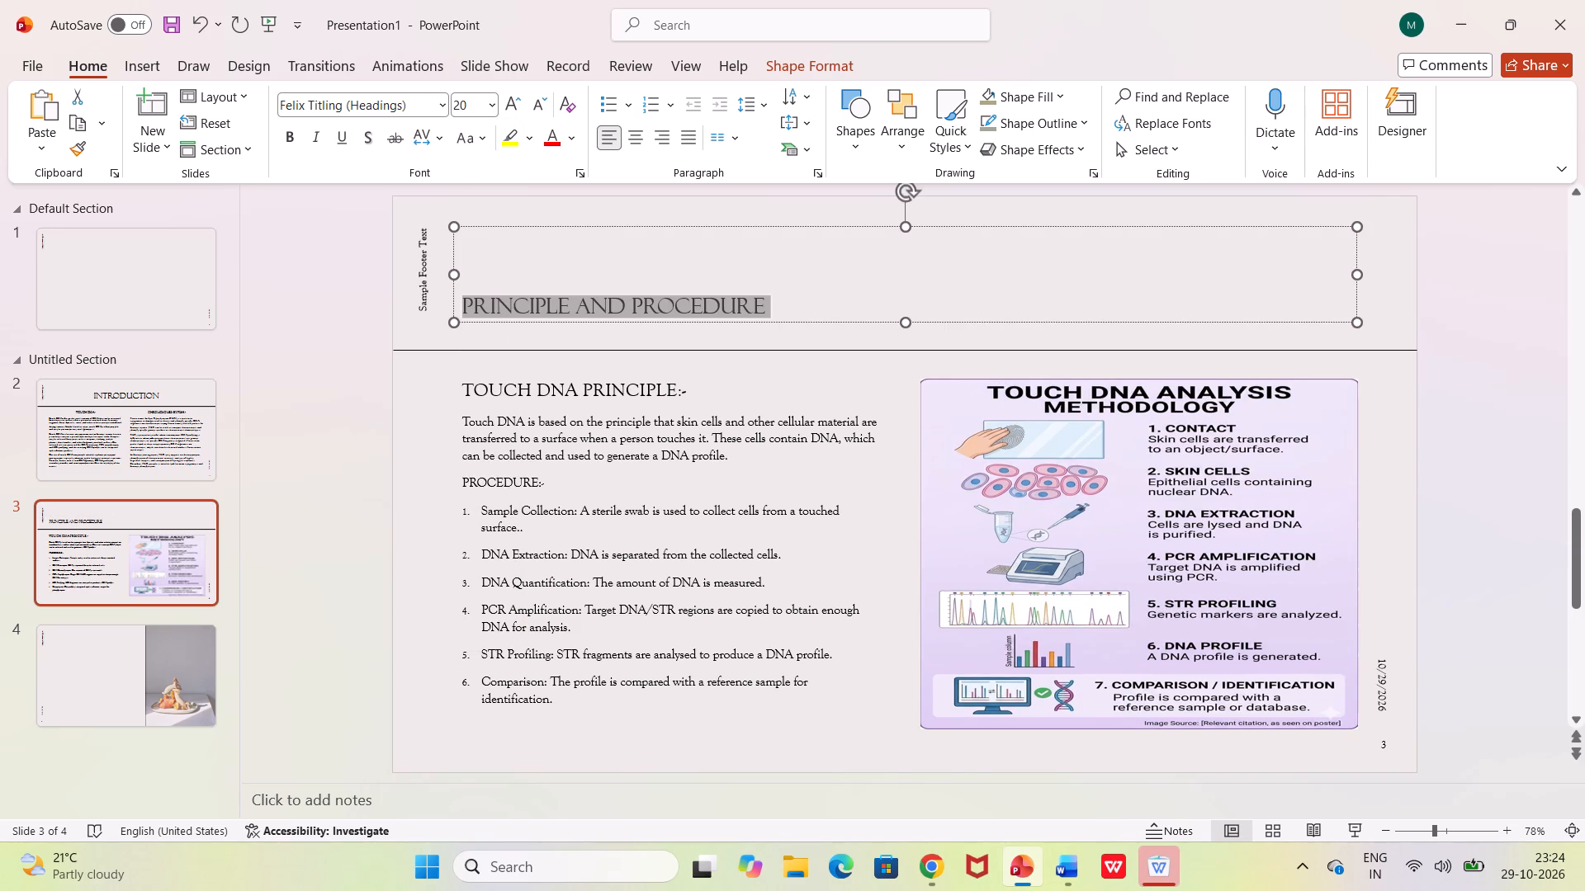
left_click(45, 685)
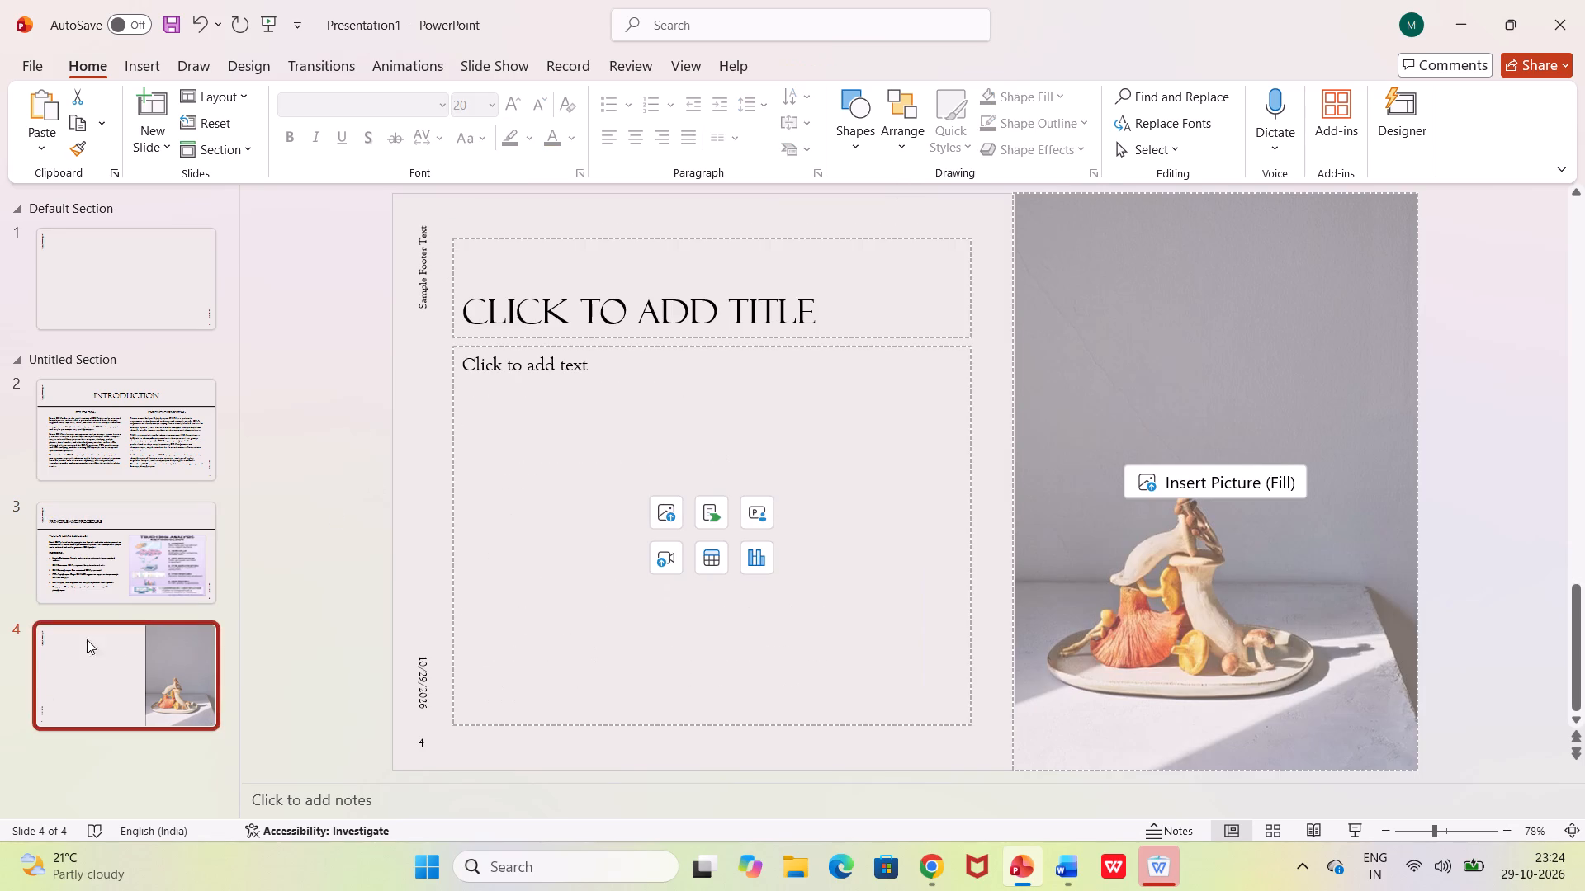
left_click(598, 295)
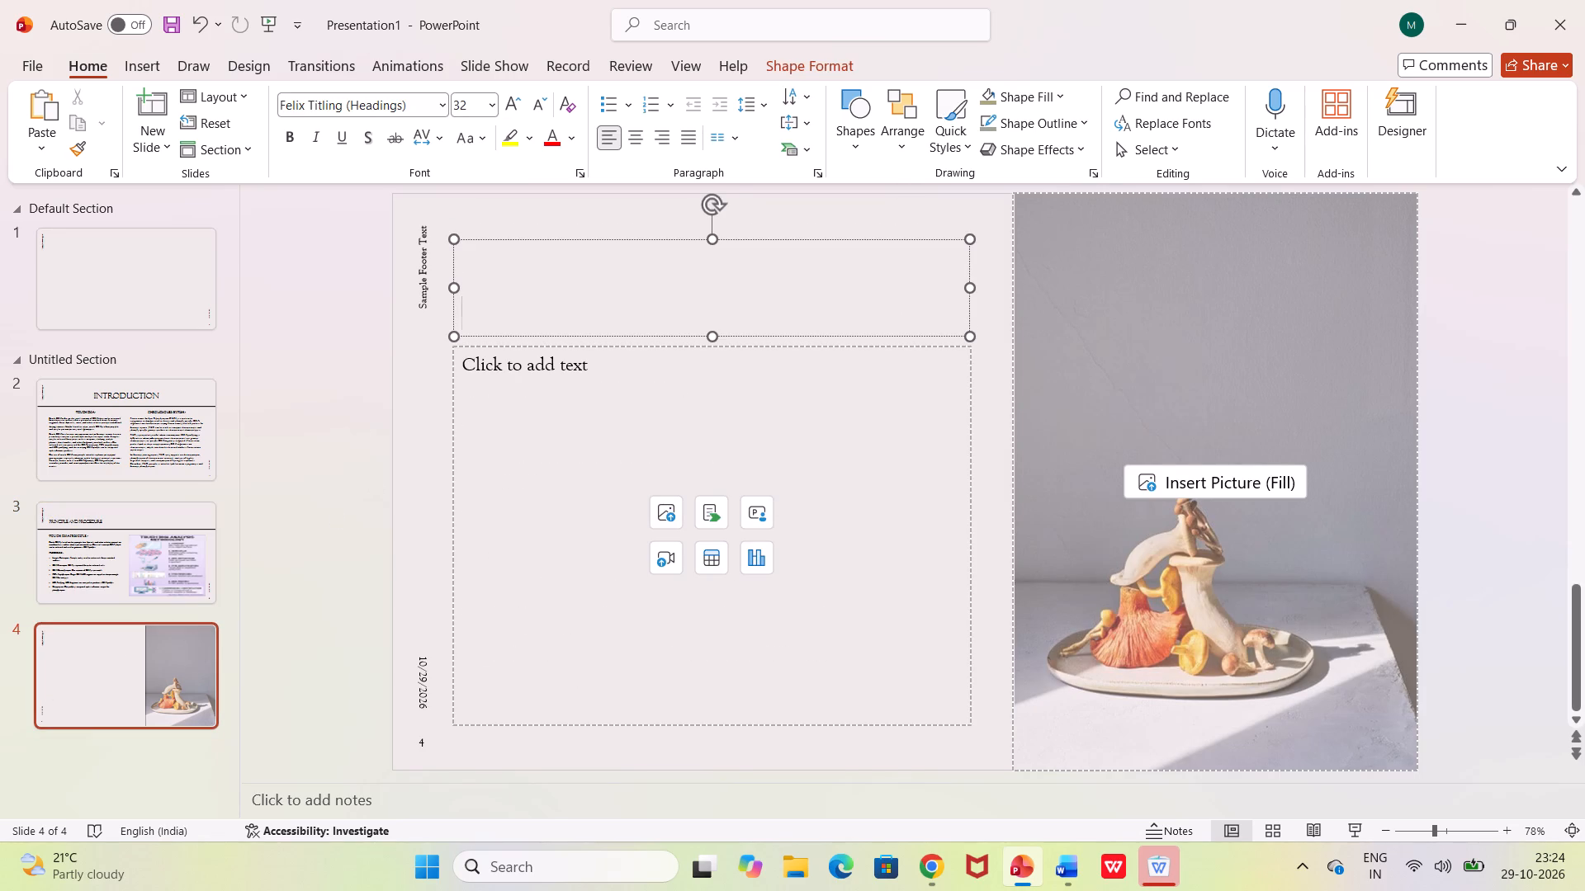
key("ctrl+v")
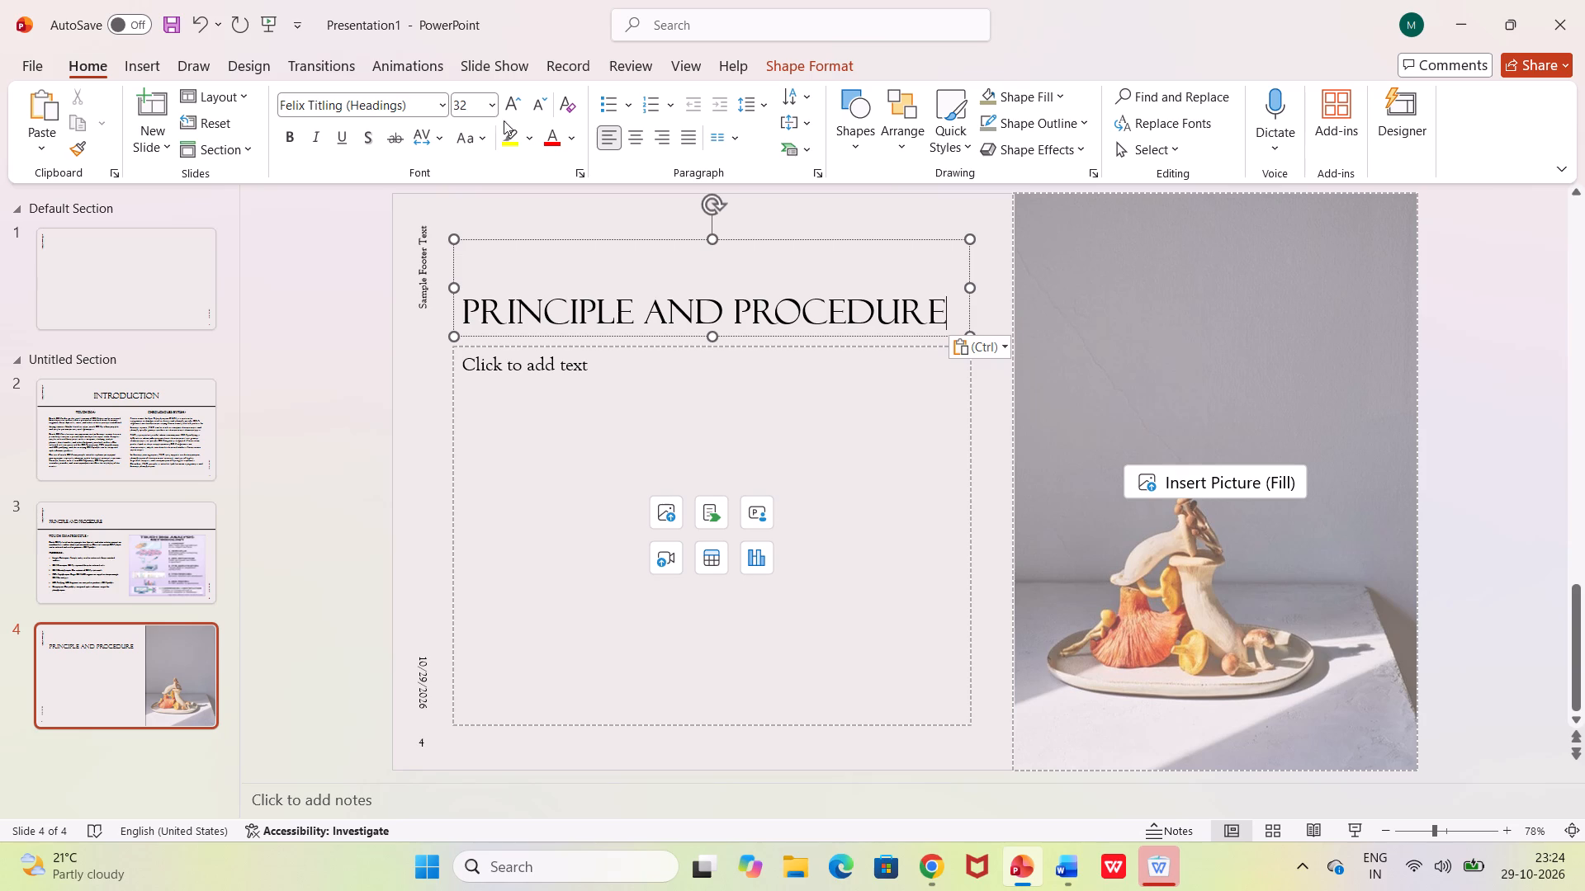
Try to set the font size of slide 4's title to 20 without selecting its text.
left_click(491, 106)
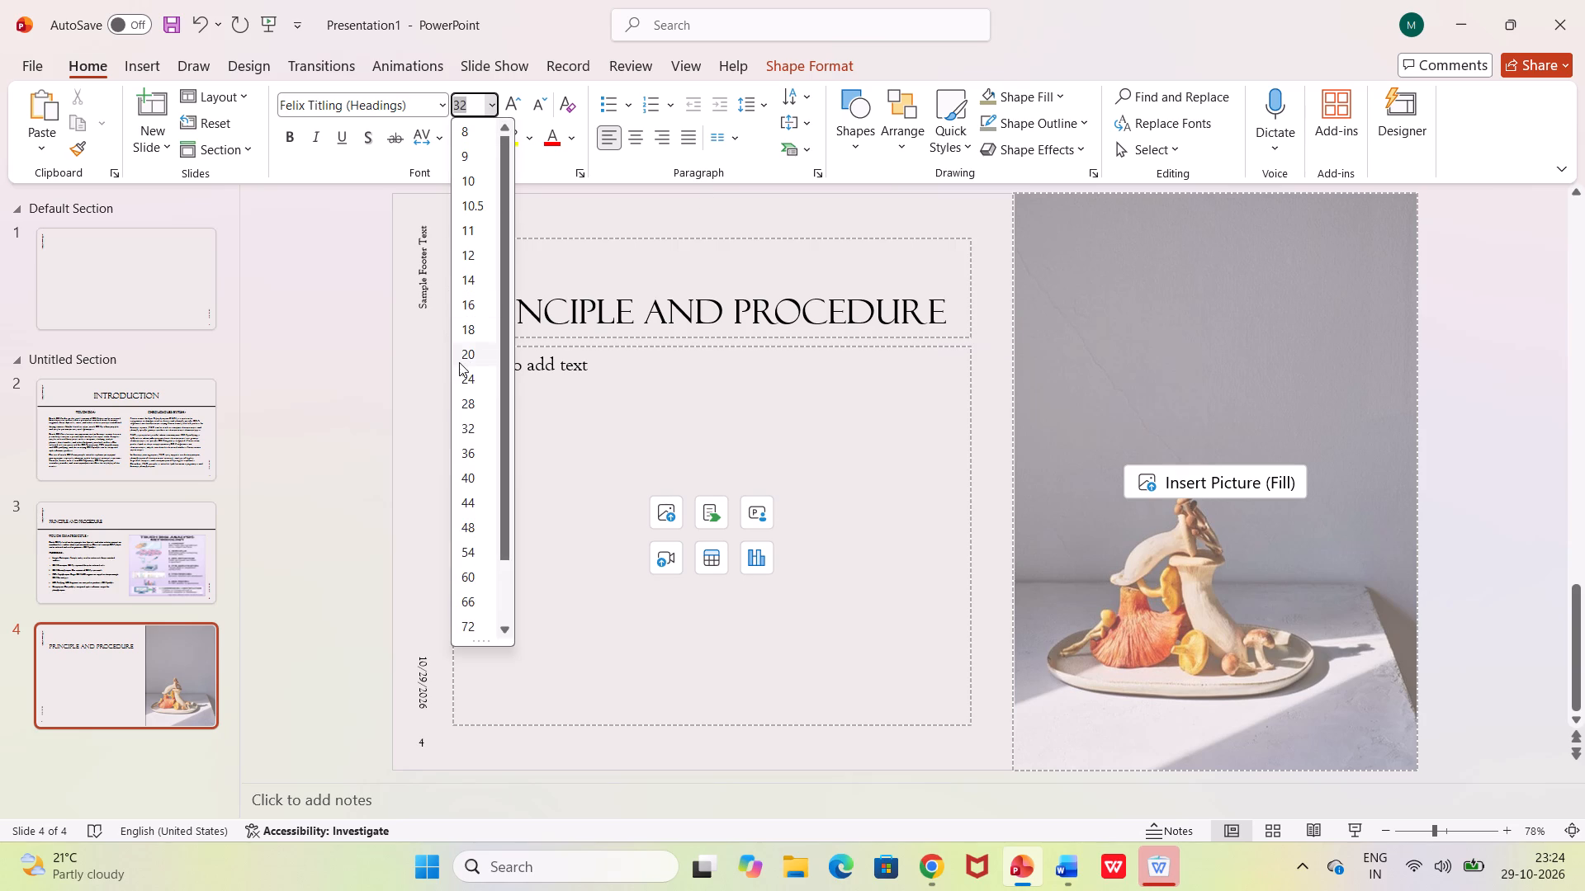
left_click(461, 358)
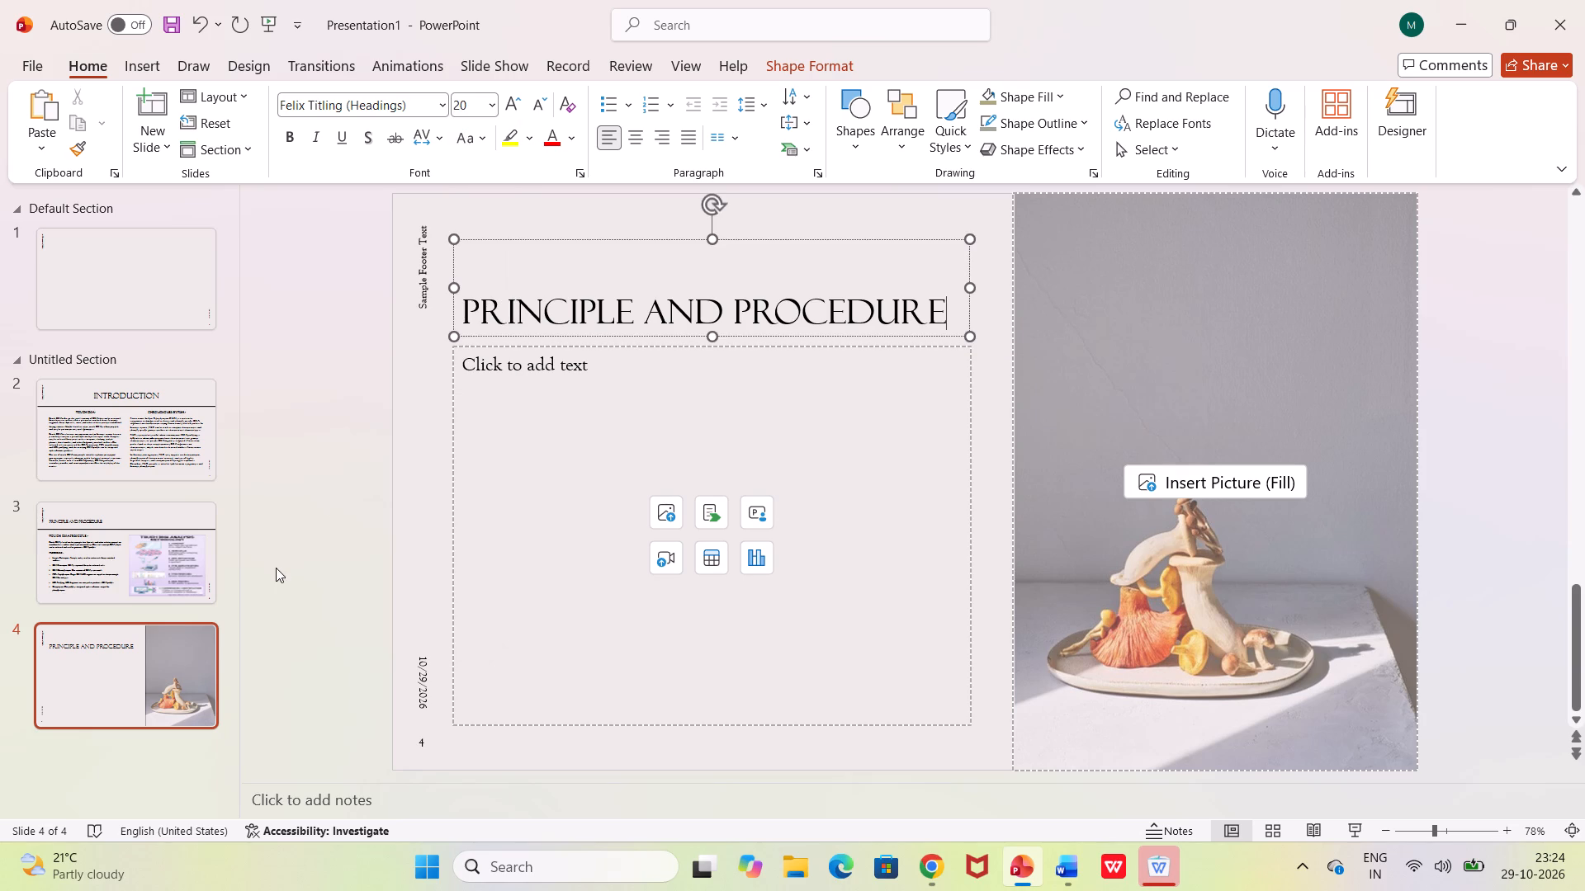
Check the title's font size on slide 3 and set slide 4's whole "Principle and Procedure" title to the matching size 20.
left_click(129, 559)
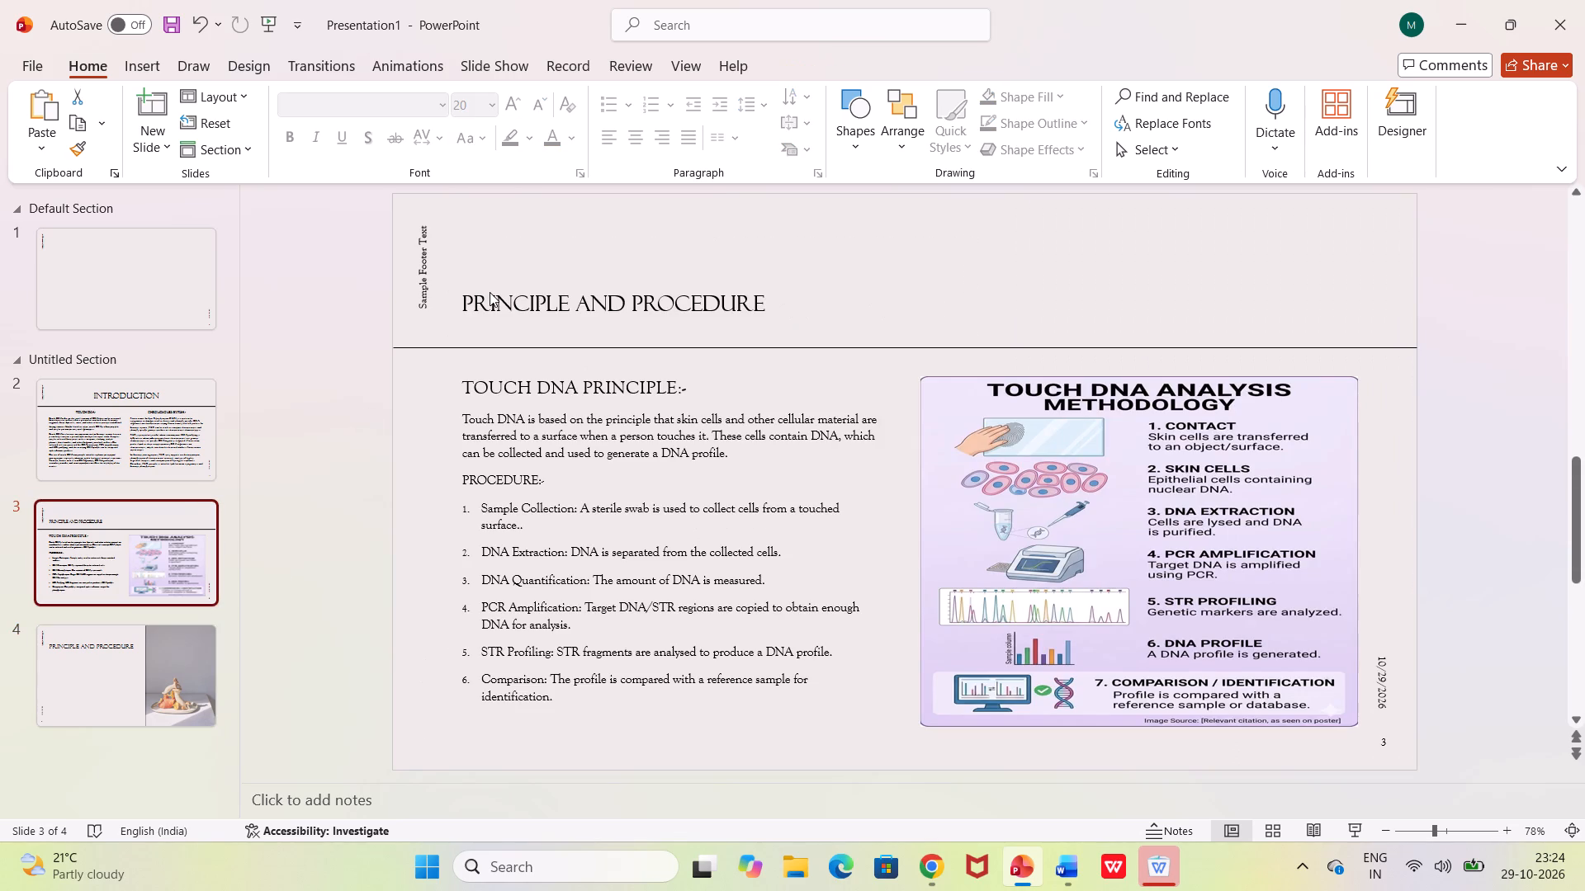
left_click(490, 292)
left_click(528, 290)
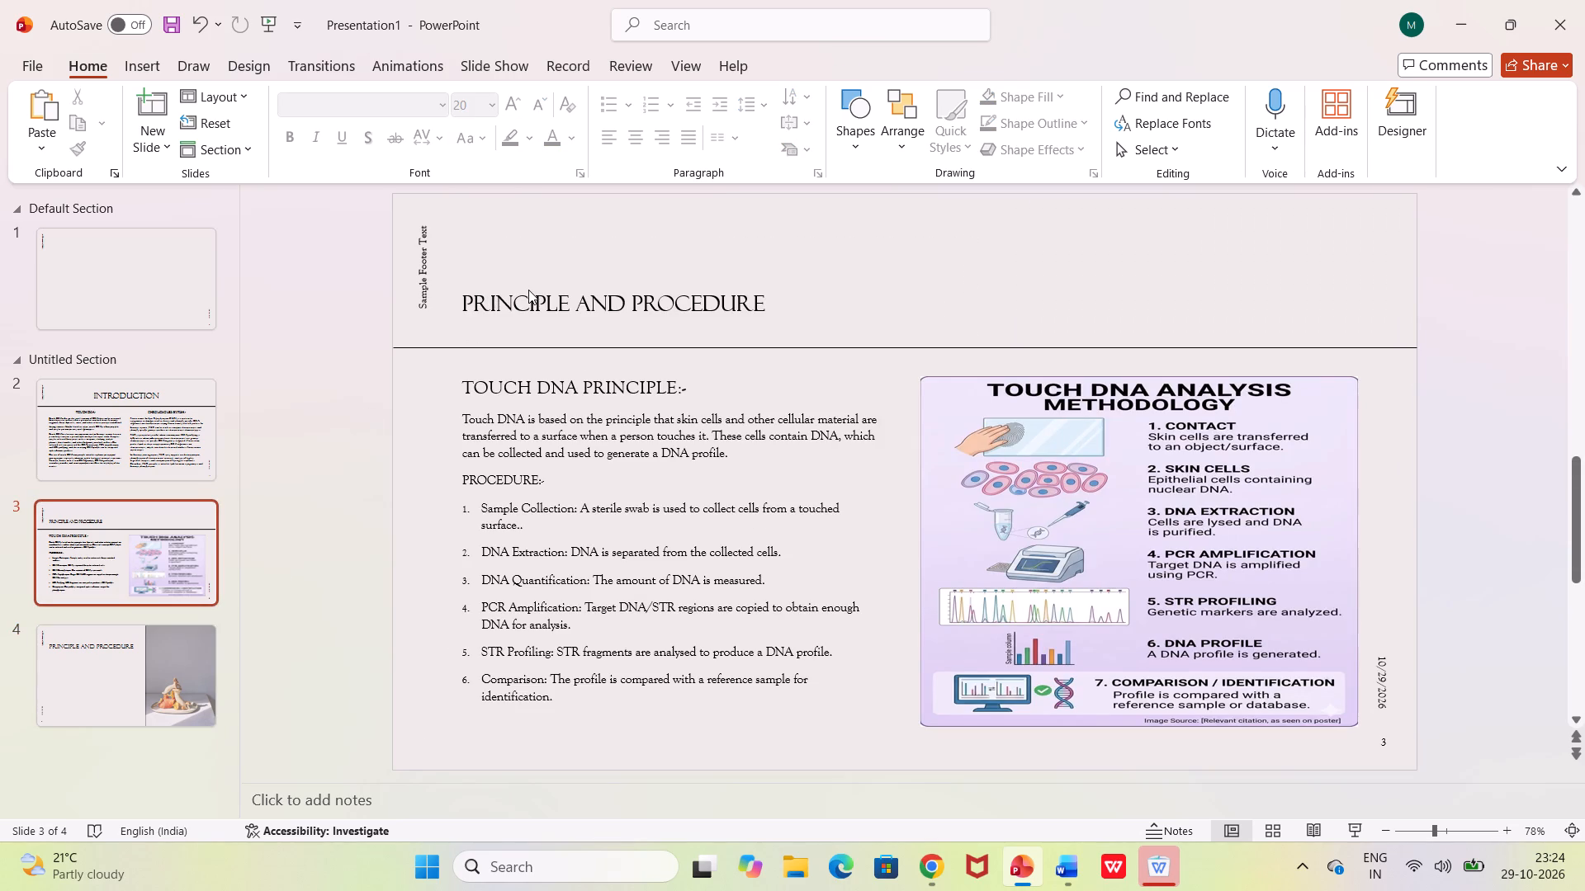
left_click(566, 458)
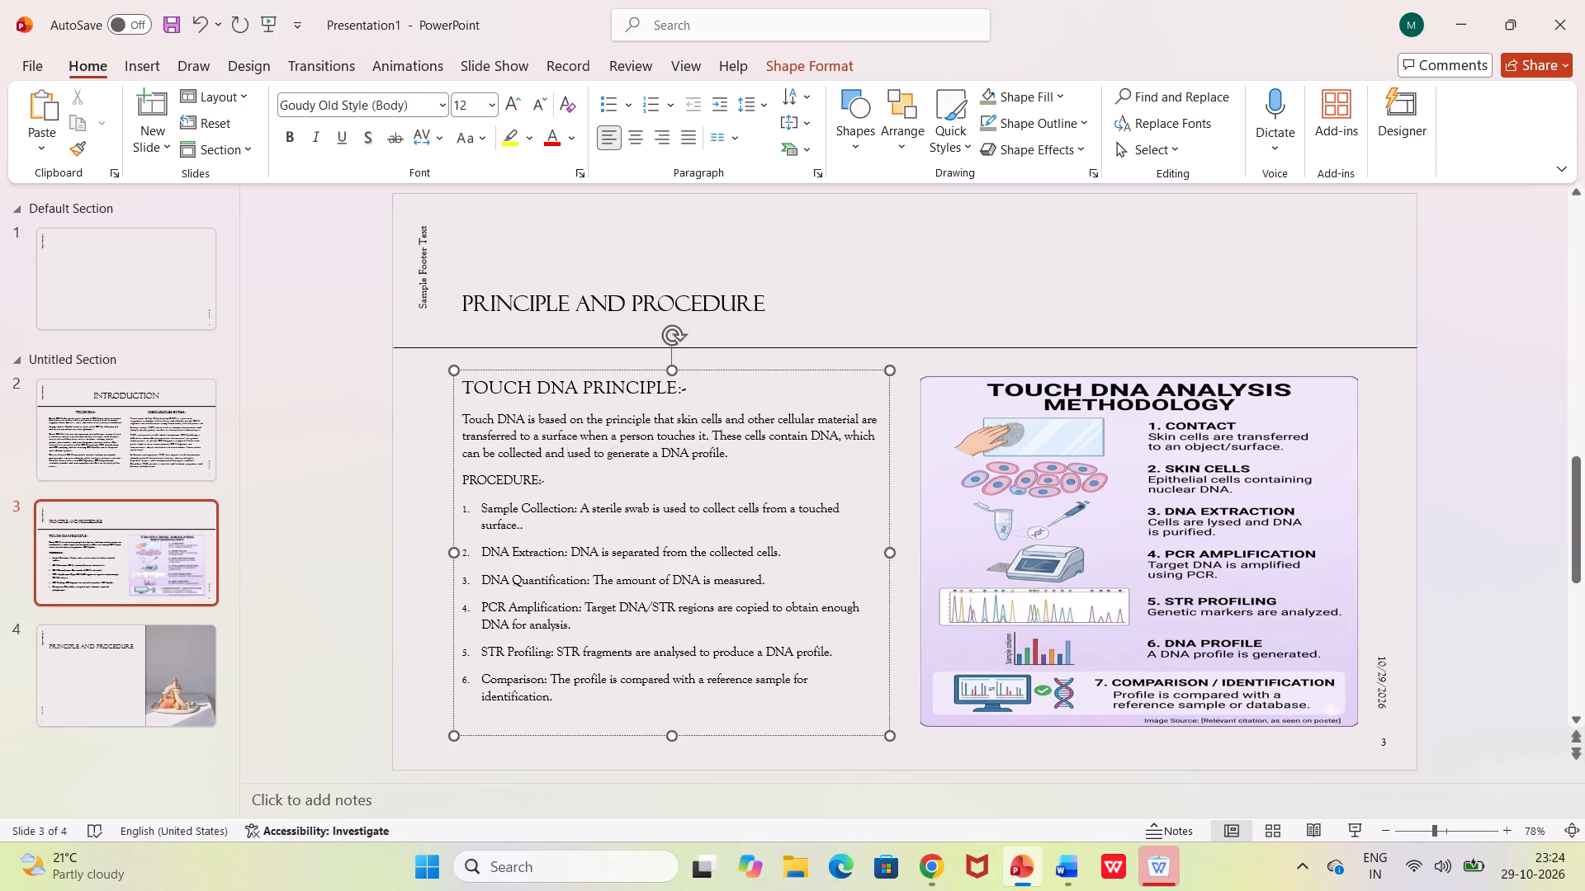
left_click(625, 309)
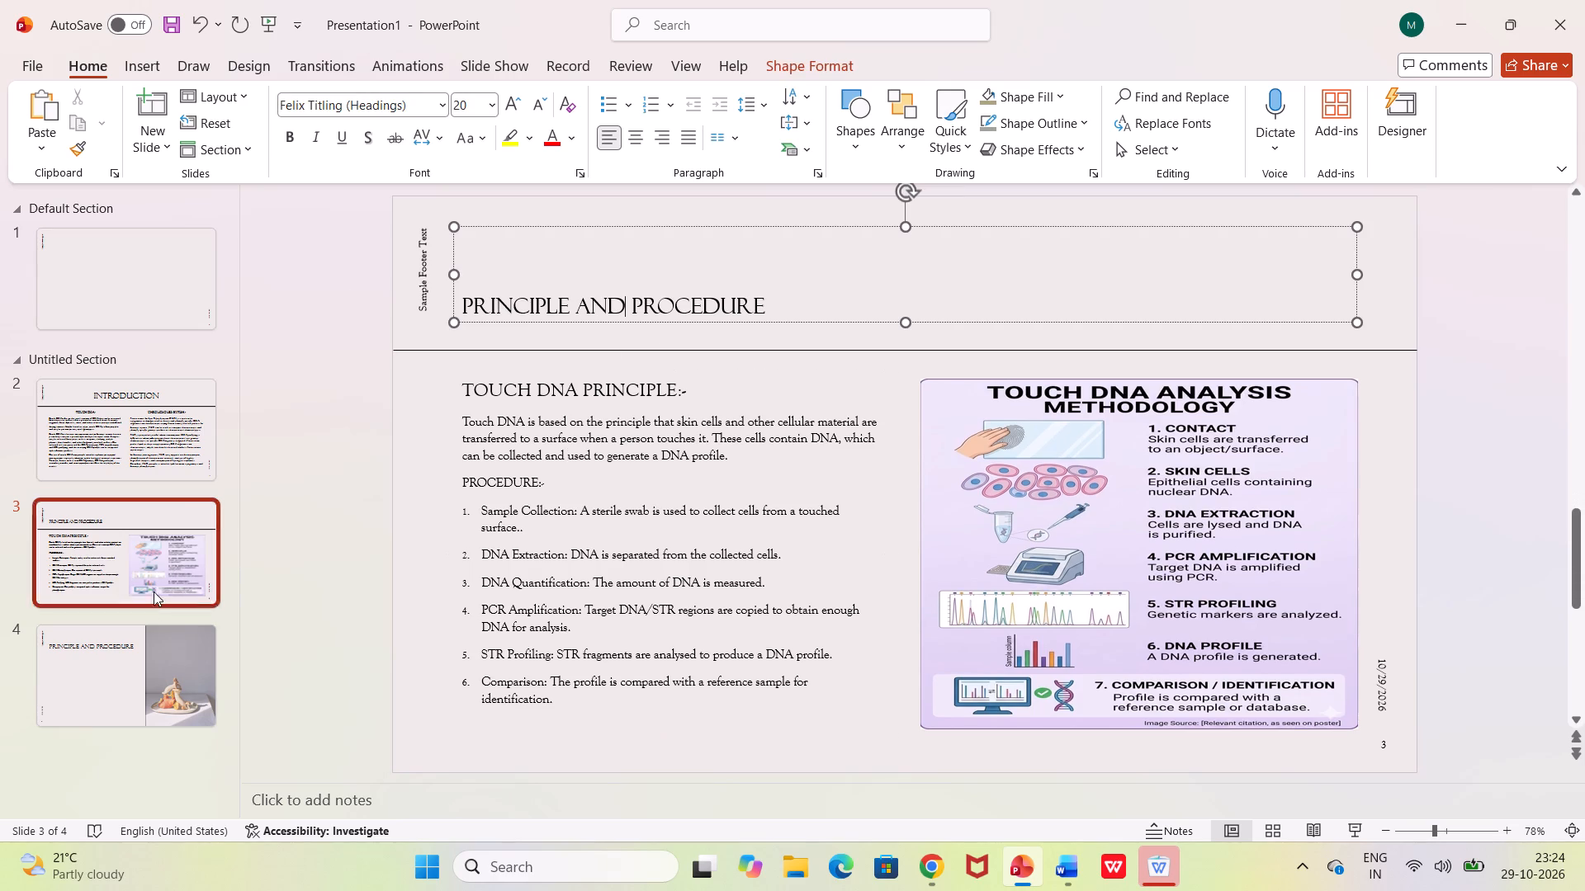
left_click(90, 670)
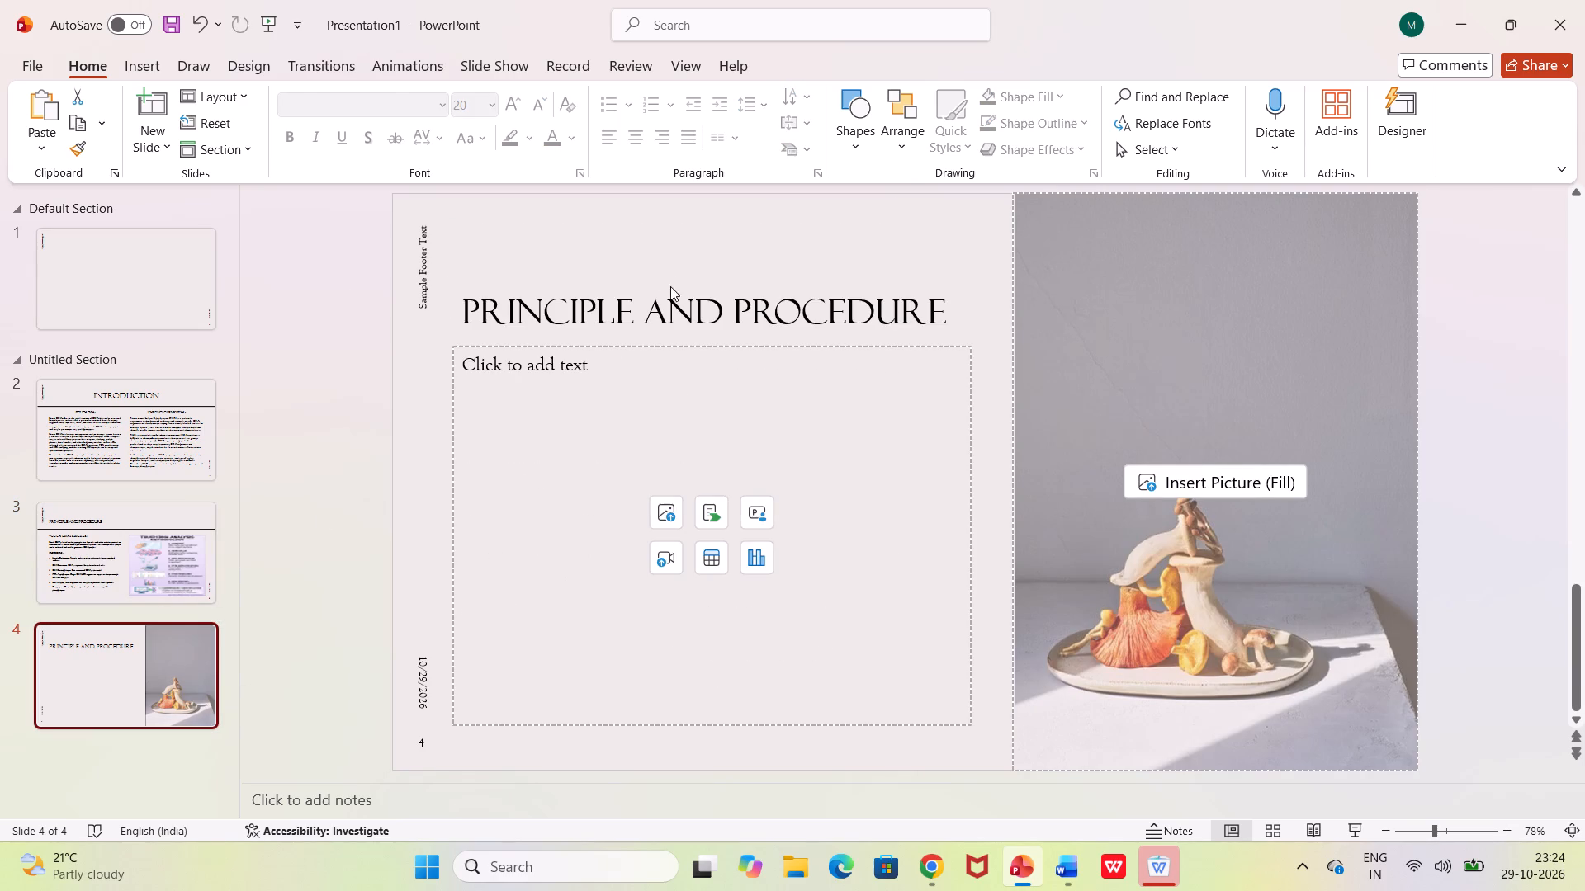
left_click(678, 308)
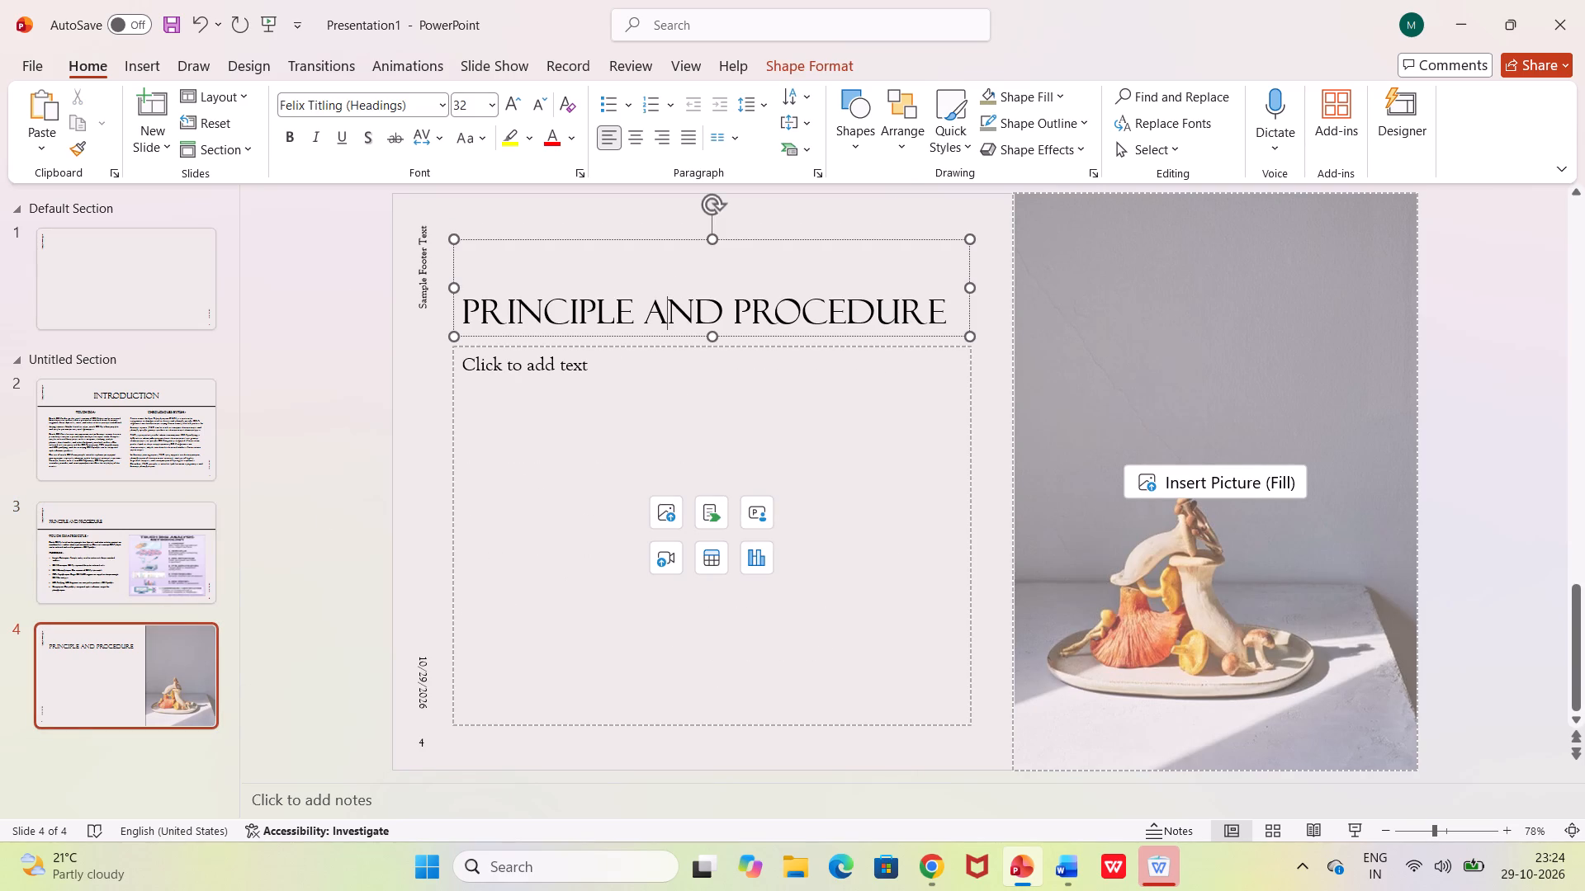
left_click_drag(464, 312, 827, 313)
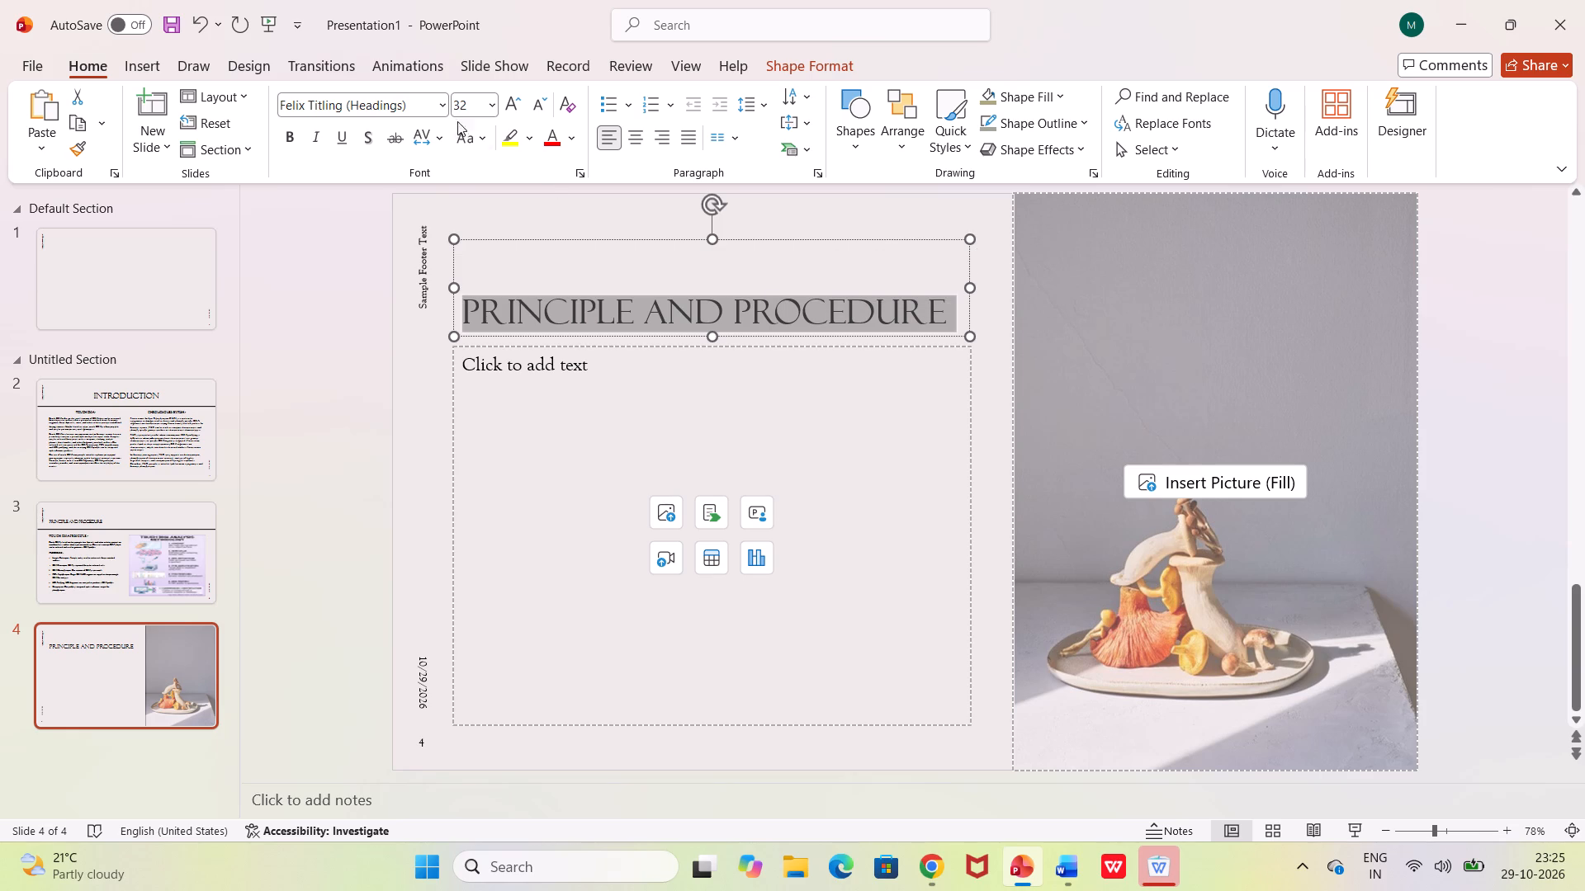
left_click(492, 104)
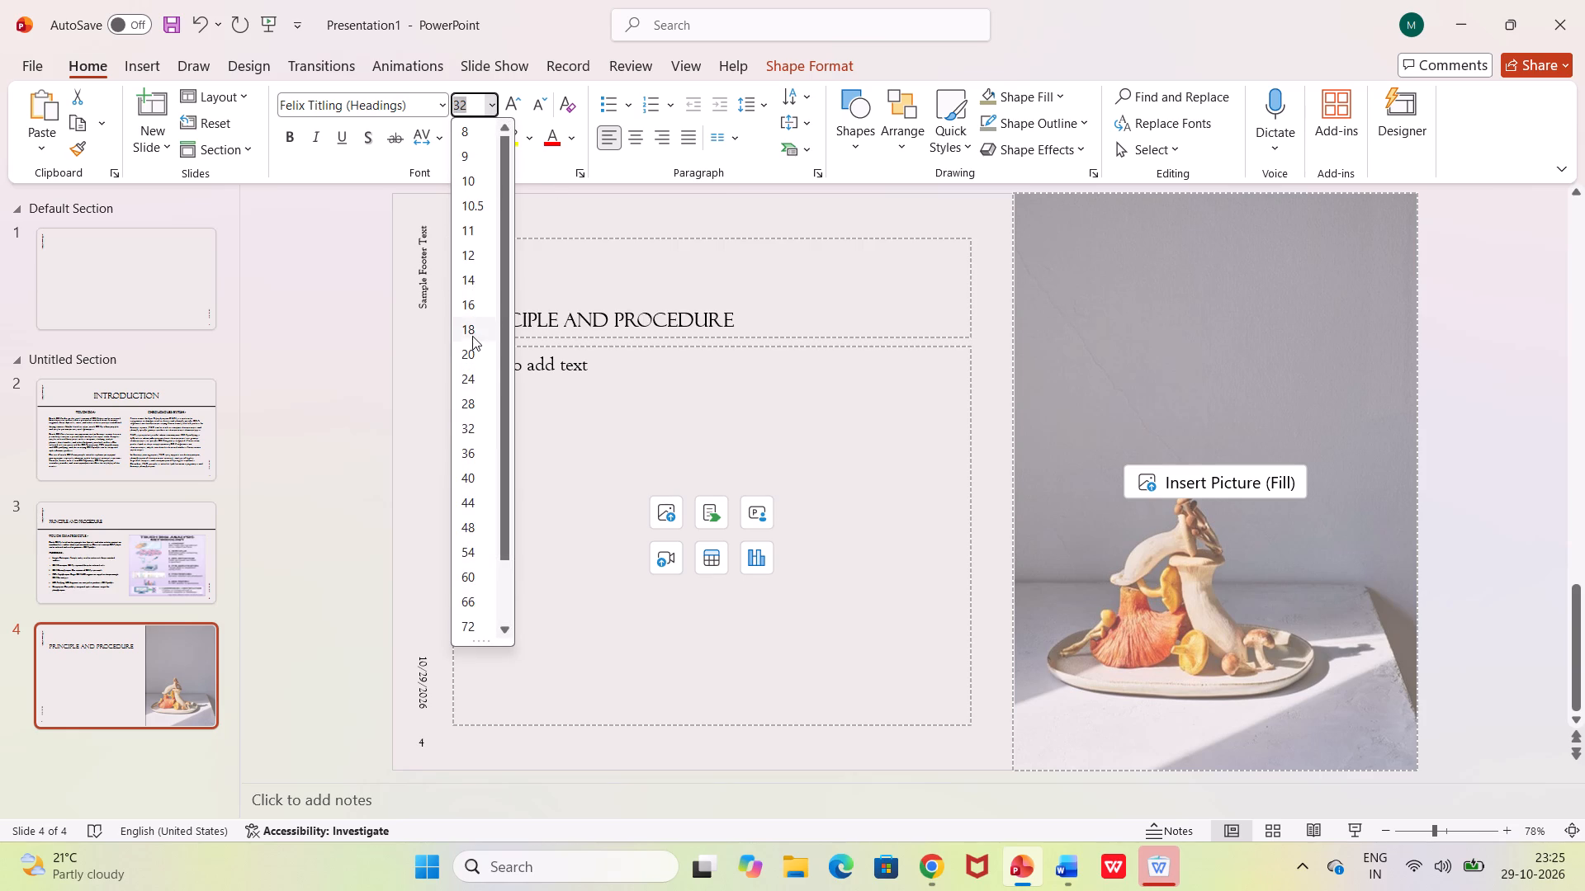
left_click(470, 355)
Start text entry in the empty content placeholder below slide 4's title.
left_click(558, 406)
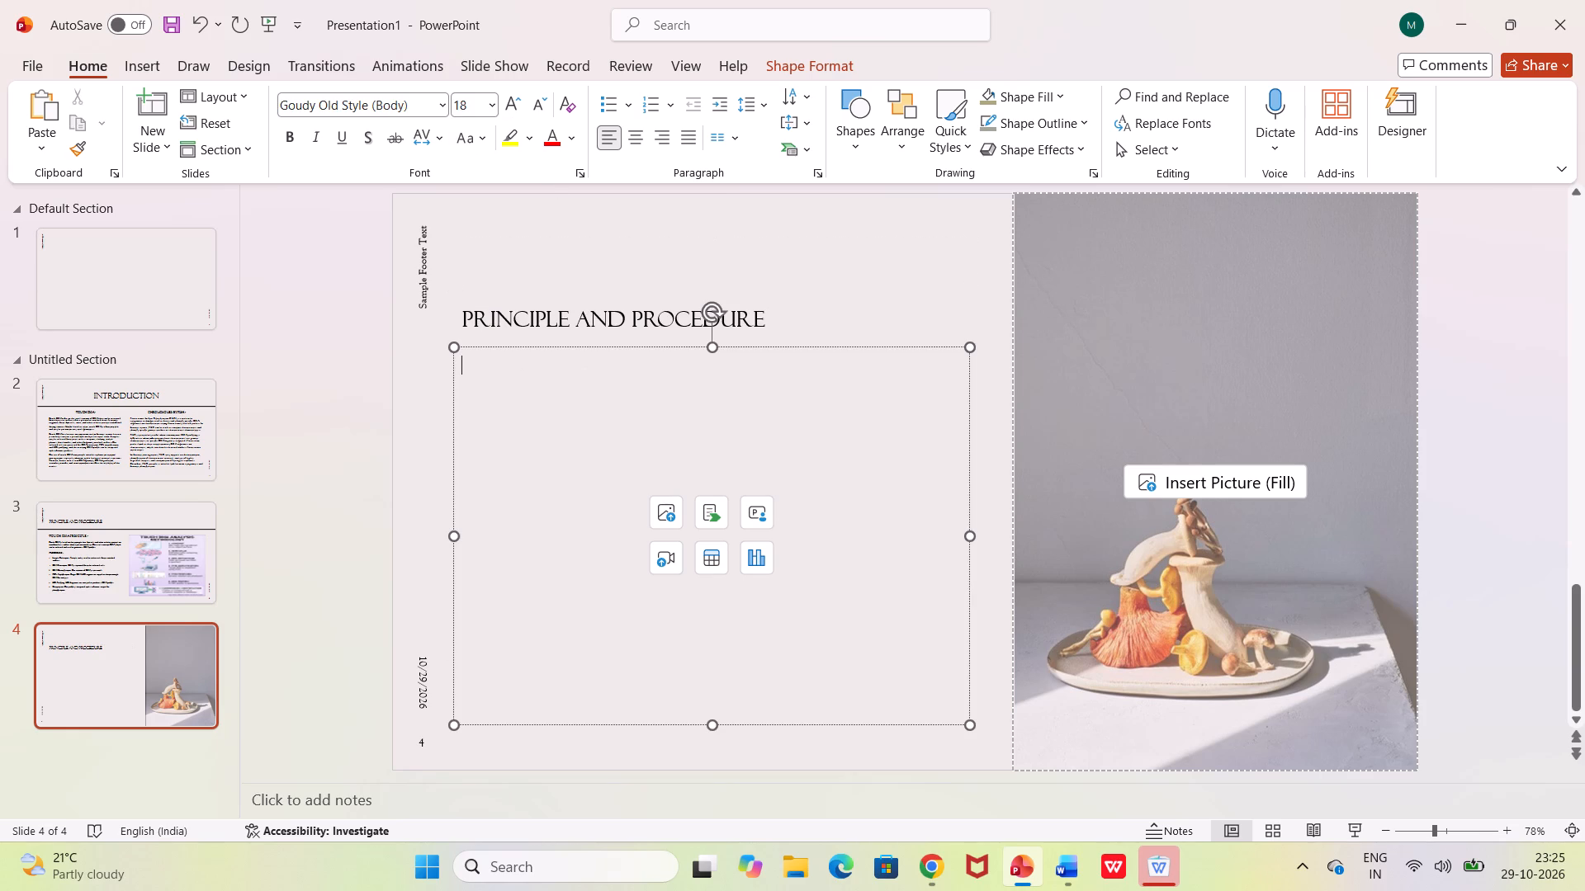
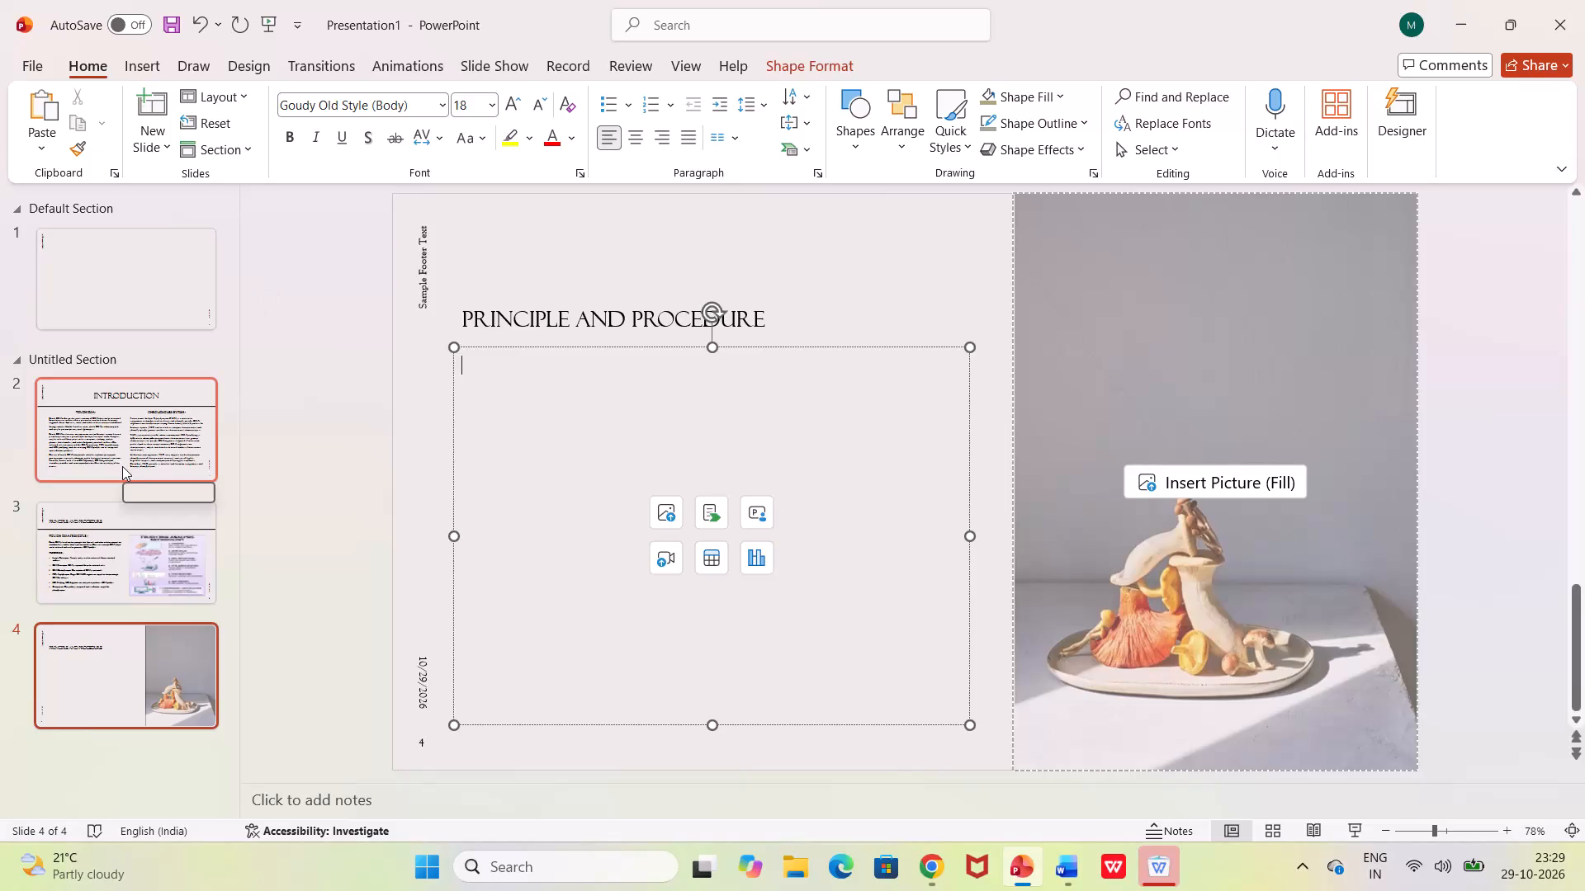
After checking slide 3's wording, enter the heading "PRINCIPLE OF CHROMOSOMES BY FISH TECHNIQUE:-" in slide 4's content placeholder and start a new line.
left_click(101, 543)
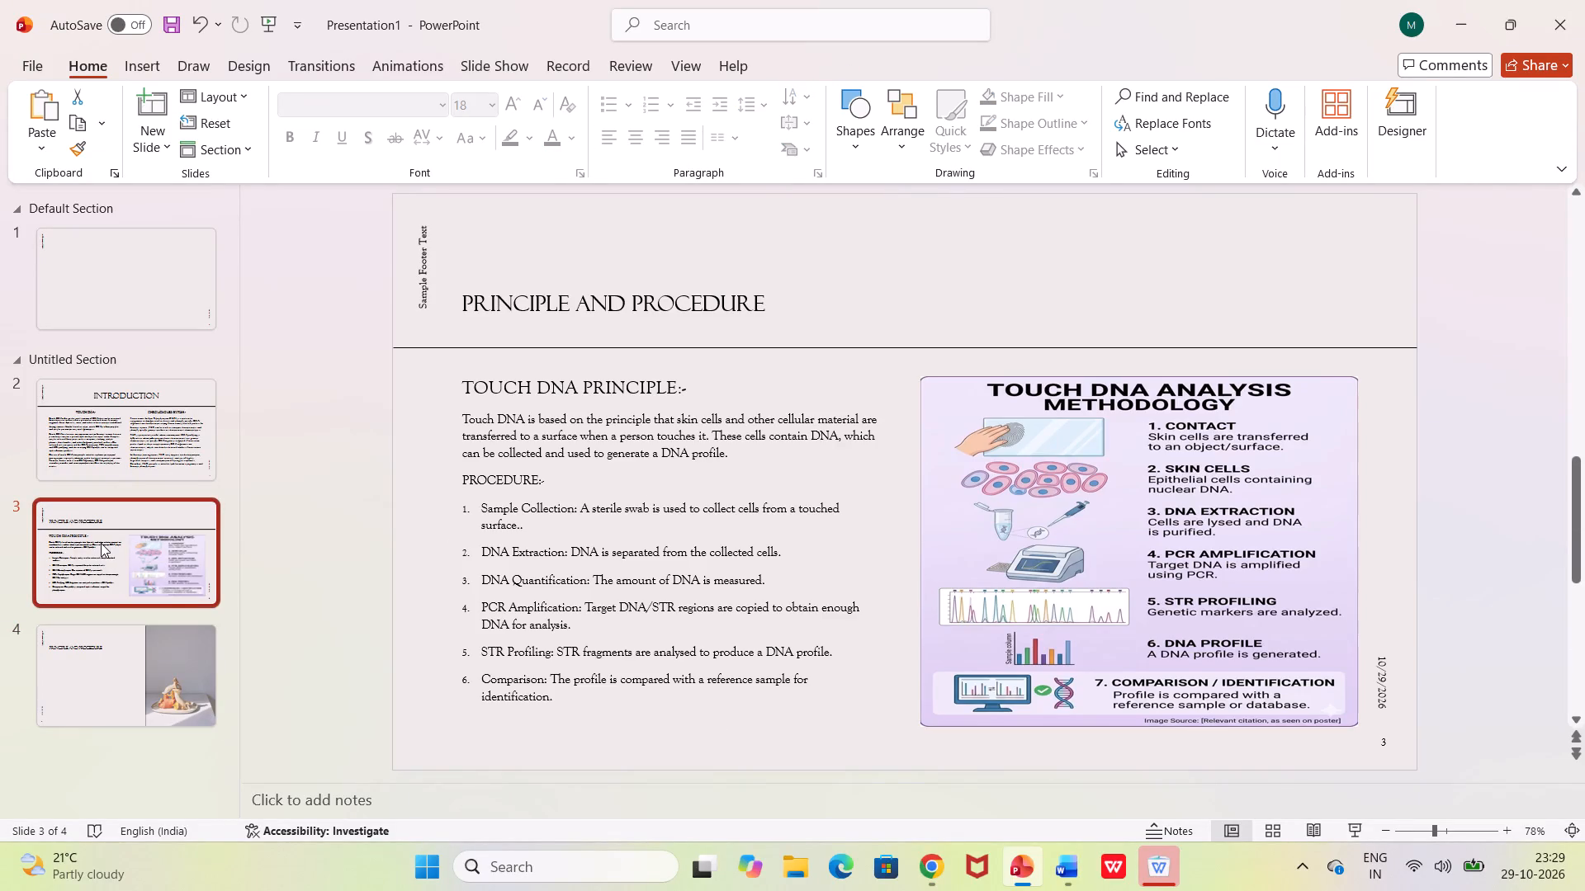
left_click(129, 647)
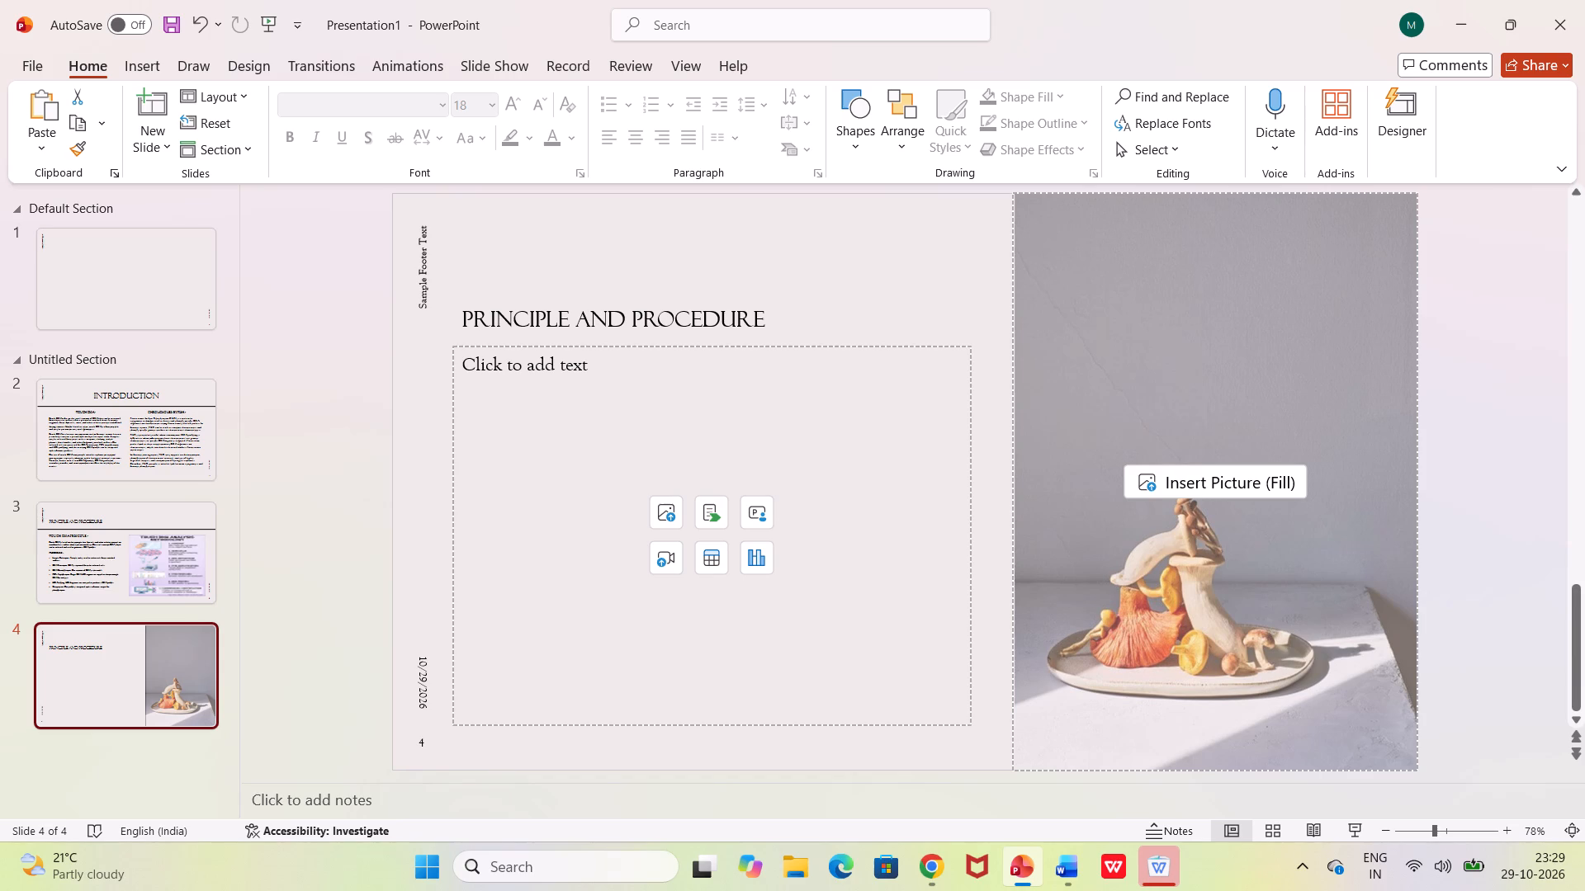
left_click(584, 374)
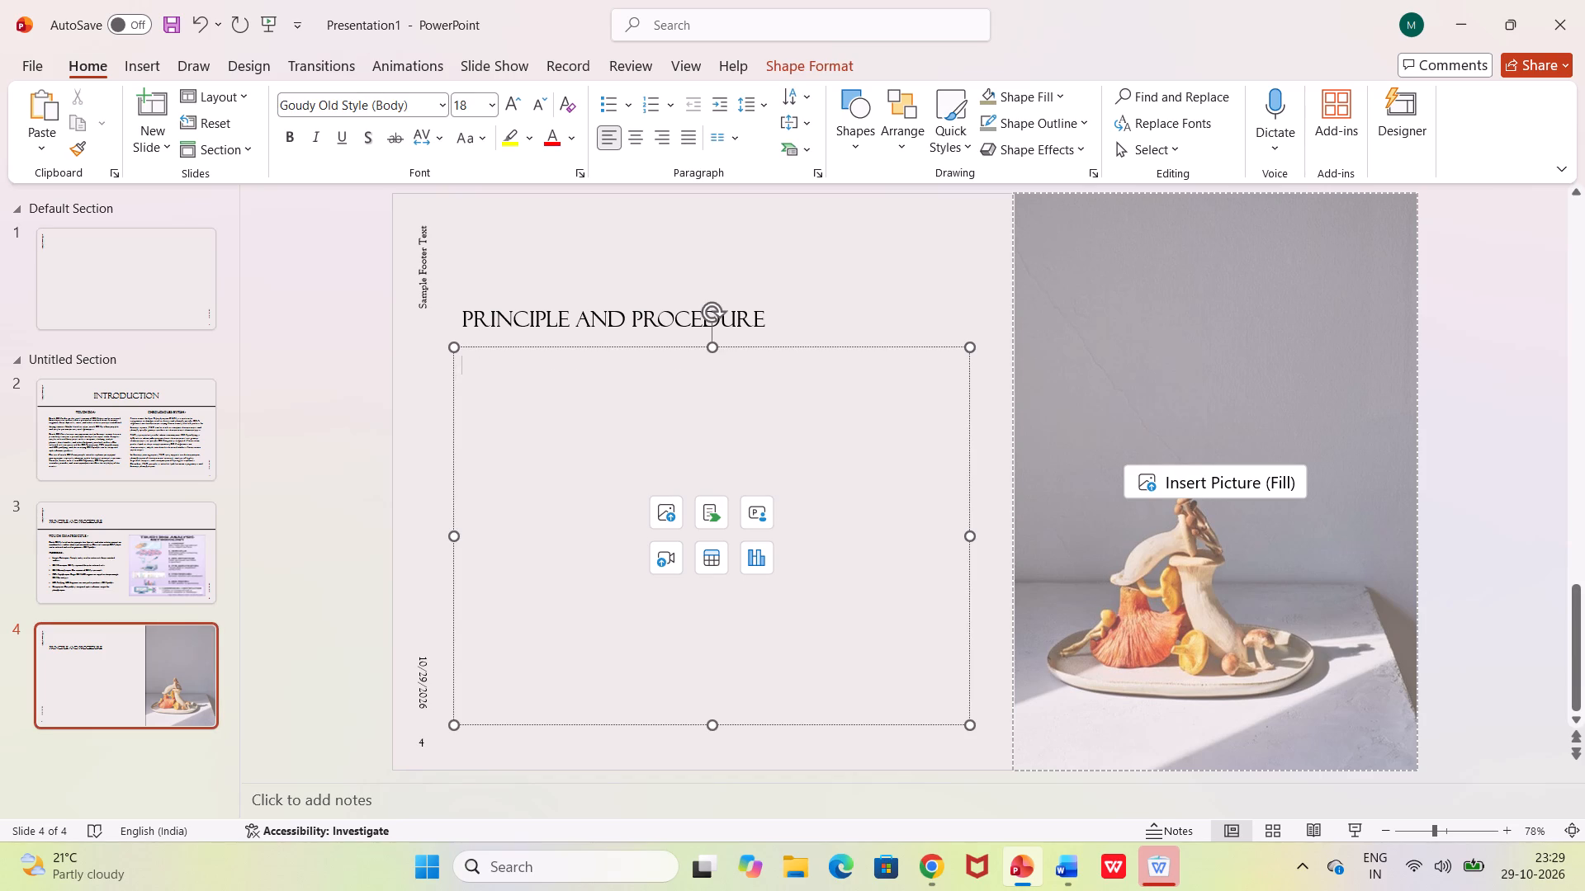
type("PRI")
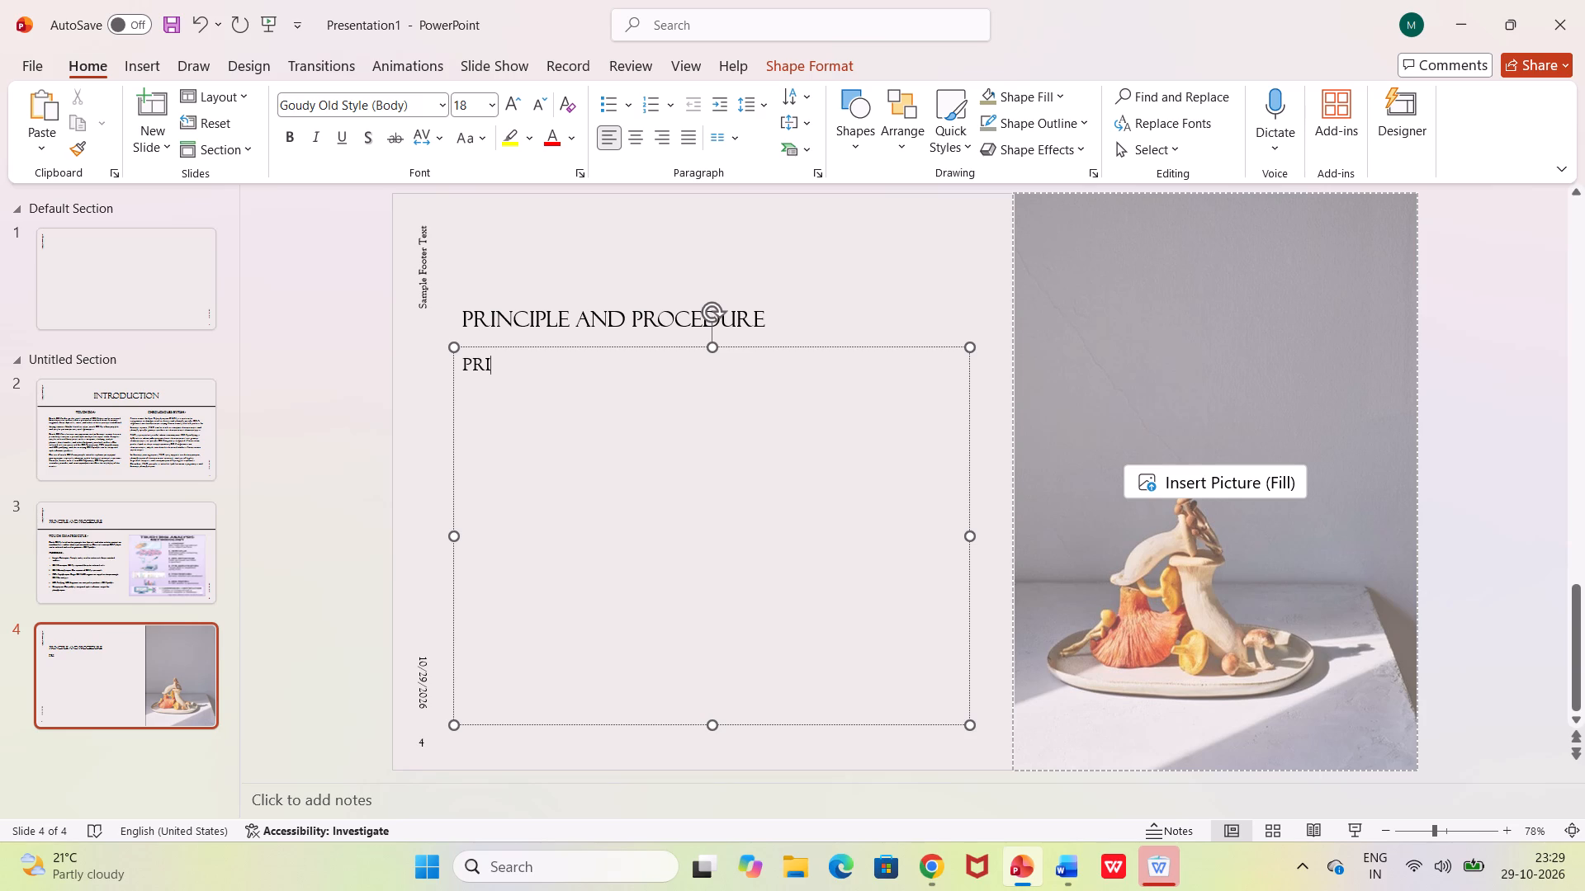
key("n")
type("CIPL")
type("E OF CHROMOSOMES")
key("space")
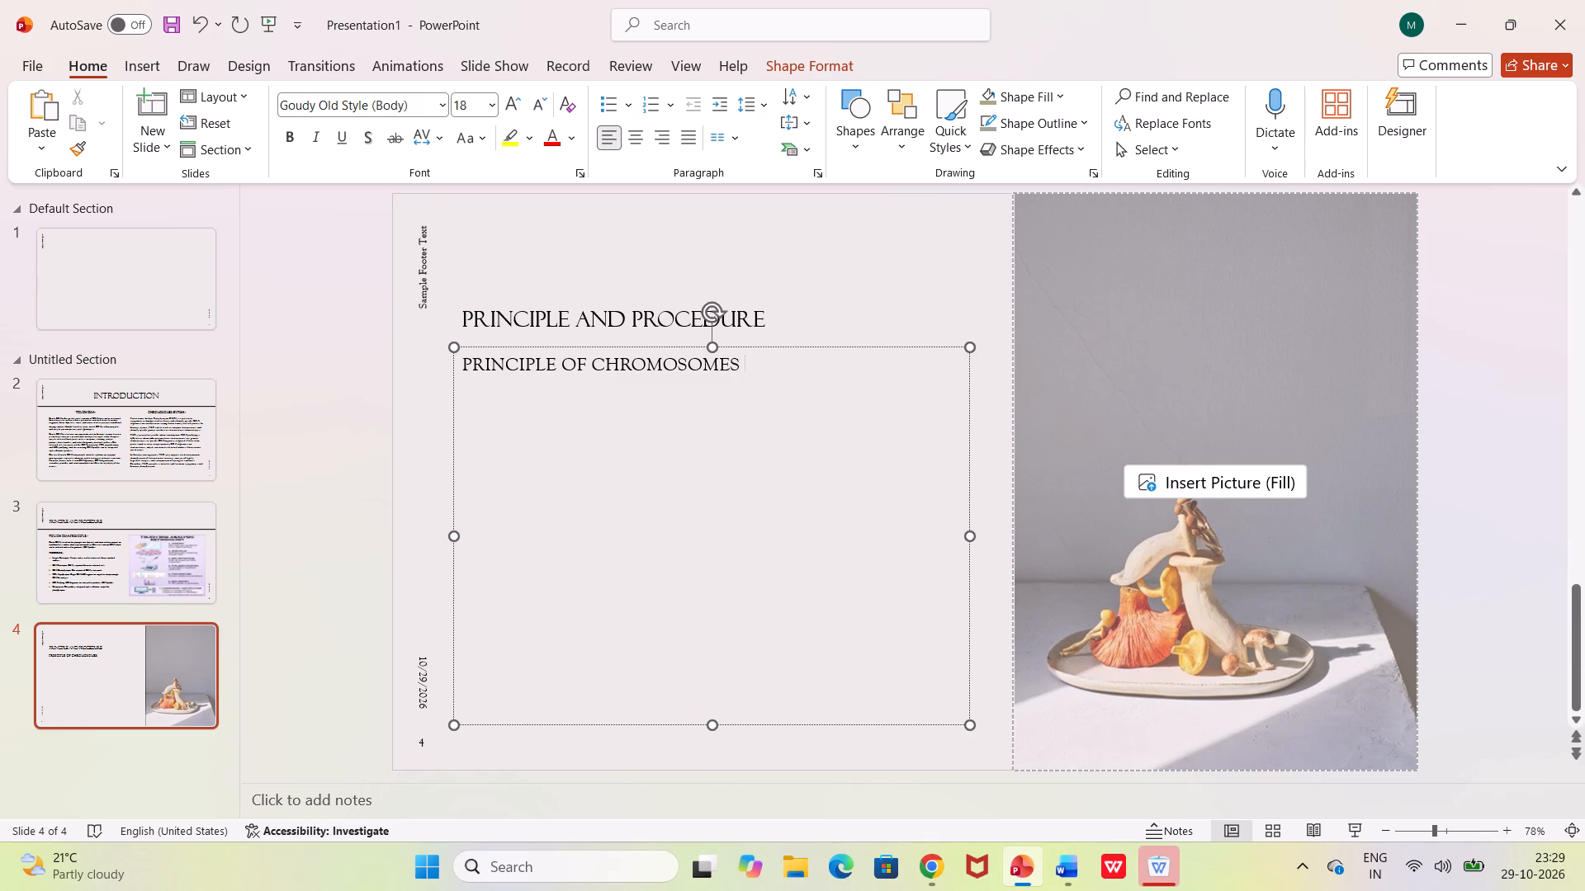
type("BY")
key("space")
type("FI")
type("SH")
key("space")
type("TEH")
key("BackSpace")
type("CHNI")
type("QUI")
key("BackSpace")
key("e")
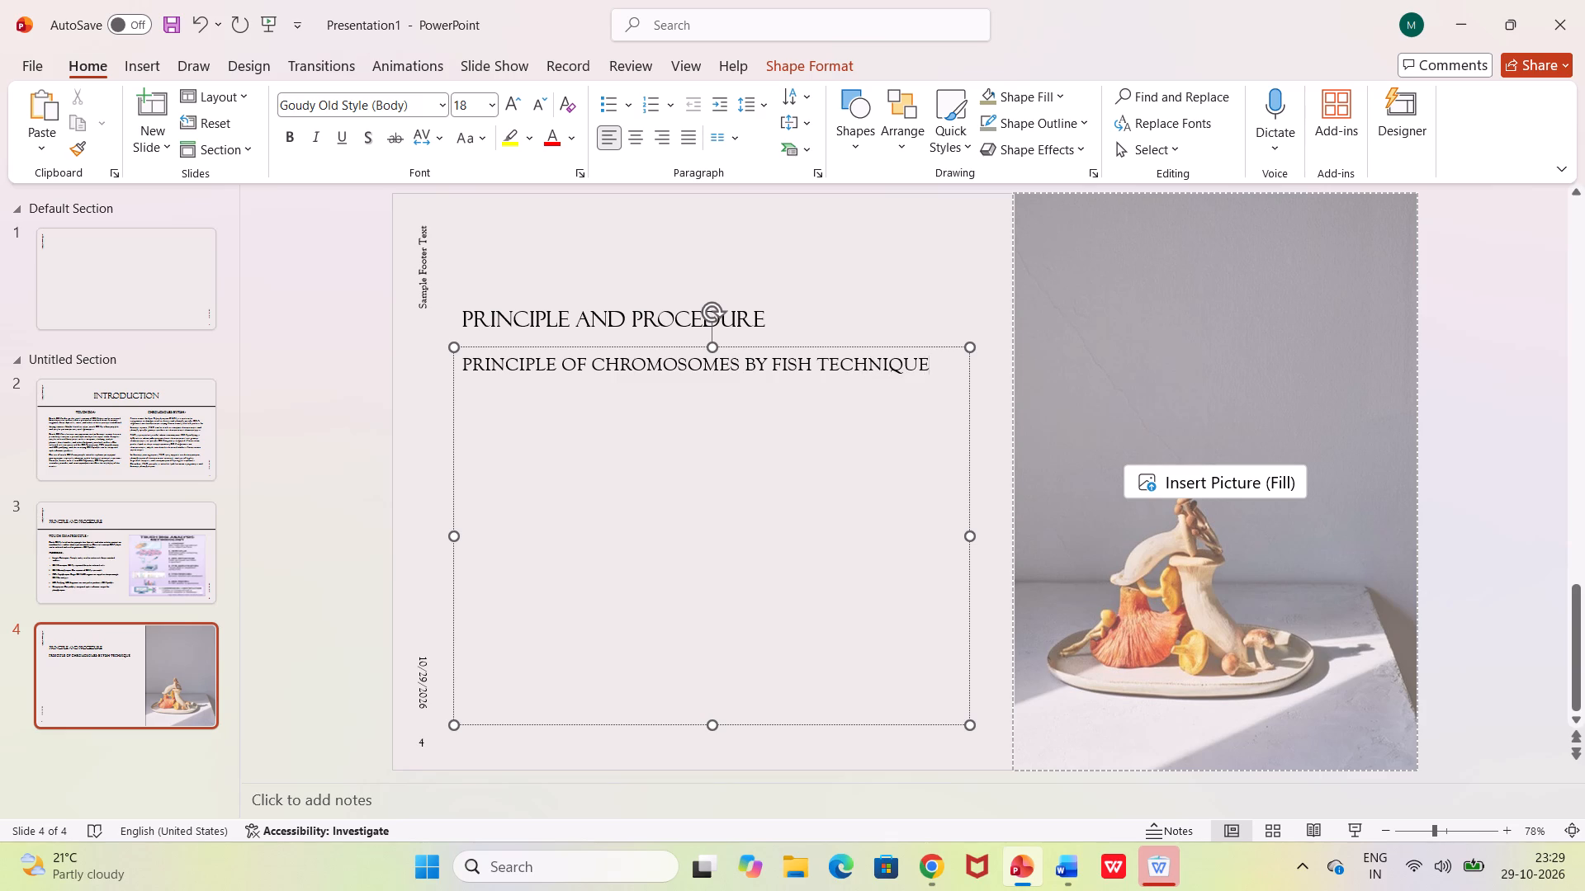
type(":-")
key("Return")
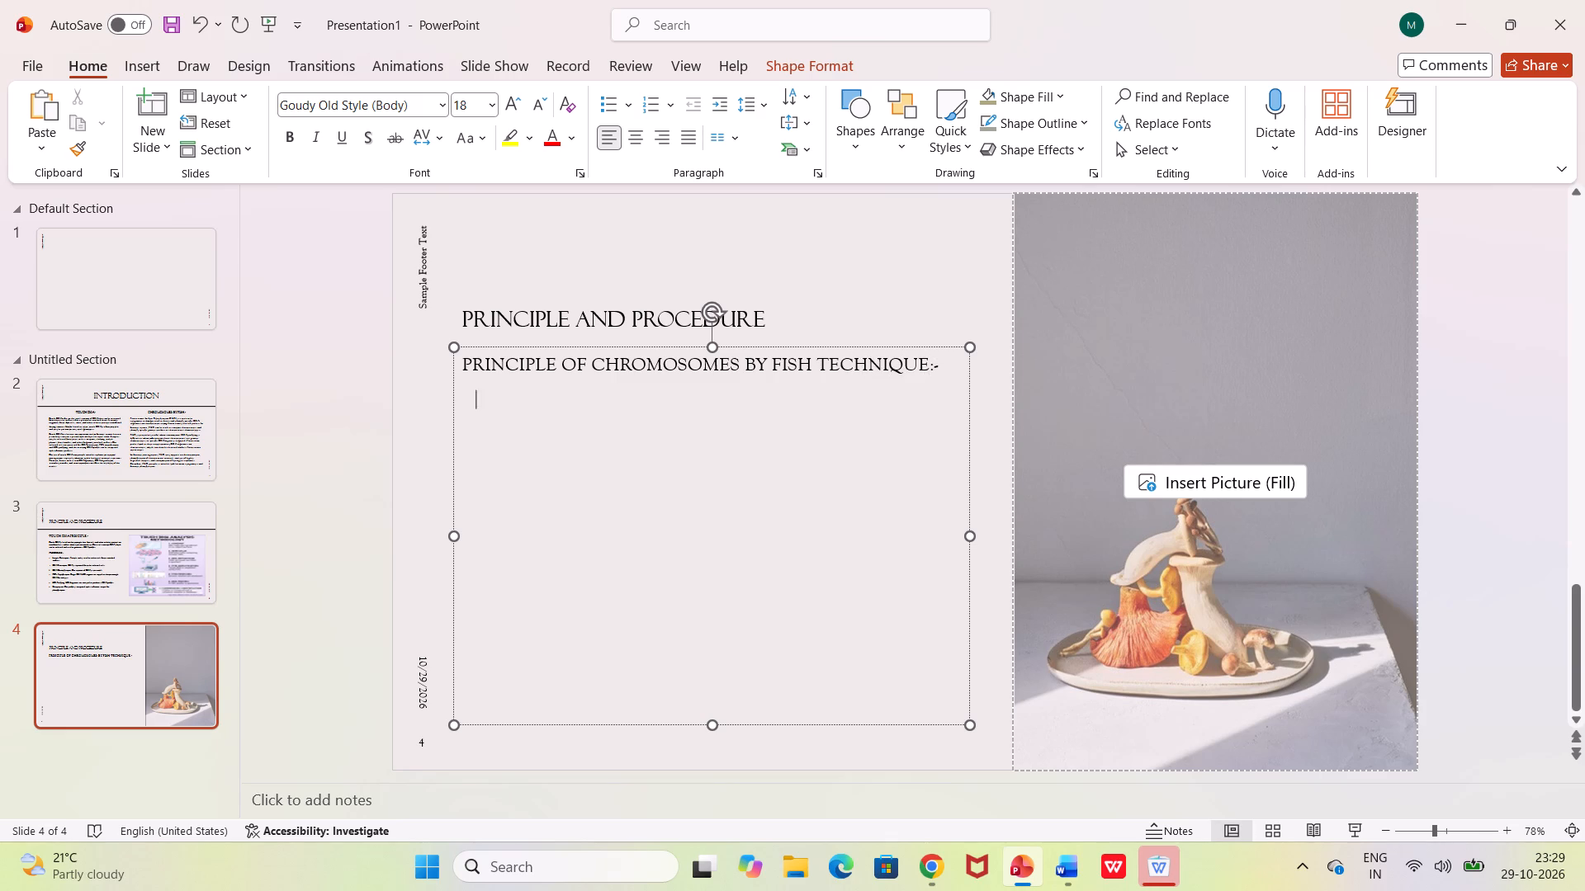
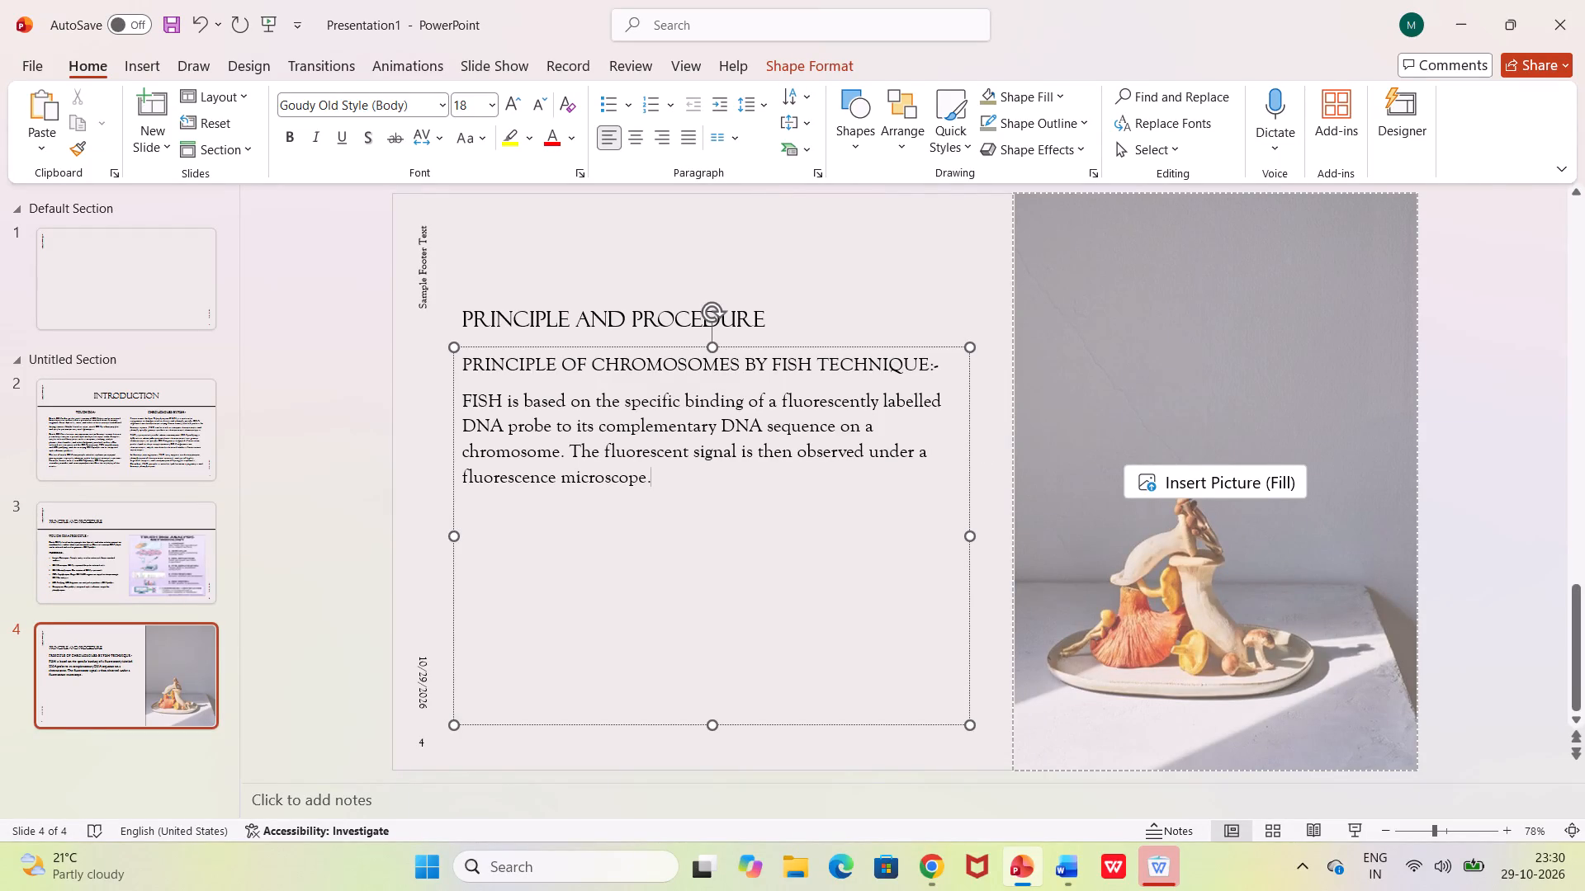
Set the heading "PRINCIPLE OF CHROMOSOMES BY FISH TECHNIQUE:-" on slide 4 to font size 14.
left_click(463, 362)
left_click_drag(463, 362, 946, 332)
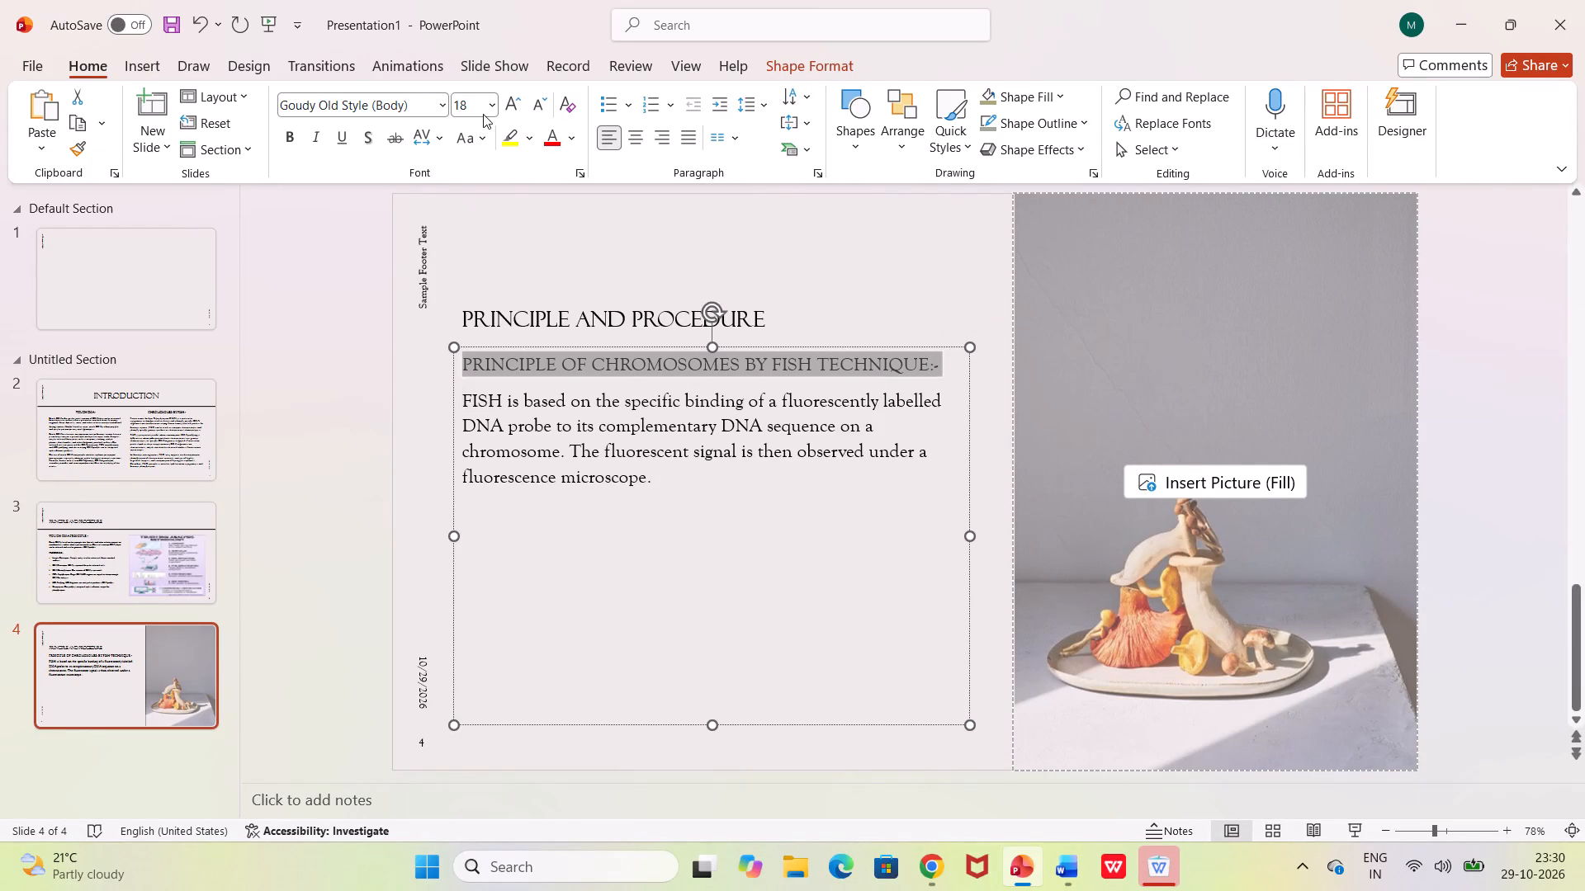
left_click(491, 107)
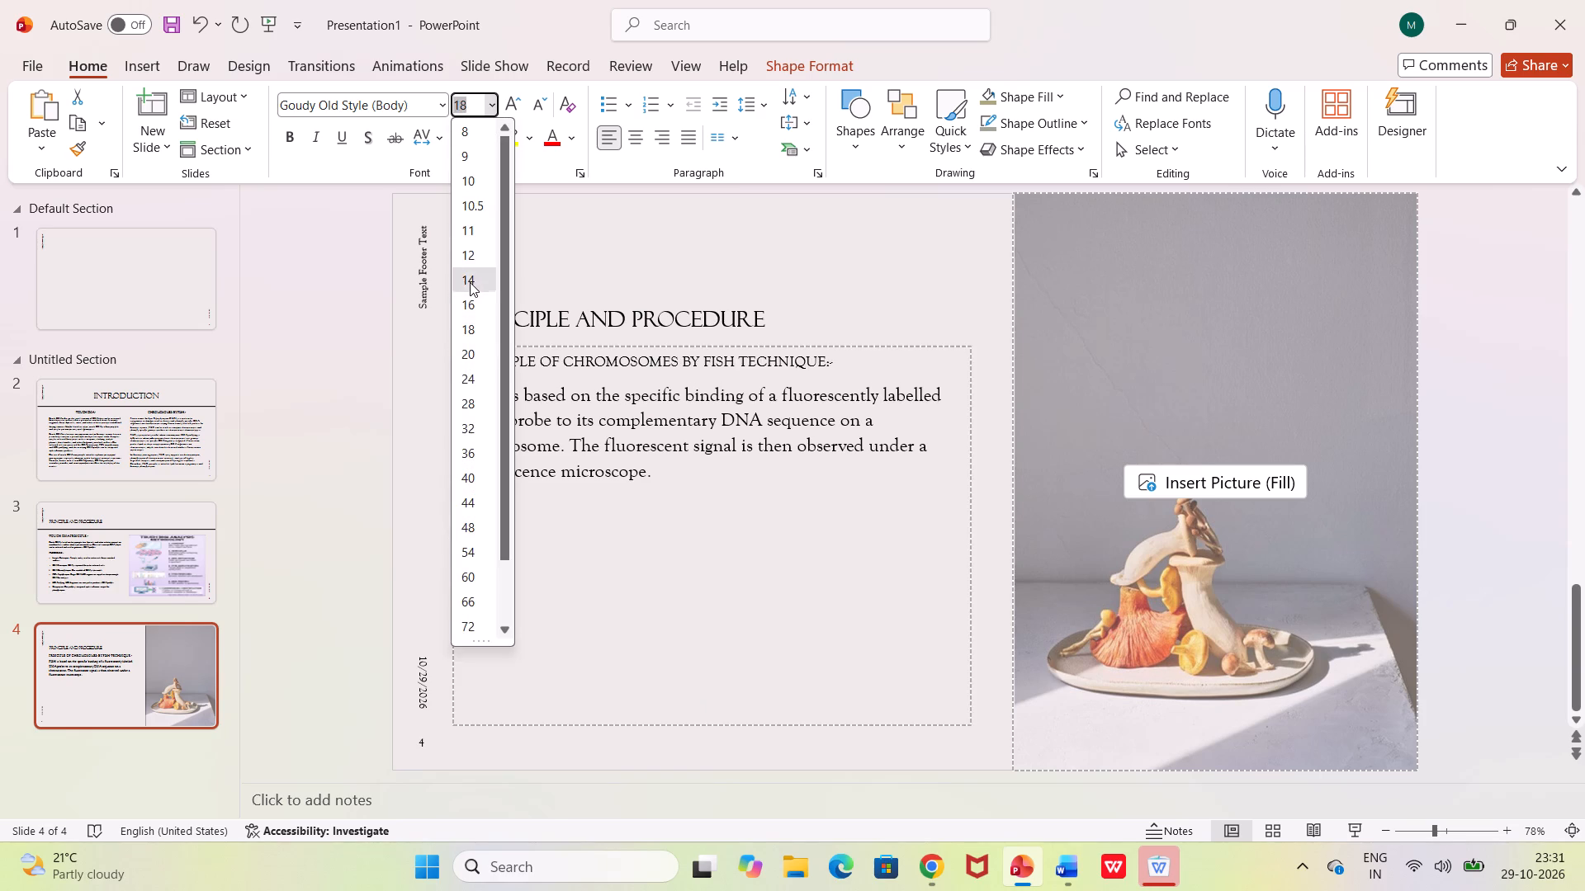
left_click(470, 282)
Reduce the FISH principle paragraph below the heading to font size 12.
left_click(510, 465)
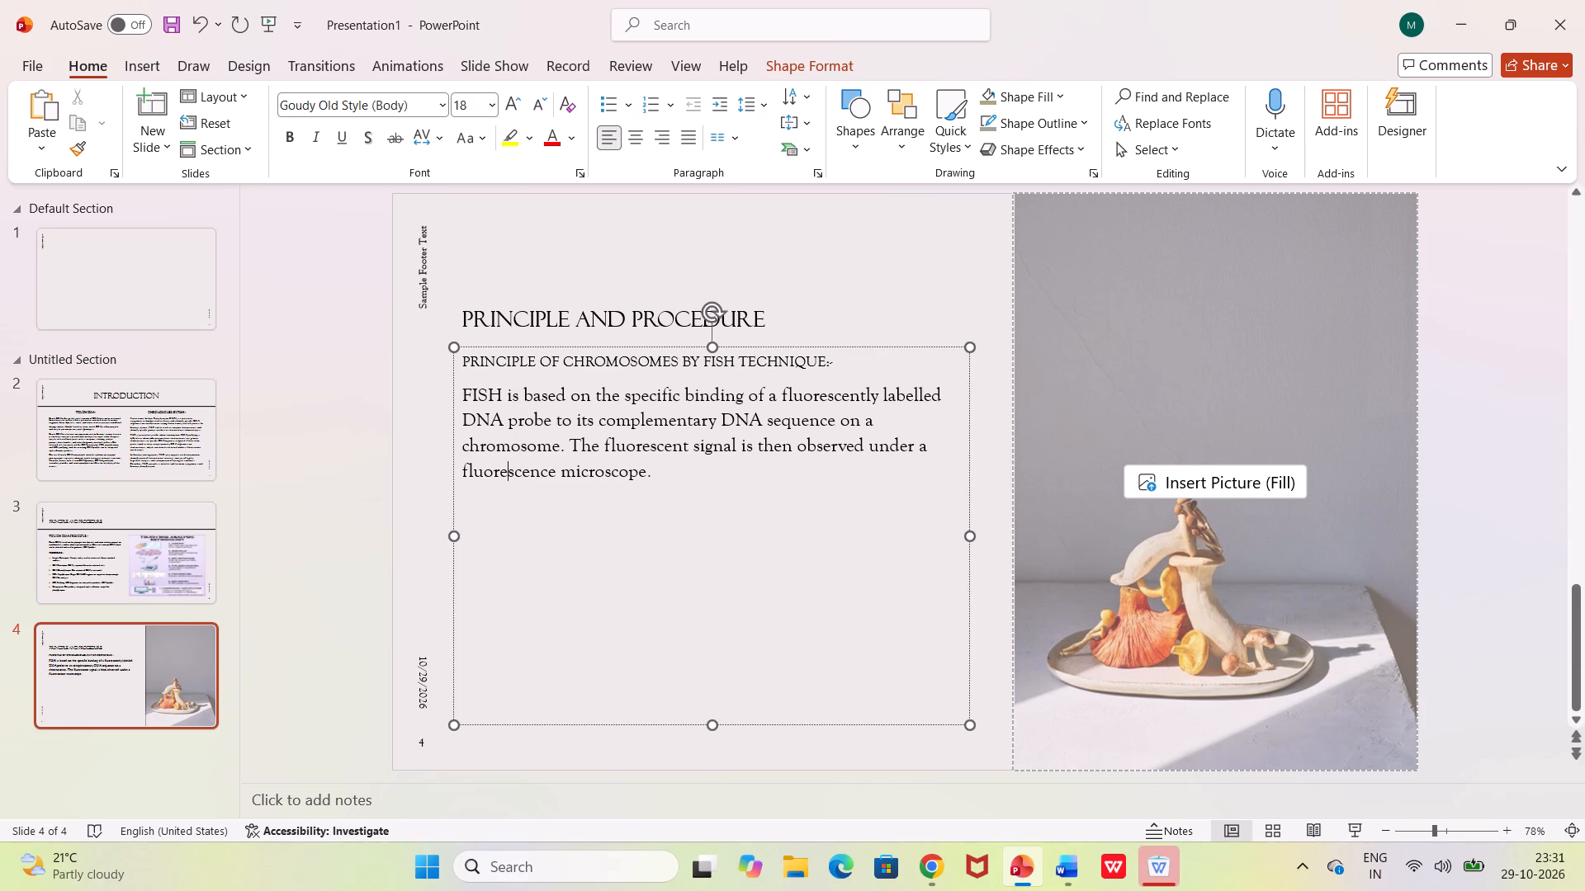
left_click_drag(459, 398, 641, 479)
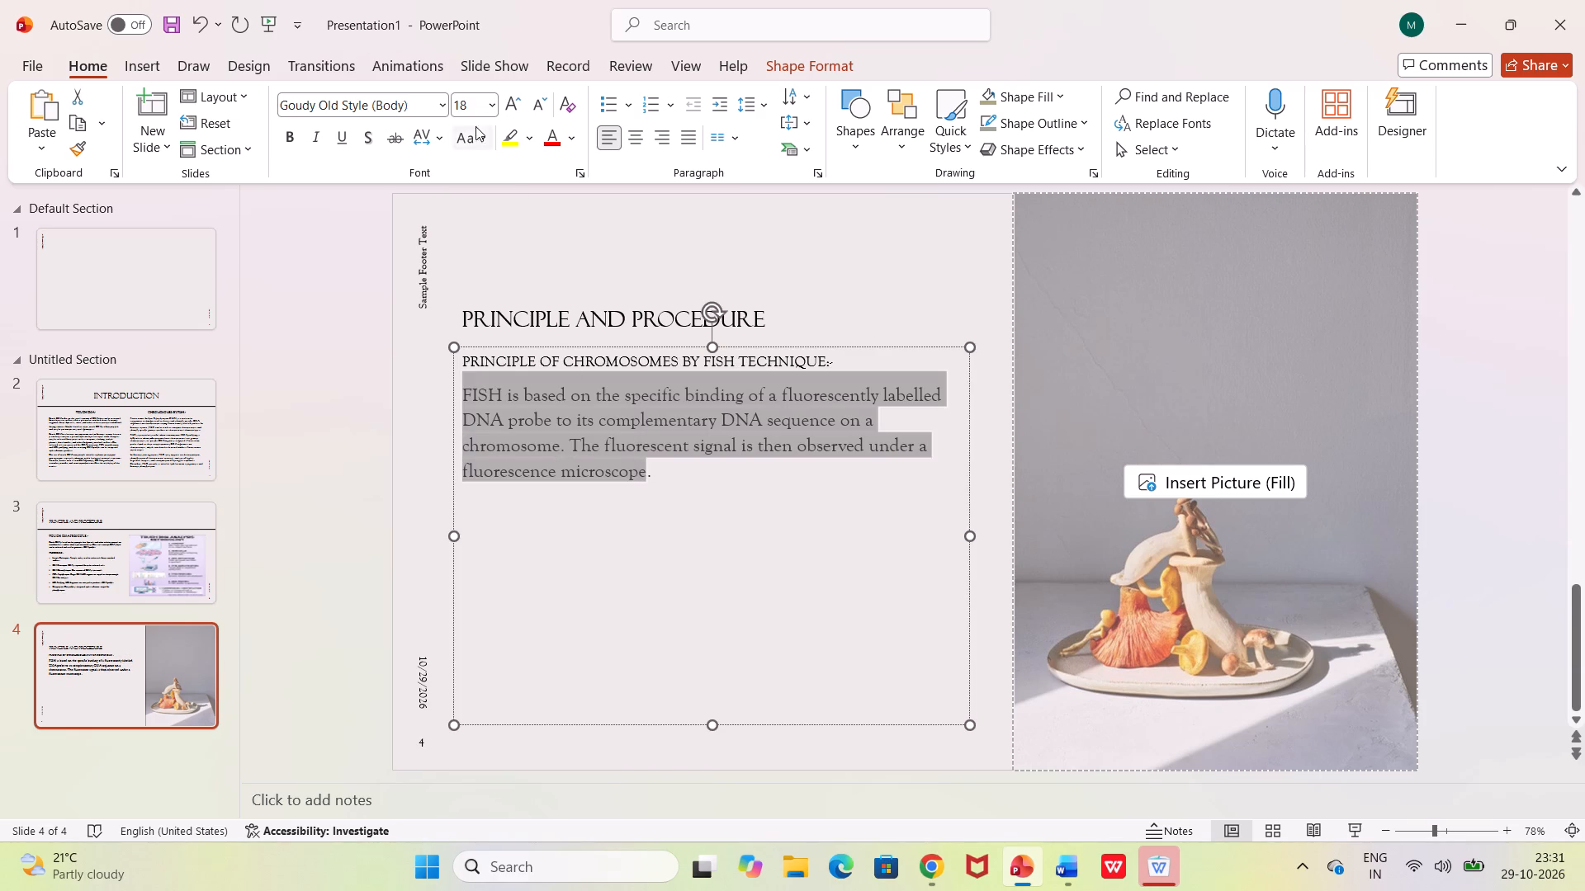
left_click(485, 106)
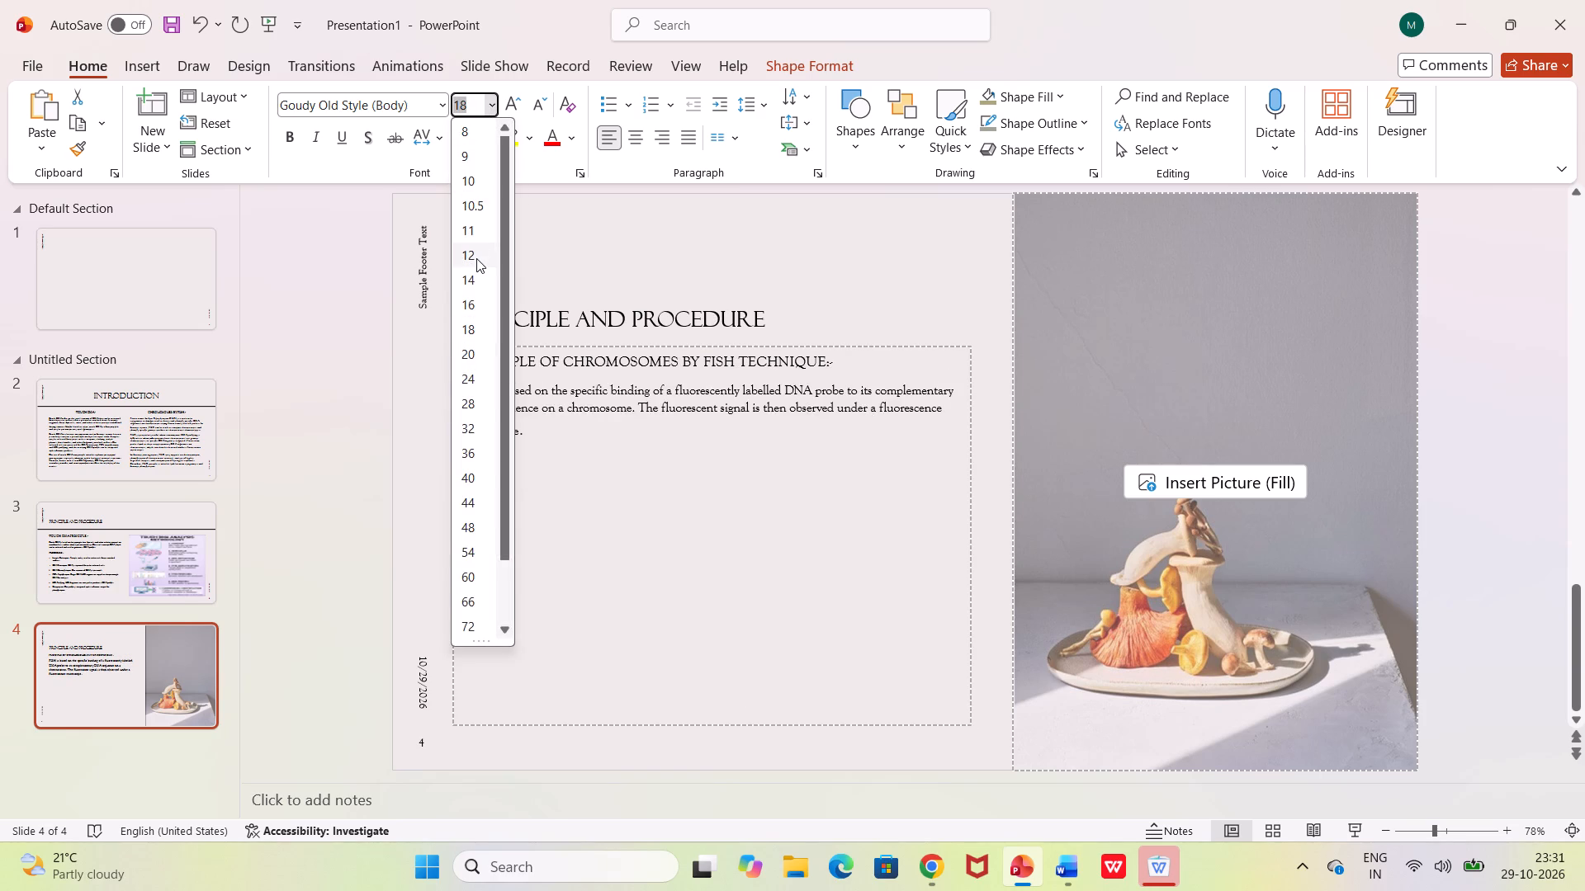
left_click(476, 258)
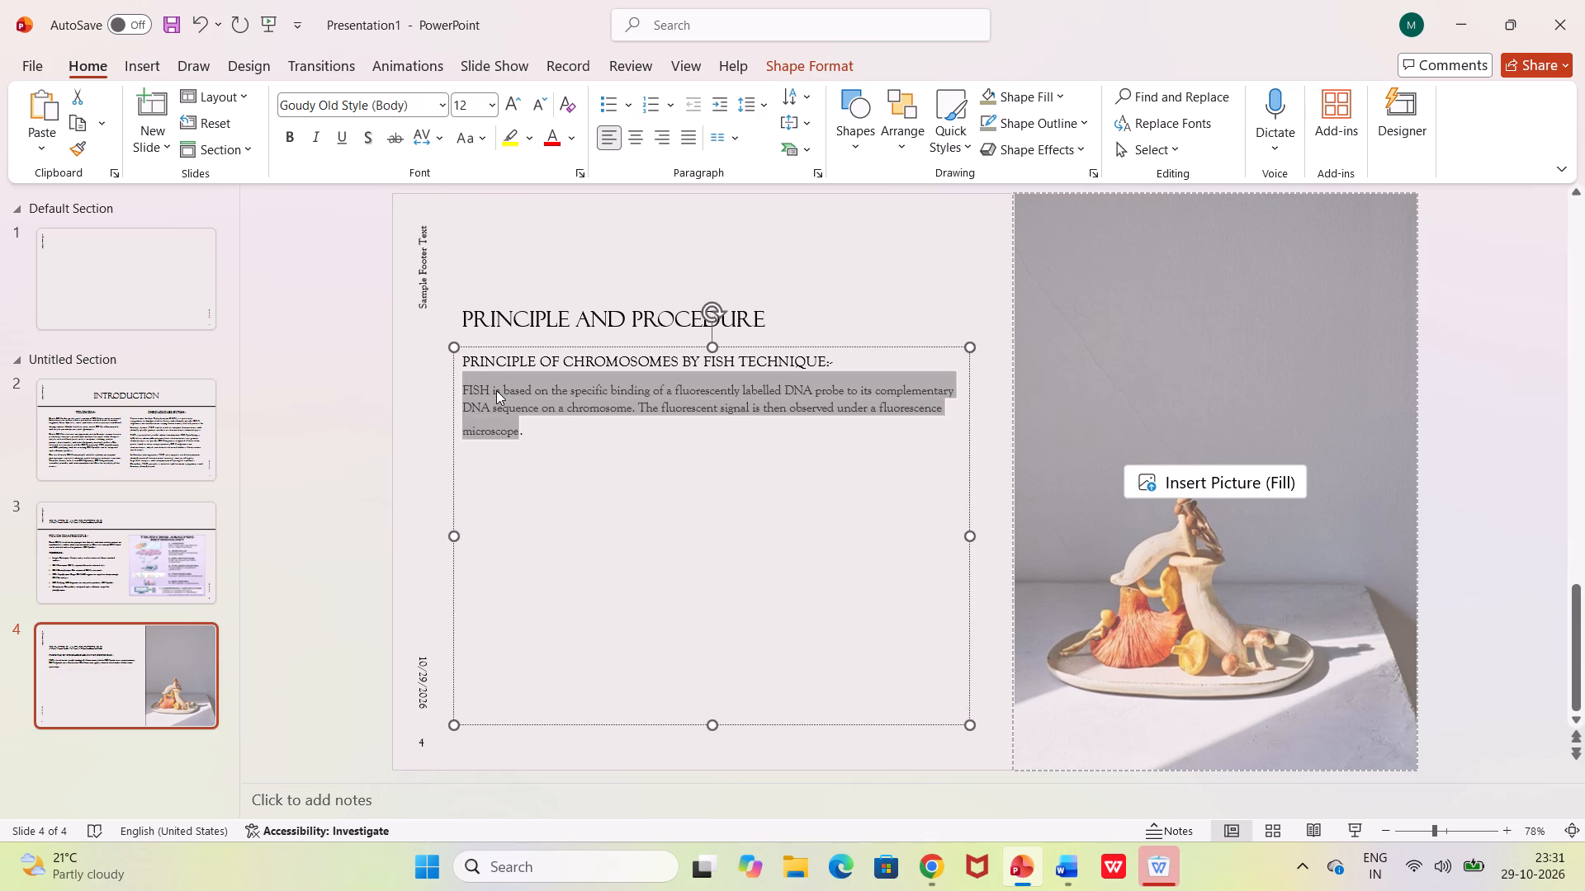
Insert the expansion "(Fluorescence in situ hybridization)" after the word FISH at the start of the principle paragraph.
left_click(485, 387)
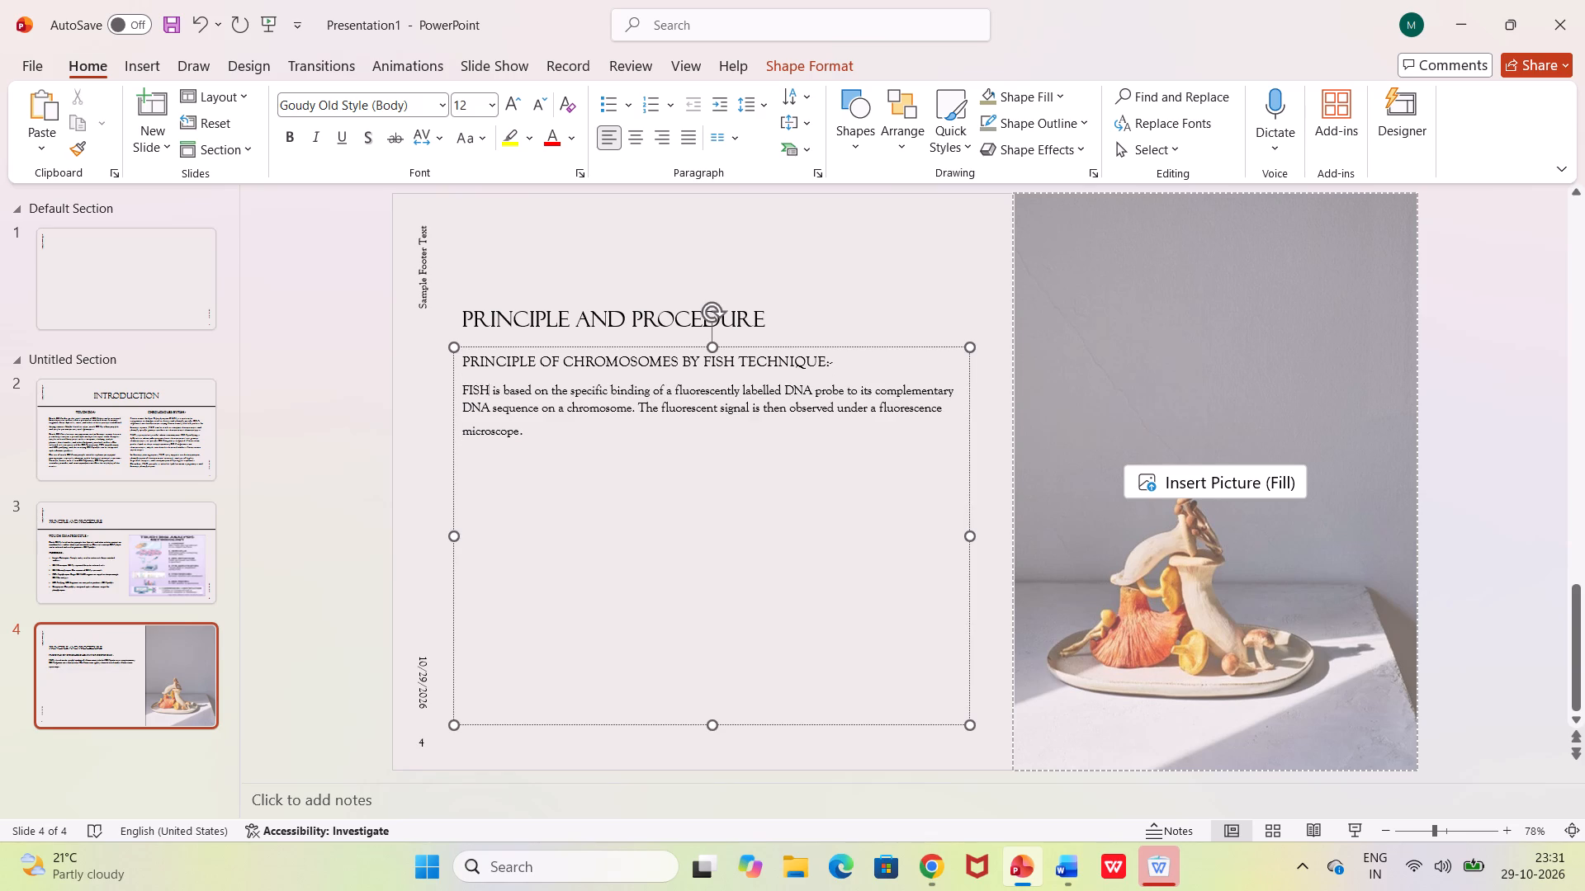
key("space")
key("shift+parenleft")
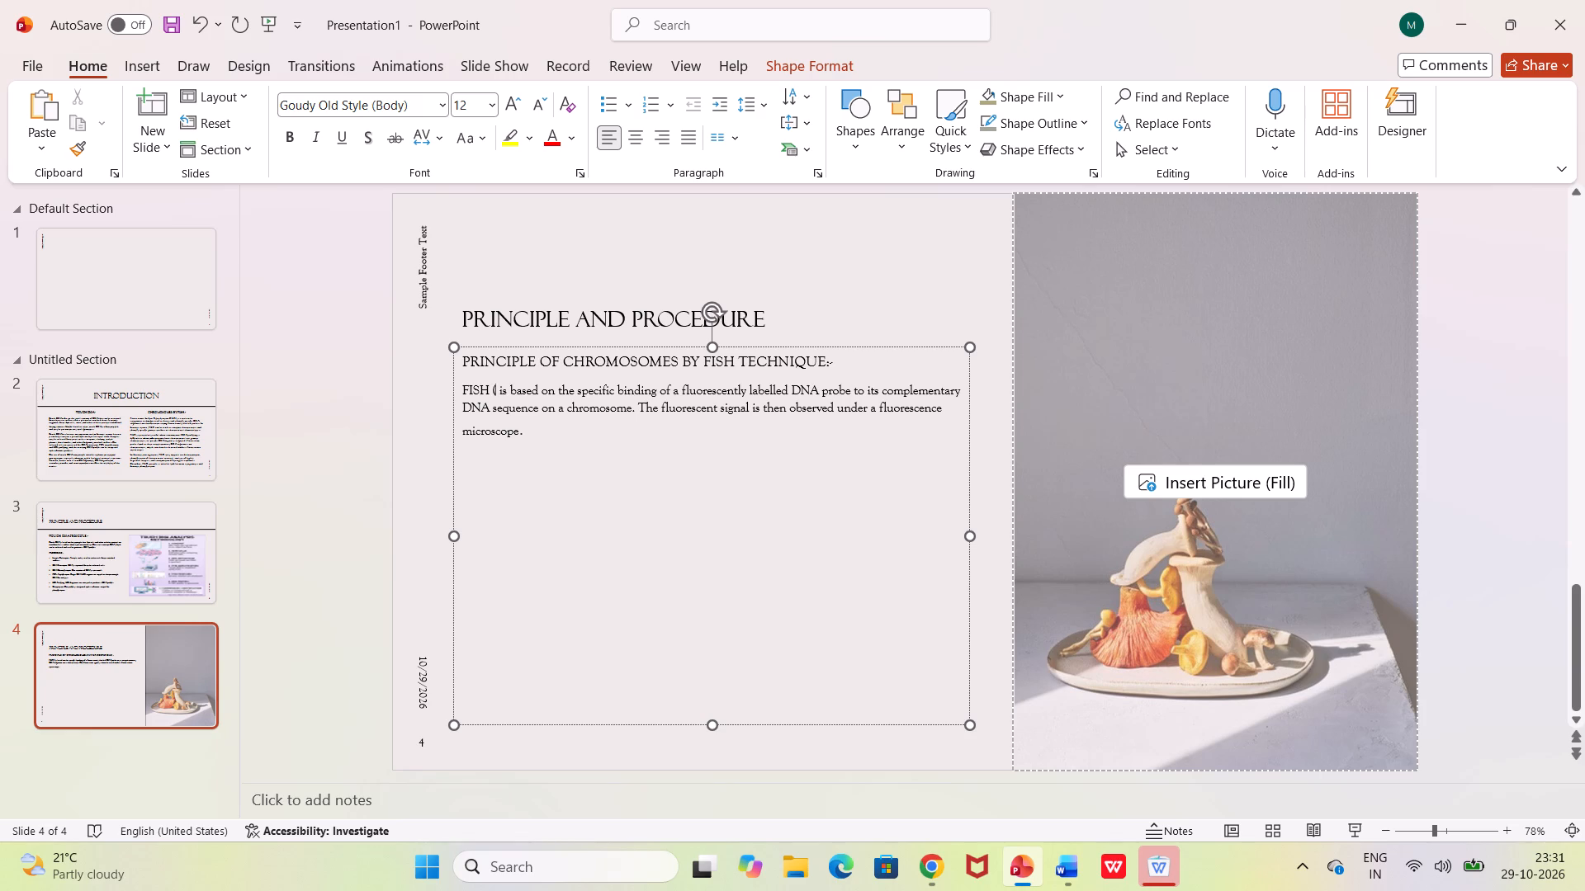
key("f")
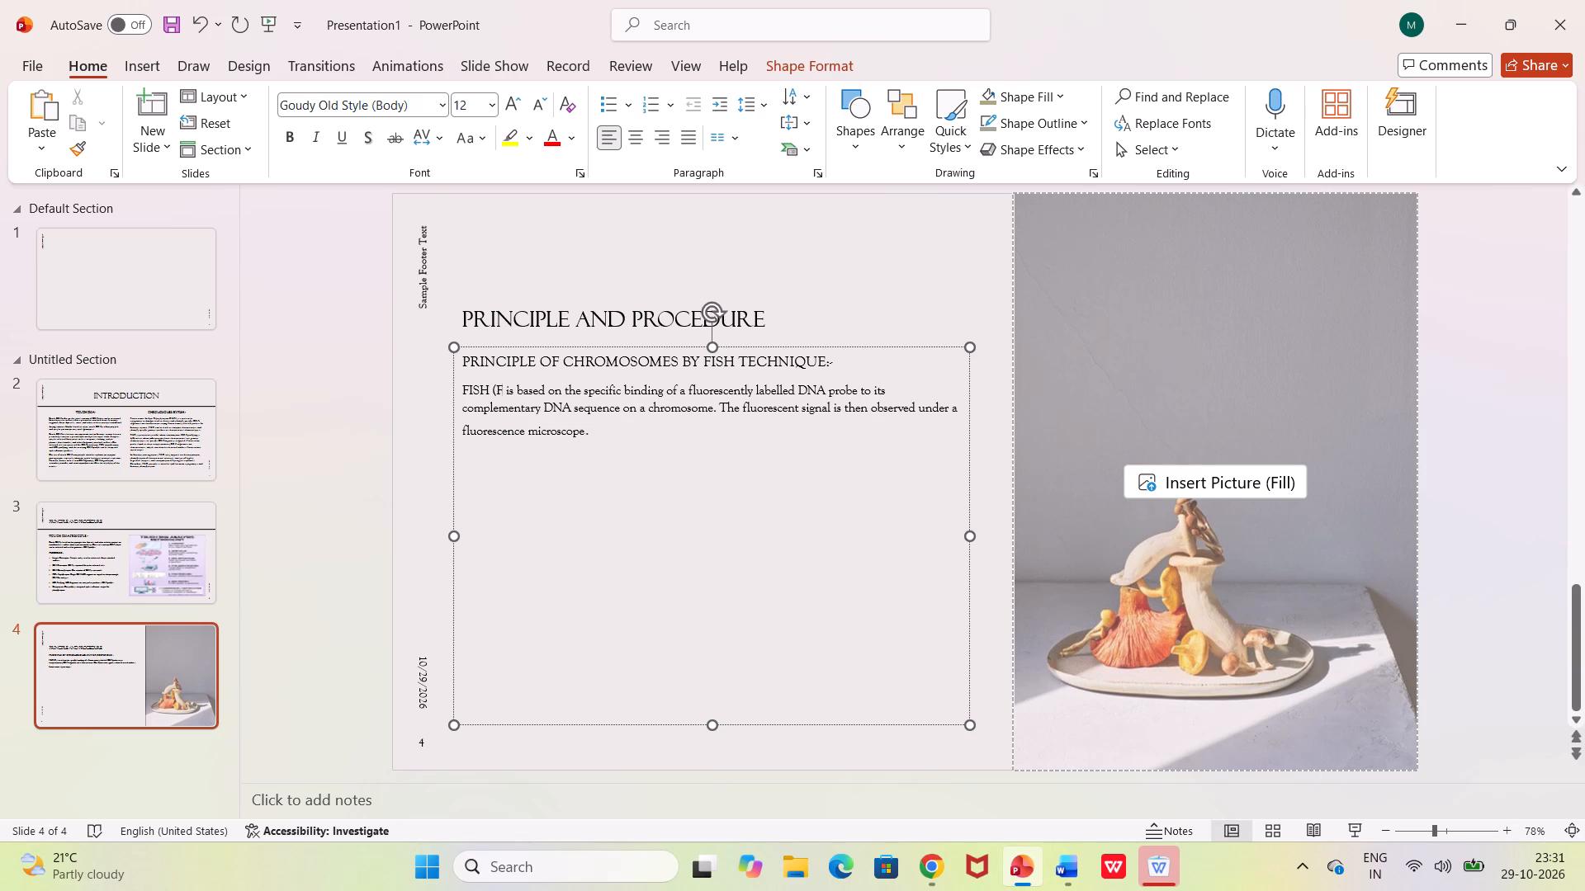
key("l")
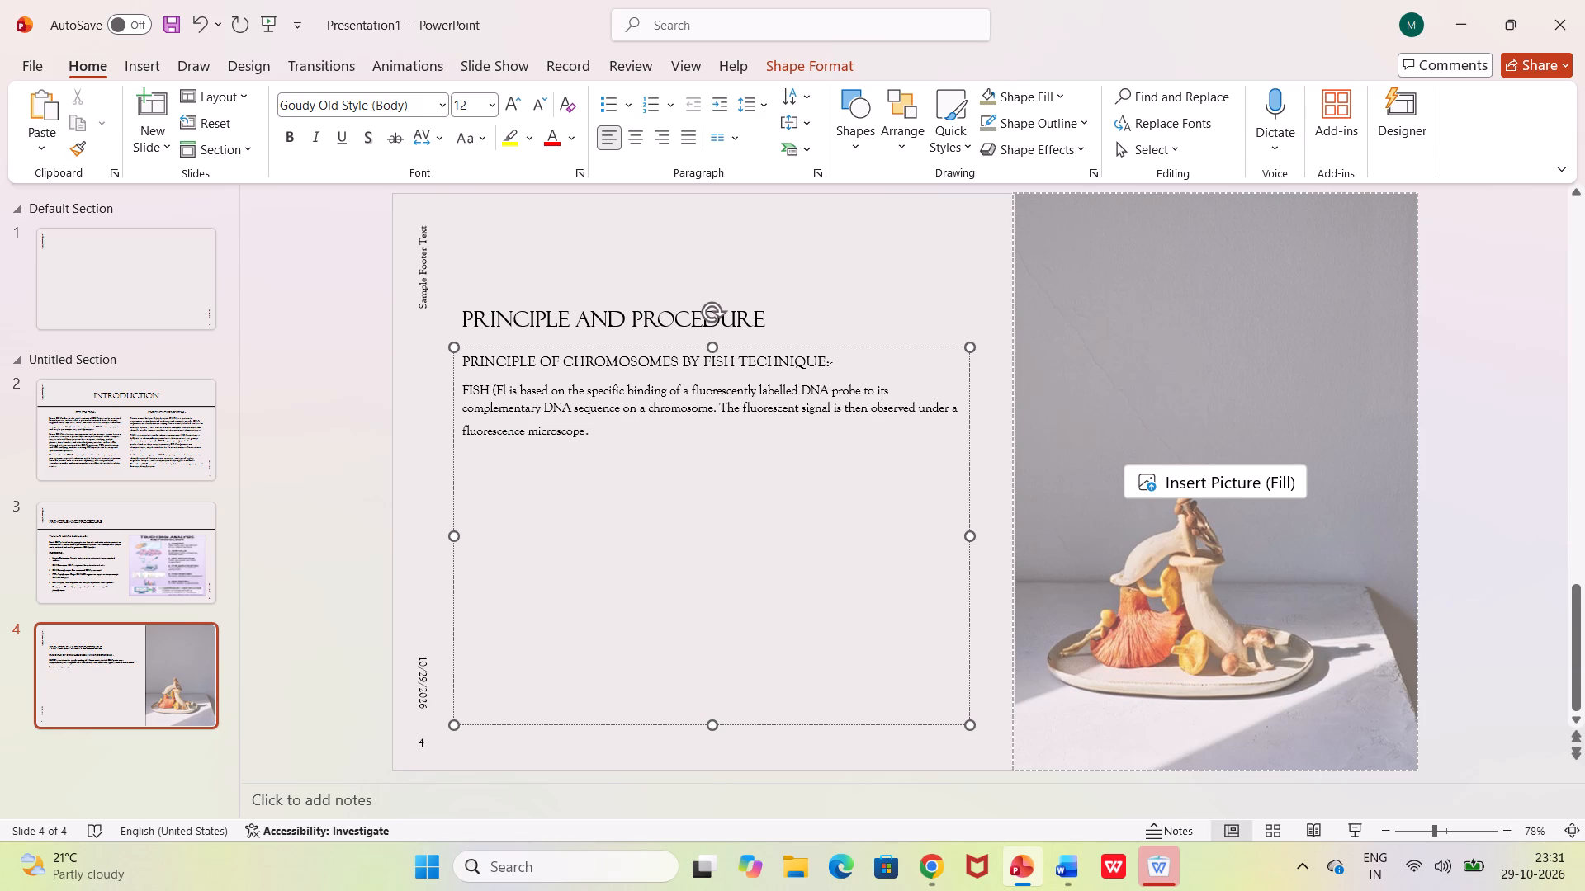
key("u")
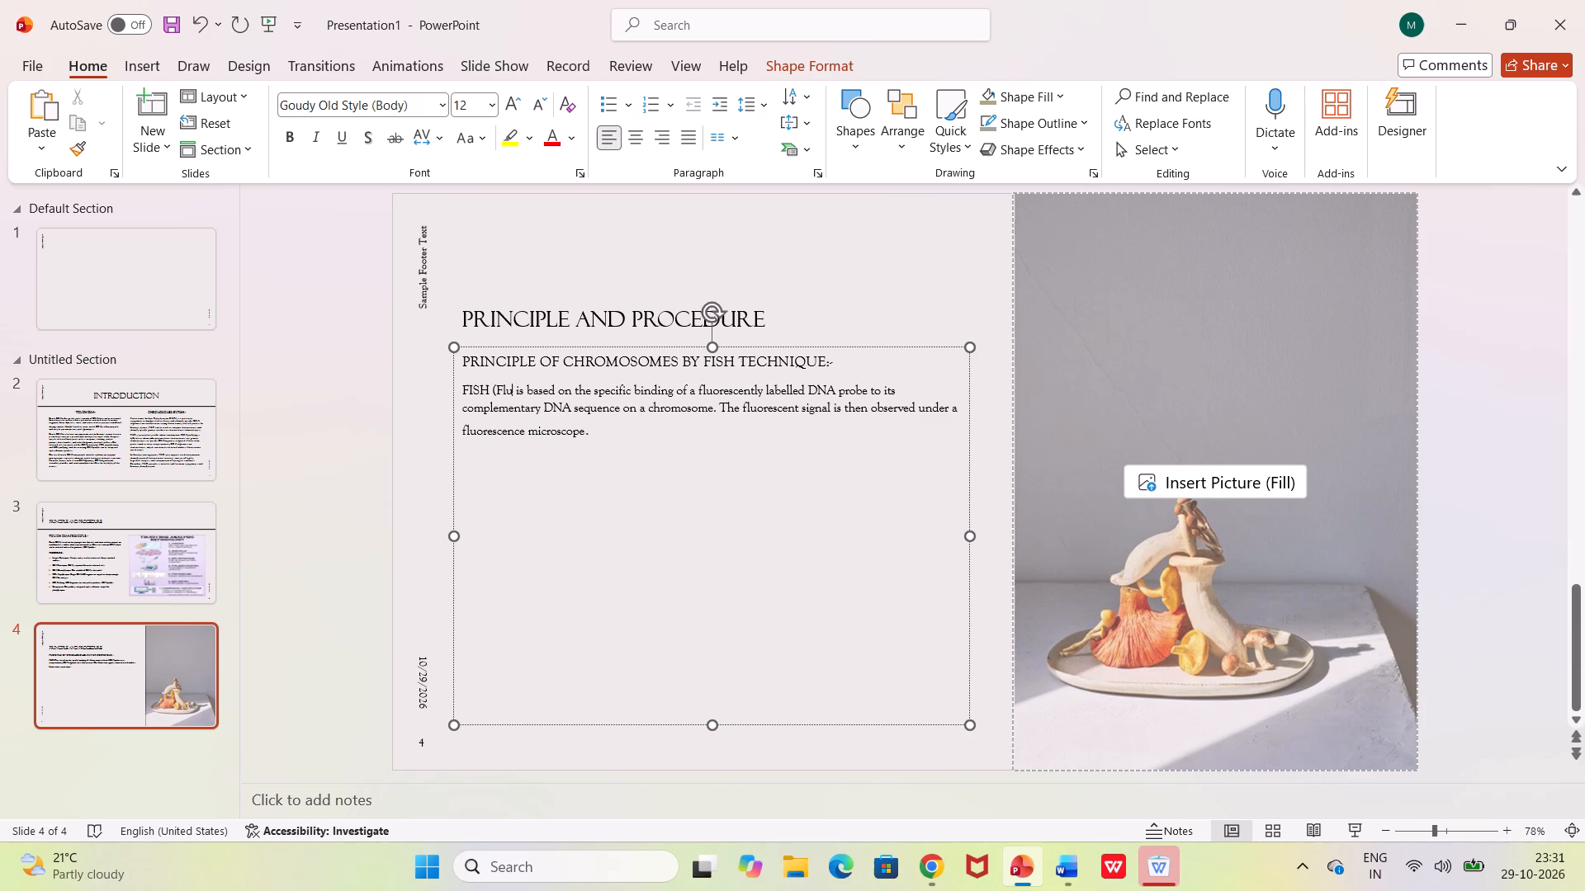
type("ore")
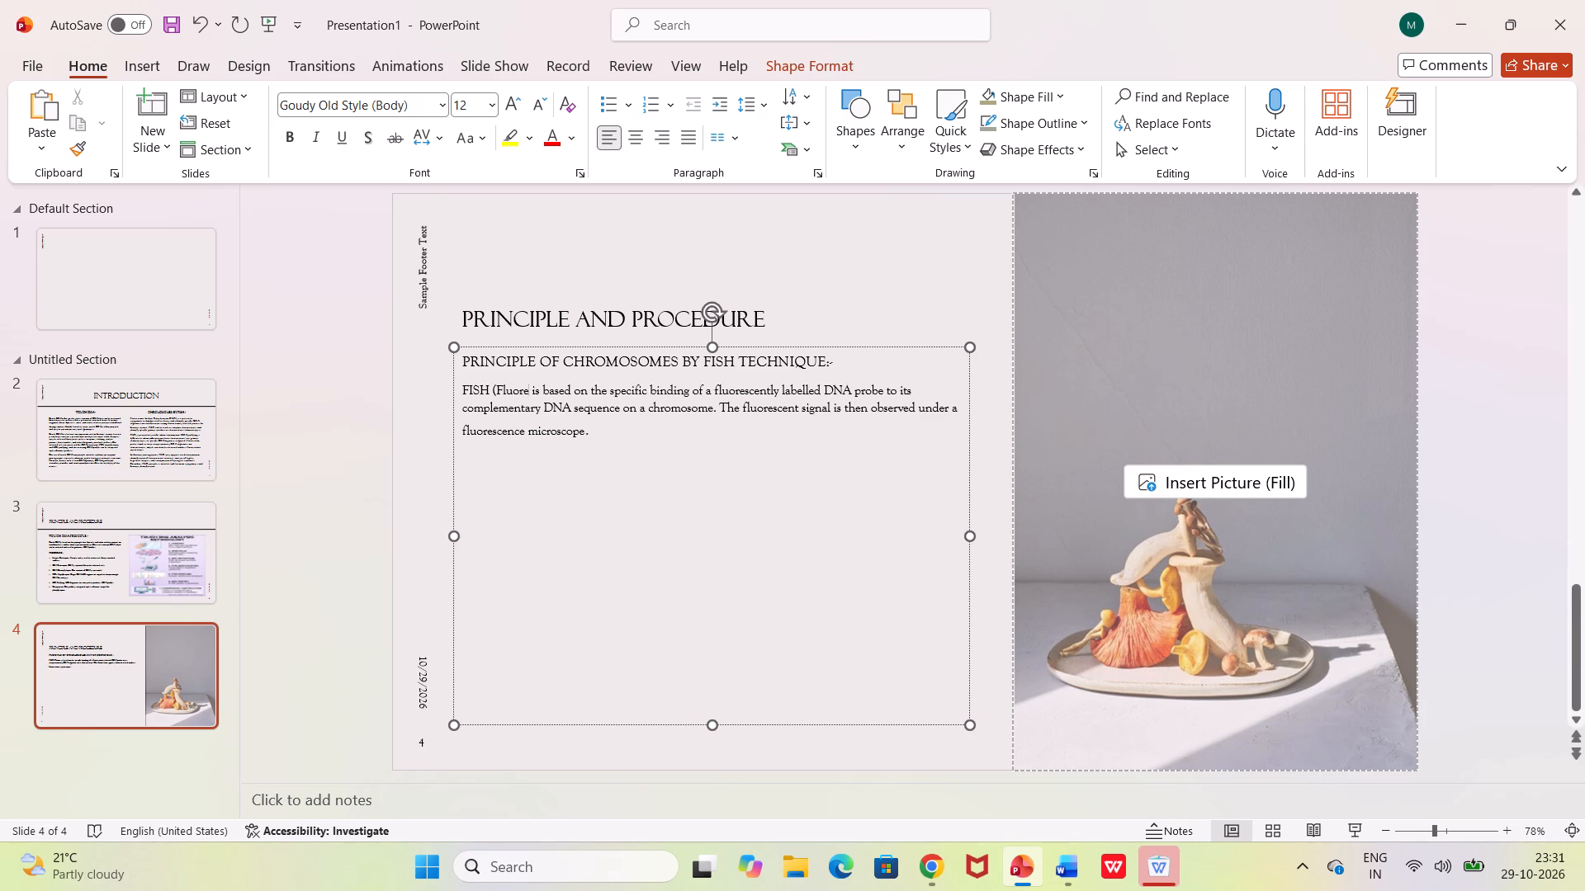
type("sce")
type("nce")
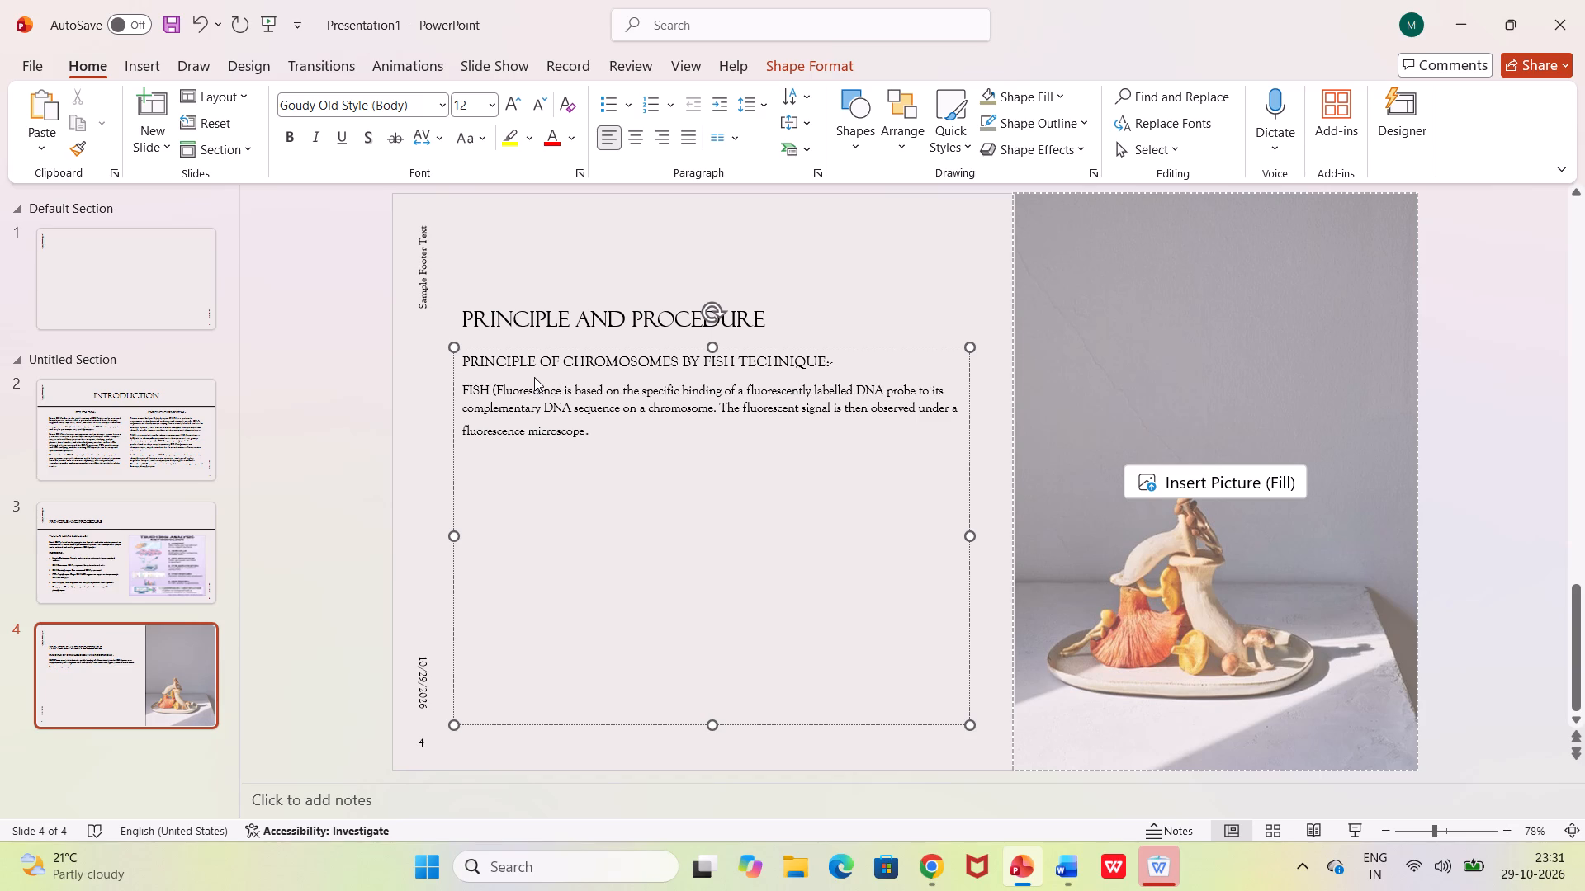
key("space")
type("in situ")
key("space")
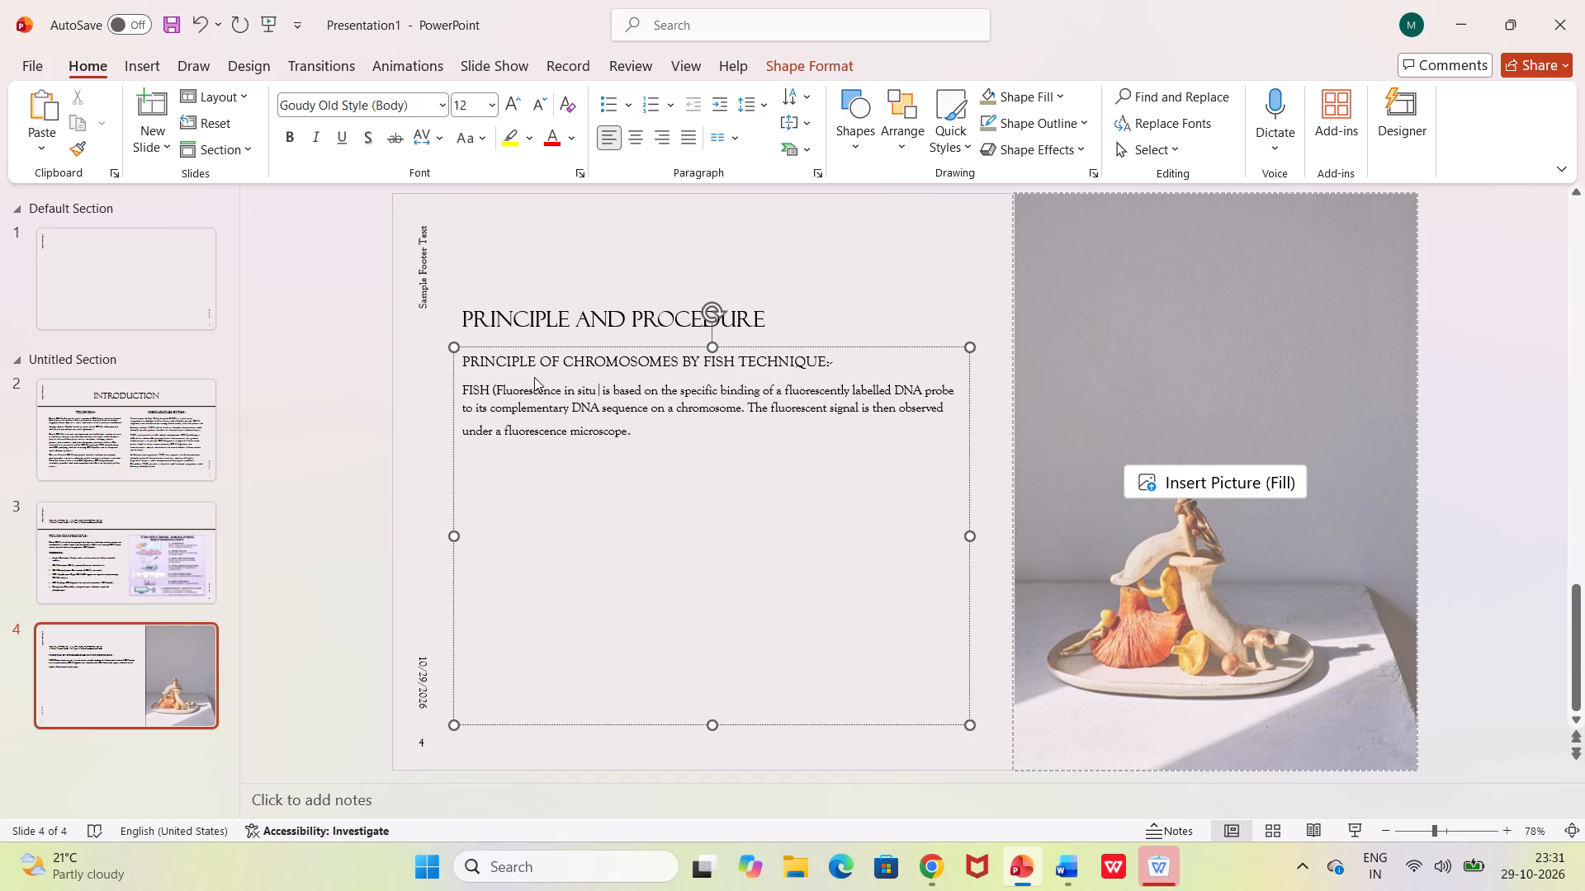
type("hy")
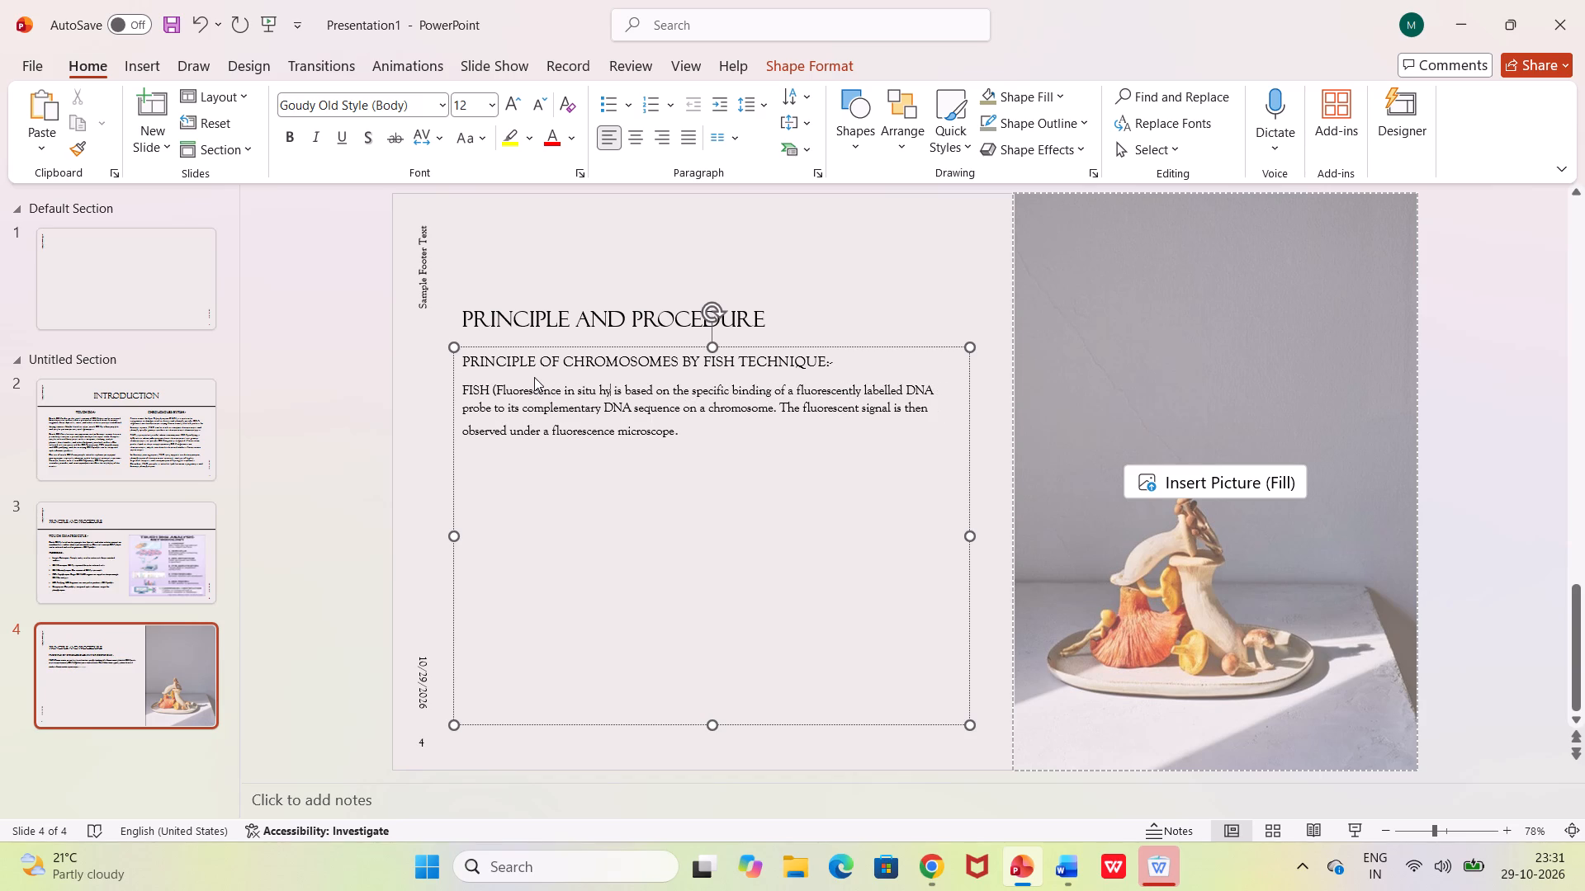
type("bri")
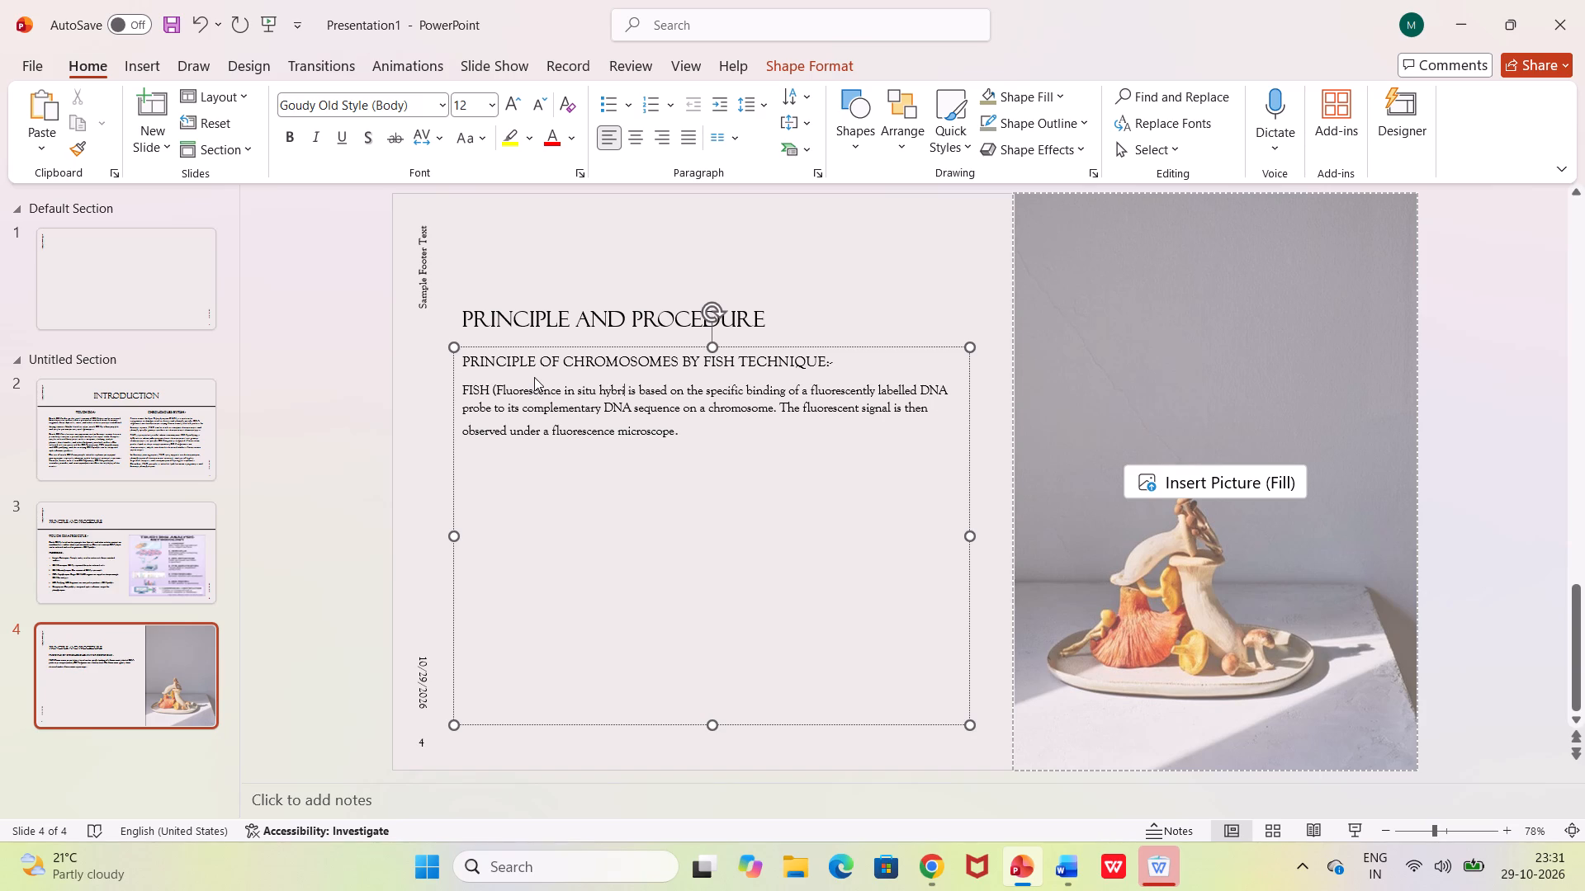
type("di")
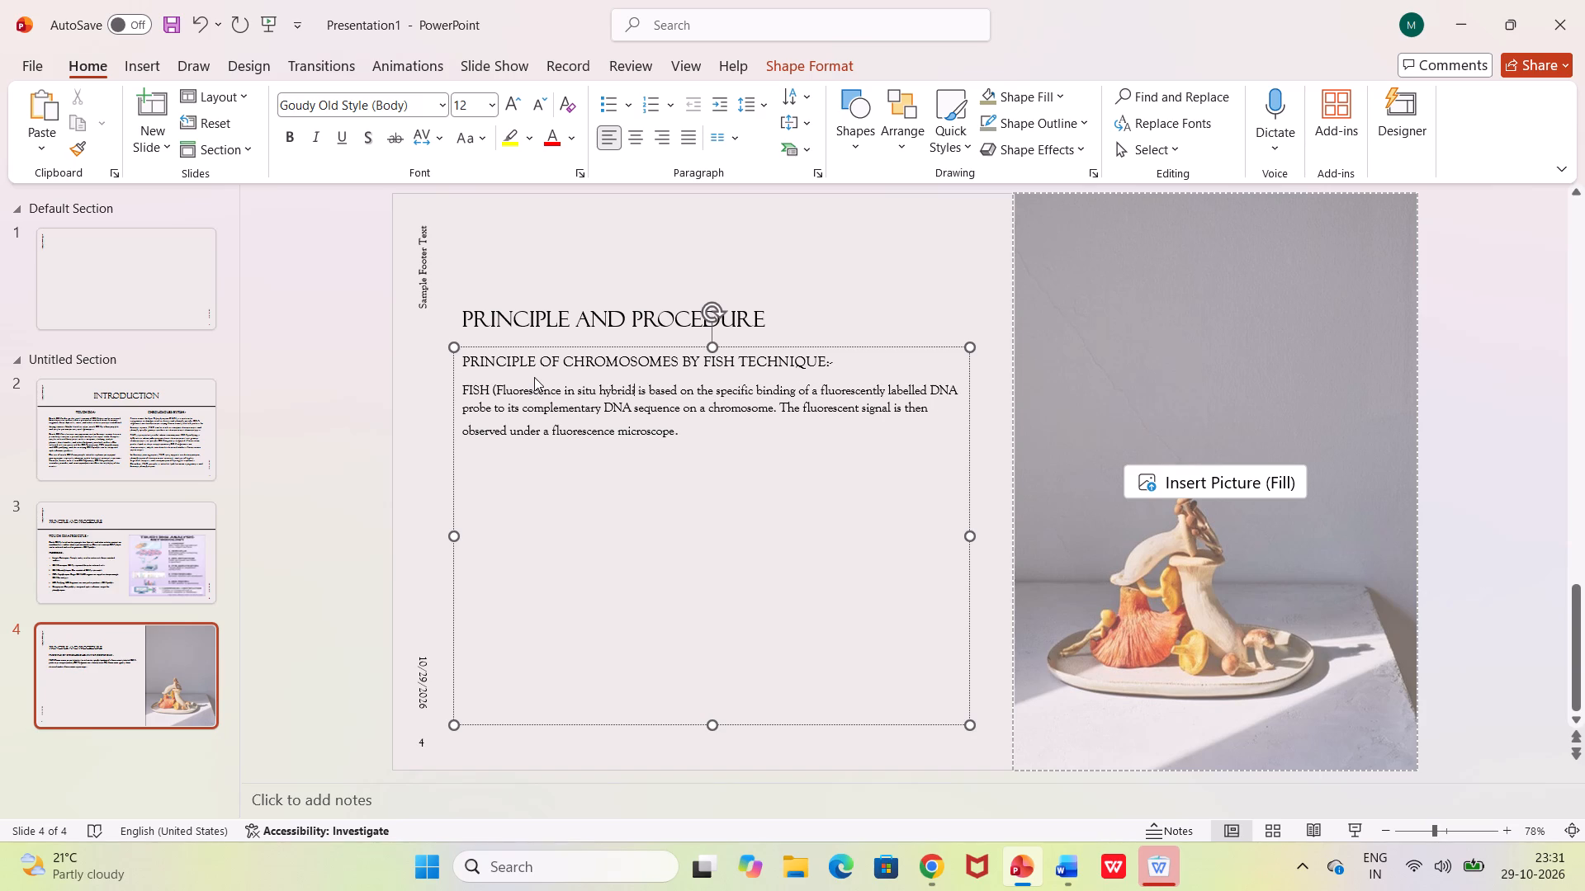
type("zatio")
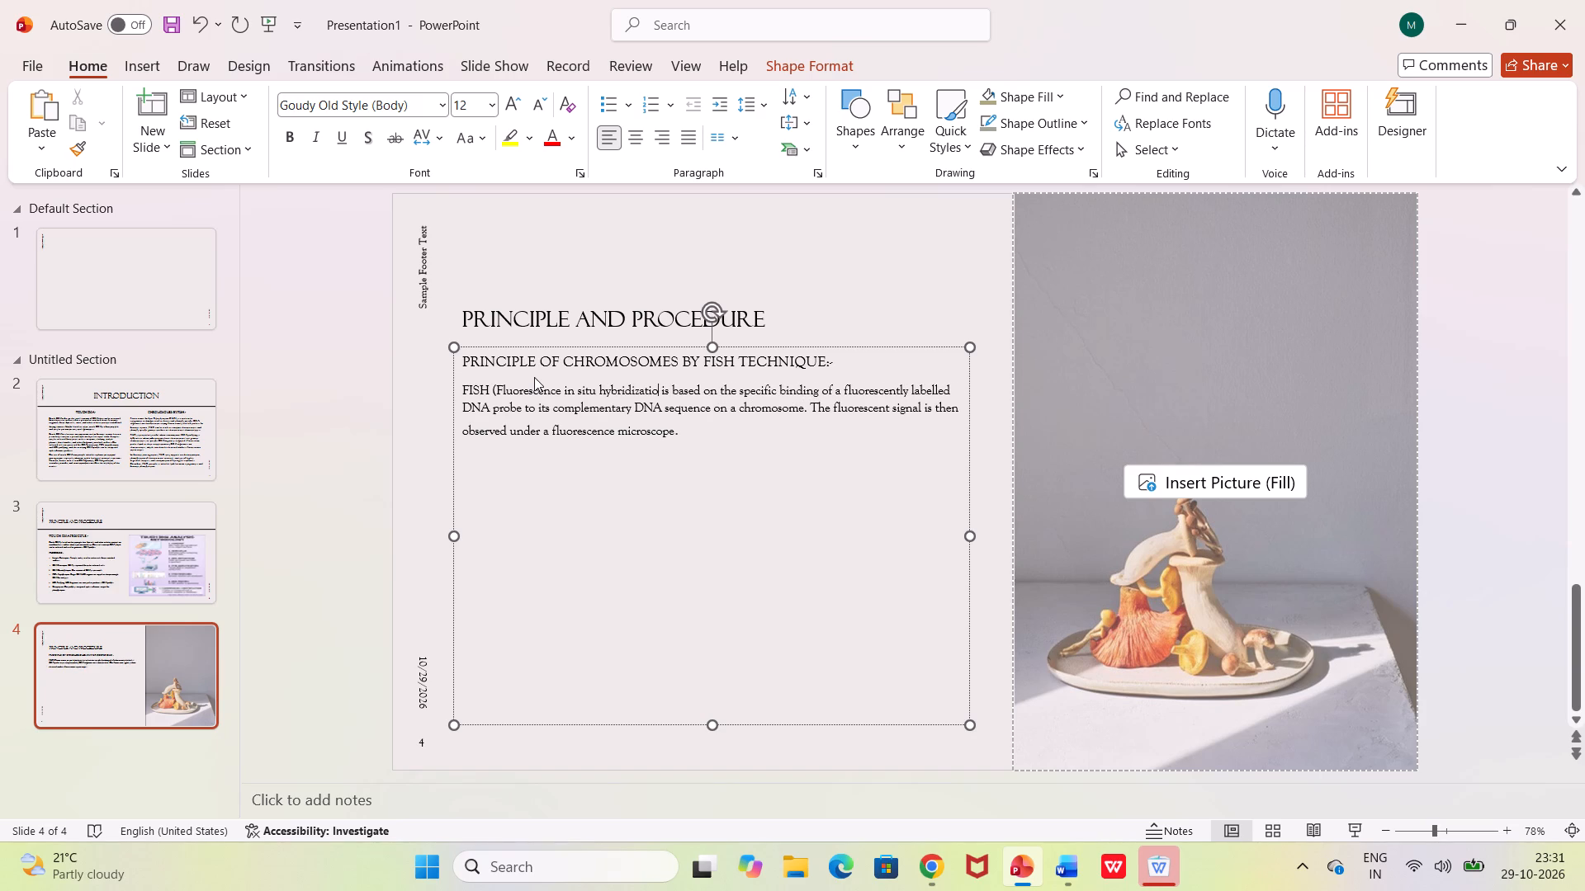
key("n")
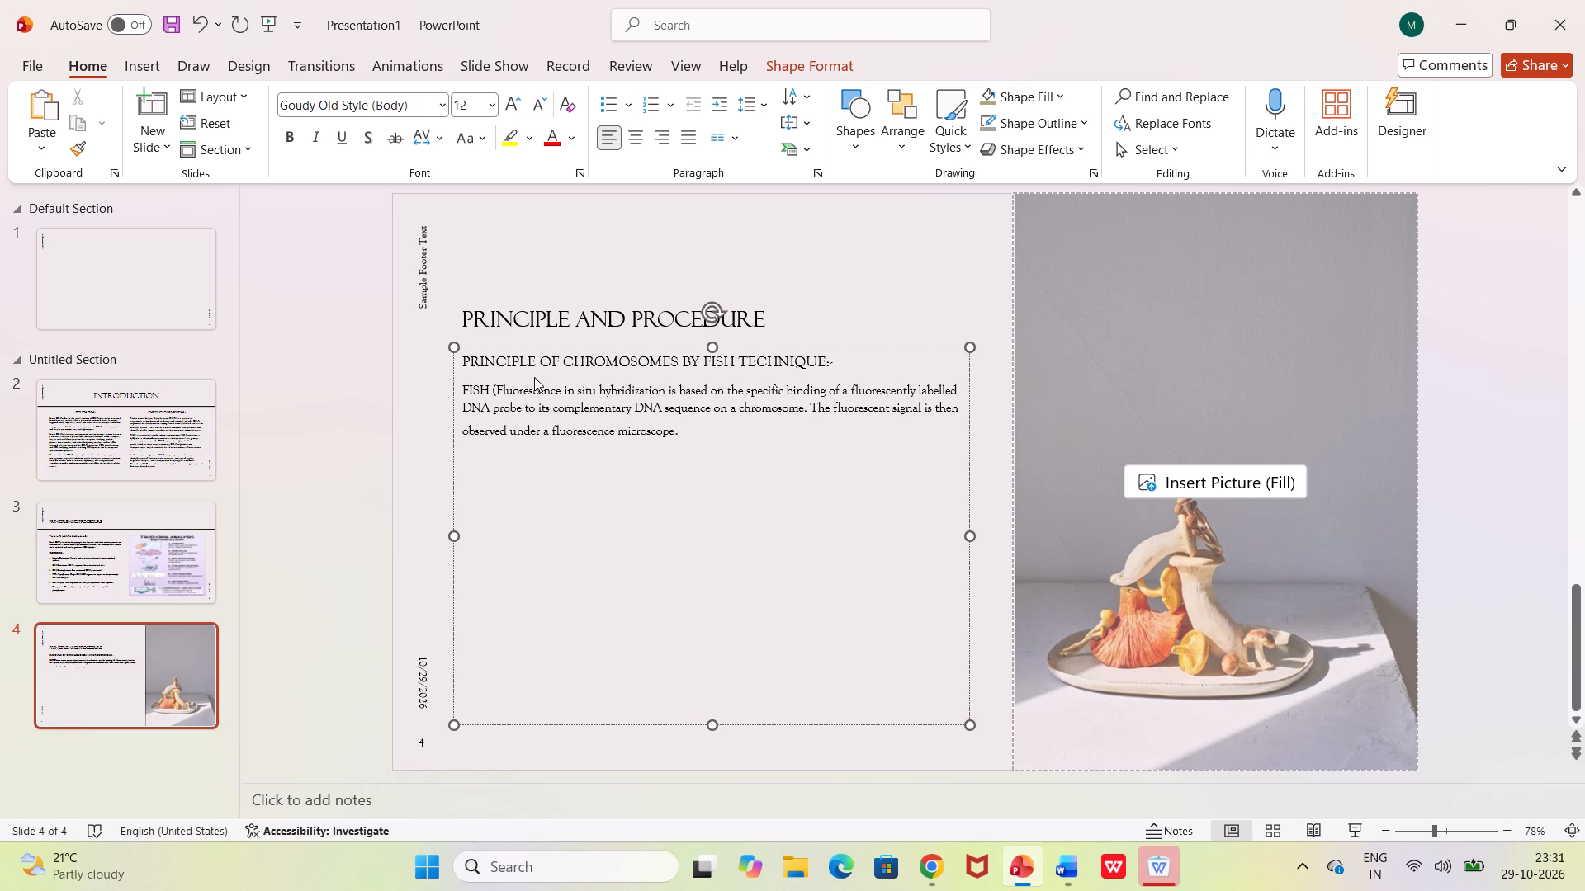
key("shift+parenright")
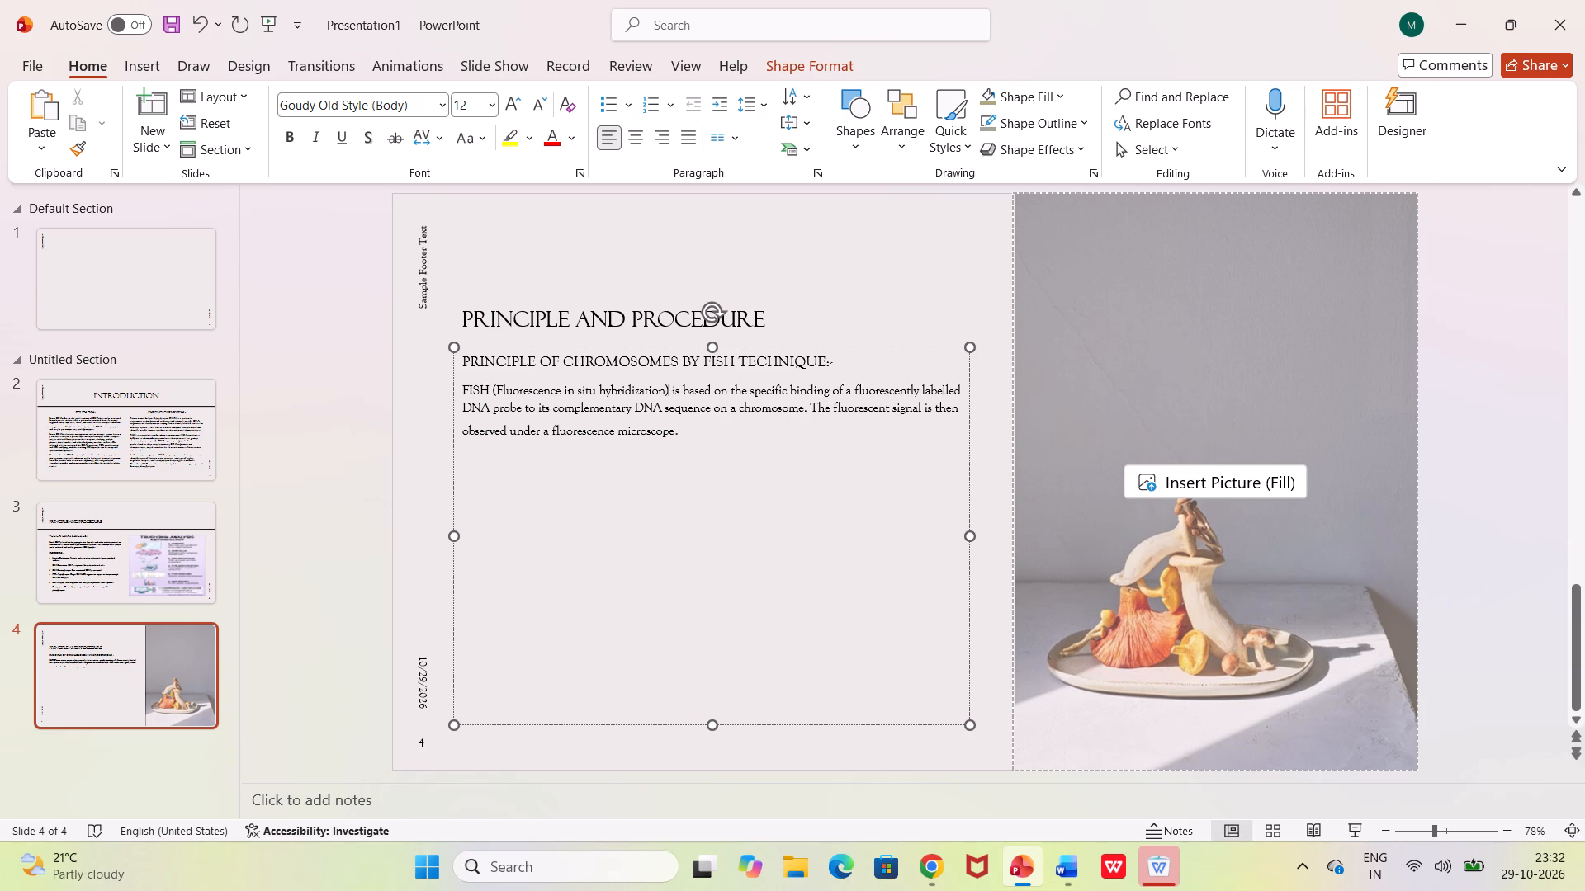
Start a new paragraph after the sentence ending "under a fluorescence microscope.".
left_click(686, 443)
key("Return")
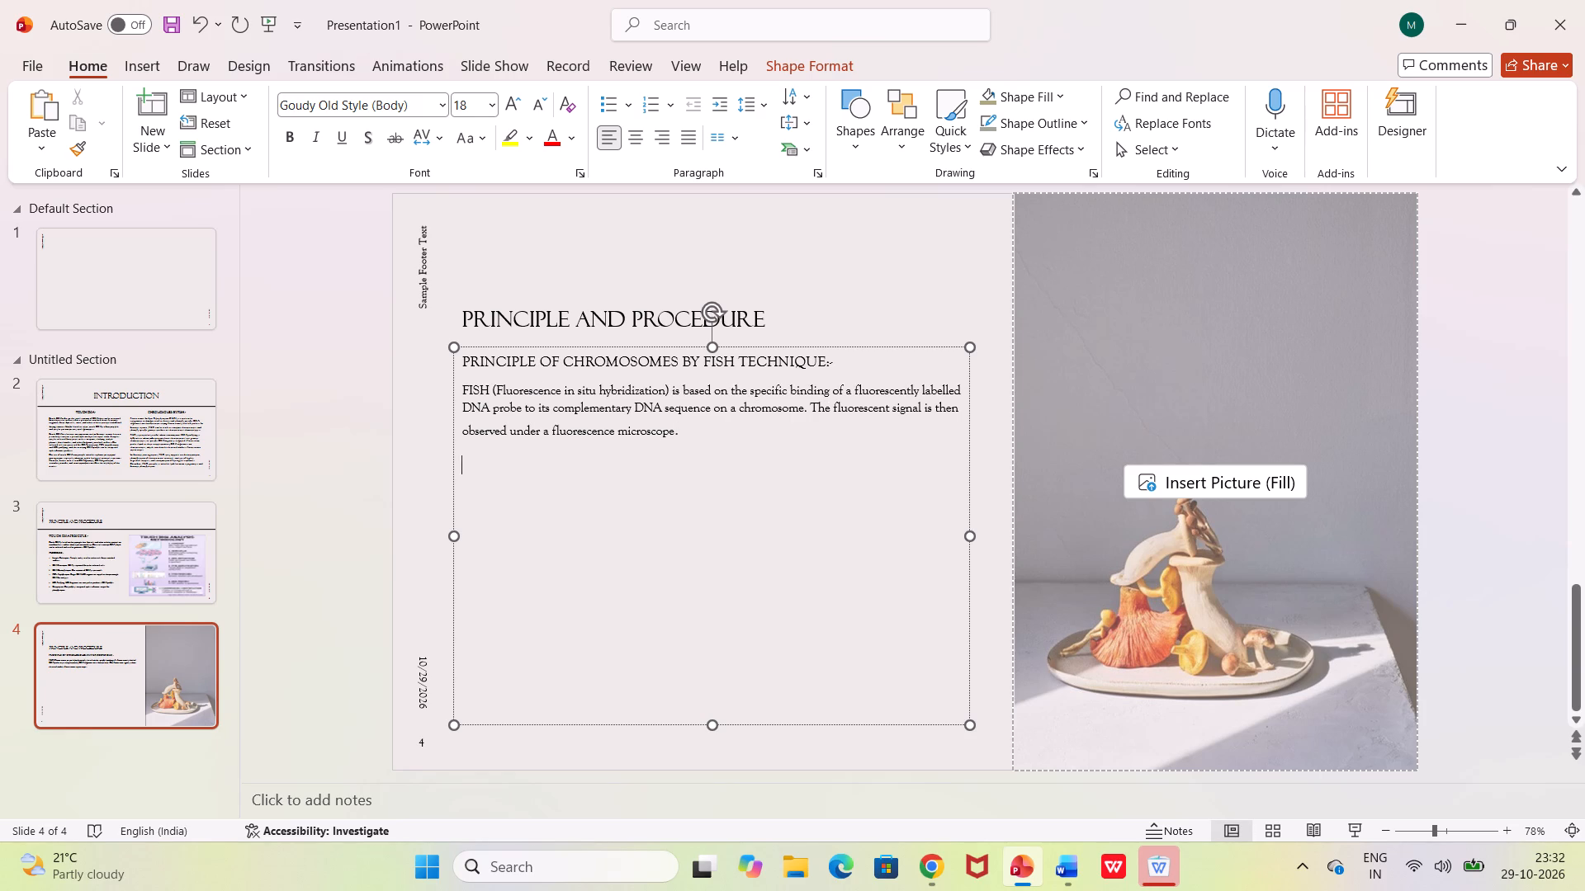
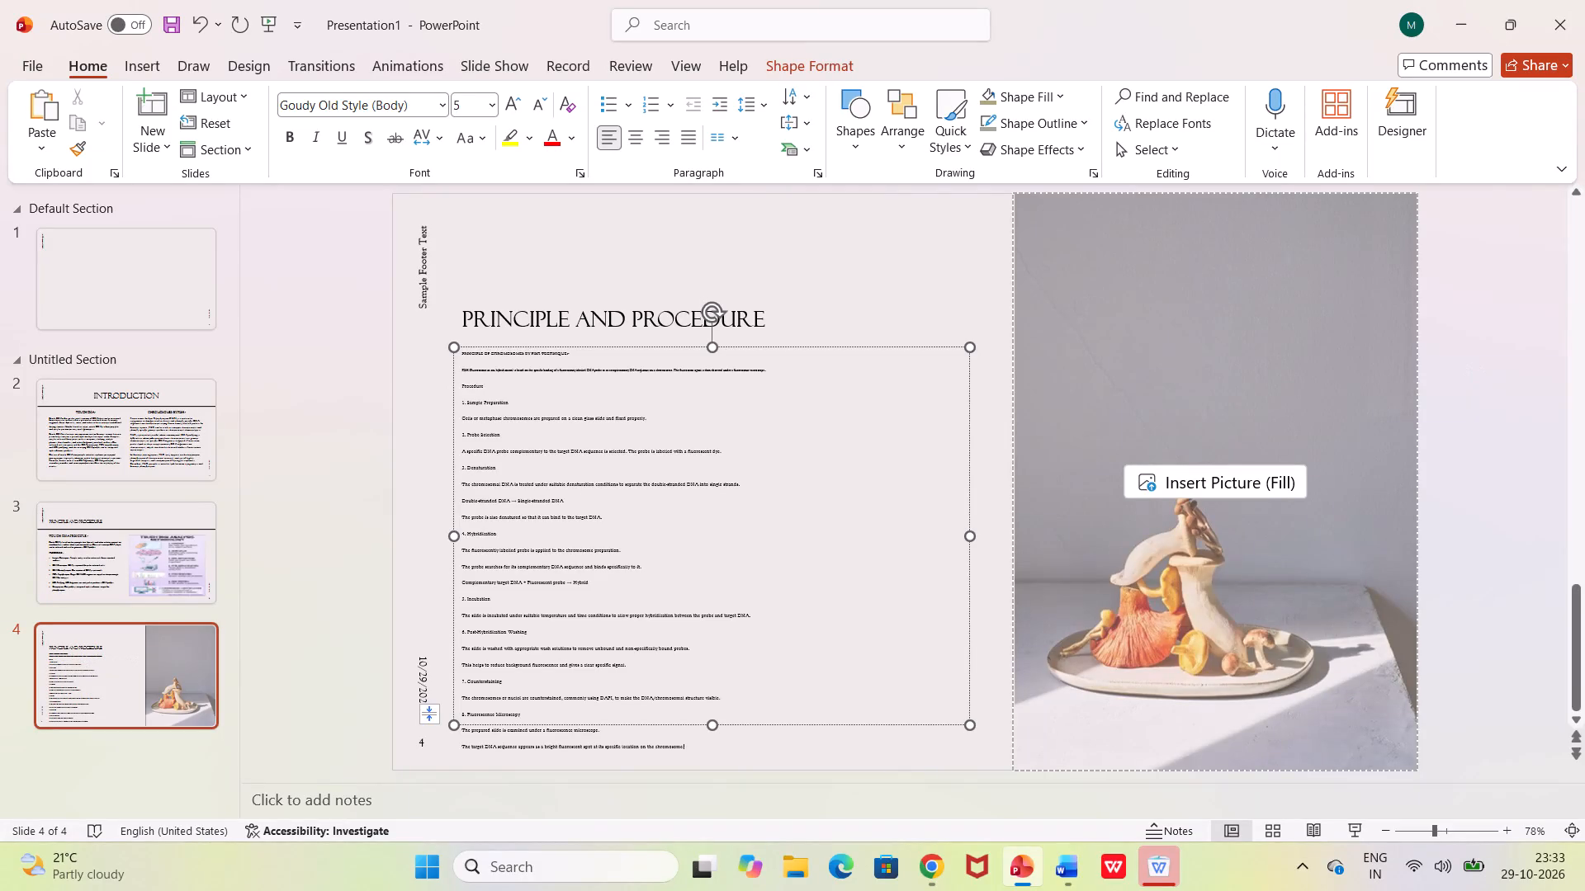
Undo the paste of the procedure text in the body of slide 4.
key("ctrl+z")
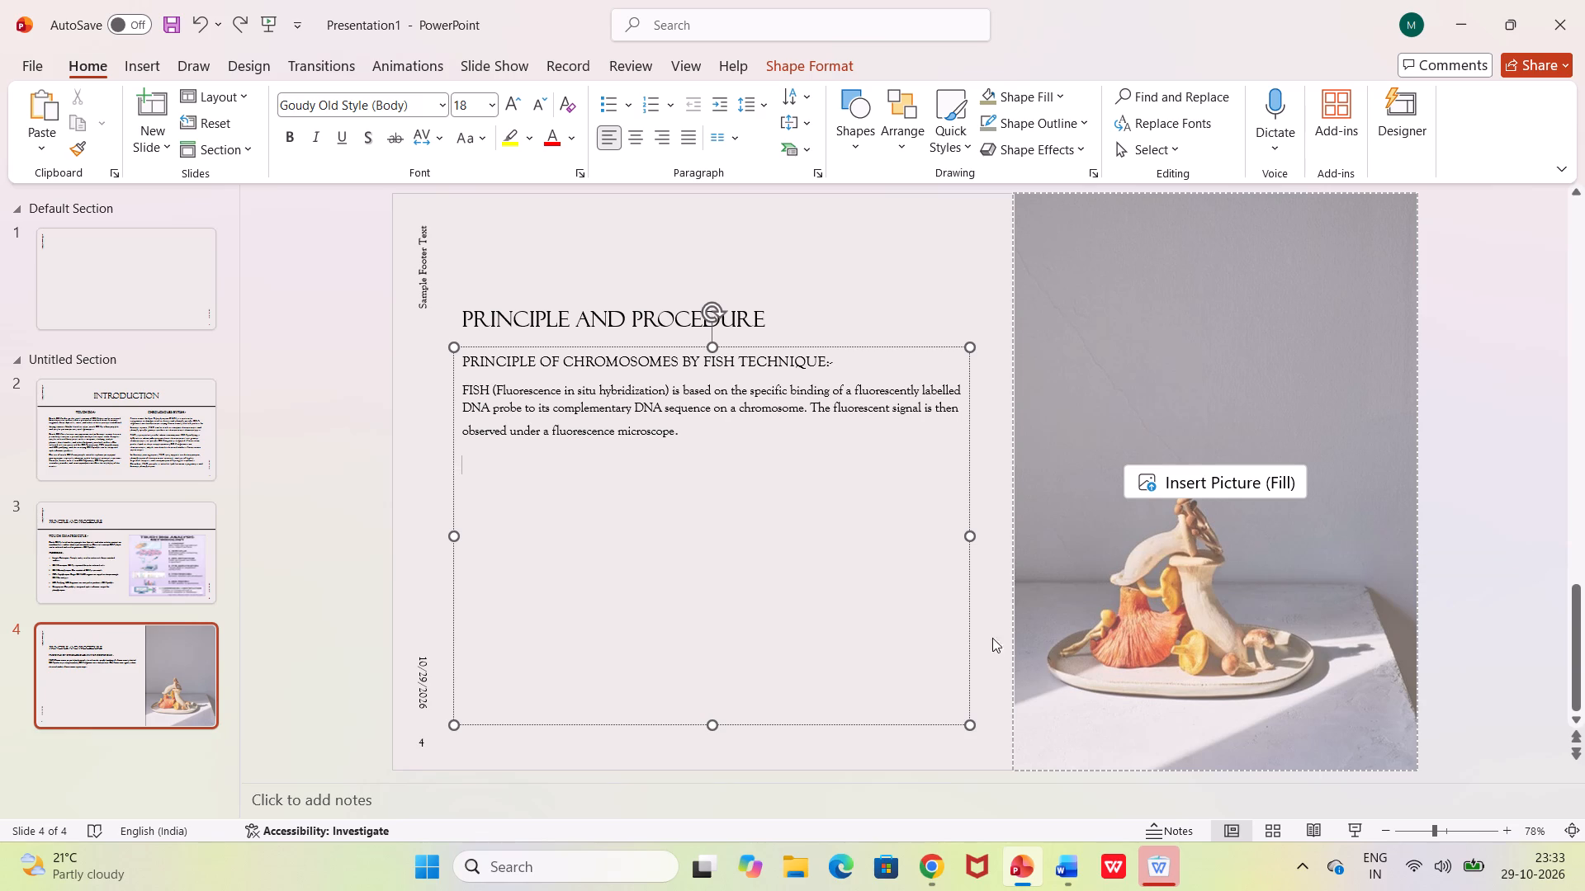
Add a new slide with the Content layout after slide 4.
right_click(129, 657)
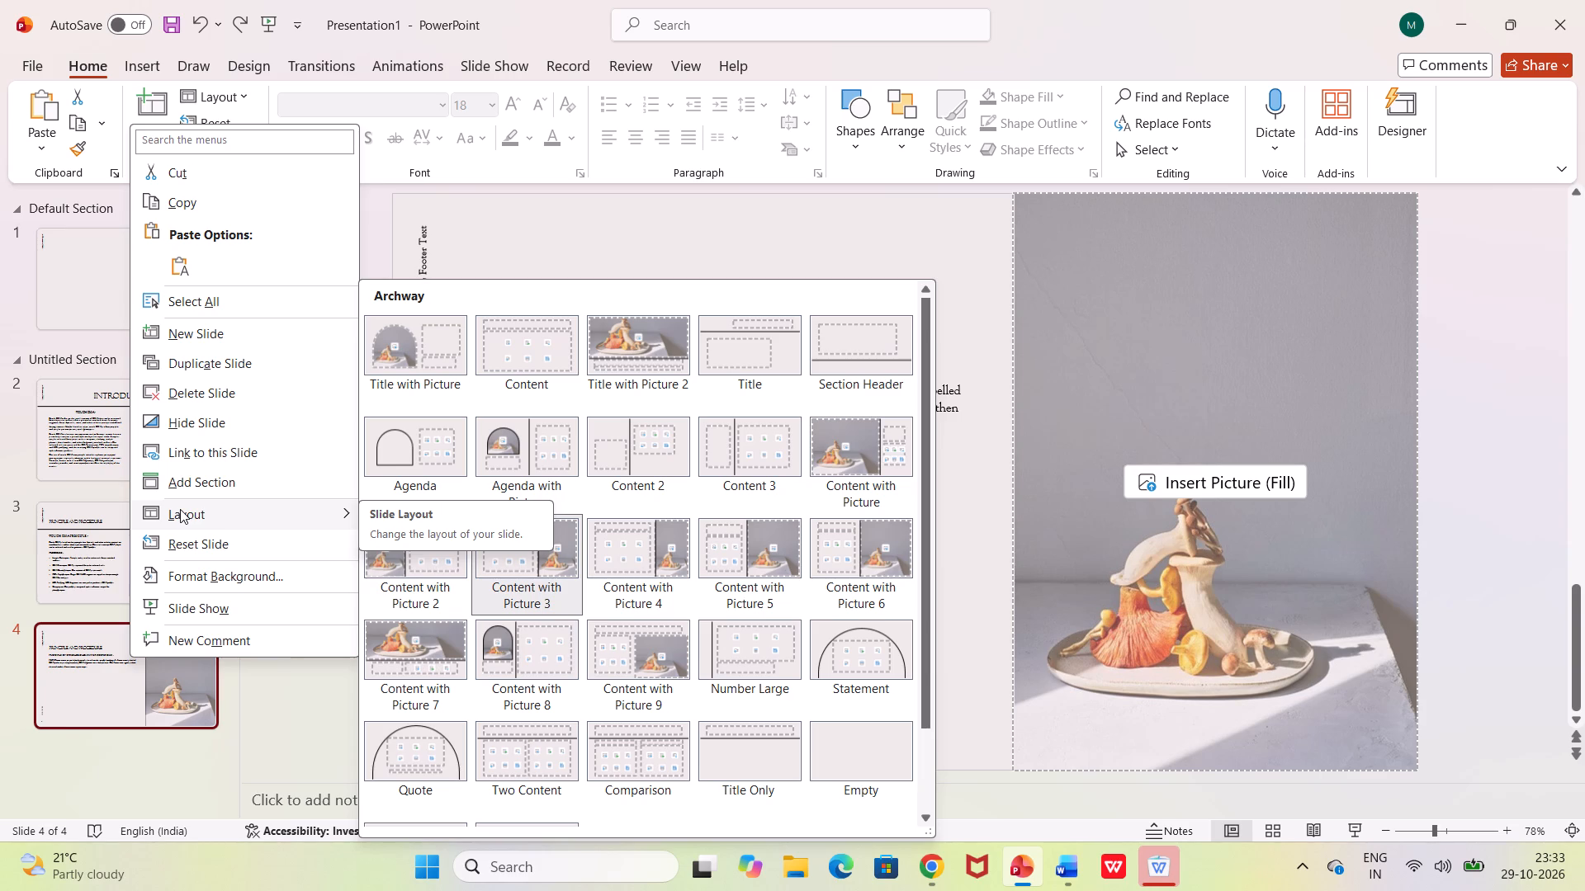
left_click_drag(180, 509, 196, 315)
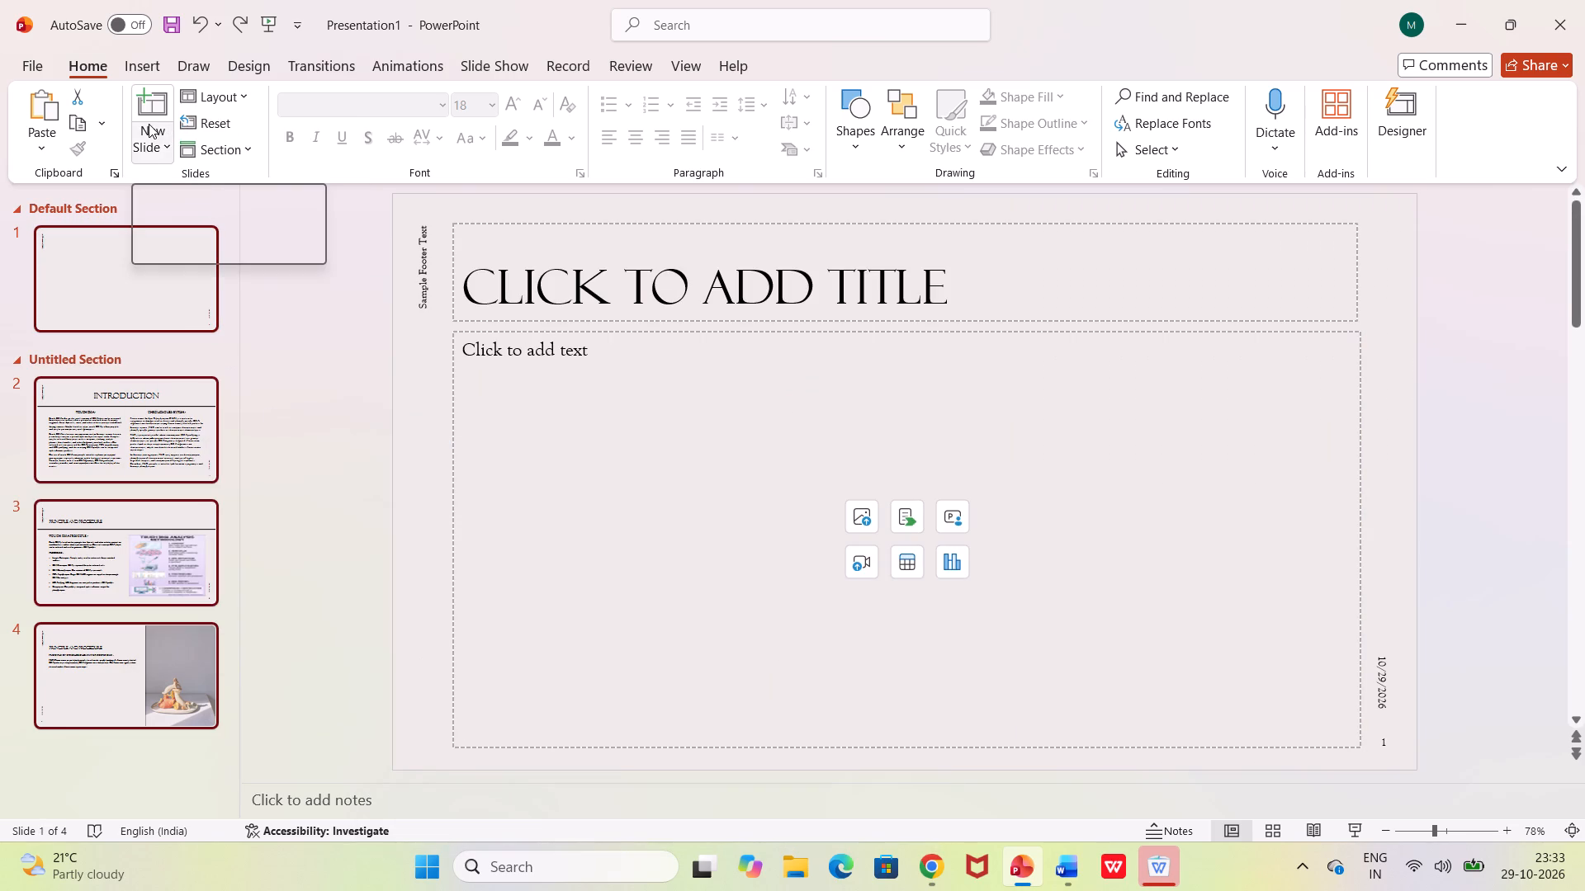
left_click(129, 685)
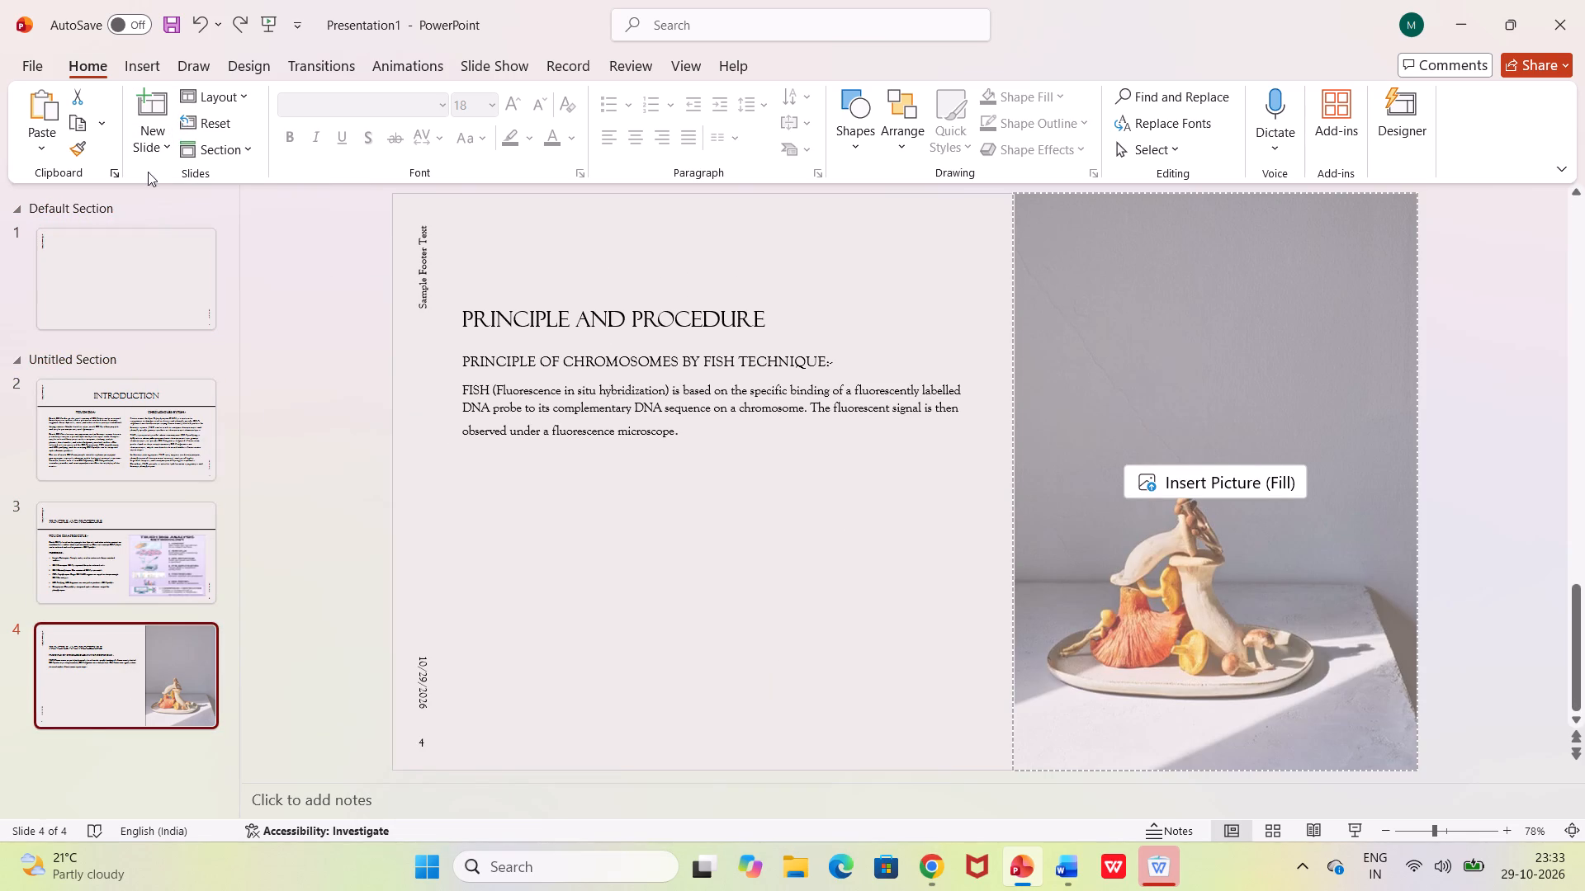
left_click(148, 140)
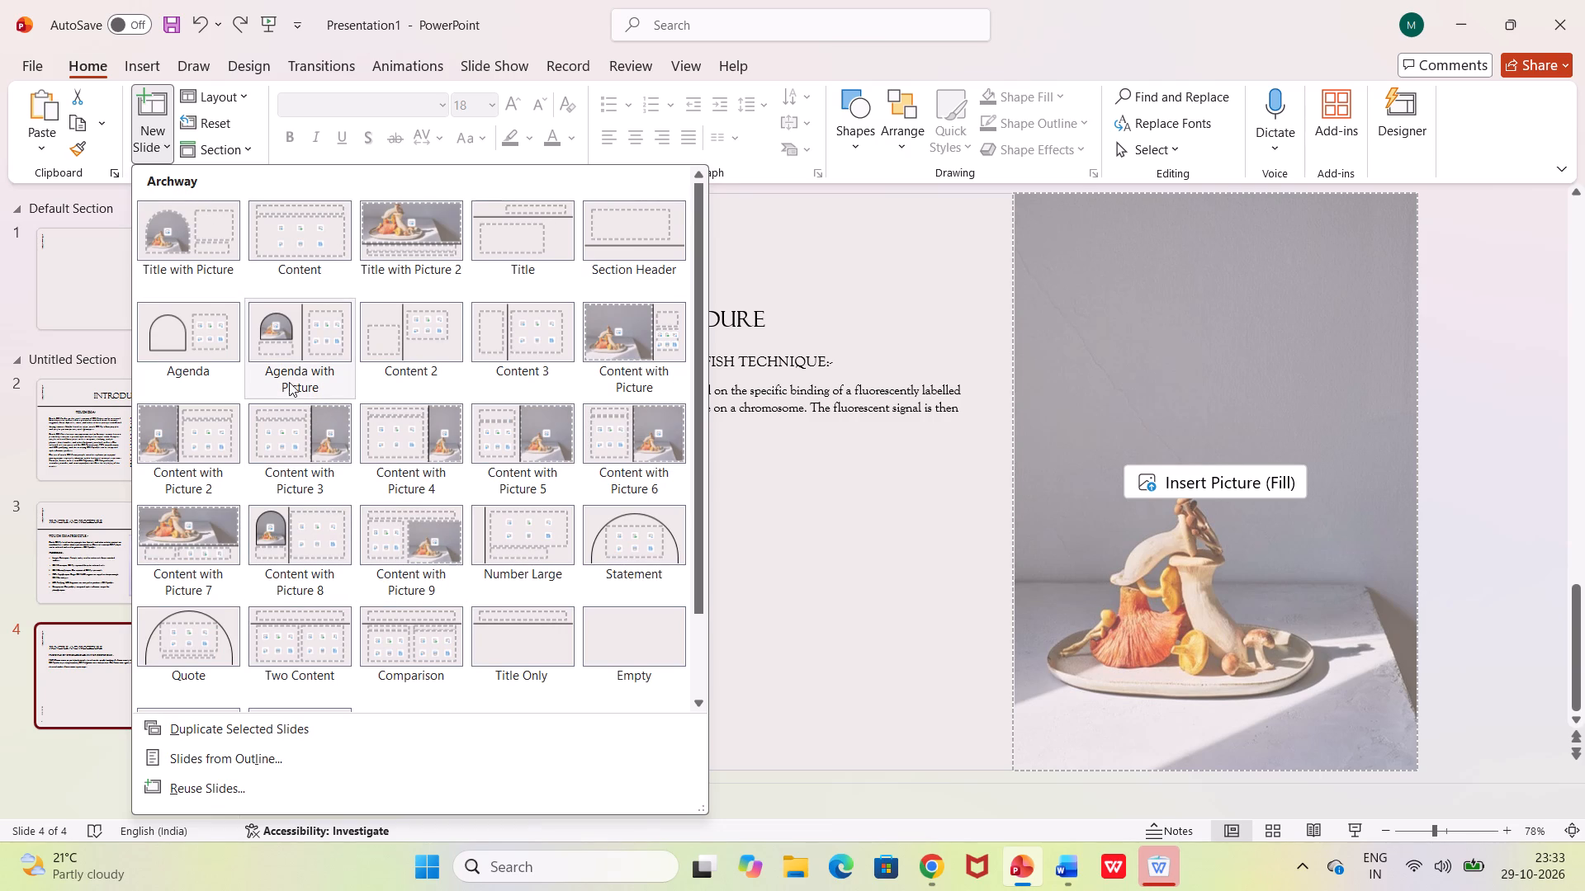
left_click(307, 229)
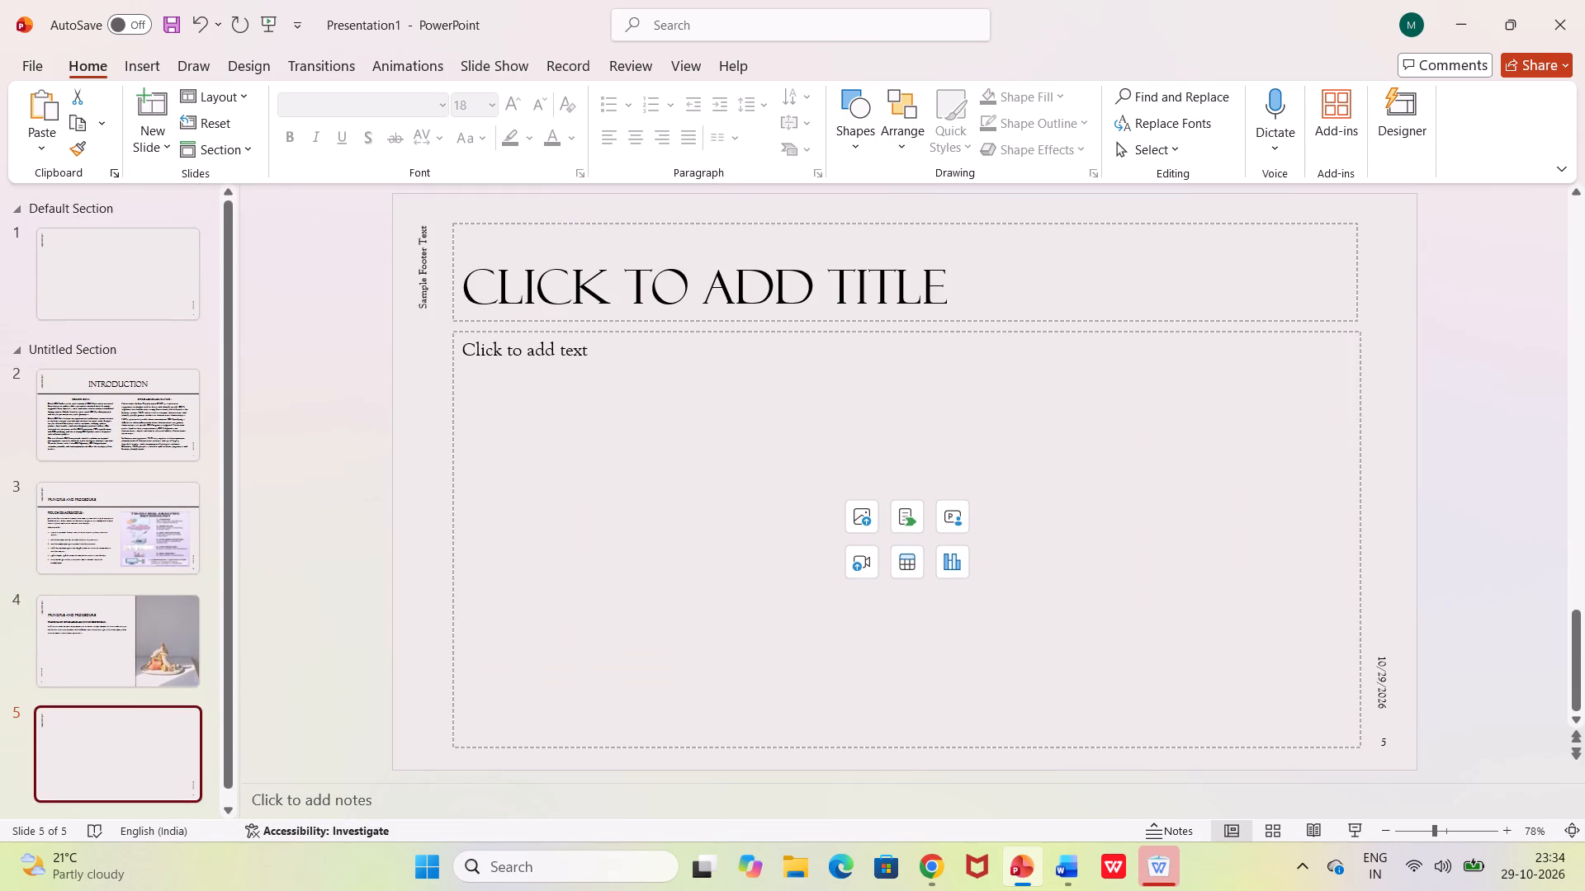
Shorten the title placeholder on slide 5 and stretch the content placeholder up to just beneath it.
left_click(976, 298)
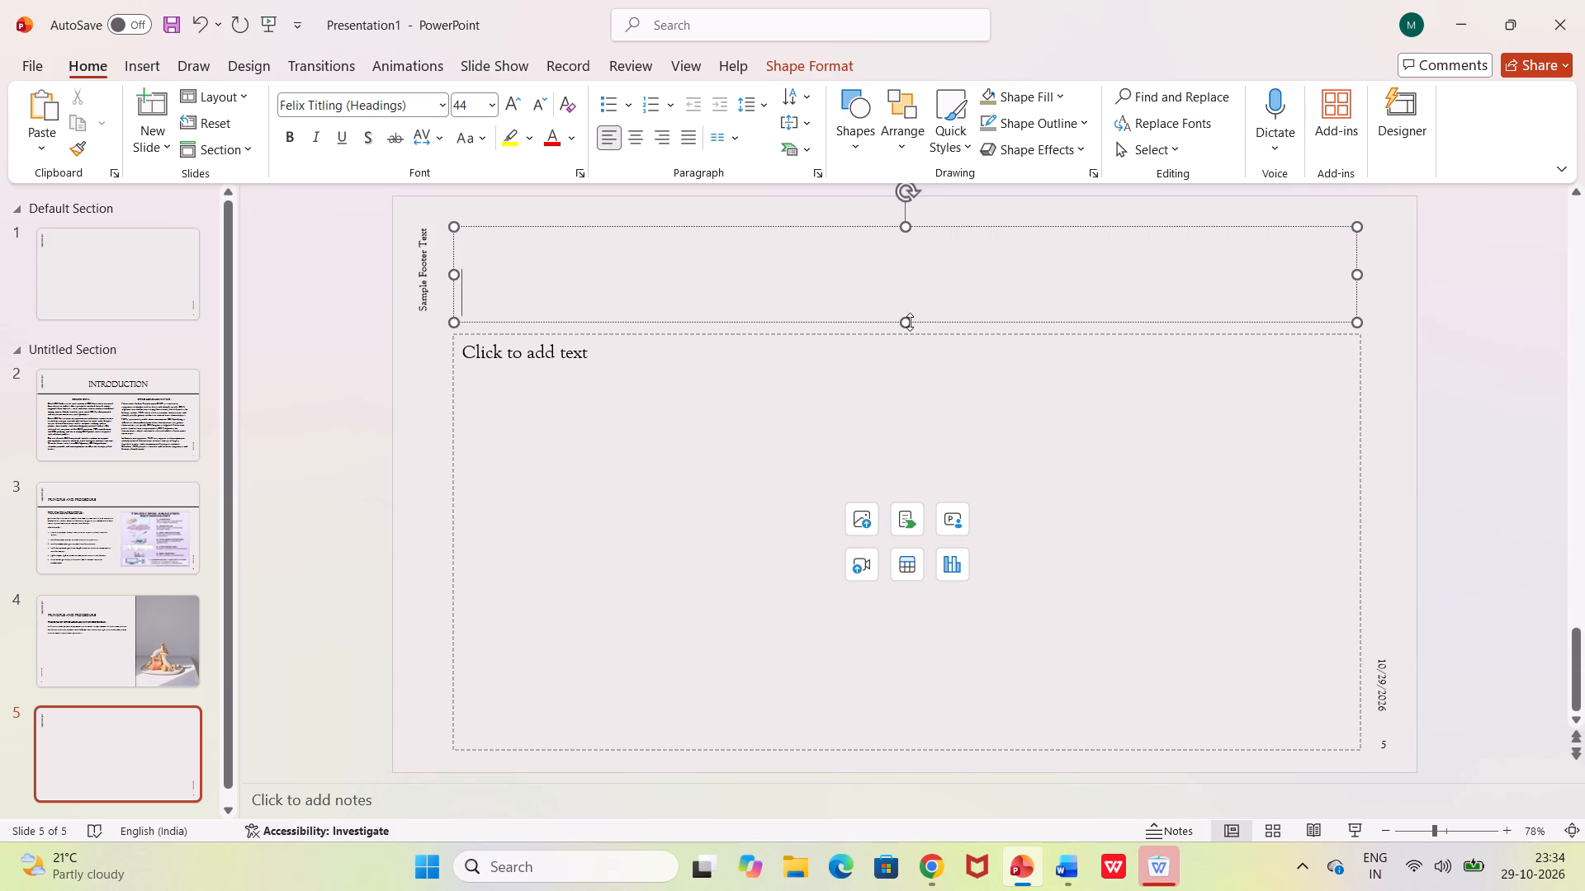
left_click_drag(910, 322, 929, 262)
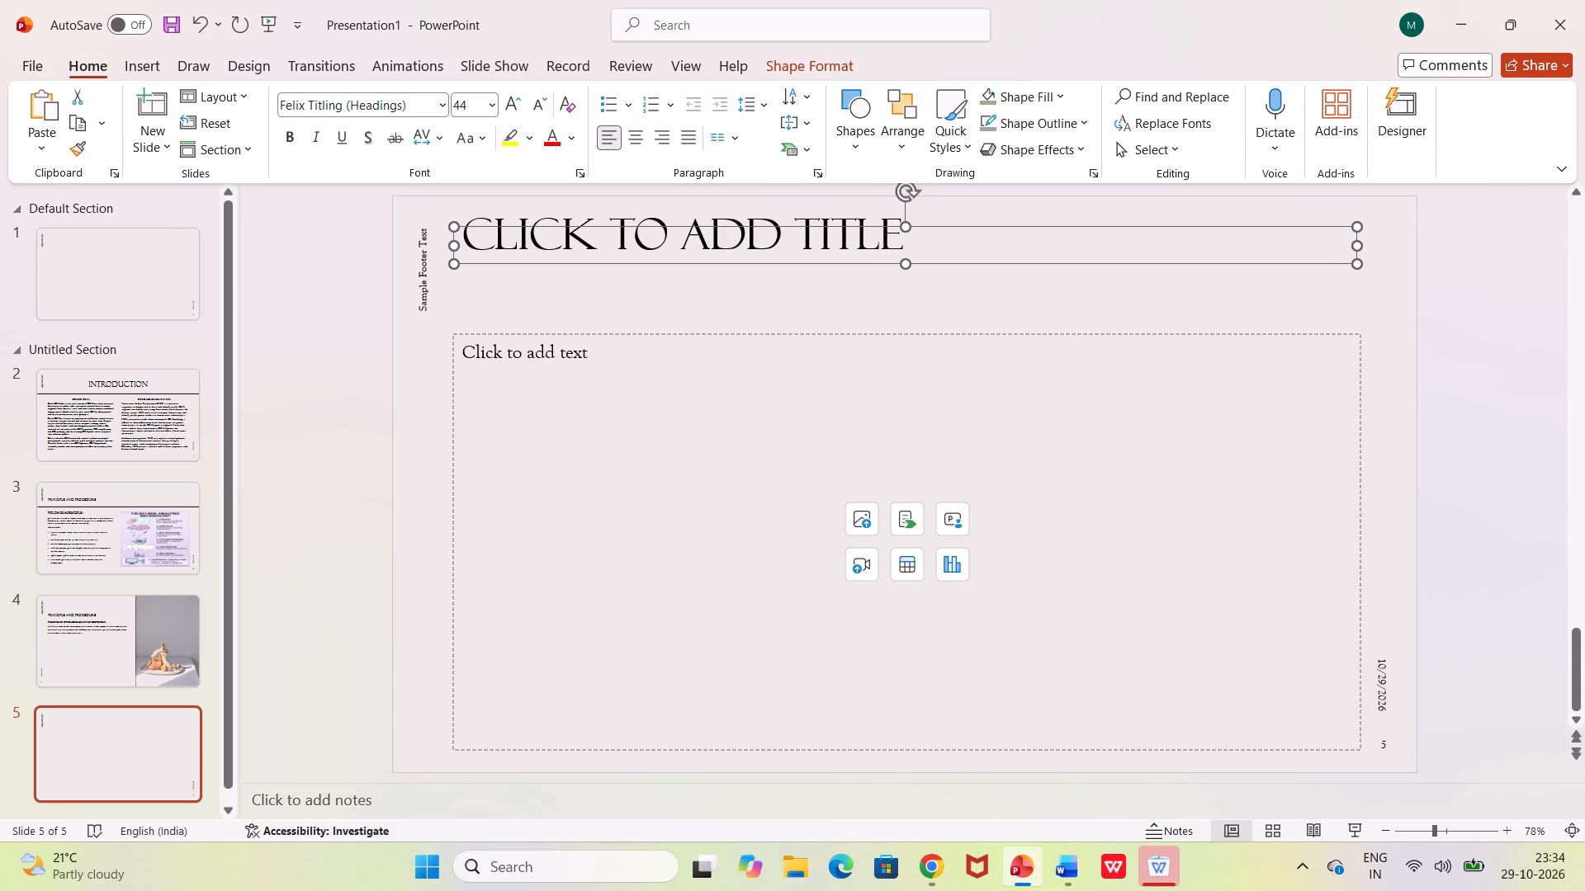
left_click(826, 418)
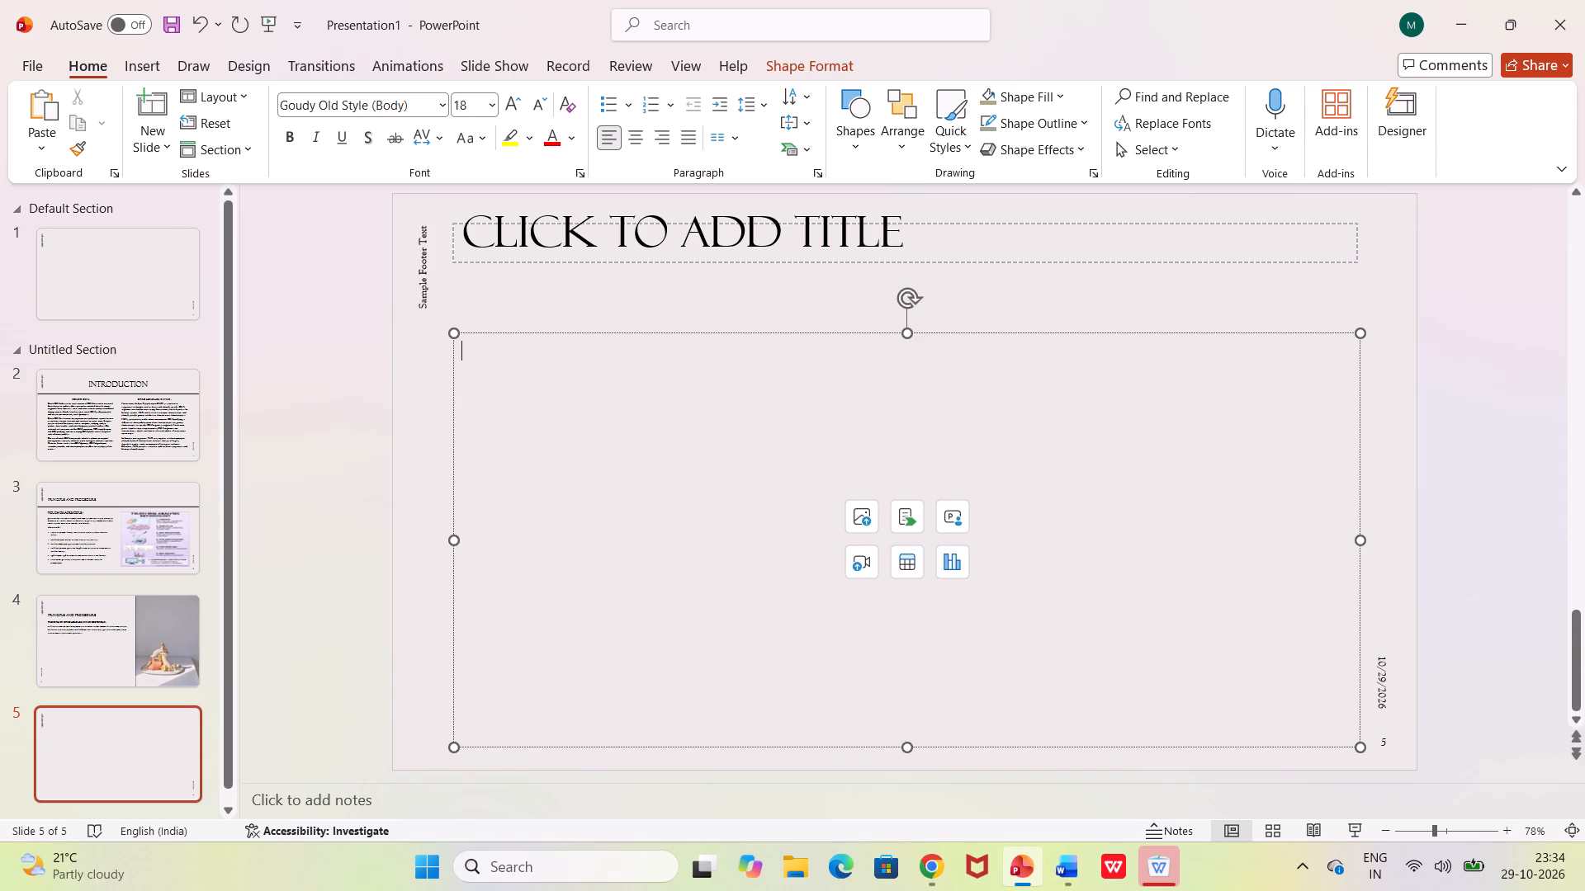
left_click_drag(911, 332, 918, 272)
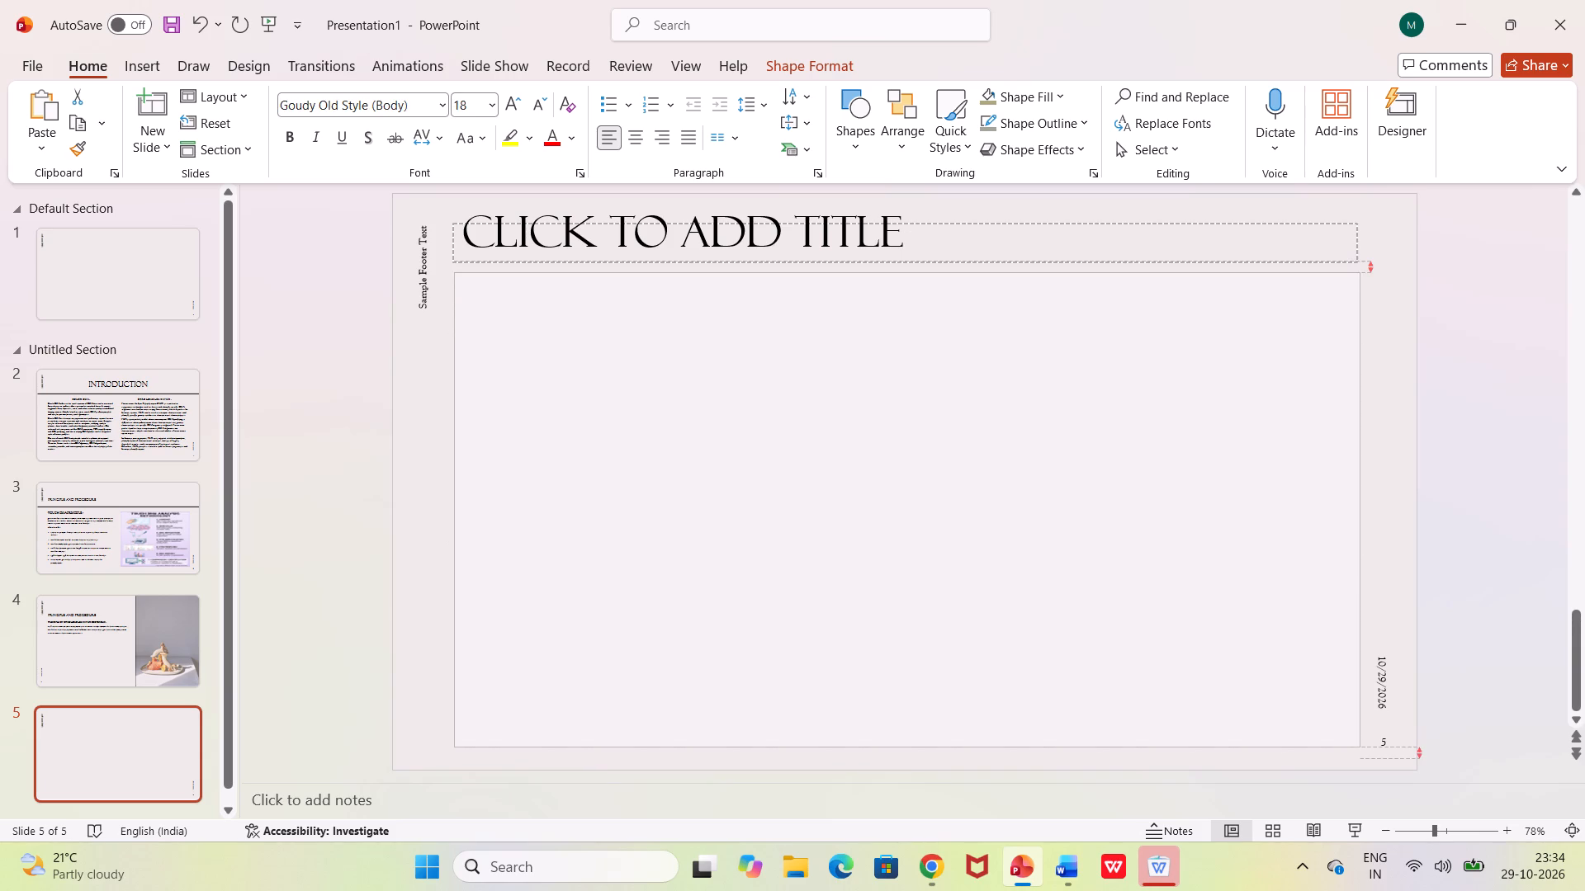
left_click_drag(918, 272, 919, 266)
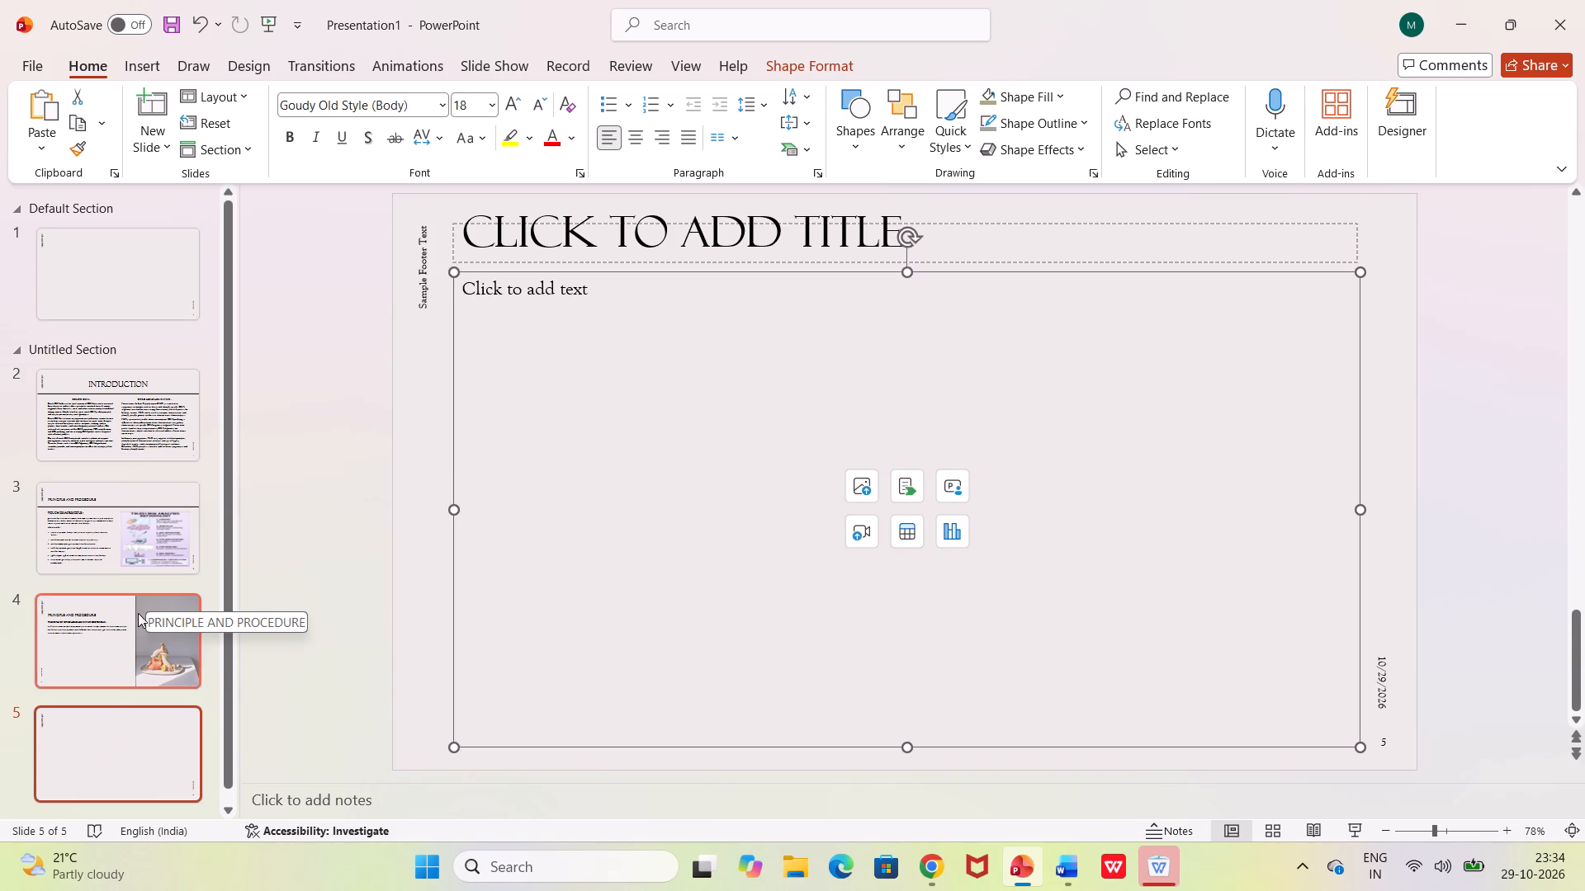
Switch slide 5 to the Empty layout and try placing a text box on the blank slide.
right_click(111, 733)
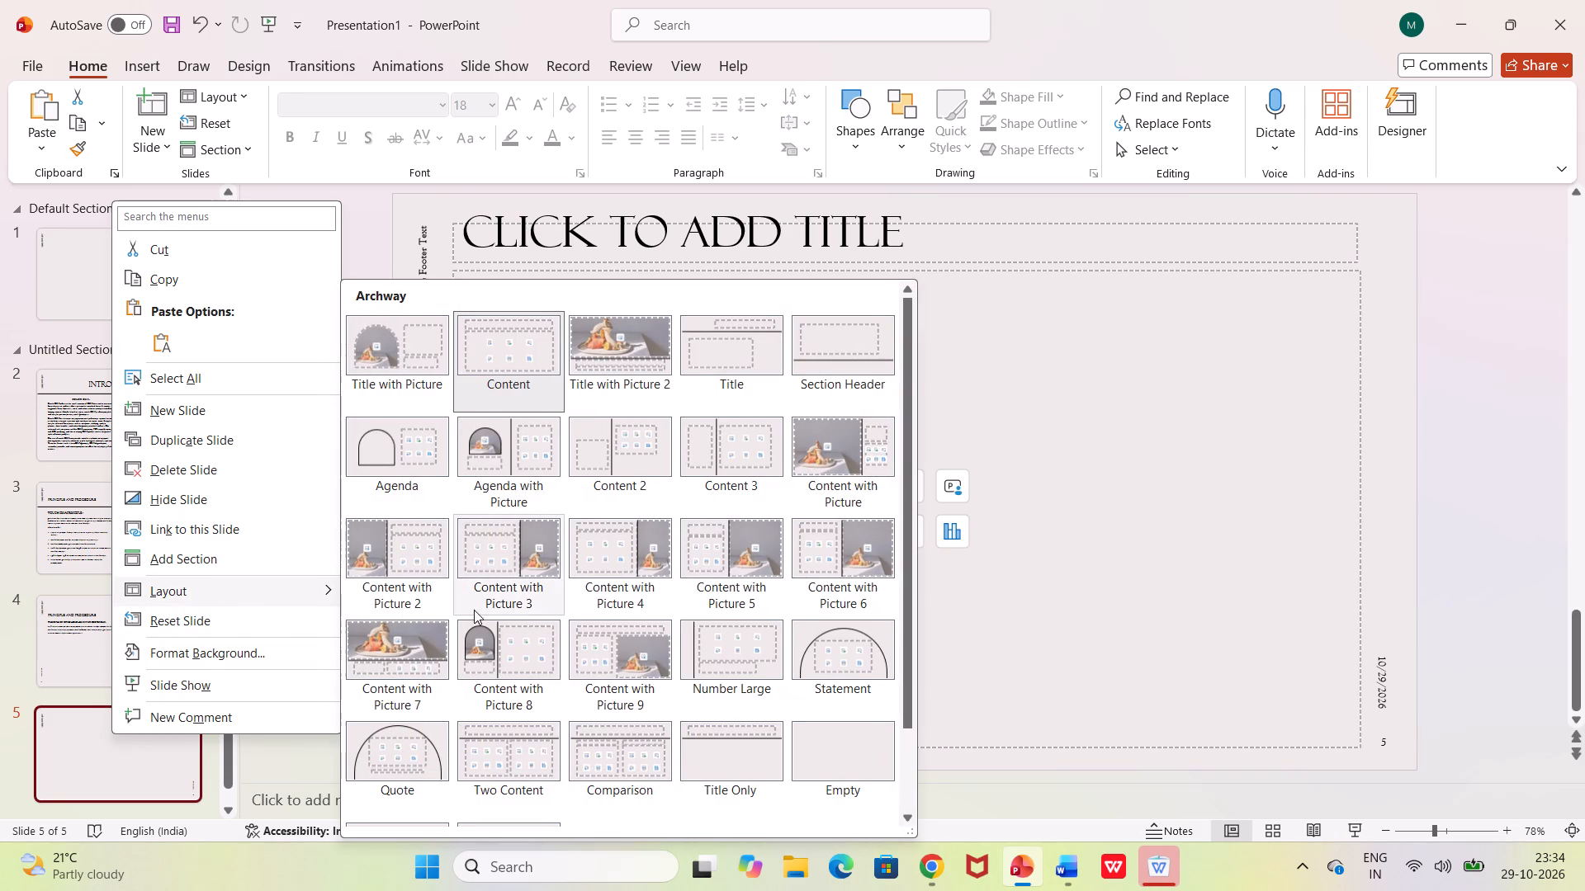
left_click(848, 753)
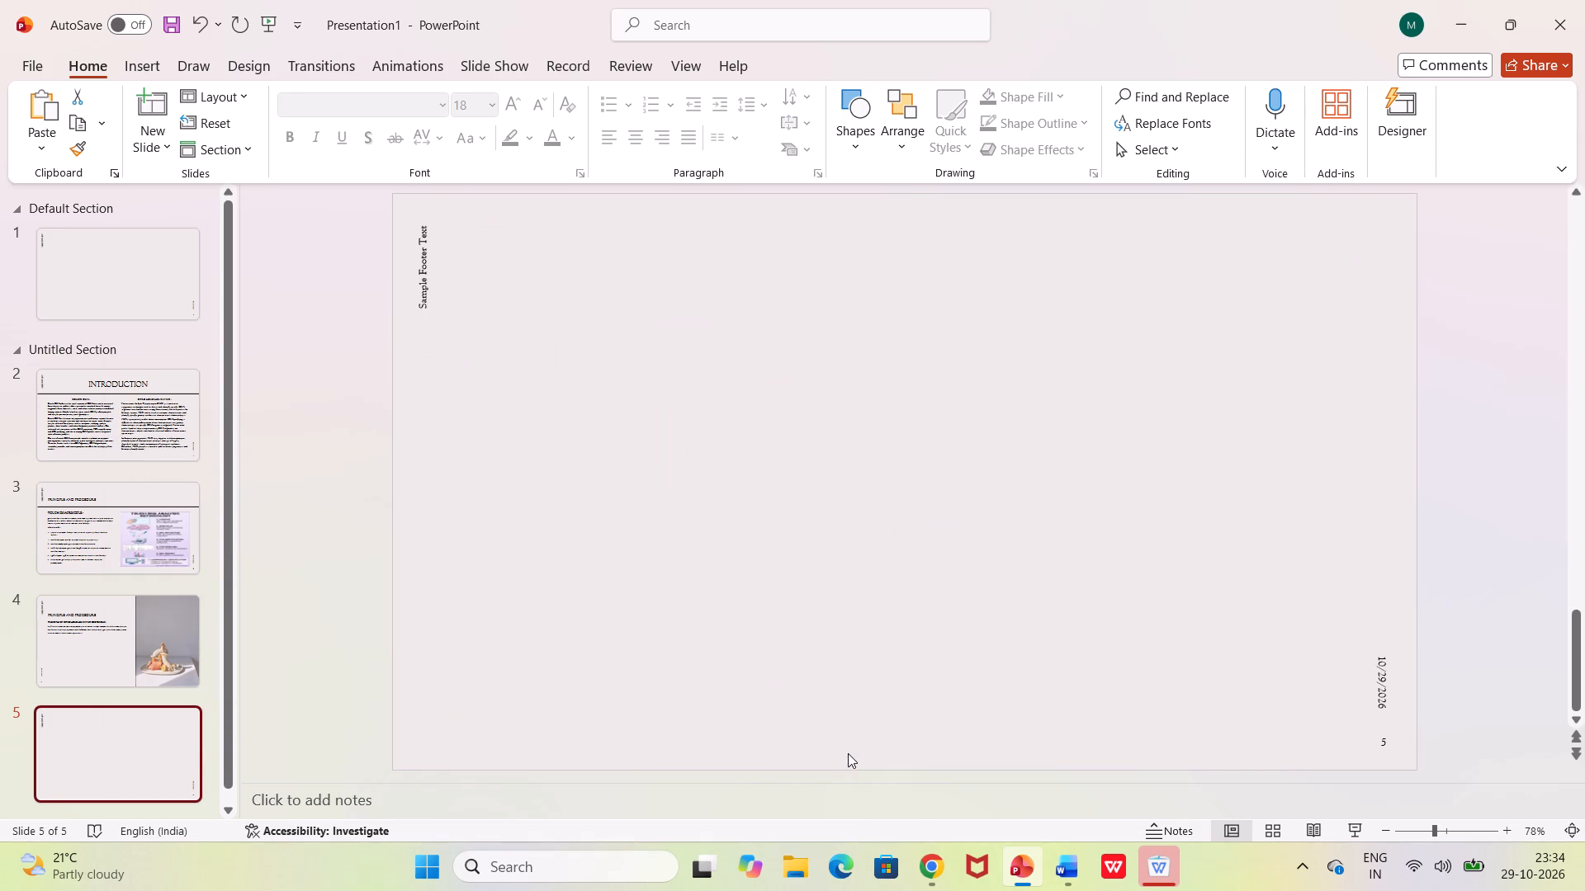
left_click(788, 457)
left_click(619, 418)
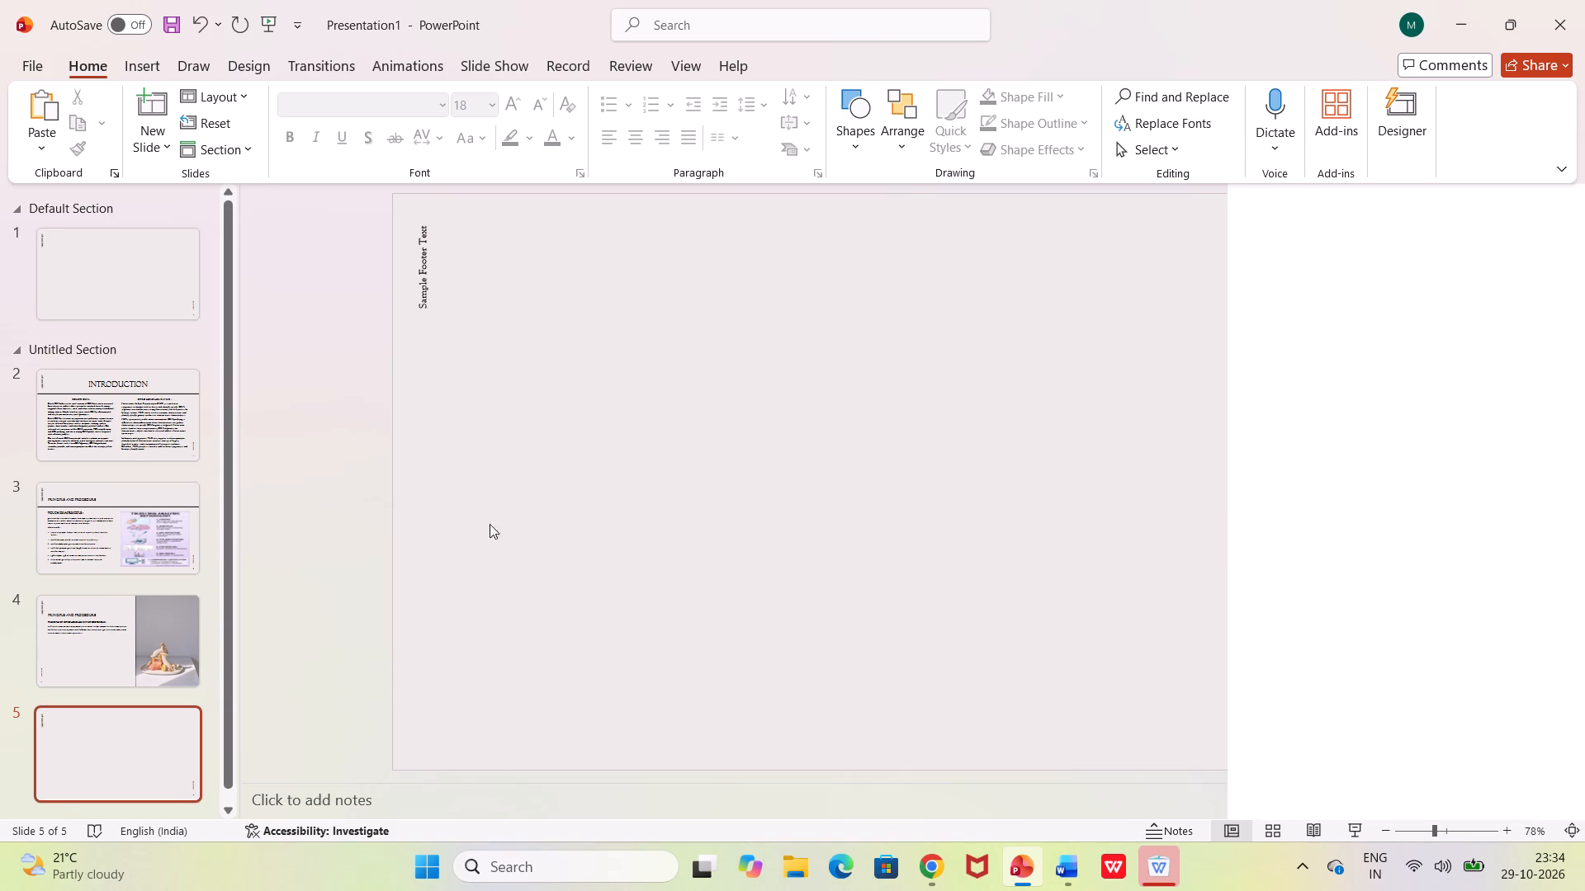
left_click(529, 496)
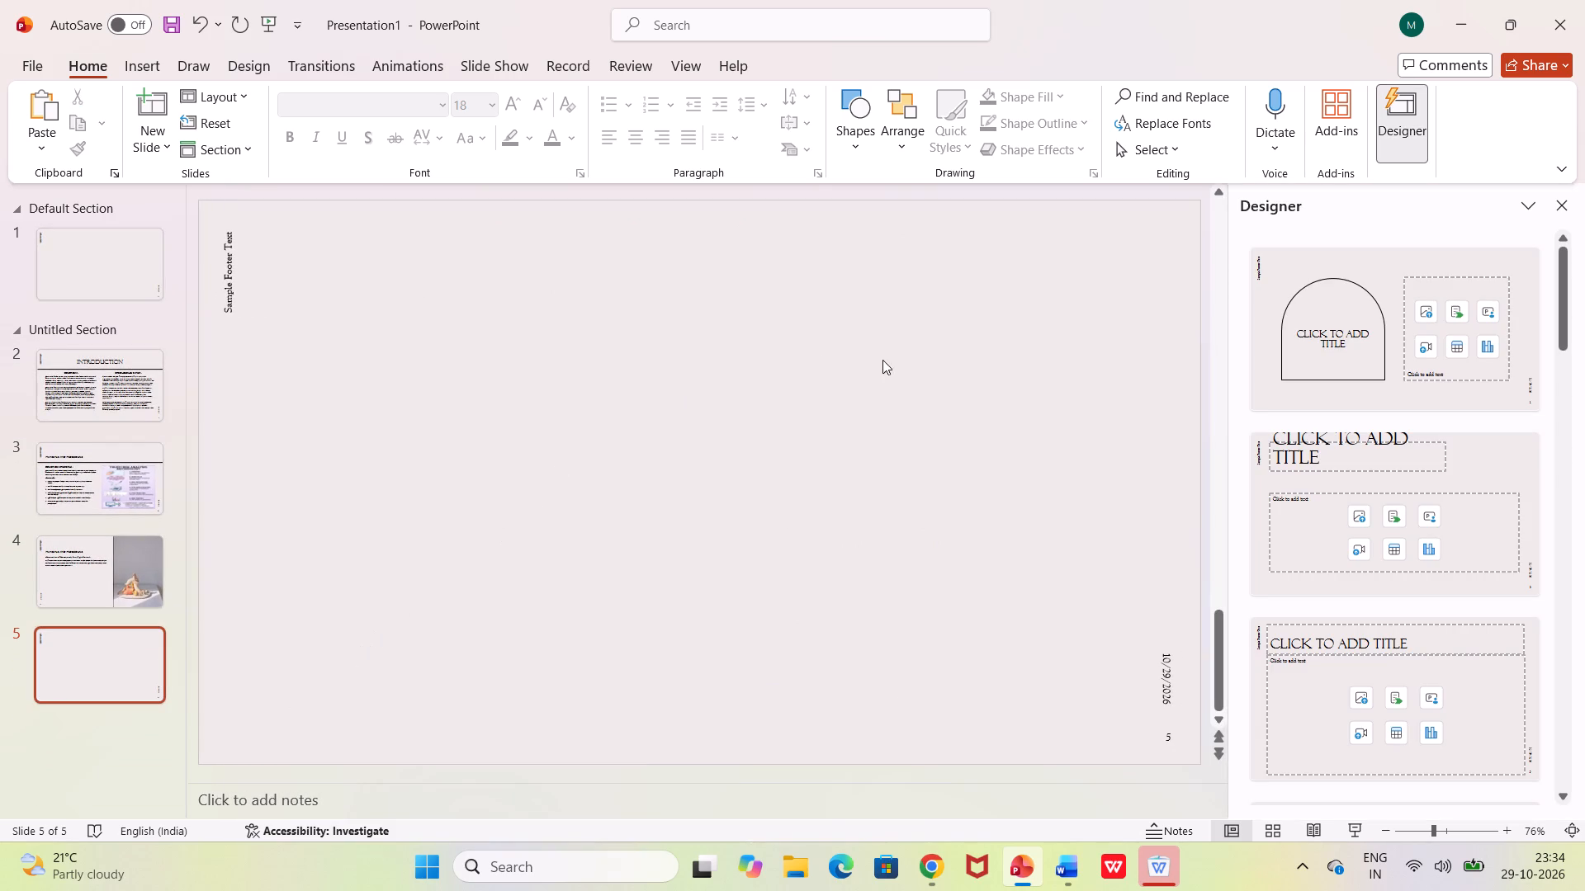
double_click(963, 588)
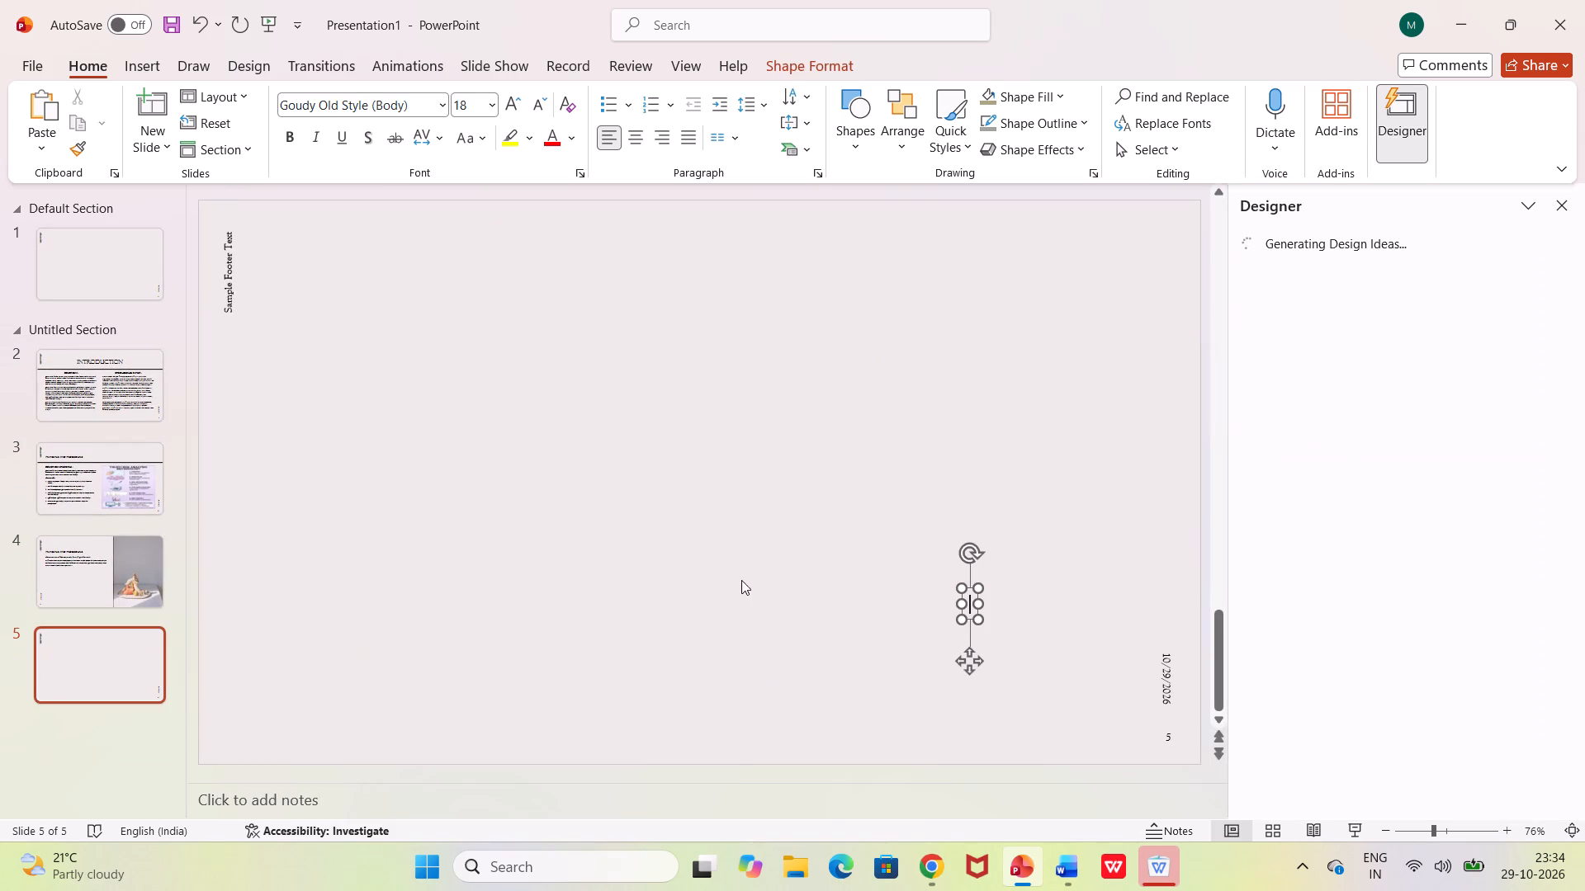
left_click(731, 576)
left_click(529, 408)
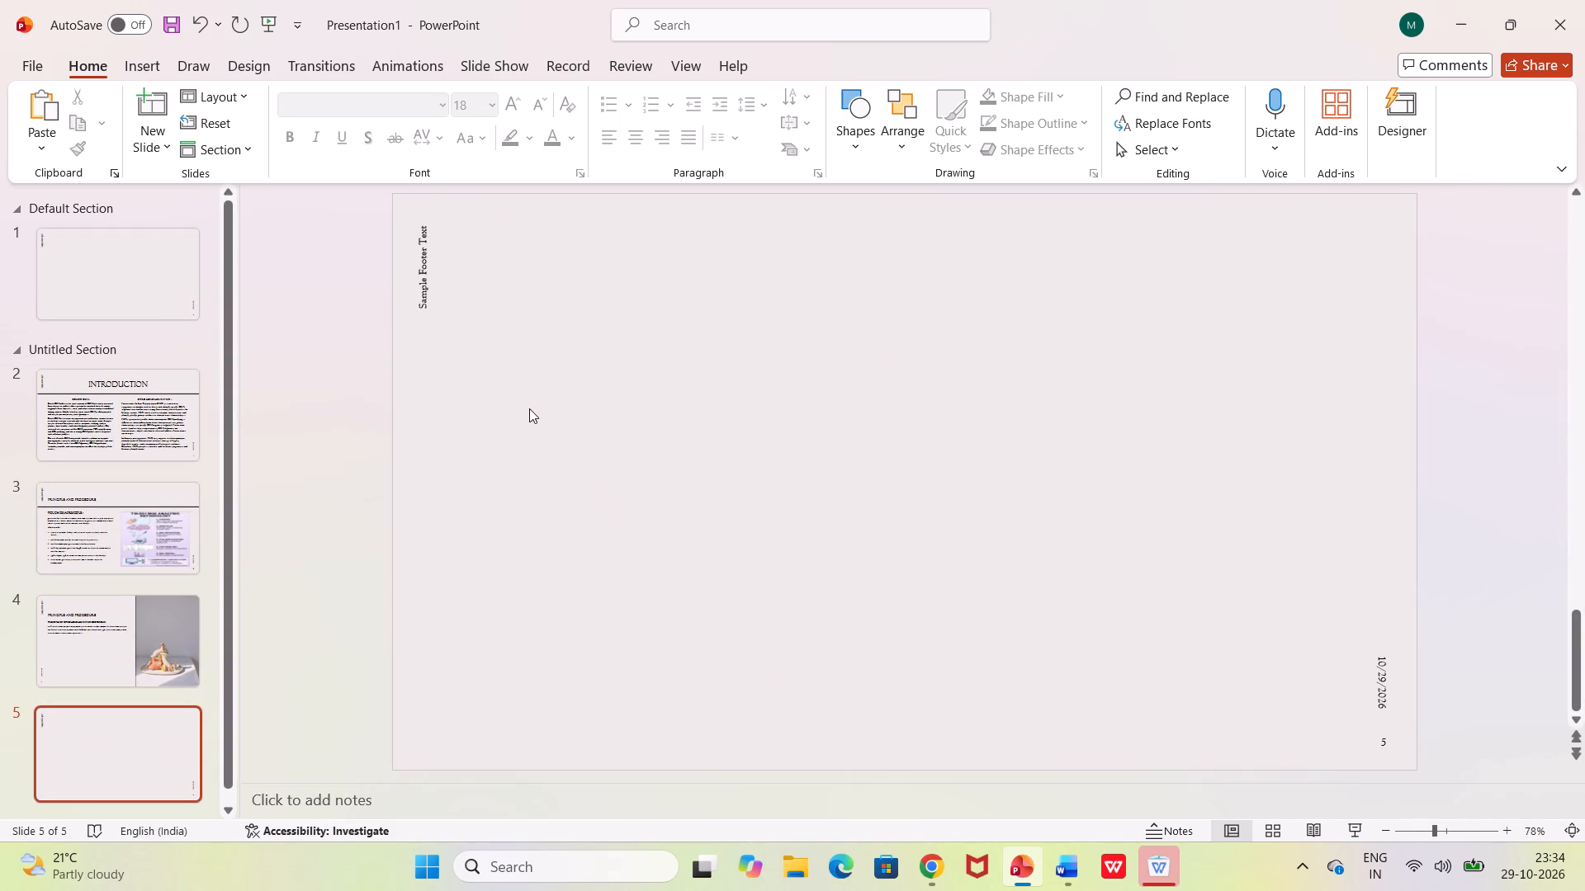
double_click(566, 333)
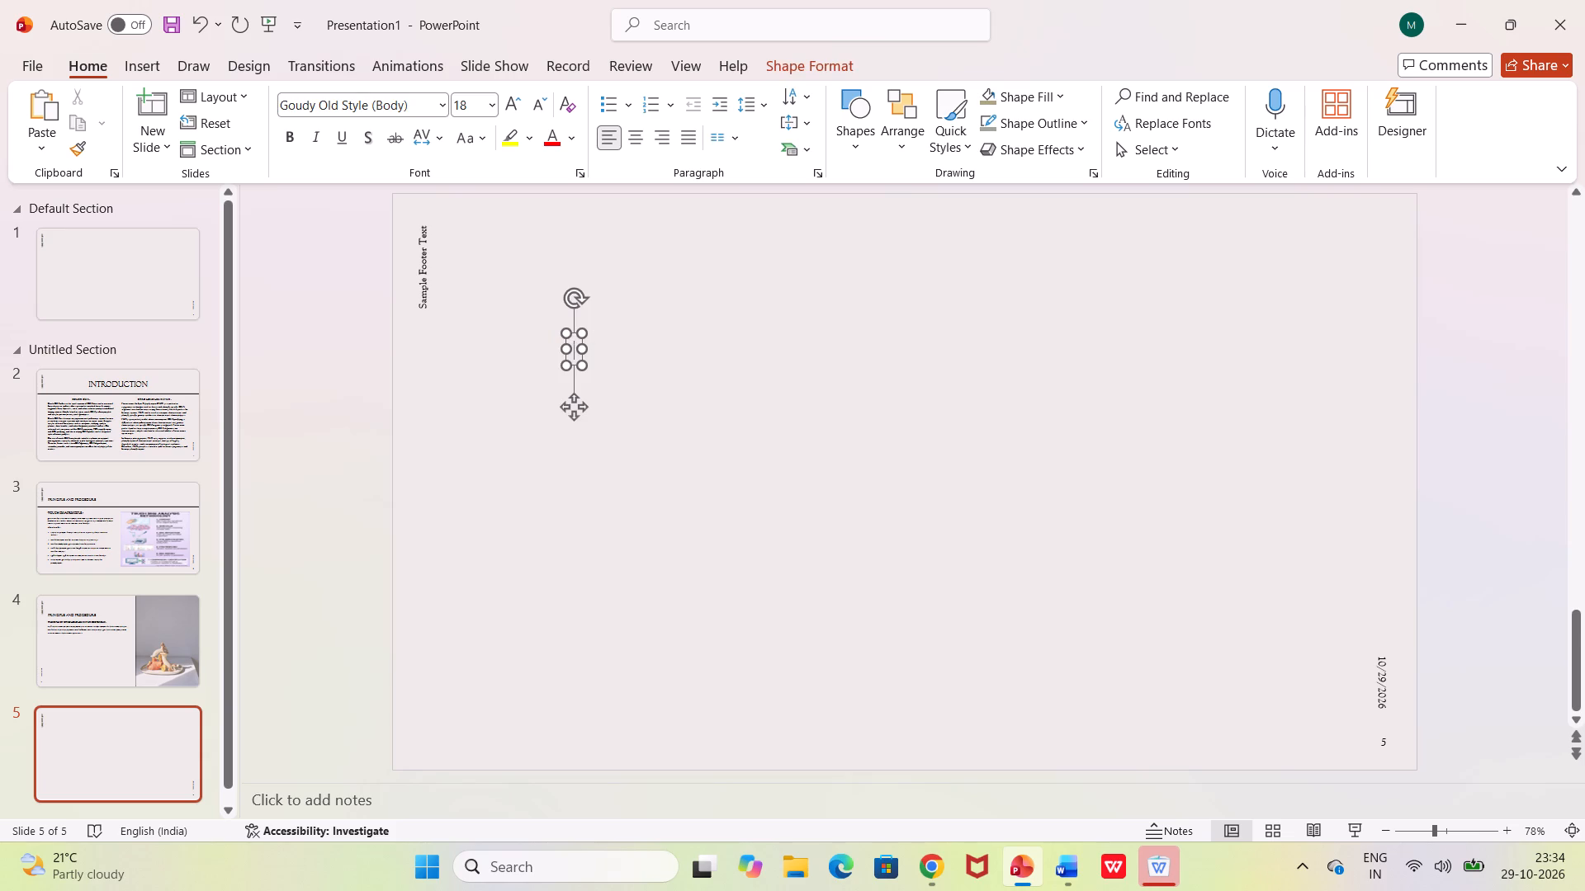
Change slide 5 to the Title Only layout.
left_click(126, 736)
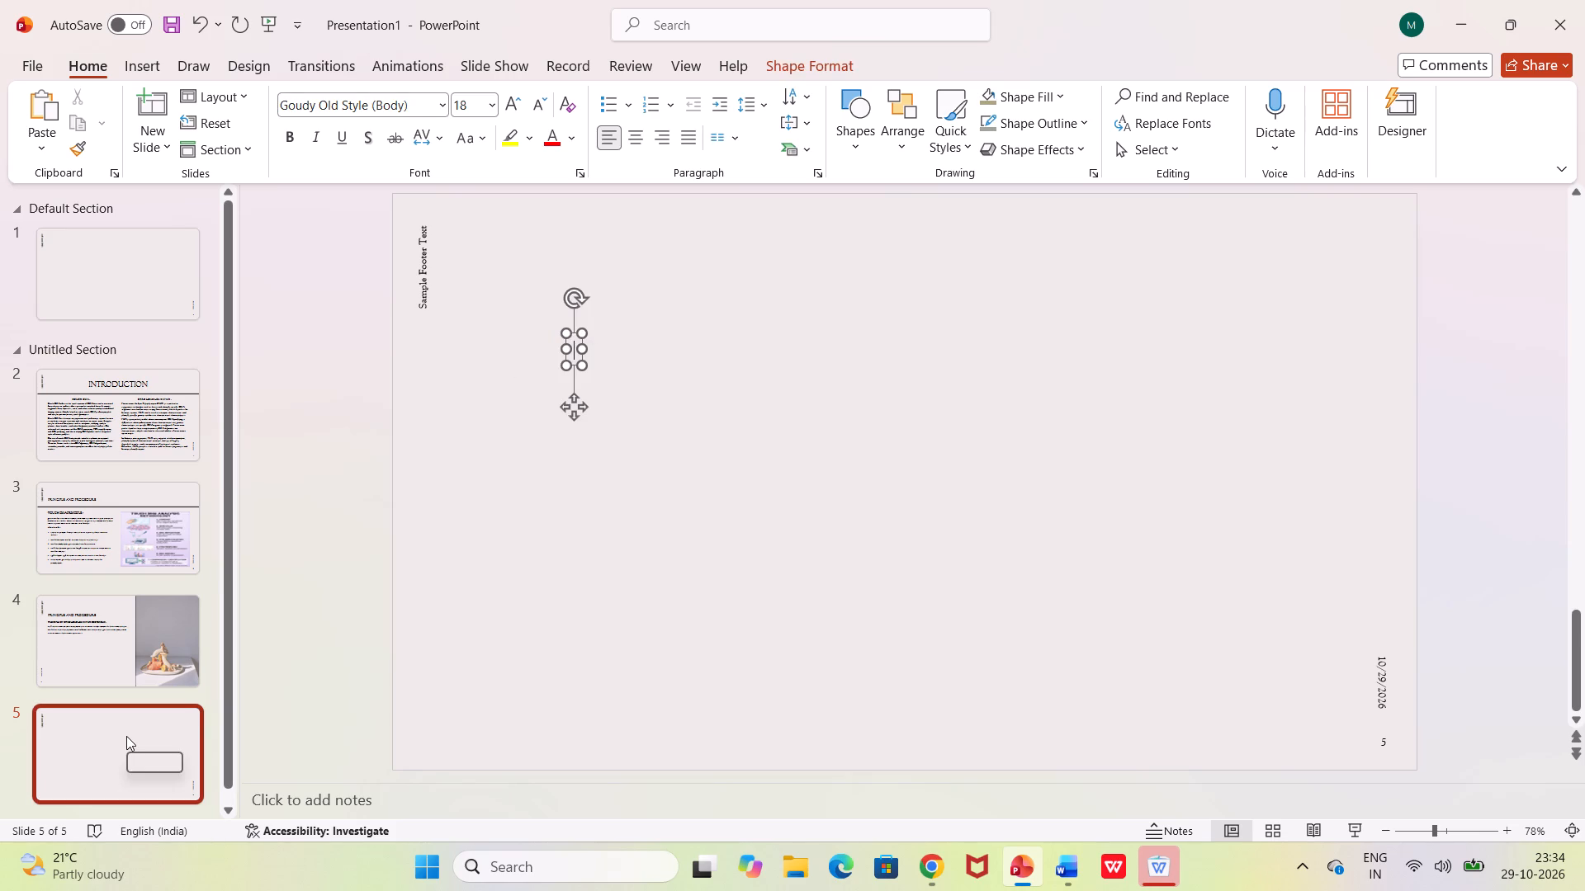
left_click(126, 736)
right_click(126, 736)
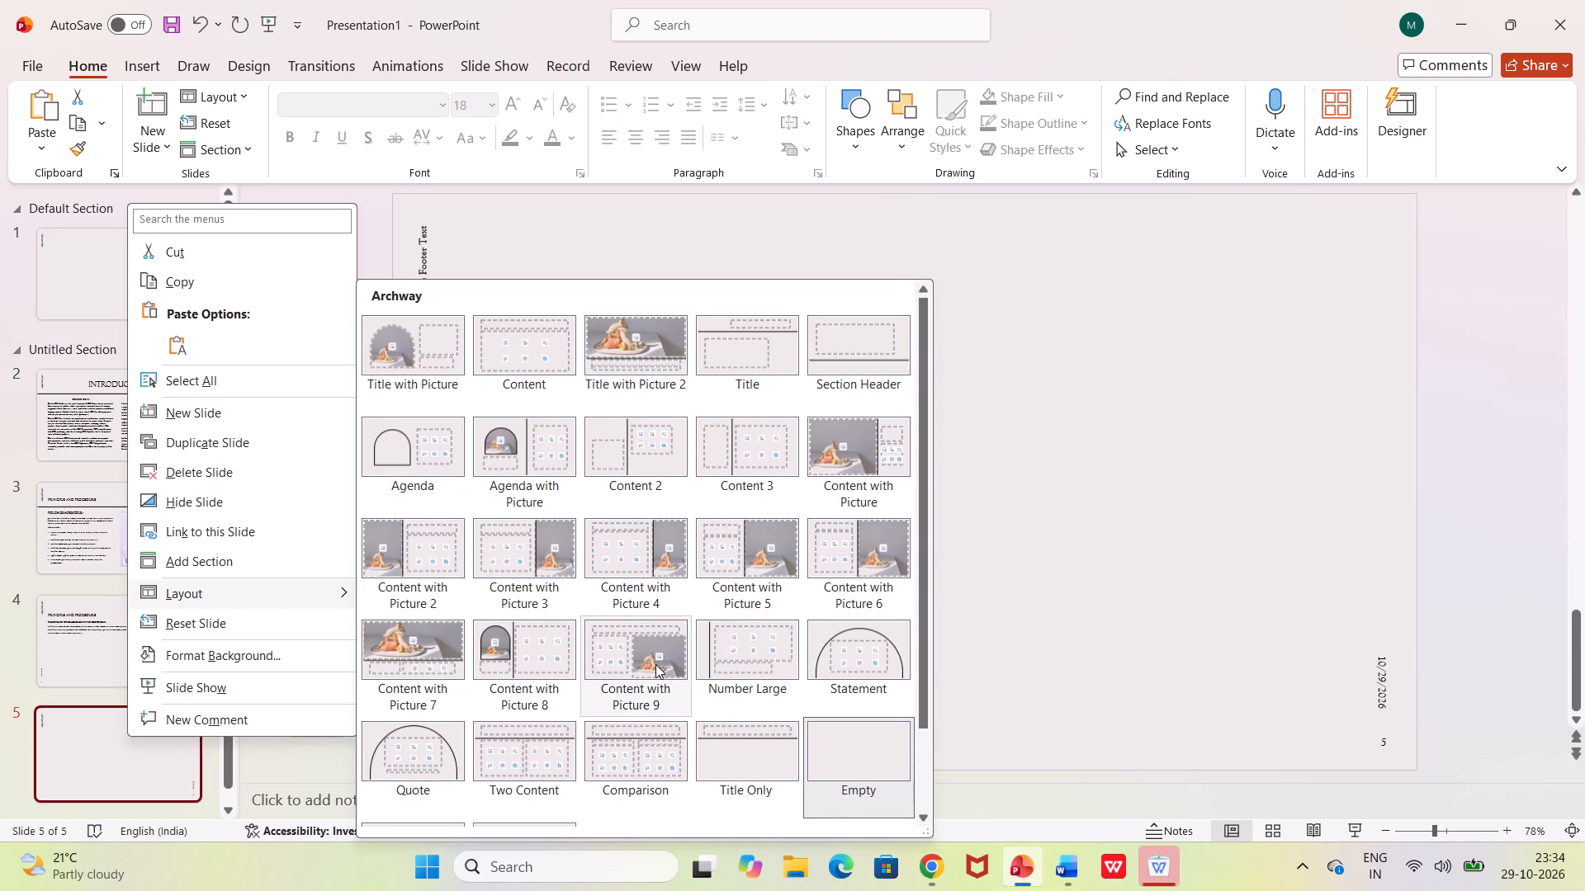
left_click(699, 744)
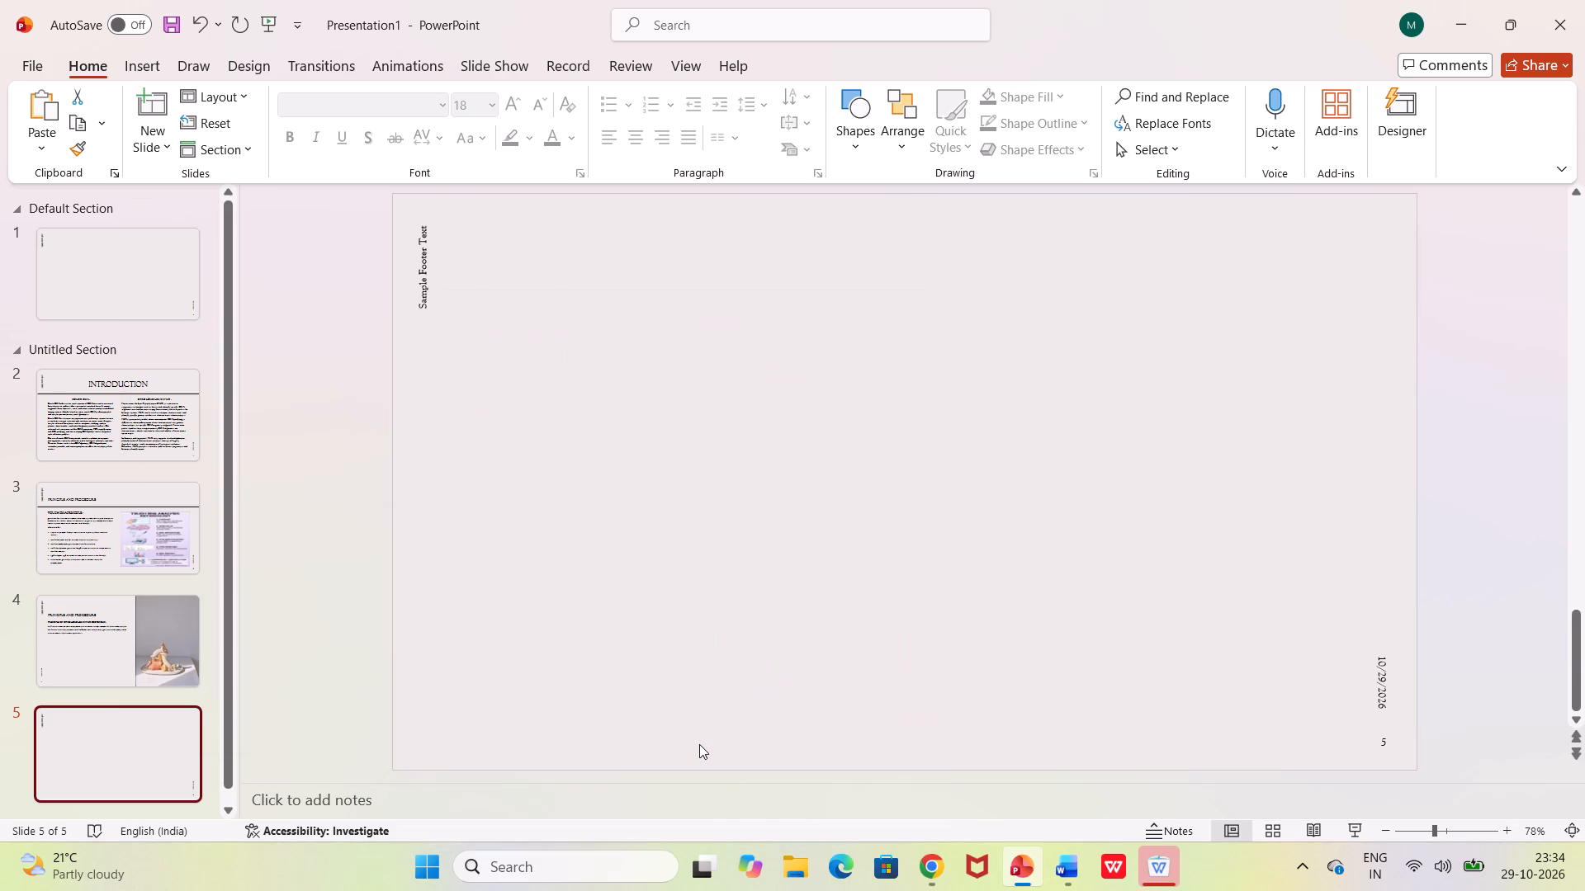
left_click(709, 407)
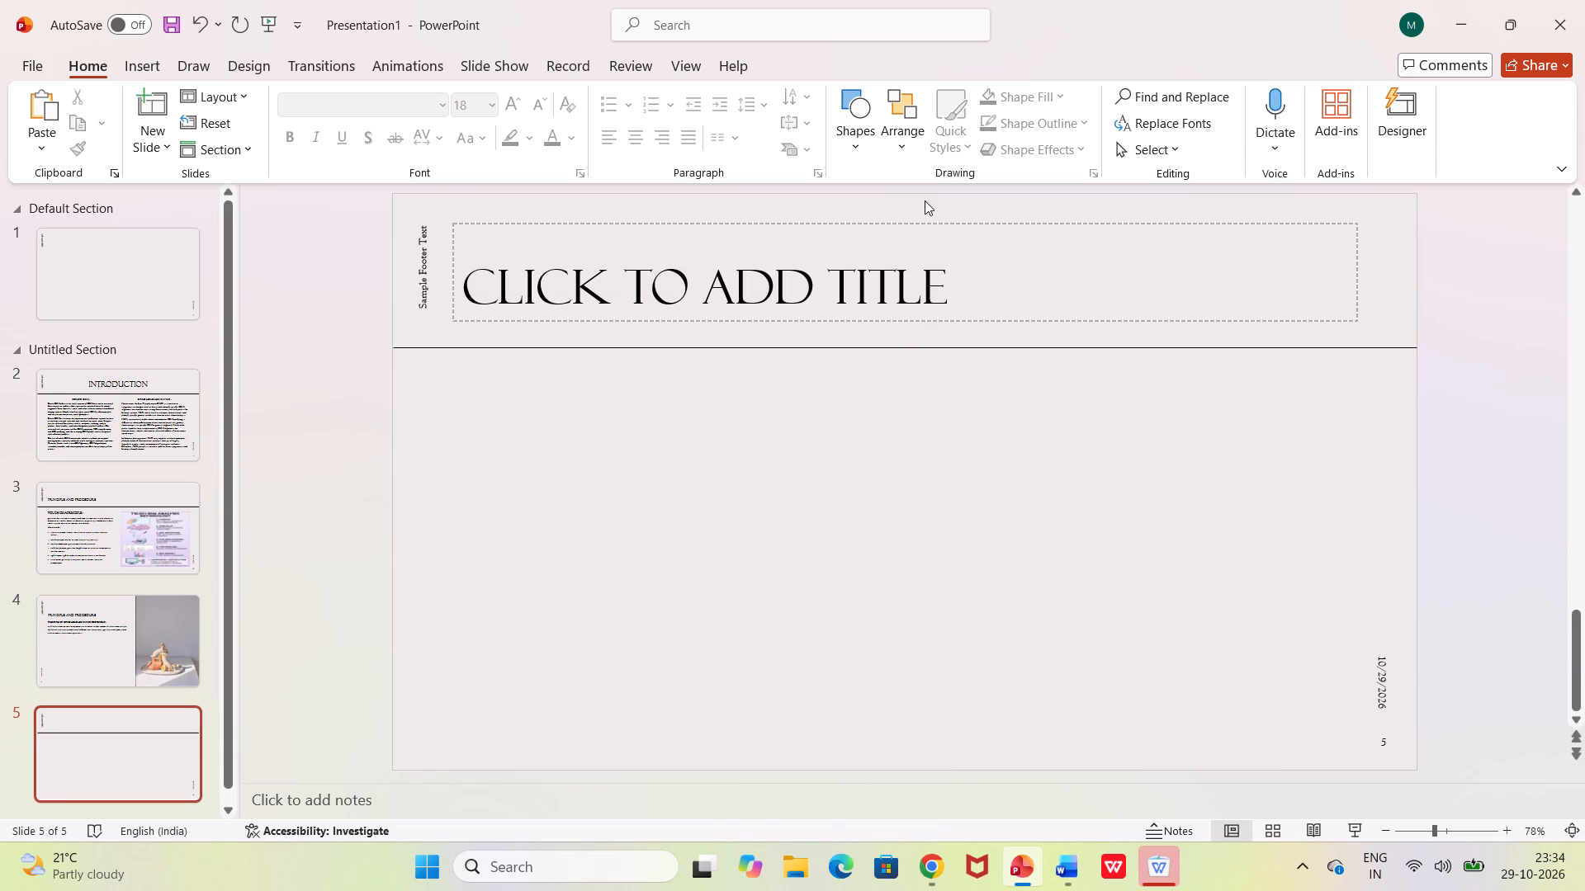
Enter "PROCEDURE" as the title of slide 5.
left_click(973, 275)
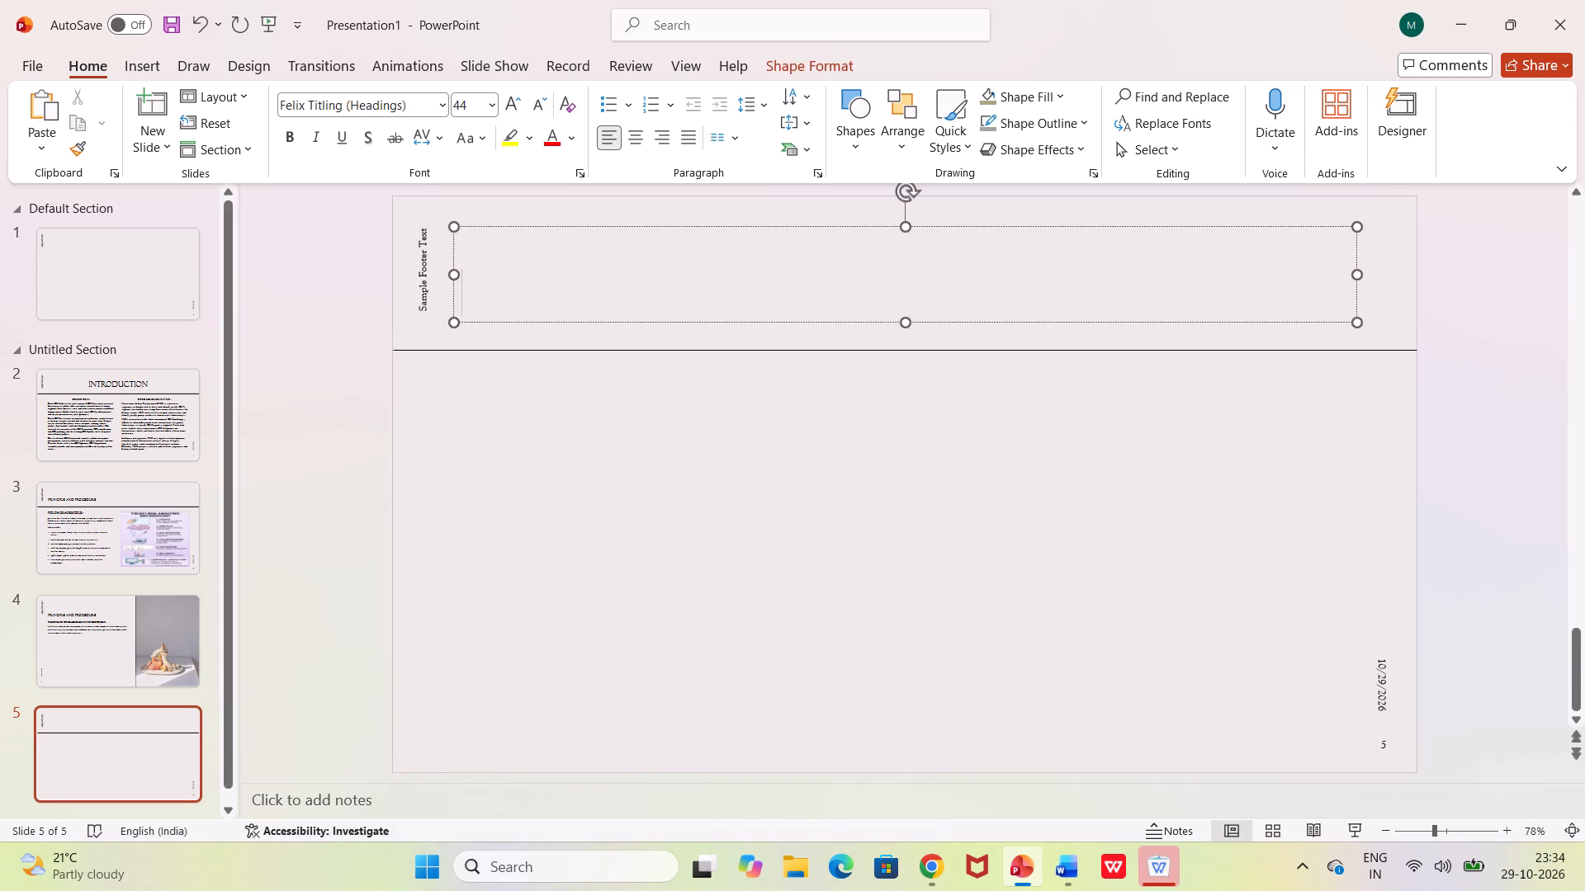
type("ro")
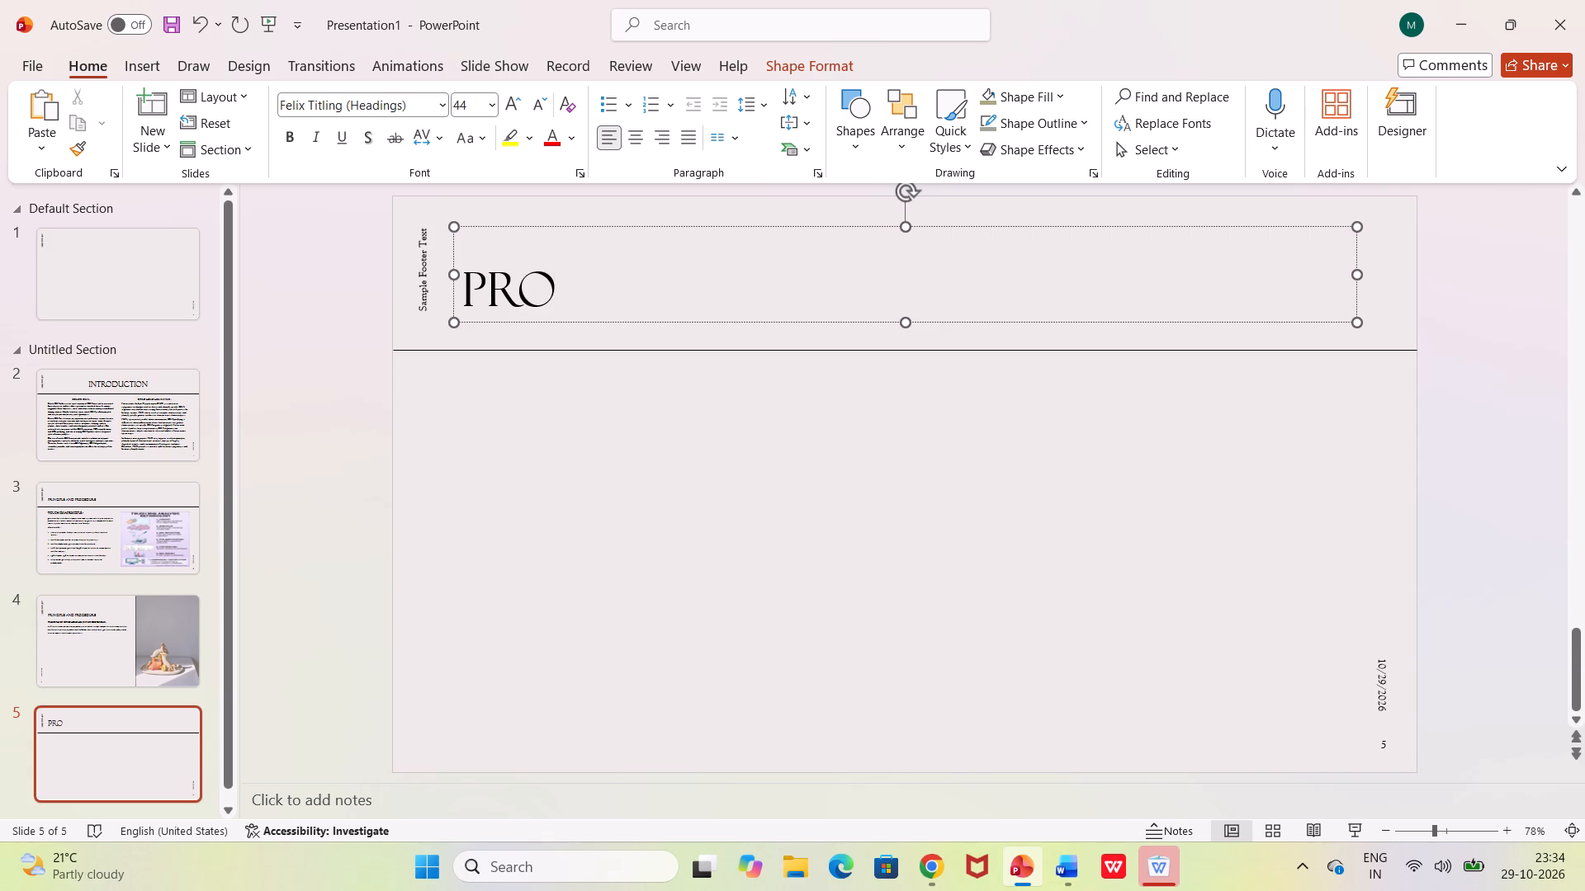
type("cedure")
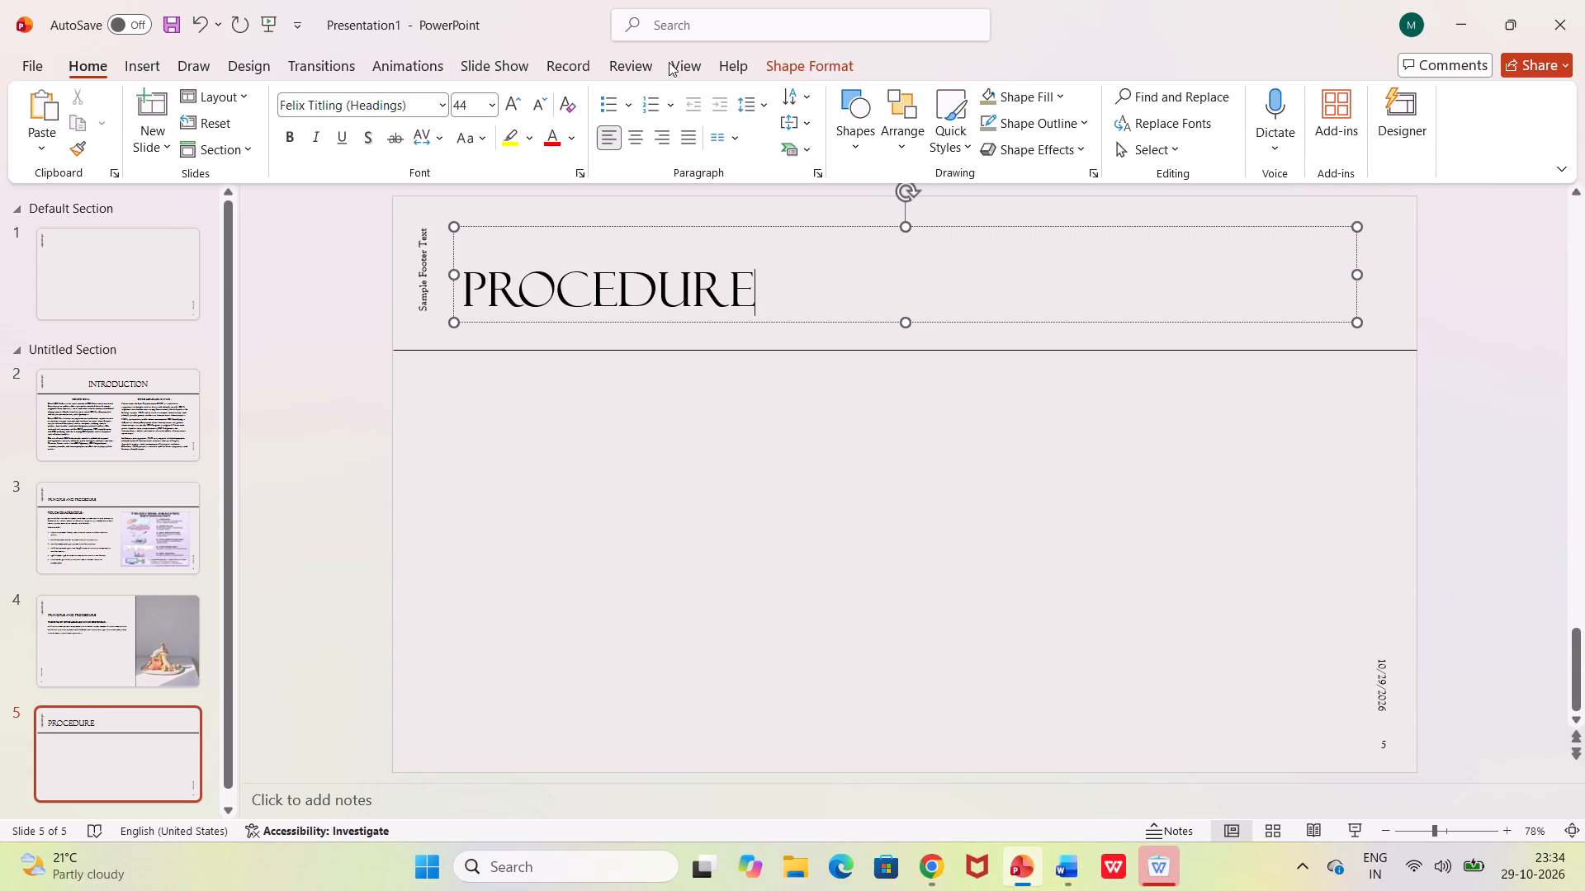
Set the title "PROCEDURE" on slide 5 to font size 20.
left_click_drag(459, 277, 371, 293)
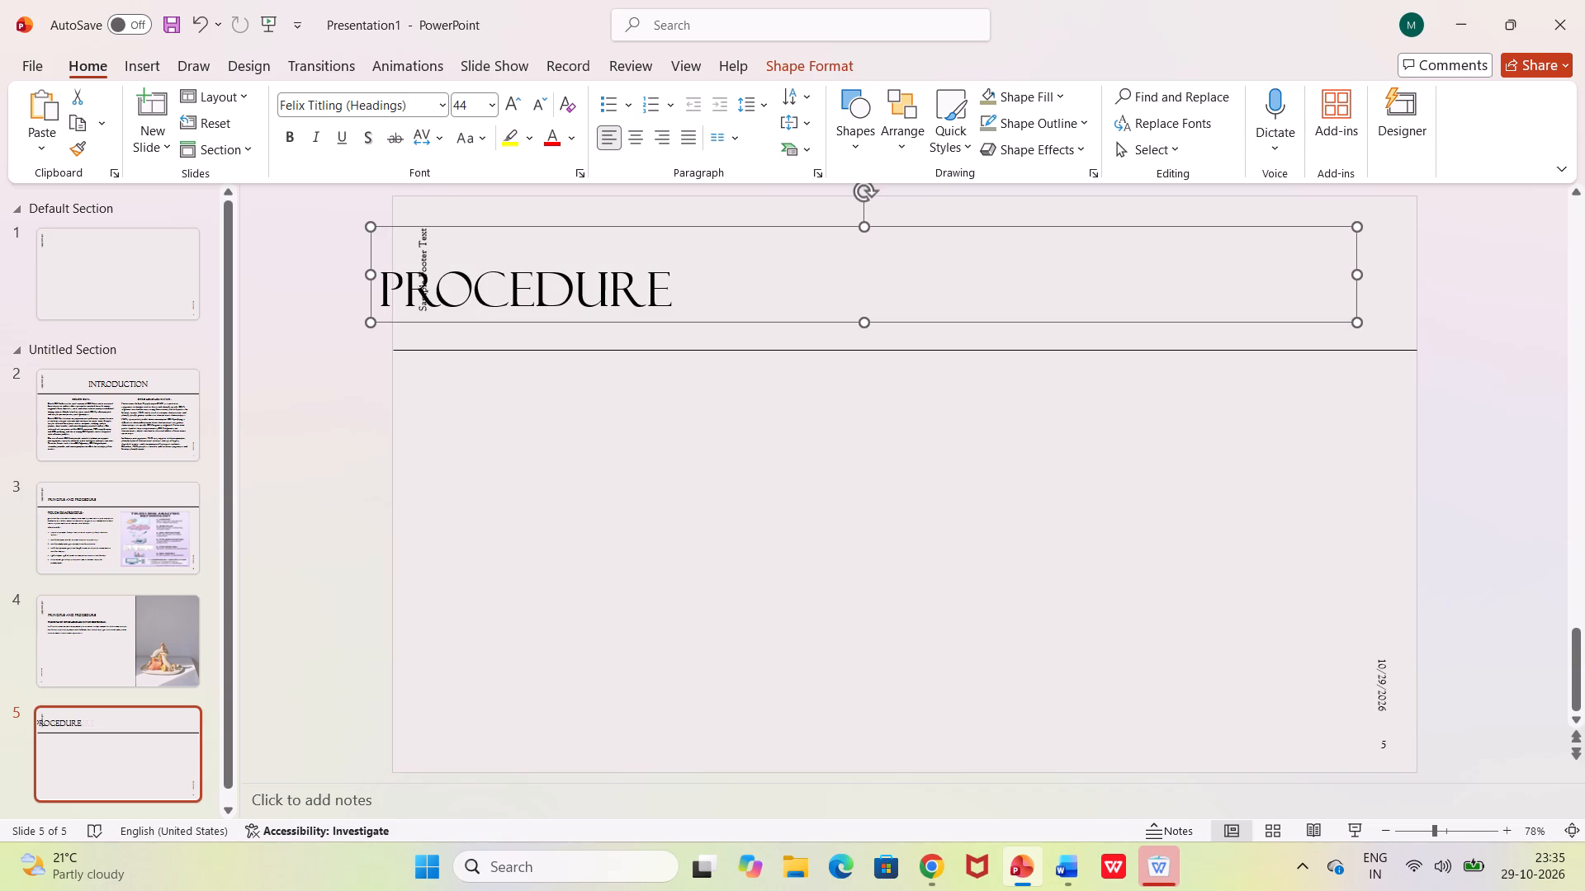
key("ctrl+z")
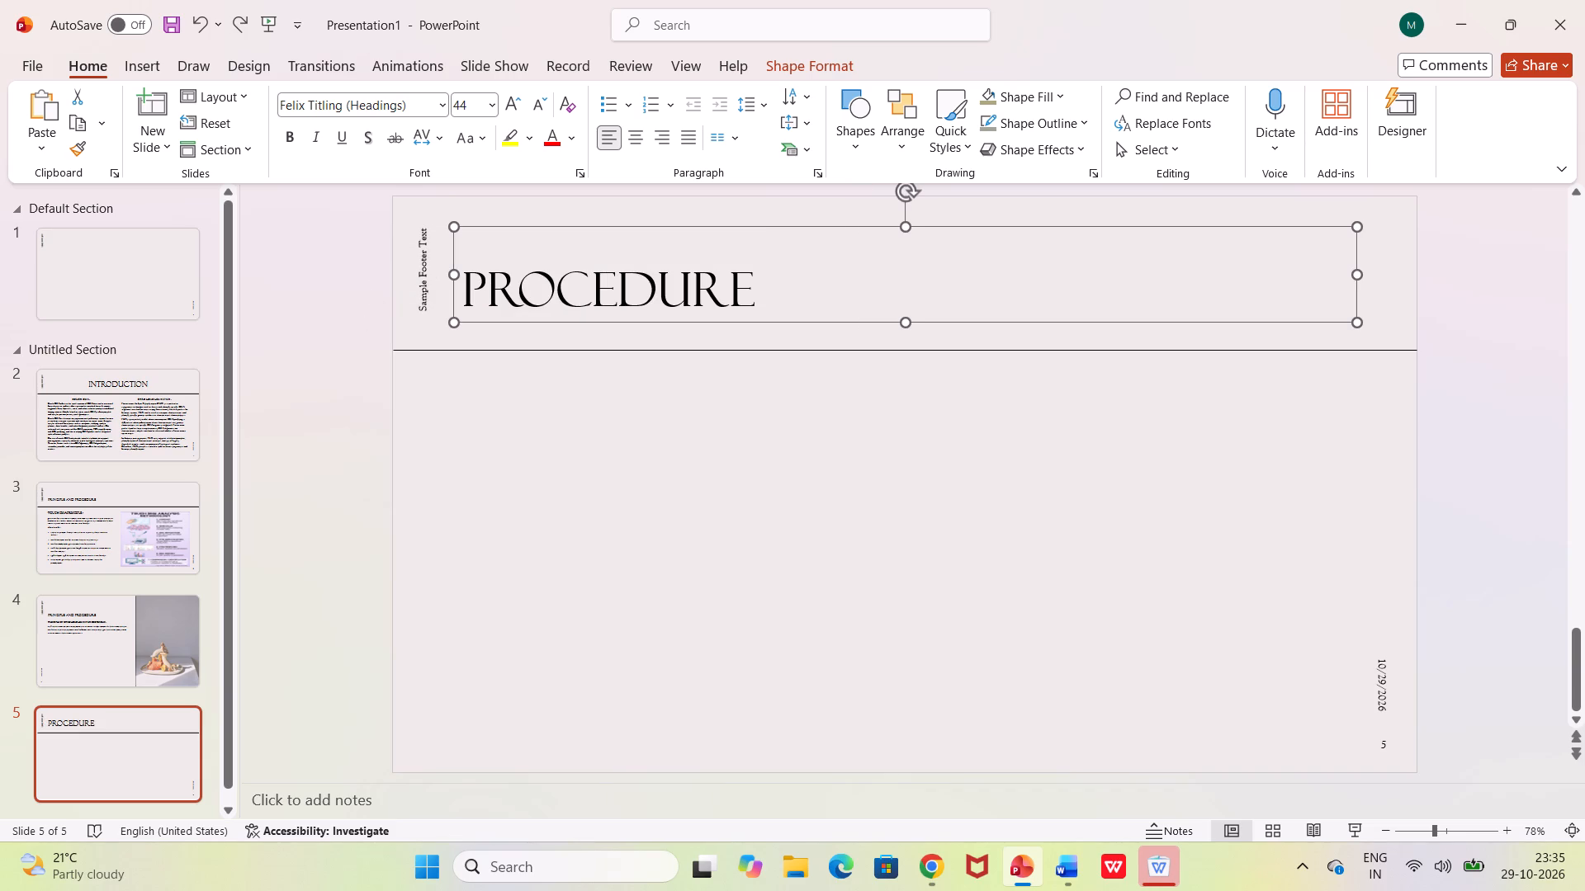
left_click_drag(469, 283, 751, 312)
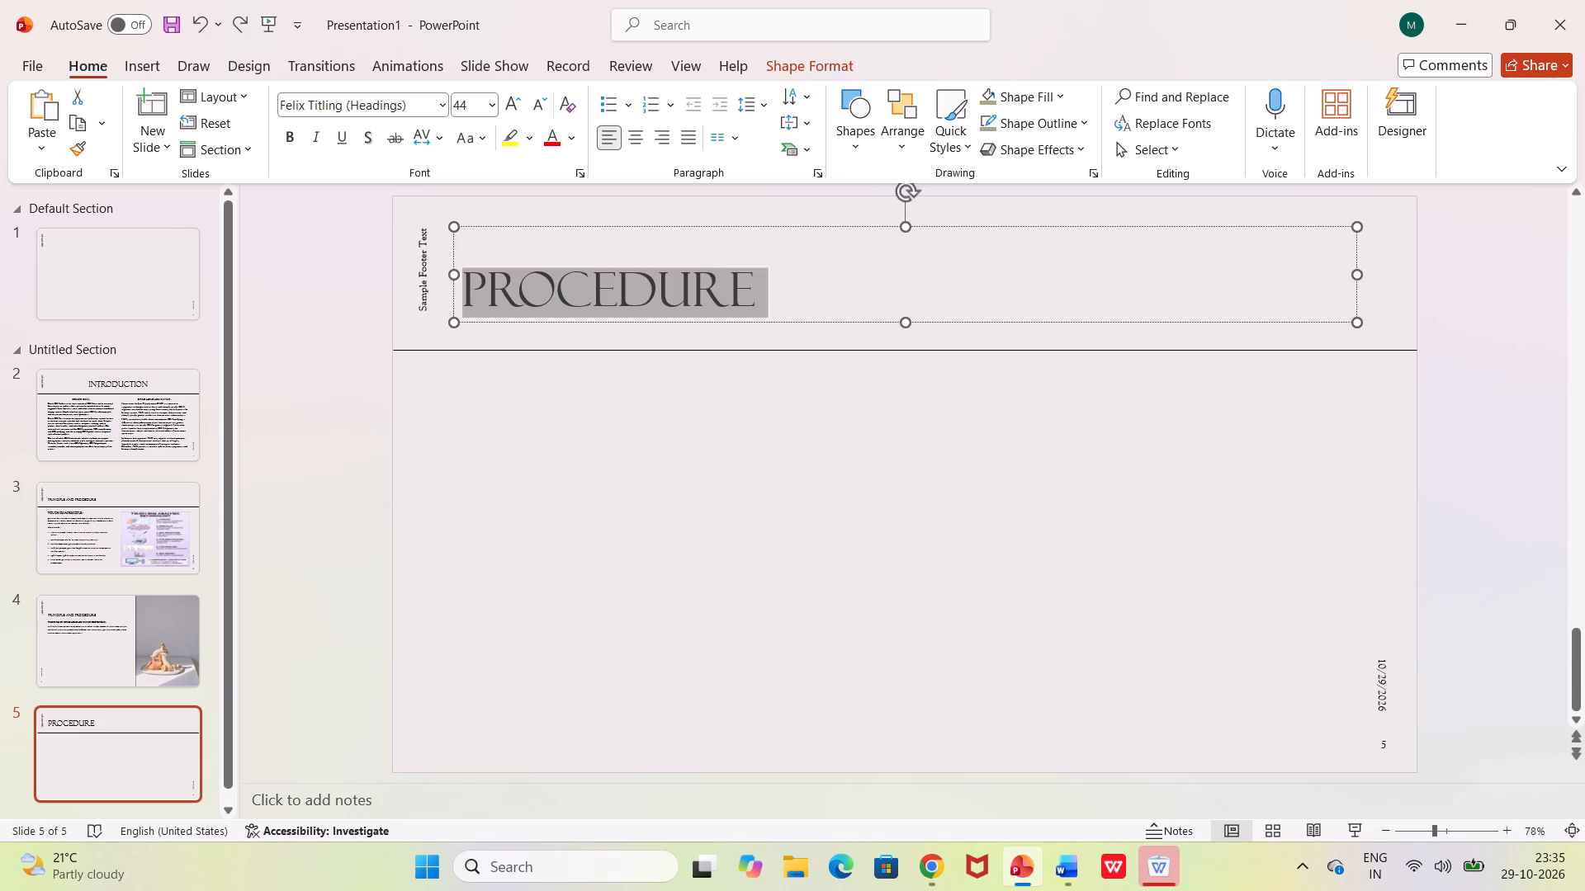
left_click_drag(751, 312, 758, 312)
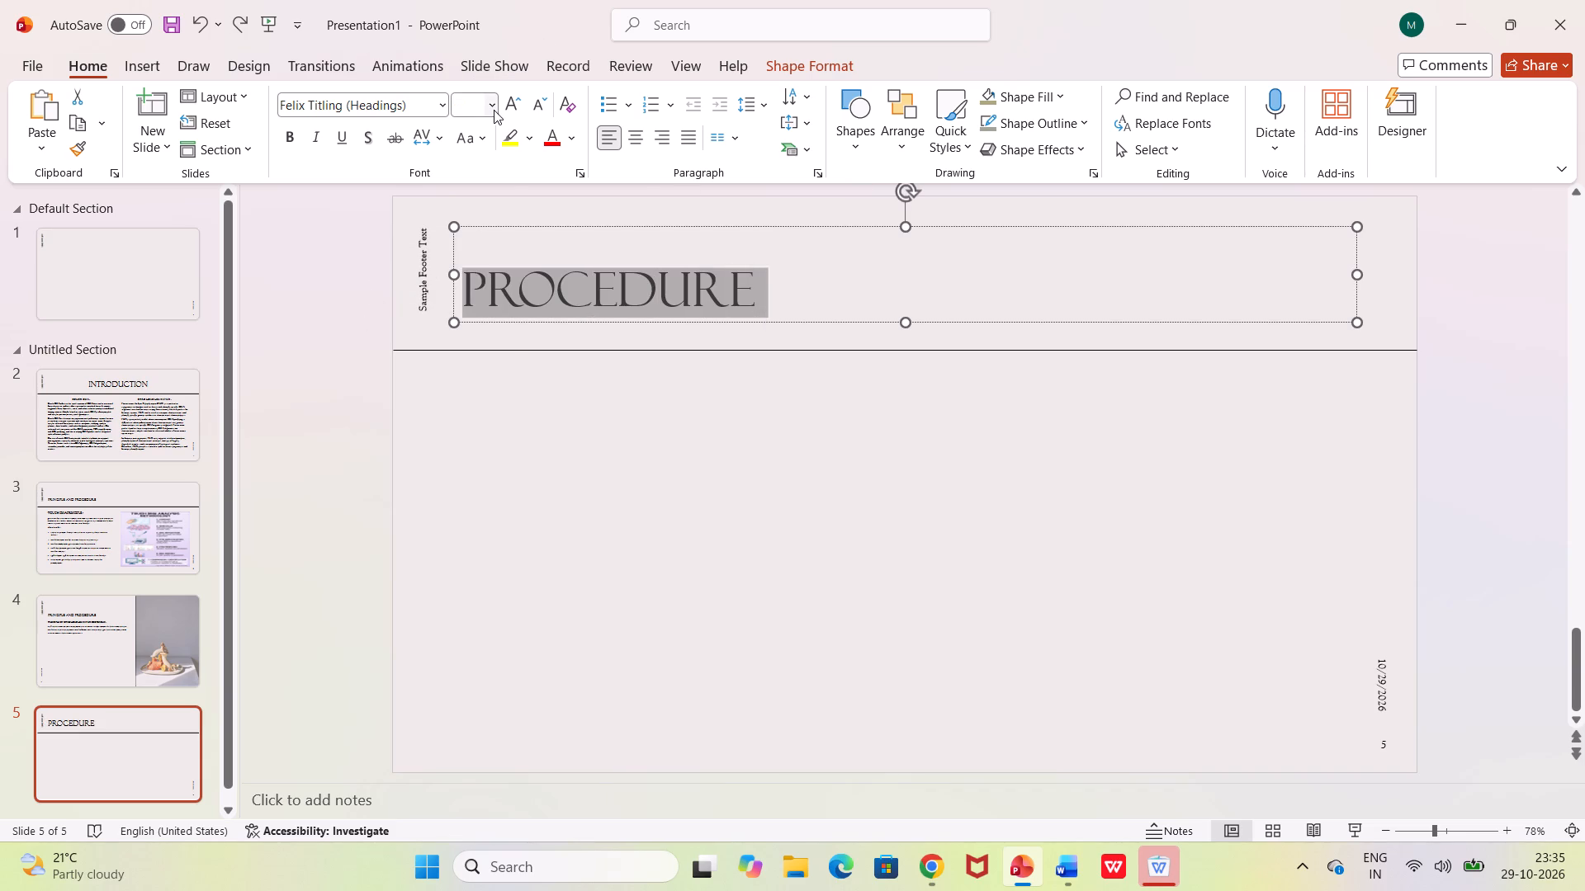
left_click(494, 110)
left_click(466, 355)
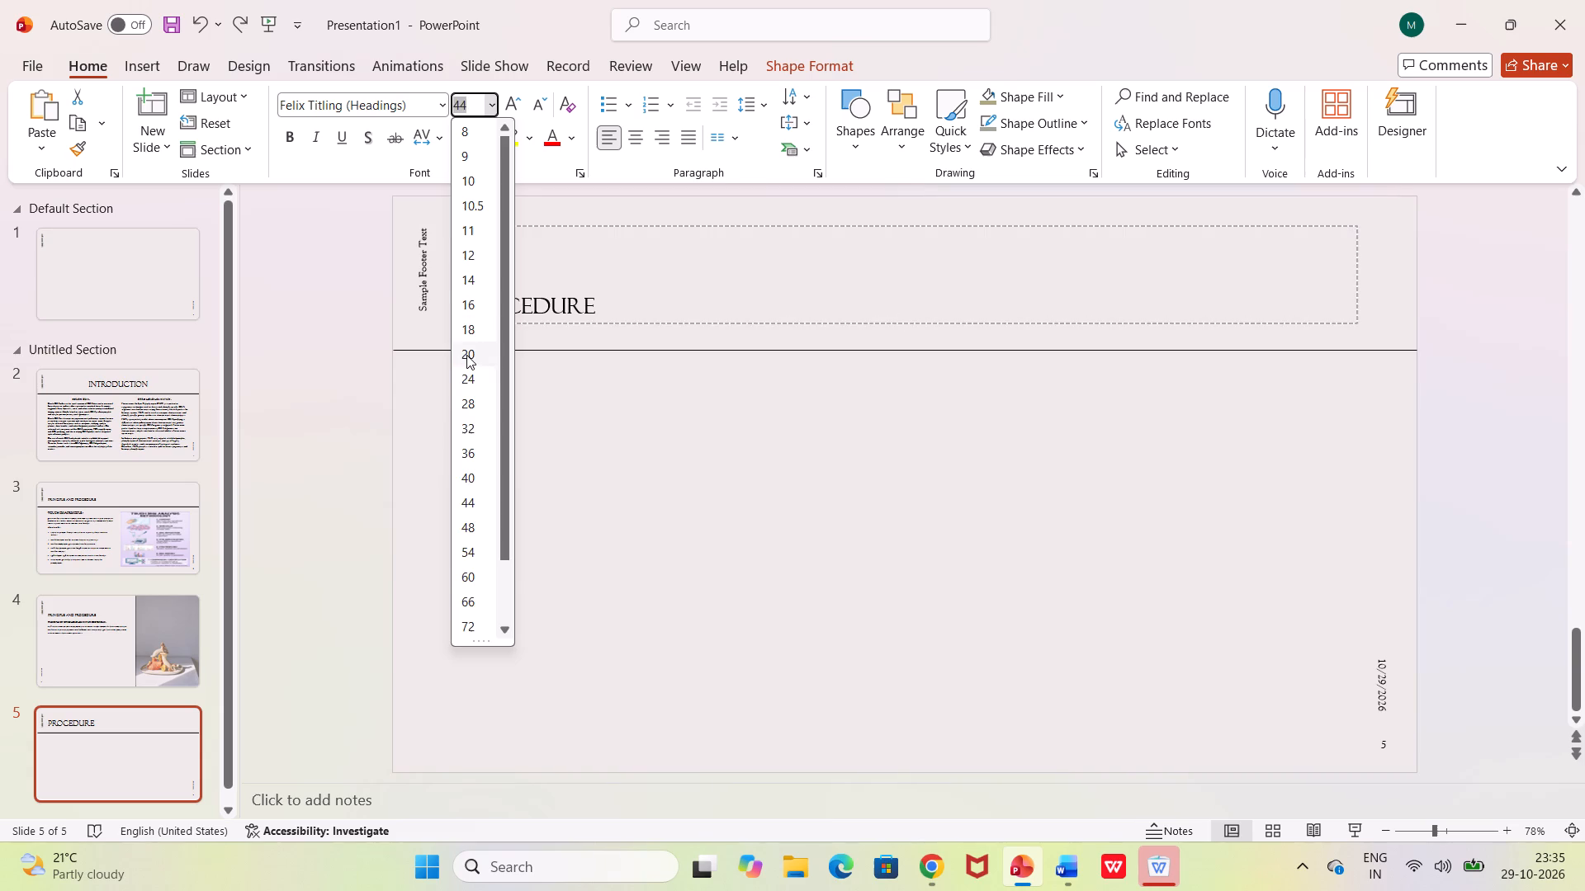
left_click(468, 482)
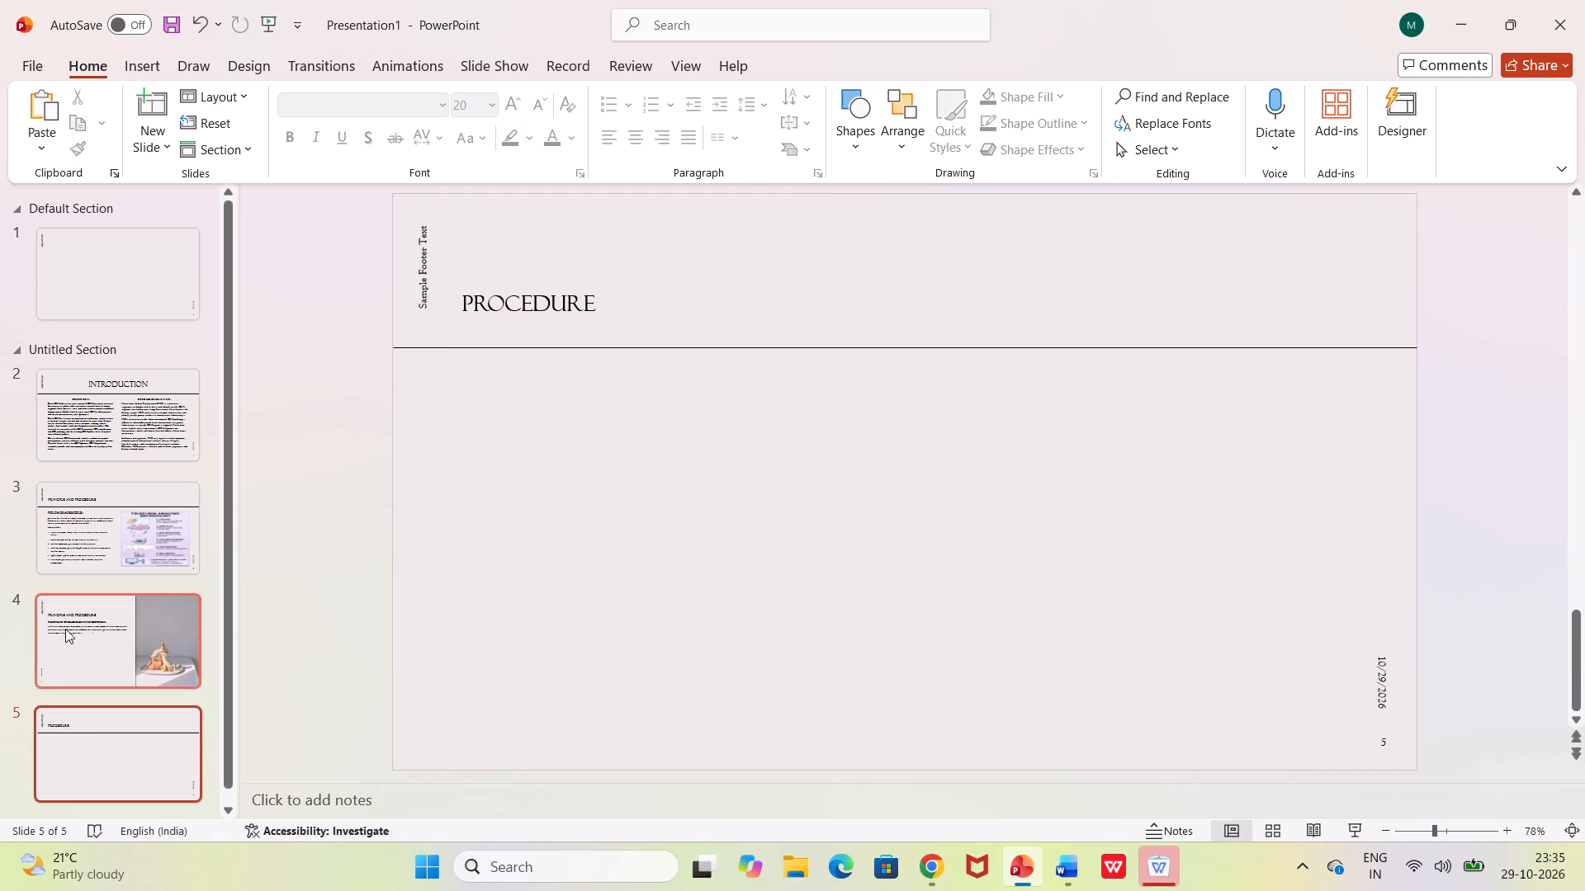
Shorten the title of slide 4 to "PRINCIPLE:-" by replacing the words "AND PROCEDURE" with ":-".
left_click(59, 626)
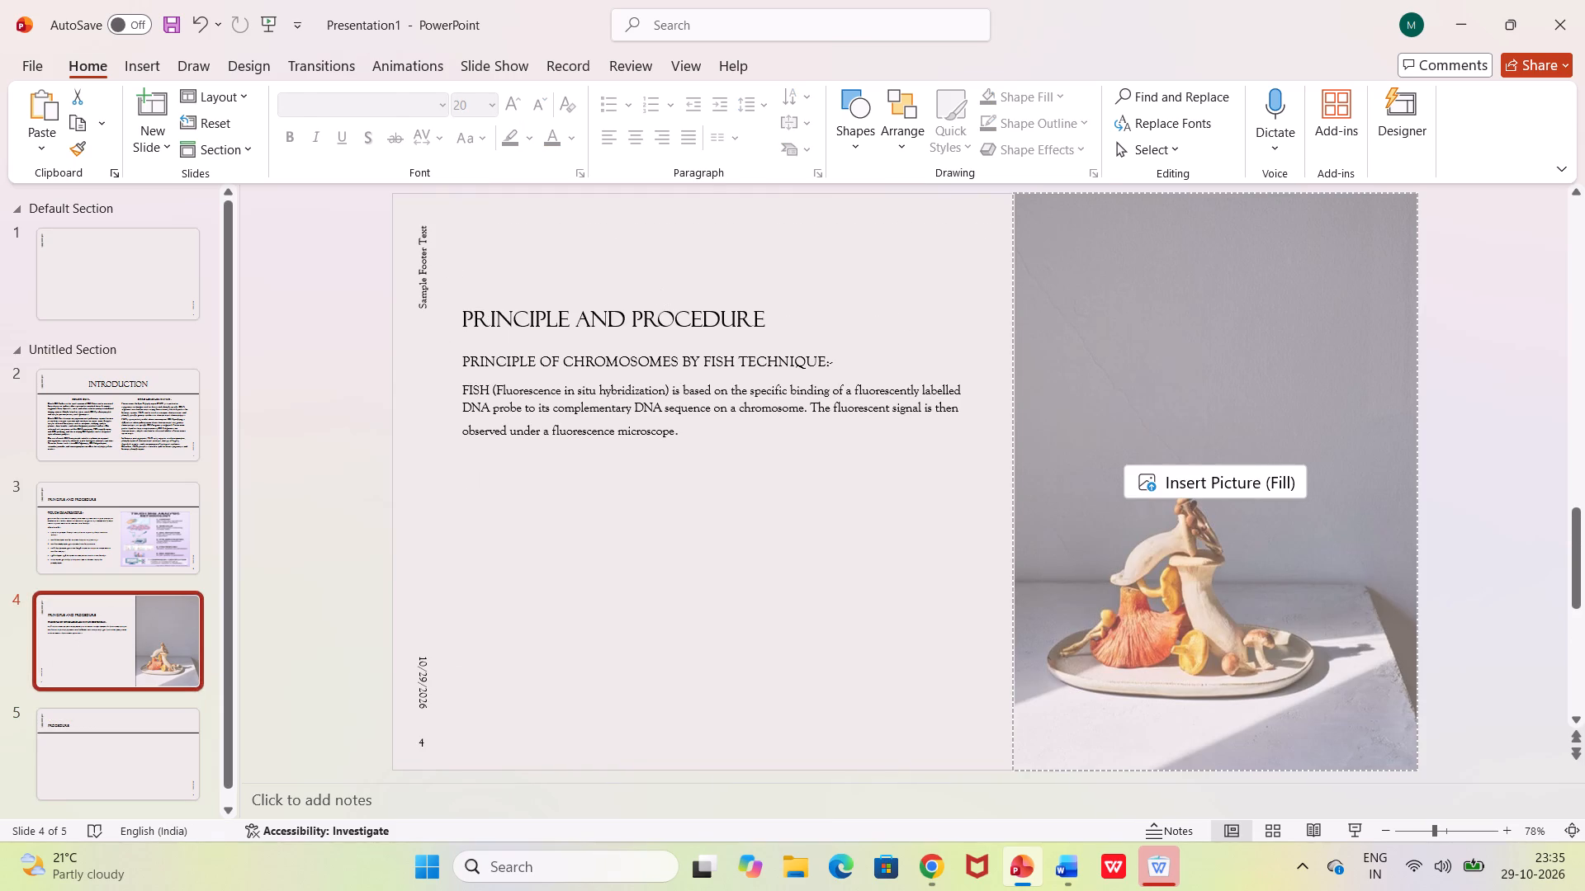
left_click(640, 313)
left_click_drag(638, 315, 738, 312)
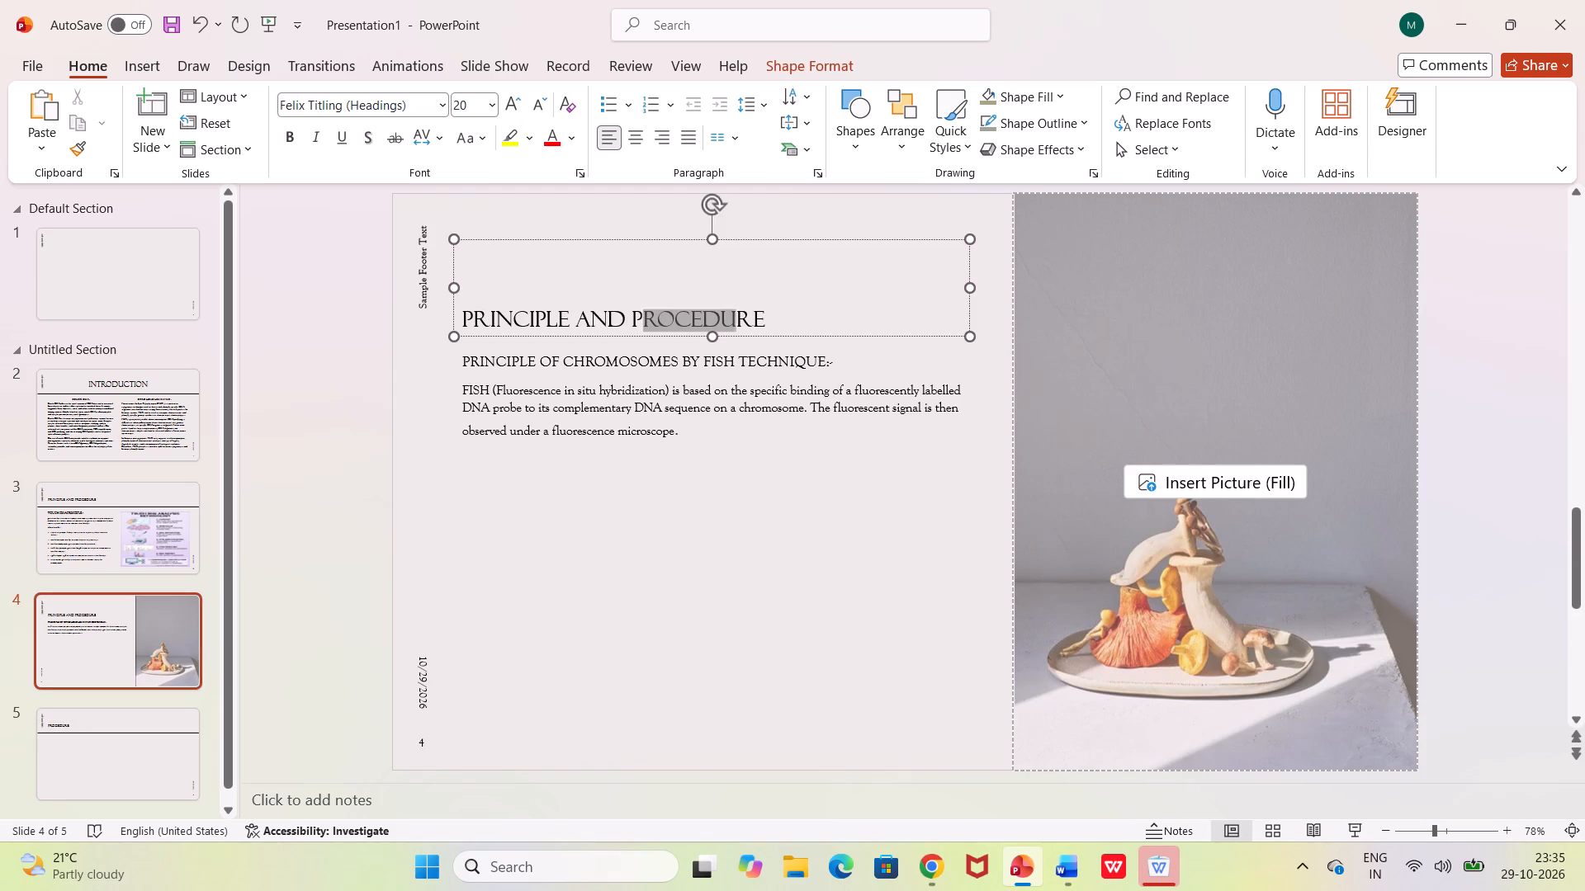
left_click_drag(738, 312, 816, 317)
key("BackSpace")
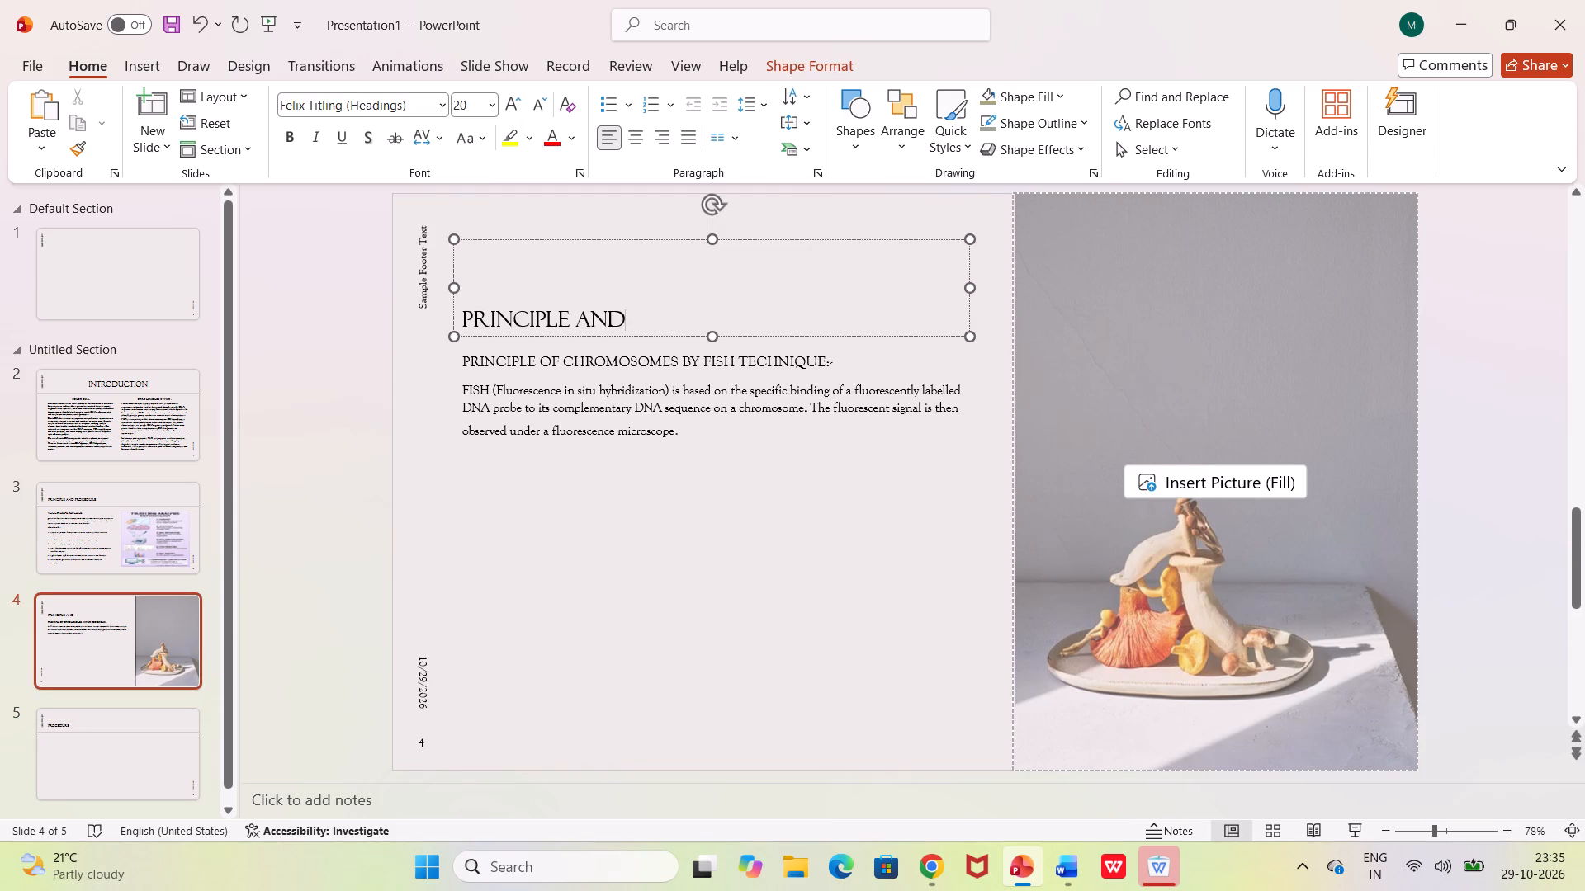
key("BackSpace")
key("BackSpace")
key("BackSpace")
key("BackSpace")
type(":-")
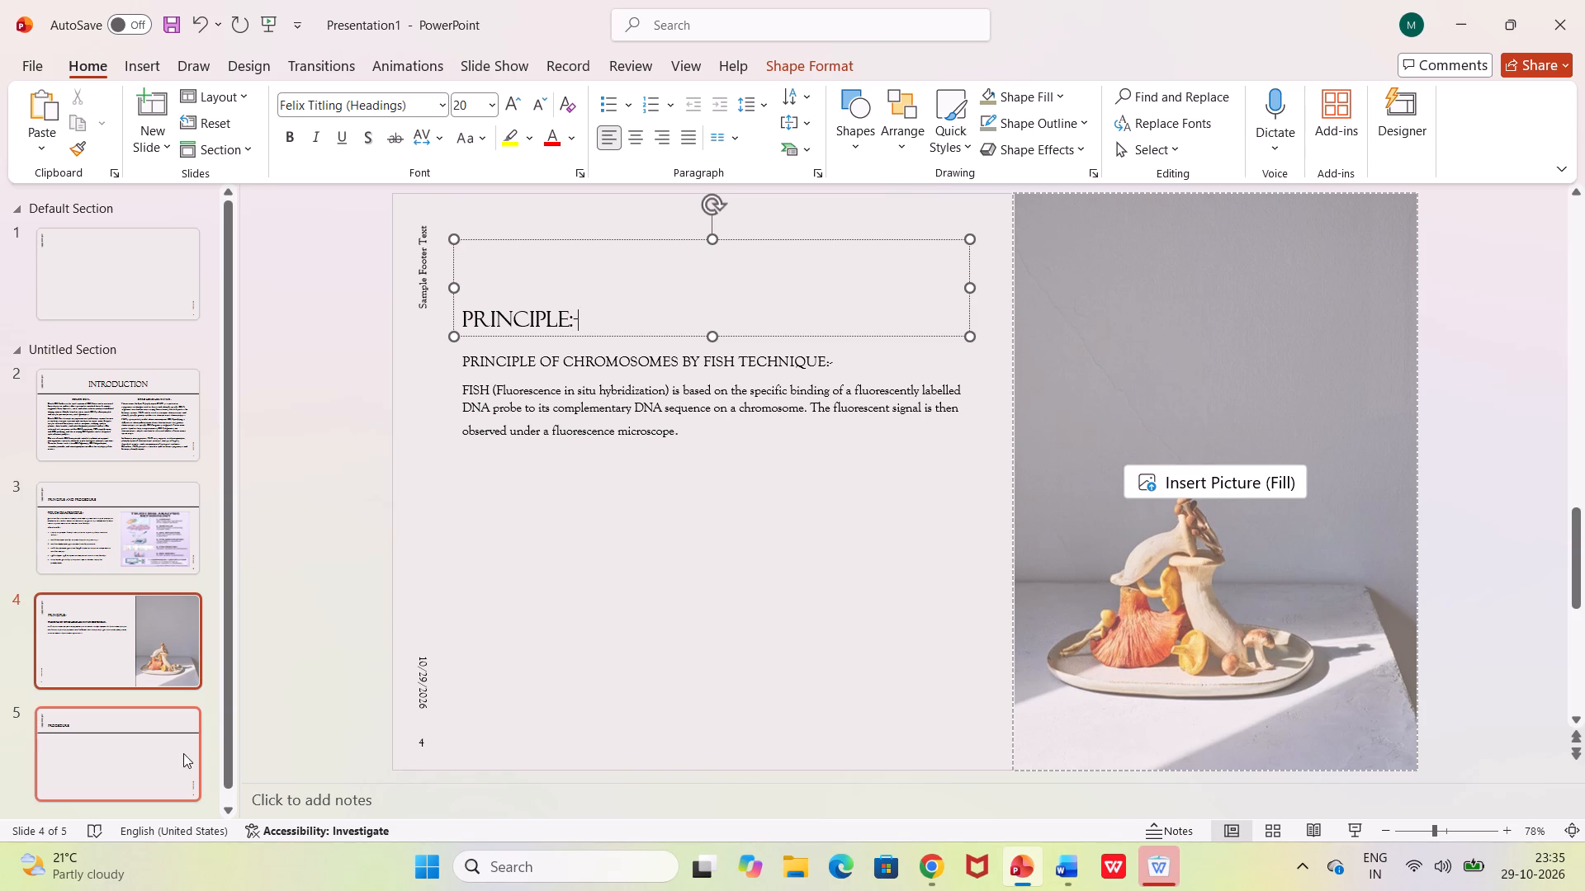
Add a text box on slide 5 and stretch it to fill the area below the title line.
left_click(176, 747)
left_click(561, 431)
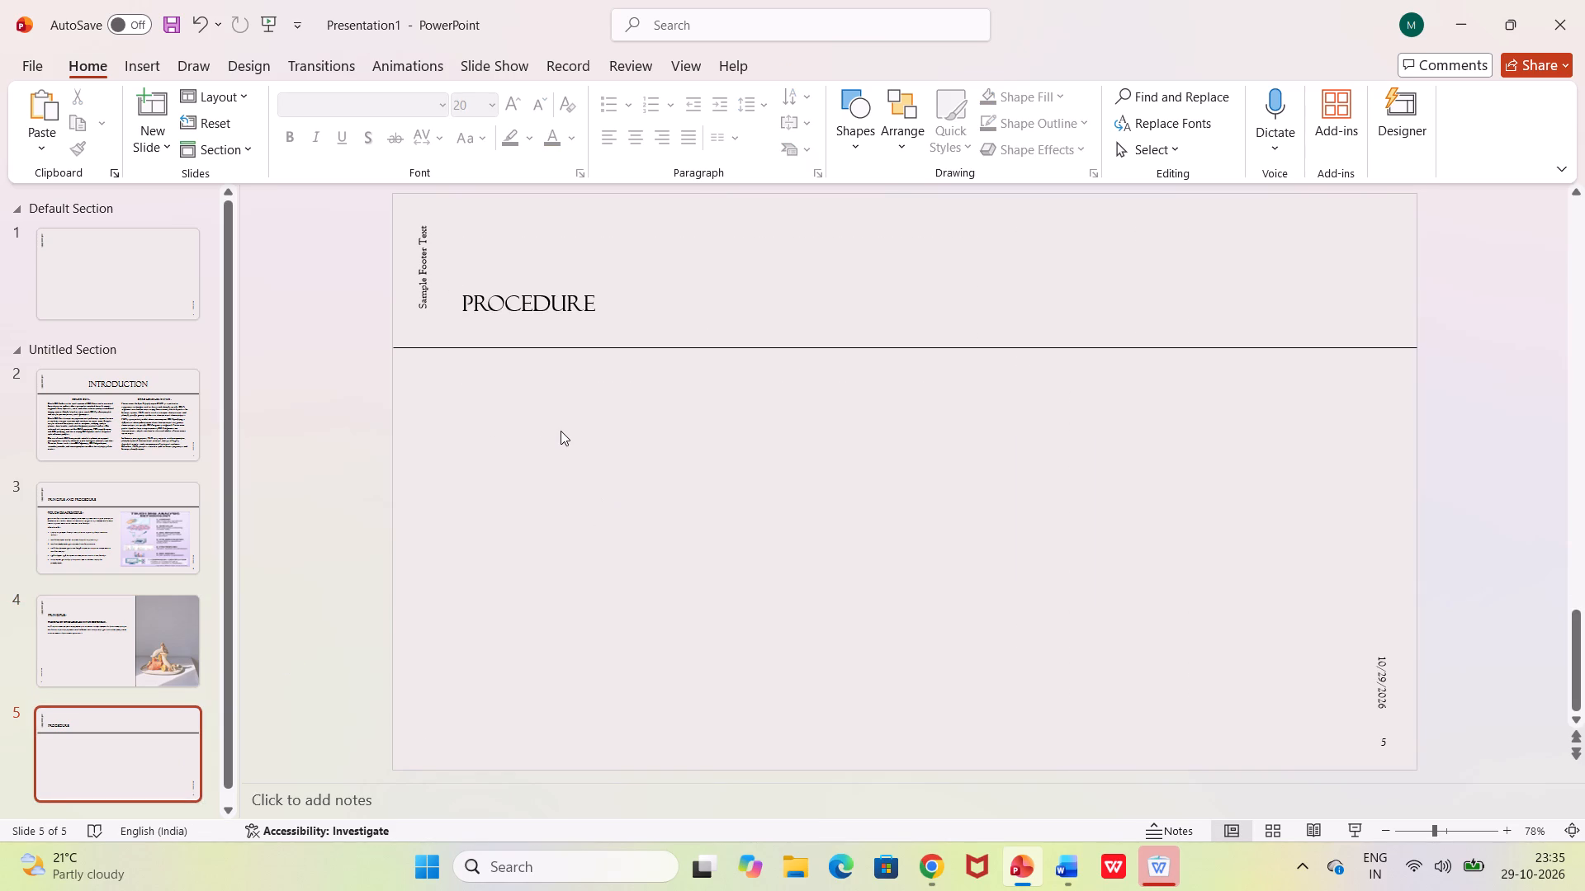
left_click(582, 385)
triple_click(517, 384)
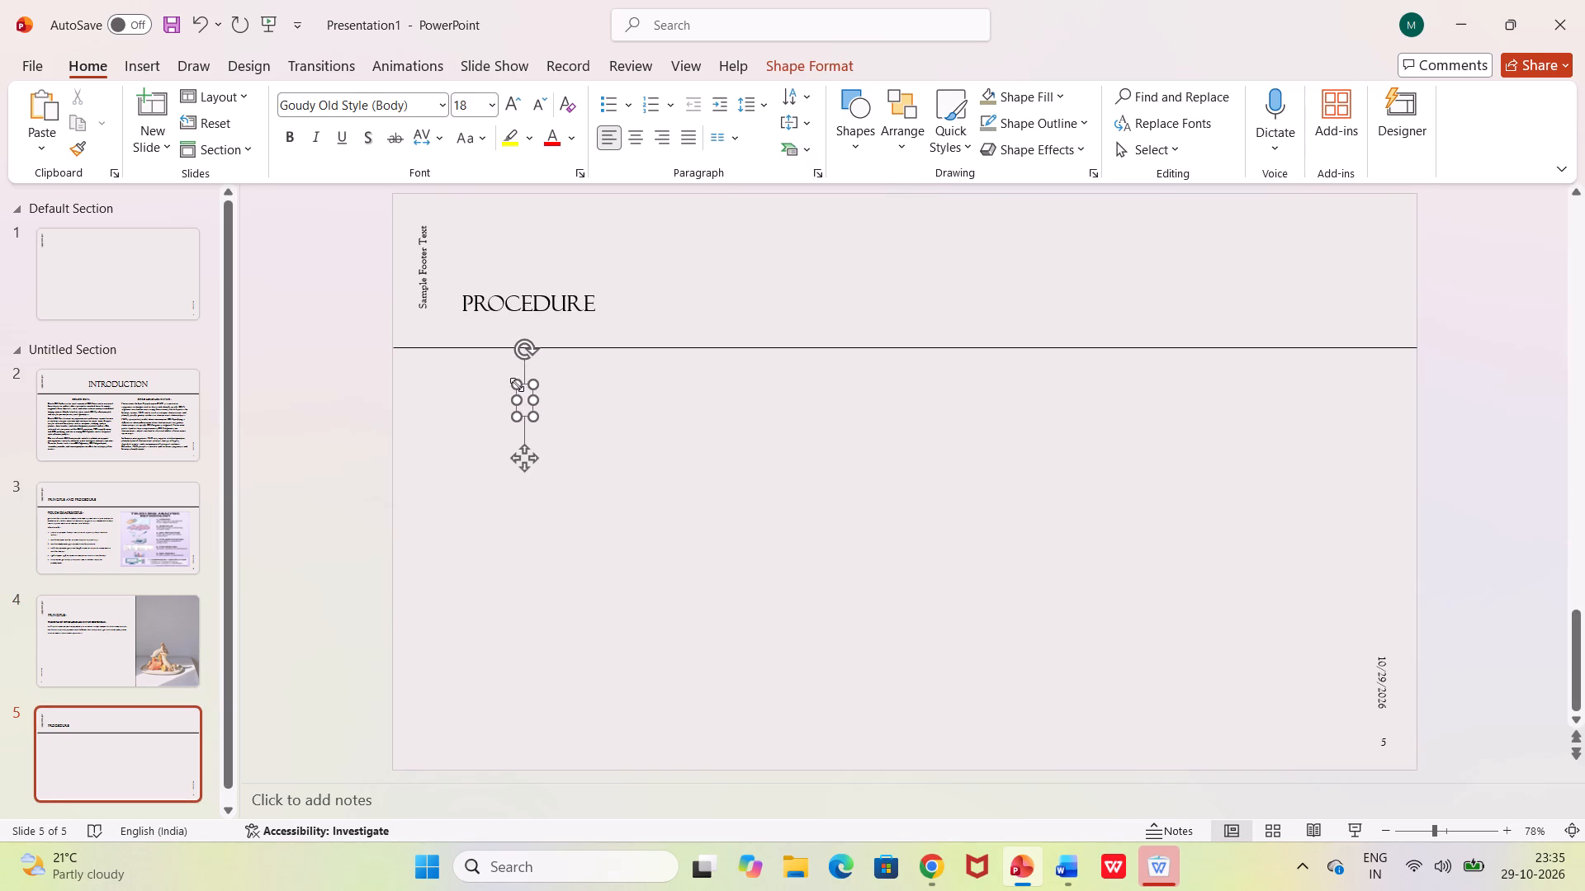
left_click(517, 384)
left_click_drag(516, 384, 421, 379)
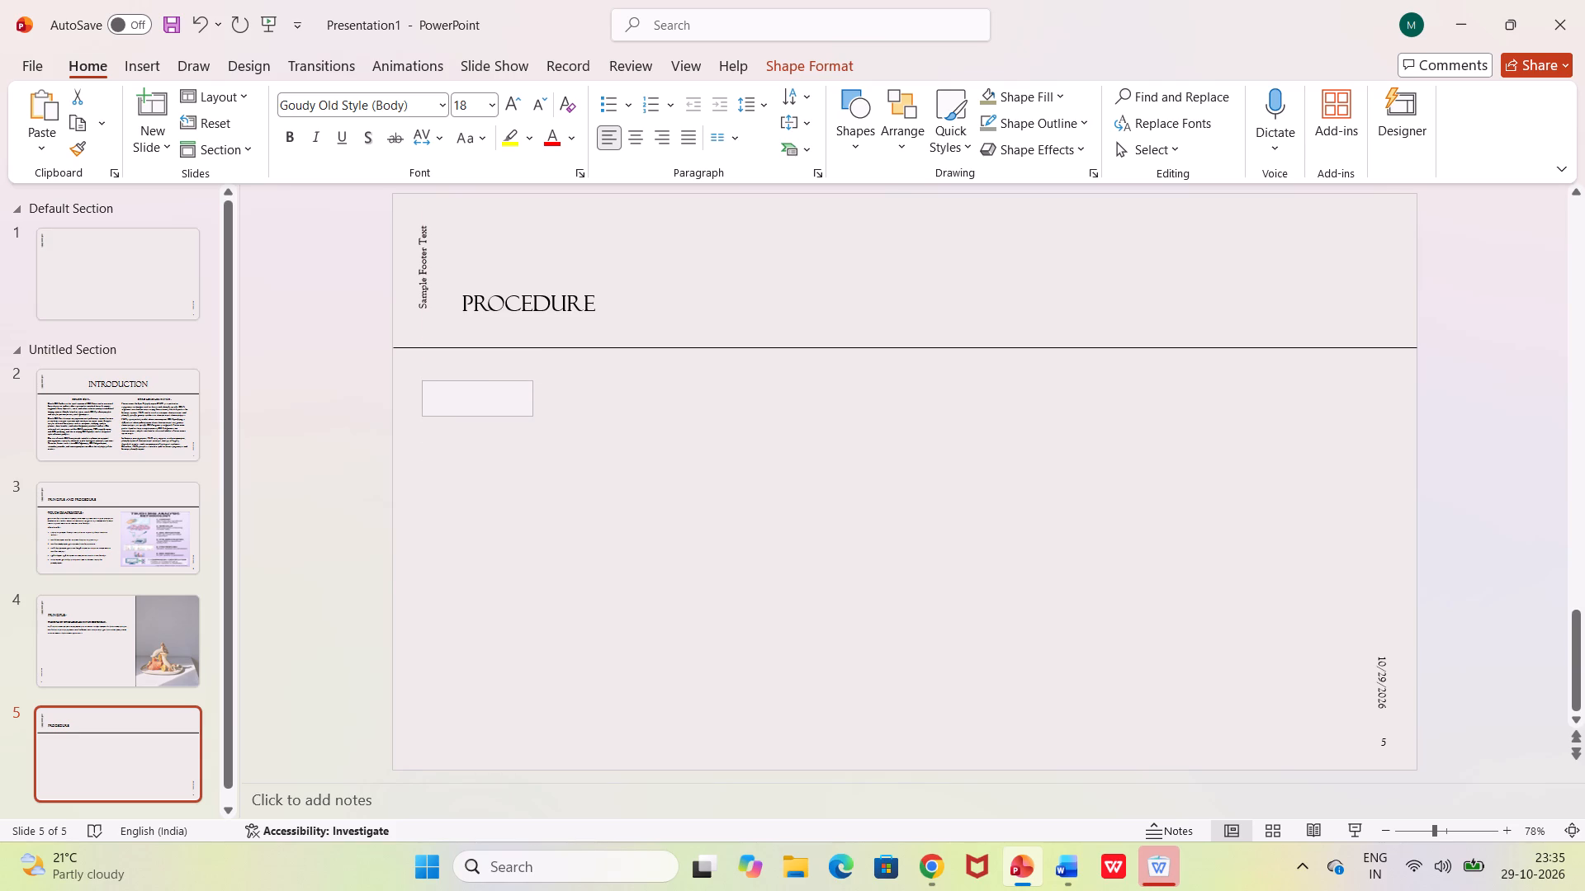
left_click_drag(421, 379, 399, 352)
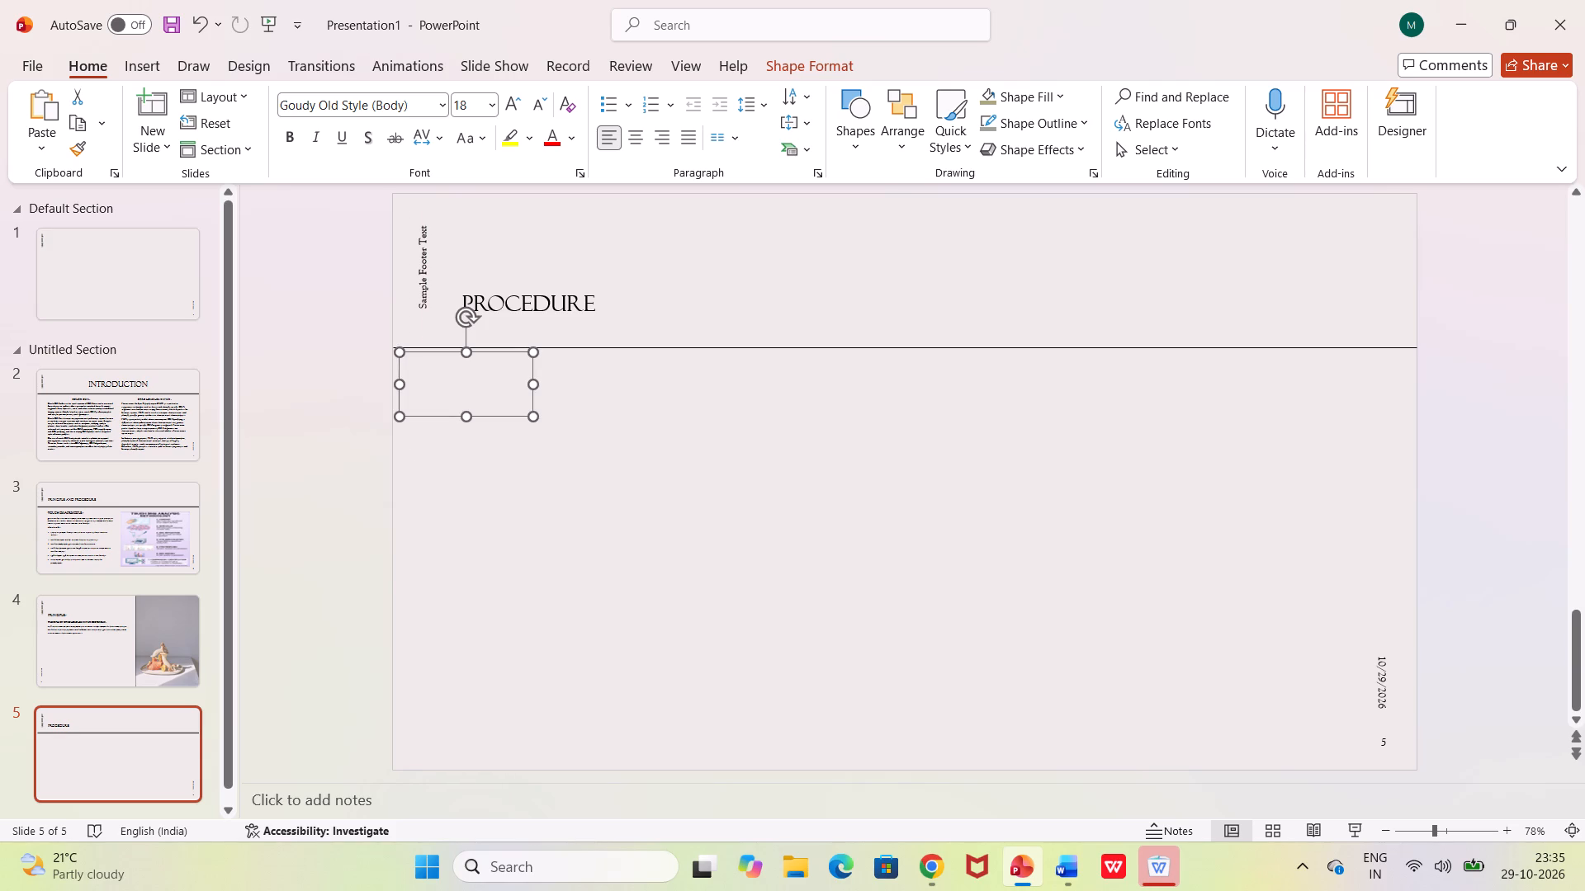
left_click_drag(528, 417, 888, 567)
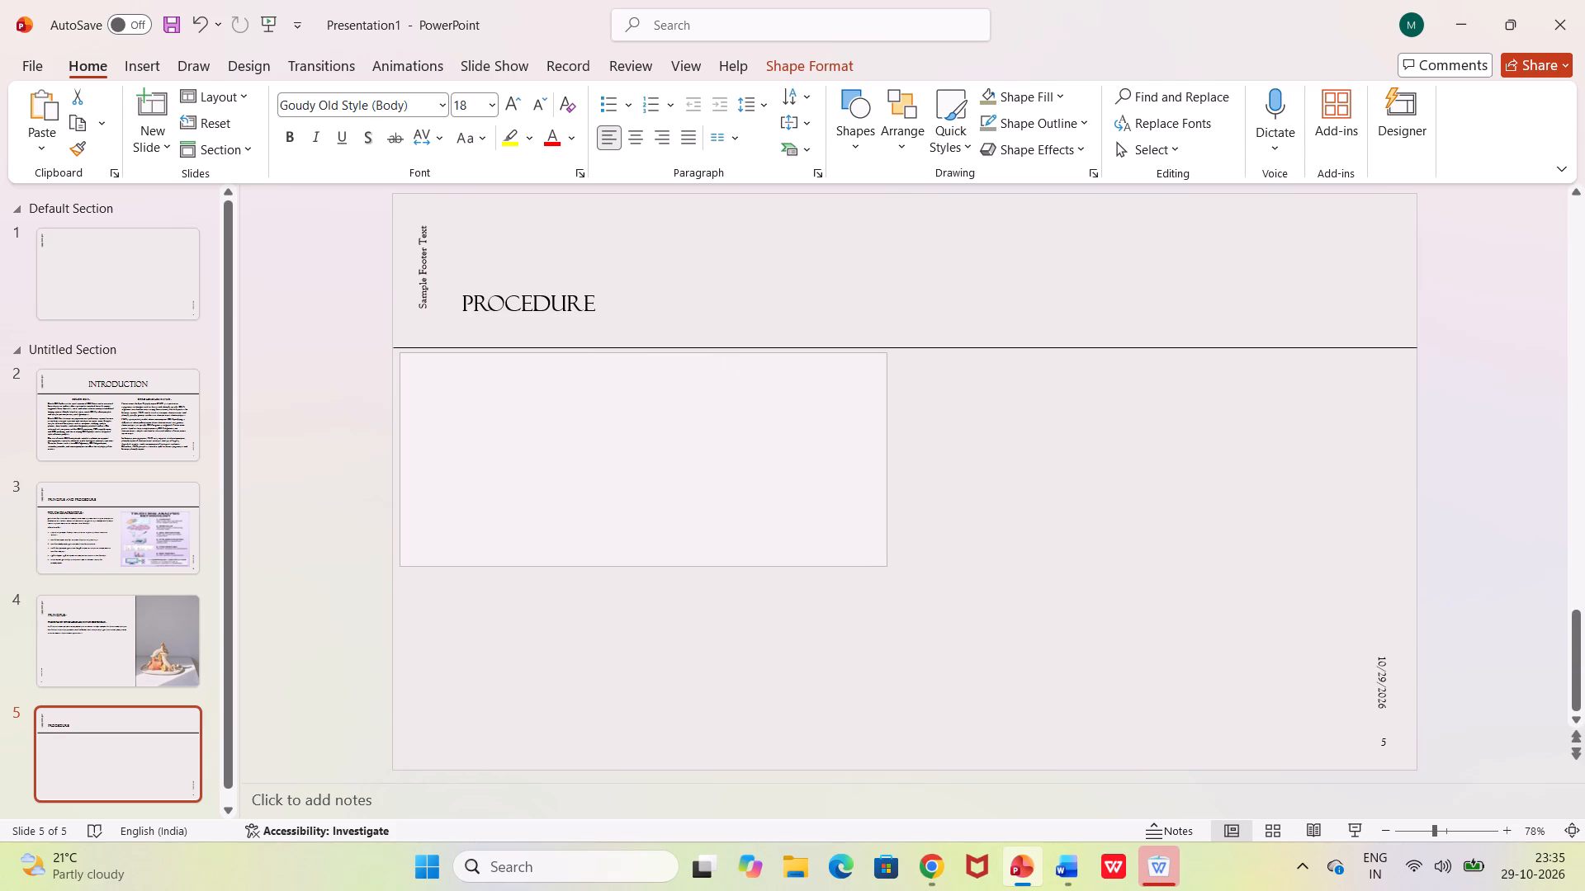
left_click_drag(888, 567, 1411, 773)
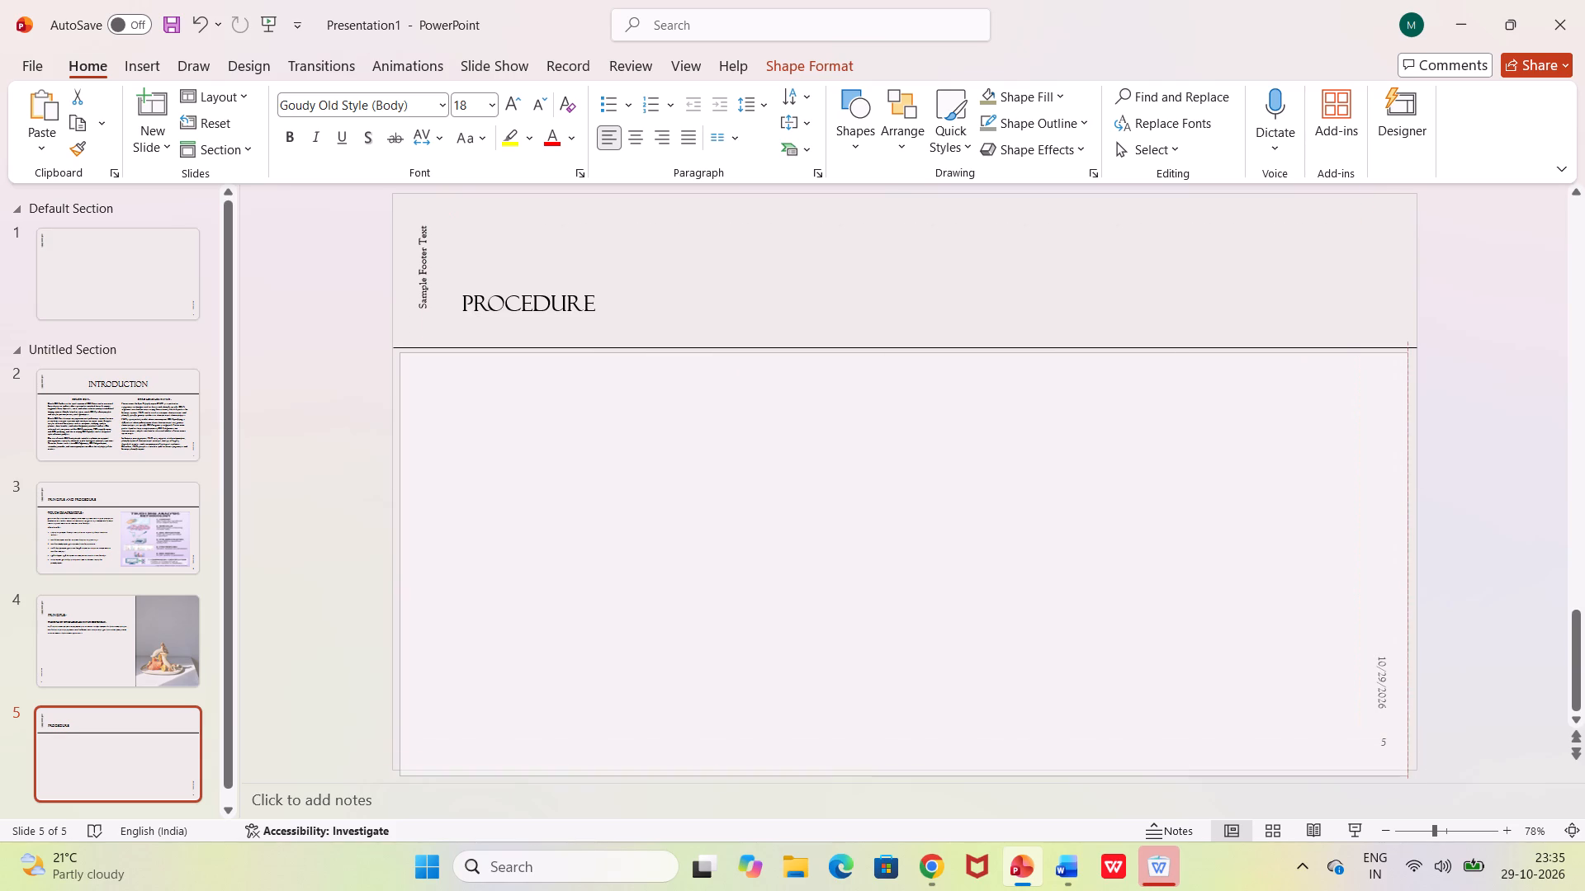
left_click_drag(1411, 773, 1414, 767)
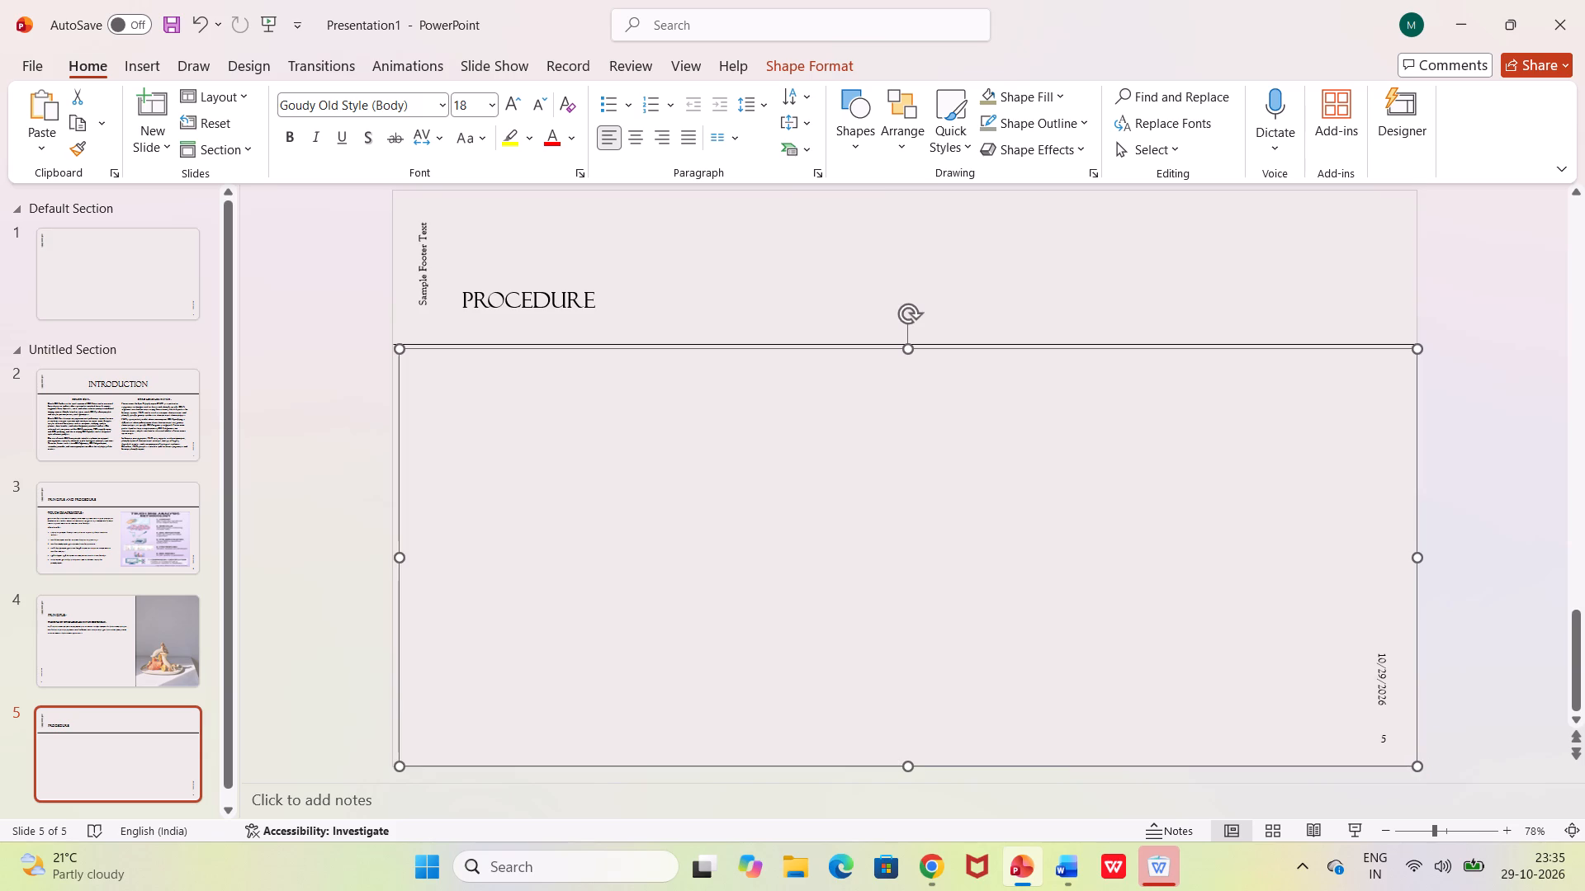
Paste the copied eight-step FISH procedure text into the text box on slide 5.
left_click(701, 493)
double_click(501, 384)
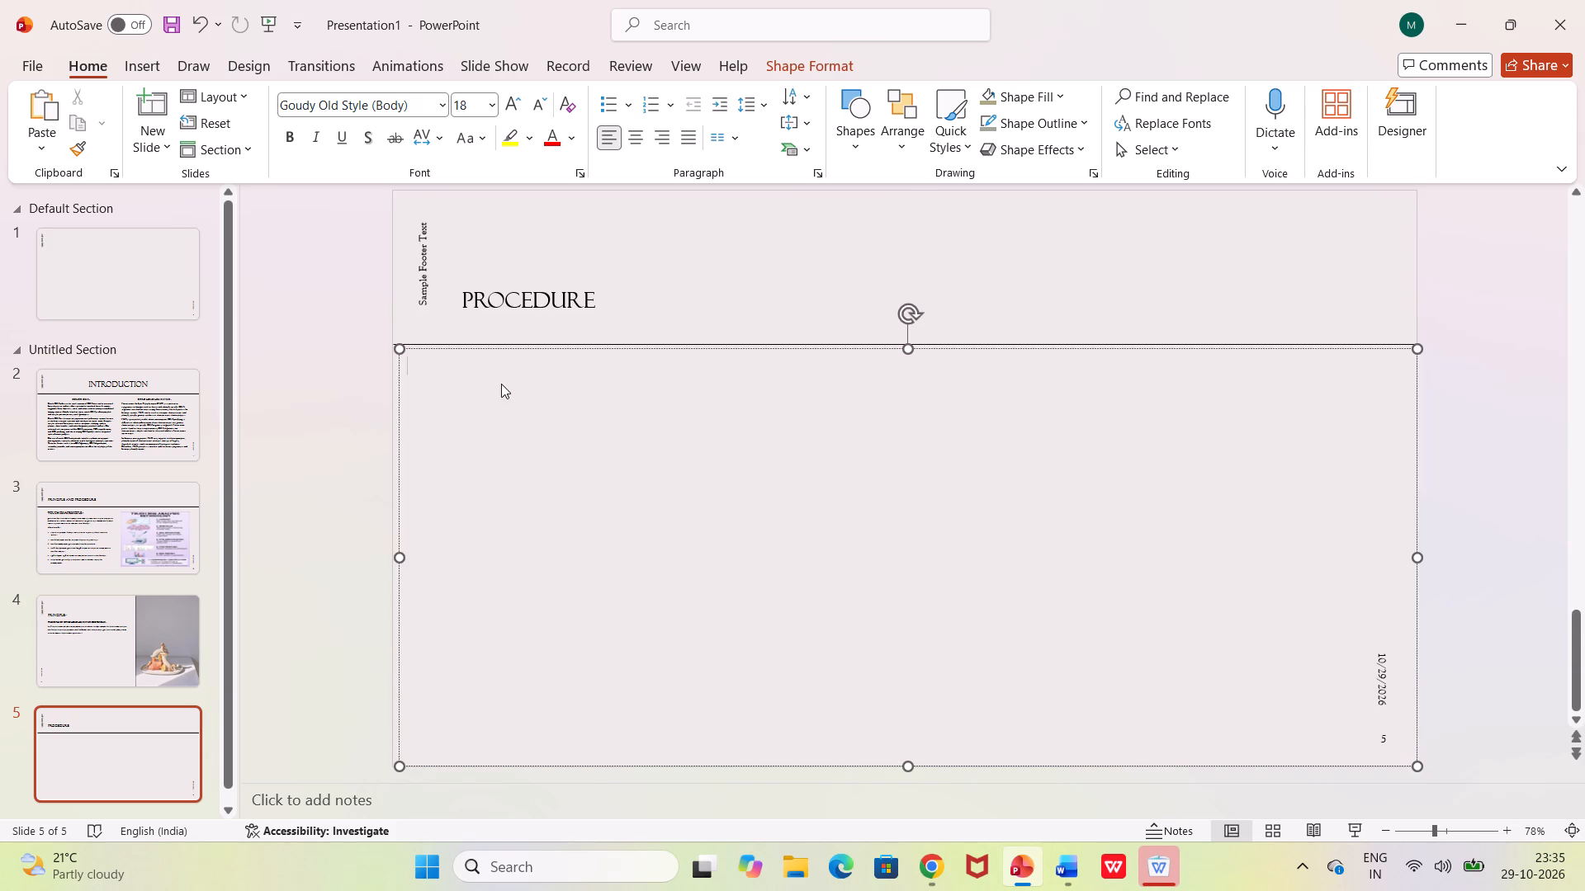
key("ctrl+v")
Set the pasted text from "1. Sample Preparation" through the last line to font size 12.
scroll(501, 384, "down", 1)
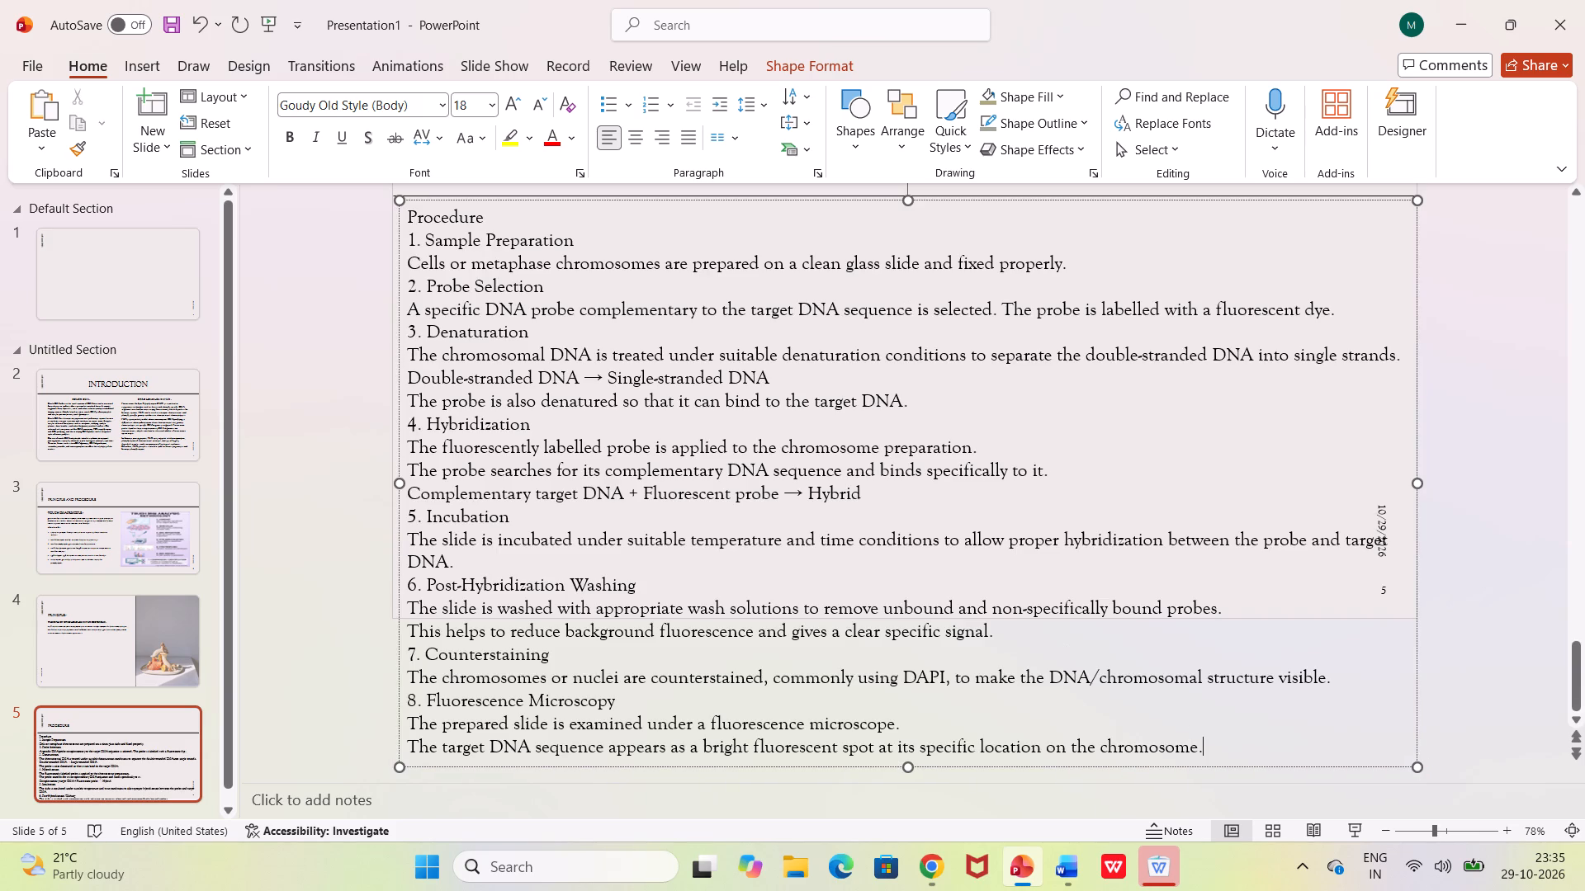
scroll(501, 384, "down", 1)
scroll(501, 384, "up", 2)
scroll(501, 384, "down", 1)
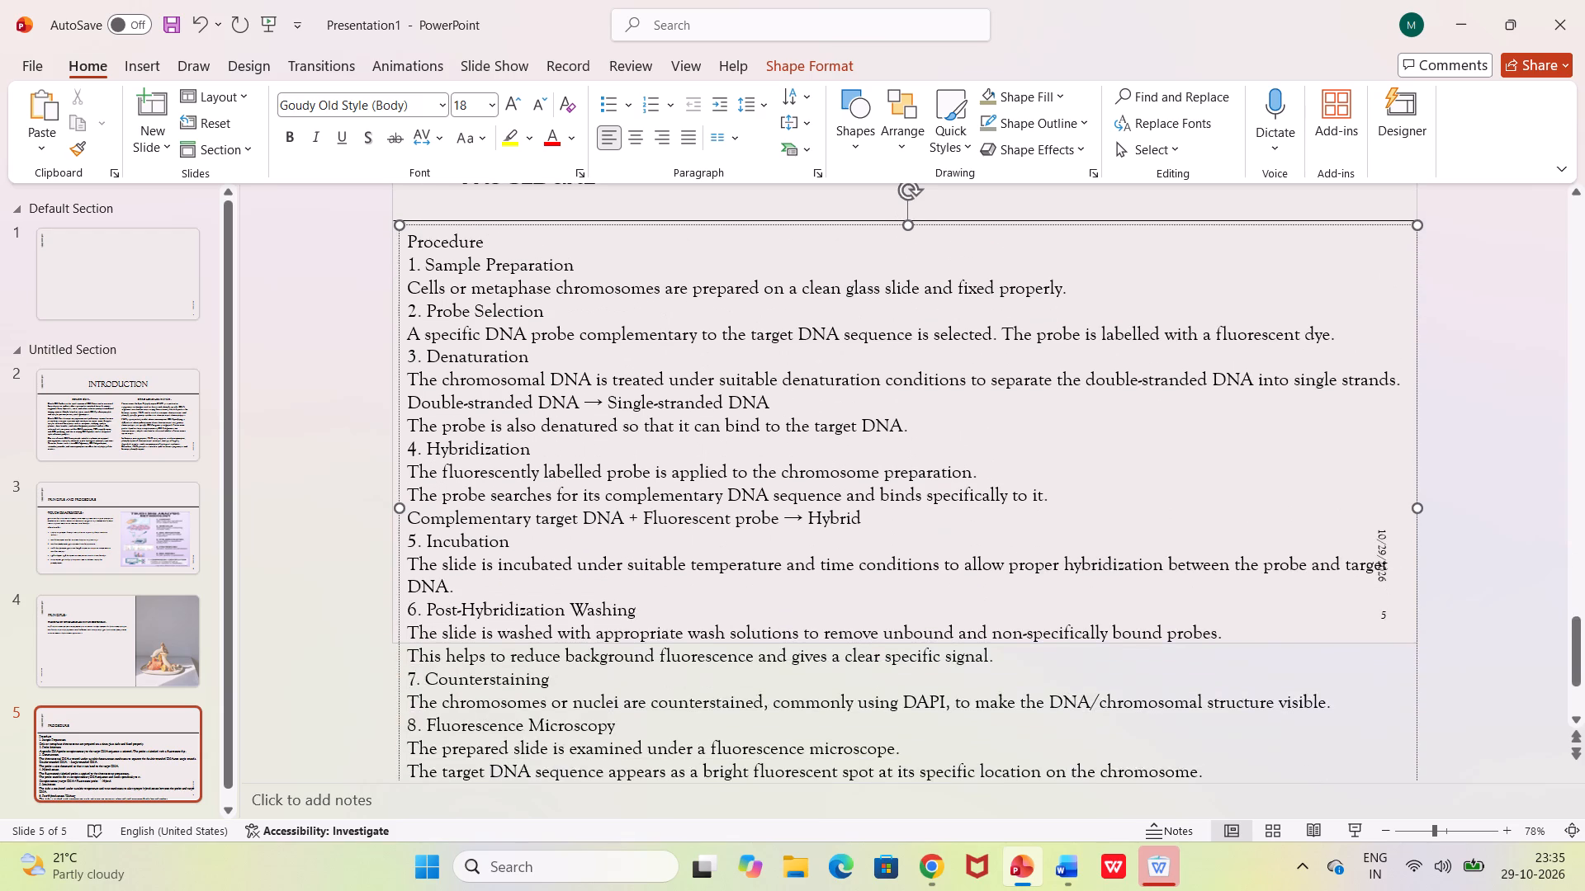
scroll(501, 384, "down", 1)
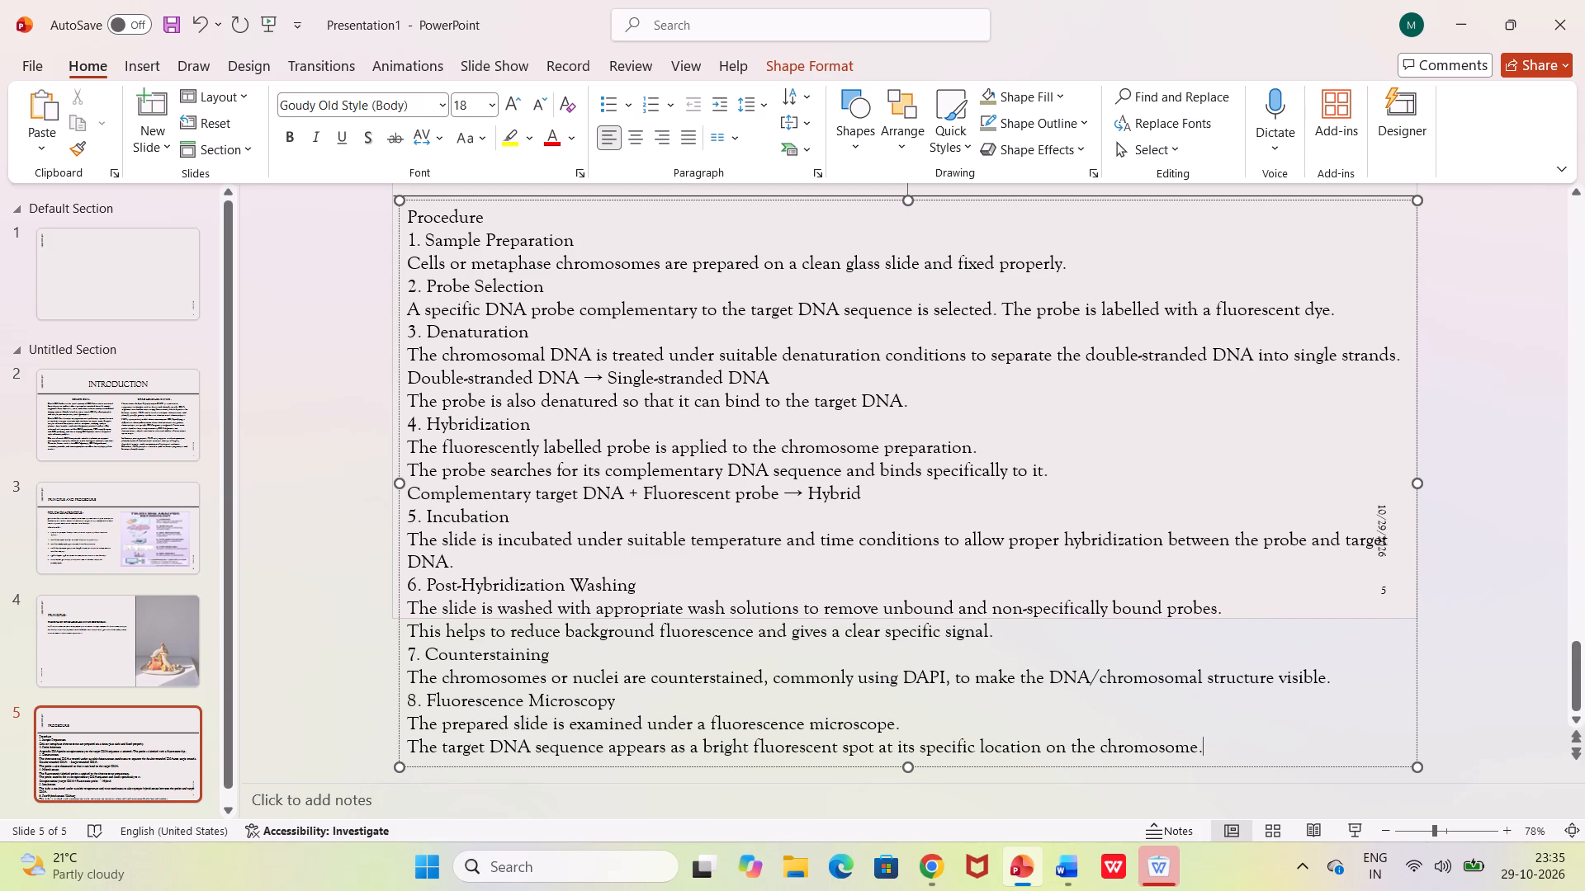
left_click(402, 236)
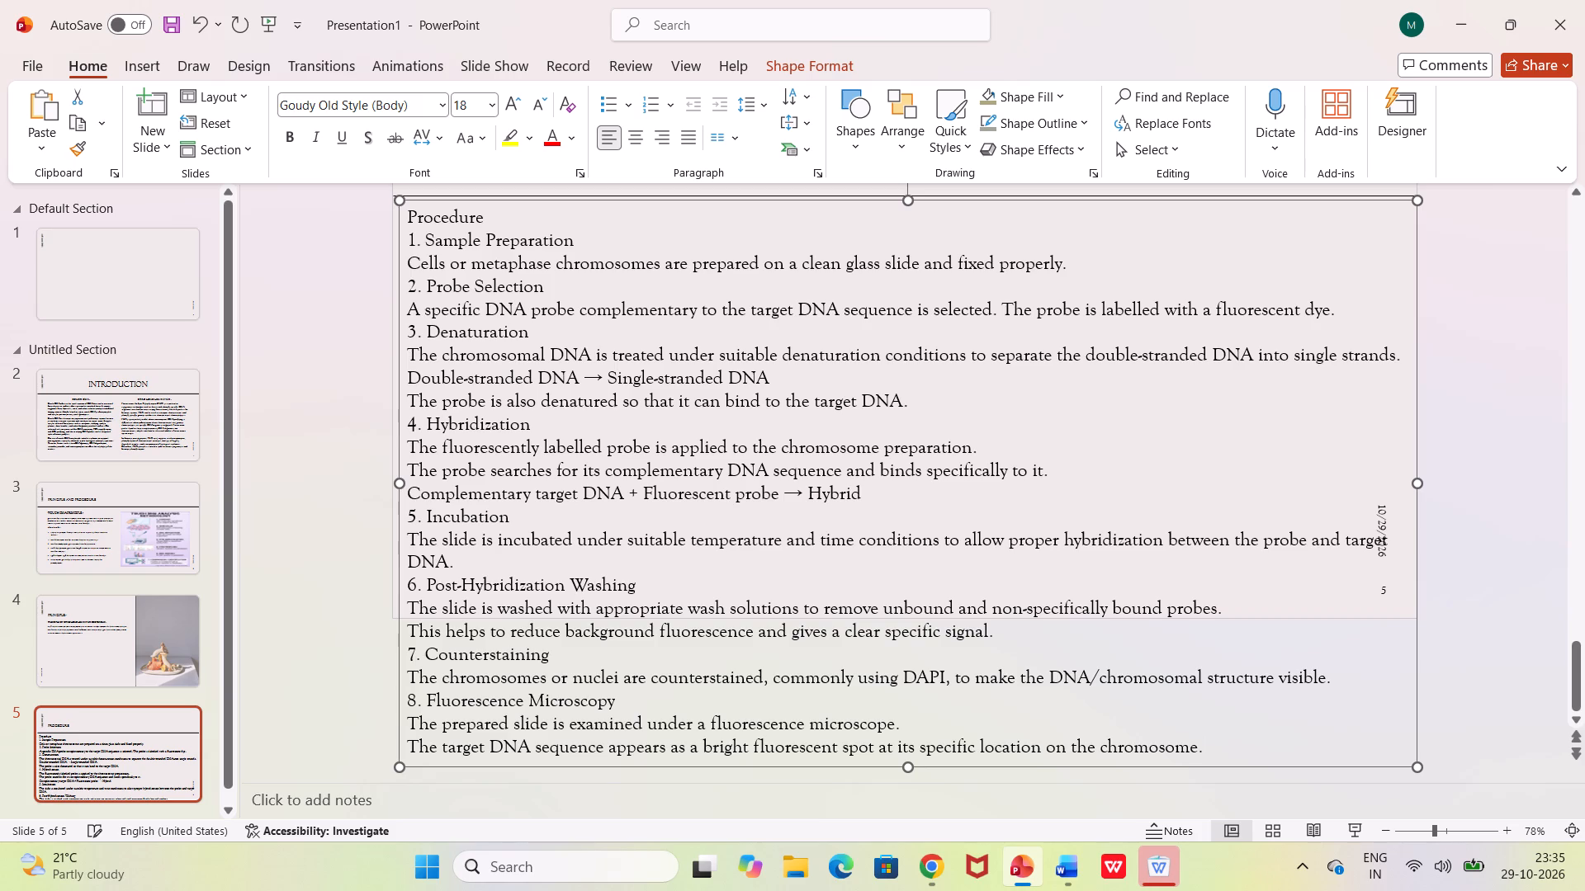
left_click_drag(411, 239, 1192, 741)
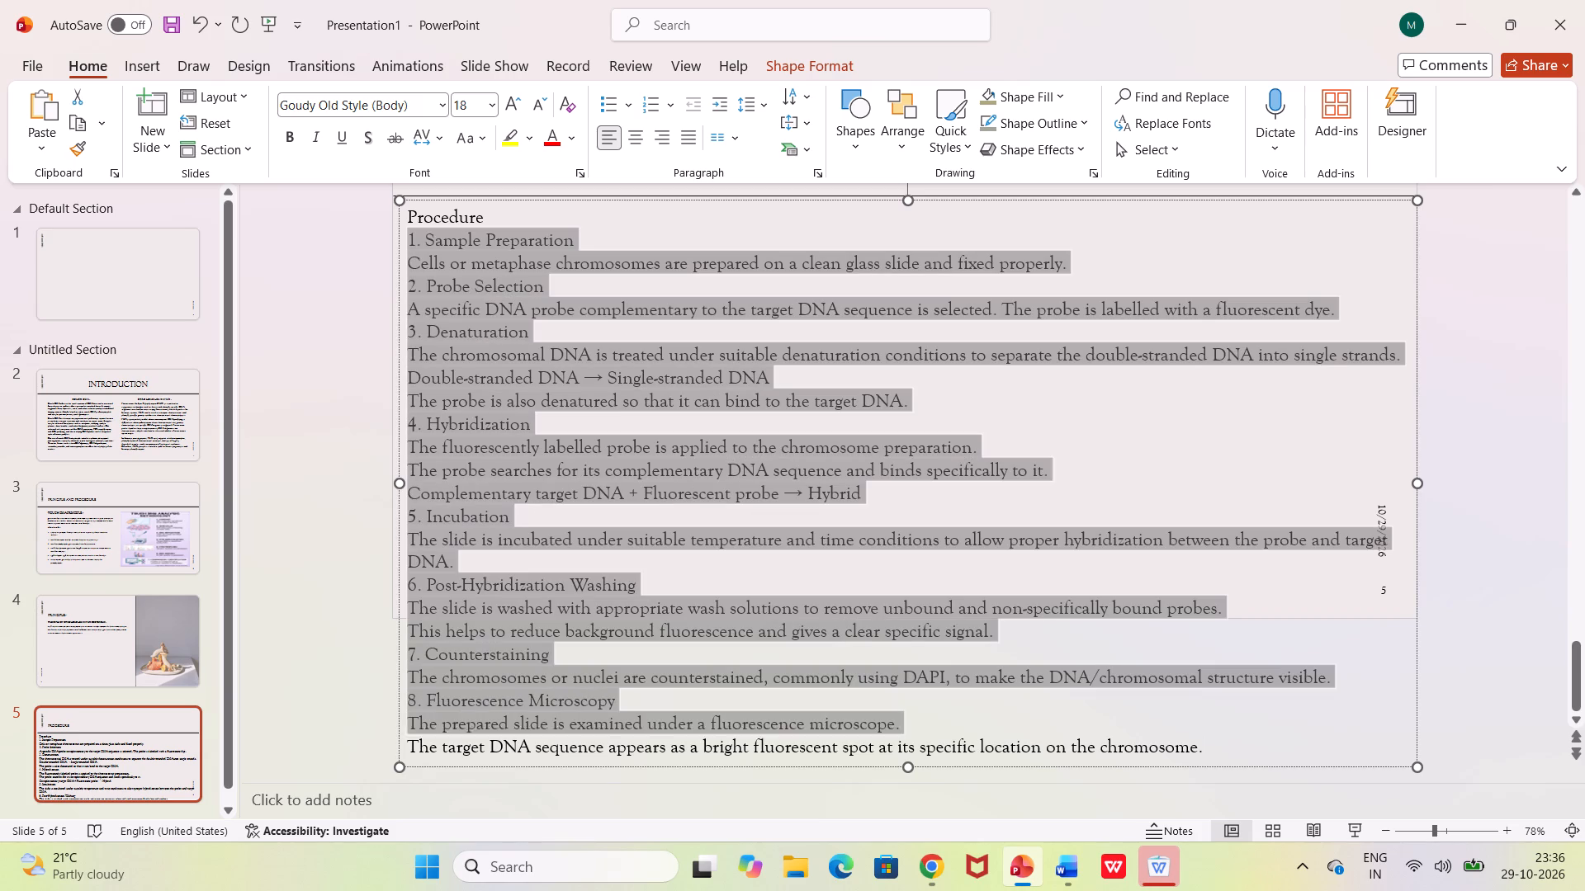
left_click_drag(1192, 741, 1223, 744)
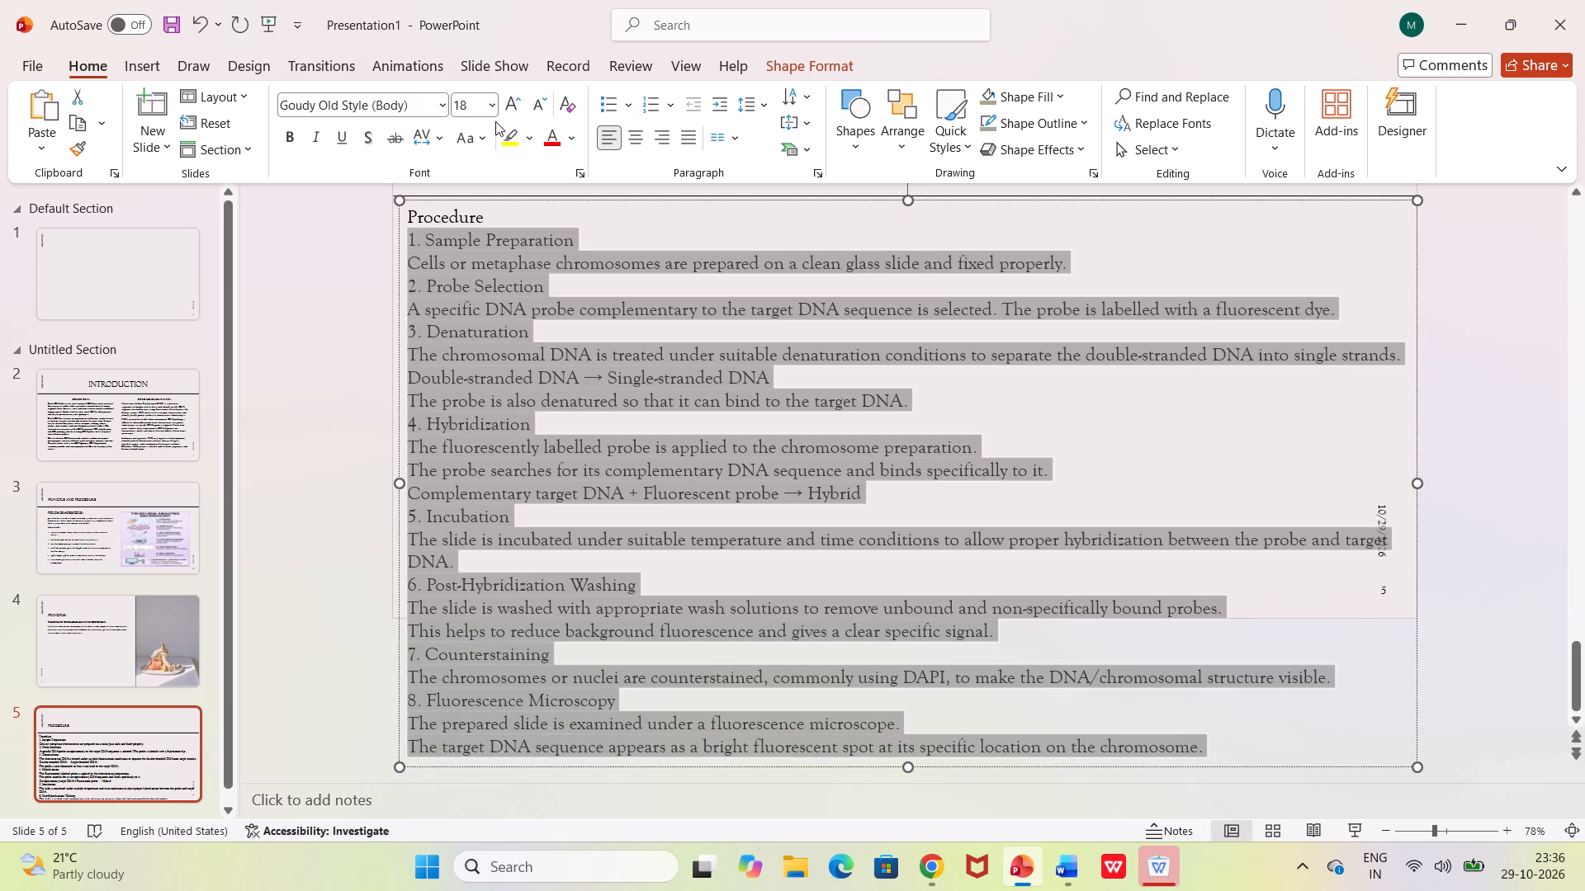
left_click(493, 112)
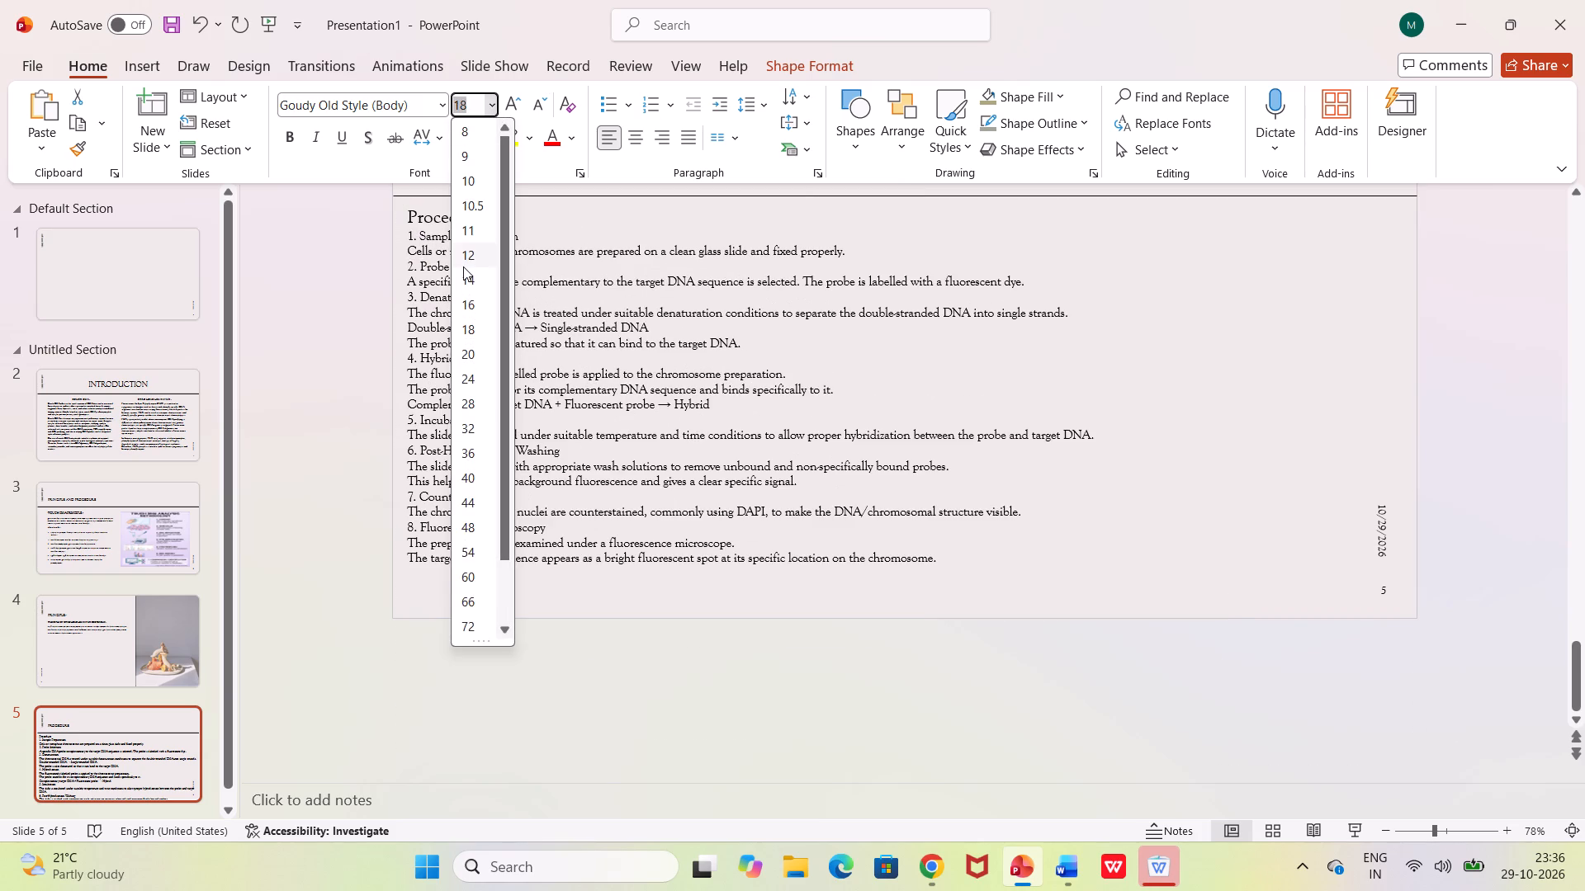
left_click(475, 252)
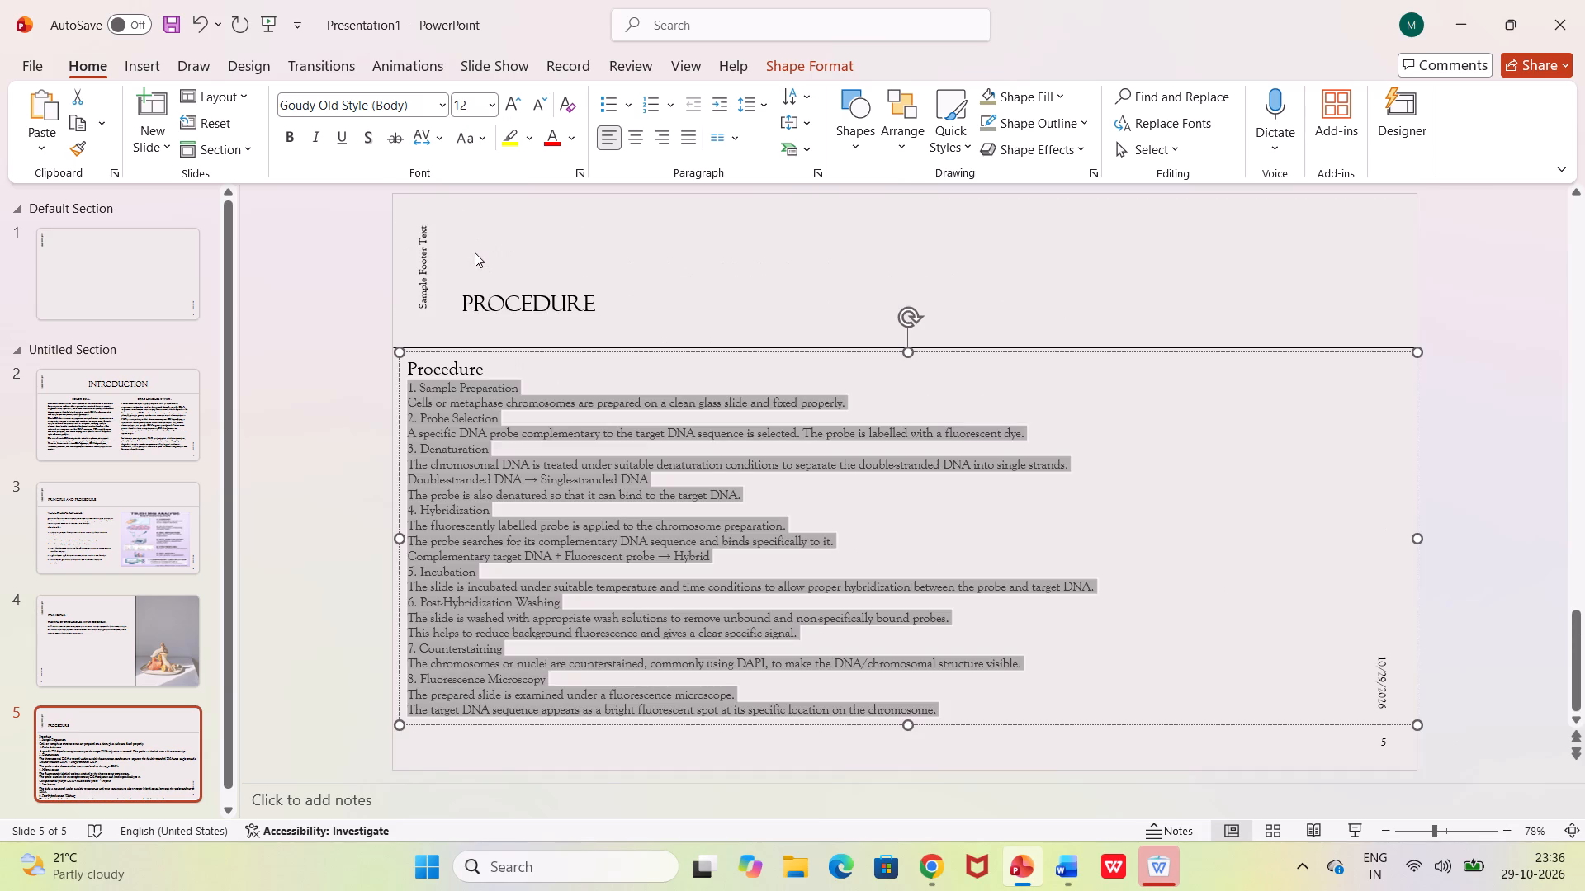
left_click(1138, 540)
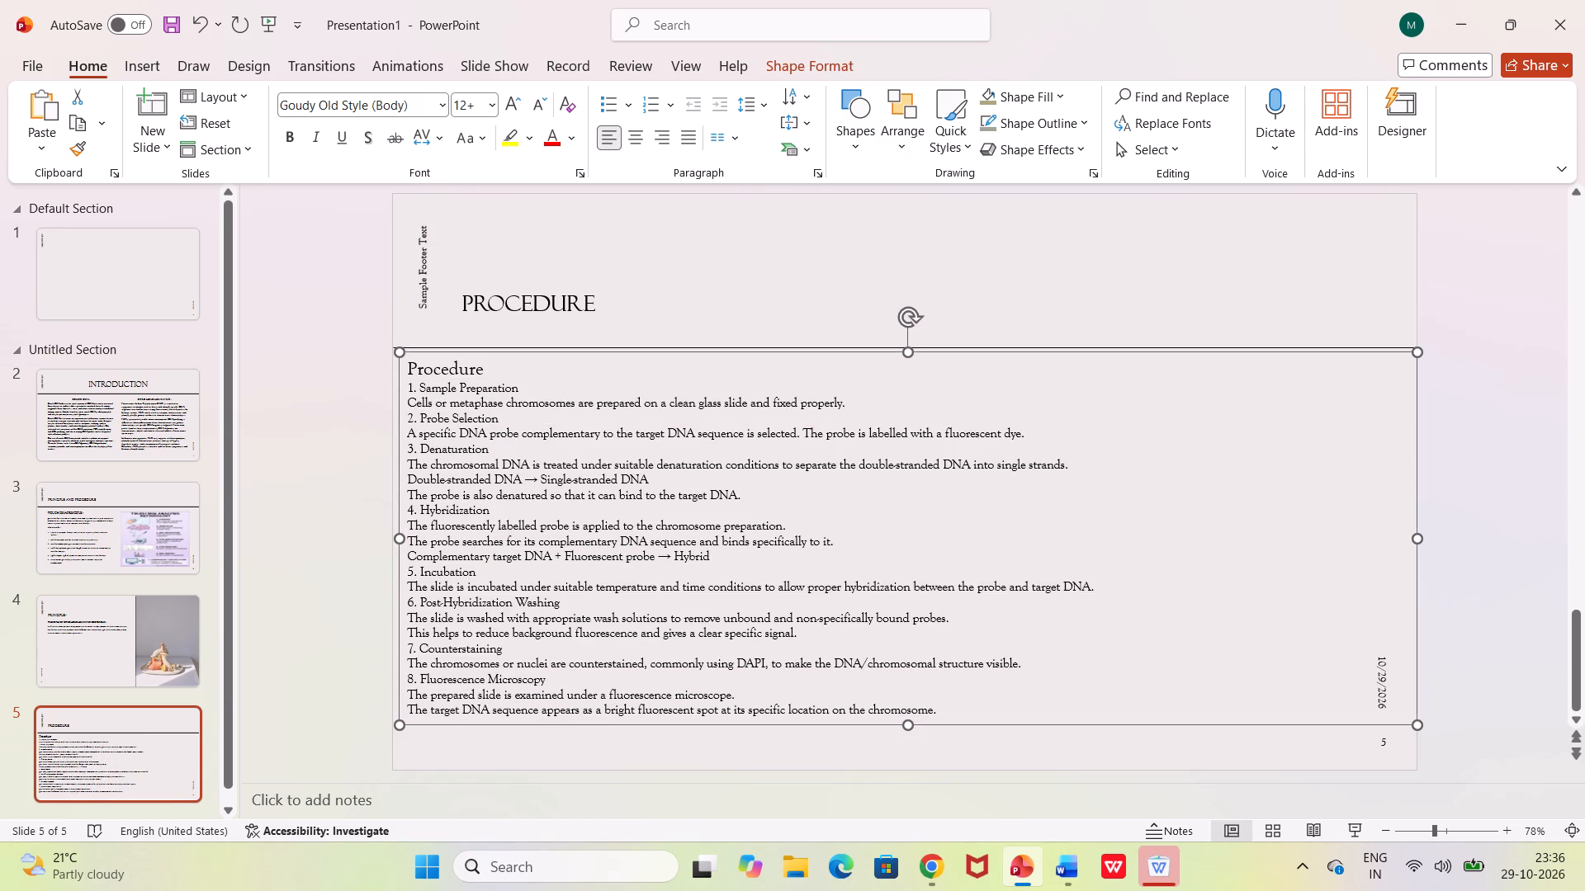
Format the step headings "Sample Preparation" and "Probe Selection", without their numbers, as bold at font size 14.
left_click_drag(423, 387, 532, 387)
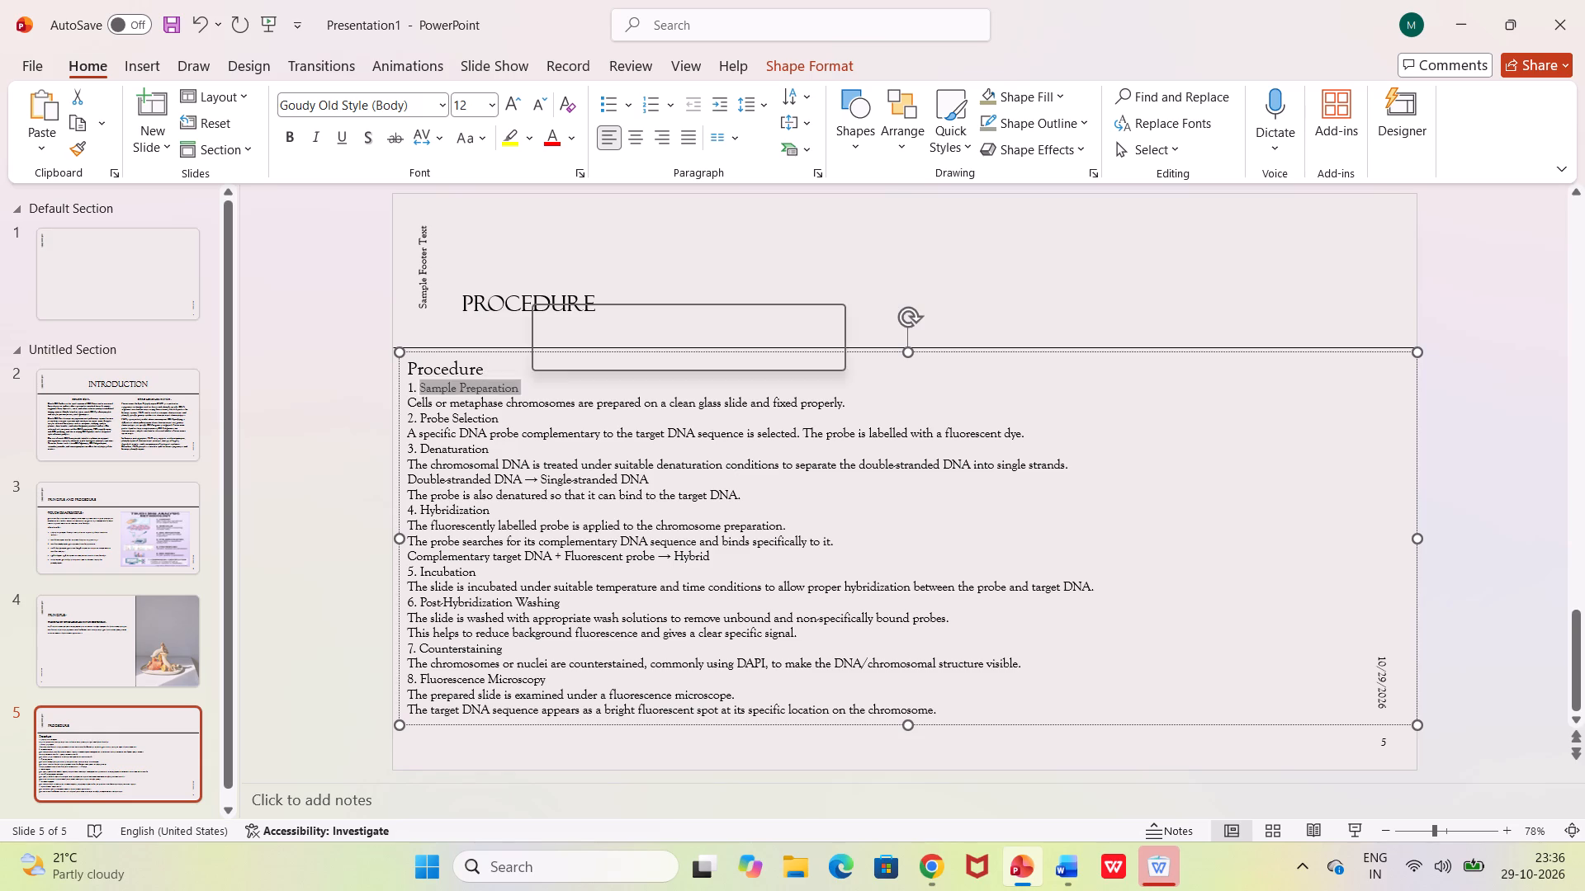
key("ctrl+b")
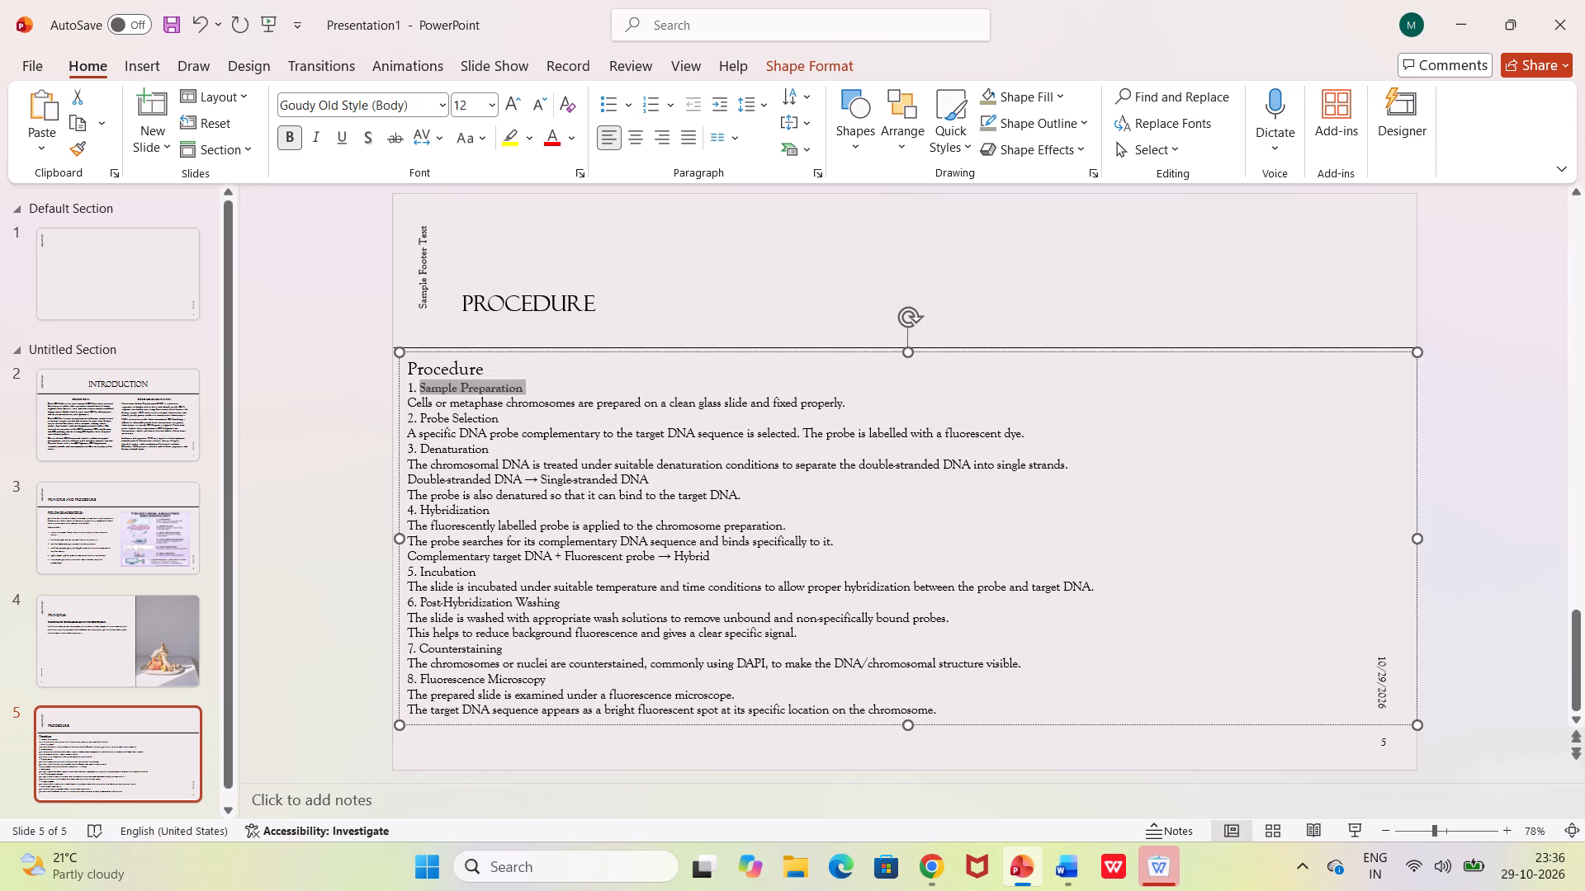
left_click(491, 106)
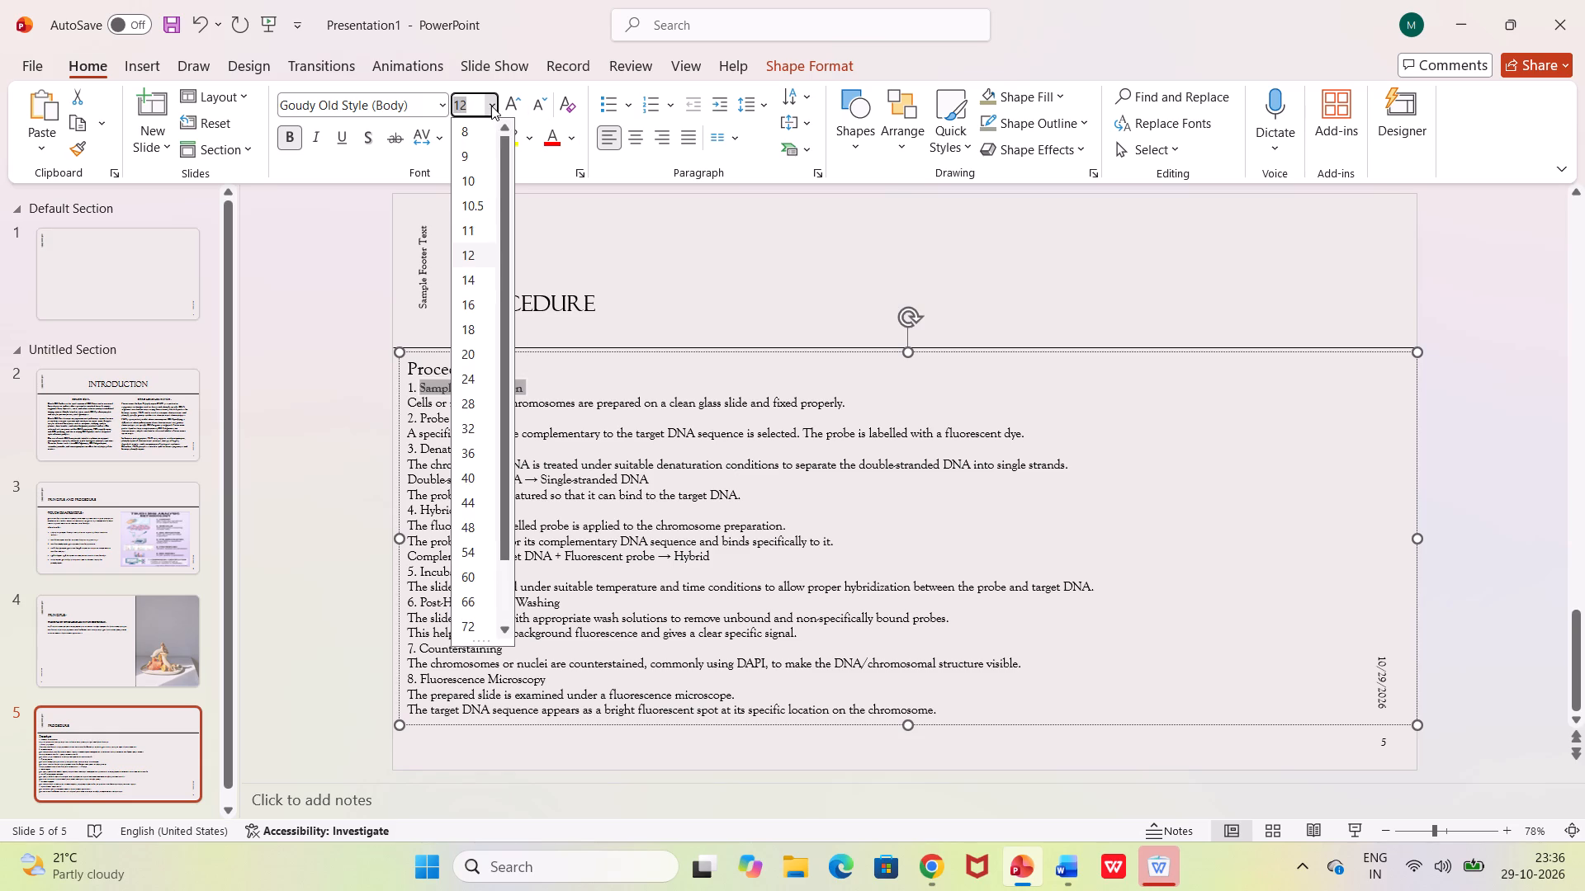
left_click(472, 271)
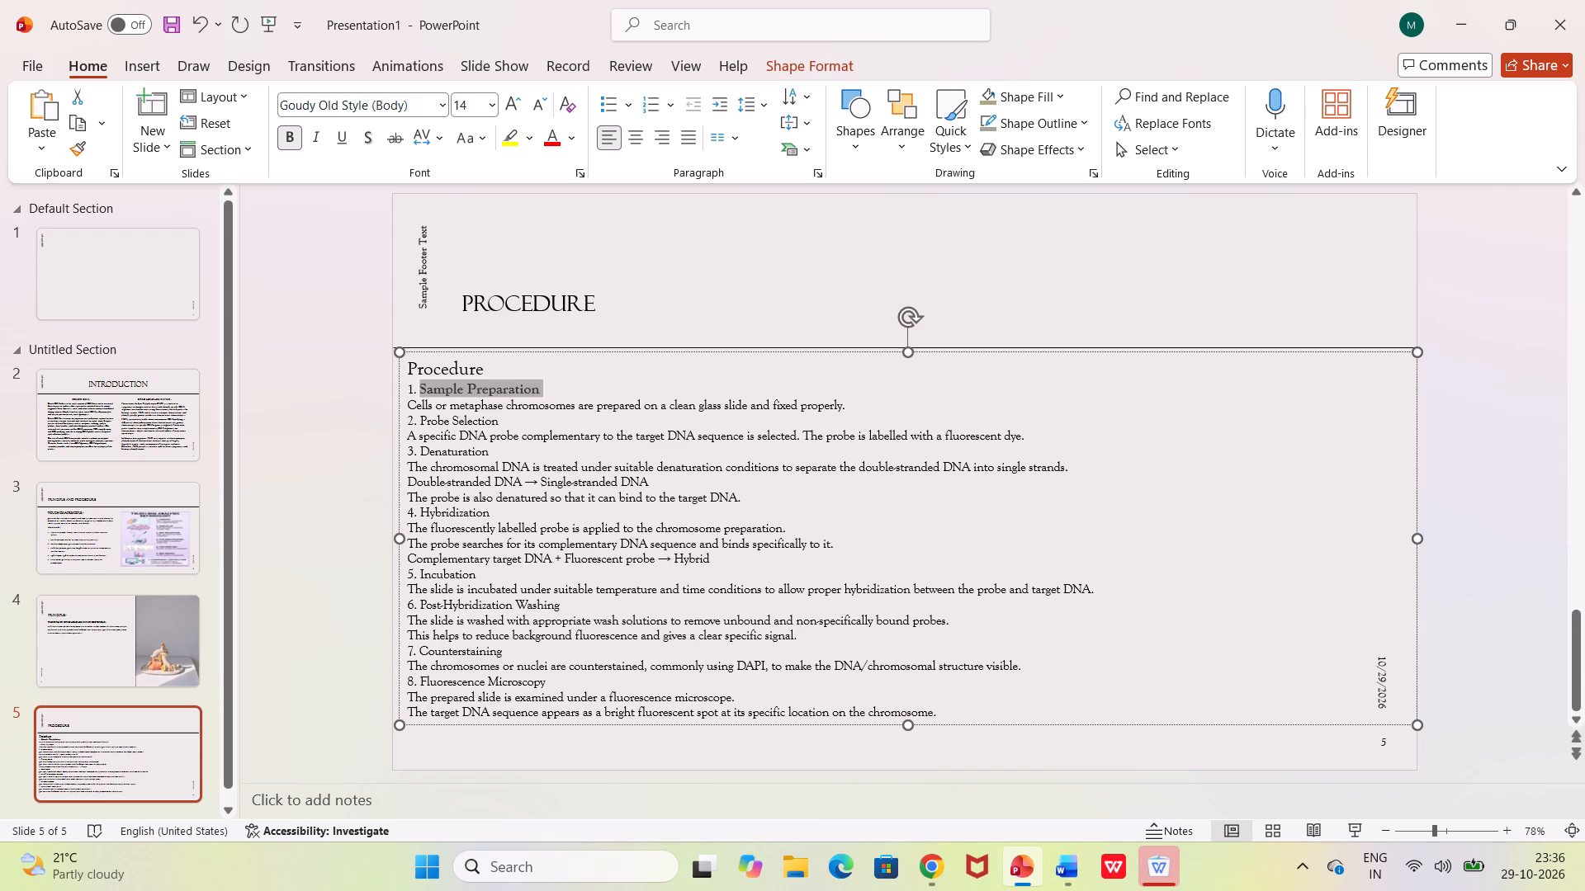
left_click_drag(420, 422, 489, 419)
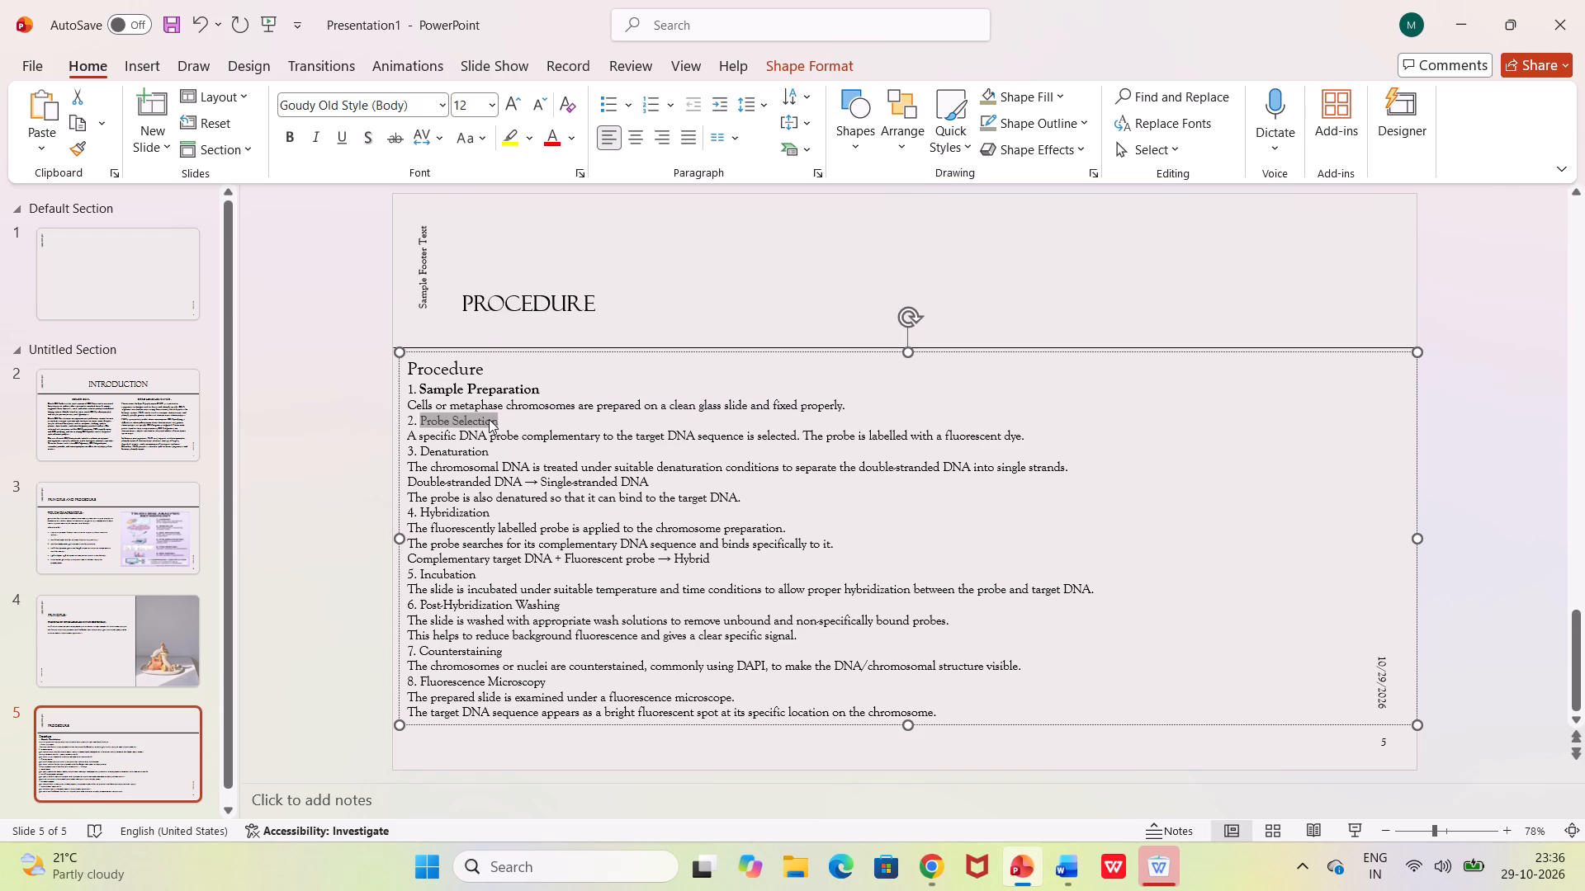
key("ctrl+b")
left_click(485, 114)
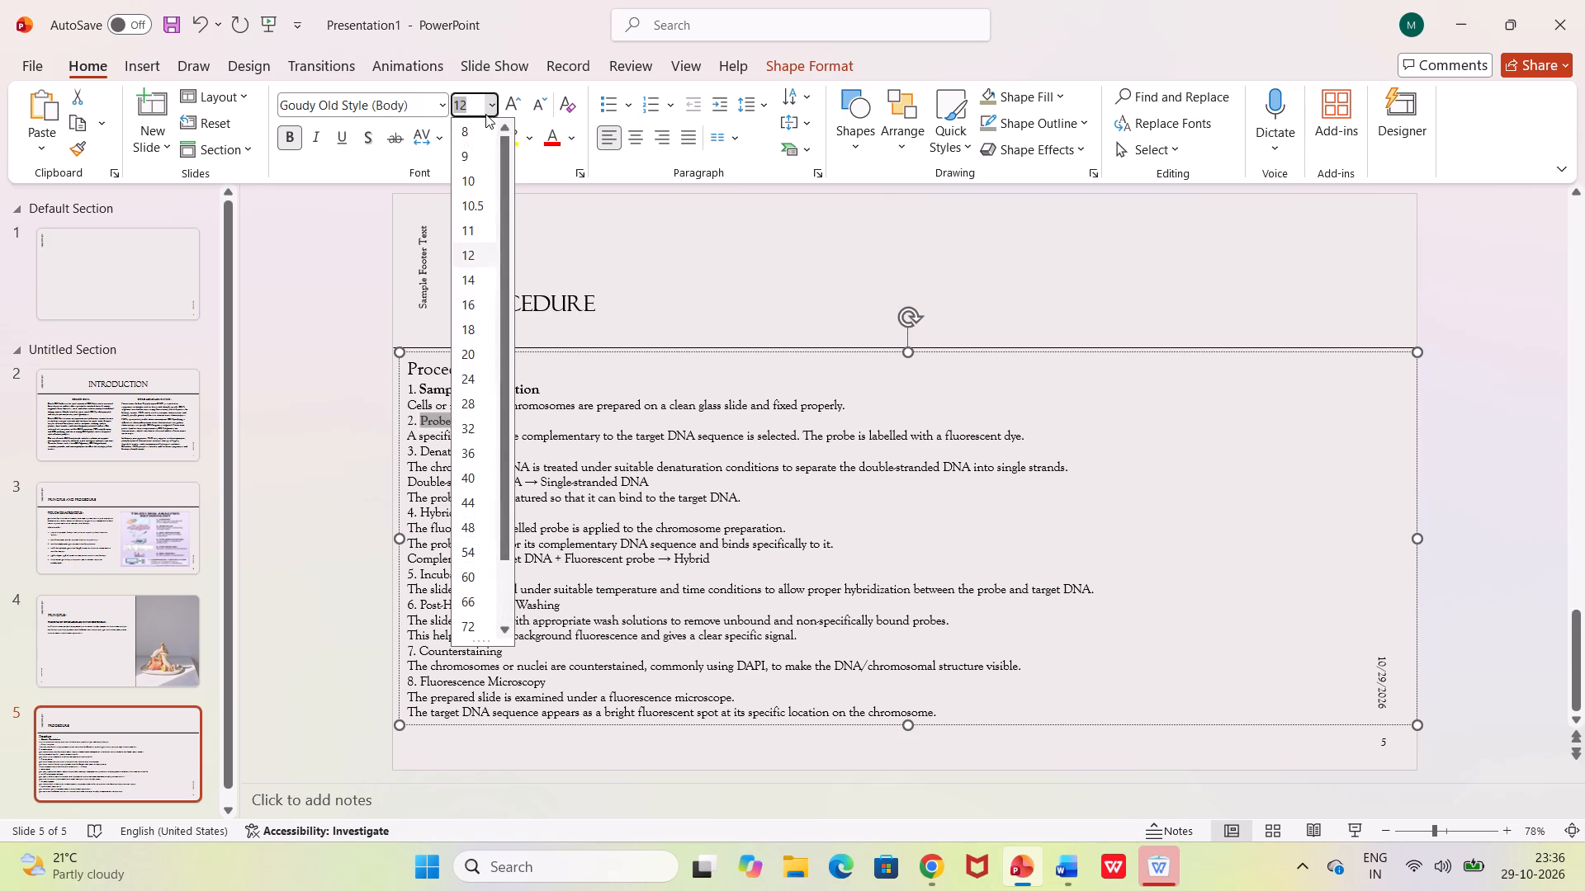
left_click(465, 276)
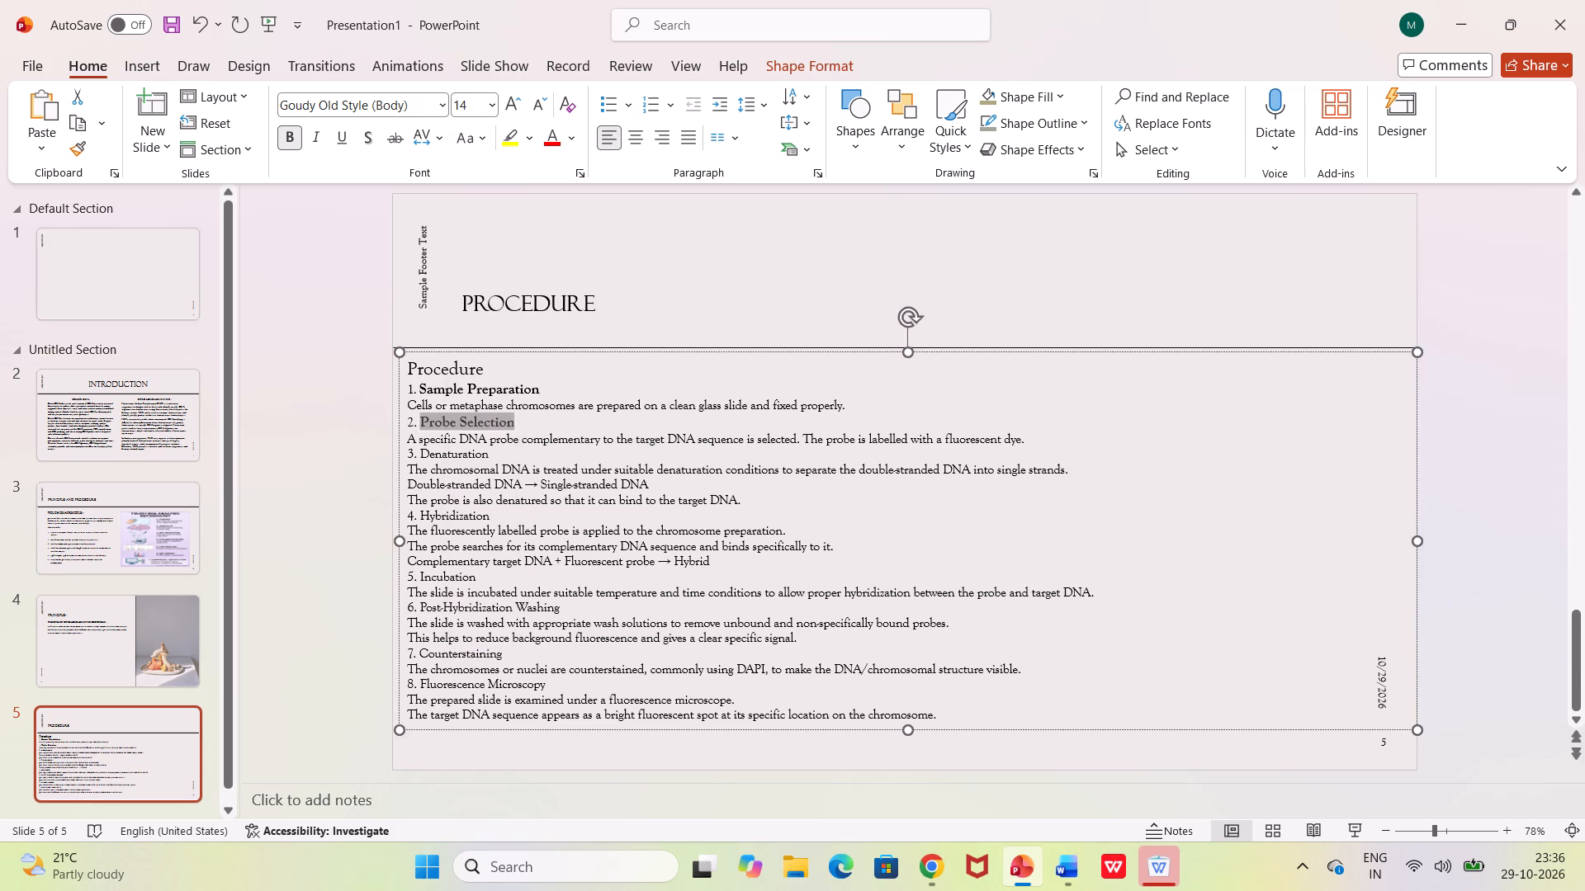
Format the heading "3. Denaturation", including its number, as bold at font size 14.
left_click(414, 455)
left_click_drag(408, 455, 468, 453)
key("ctrl+b")
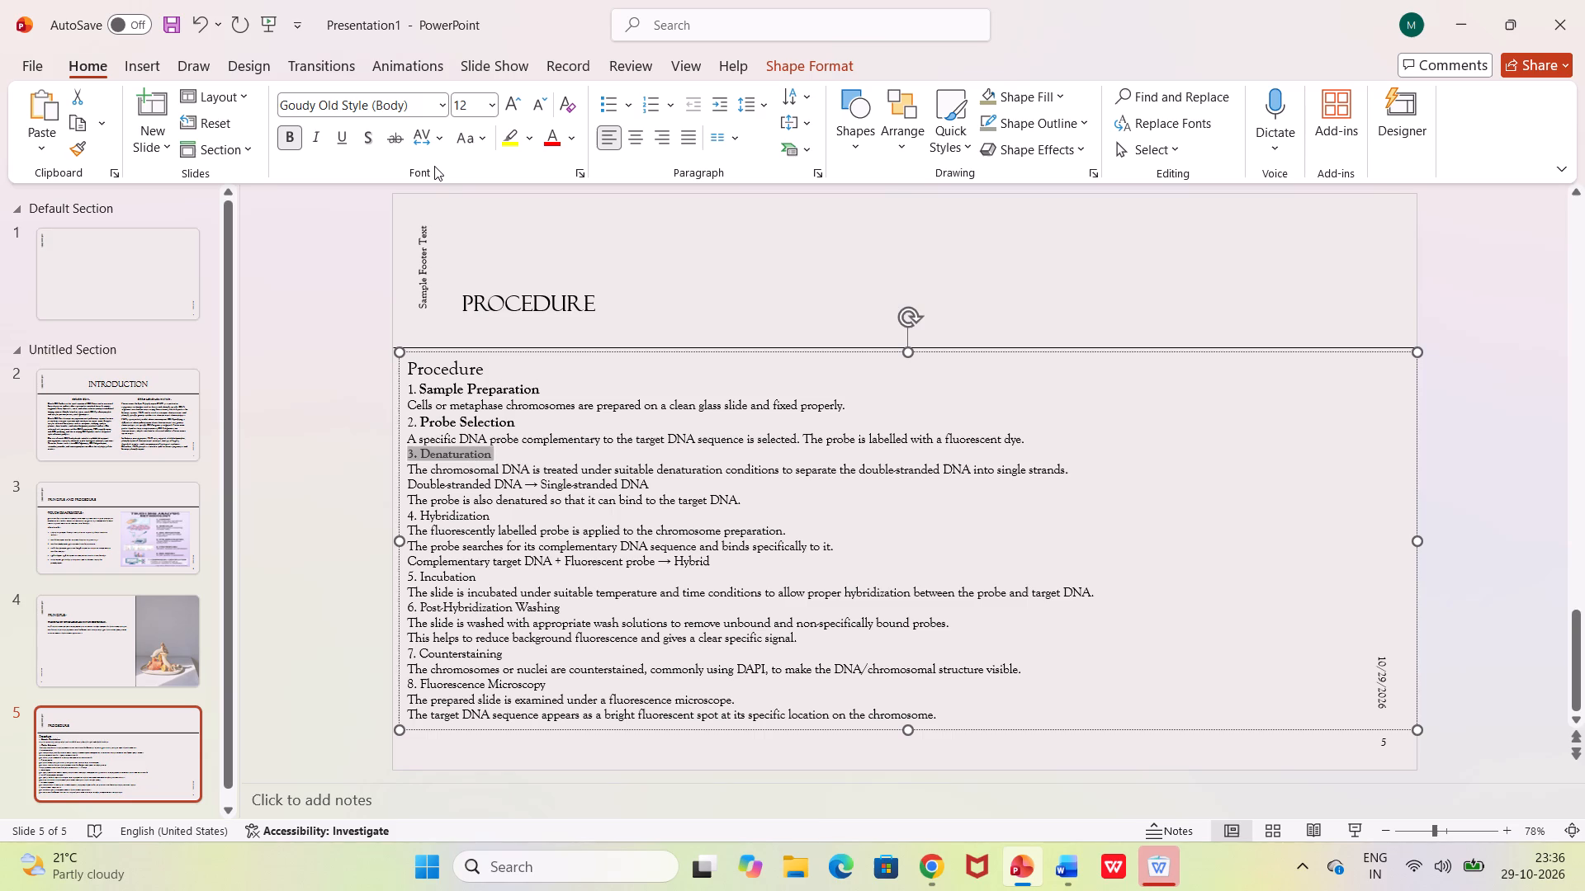
left_click(482, 105)
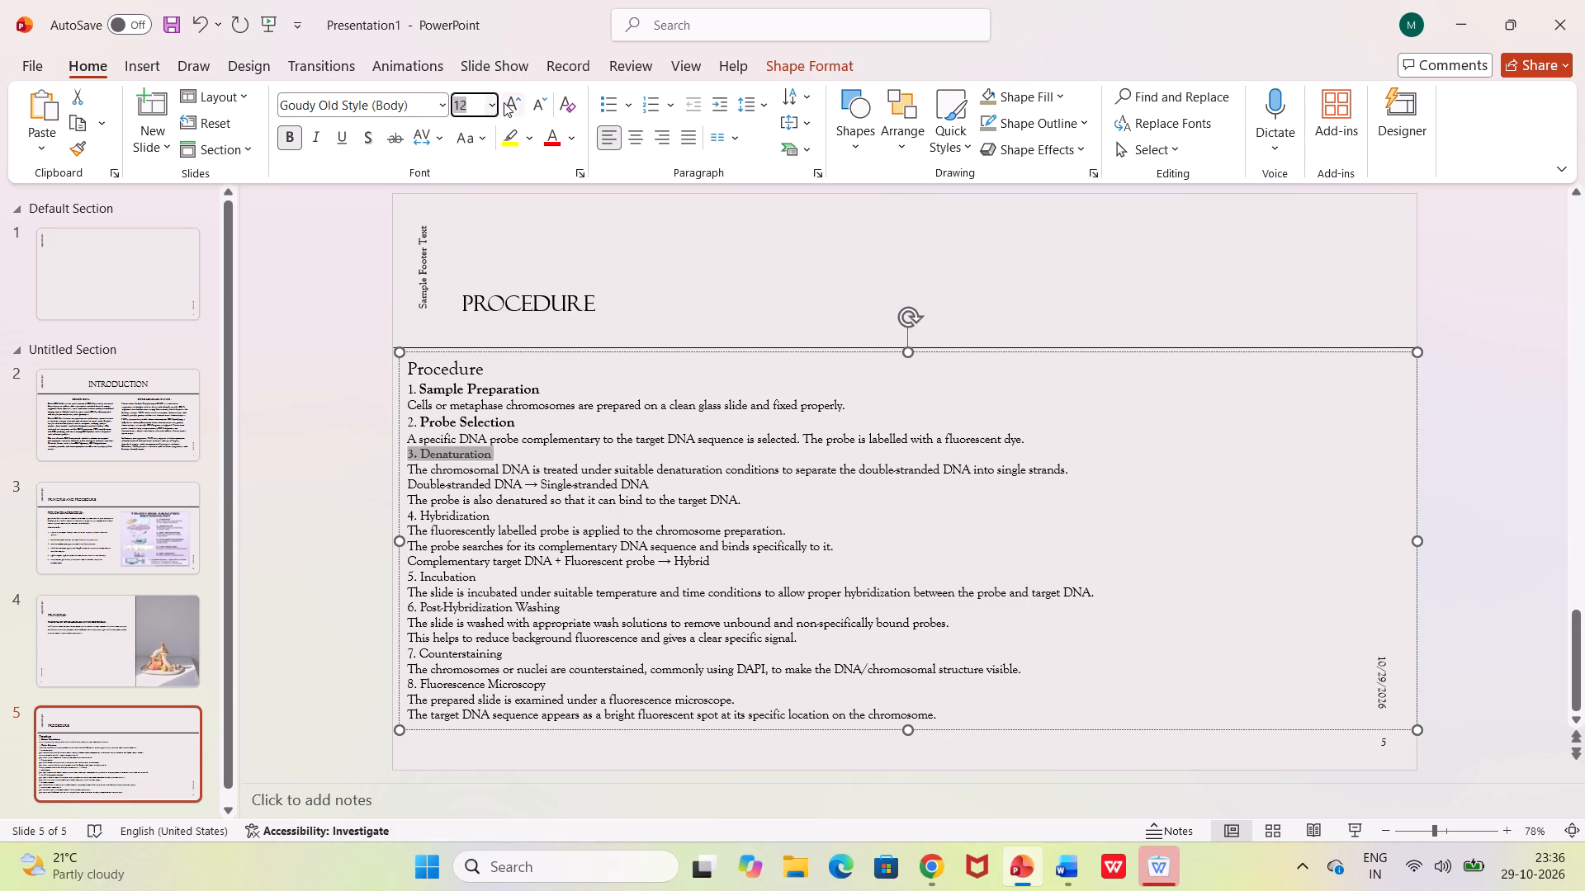
left_click(493, 104)
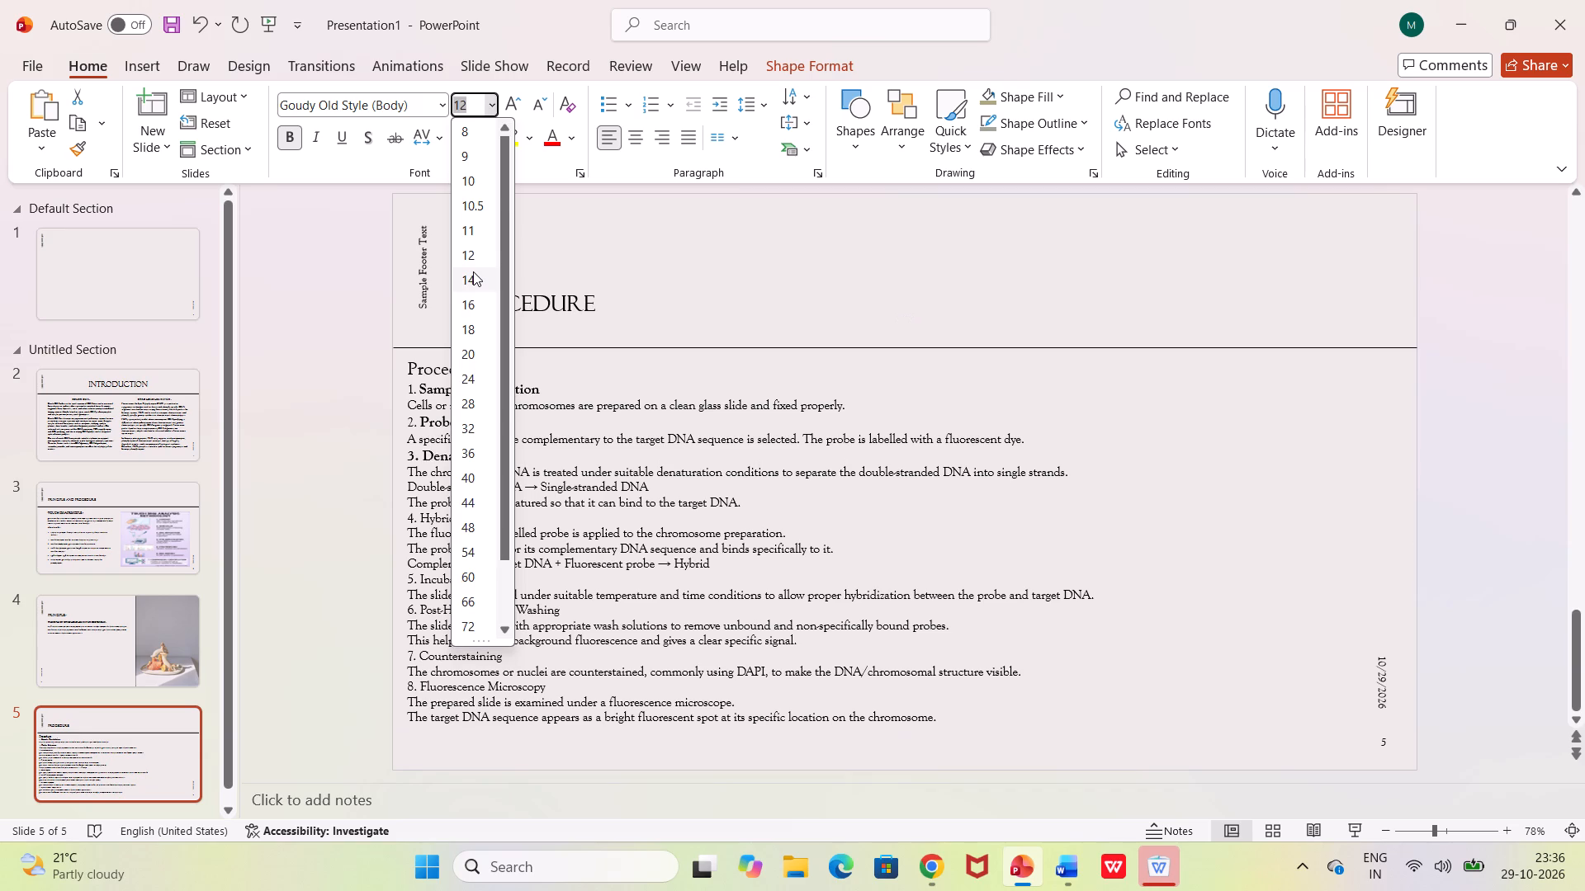
left_click(473, 271)
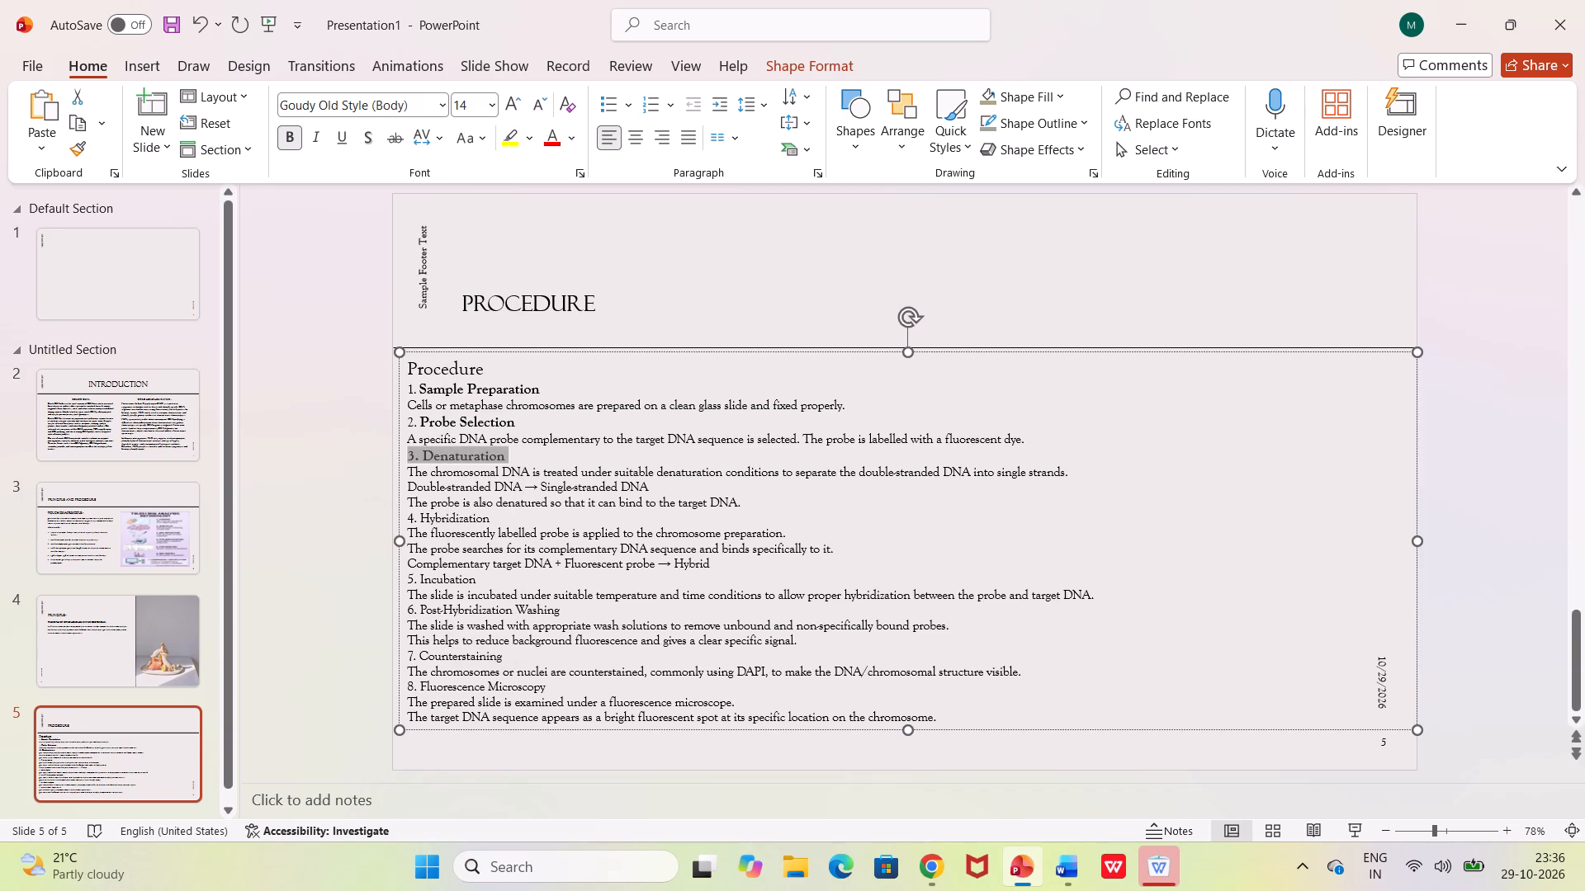
Make the number "2." in front of the "Probe Selection" heading bold.
left_click(404, 422)
left_click(429, 422)
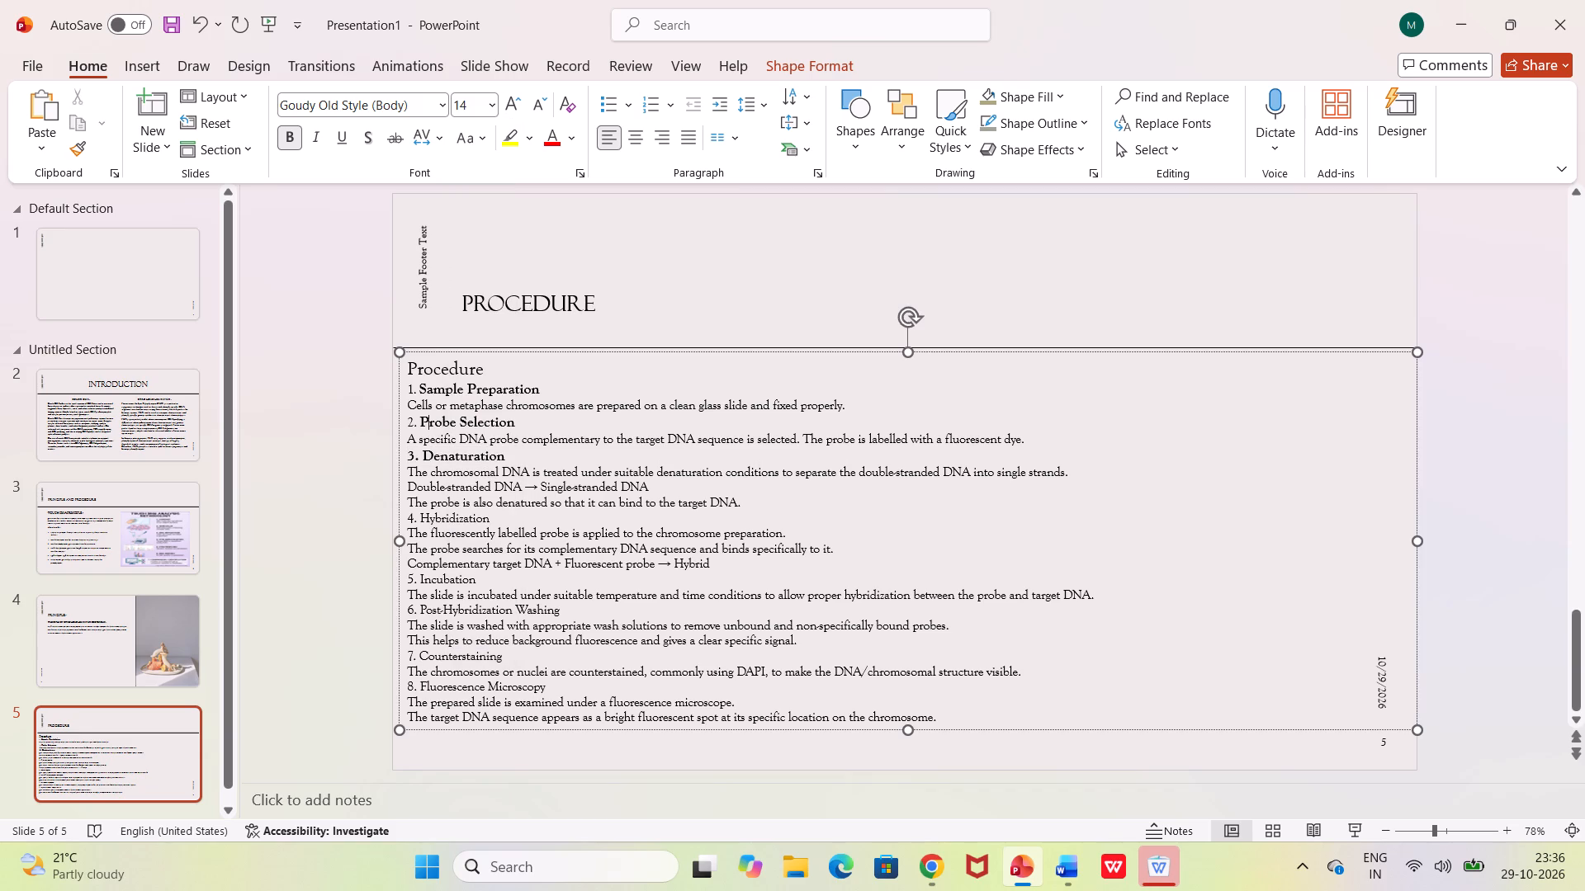
left_click(403, 422)
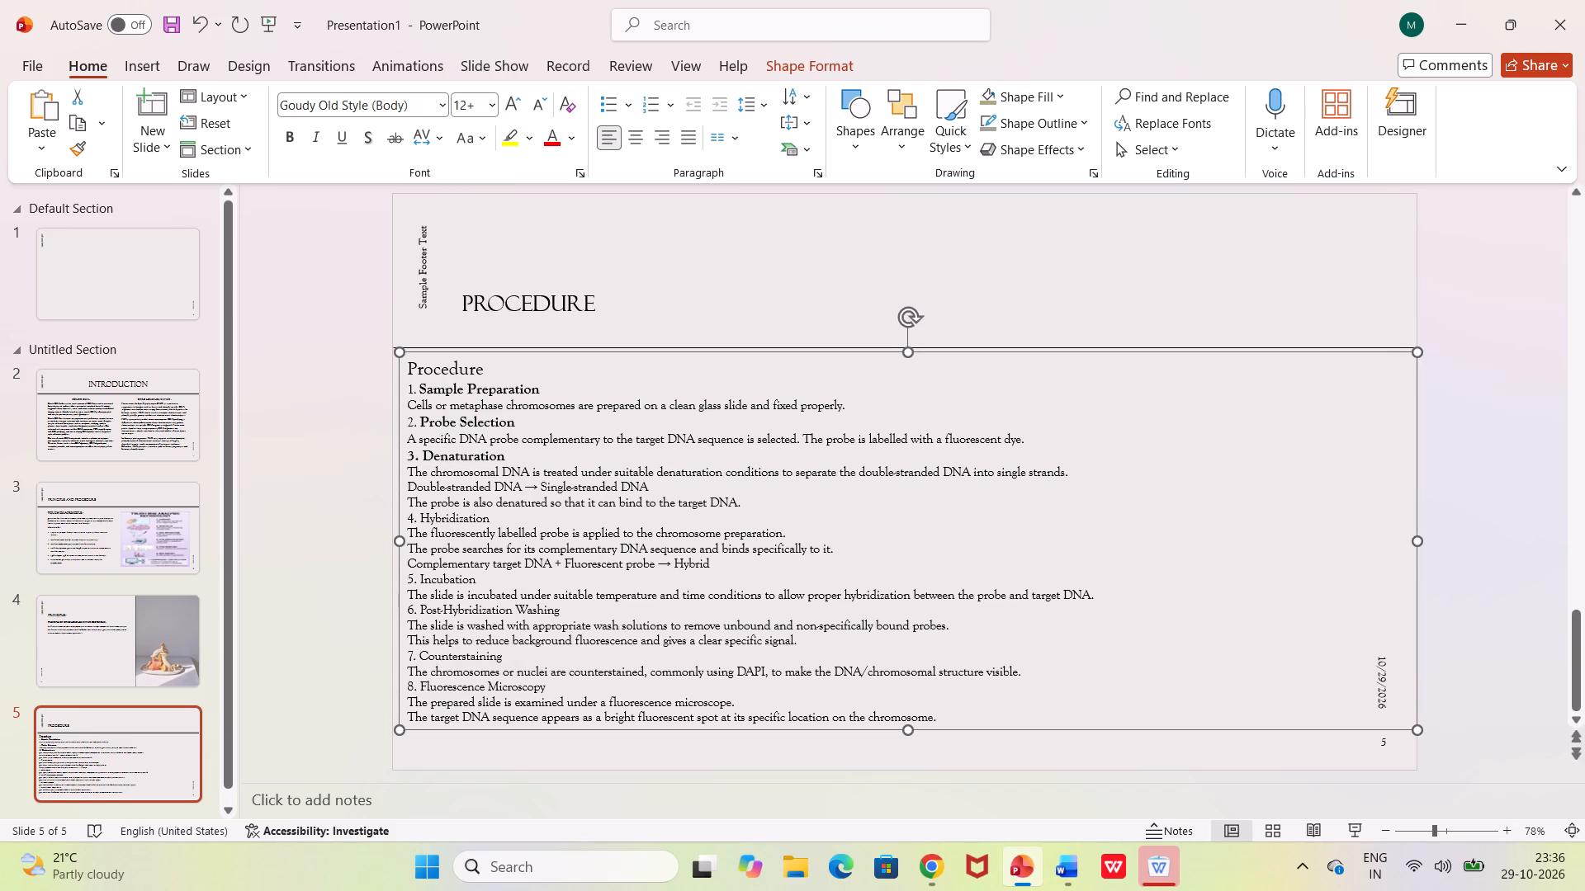
left_click_drag(409, 419, 423, 419)
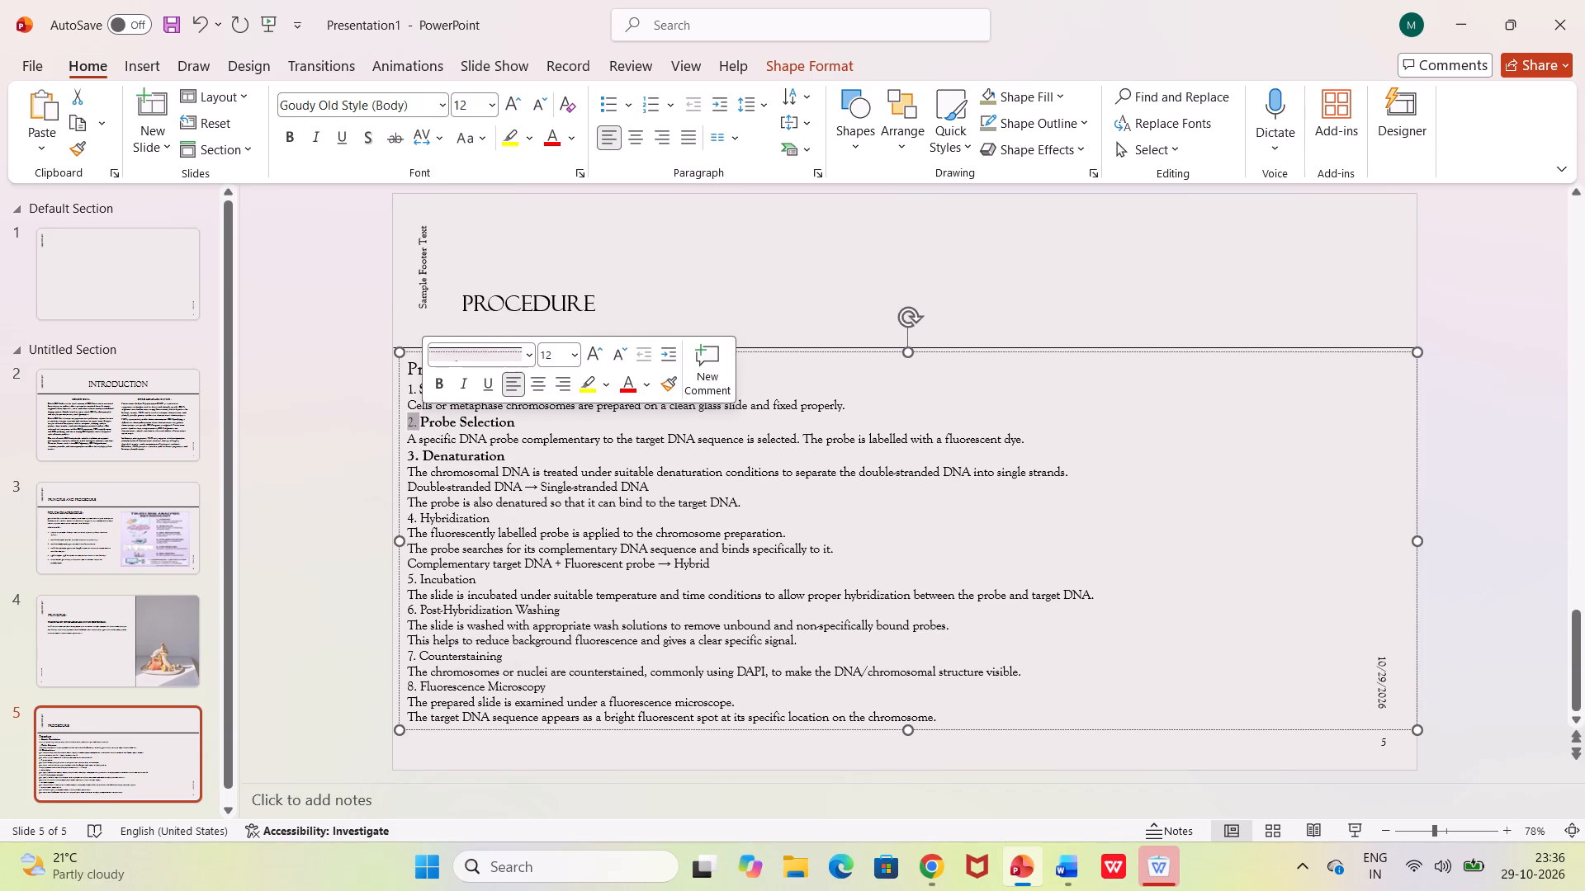
left_click(445, 380)
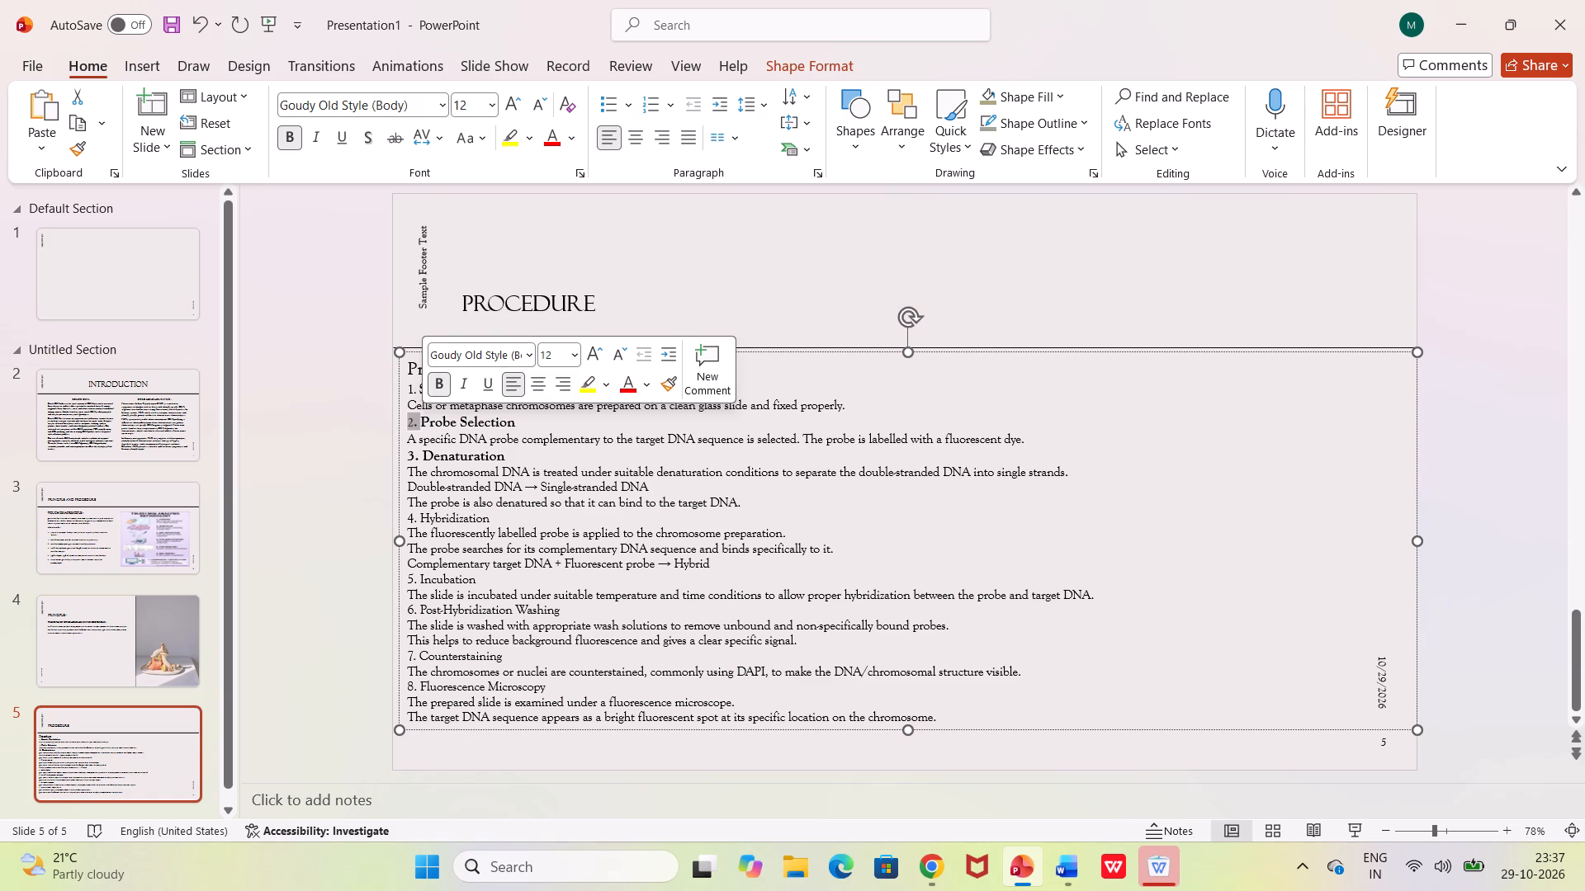
Format the heading "4. Hybridization", including its number, as bold at font size 14.
left_click_drag(408, 518, 454, 516)
key("ctrl+b")
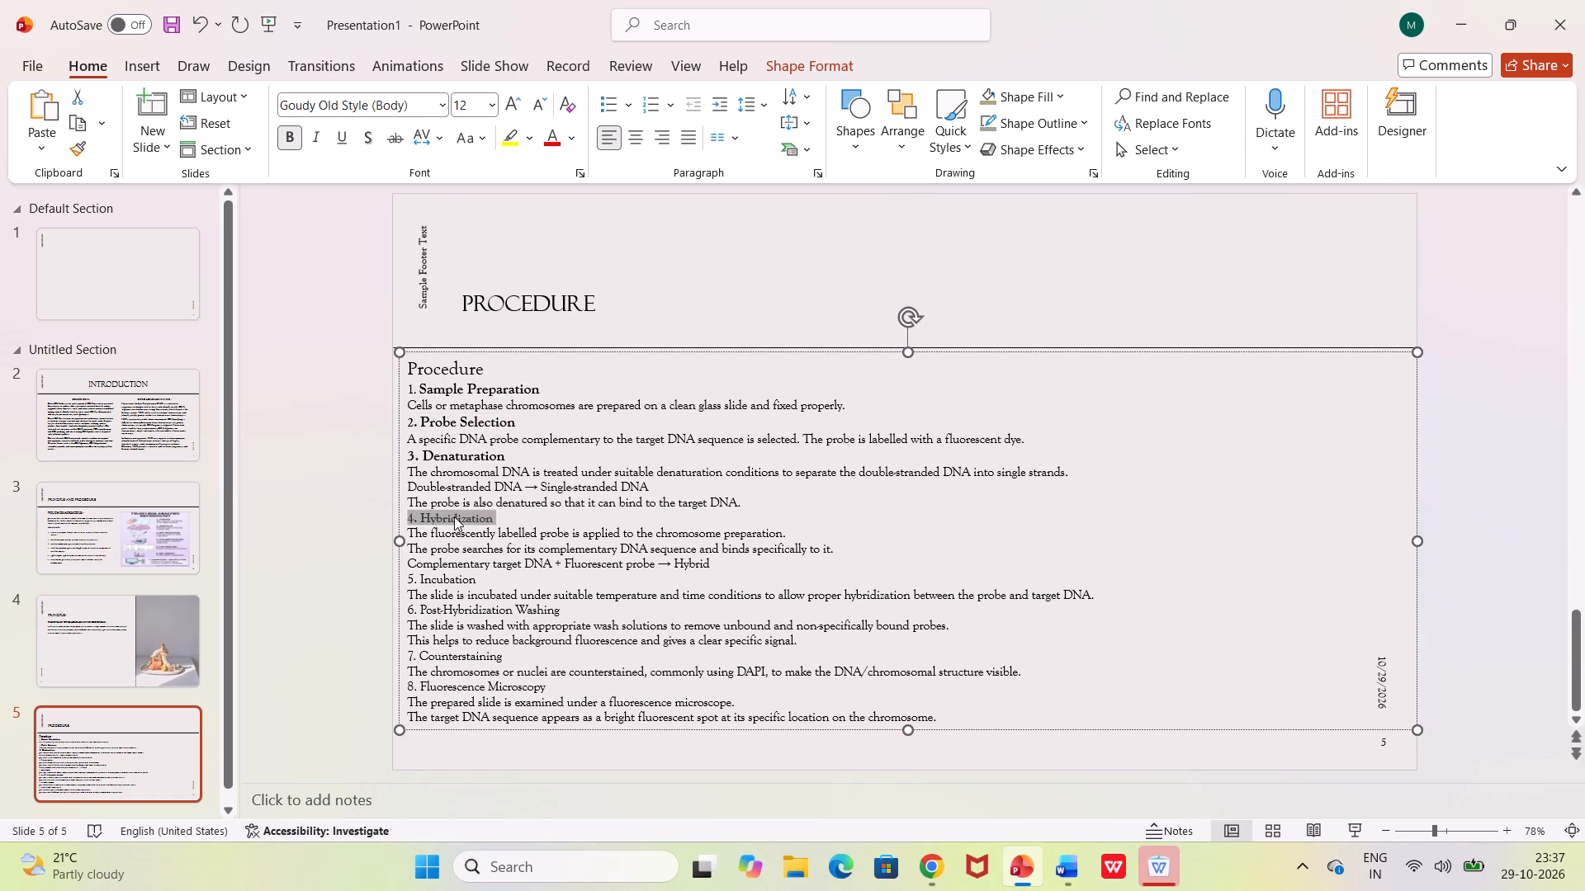
left_click(492, 108)
left_click(467, 275)
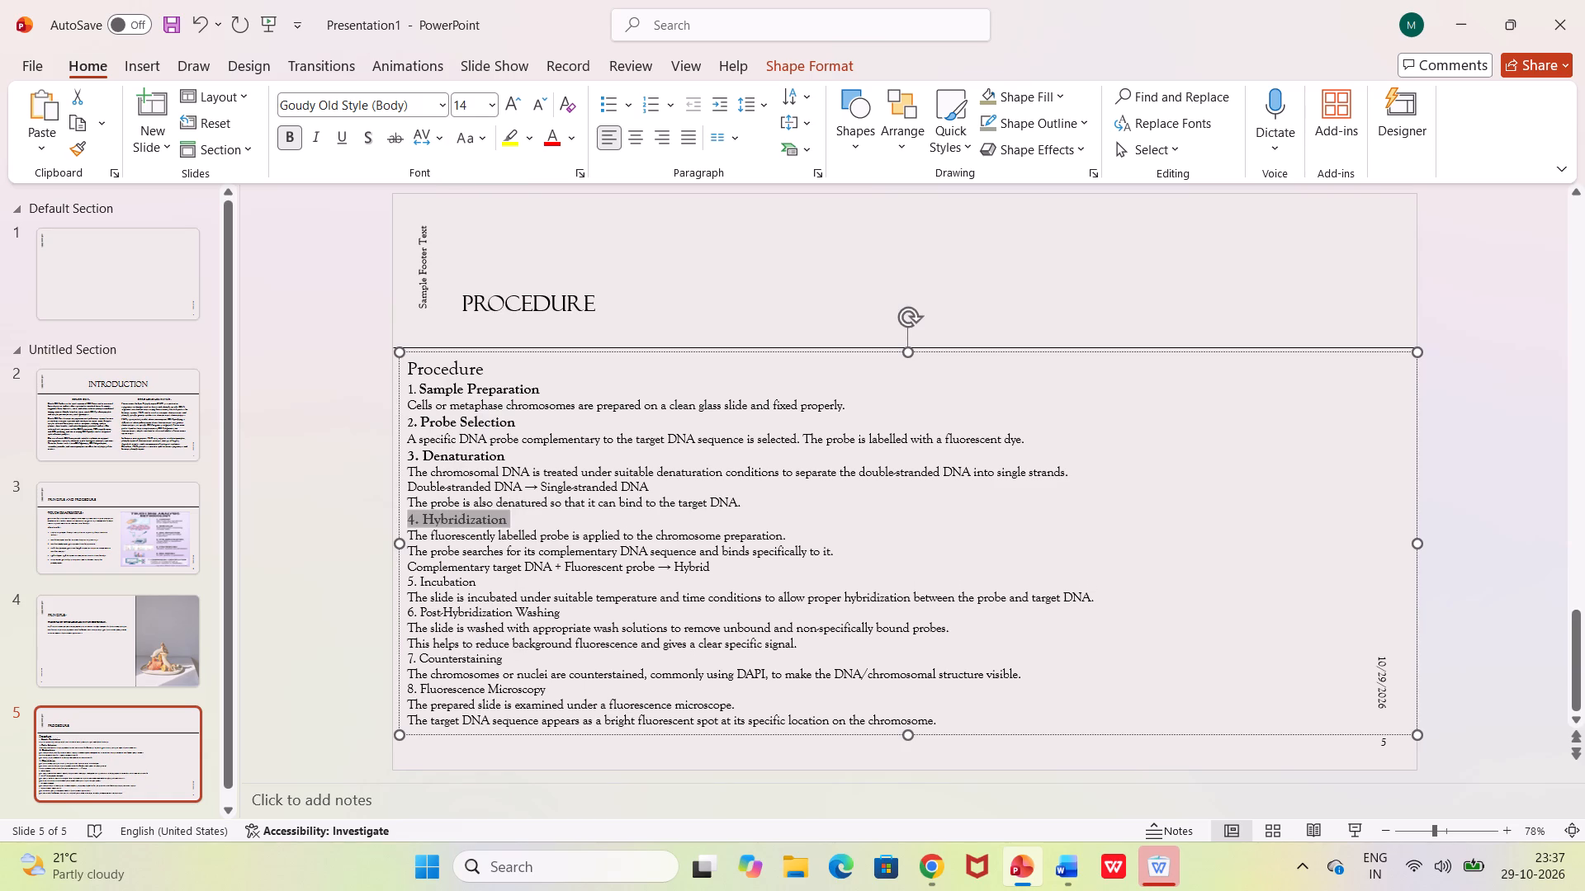
Format the heading "5. Incubation", including its number, as bold at font size 14.
left_click_drag(407, 579, 474, 575)
key("ctrl+b")
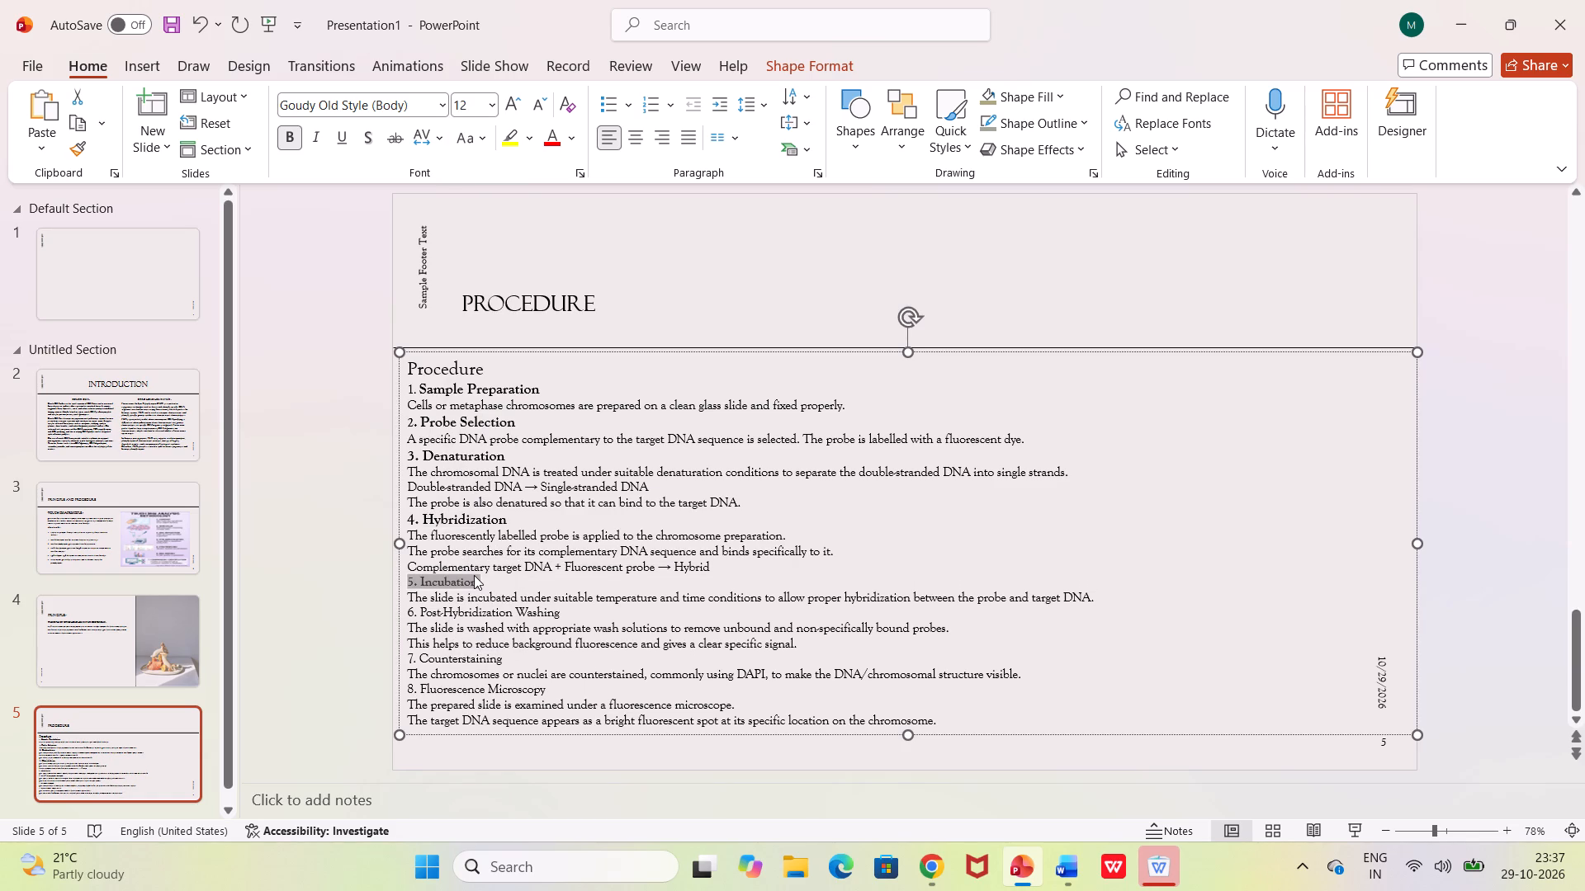
left_click(490, 113)
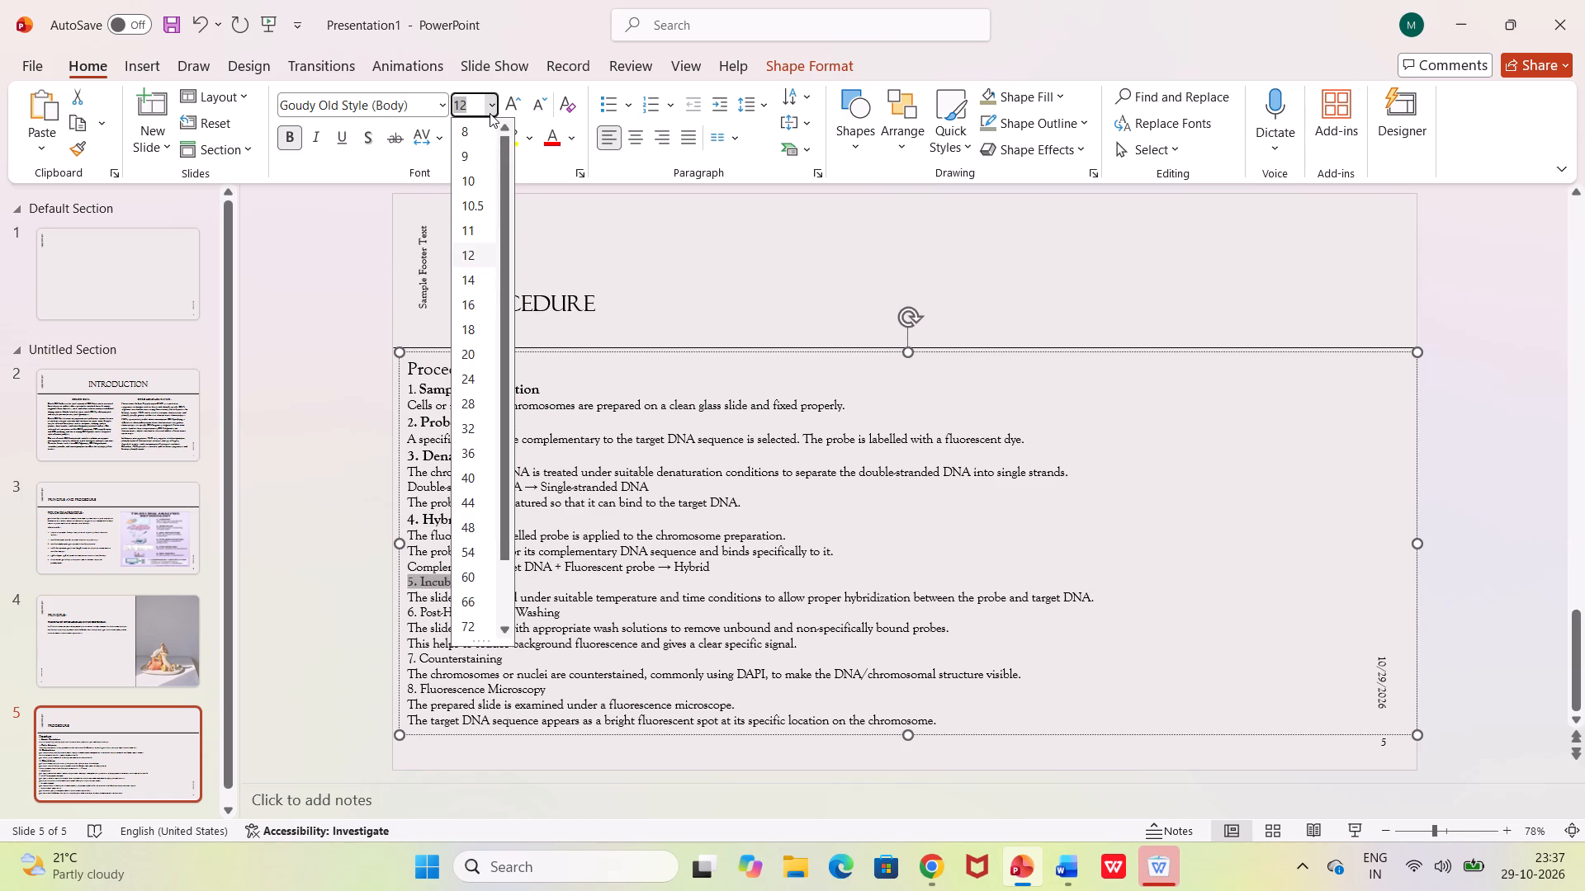
left_click(472, 279)
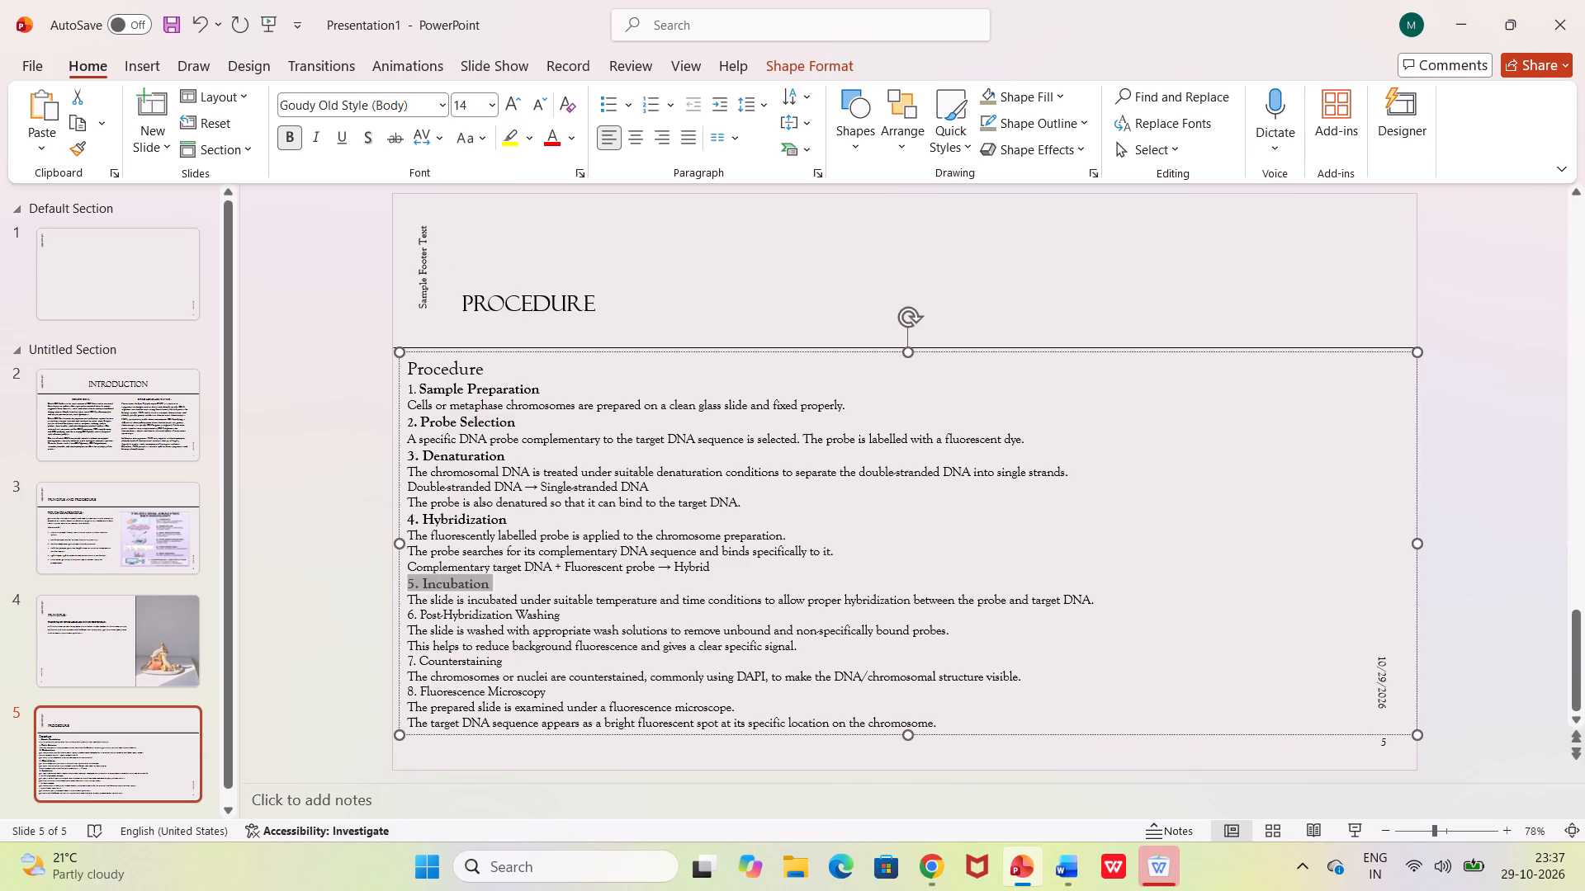
Format the heading "6. Post-Hybridization Washing", including its number, as bold at font size 14.
left_click_drag(409, 615, 494, 622)
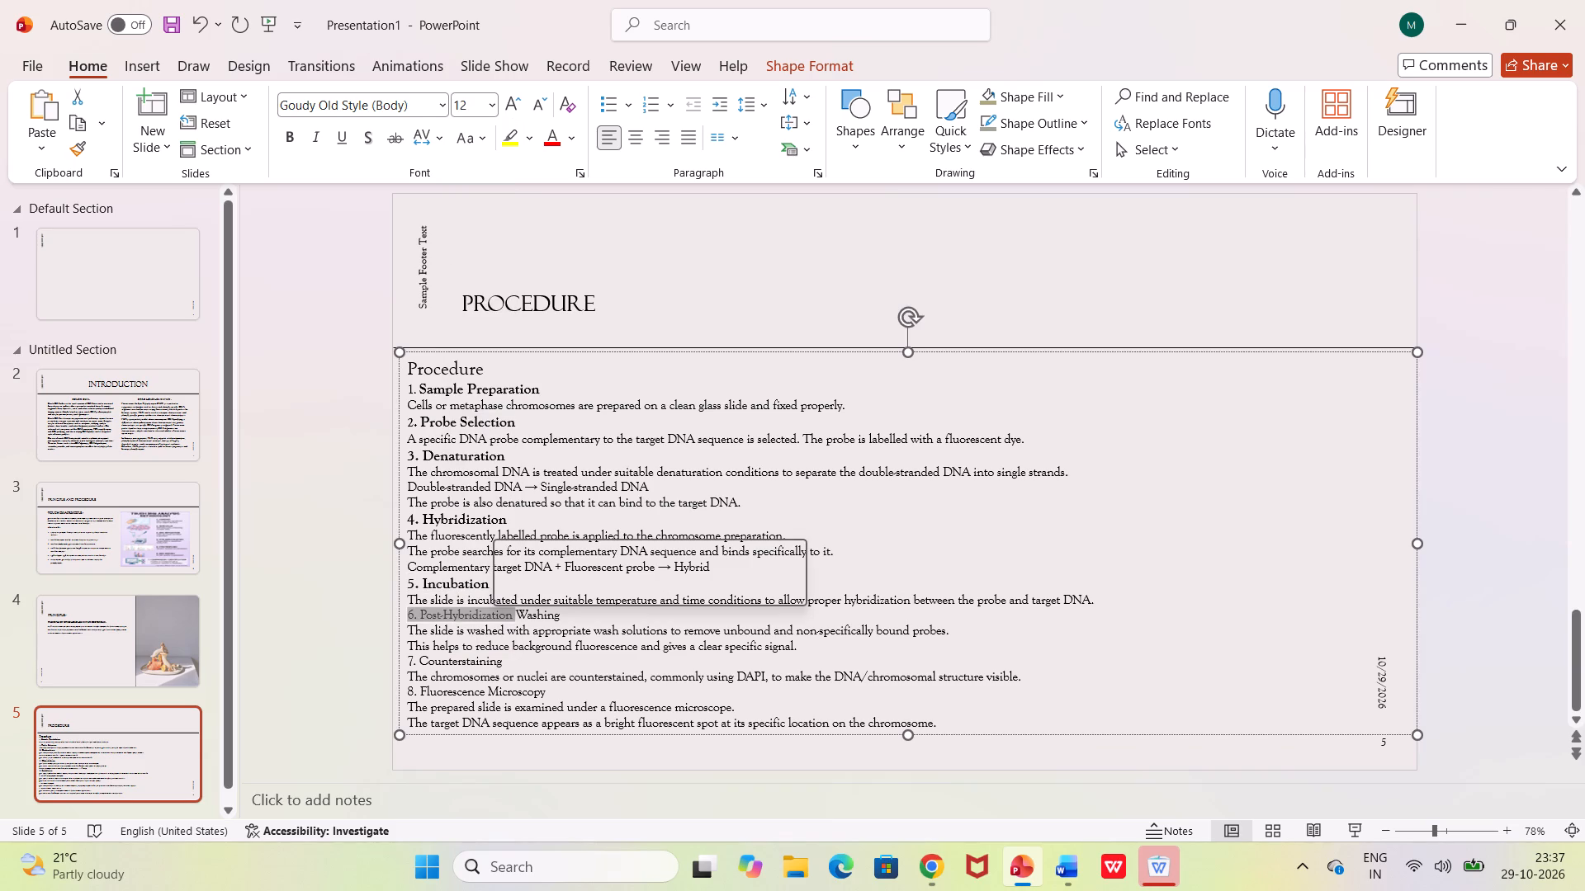
left_click(569, 614)
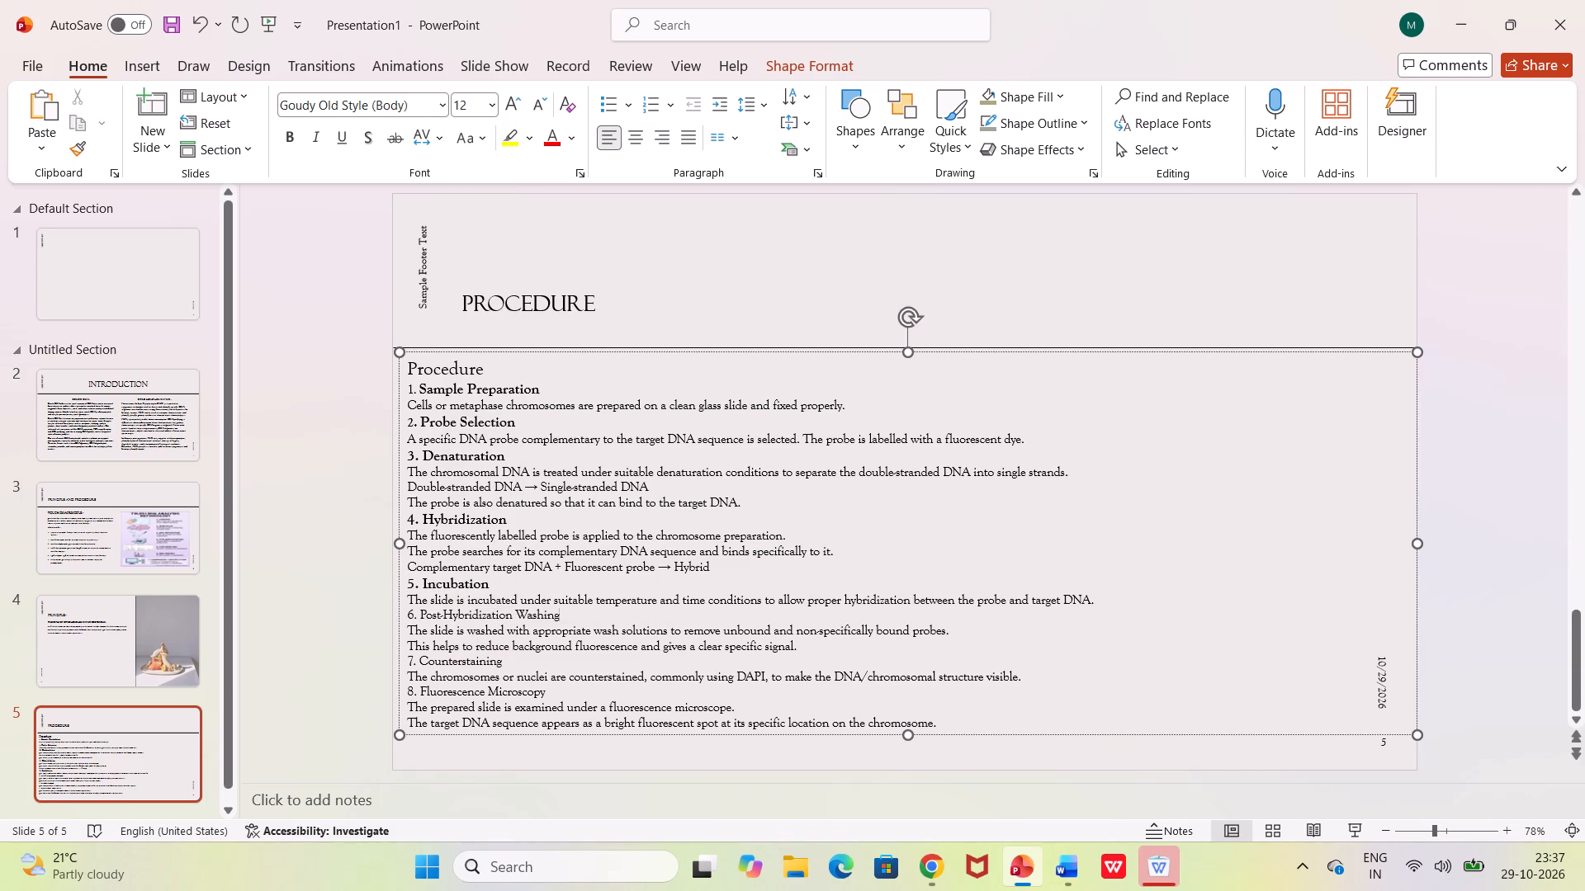
left_click_drag(409, 617, 565, 608)
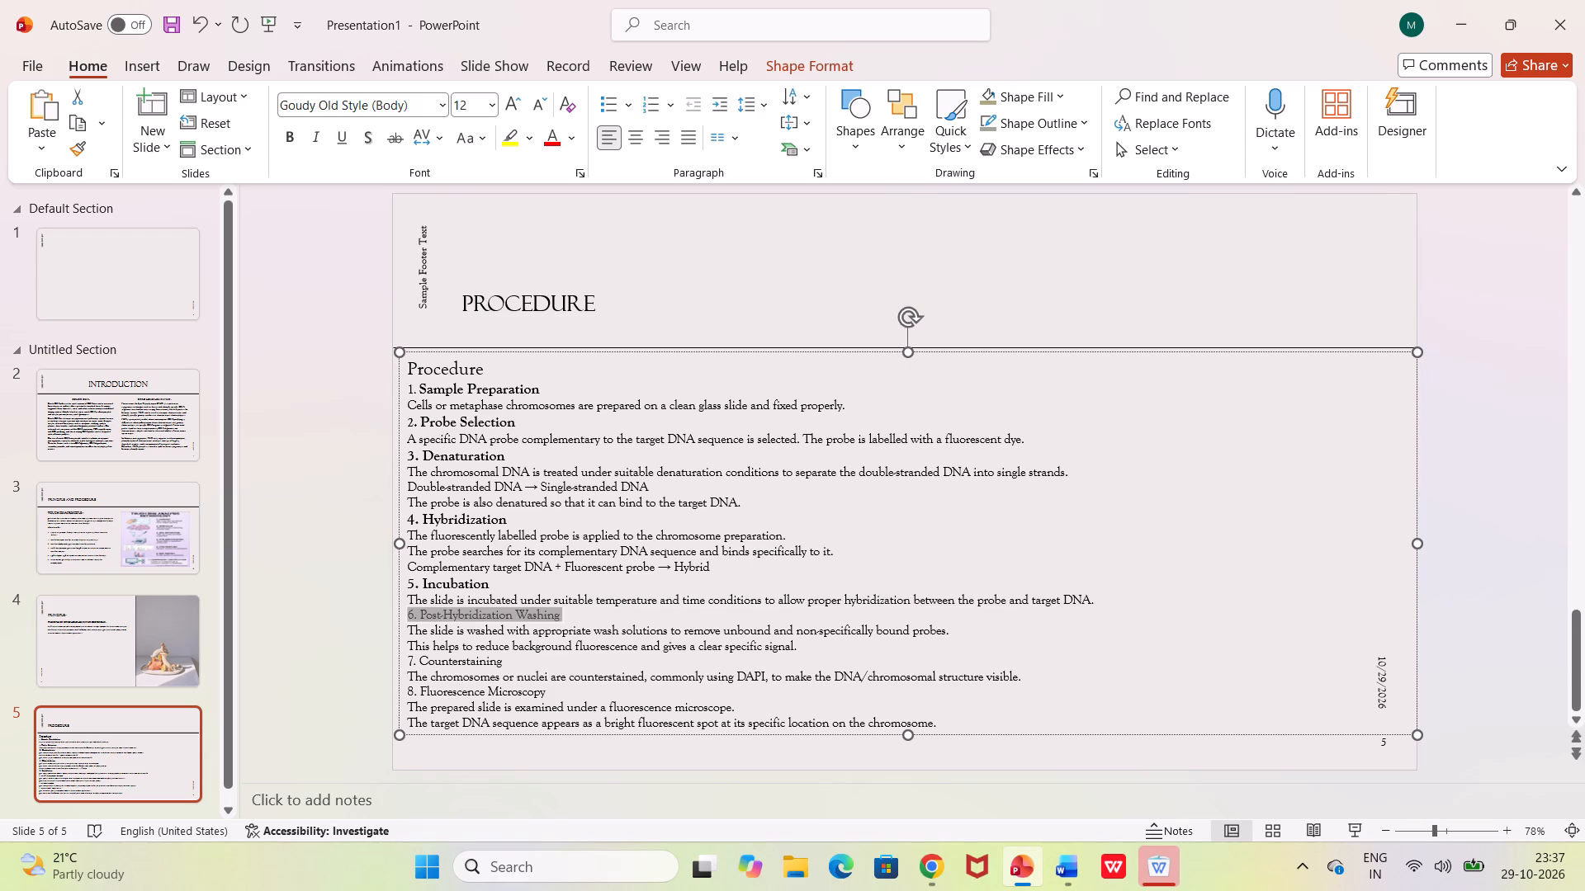
left_click_drag(565, 608, 569, 616)
key("ctrl+v")
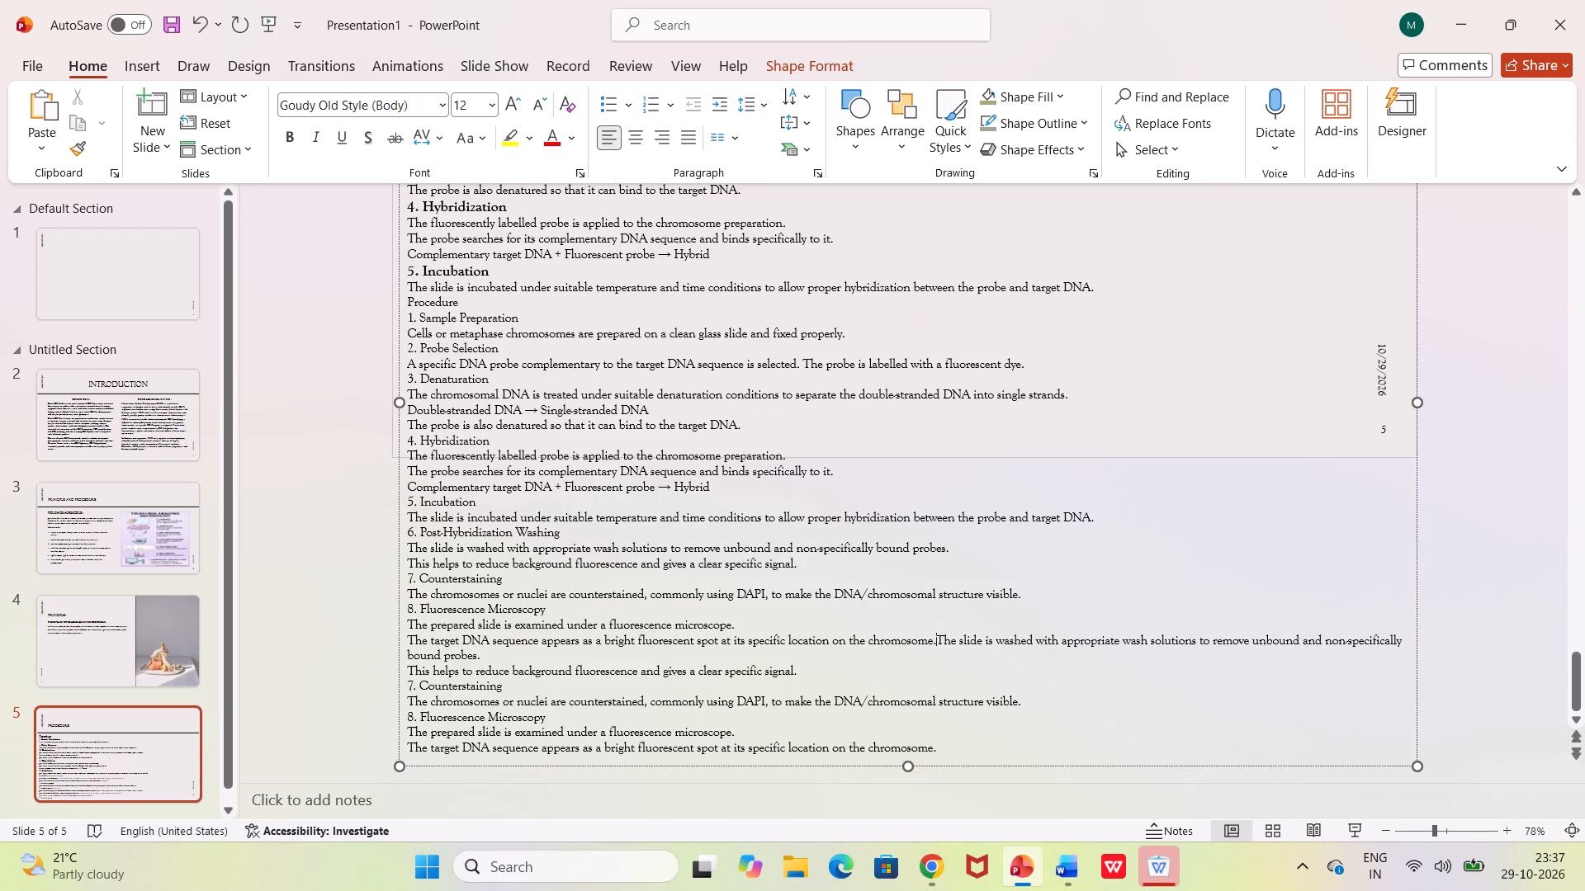
key("ctrl+z")
key("ctrl+b")
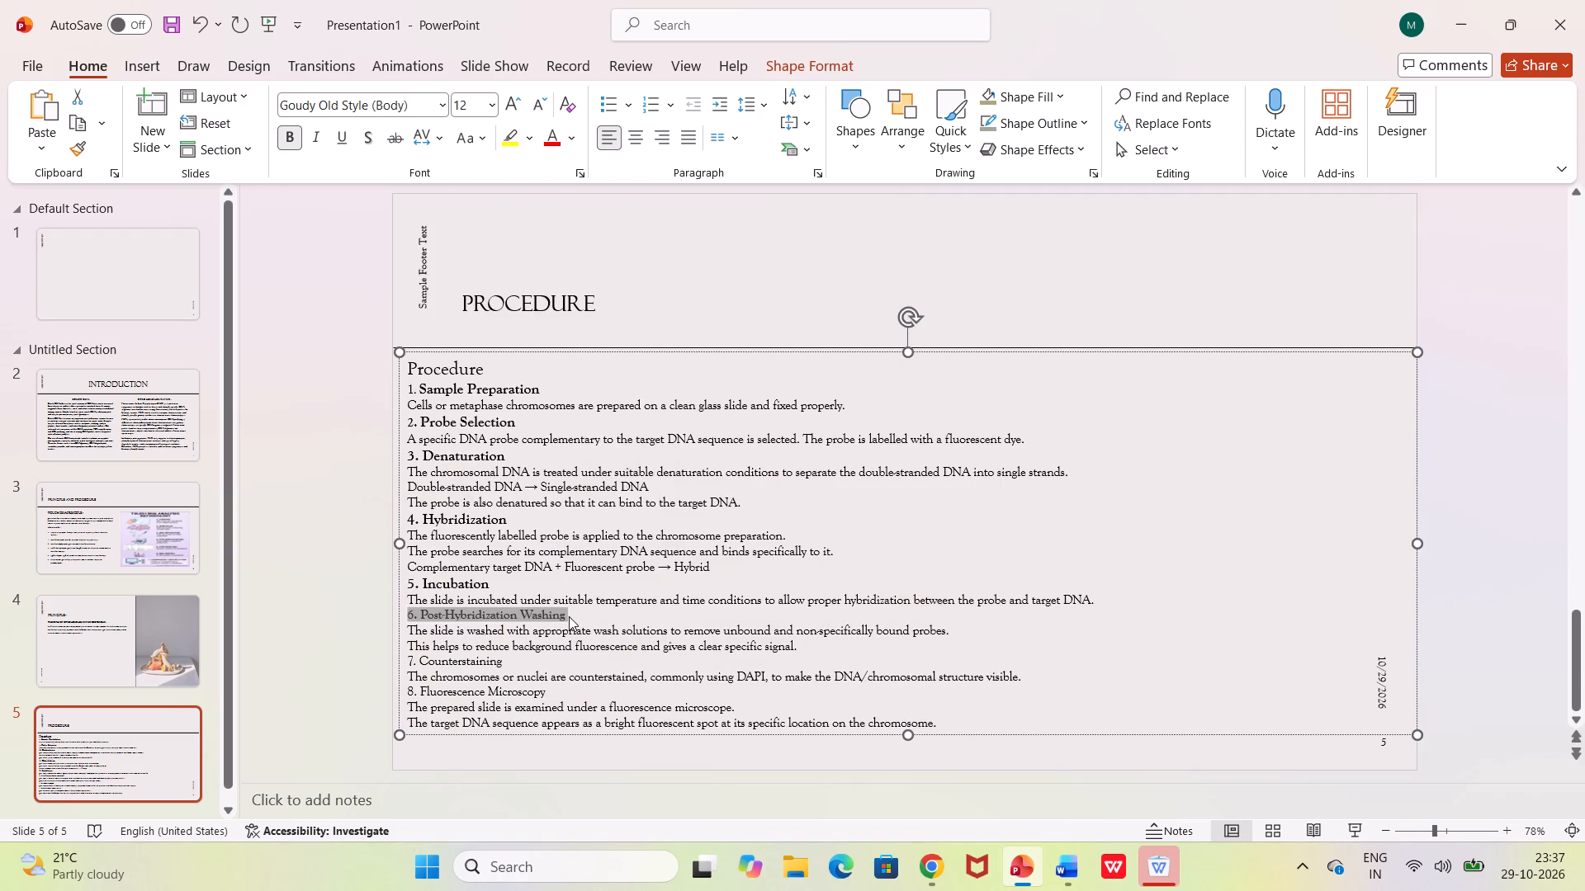
left_click(492, 106)
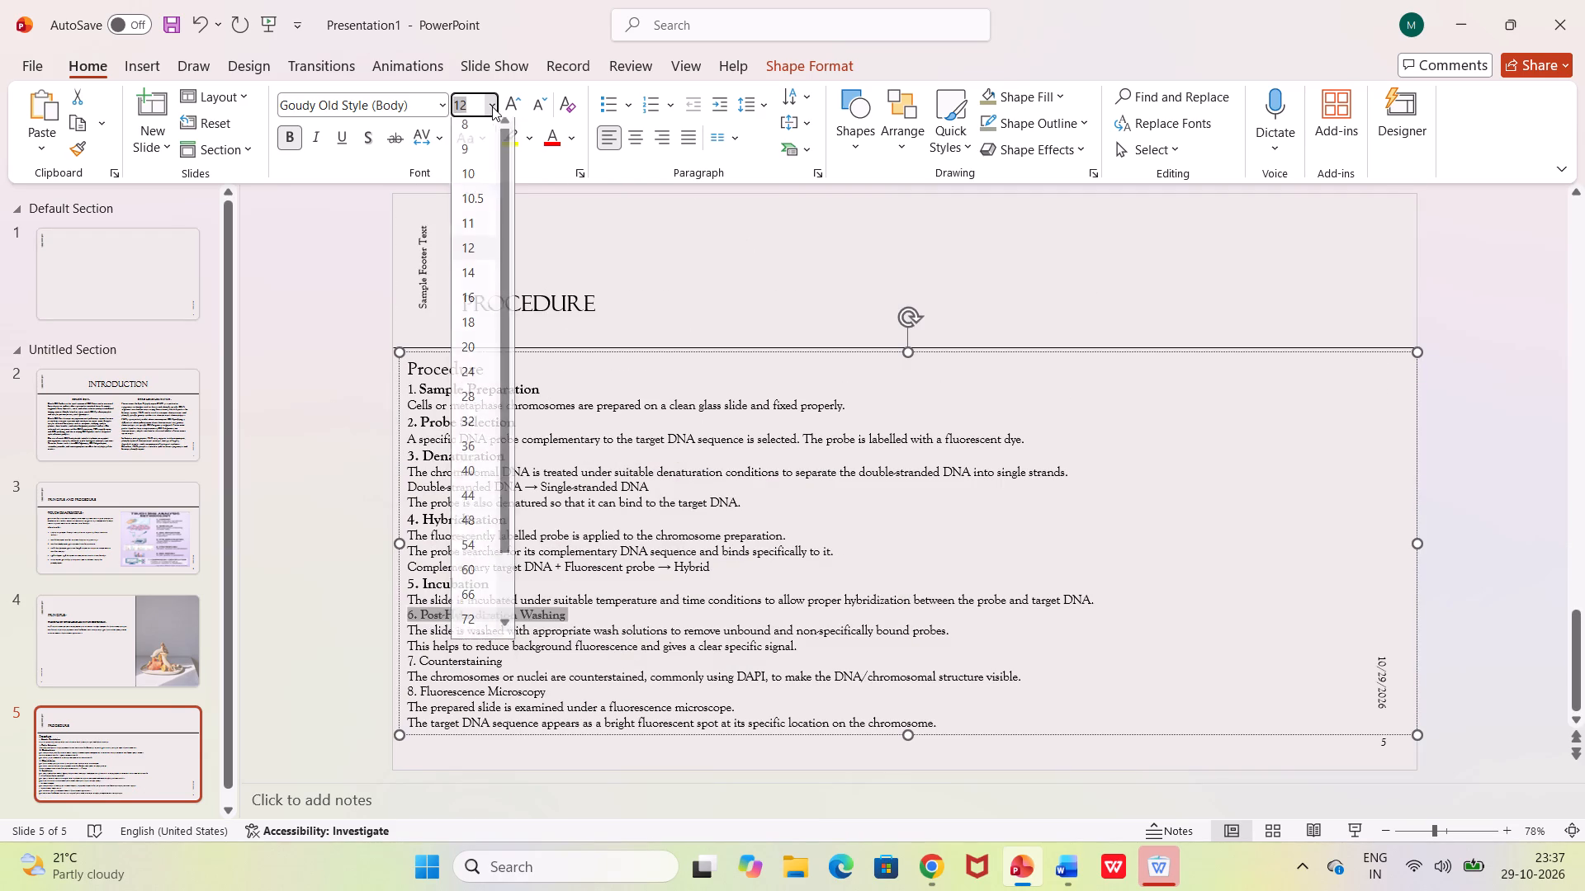
left_click(469, 278)
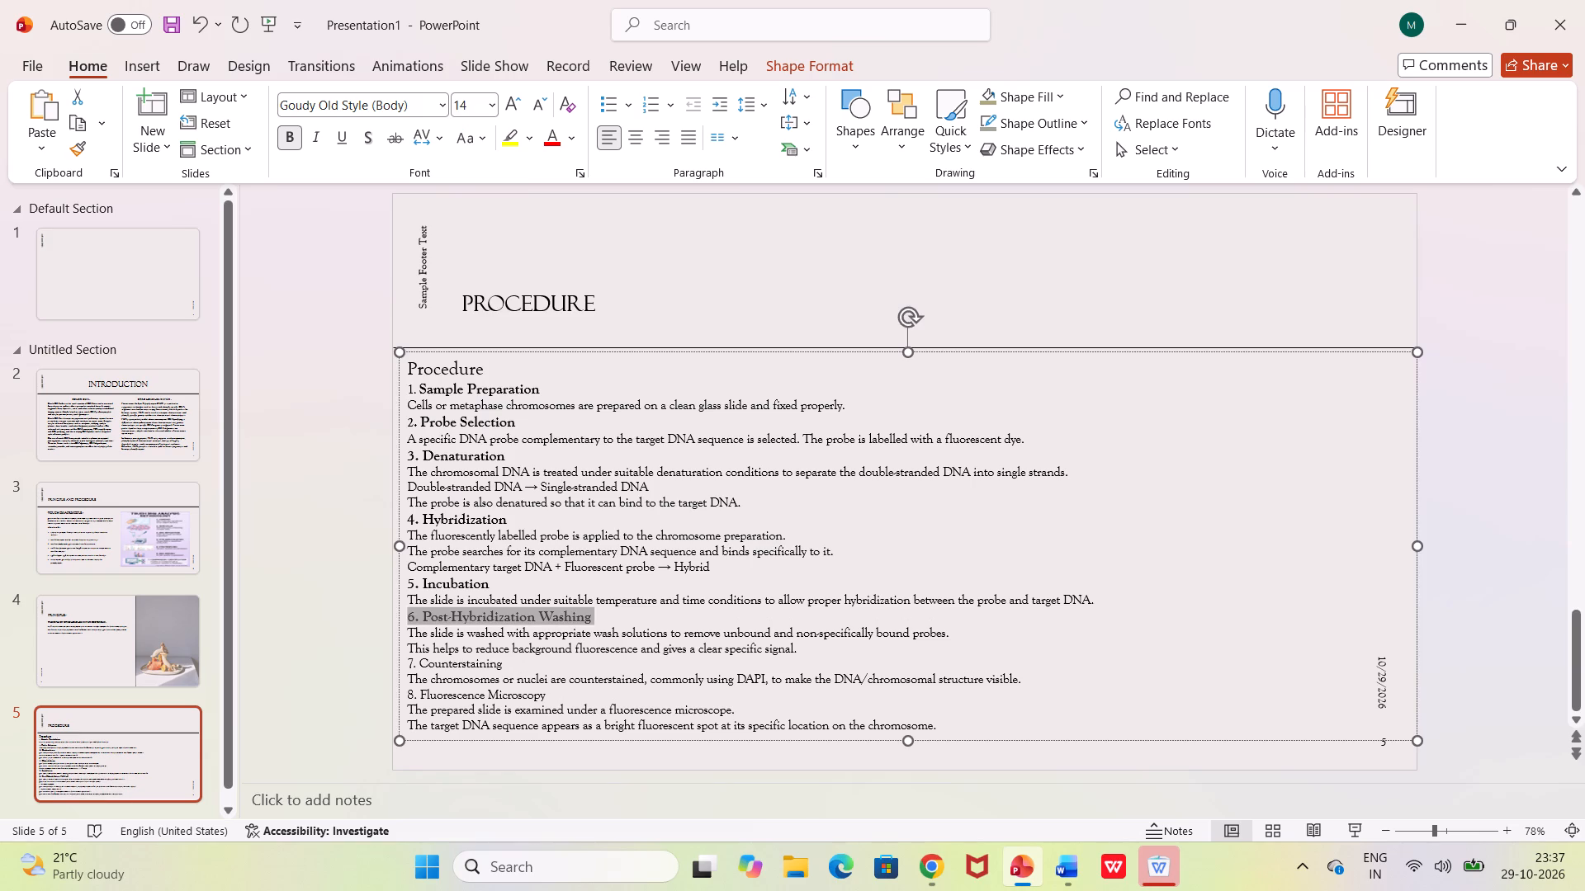
Format the heading "7. Counterstaining", including its number, as bold at font size 14.
left_click_drag(407, 660, 477, 656)
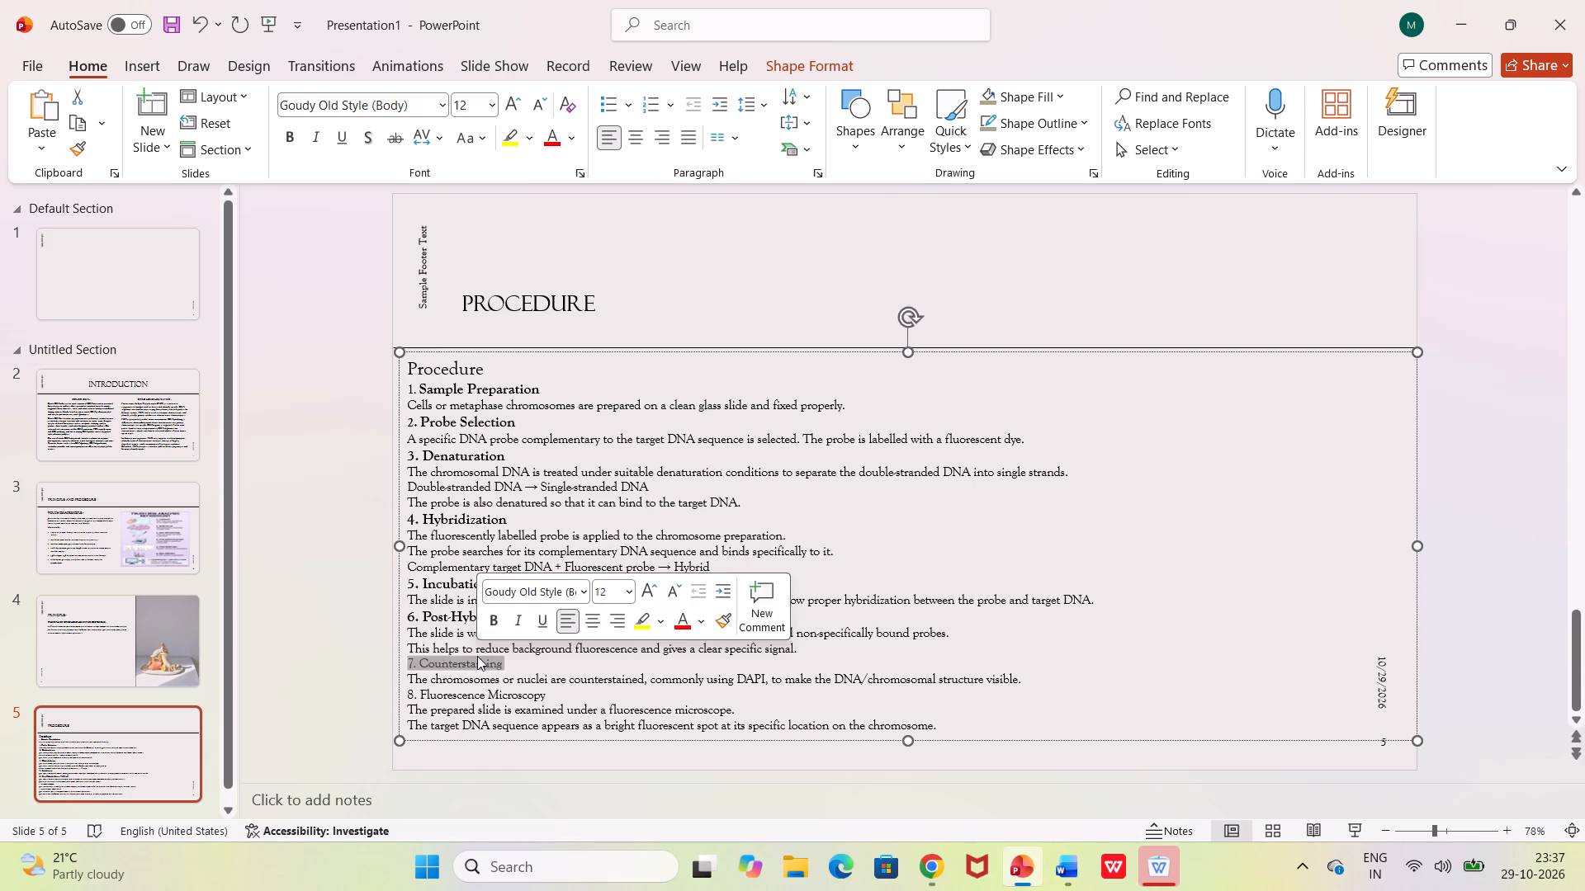
key("ctrl+b")
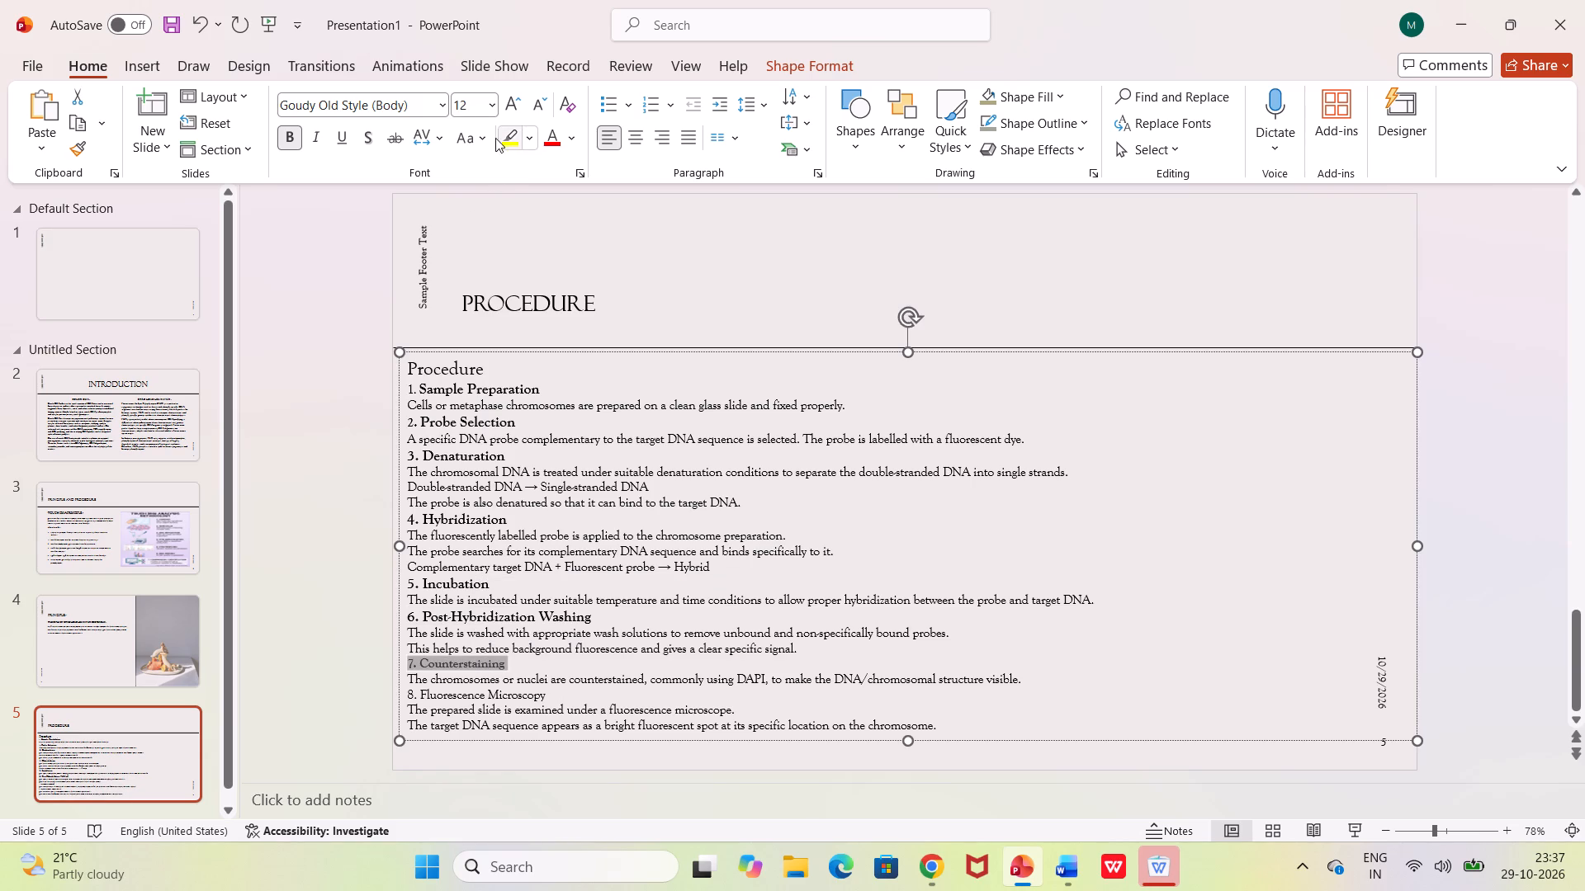
left_click(492, 107)
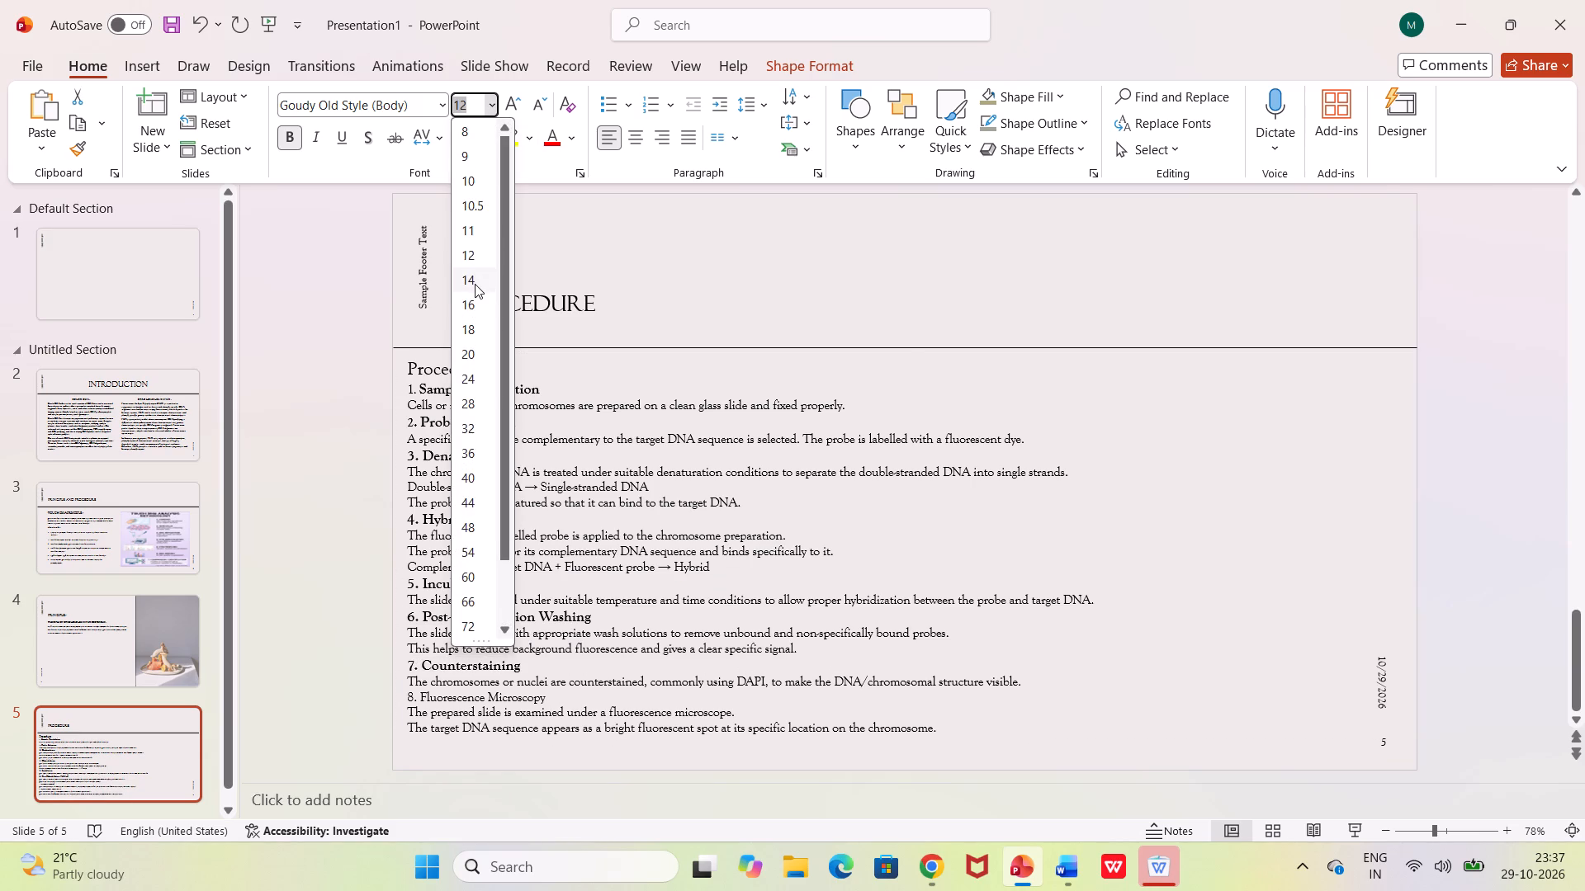
left_click(475, 284)
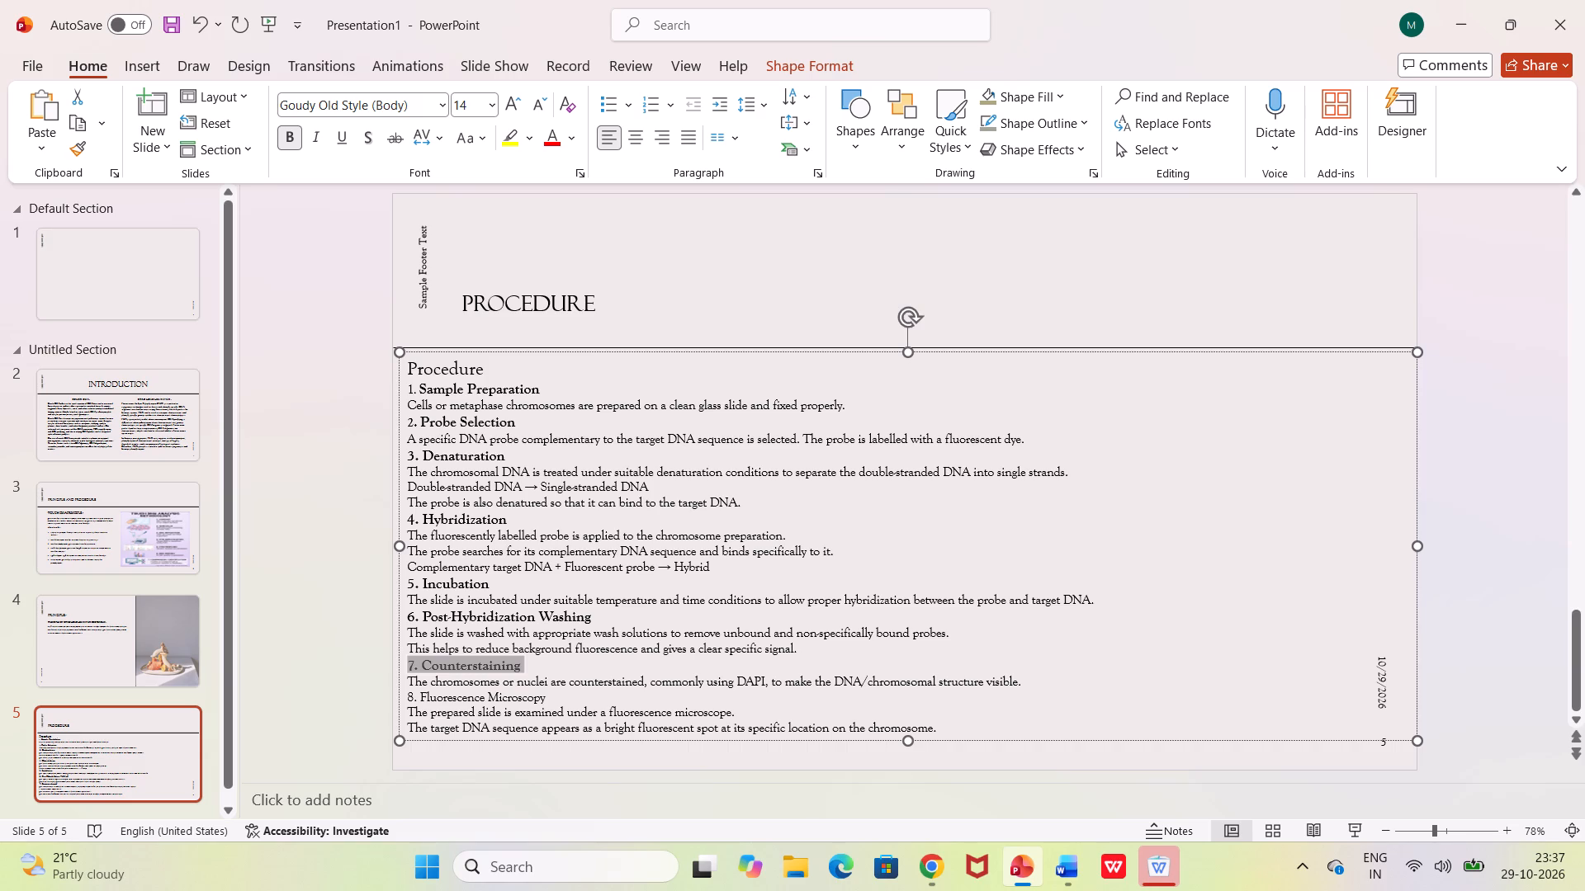
Make the heading "8. Fluorescence Microscopy", including its number, bold and open its font size choices.
left_click(406, 694)
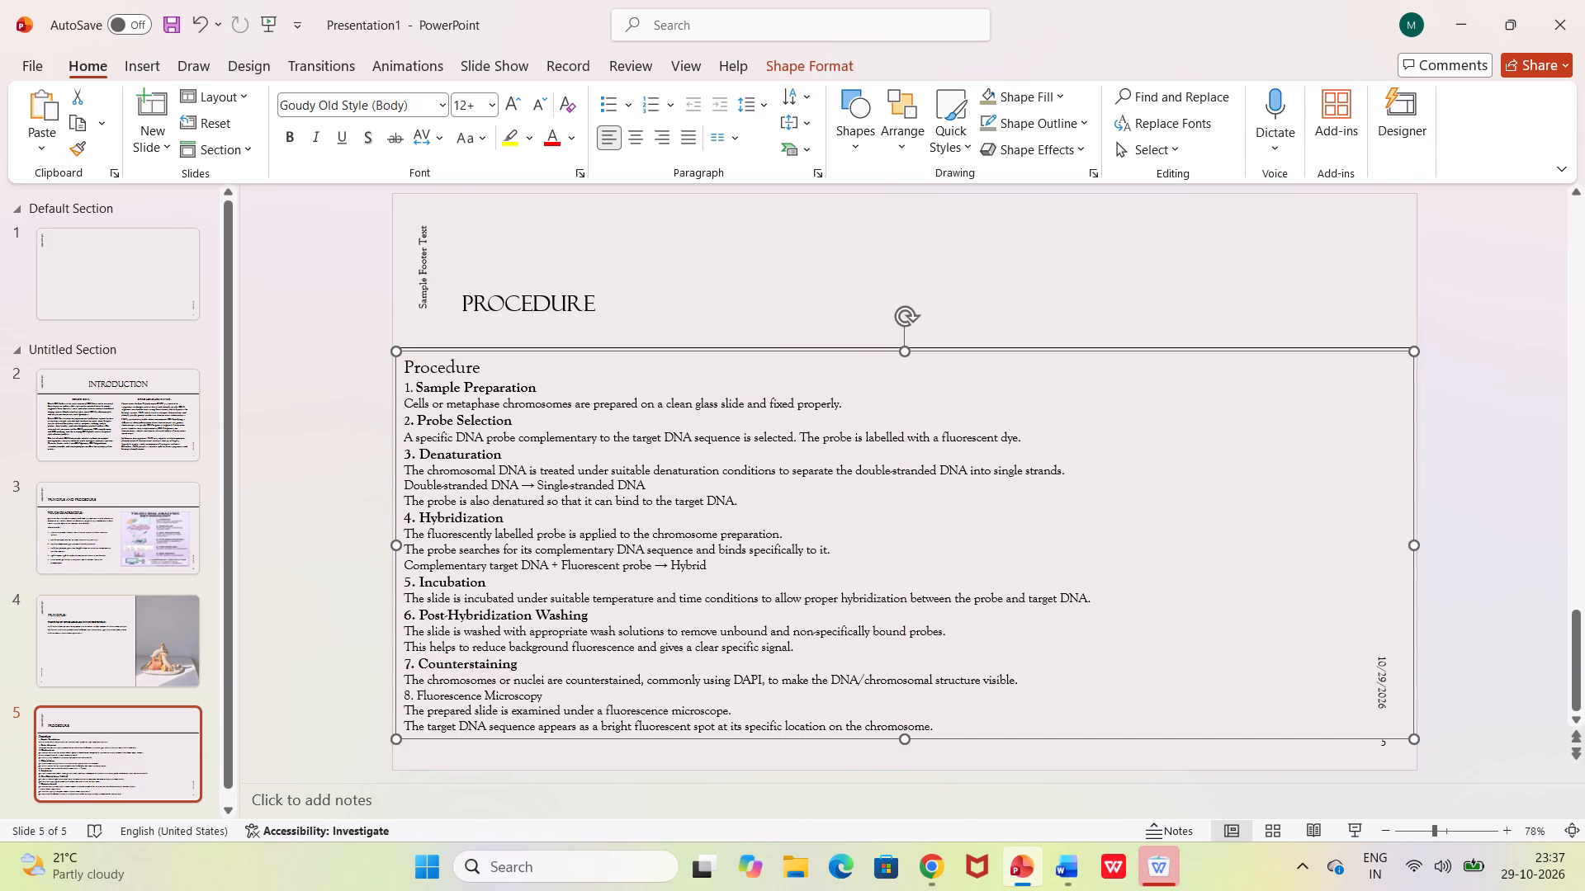
left_click_drag(405, 695, 542, 691)
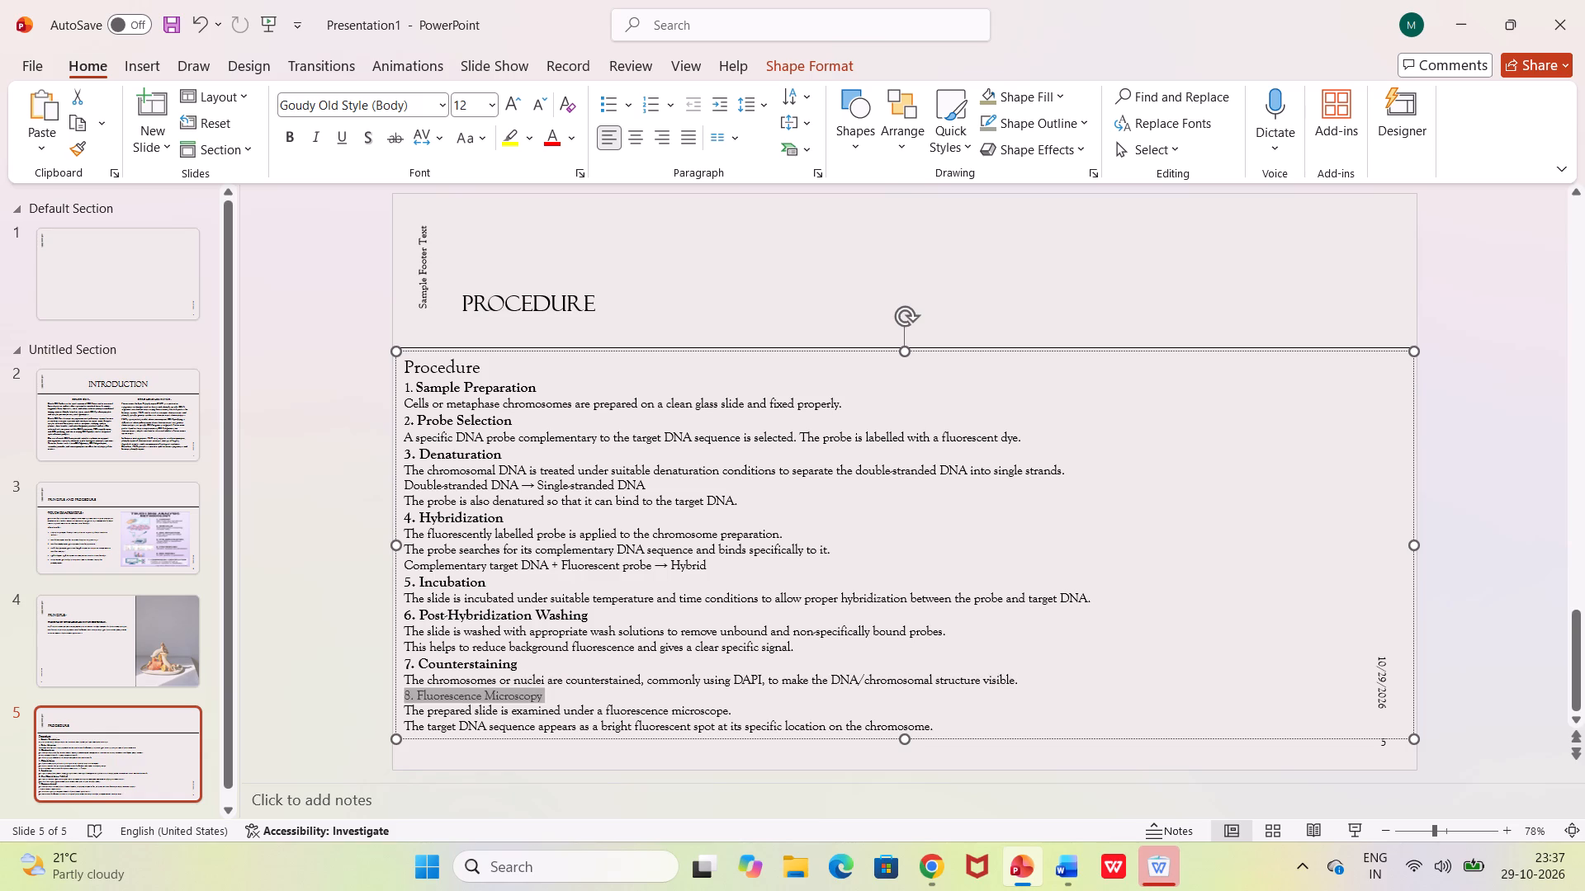
left_click_drag(542, 691, 552, 690)
key("ctrl+b")
left_click(493, 106)
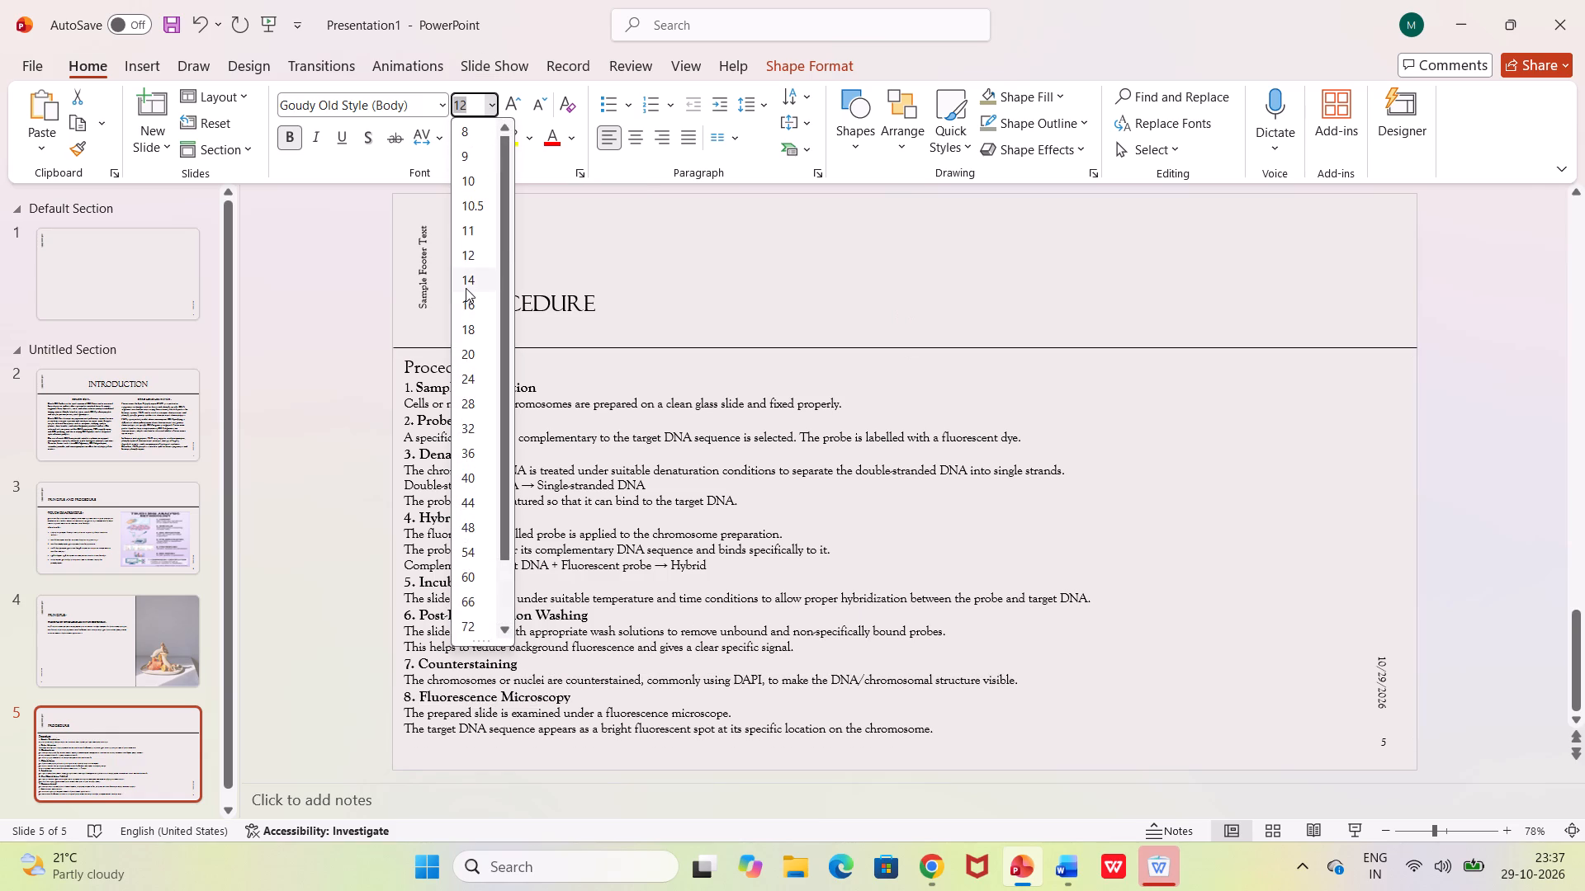
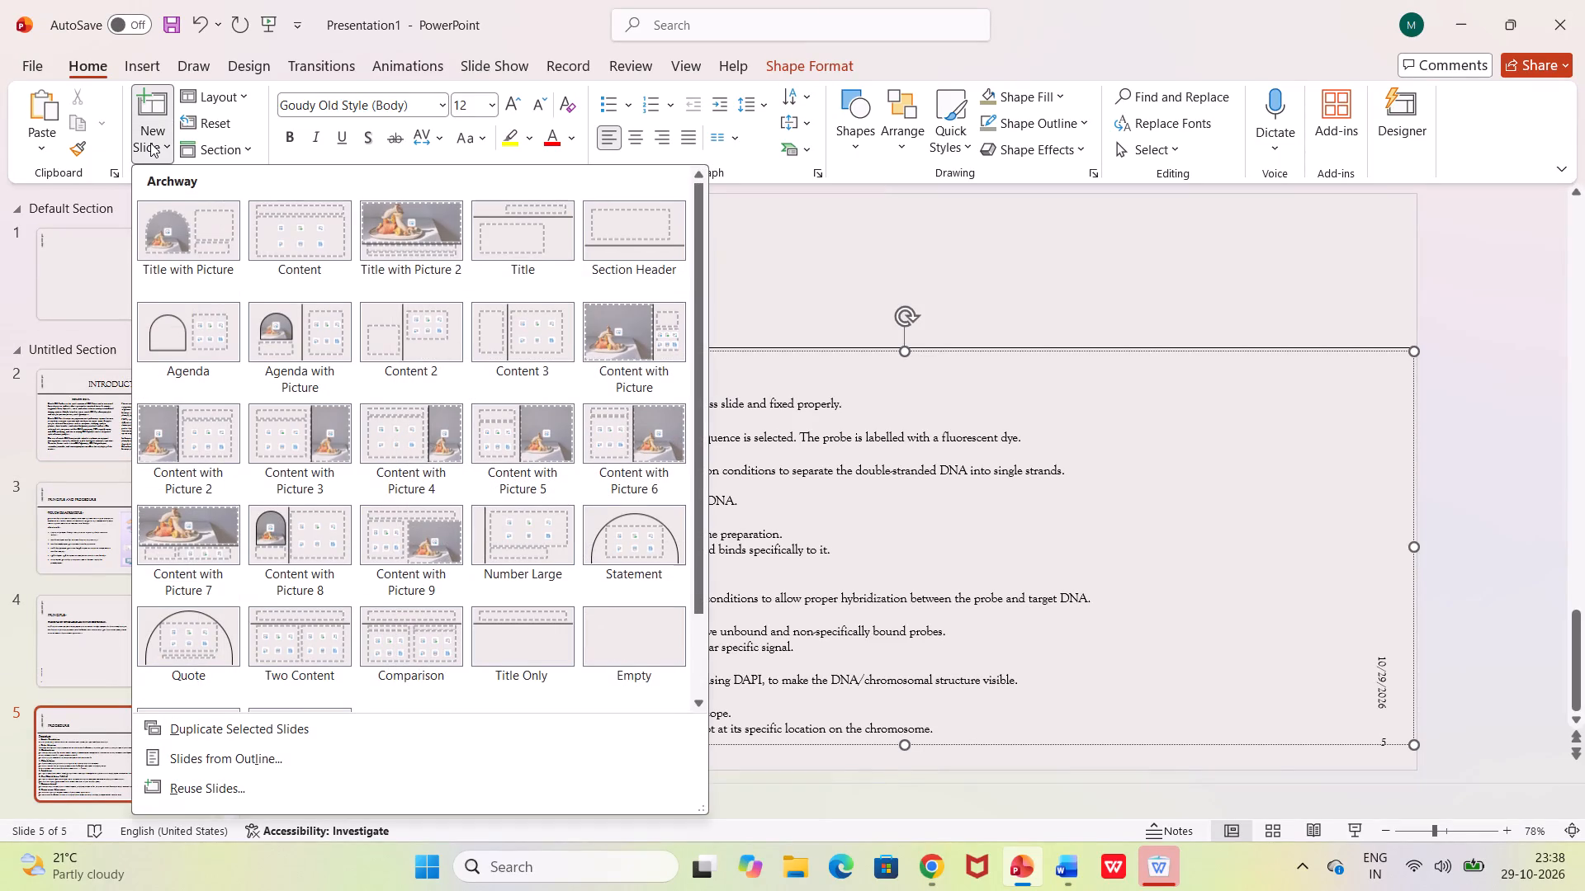
Add a new slide with the Empty layout after the FISH Procedure text slide.
left_click(646, 653)
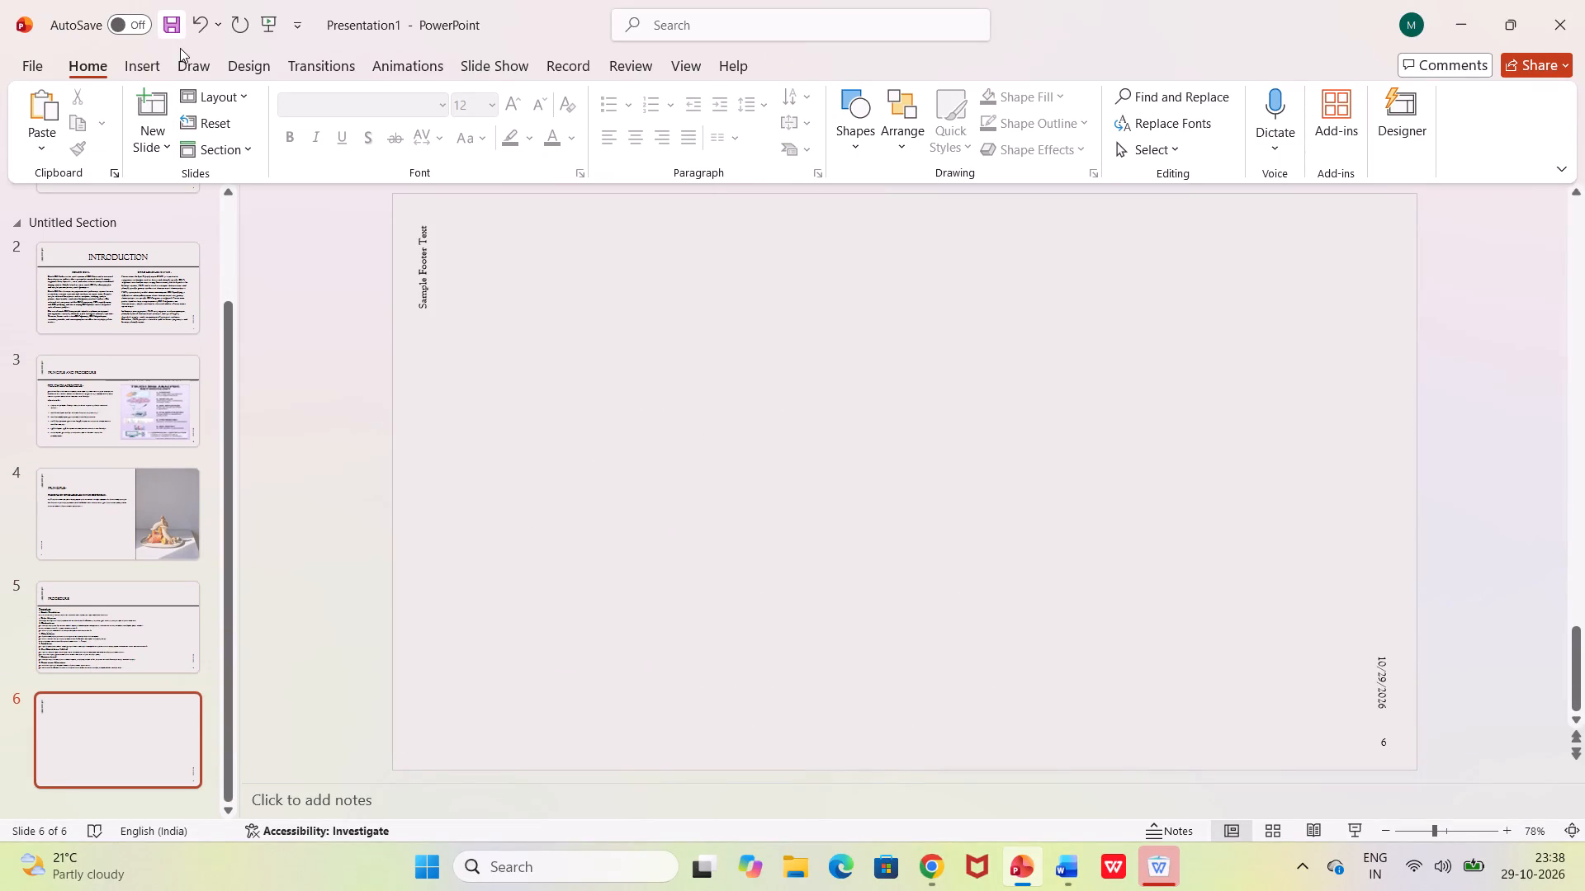
Insert the picture "WhatsApp Image 2026-10-29 at 23.36.37" from the Downloads folder onto the empty slide 6.
left_click(136, 64)
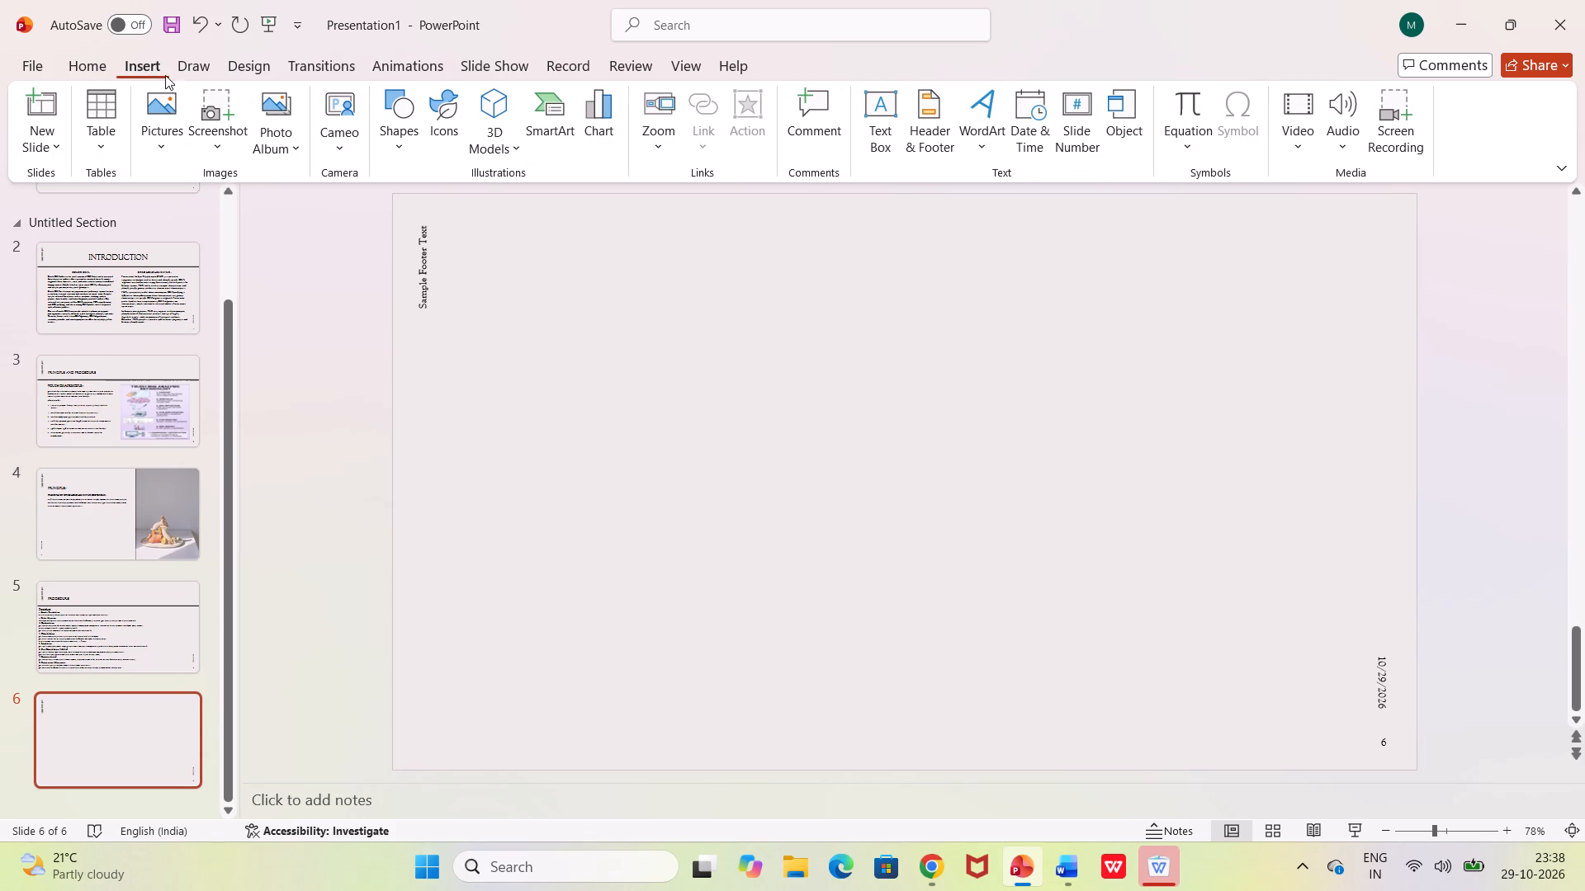
left_click(167, 118)
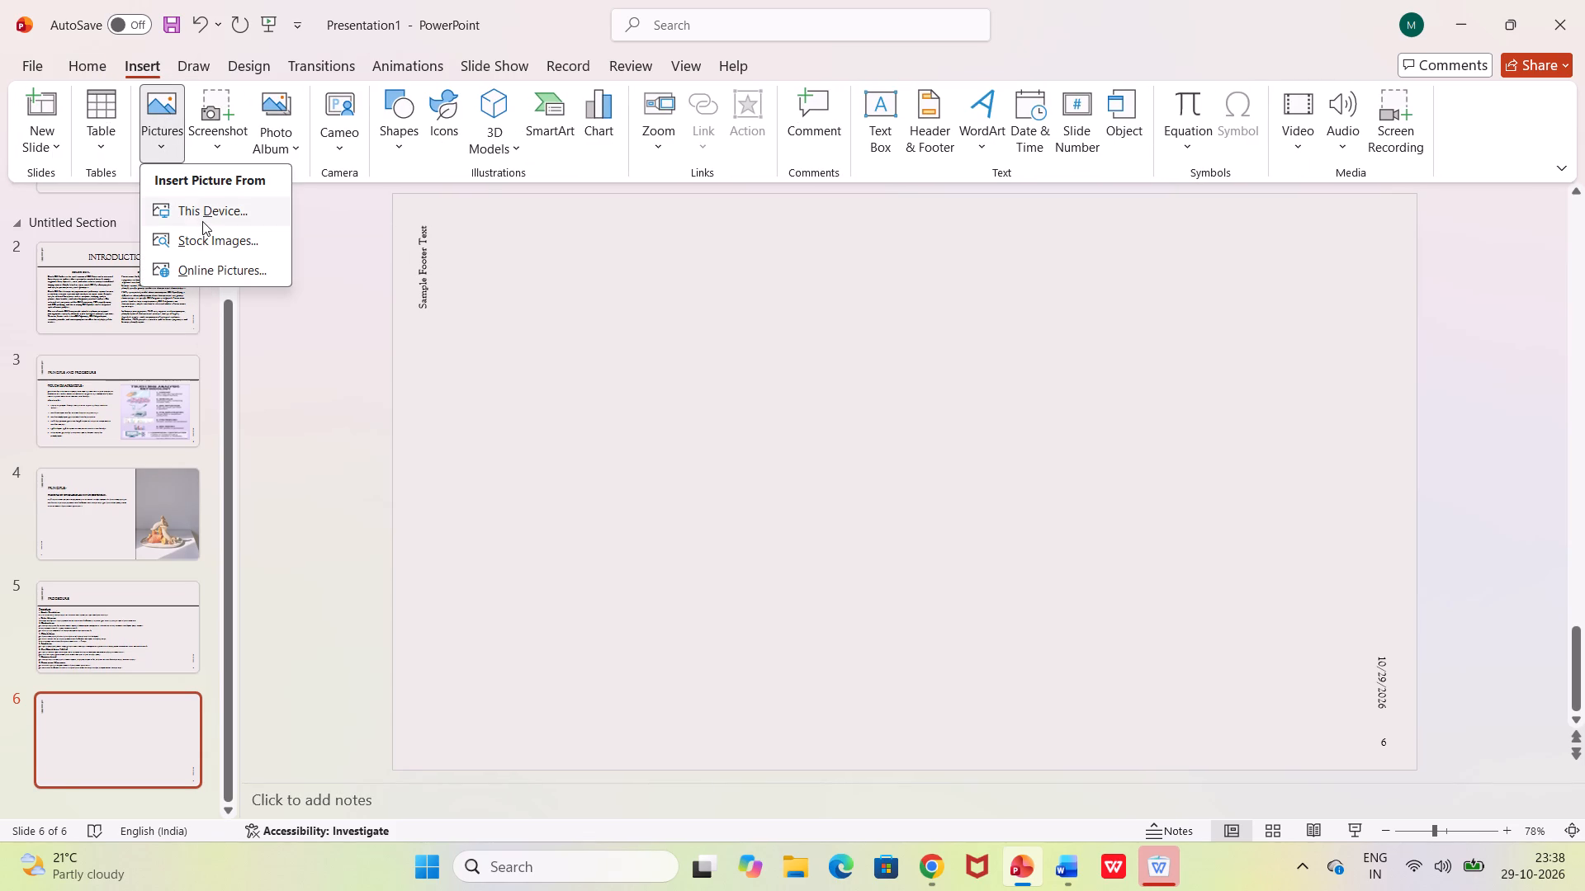
left_click(202, 221)
left_click(237, 186)
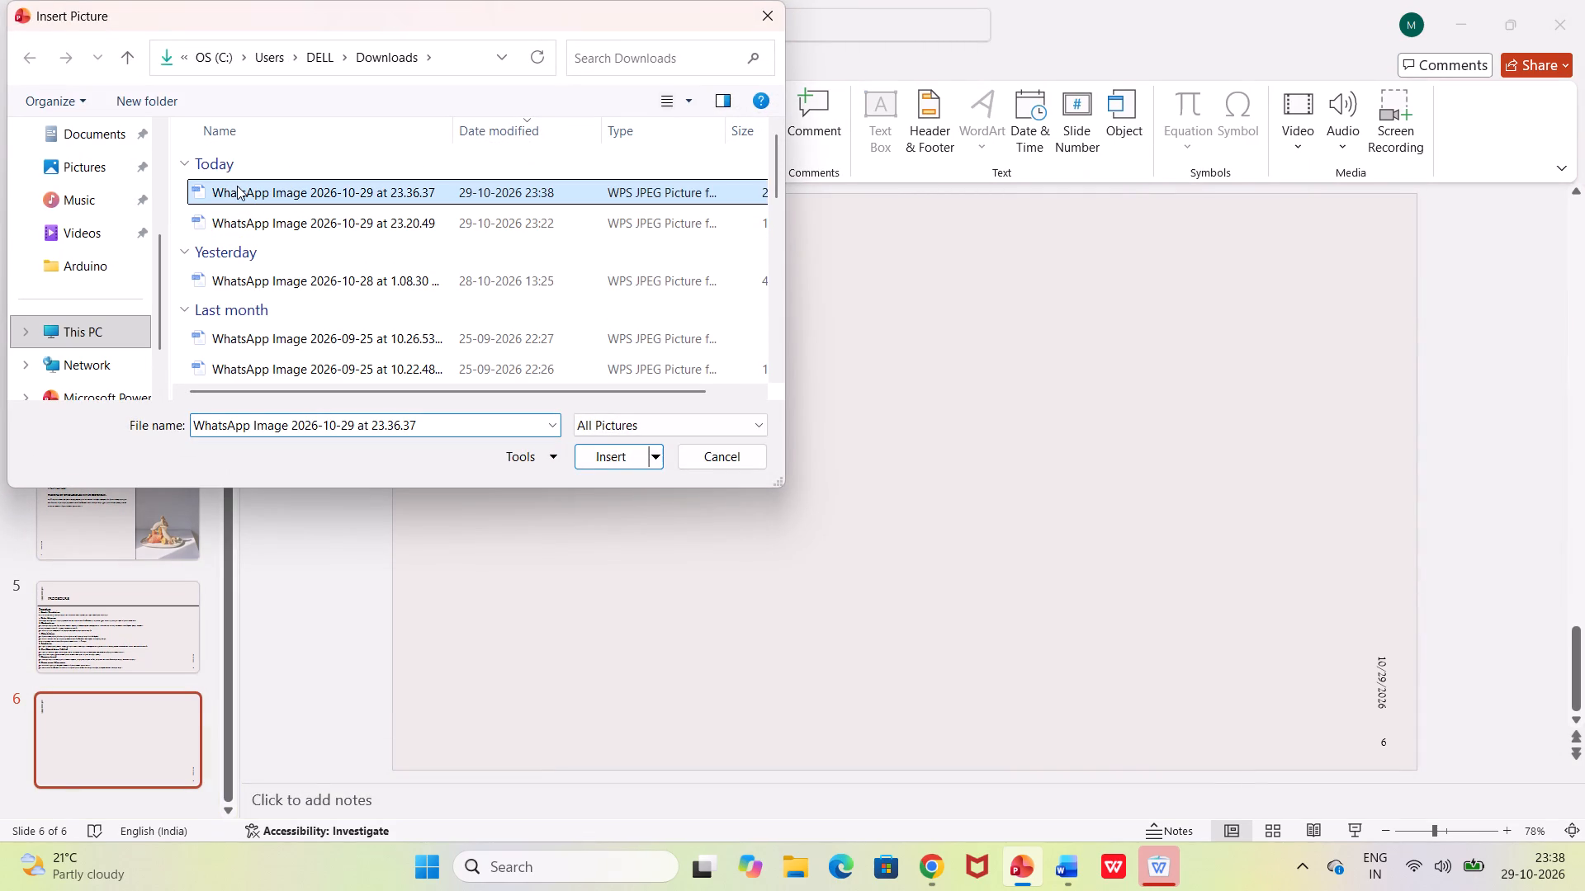
left_click(584, 462)
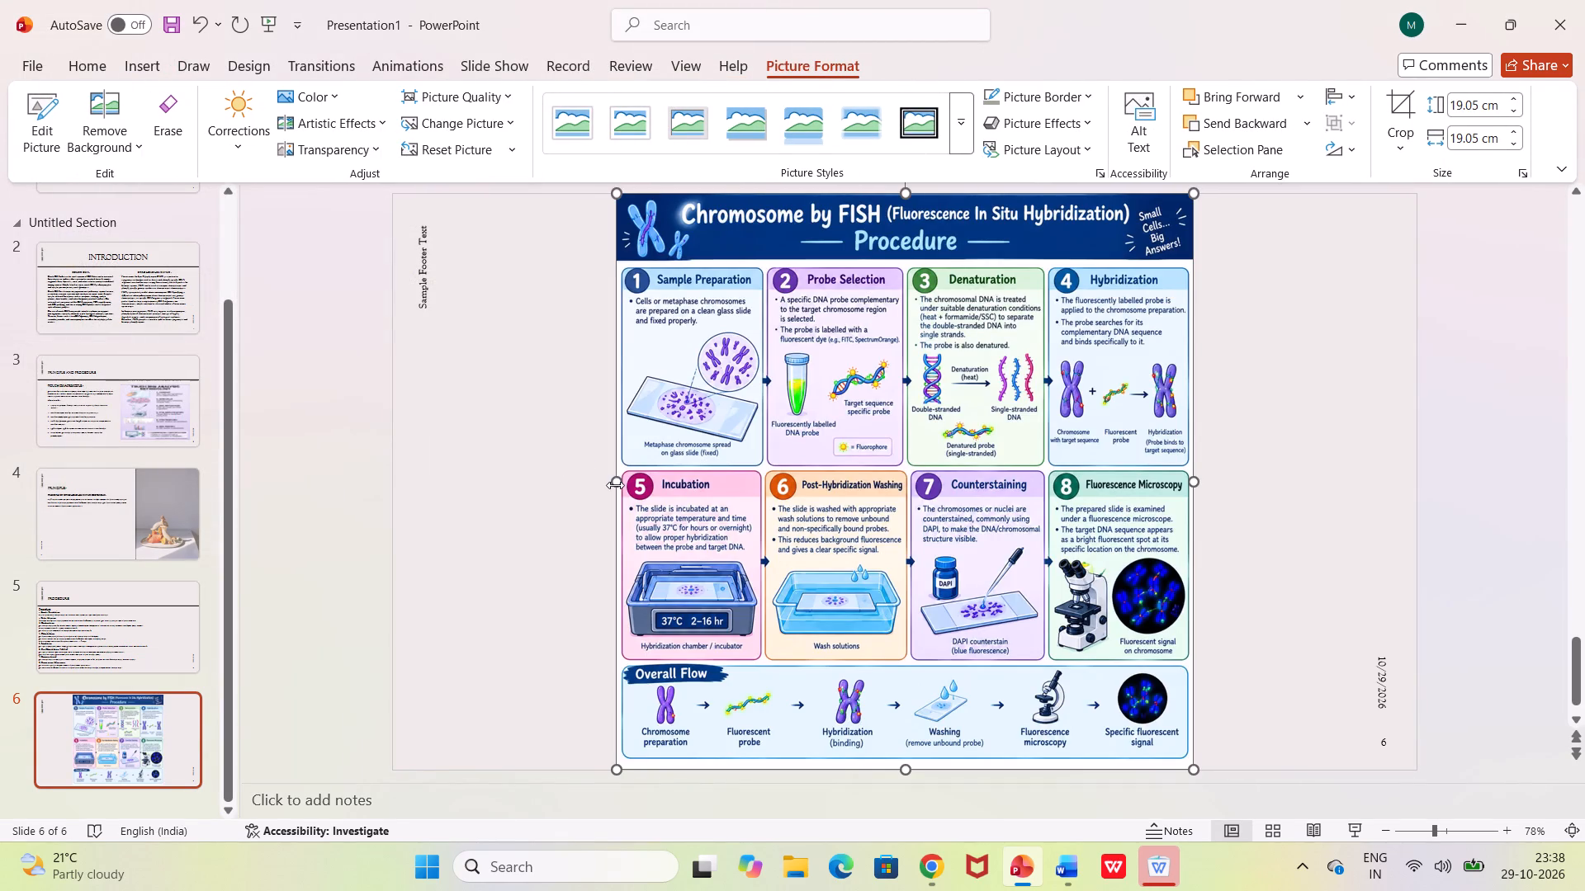
Stretch the FISH procedure picture horizontally on both sides to span the full slide width, 33.87 cm, keeping its height.
left_click_drag(615, 485, 395, 483)
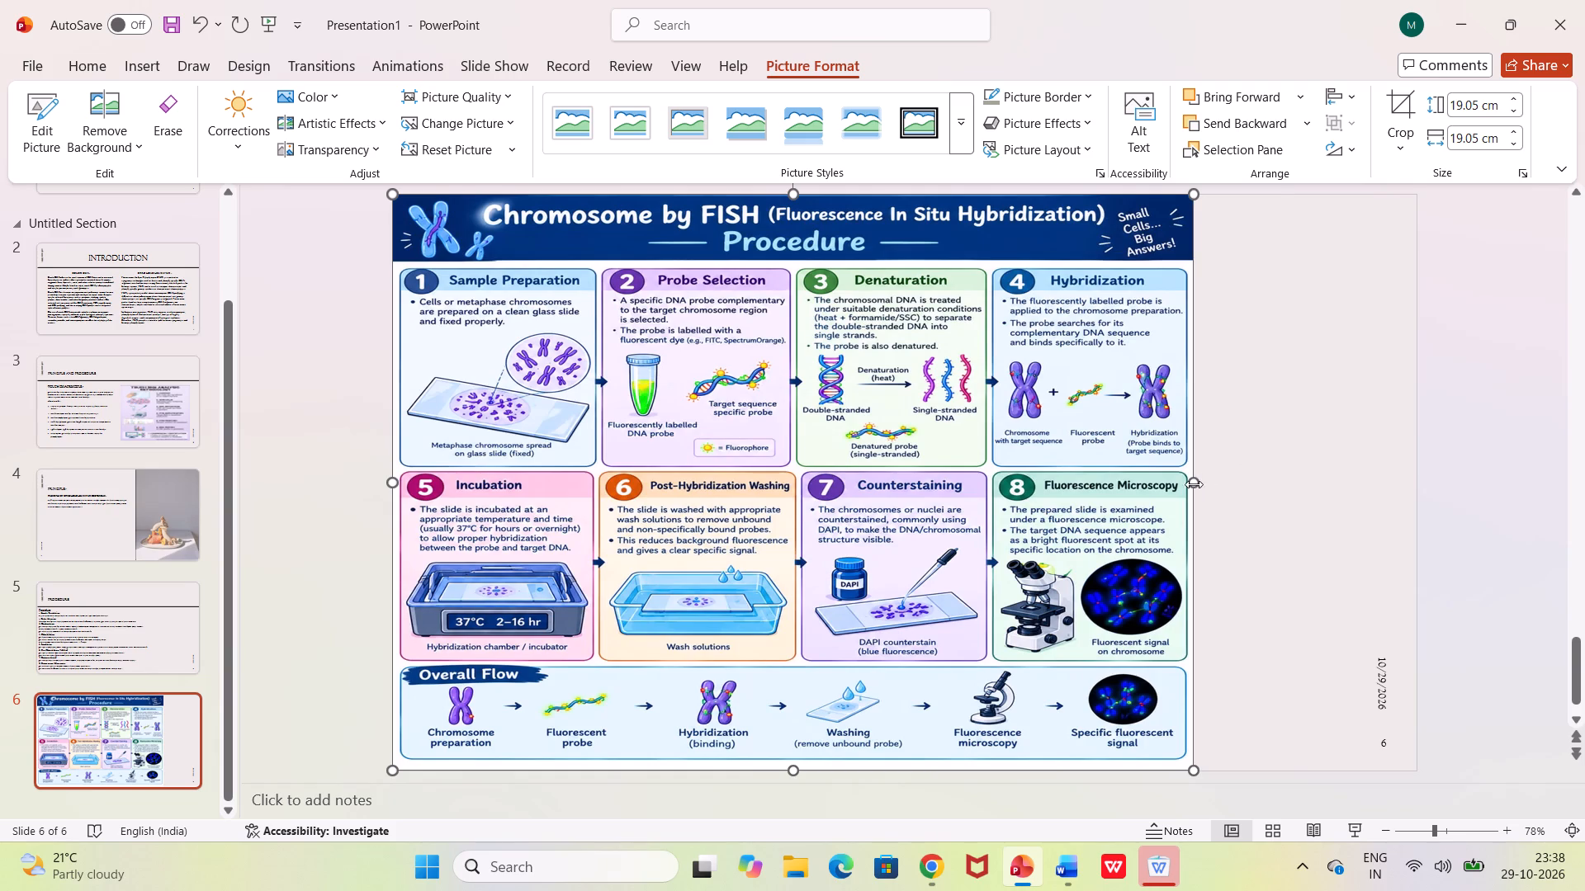
left_click_drag(1194, 484, 1411, 476)
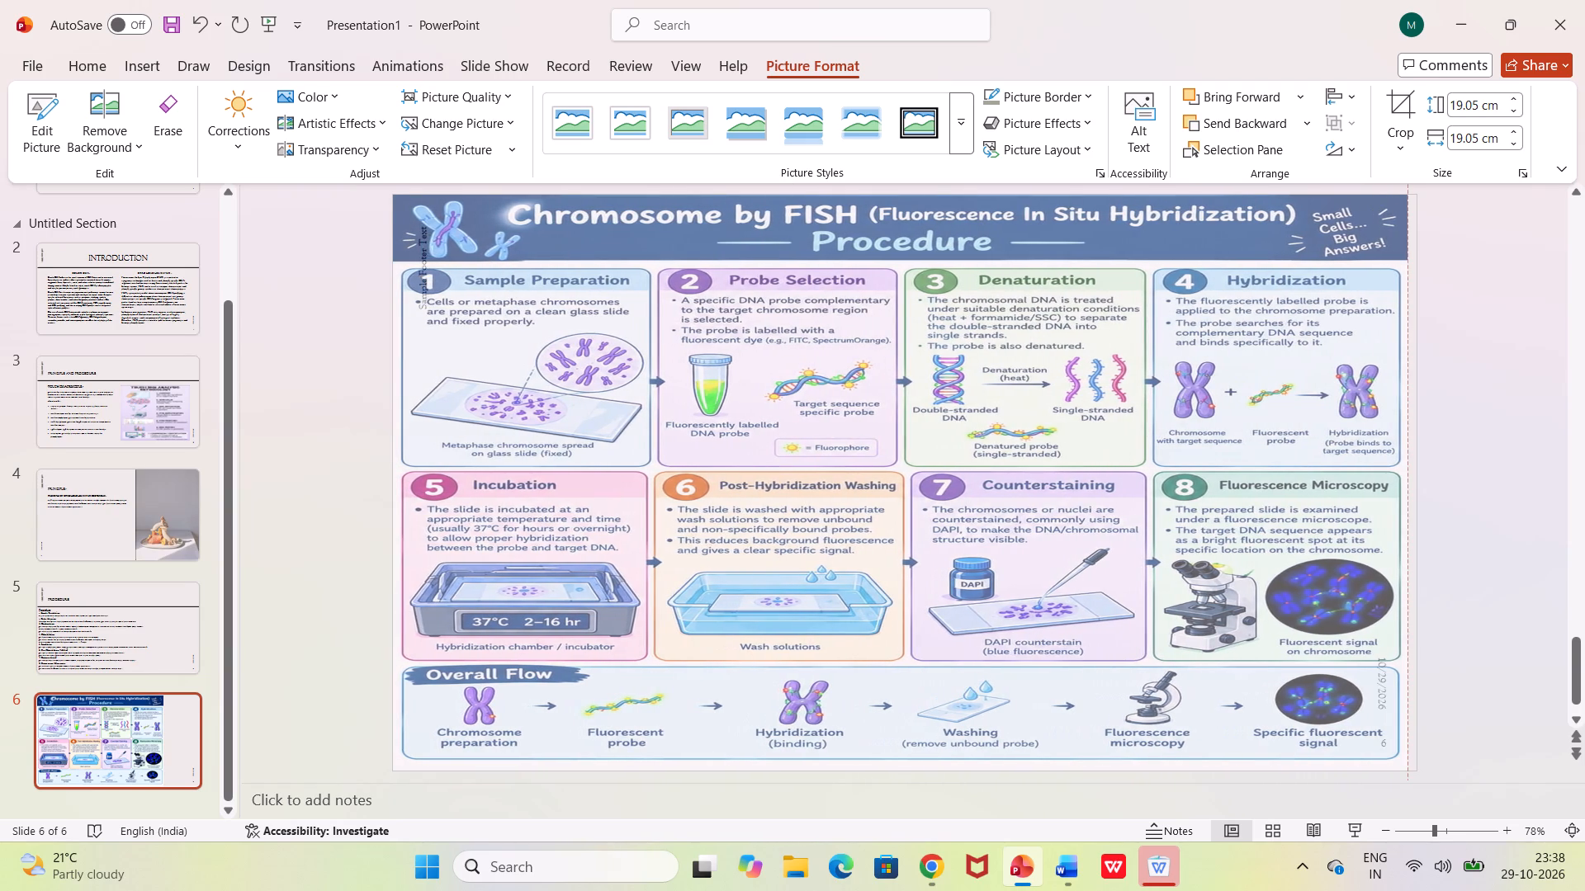
left_click_drag(1411, 476, 1412, 476)
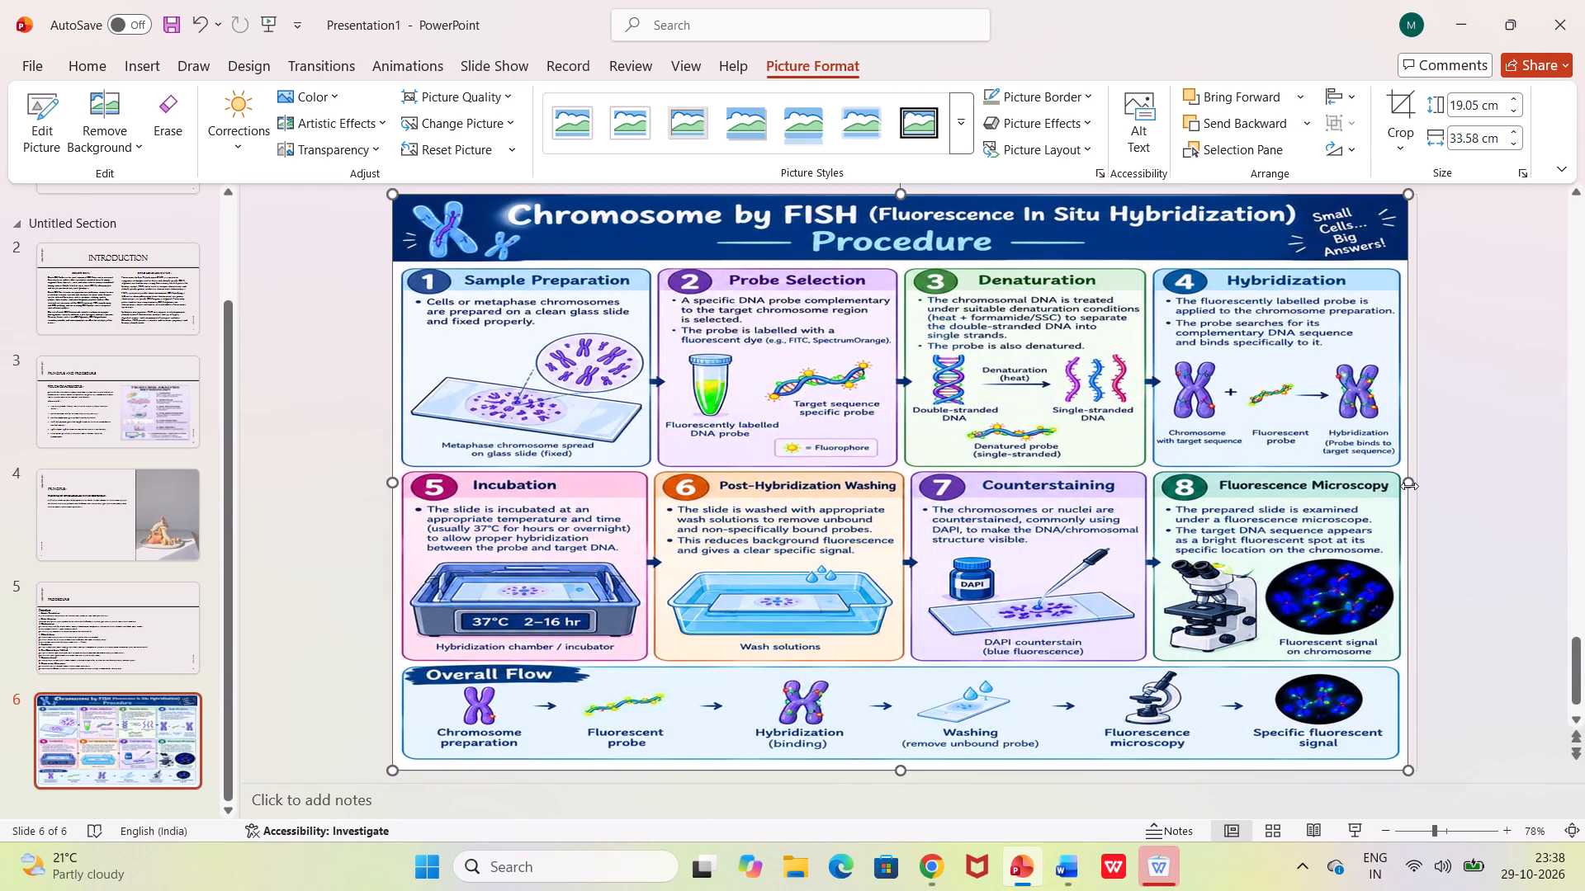
left_click_drag(1409, 485, 1421, 485)
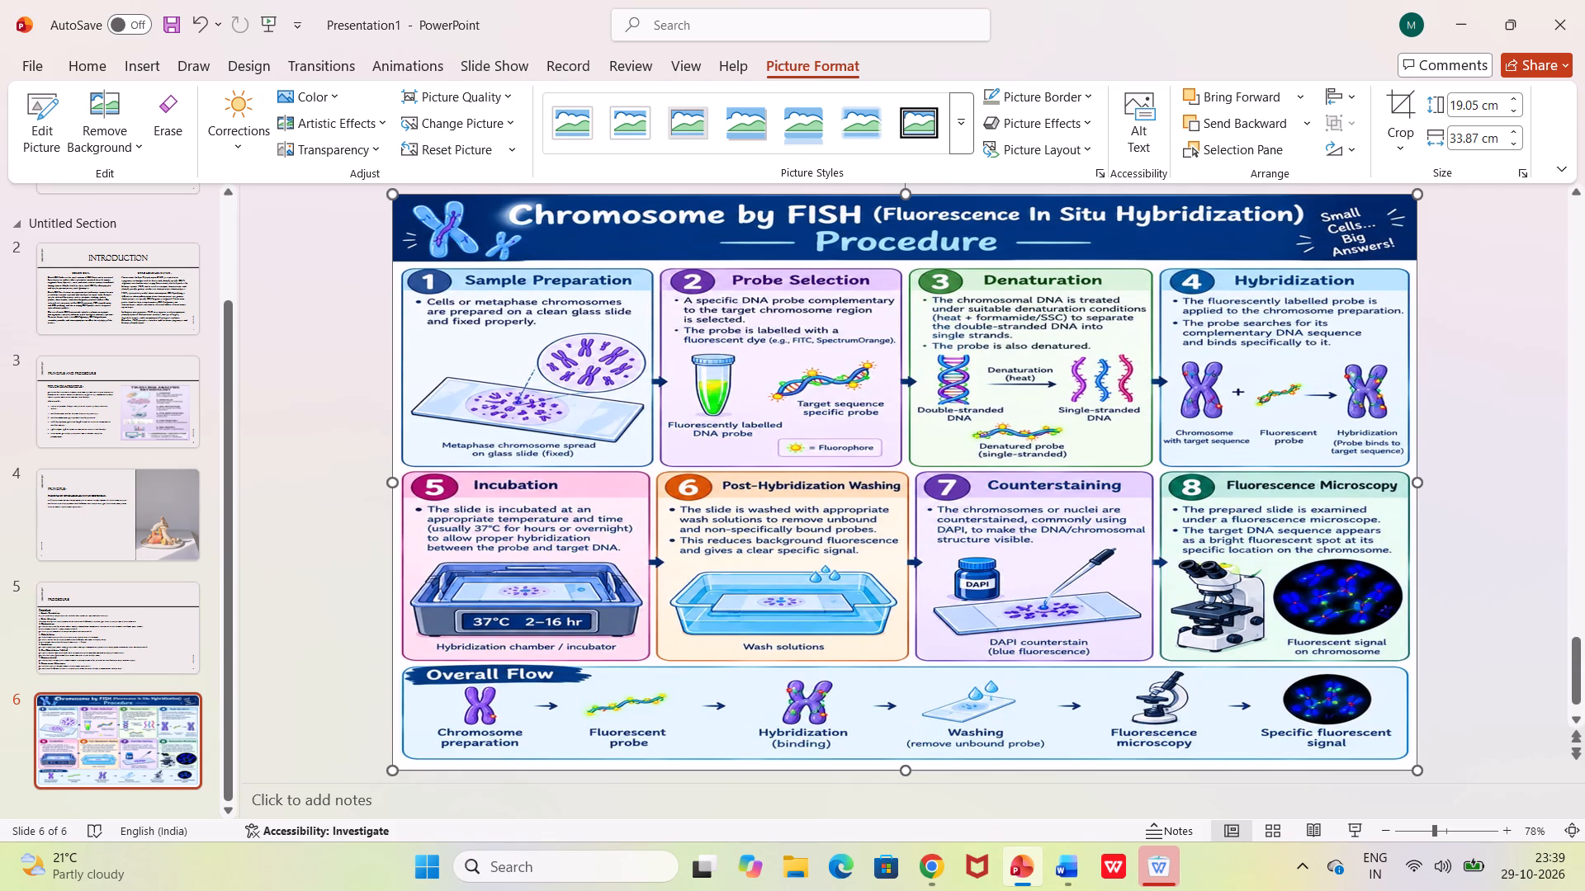
Review the earlier slides, from Introduction through Principle and Procedure to the FISH Principle slide, checking their text and pictures.
scroll(71, 454, "up", 2)
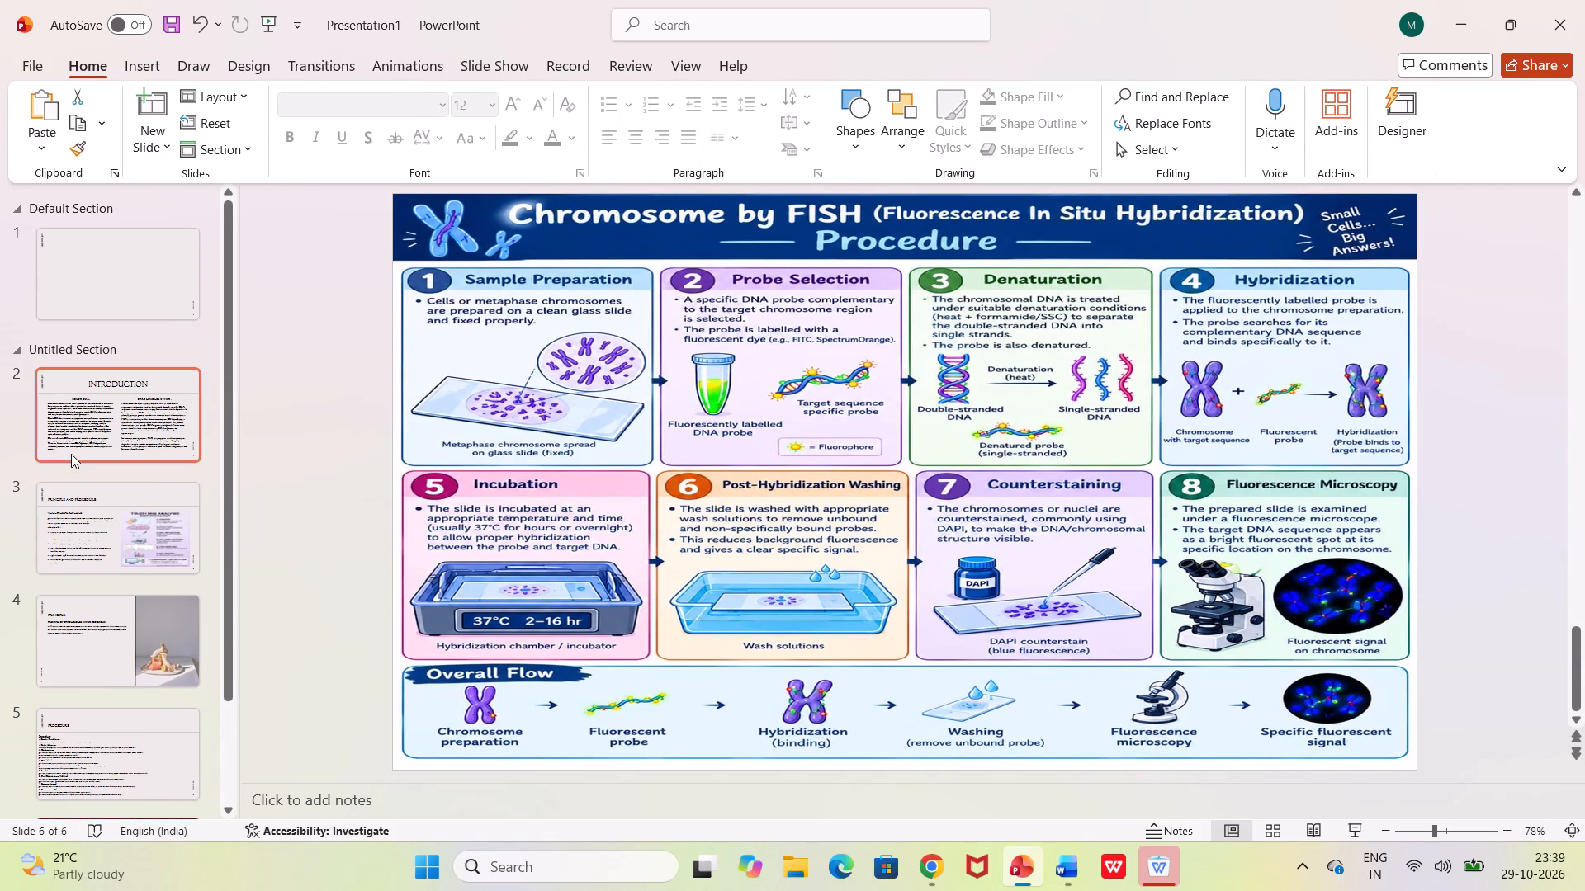
scroll(71, 454, "up", 1)
left_click(71, 454)
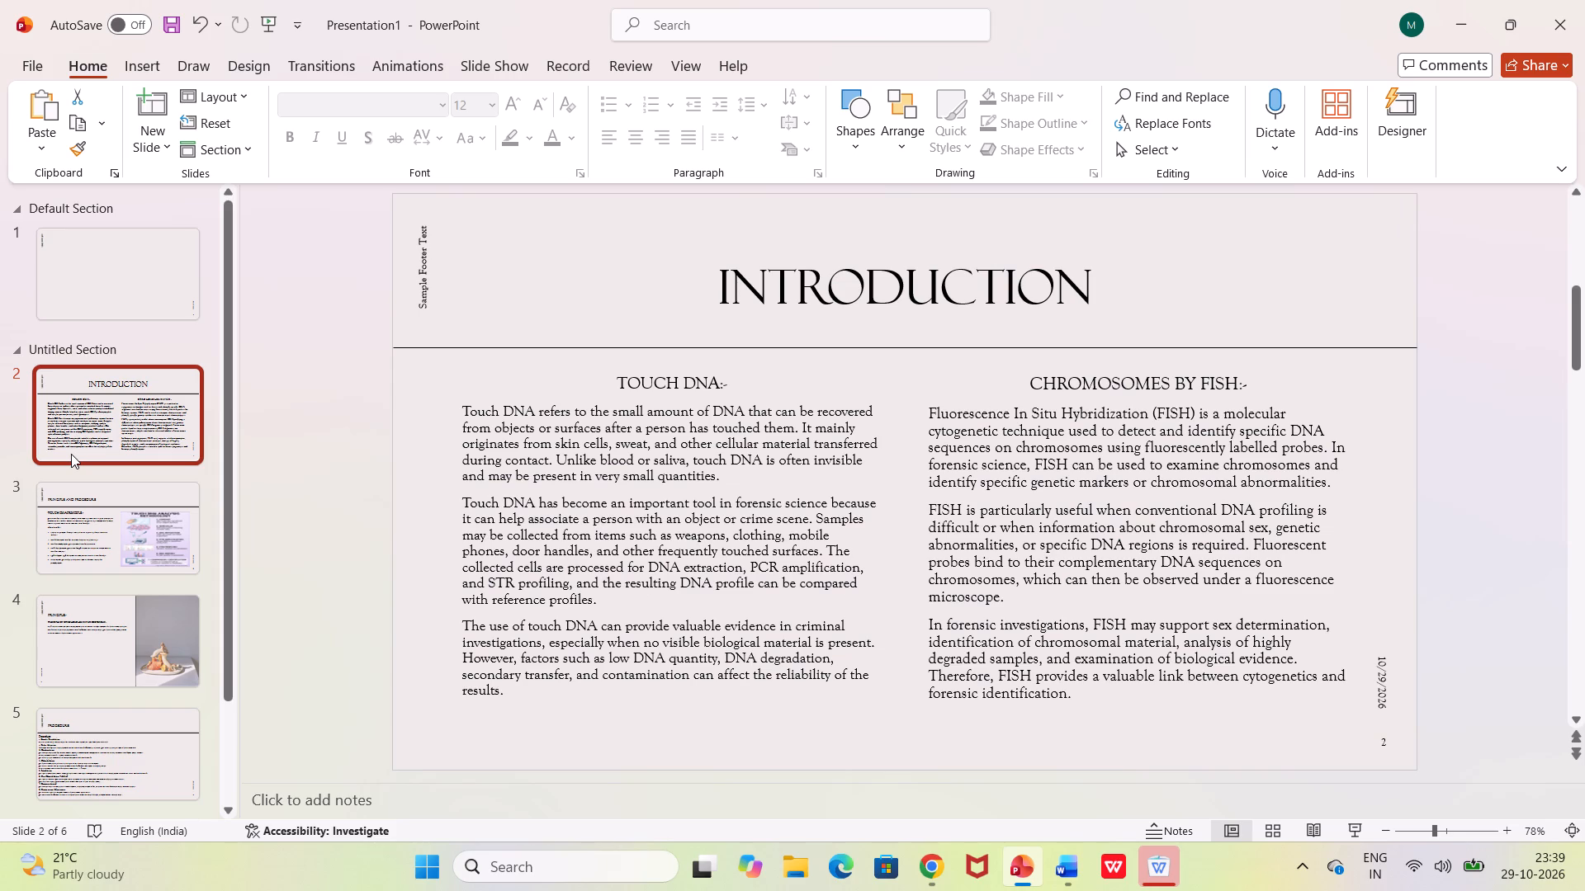
key("Right")
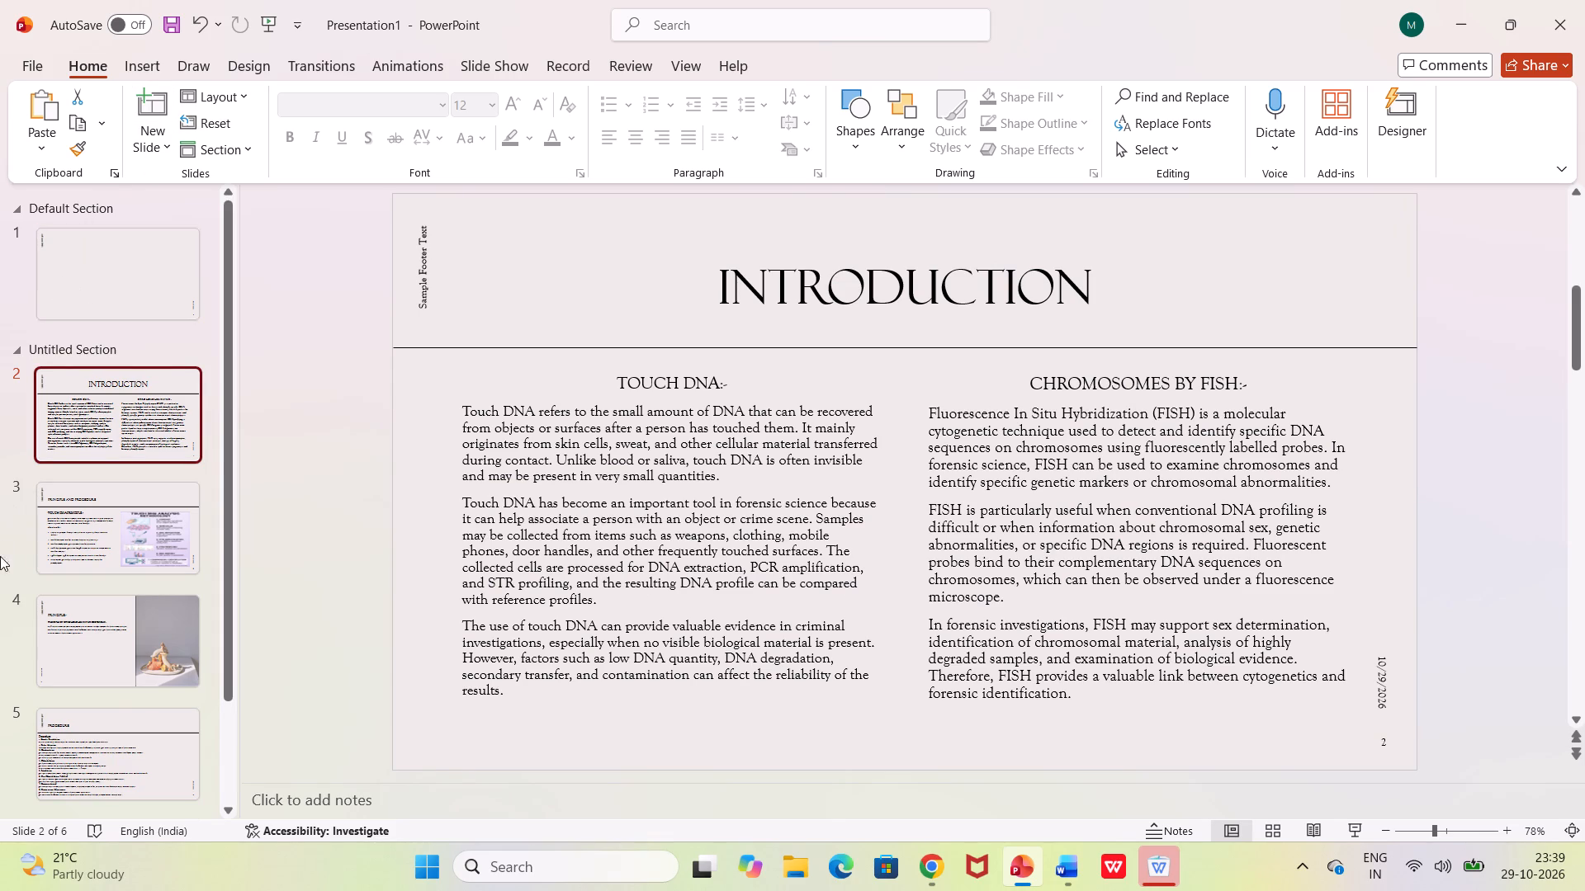
left_click(83, 542)
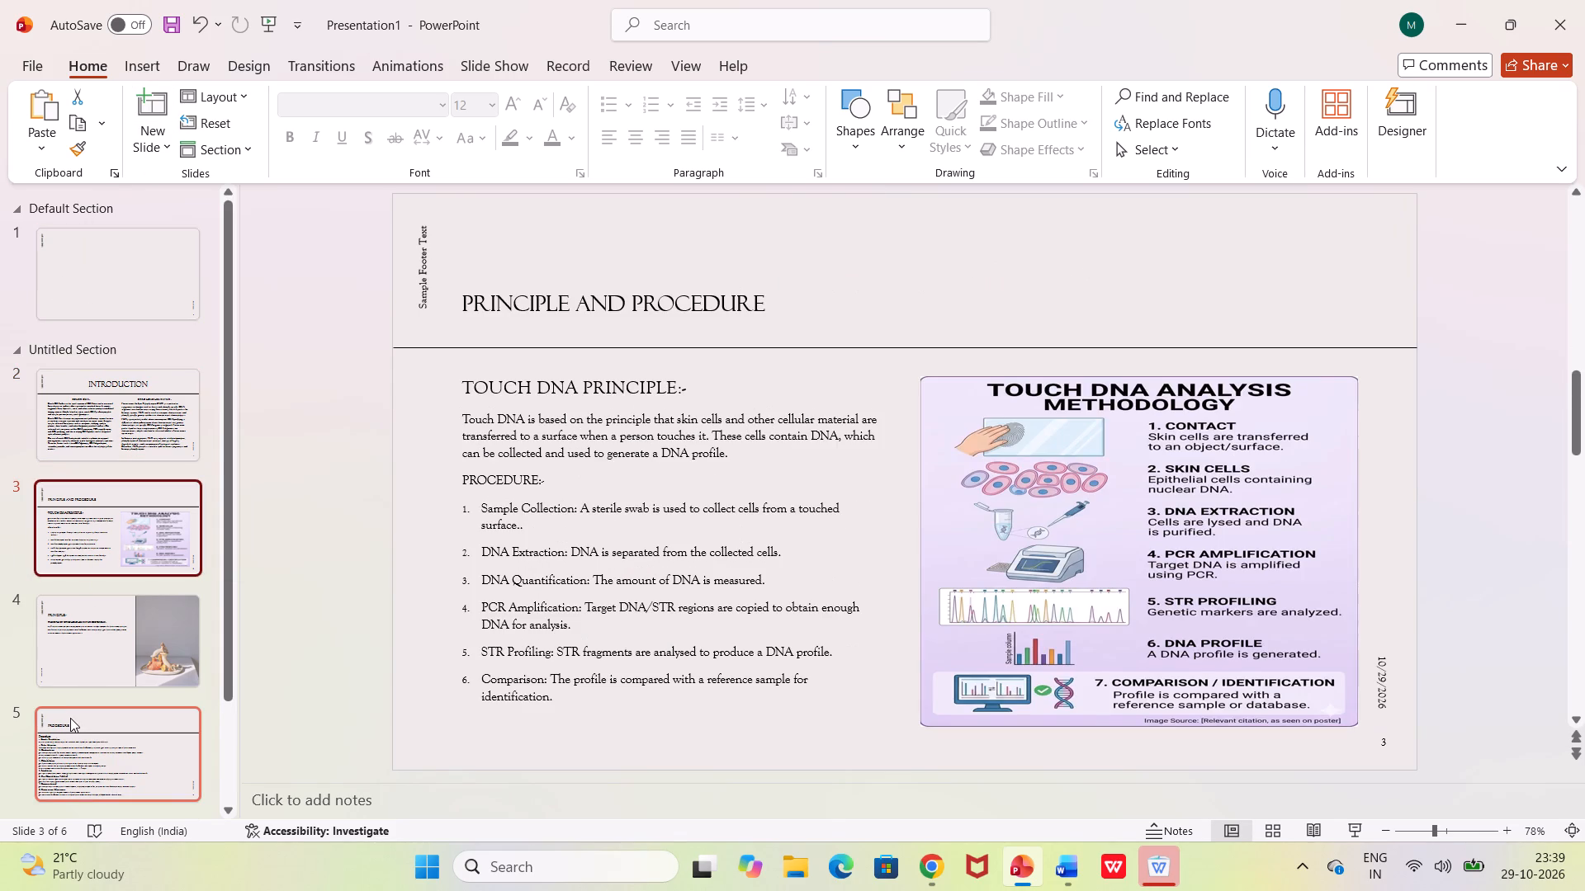
left_click(70, 718)
left_click(83, 665)
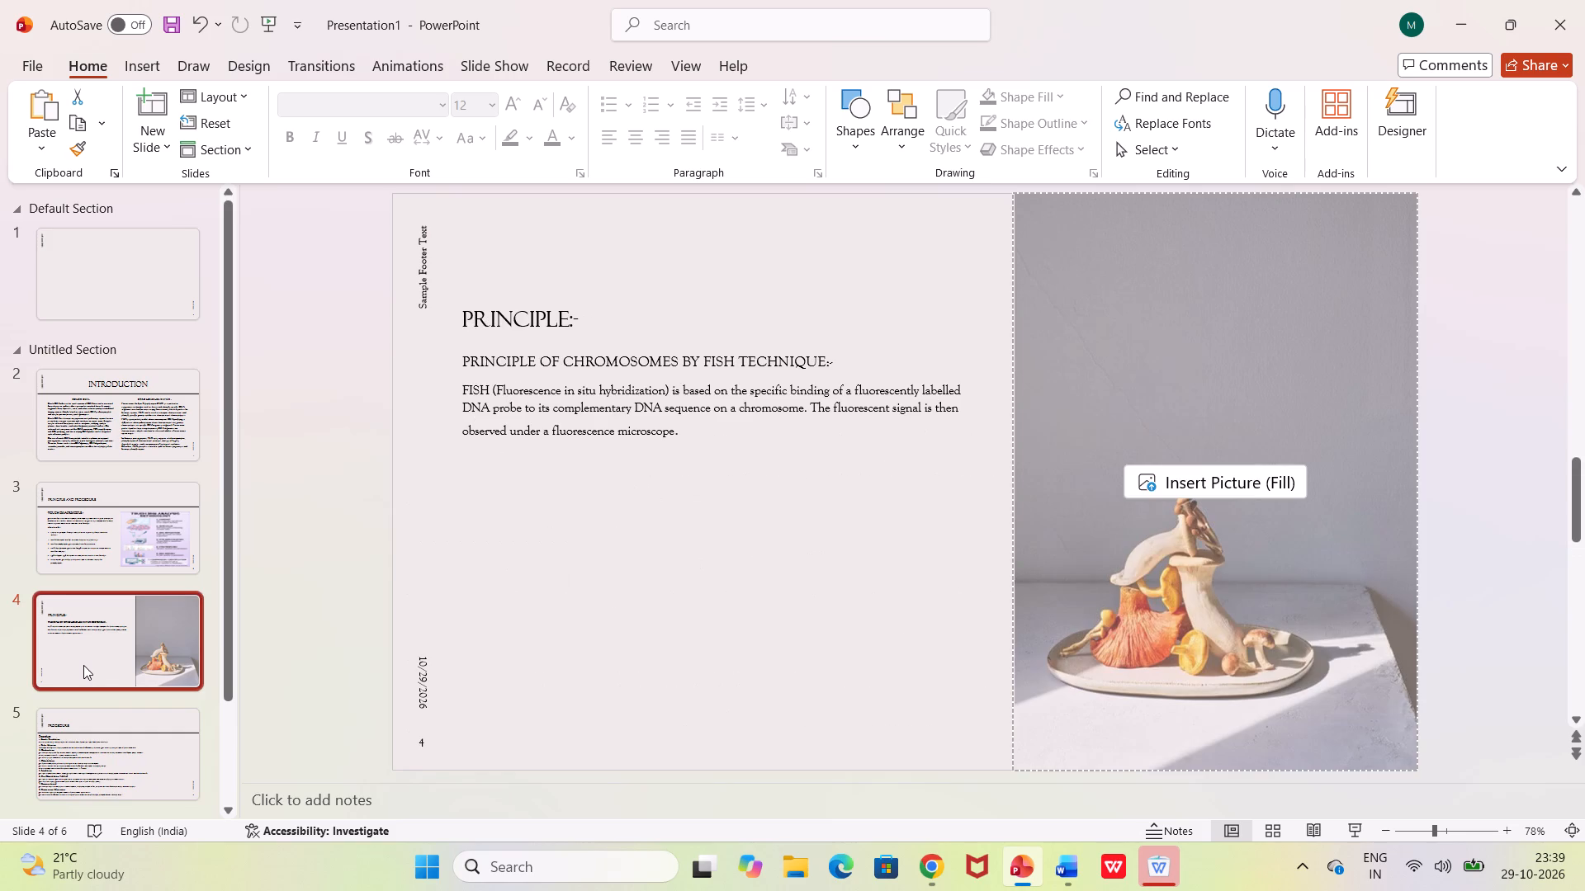
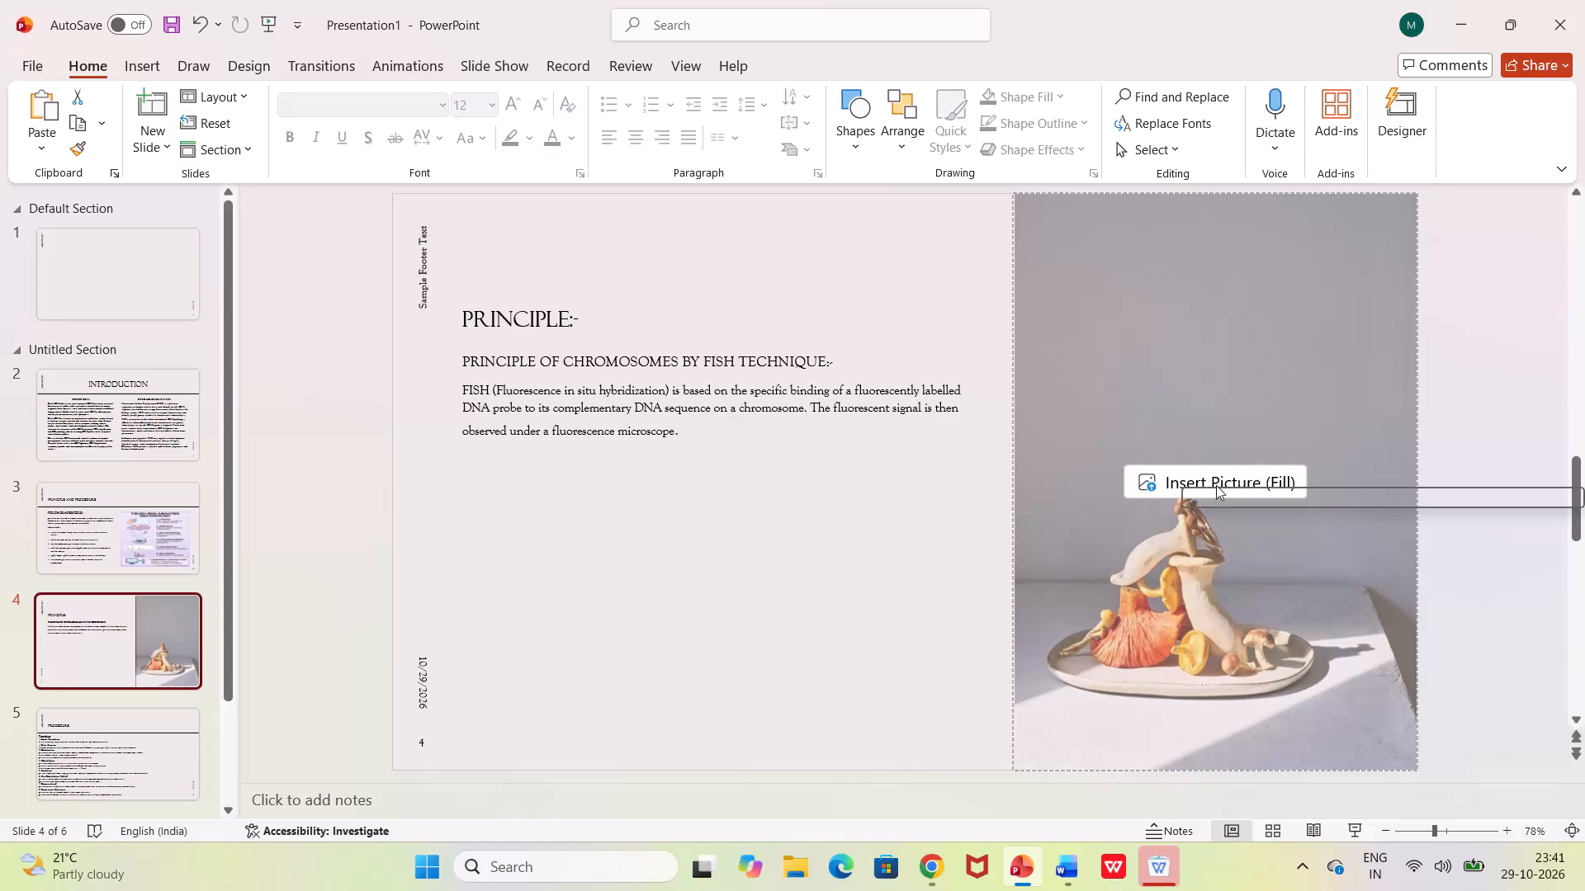
Start inserting a new picture fill into the image placeholder beside the Principle text on slide 4.
left_click(1187, 488)
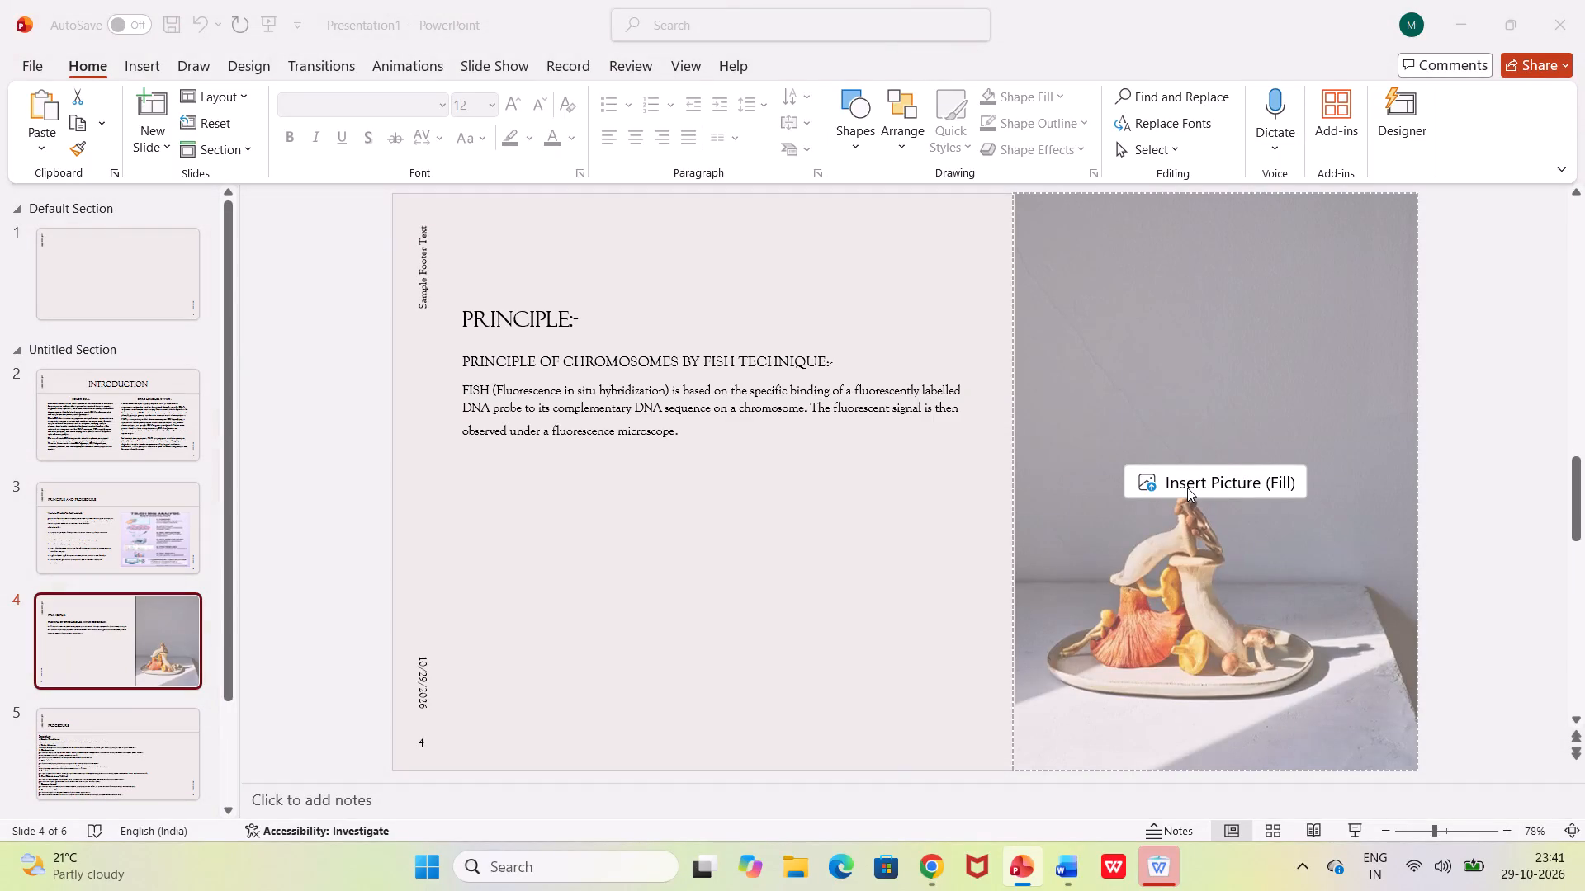
left_click(1152, 481)
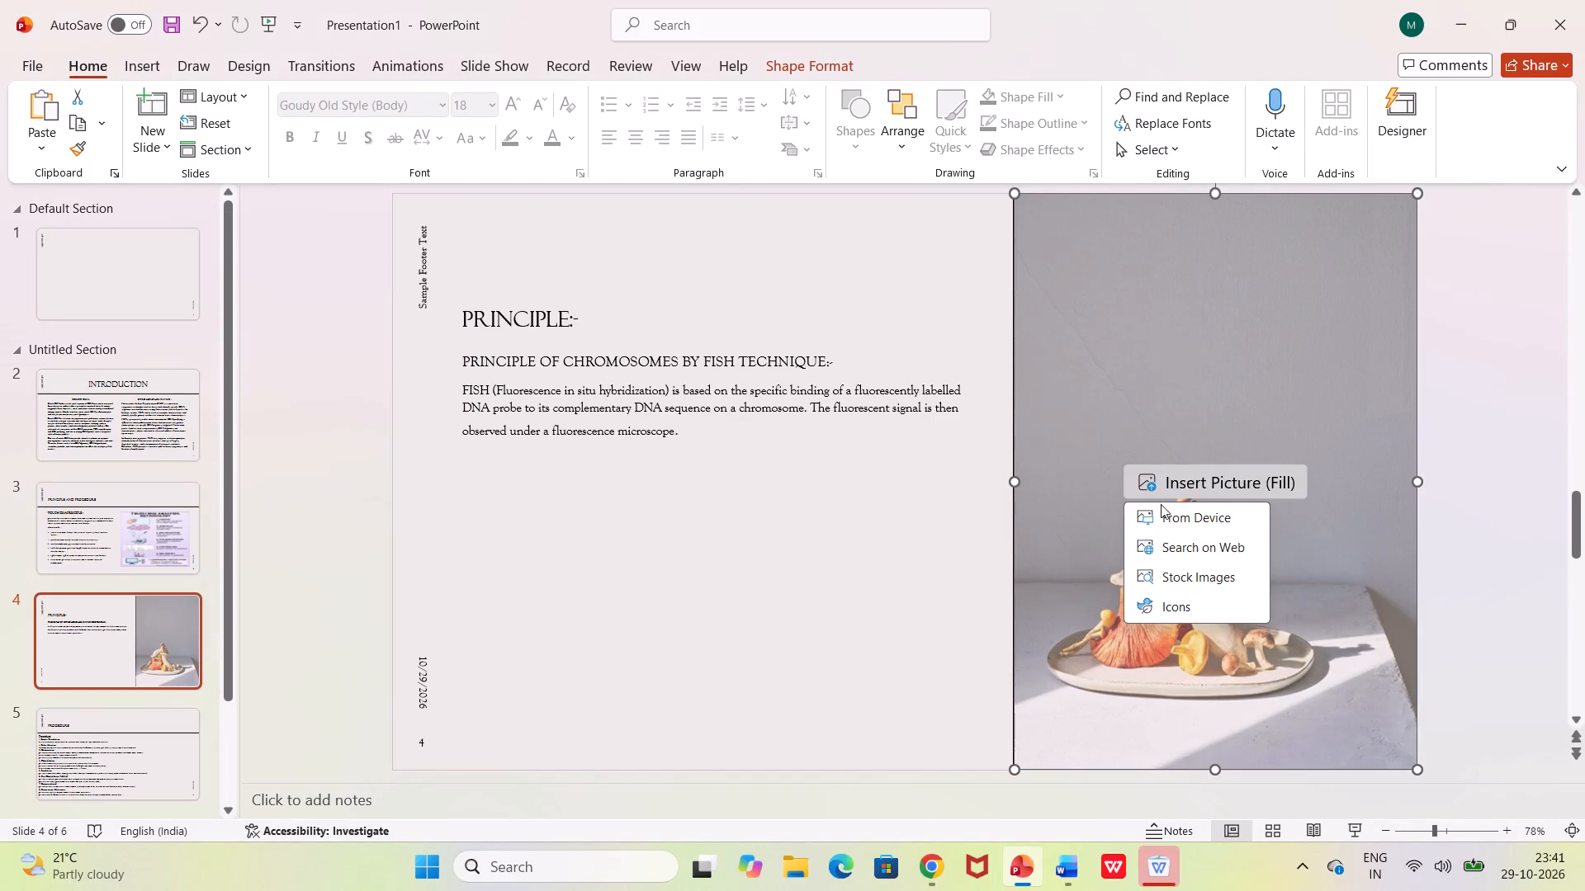
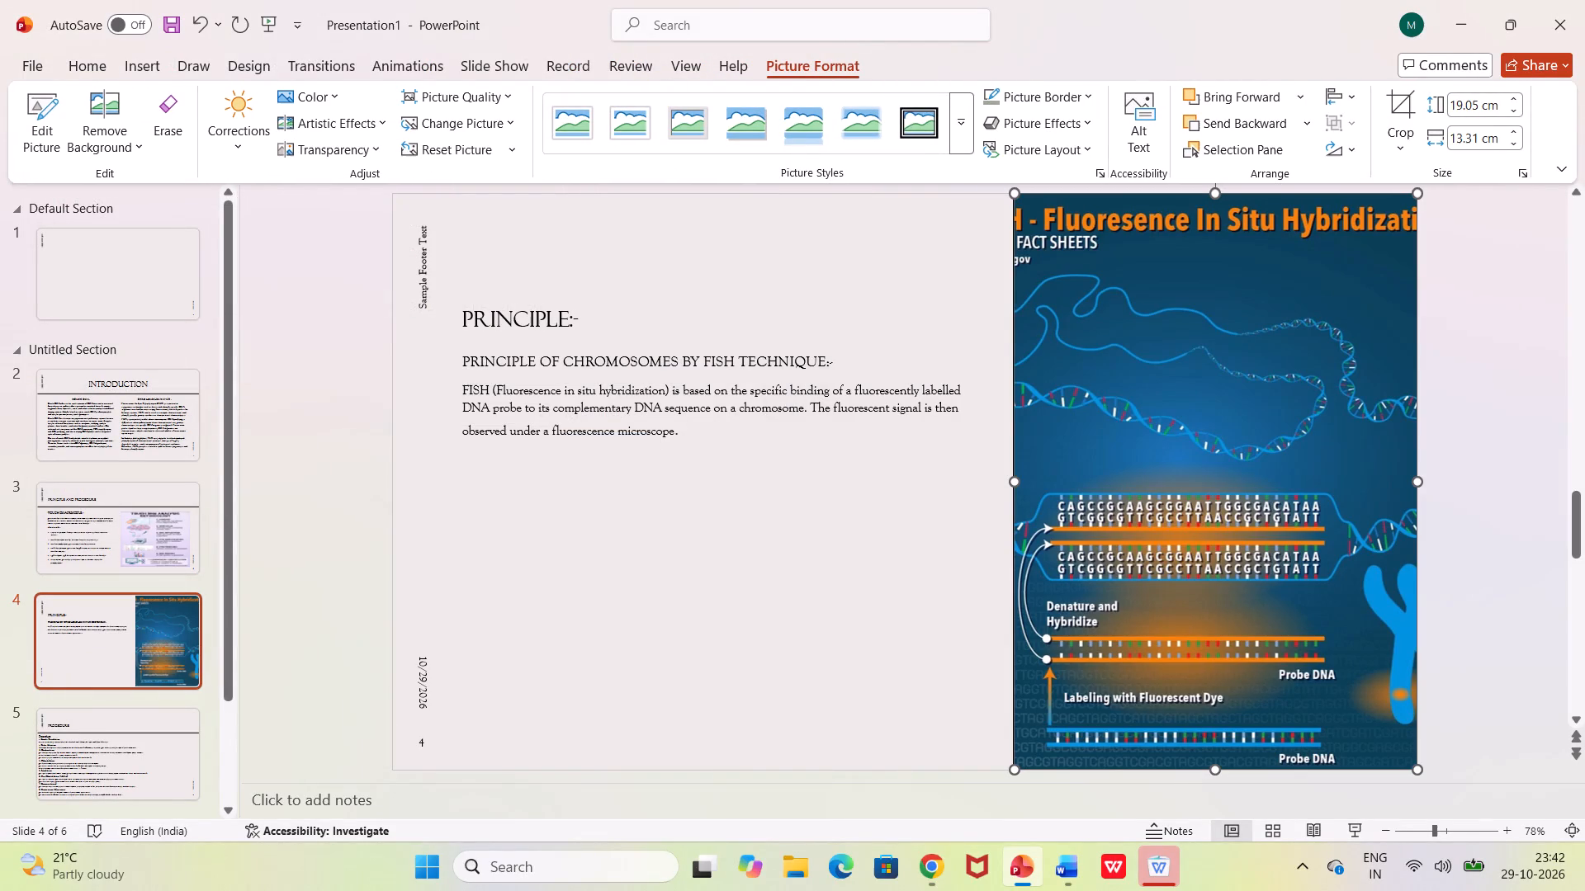
Deselect the fluorescence in situ hybridization picture on the FISH Principle slide.
left_click(562, 659)
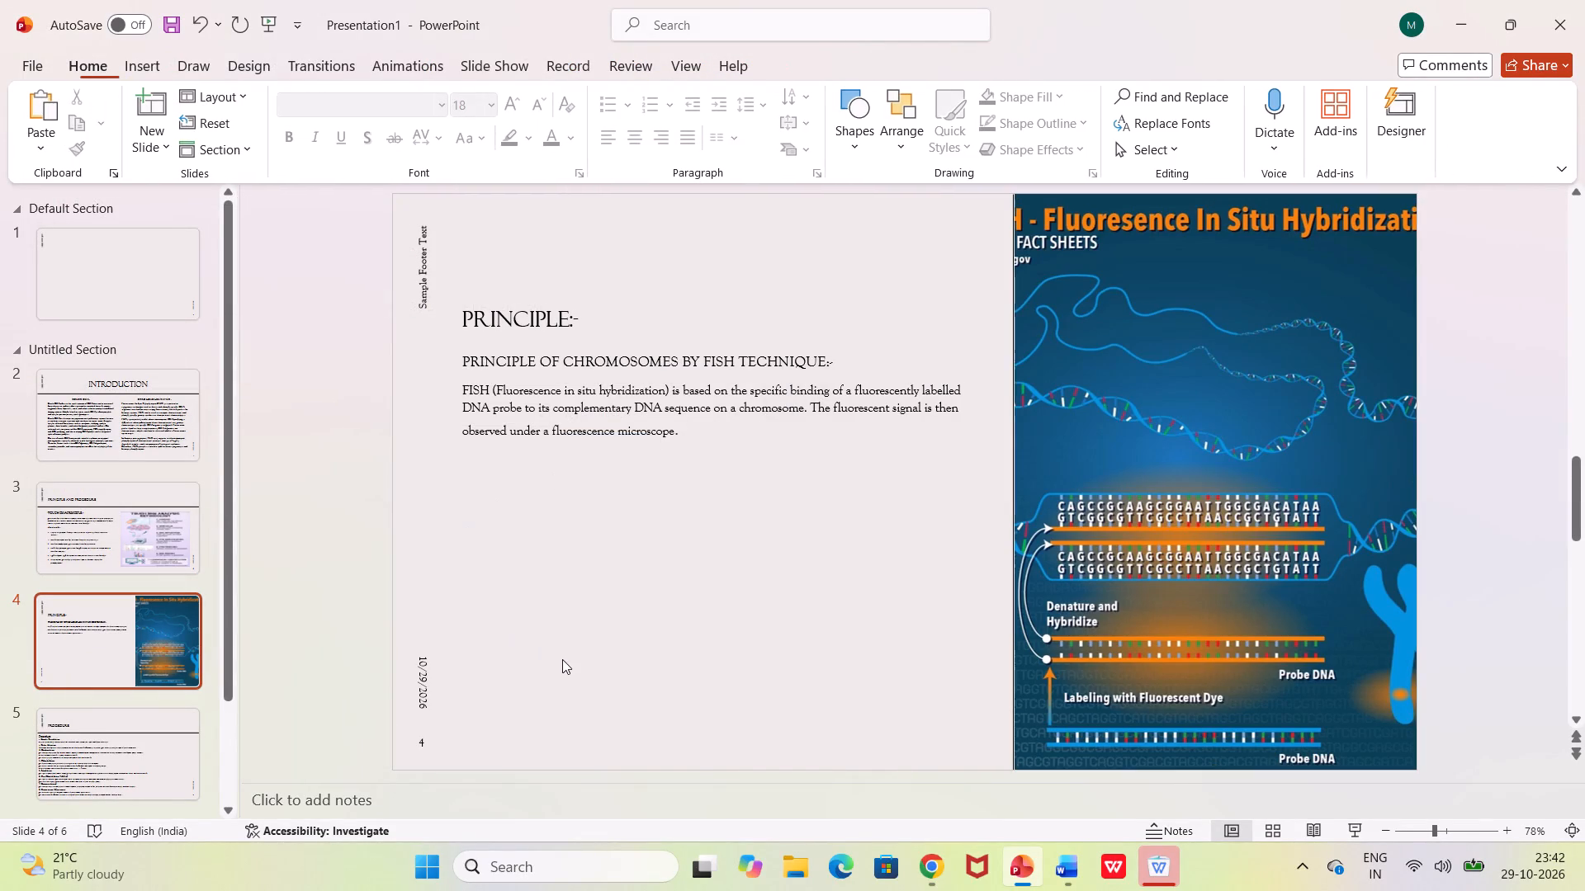
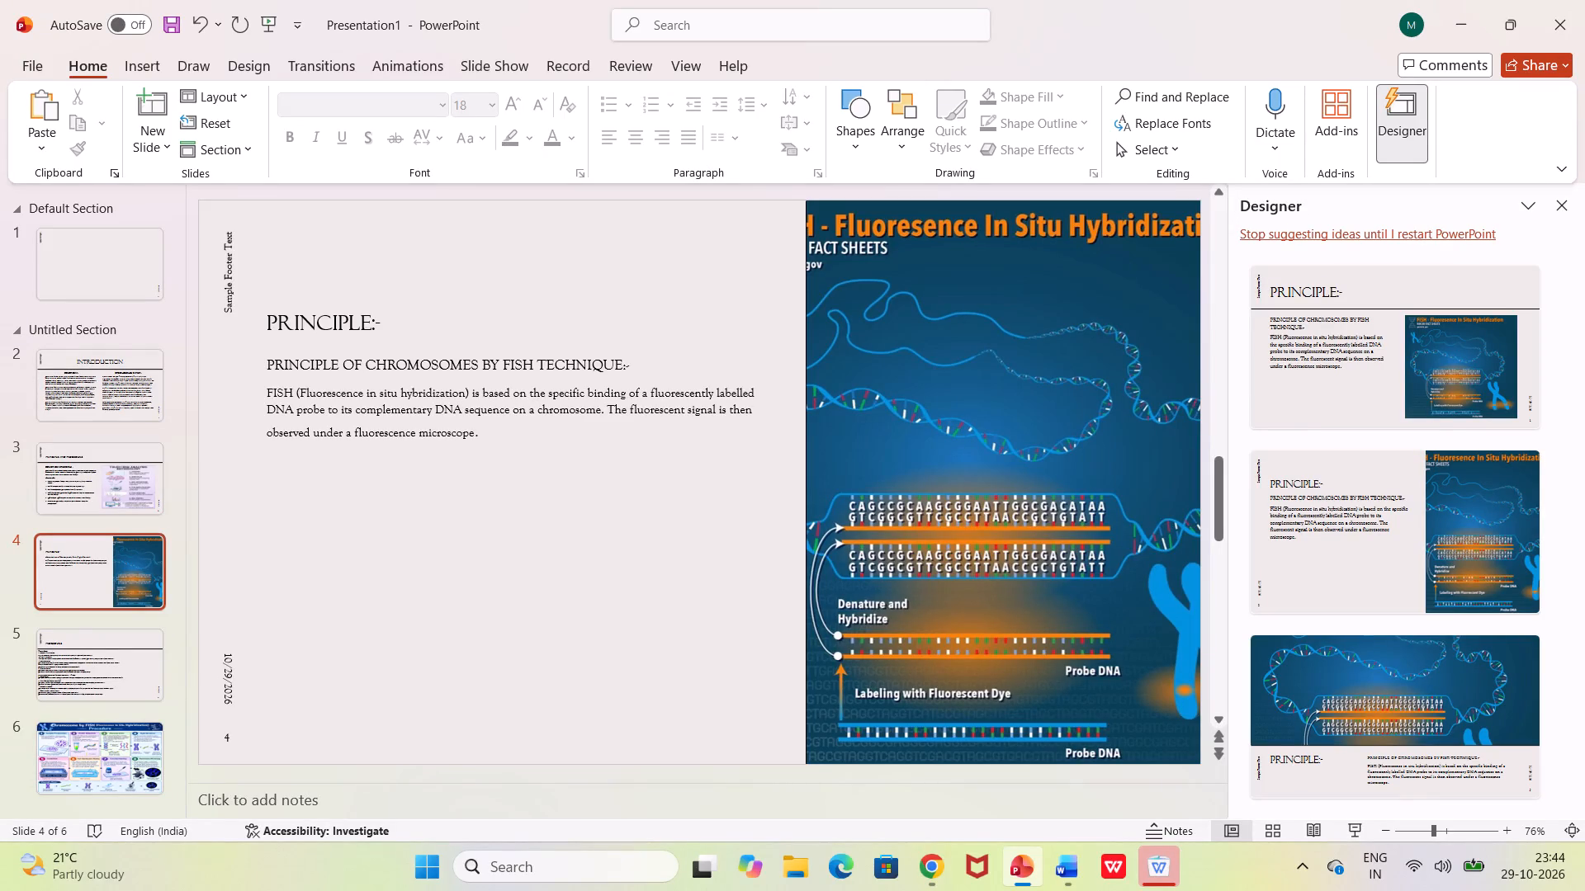
Replace the body paragraph under the FISH technique heading on slide 4 with the copied three-paragraph FISH principle text.
left_click_drag(267, 392, 324, 419)
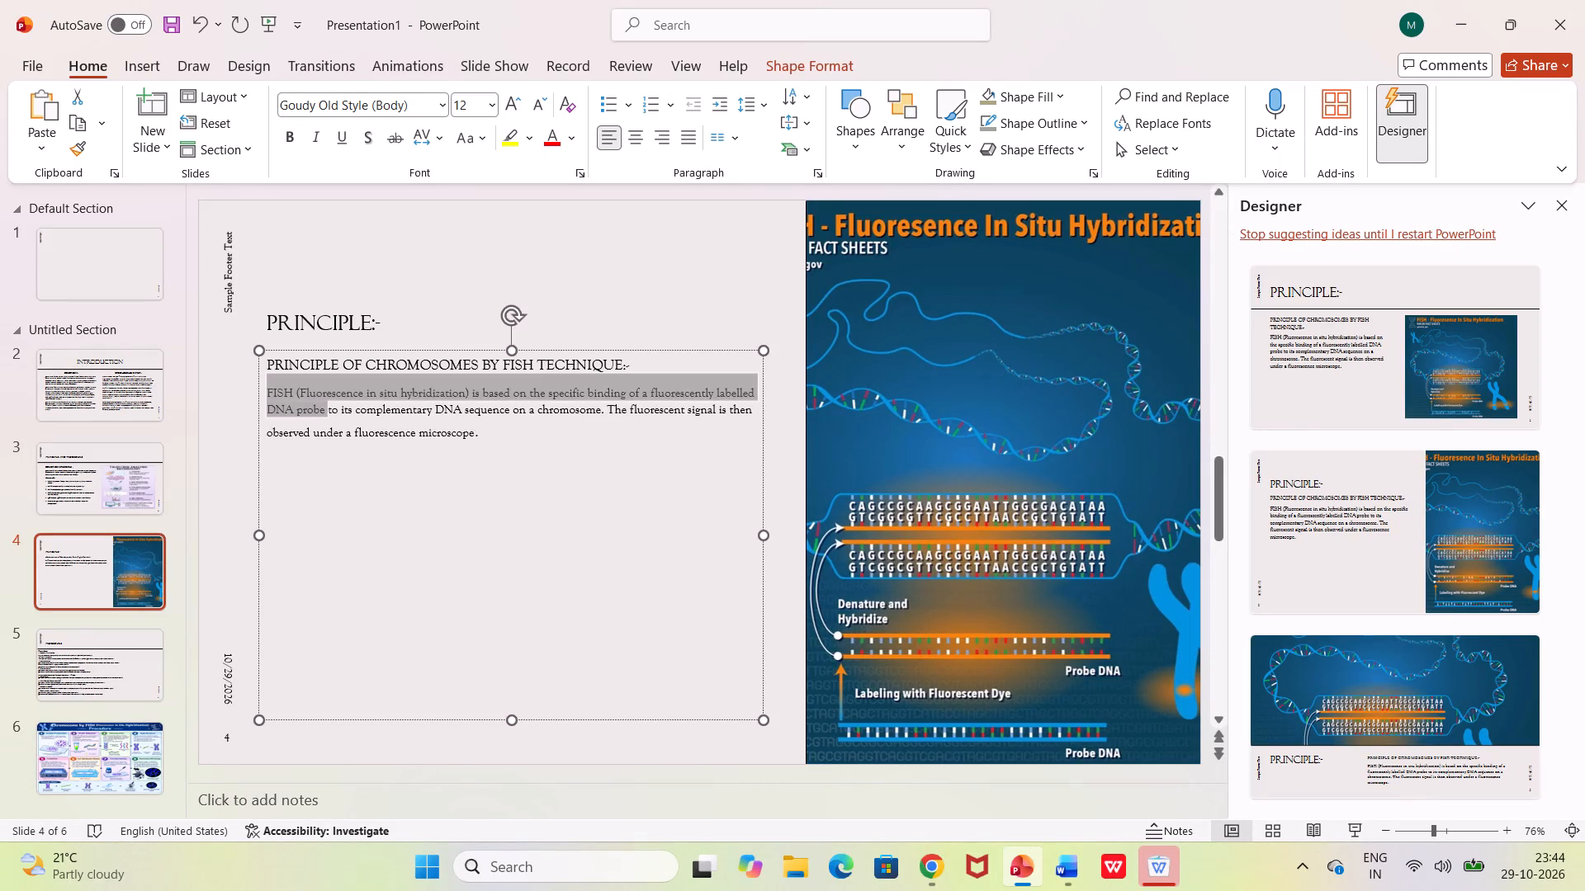
left_click_drag(324, 419, 449, 470)
key("BackSpace")
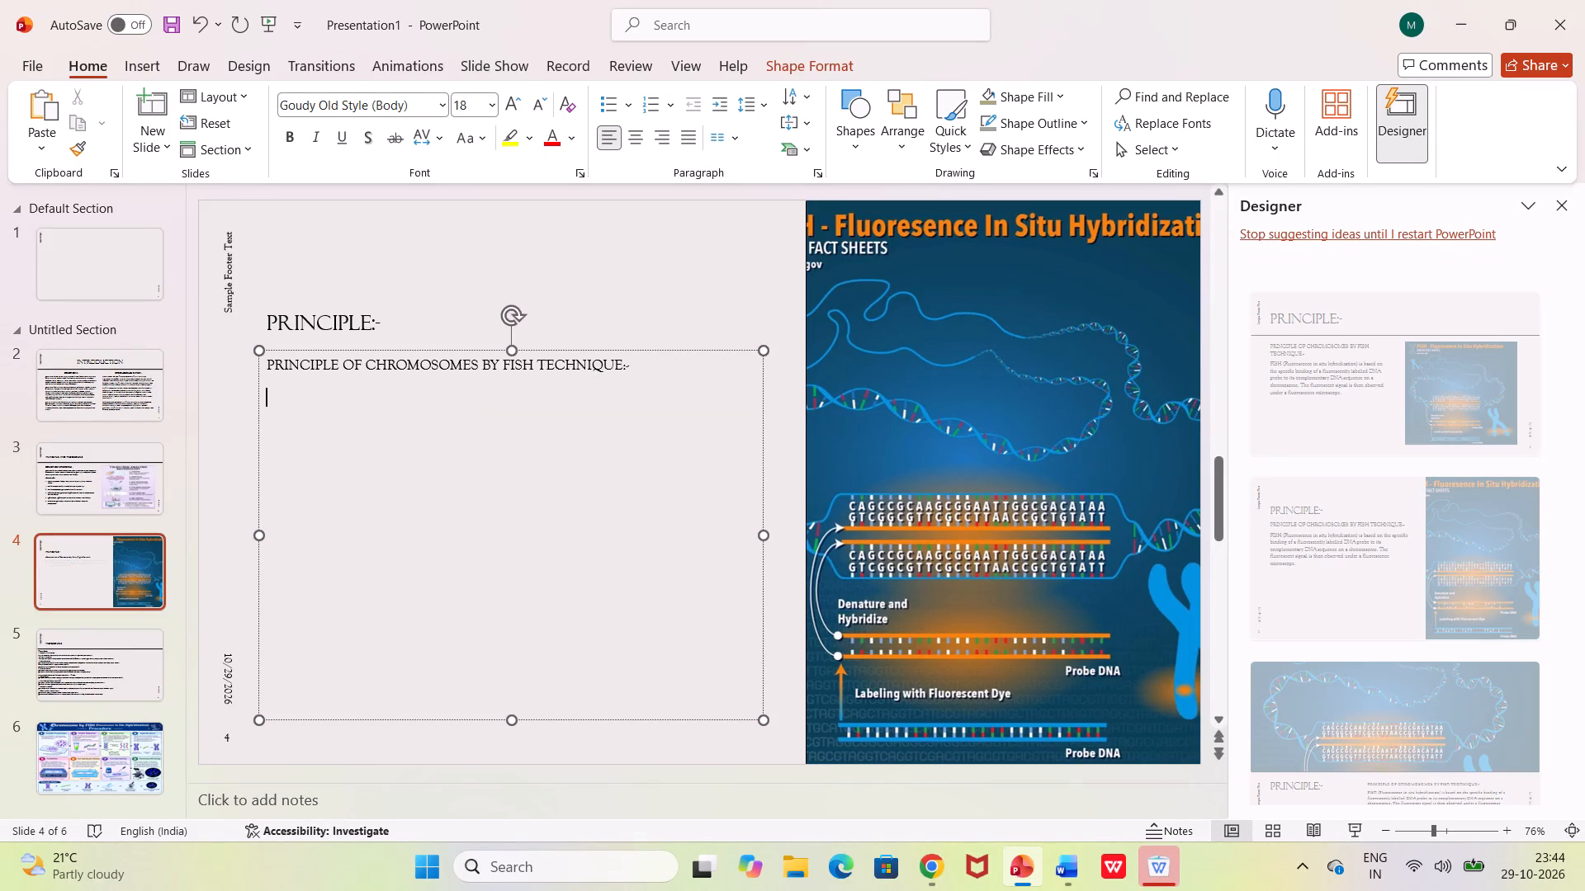
key("ctrl+v")
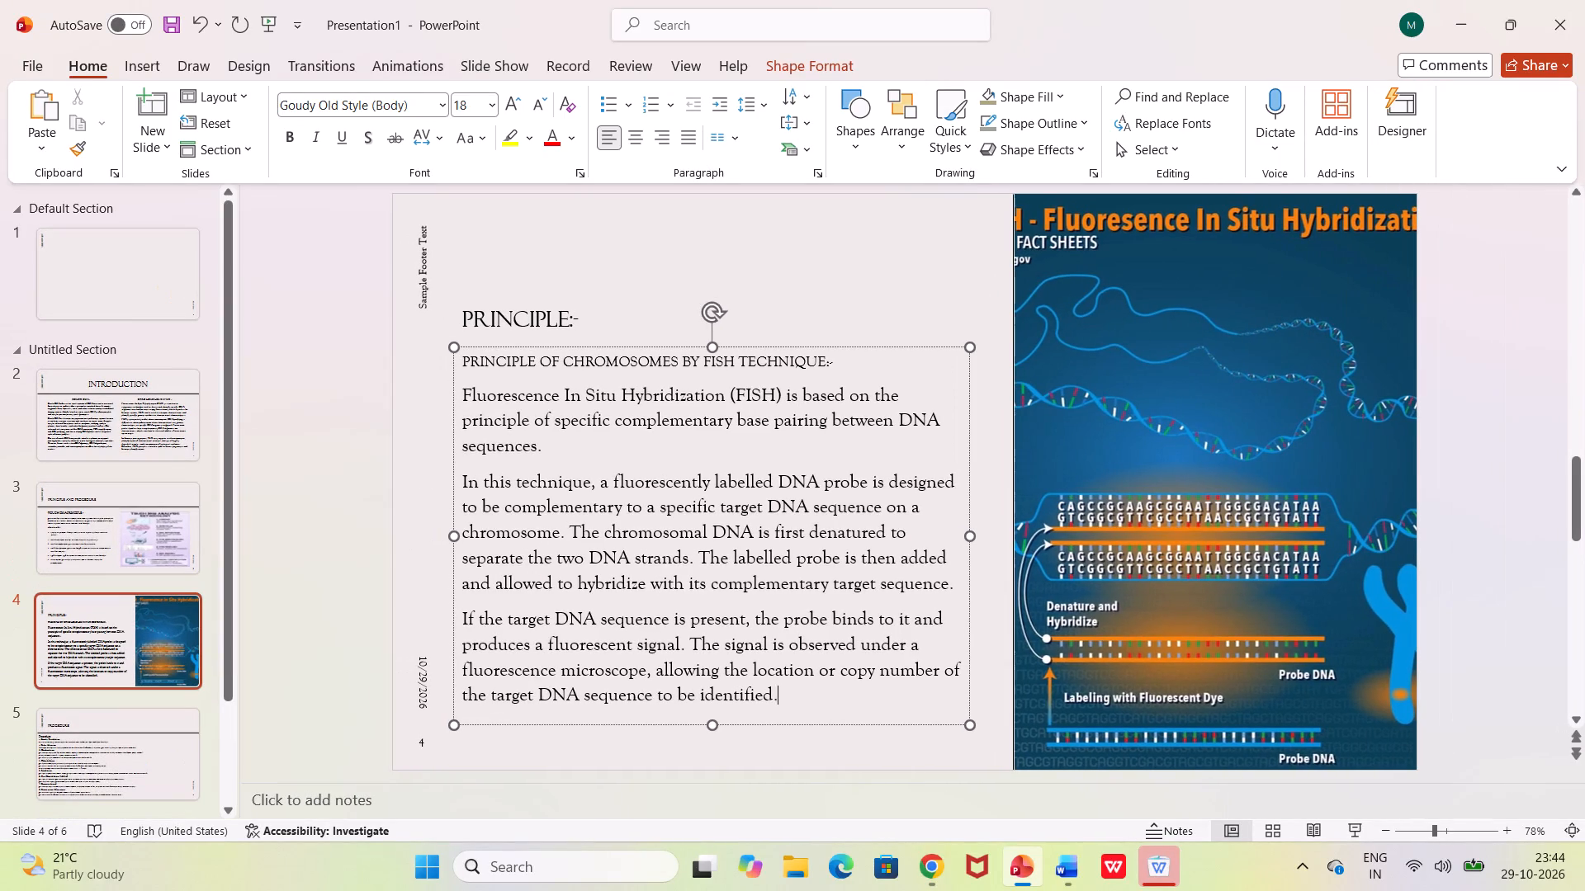
Set the font size of the three FISH principle paragraphs on slide 4 to 12.
left_click_drag(465, 393, 729, 666)
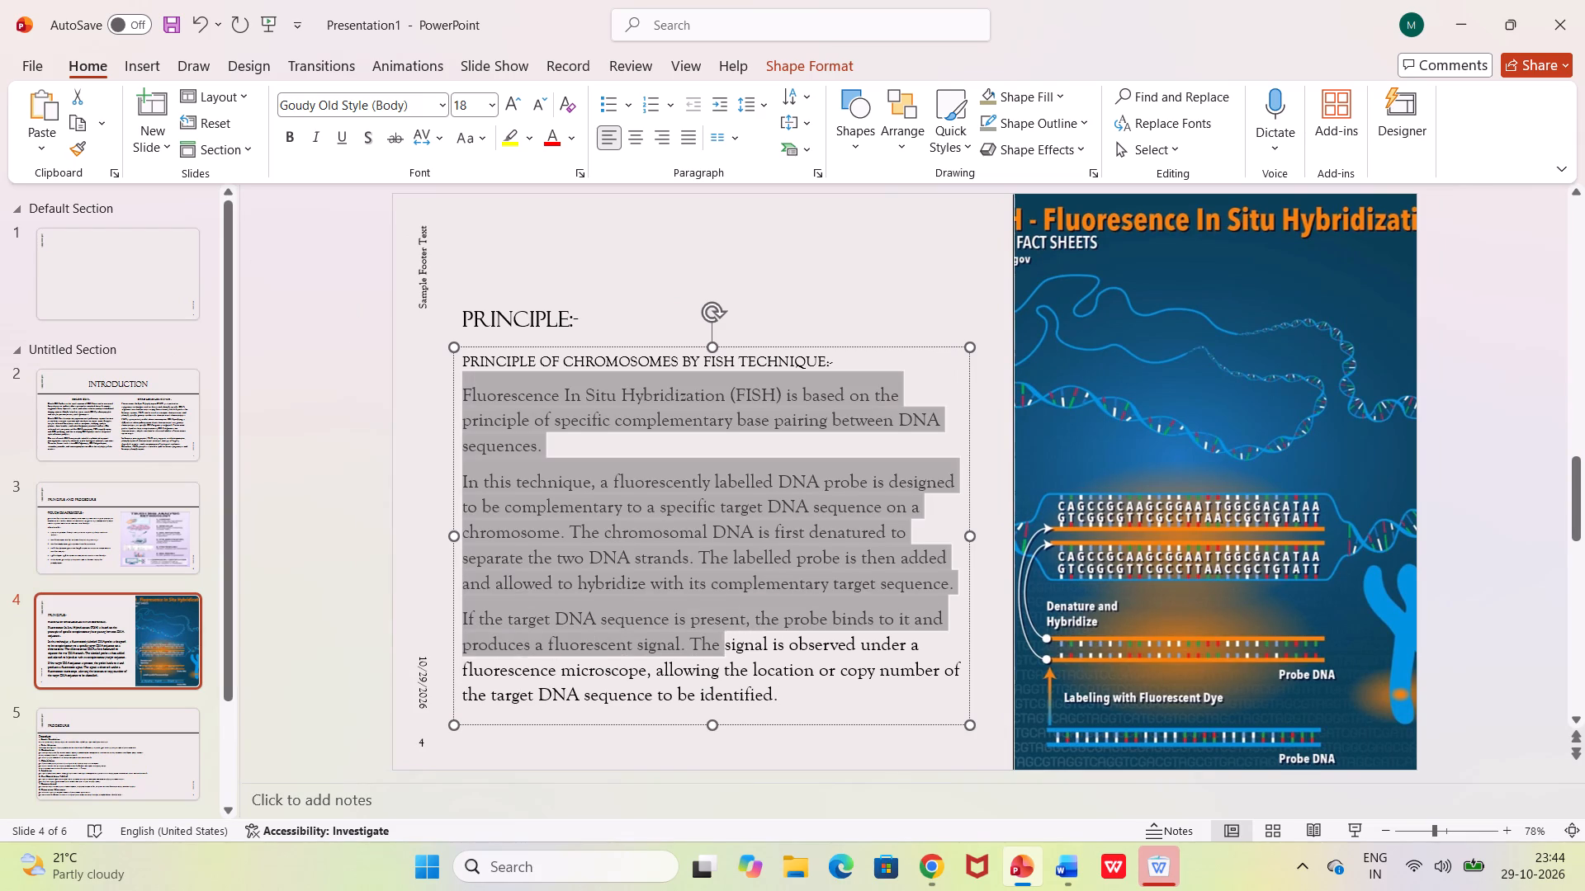
left_click_drag(729, 666, 759, 691)
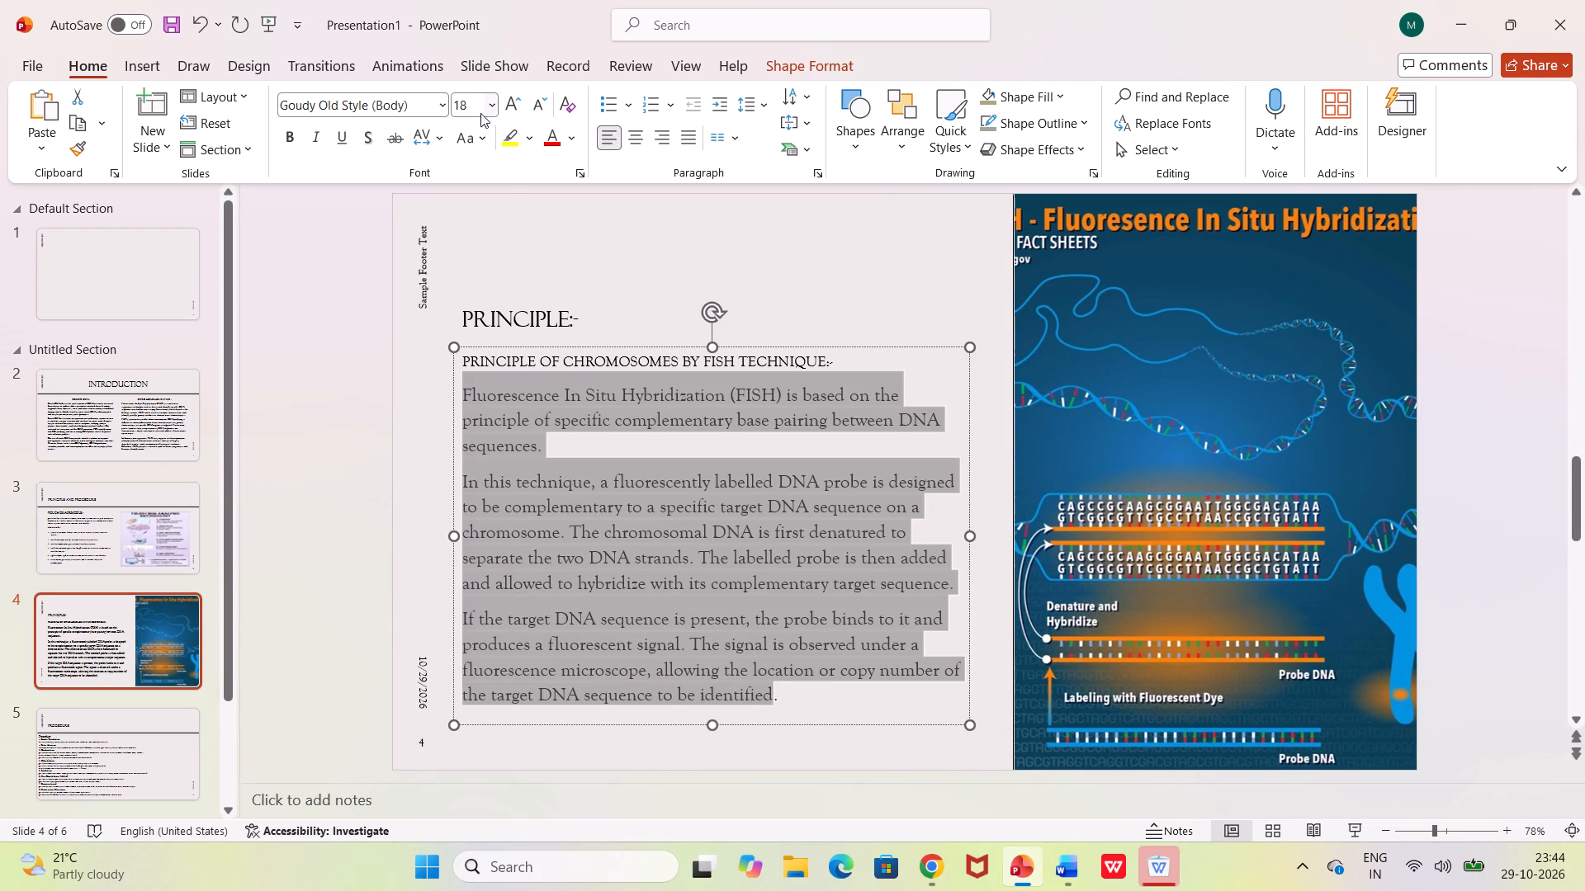
left_click(485, 111)
left_click(470, 266)
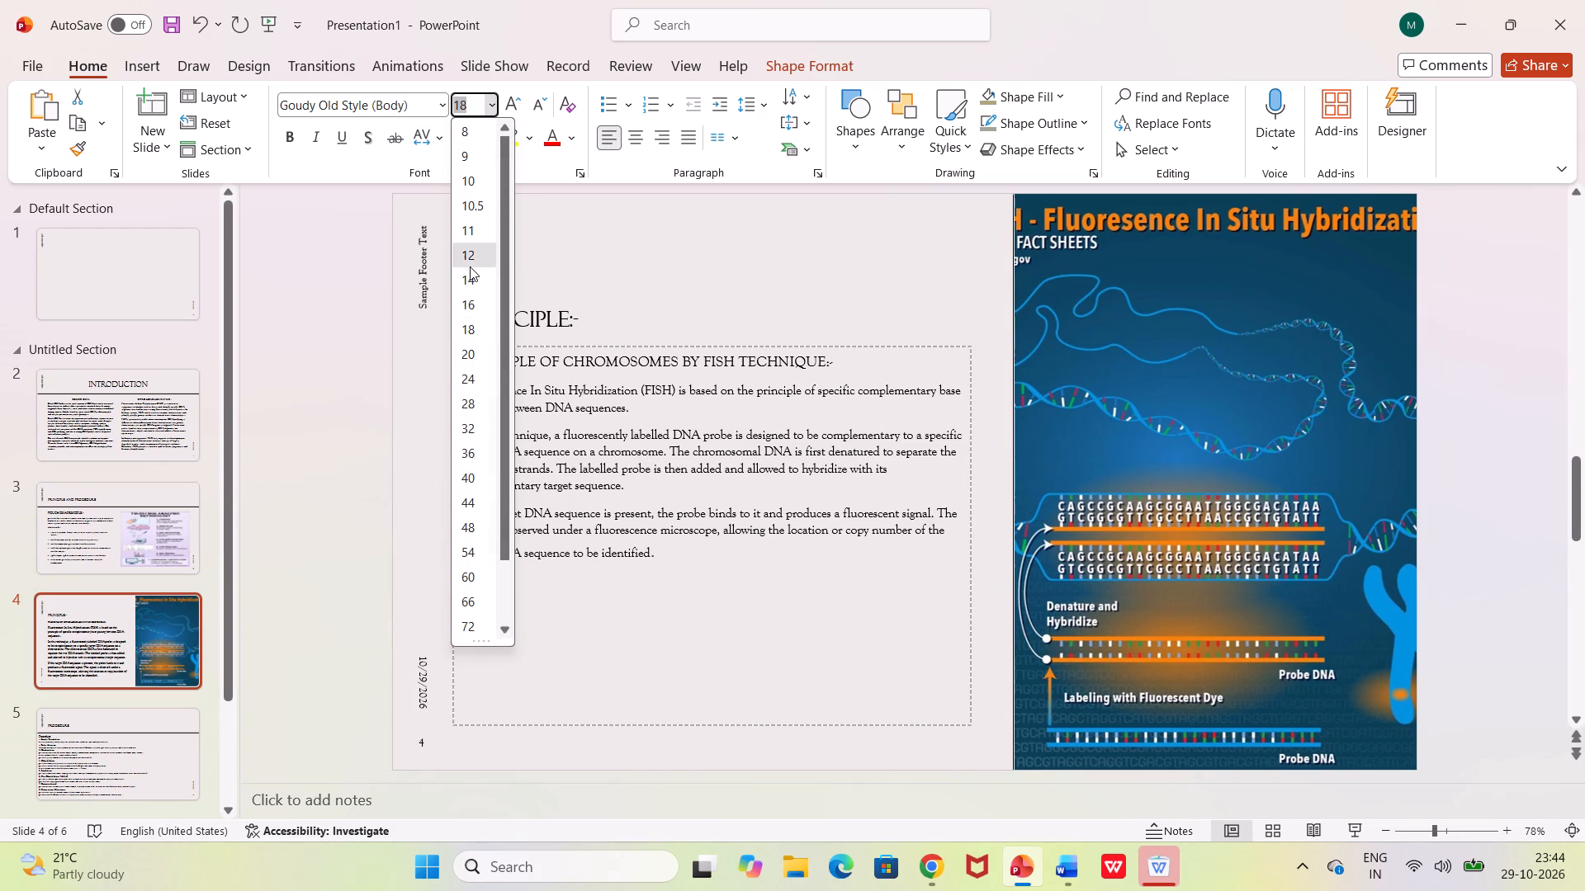
left_click(559, 641)
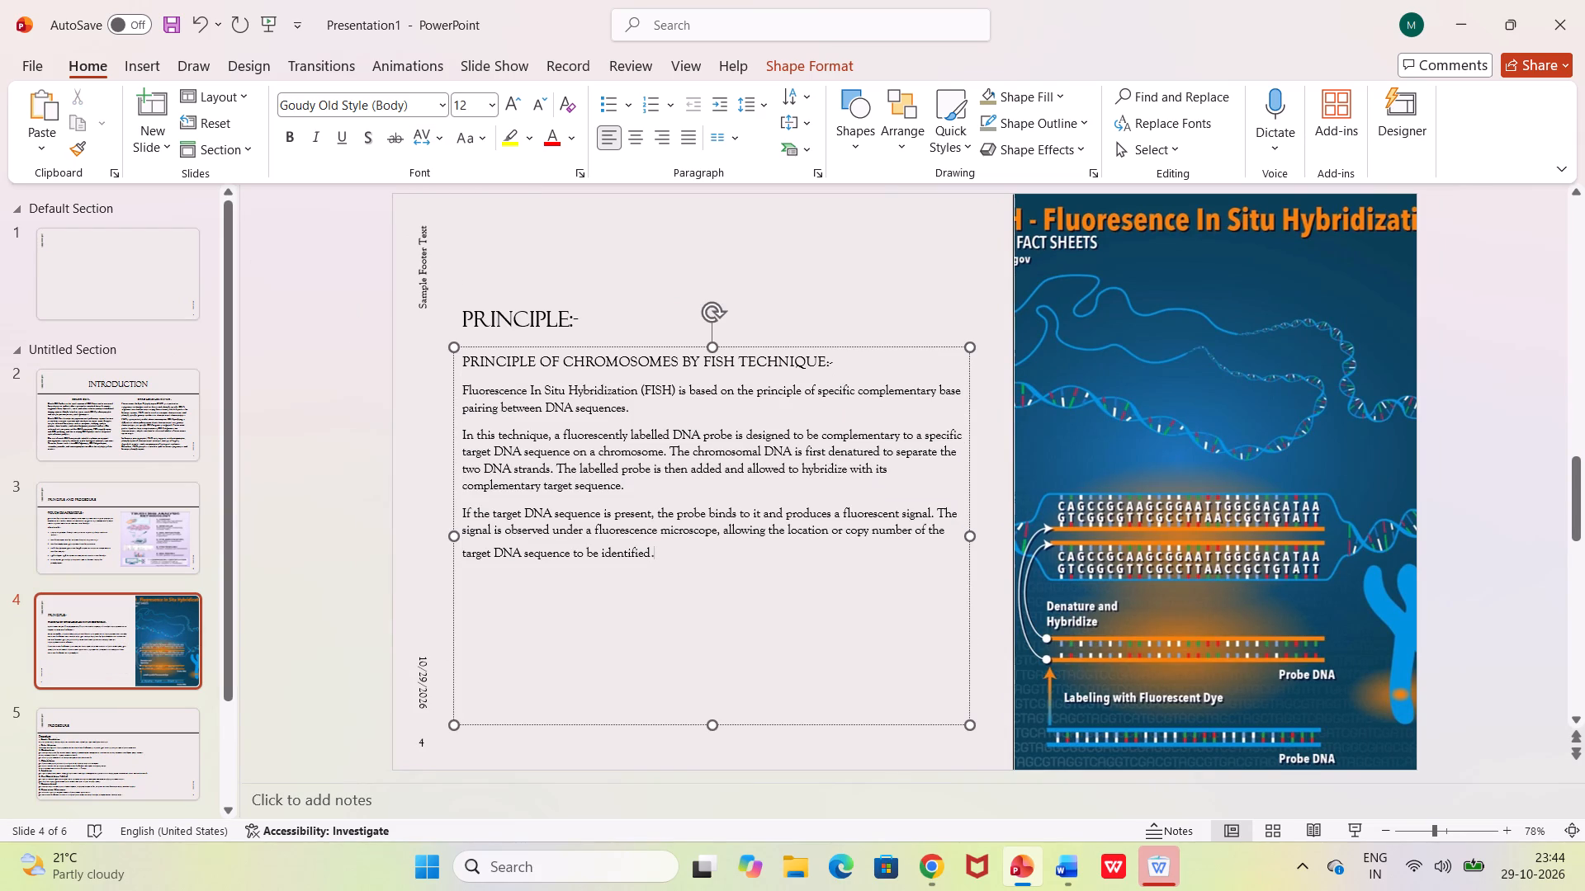
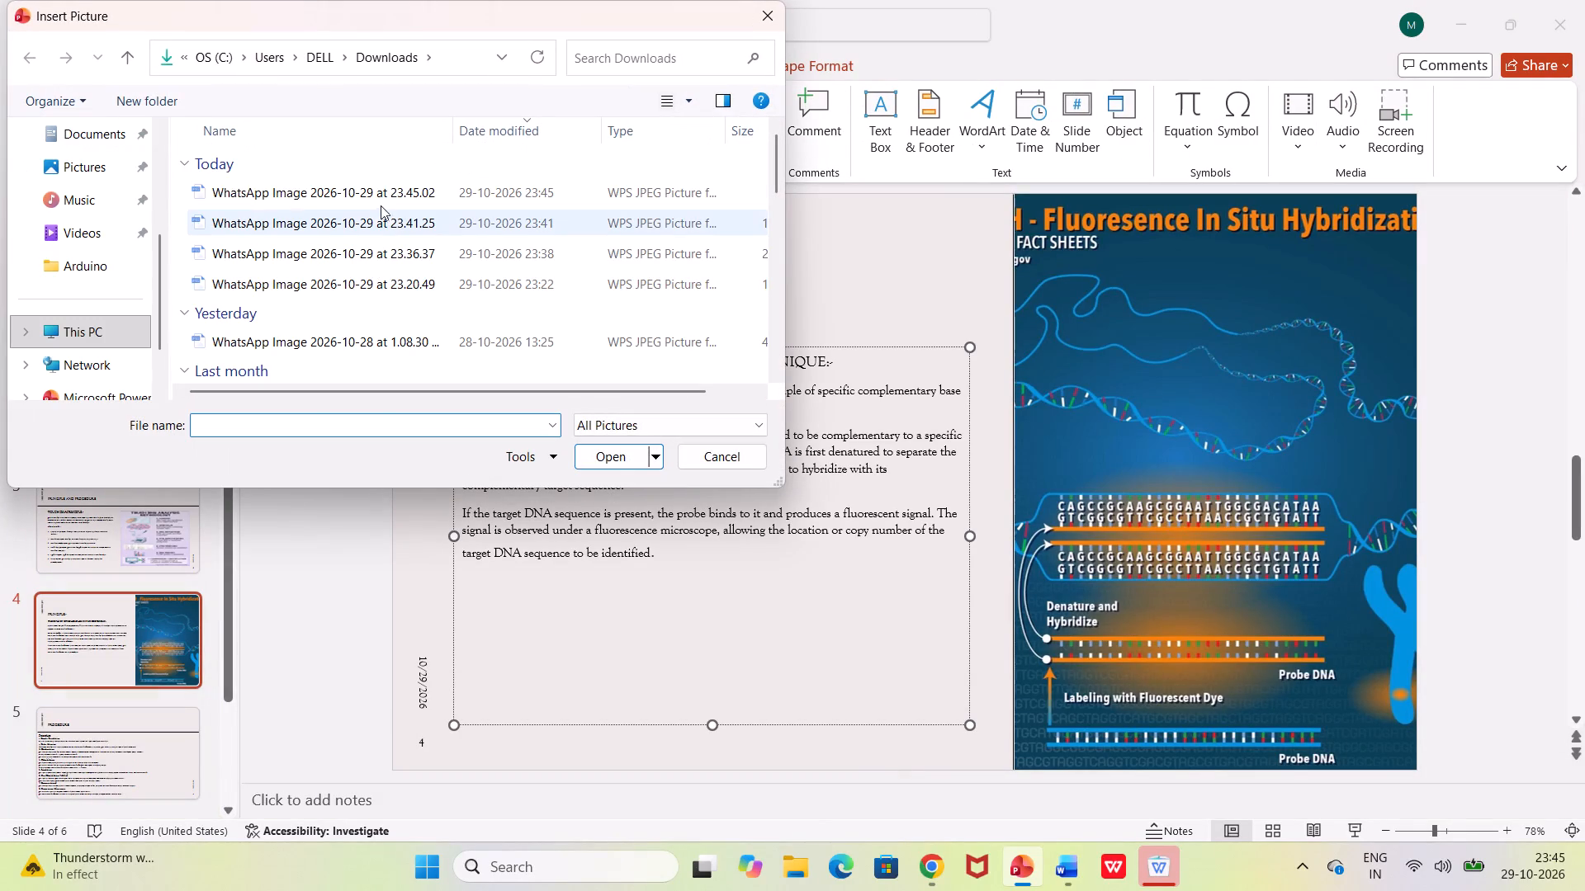
Insert the chromosomes picture, WhatsApp Image 2026-10-29 at 23.45.02 from Downloads, on slide 4.
left_click(354, 197)
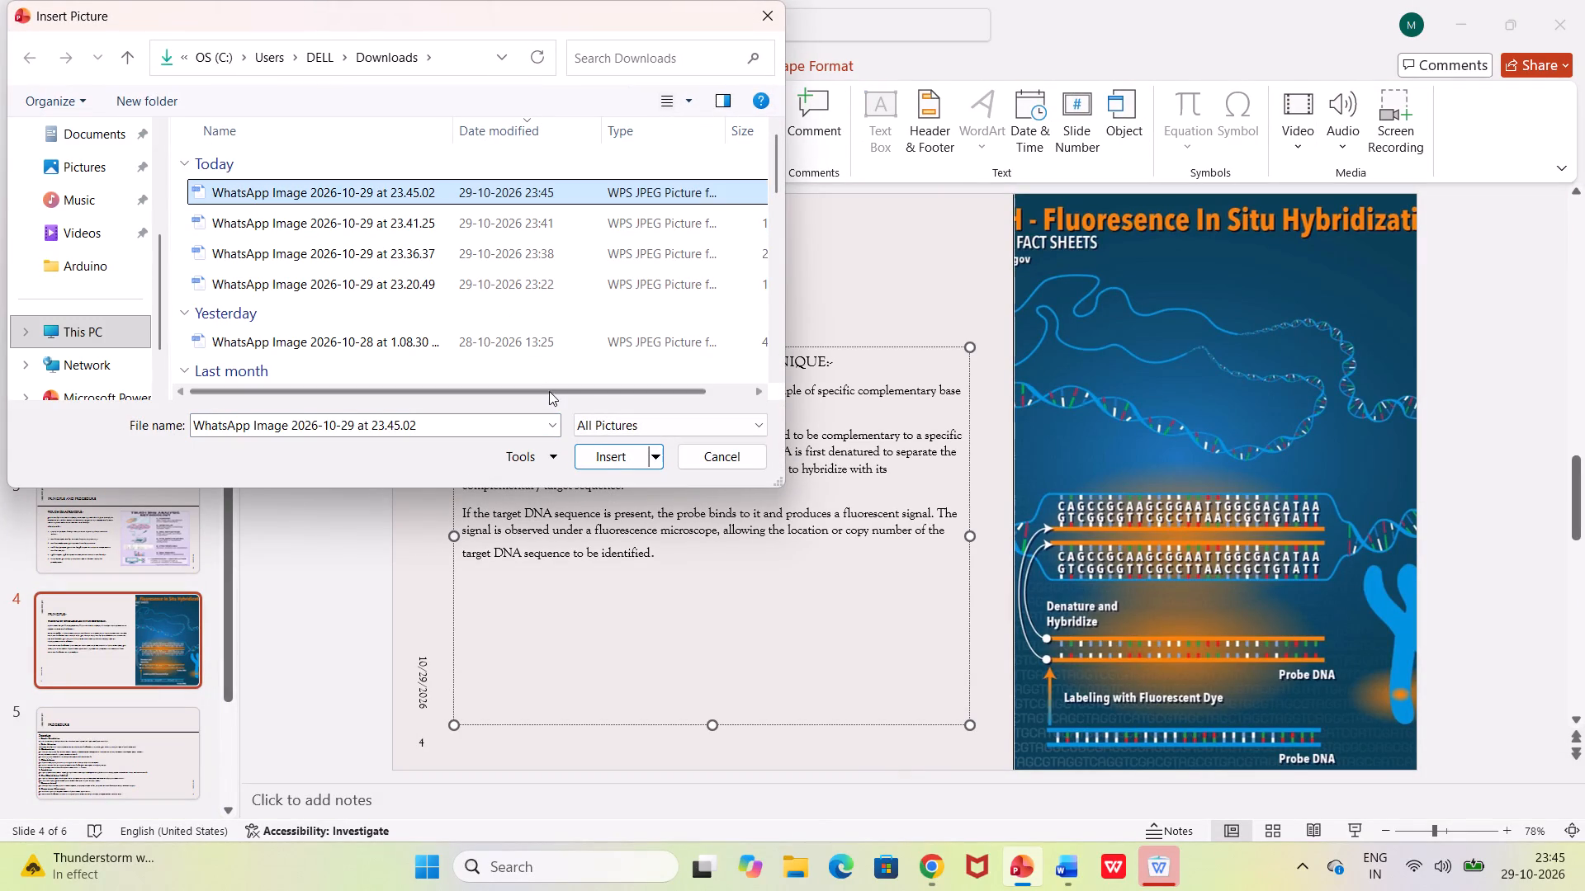
left_click(607, 451)
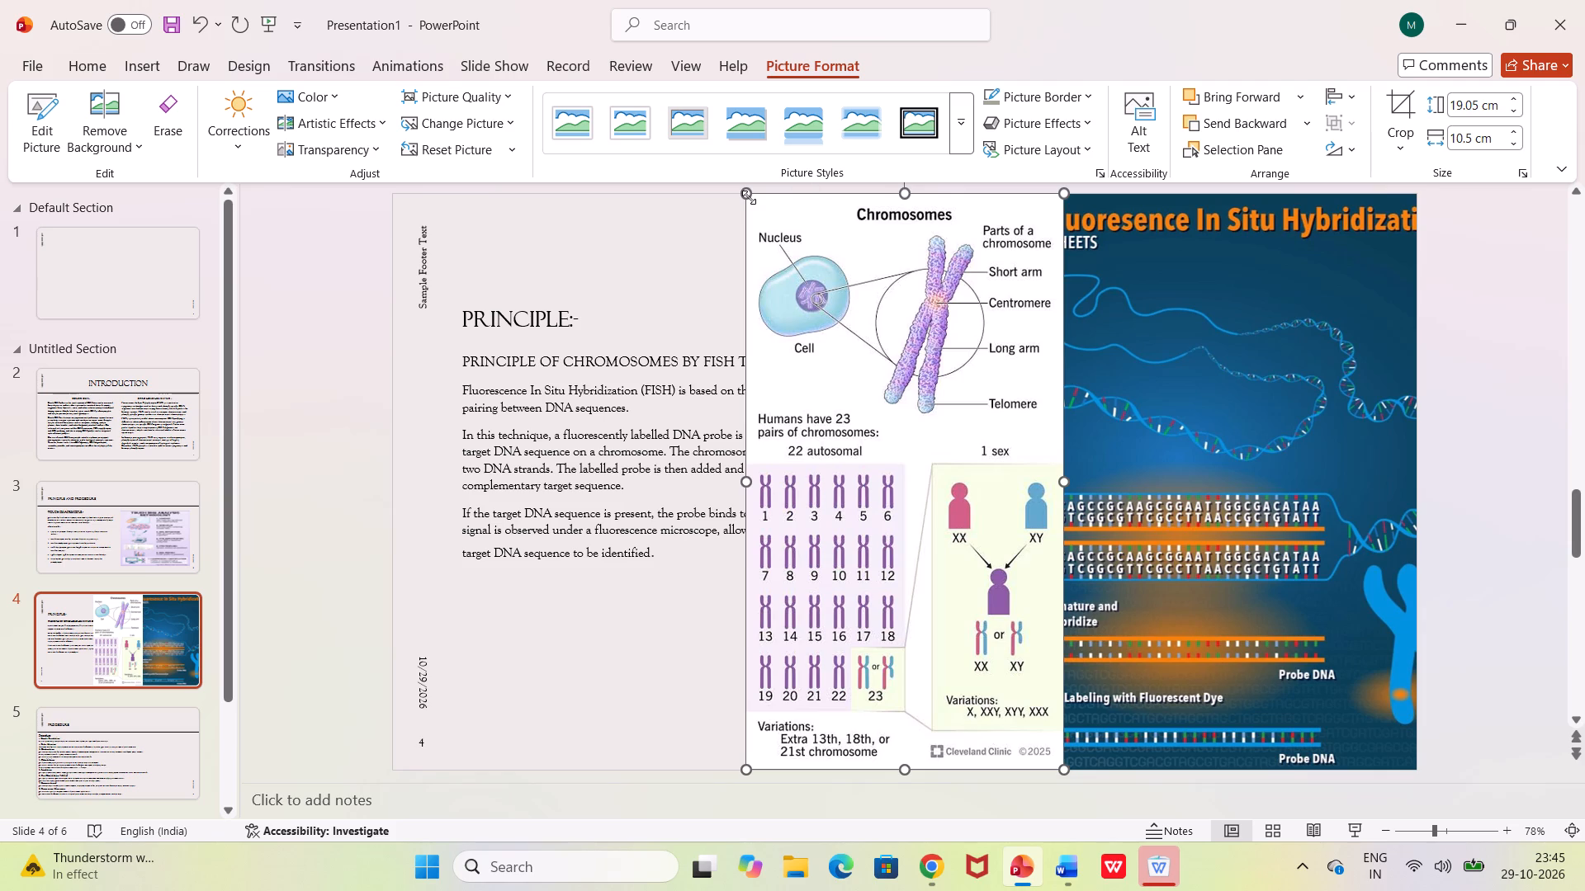
Shrink the chromosomes picture to about 7.69 cm by 4.24 cm and move it below the principle text, against the FISH picture's edge.
left_click_drag(749, 197, 812, 396)
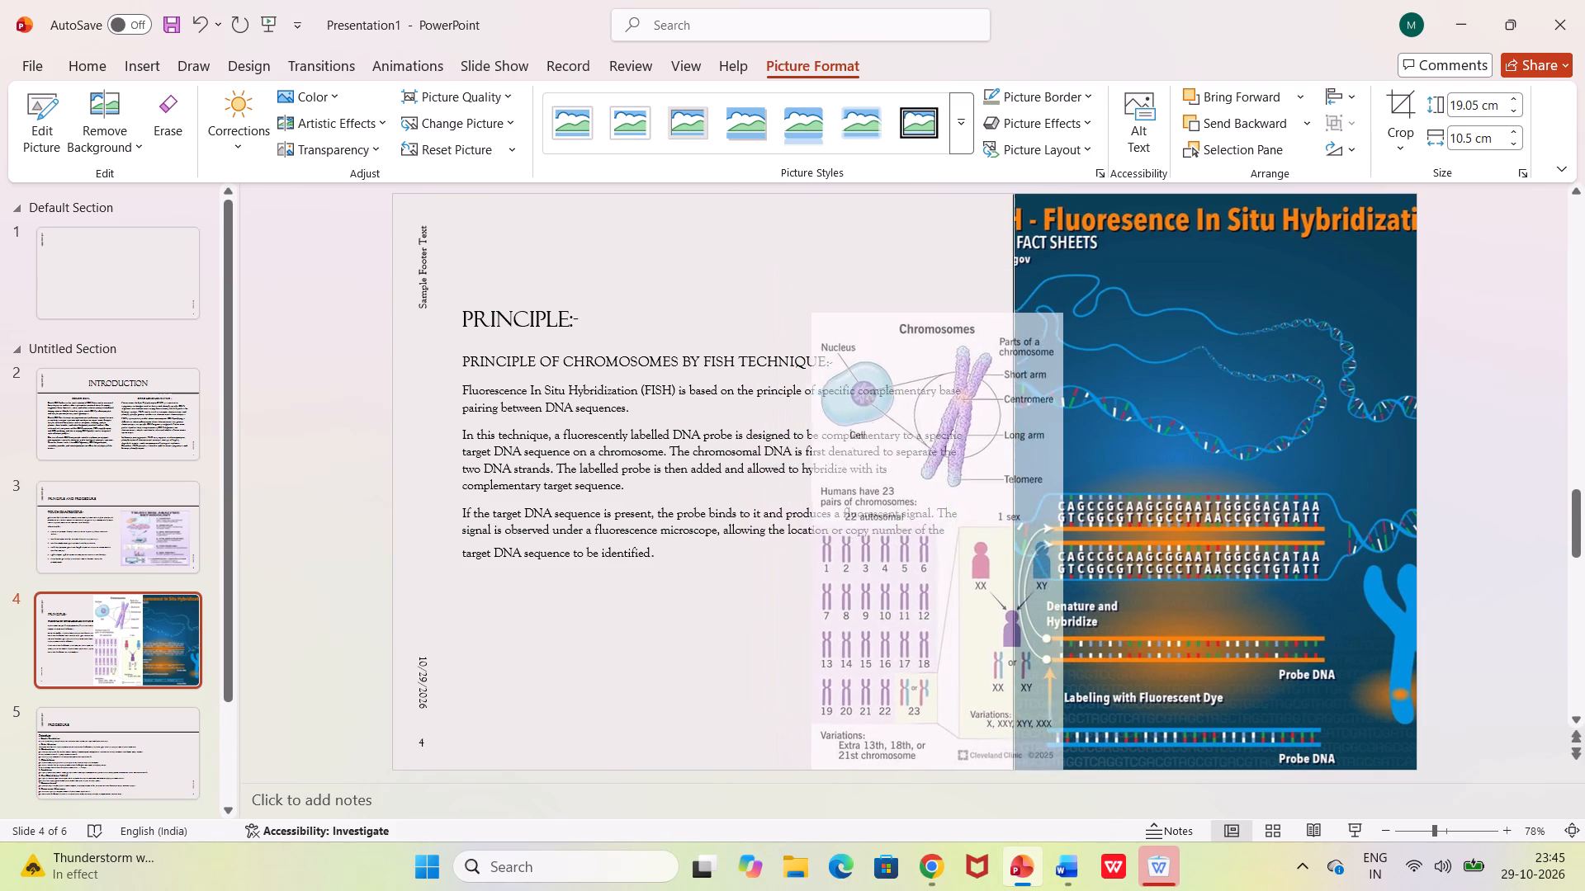
left_click_drag(812, 396, 819, 406)
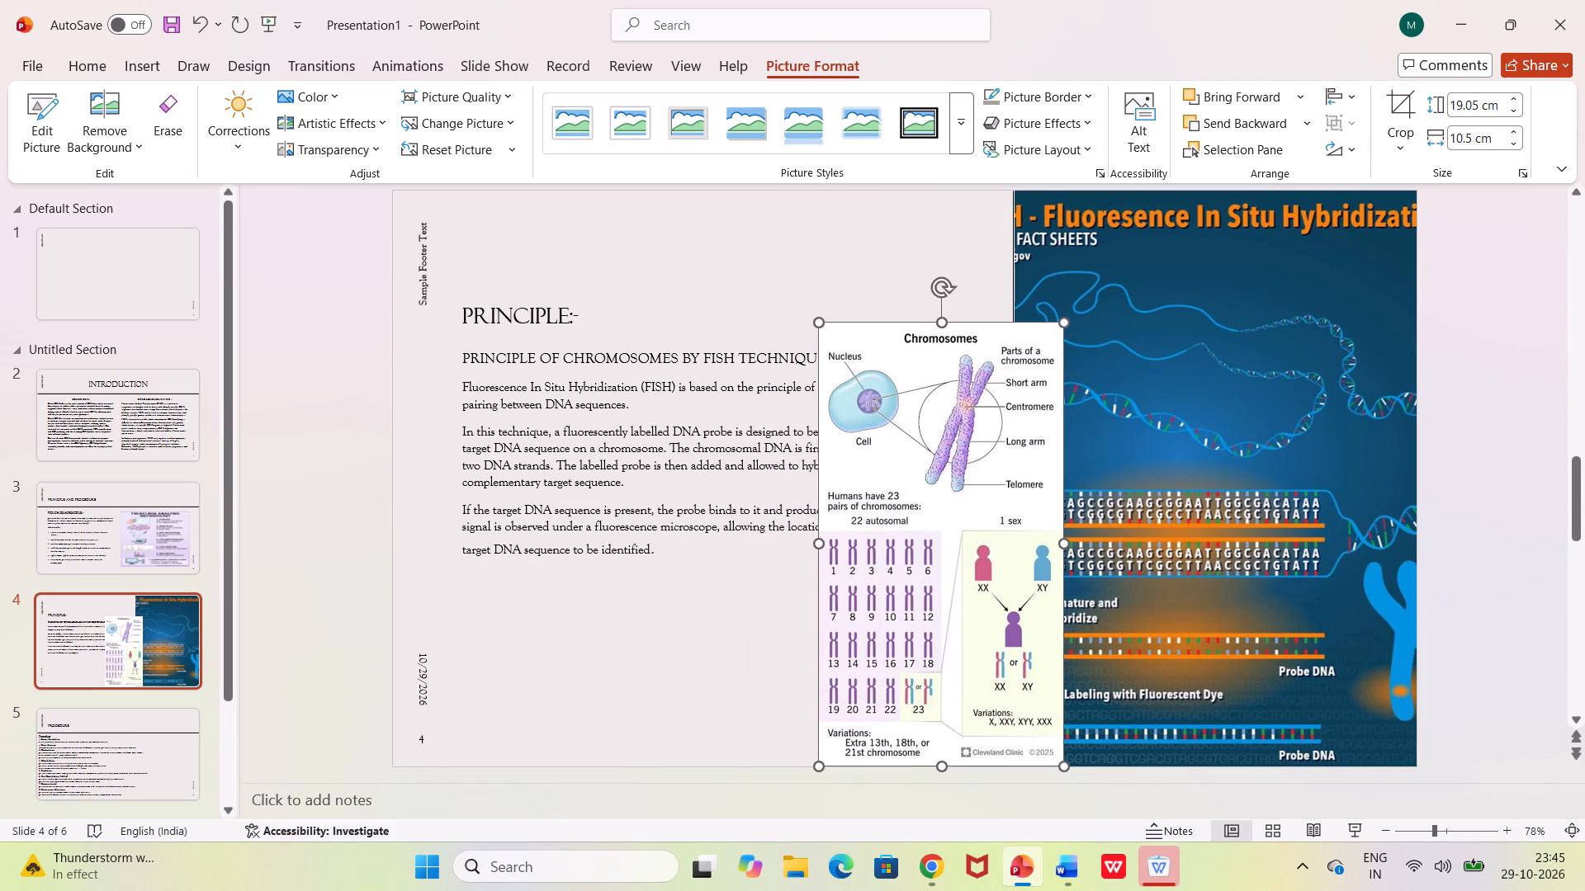
left_click_drag(816, 323, 848, 388)
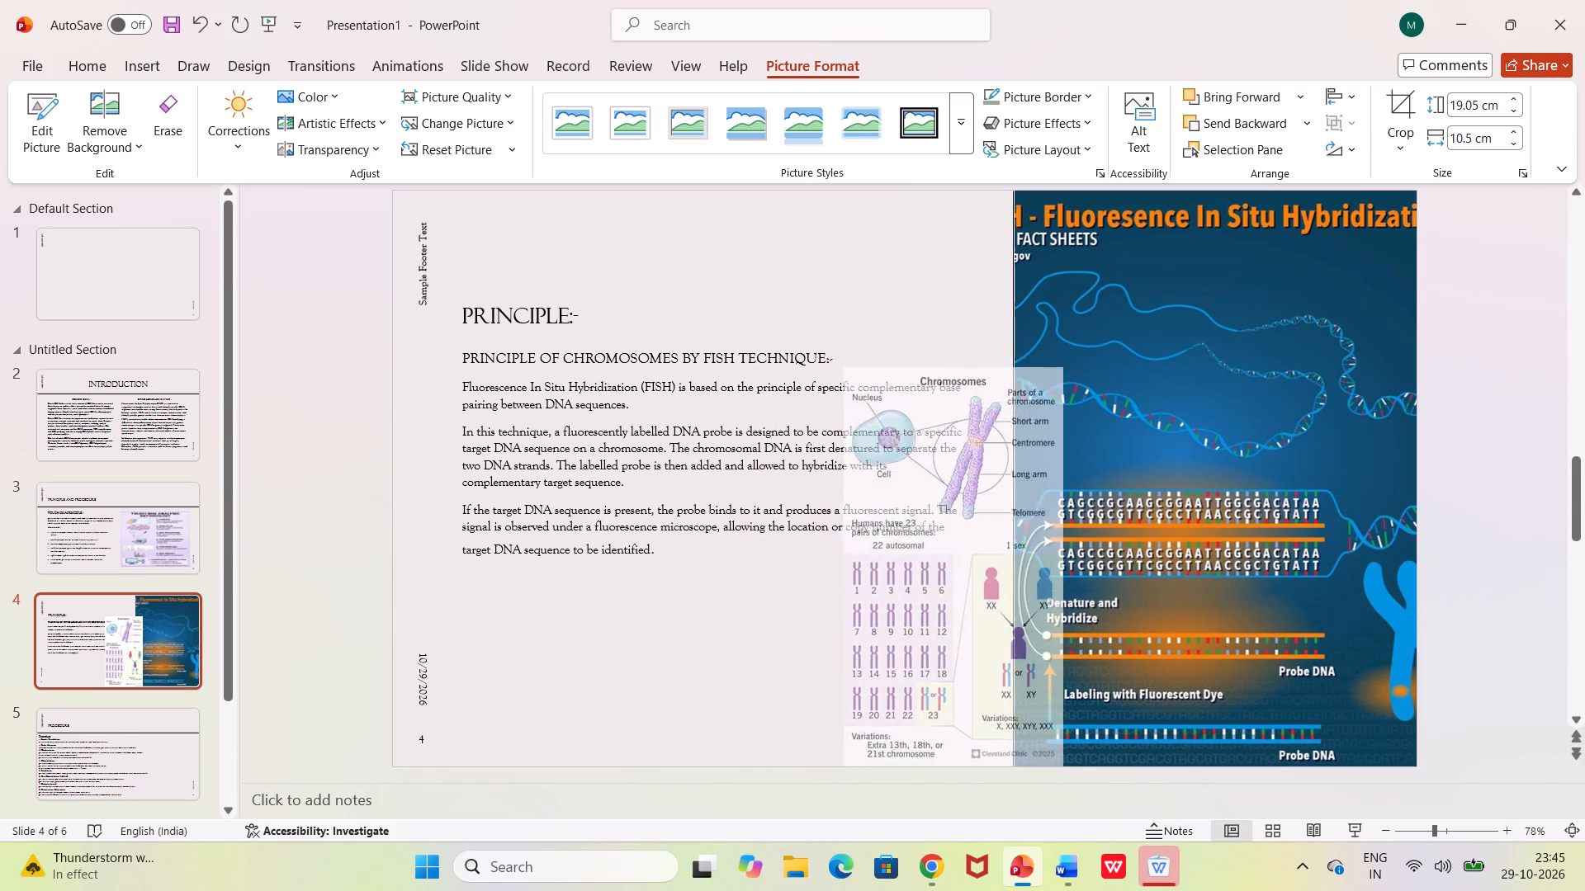
left_click_drag(848, 388, 935, 658)
left_click_drag(984, 636, 919, 648)
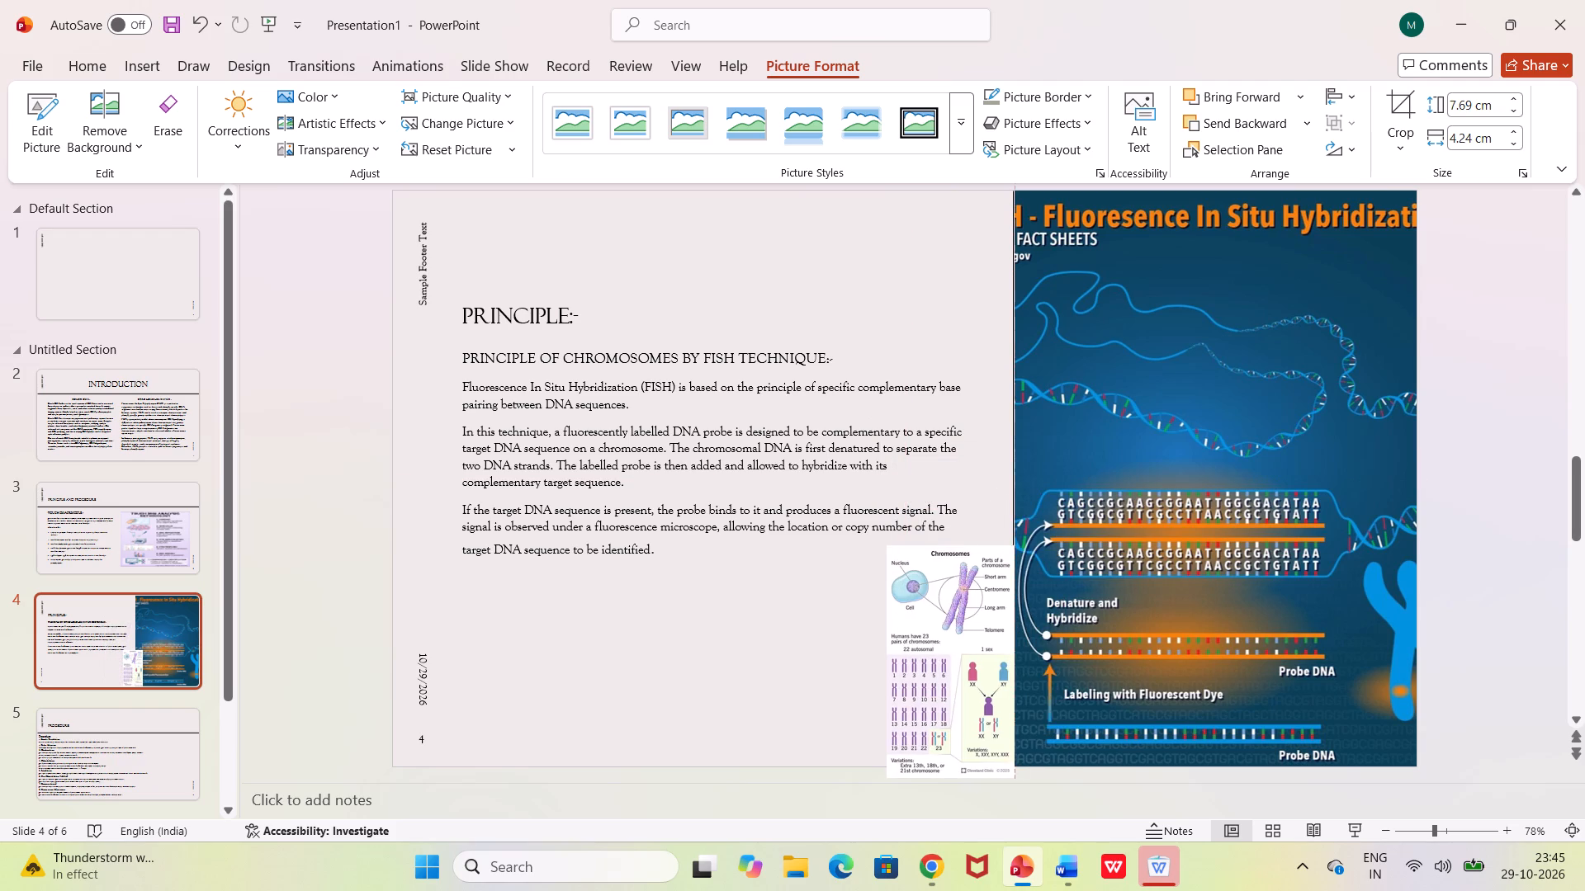
Reposition the Chromosomes picture on slide 4 and stretch it below the principle text to about 6.87 cm high and 19.03 cm wide.
left_click_drag(919, 648, 808, 639)
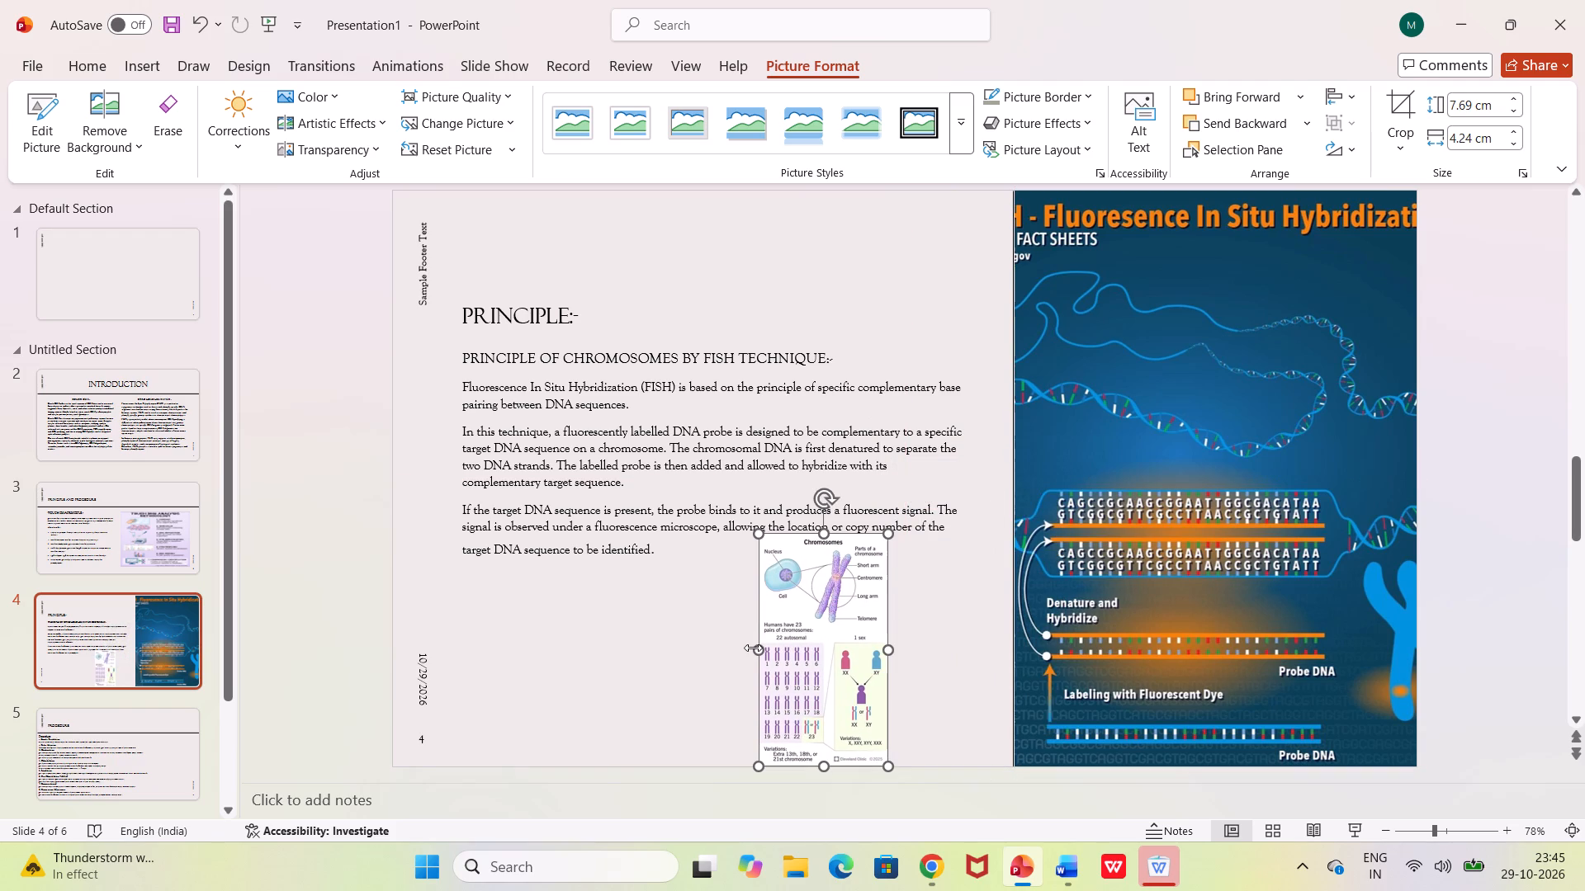
left_click_drag(753, 648, 458, 666)
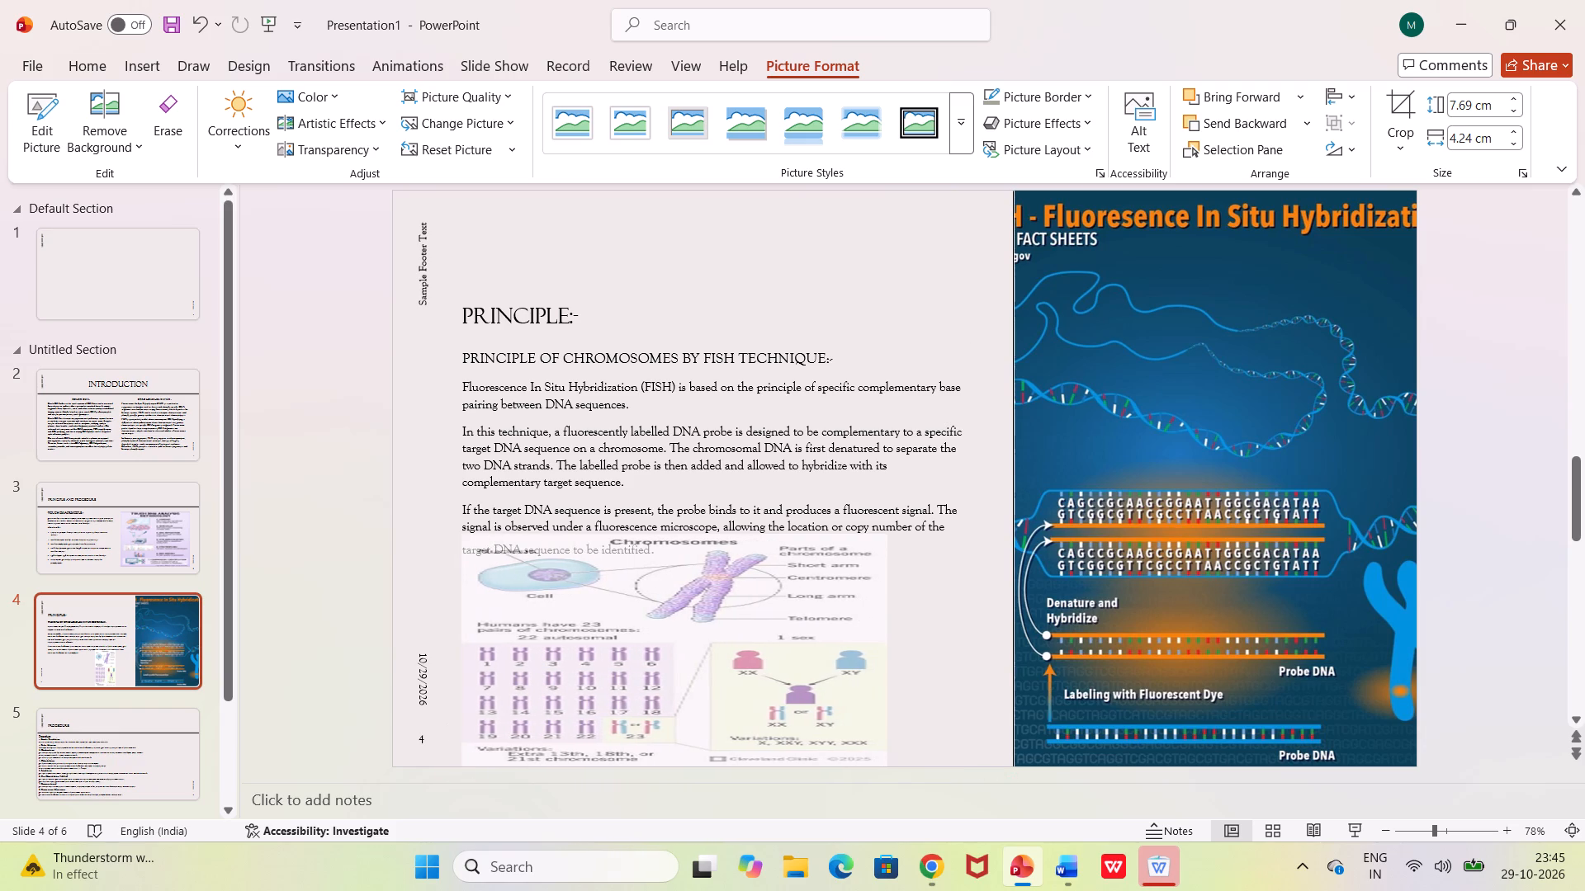
left_click_drag(458, 666, 431, 660)
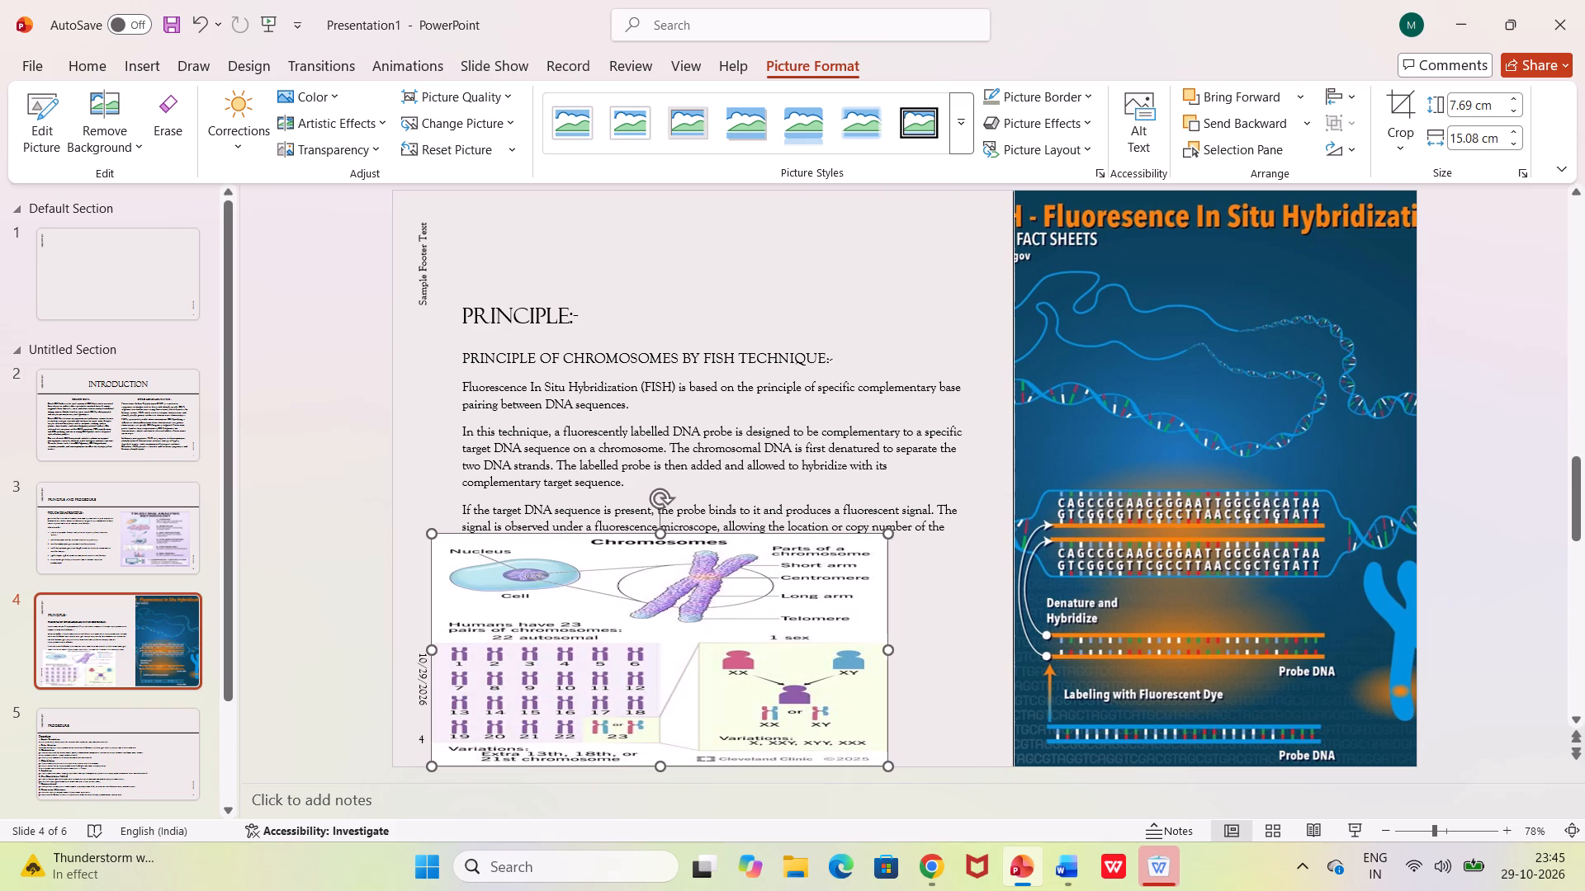
left_click_drag(661, 533, 668, 556)
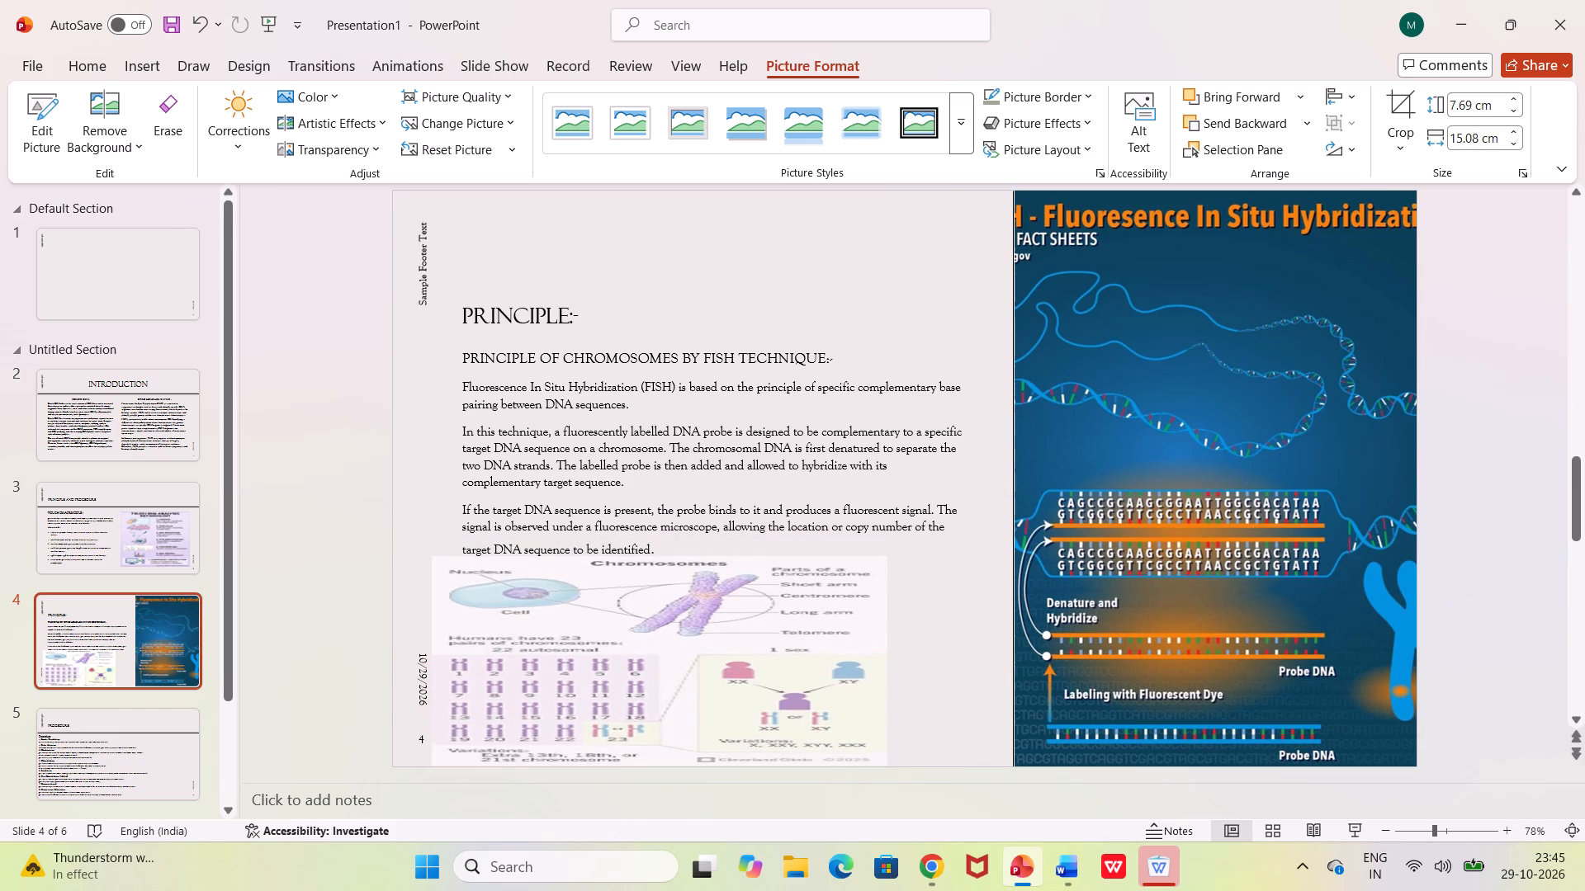
left_click_drag(668, 556, 668, 559)
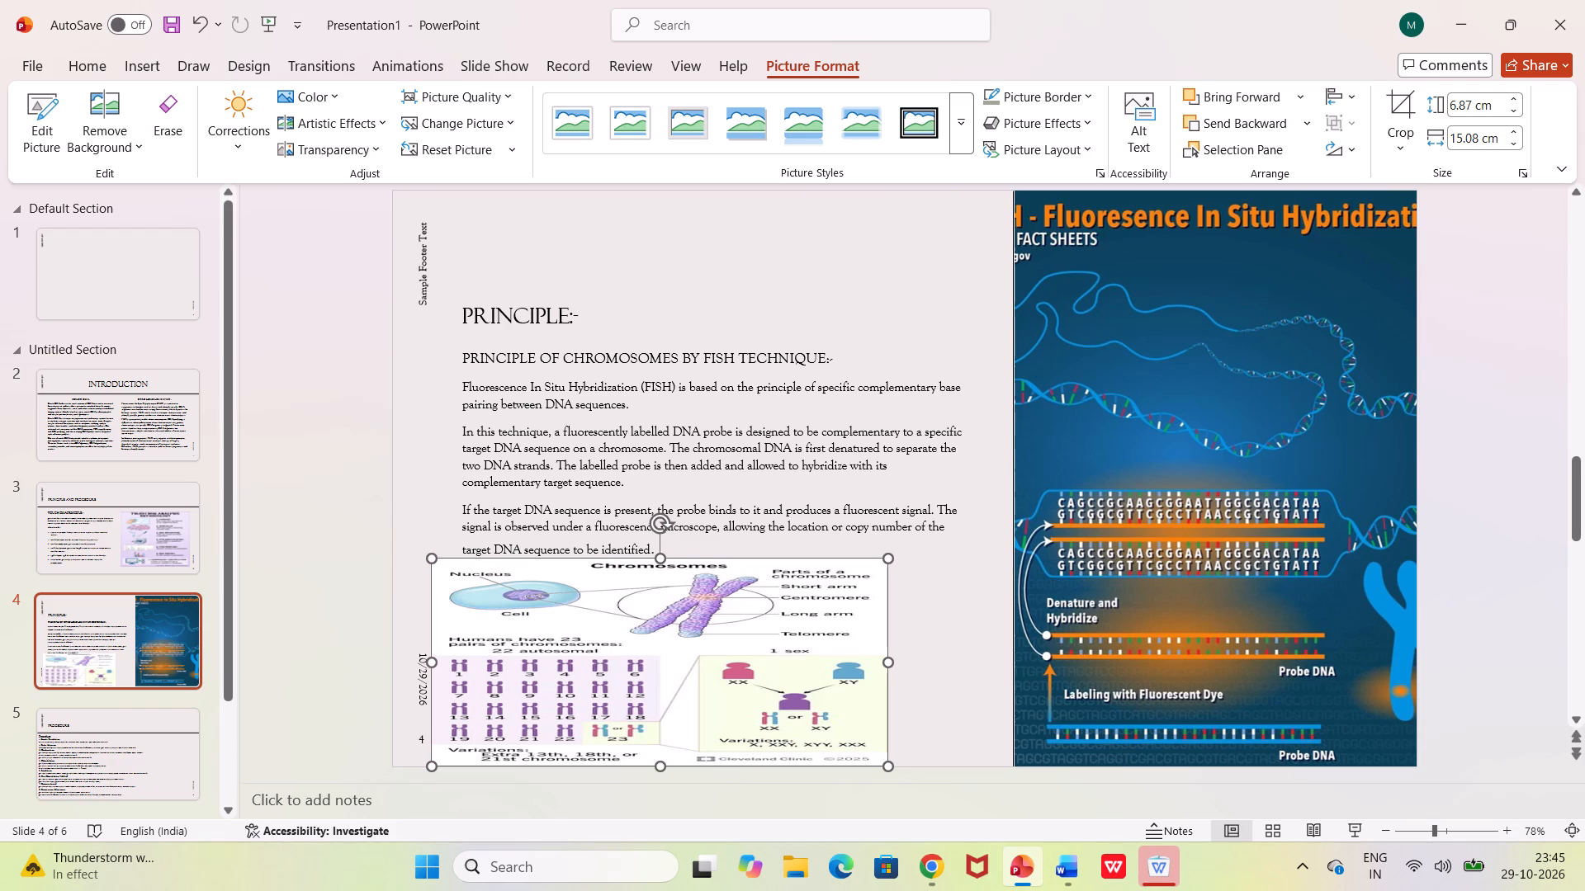
left_click_drag(888, 661, 990, 648)
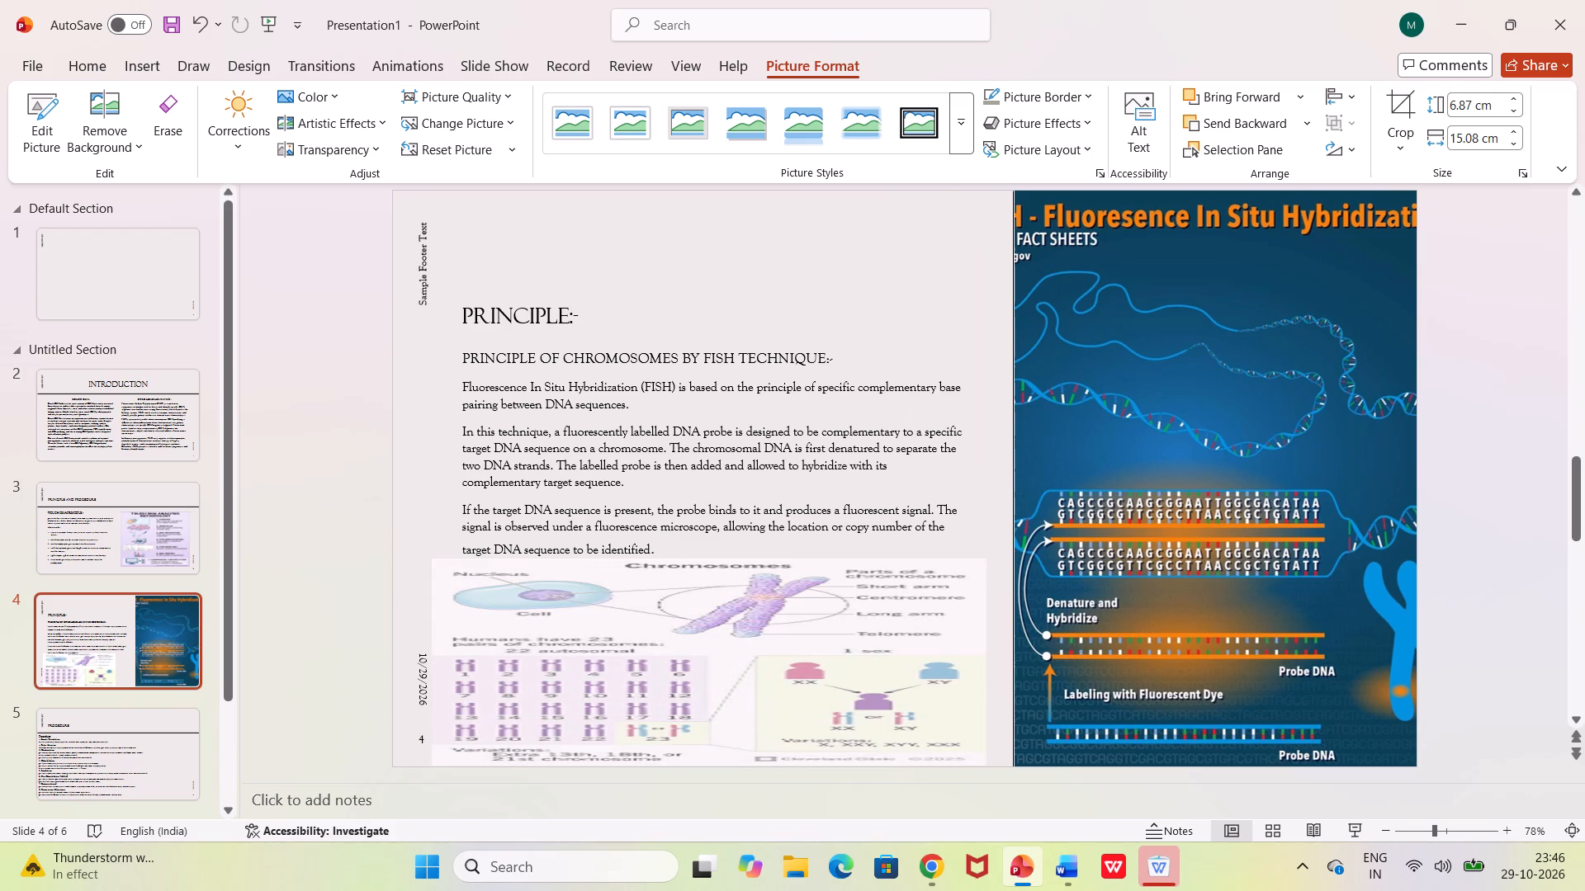
left_click_drag(990, 648, 1001, 643)
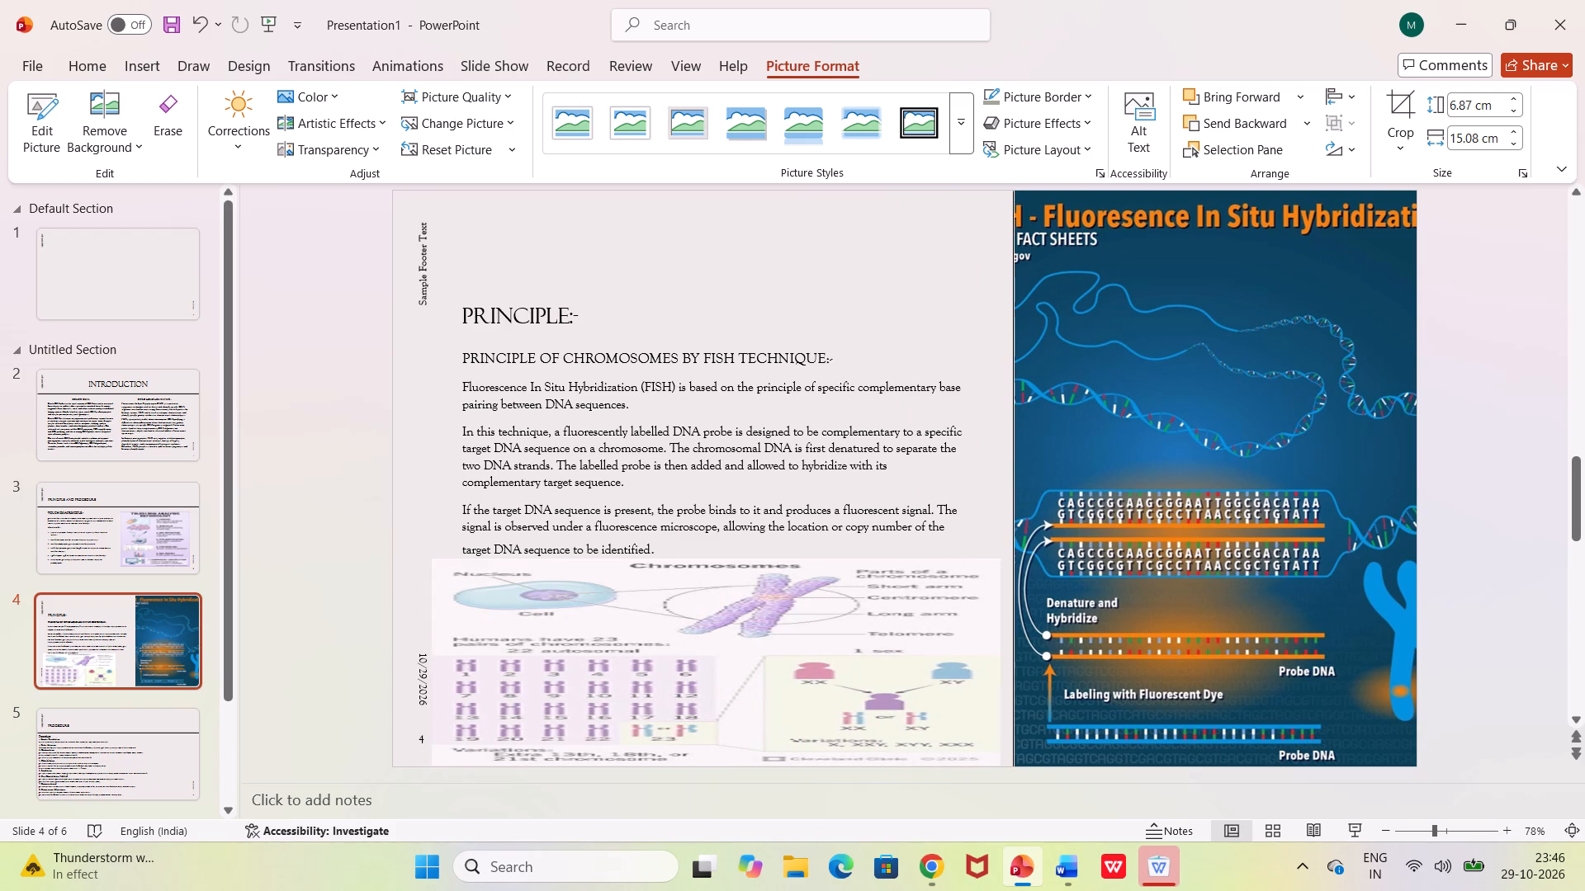
left_click_drag(1001, 643, 1005, 643)
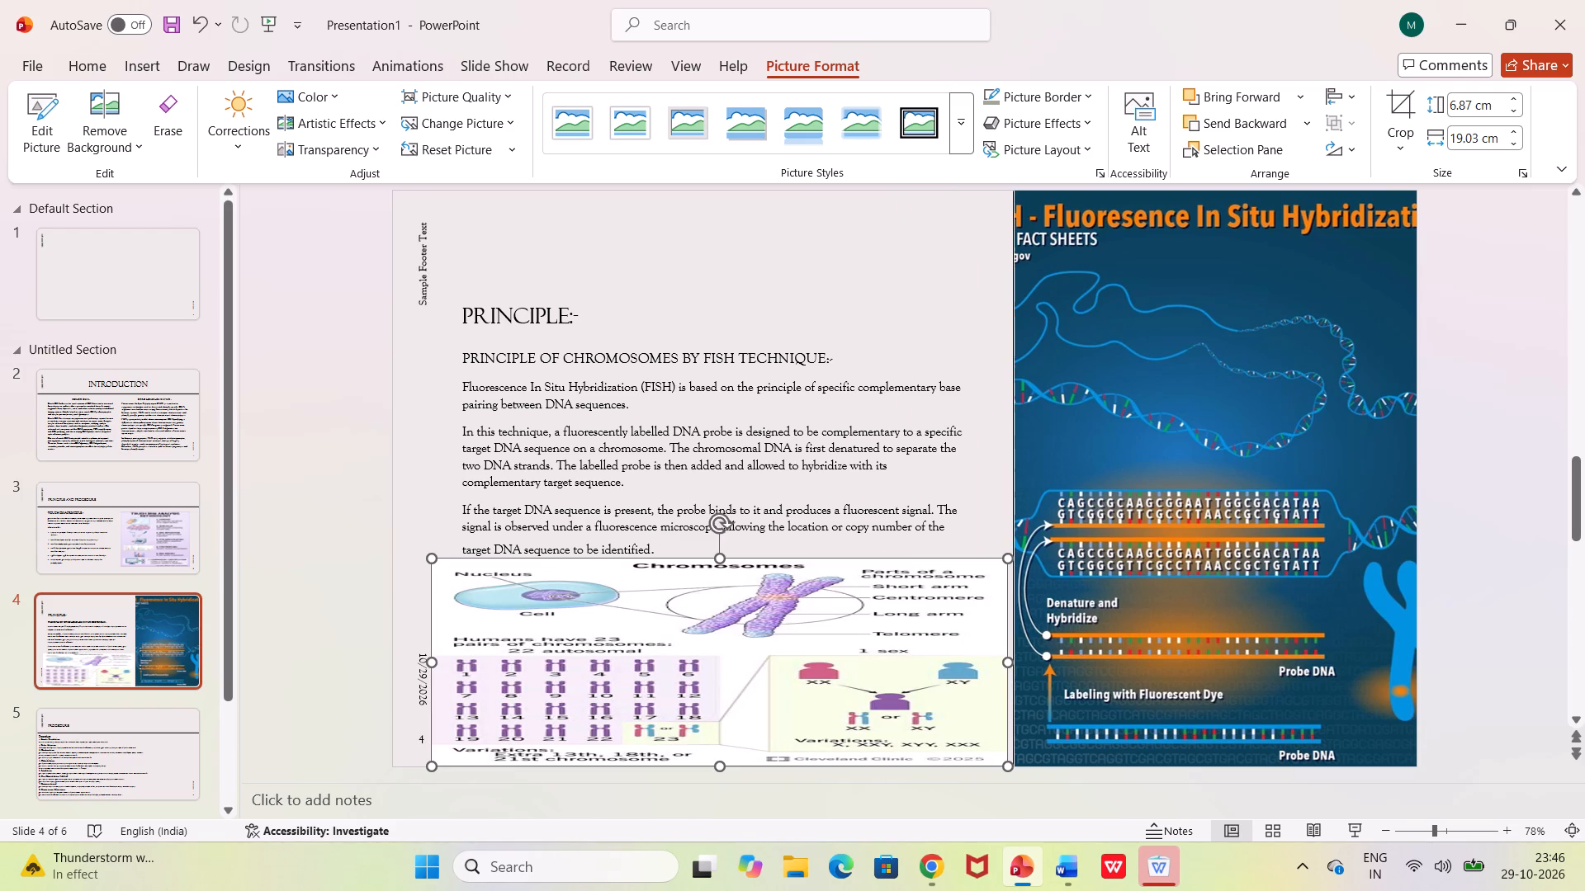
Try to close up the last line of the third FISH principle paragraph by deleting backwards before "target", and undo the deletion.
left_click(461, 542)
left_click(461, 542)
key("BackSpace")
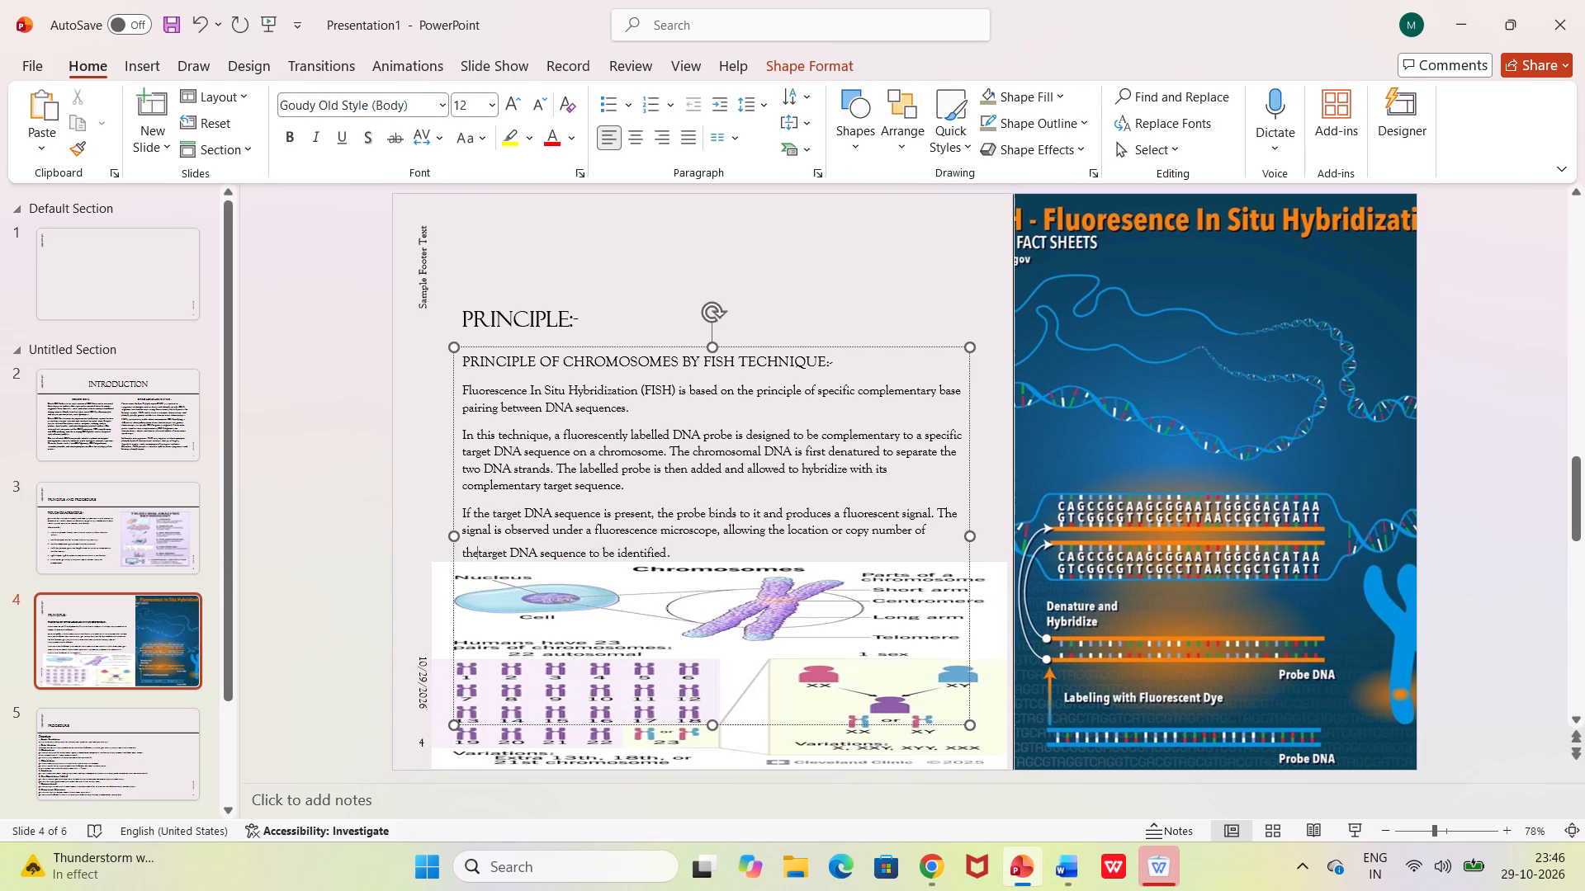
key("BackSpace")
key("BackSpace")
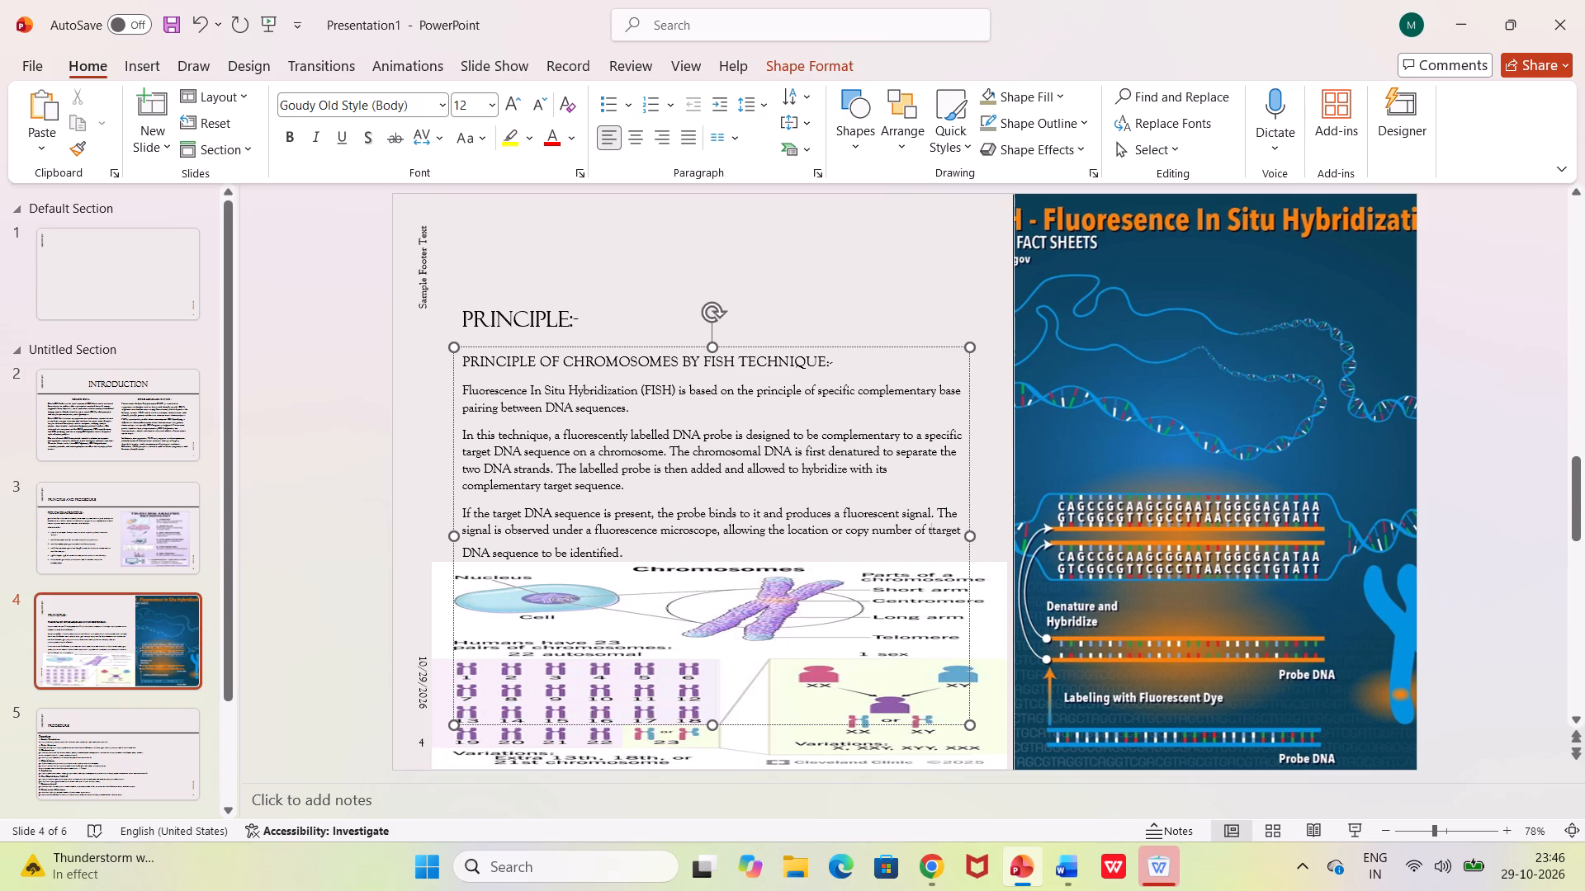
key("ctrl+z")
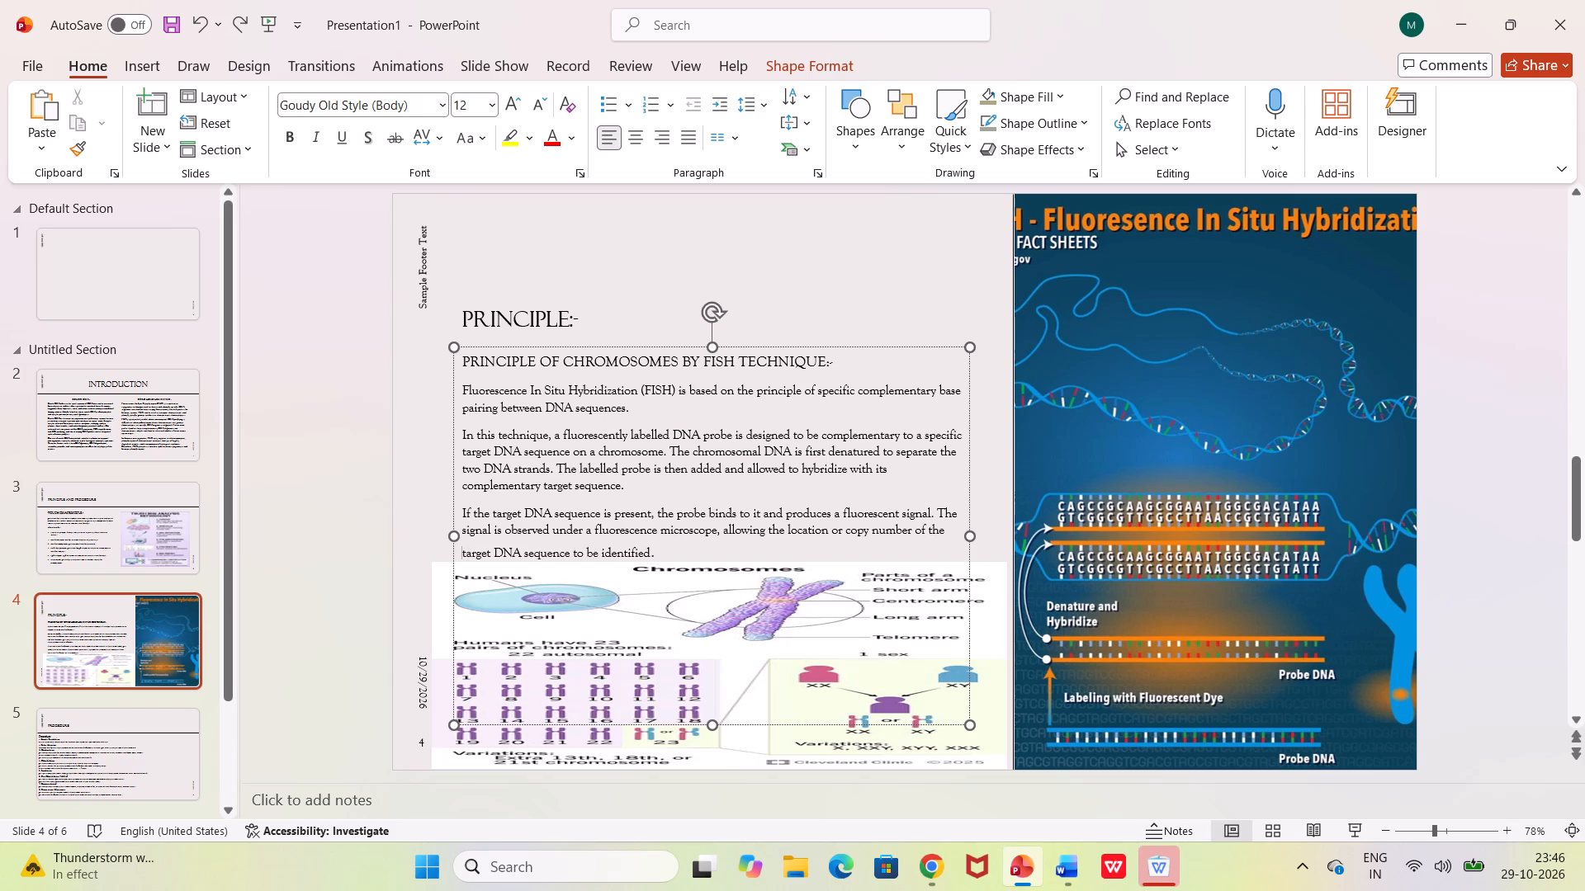
Join the third FISH principle paragraph, starting "If the target DNA sequence", onto the end of the second paragraph.
left_click(464, 507)
key("BackSpace")
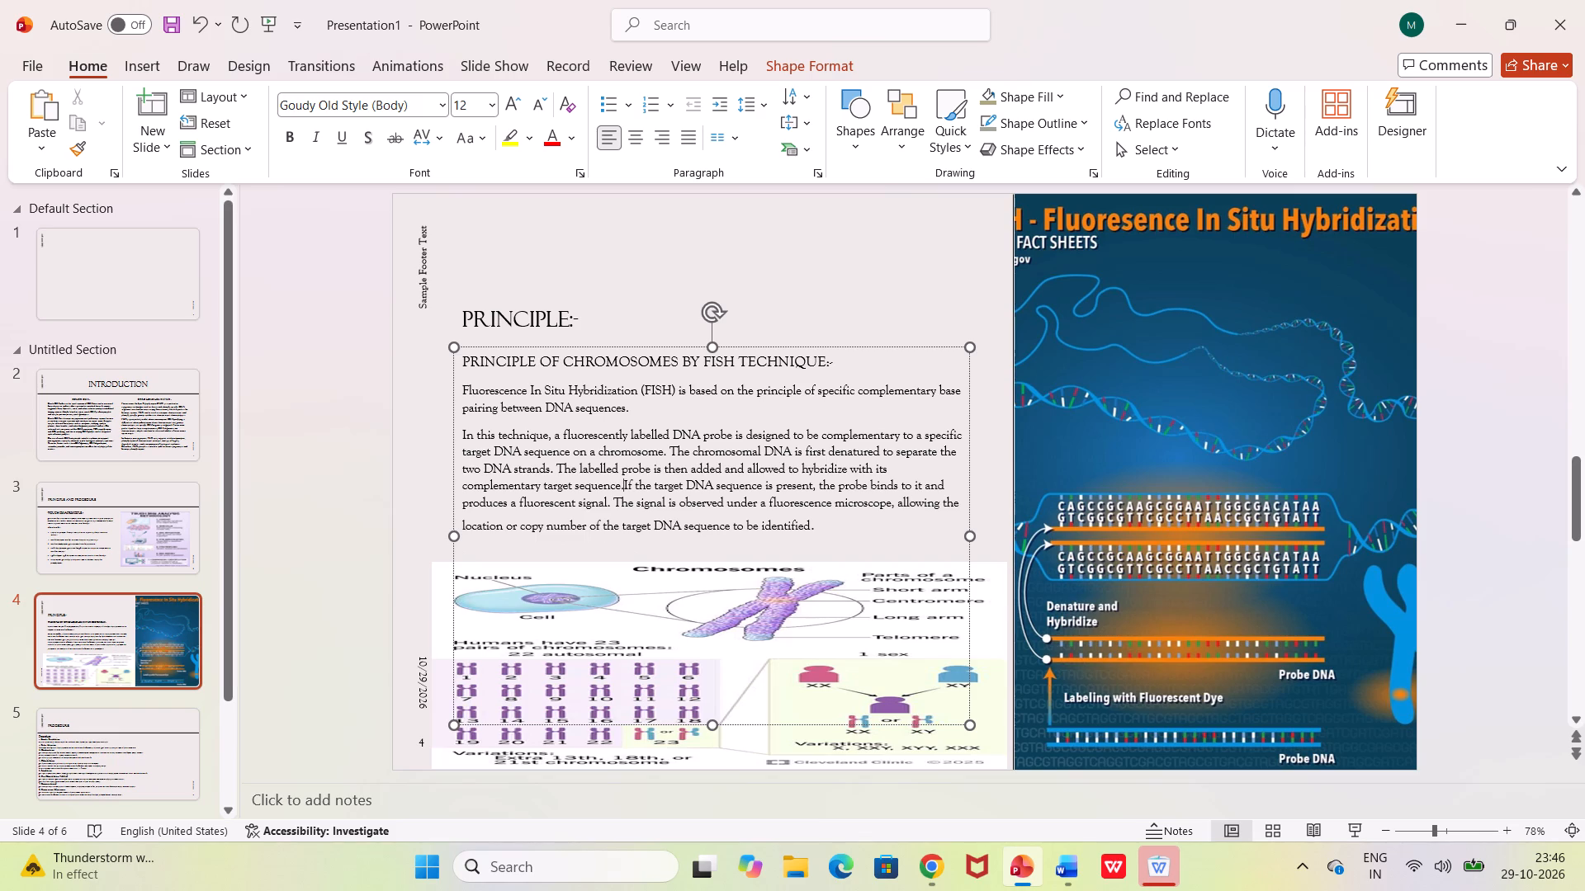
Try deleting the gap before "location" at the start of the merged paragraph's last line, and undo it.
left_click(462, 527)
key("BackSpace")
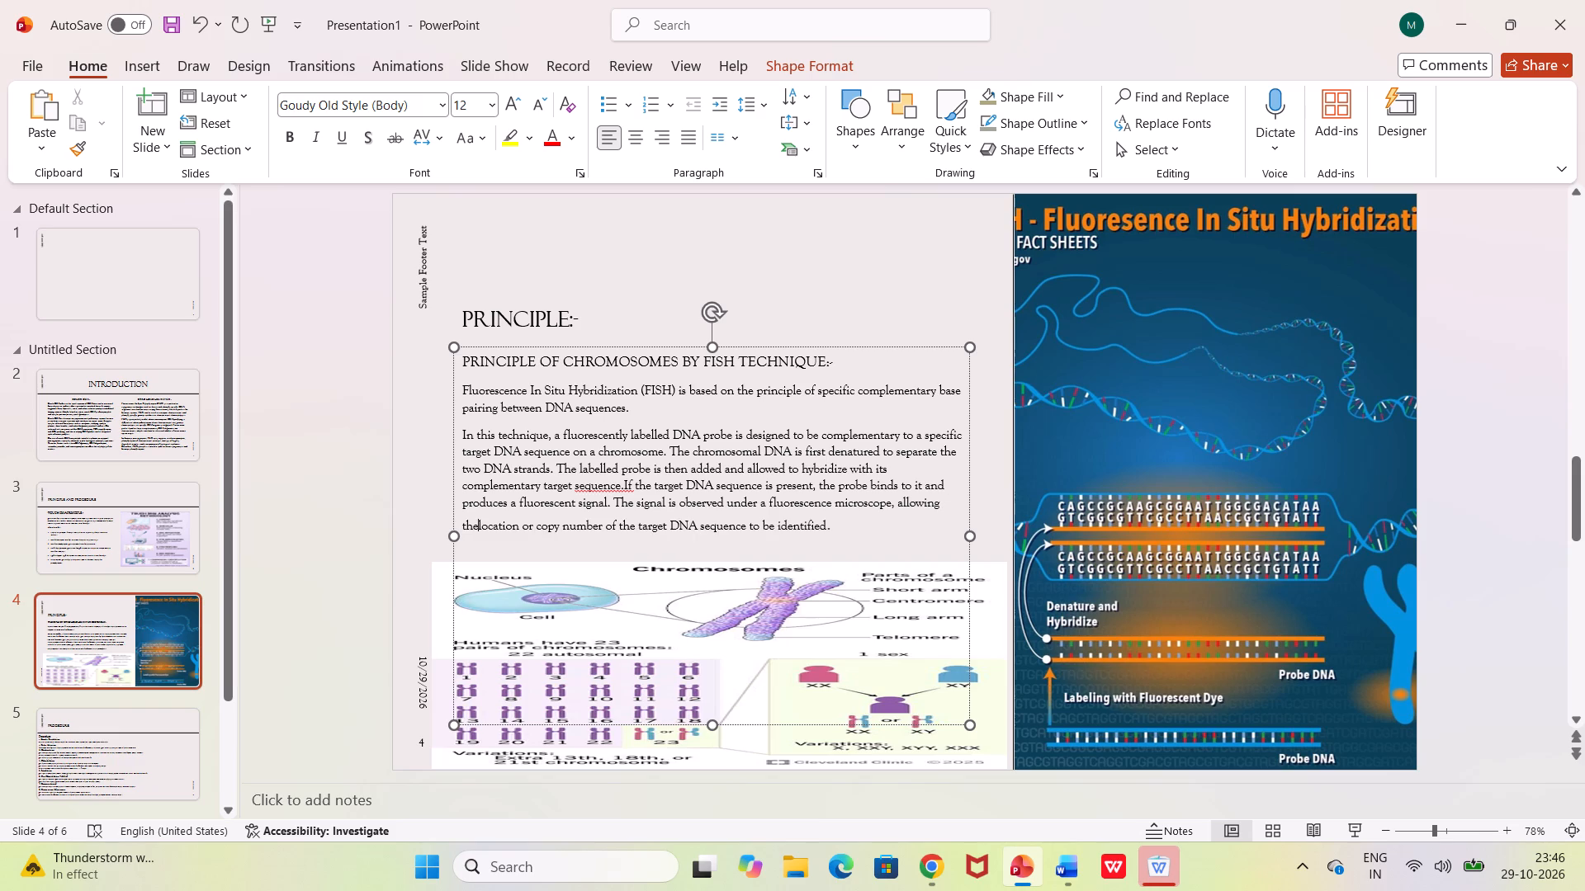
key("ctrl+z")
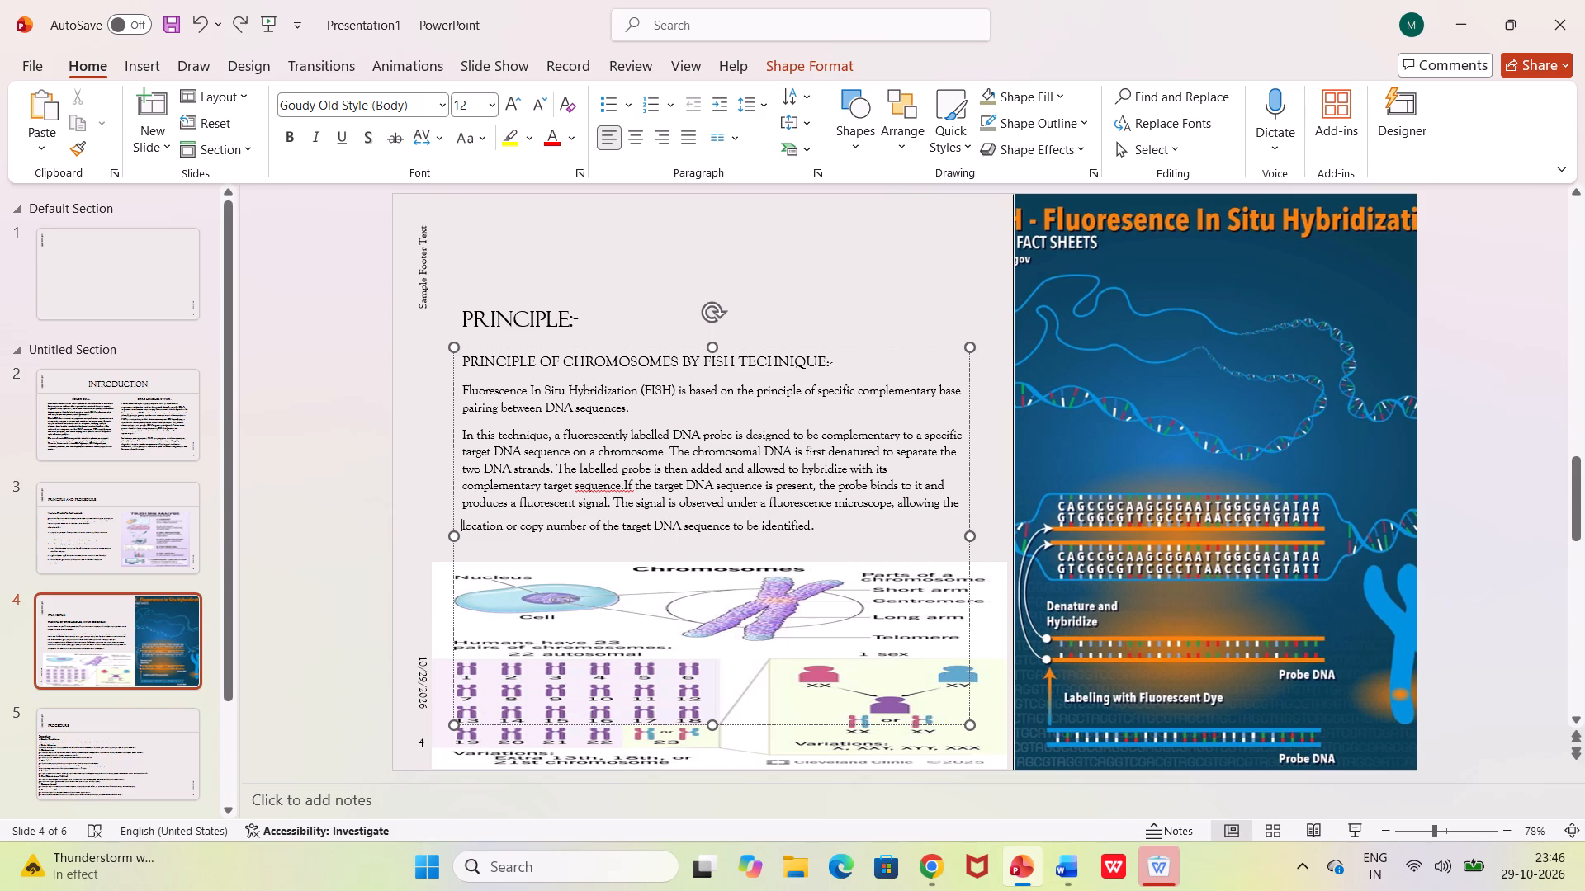
Insert a space between "sequence." and "If" where the two FISH principle paragraphs were joined.
left_click(624, 488)
key("space")
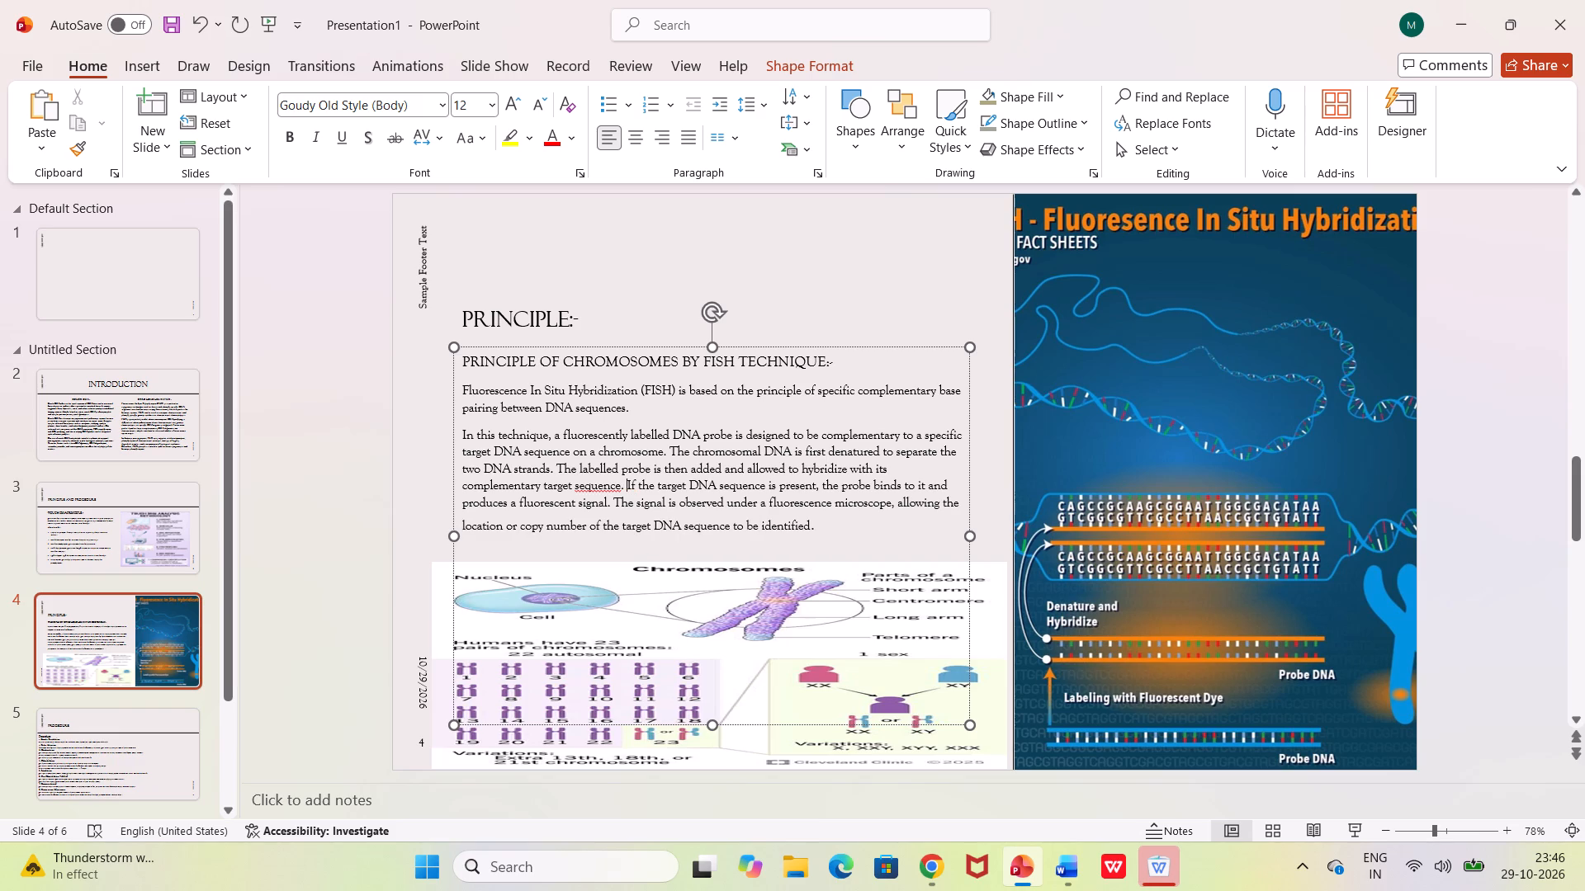
left_click(588, 478)
right_click(588, 478)
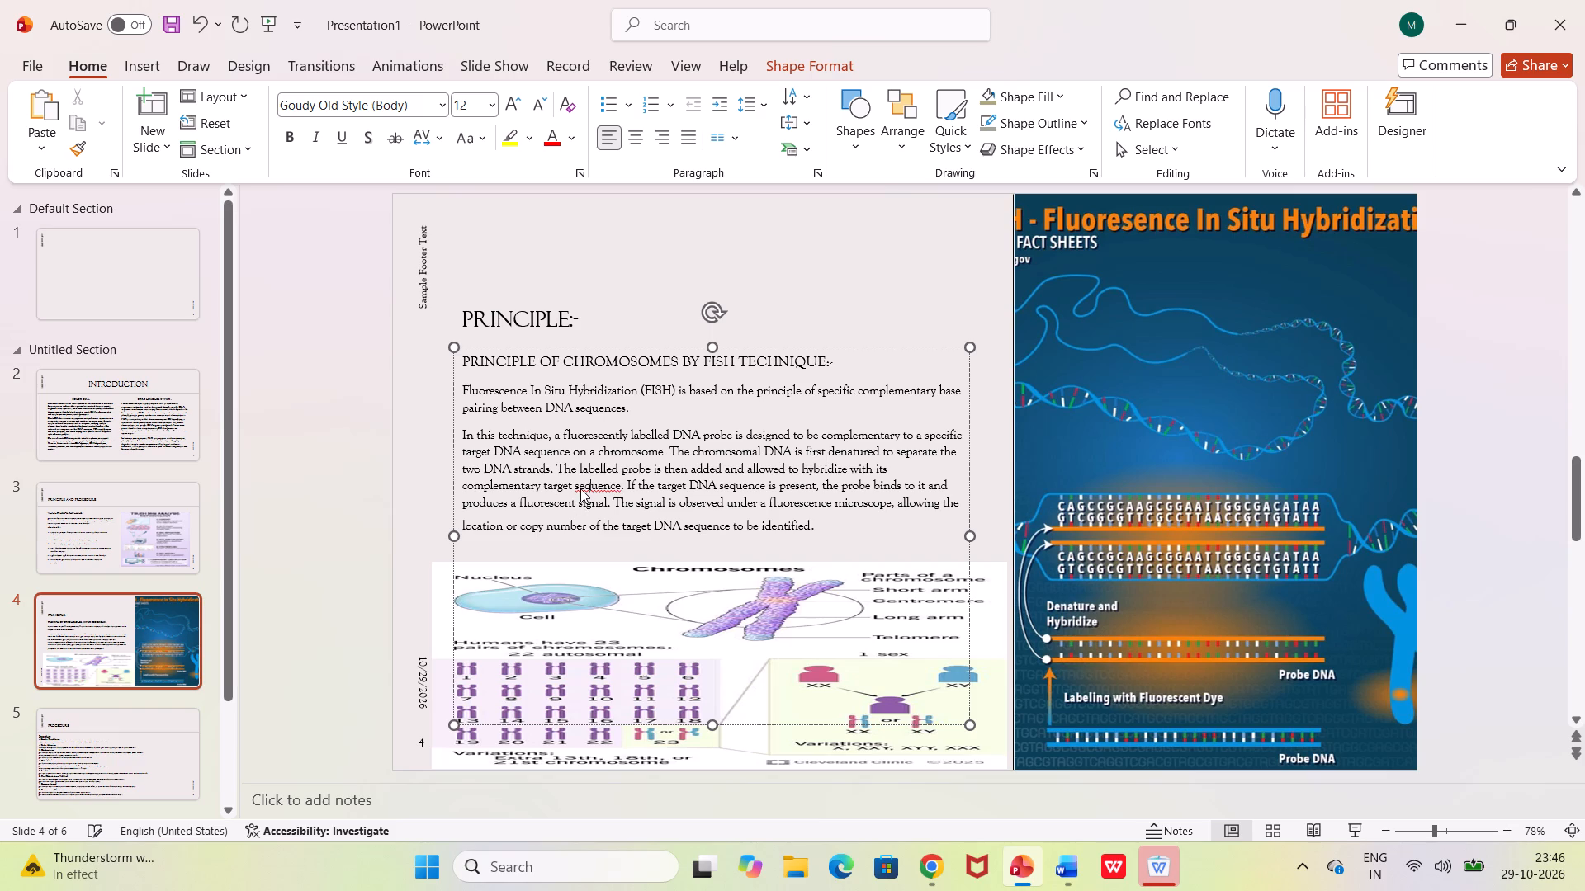
left_click(580, 488)
right_click(580, 488)
left_click(518, 483)
Enlarge the Chromosomes picture upward to just below the shortened principle text and out to the slide's left edge.
left_click(632, 640)
left_click_drag(722, 558, 720, 537)
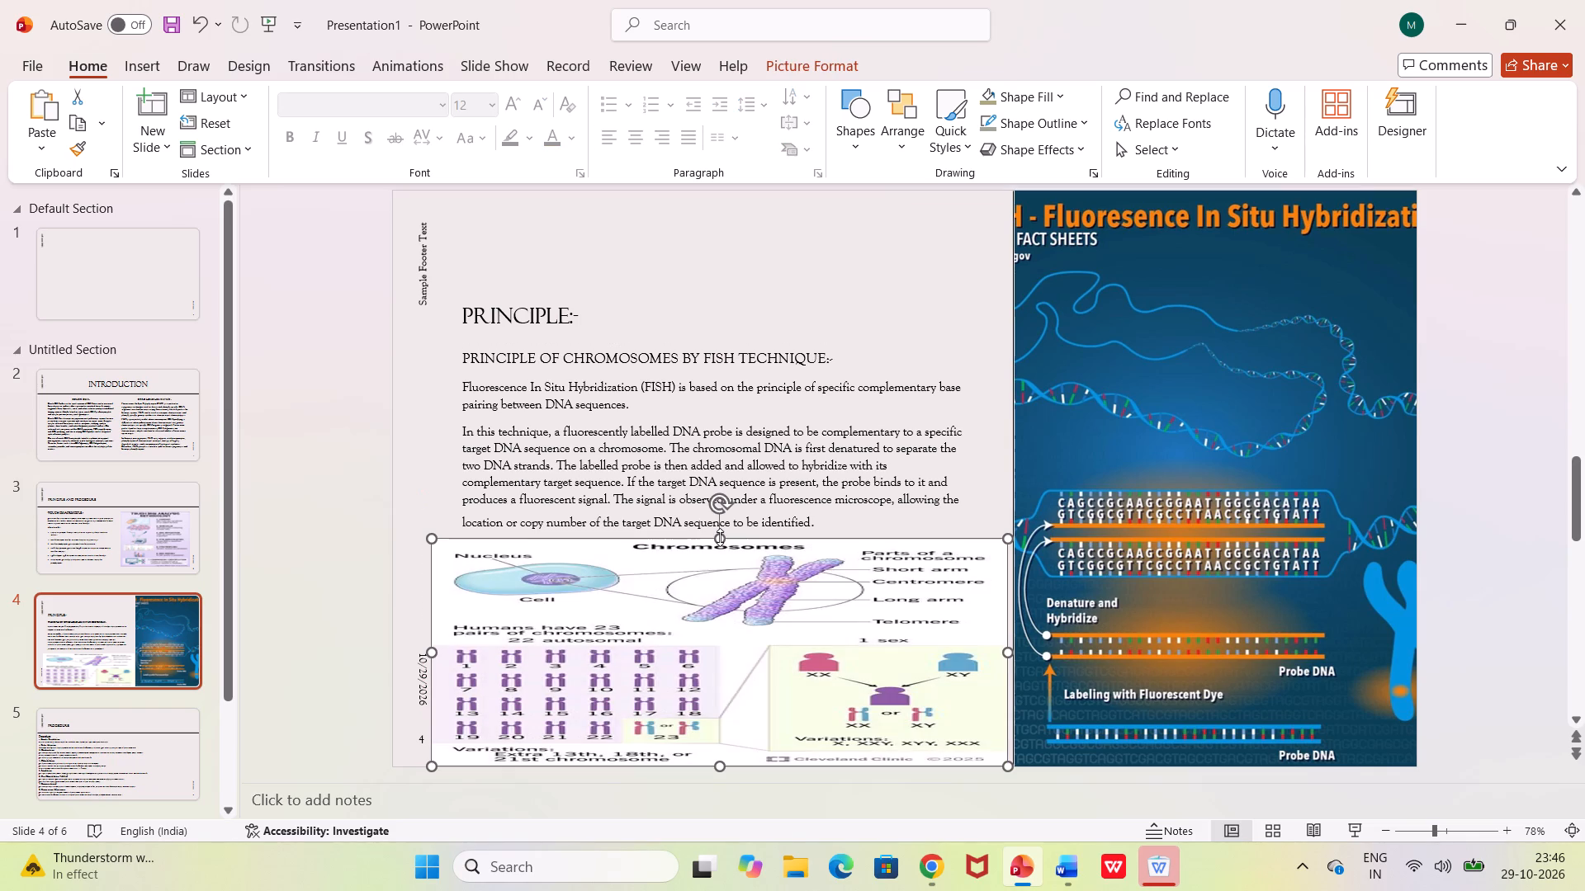
left_click(724, 761)
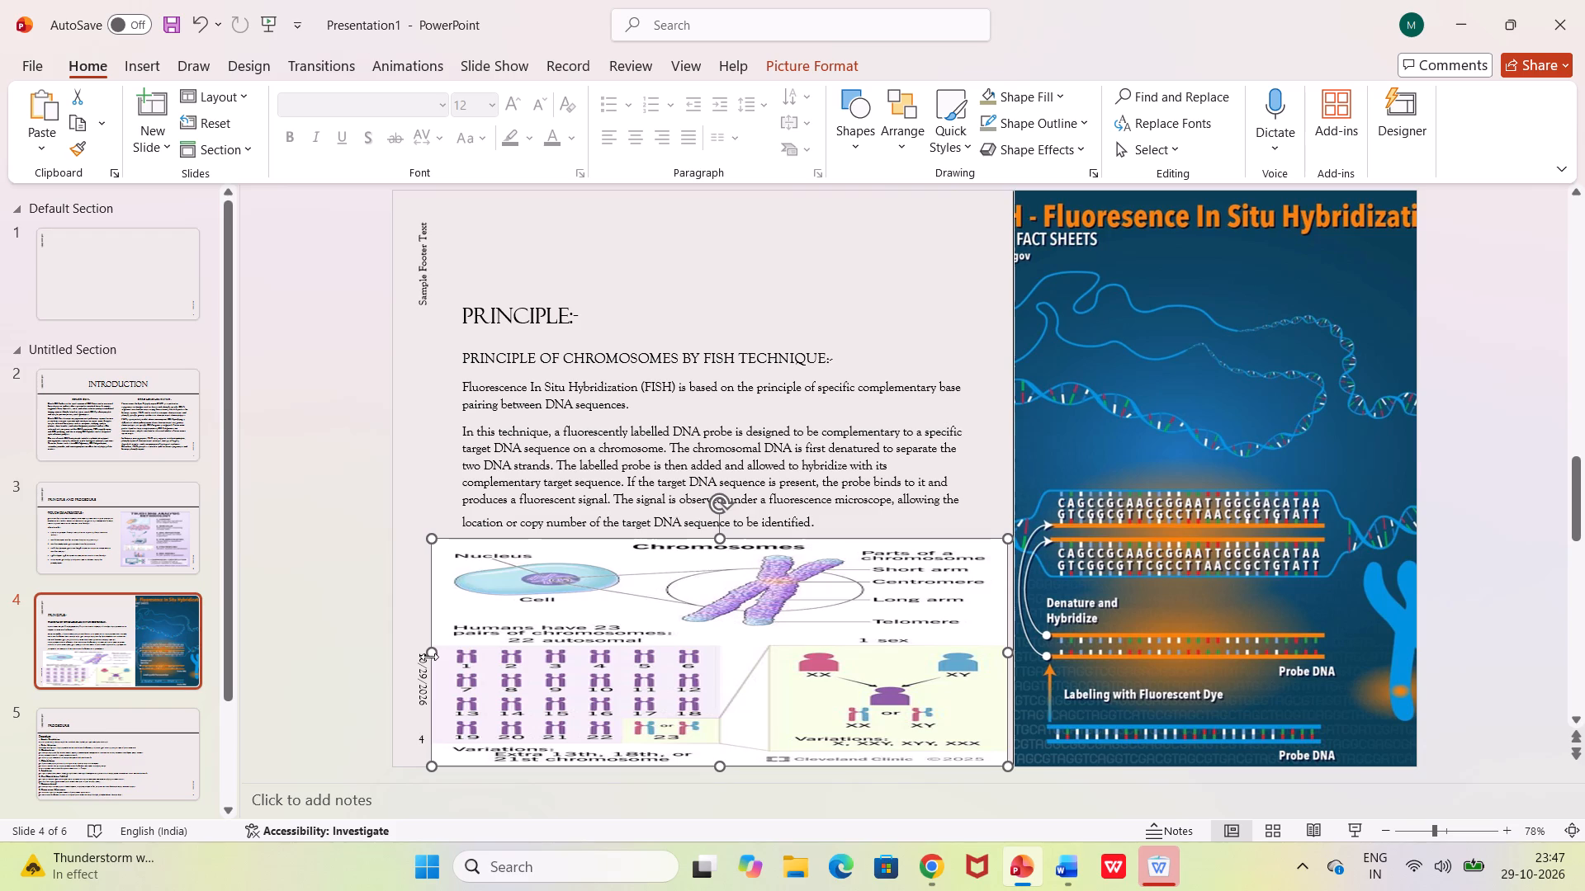
left_click_drag(429, 655, 399, 644)
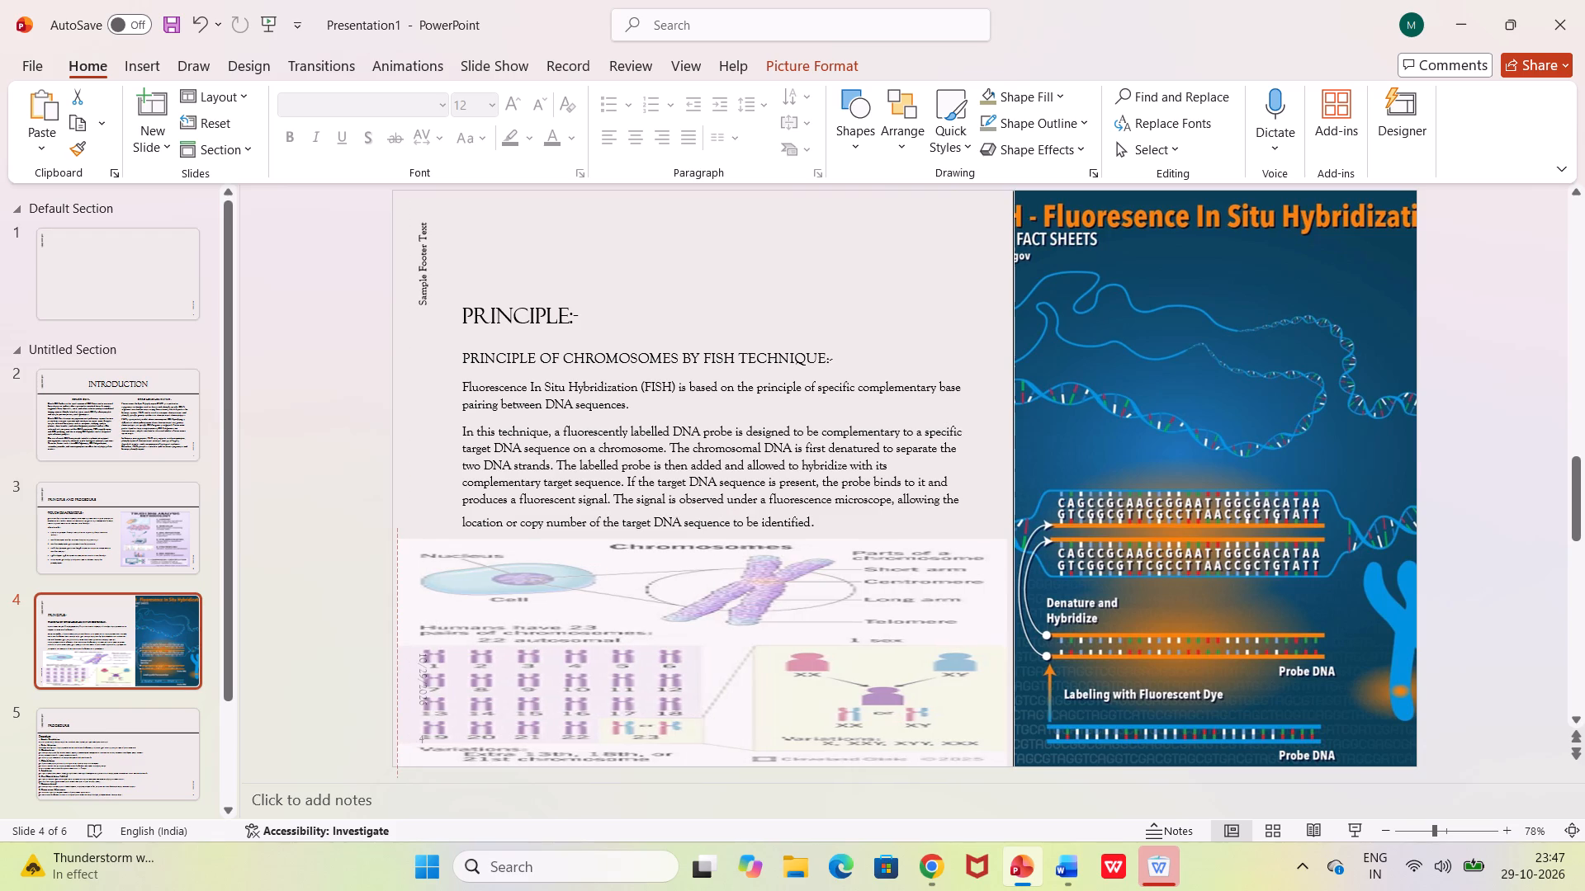
left_click_drag(399, 644, 393, 644)
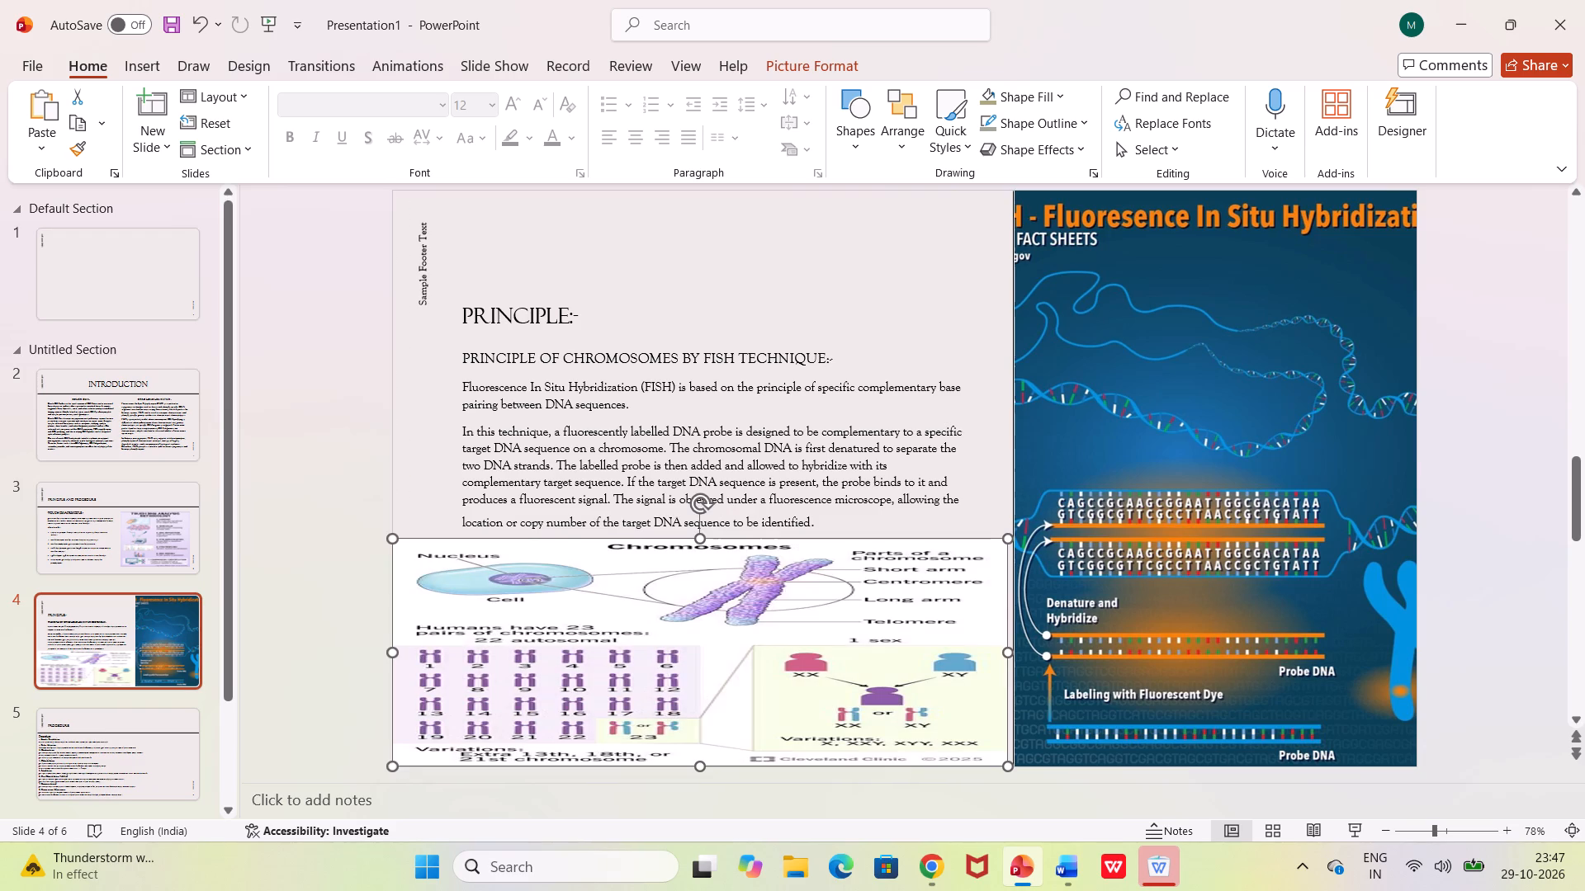
Delete the vertical "Sample Footer Text" from the footer placeholder on slide 4.
left_click(405, 427)
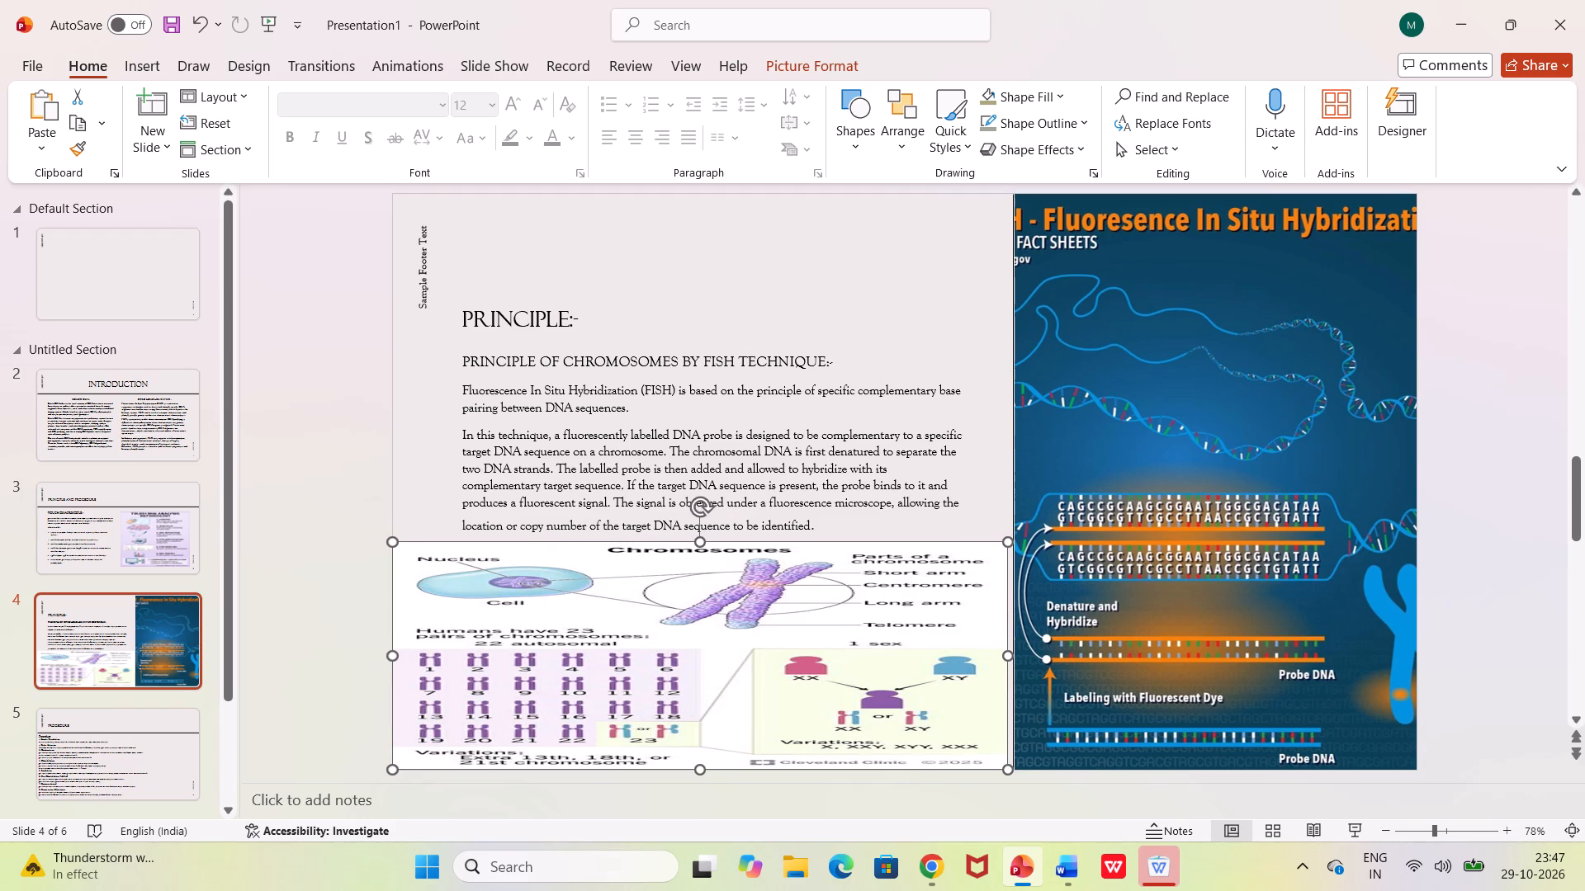
left_click(299, 498)
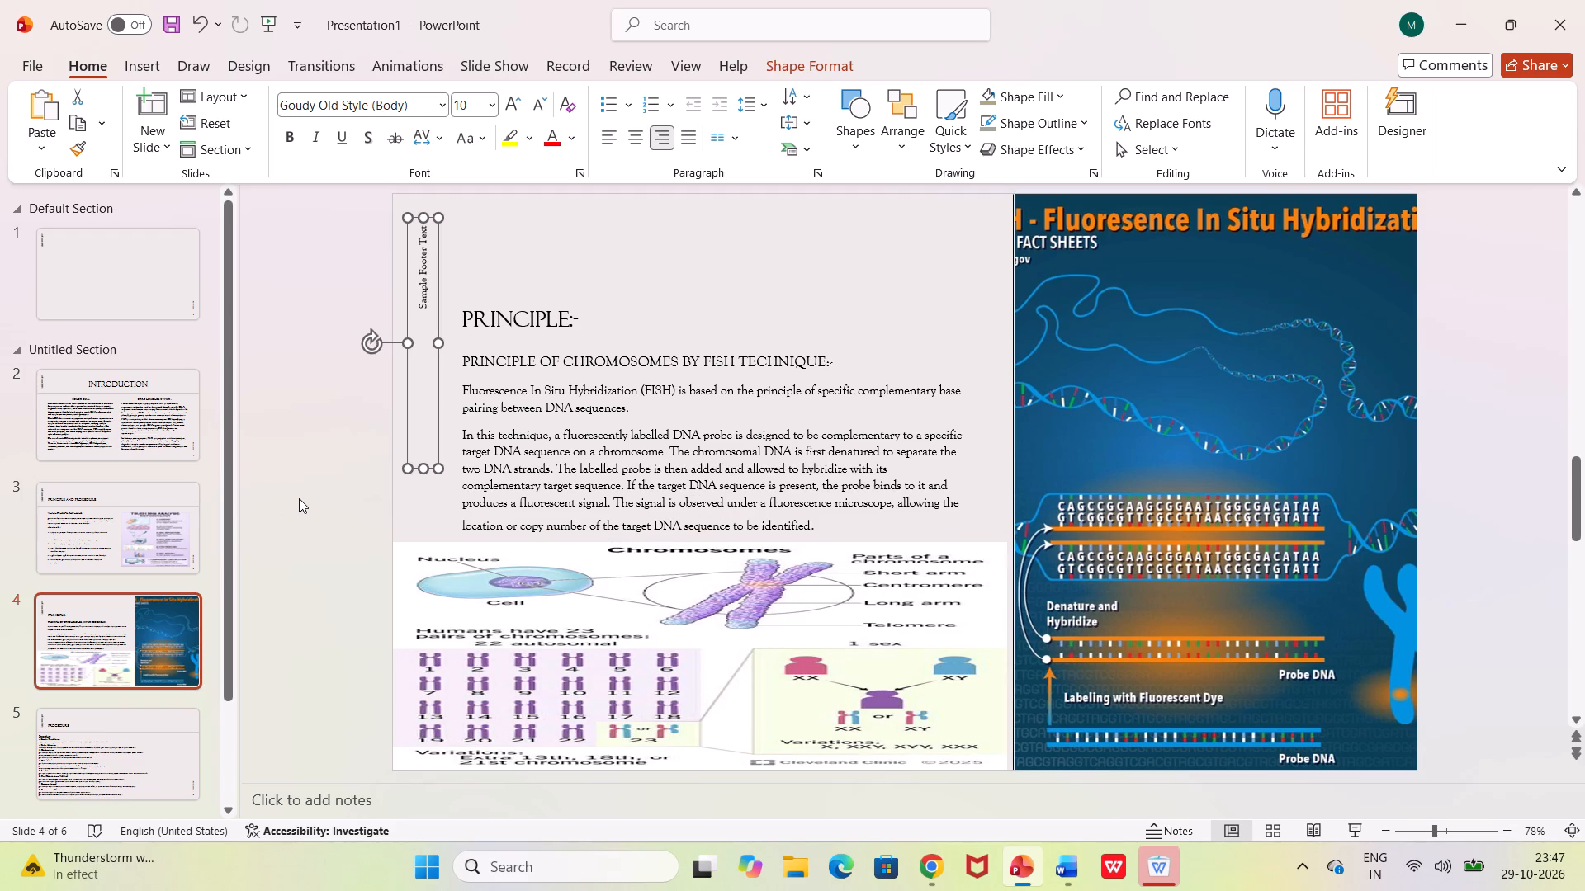
left_click(421, 271)
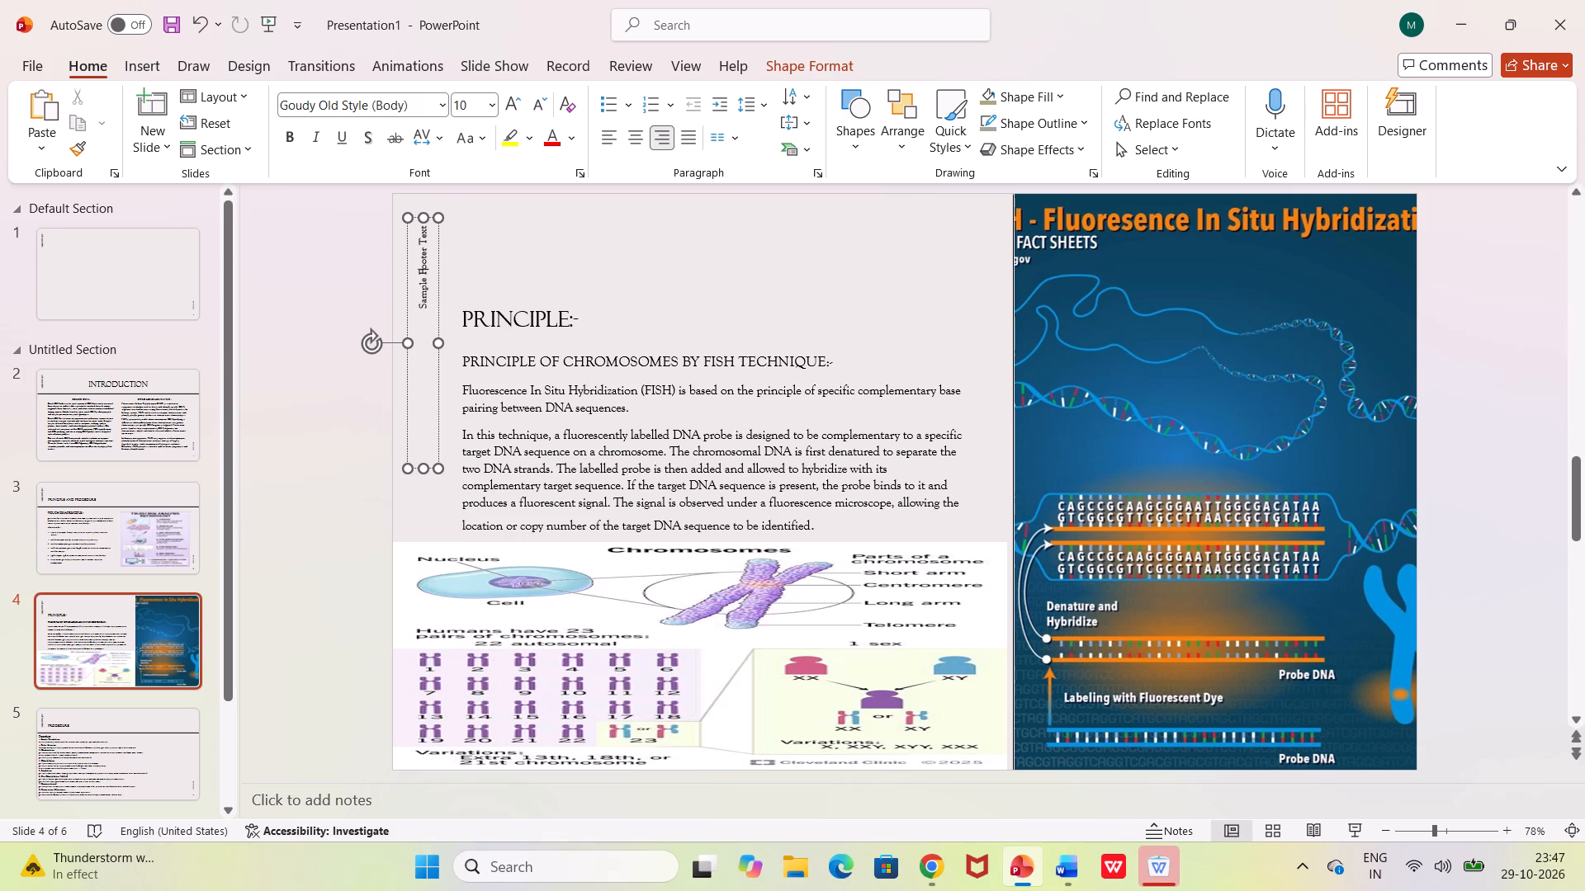
double_click(421, 271)
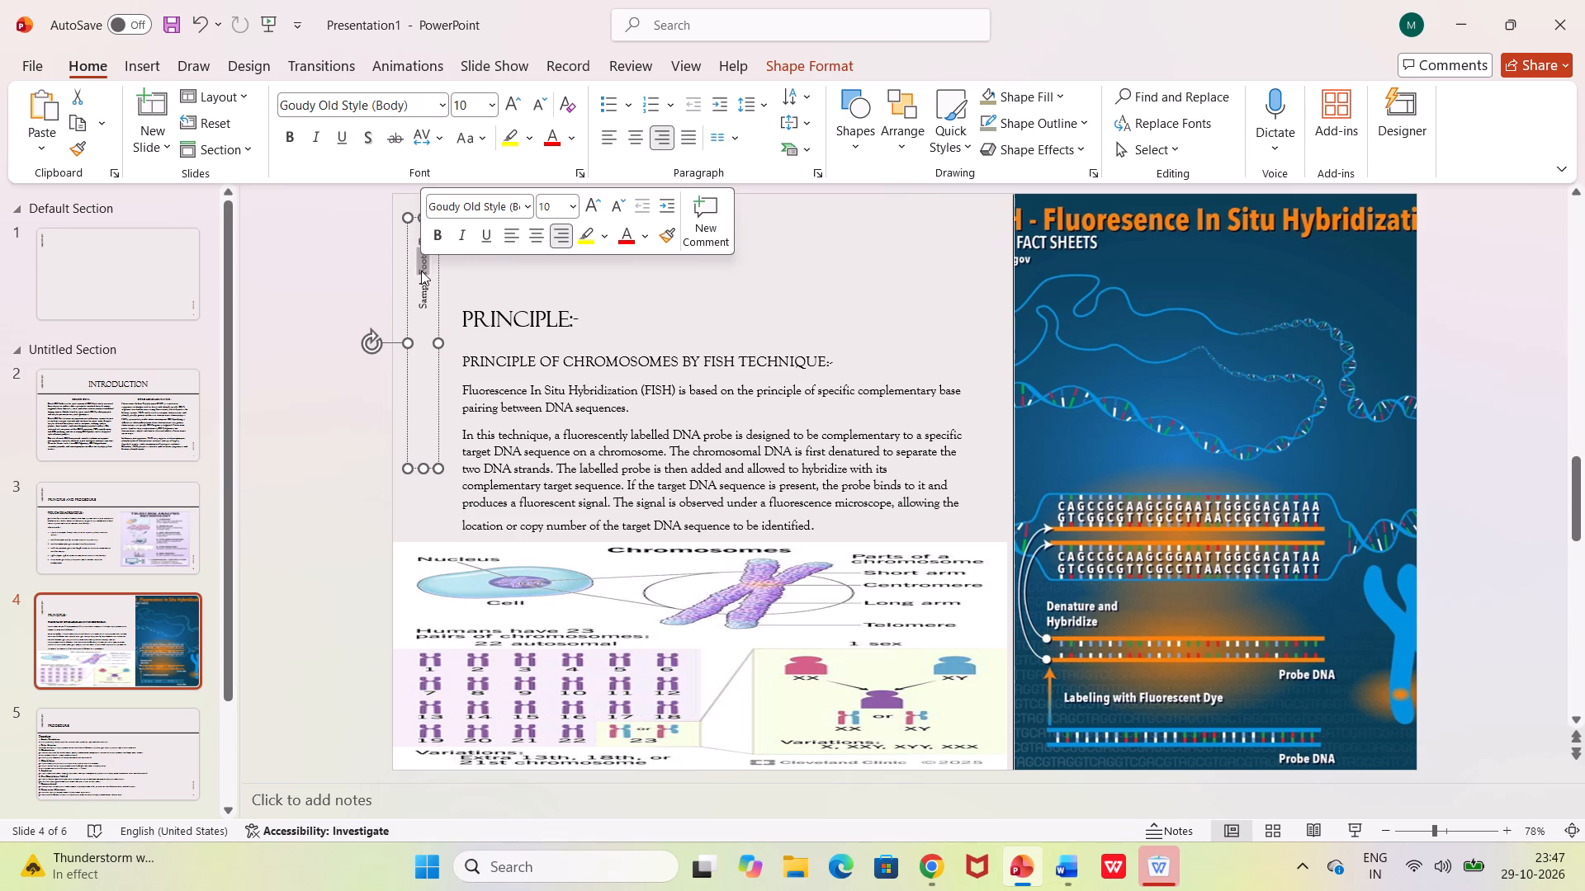
key("BackSpace")
key("BackSpace")
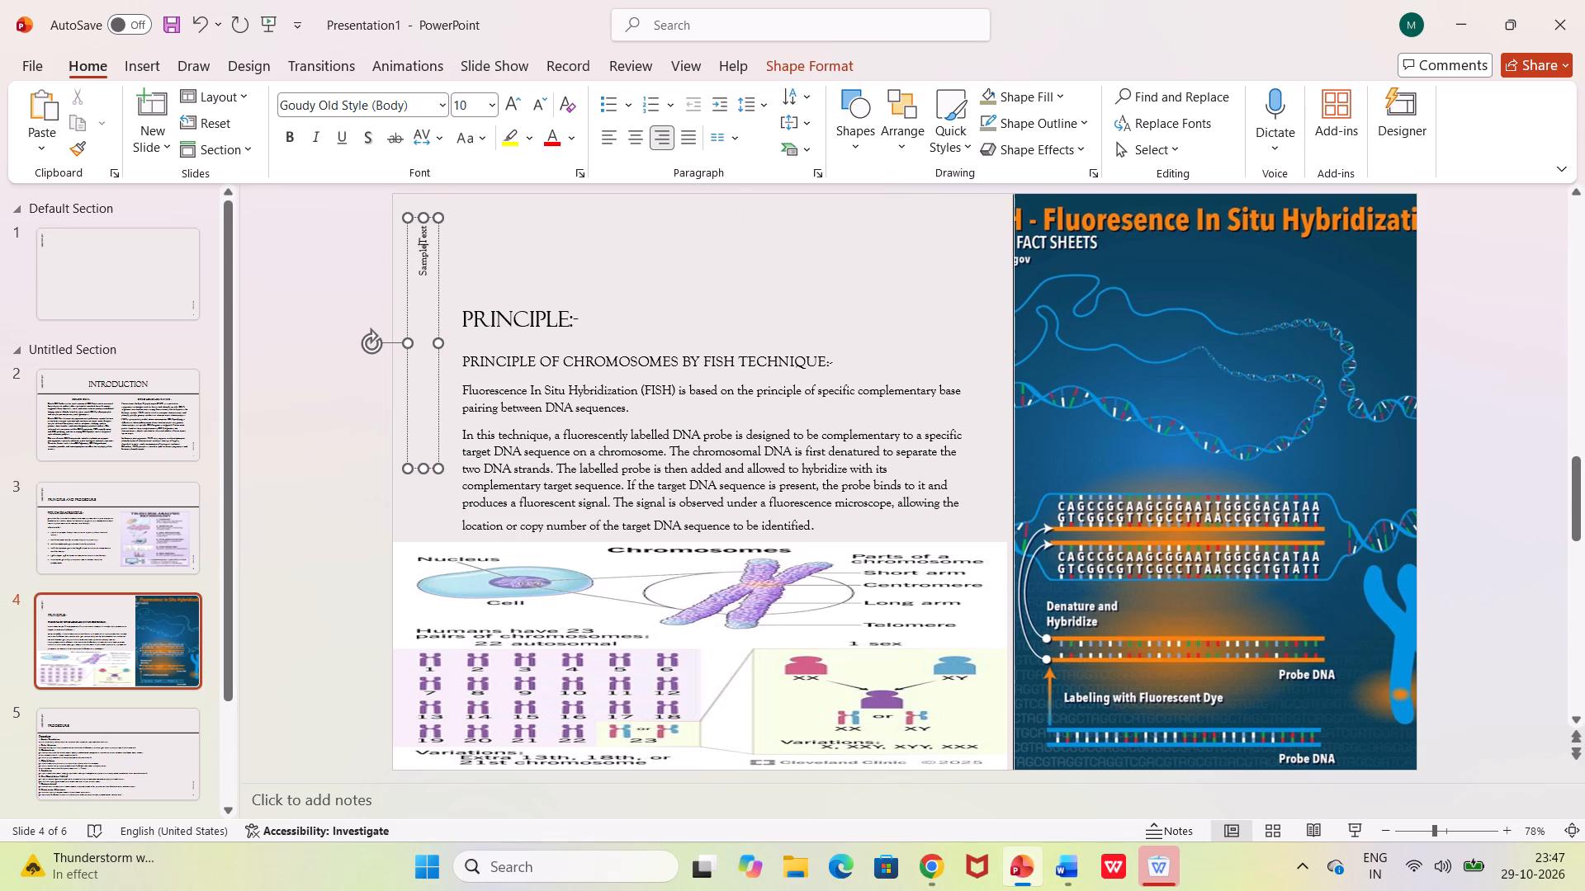
key("BackSpace")
key("BackSpace")
key("BackSpace")
key("BackSpace")
key("BackSpace")
key("BackSpace")
key("BackSpace")
key("BackSpace")
key("BackSpace")
key("BackSpace")
key("Up")
key("Up")
key("Up")
key("Up")
key("Up")
key("BackSpace")
key("BackSpace")
key("BackSpace")
key("BackSpace")
key("BackSpace")
key("BackSpace")
key("BackSpace")
left_click(568, 288)
left_click(561, 373)
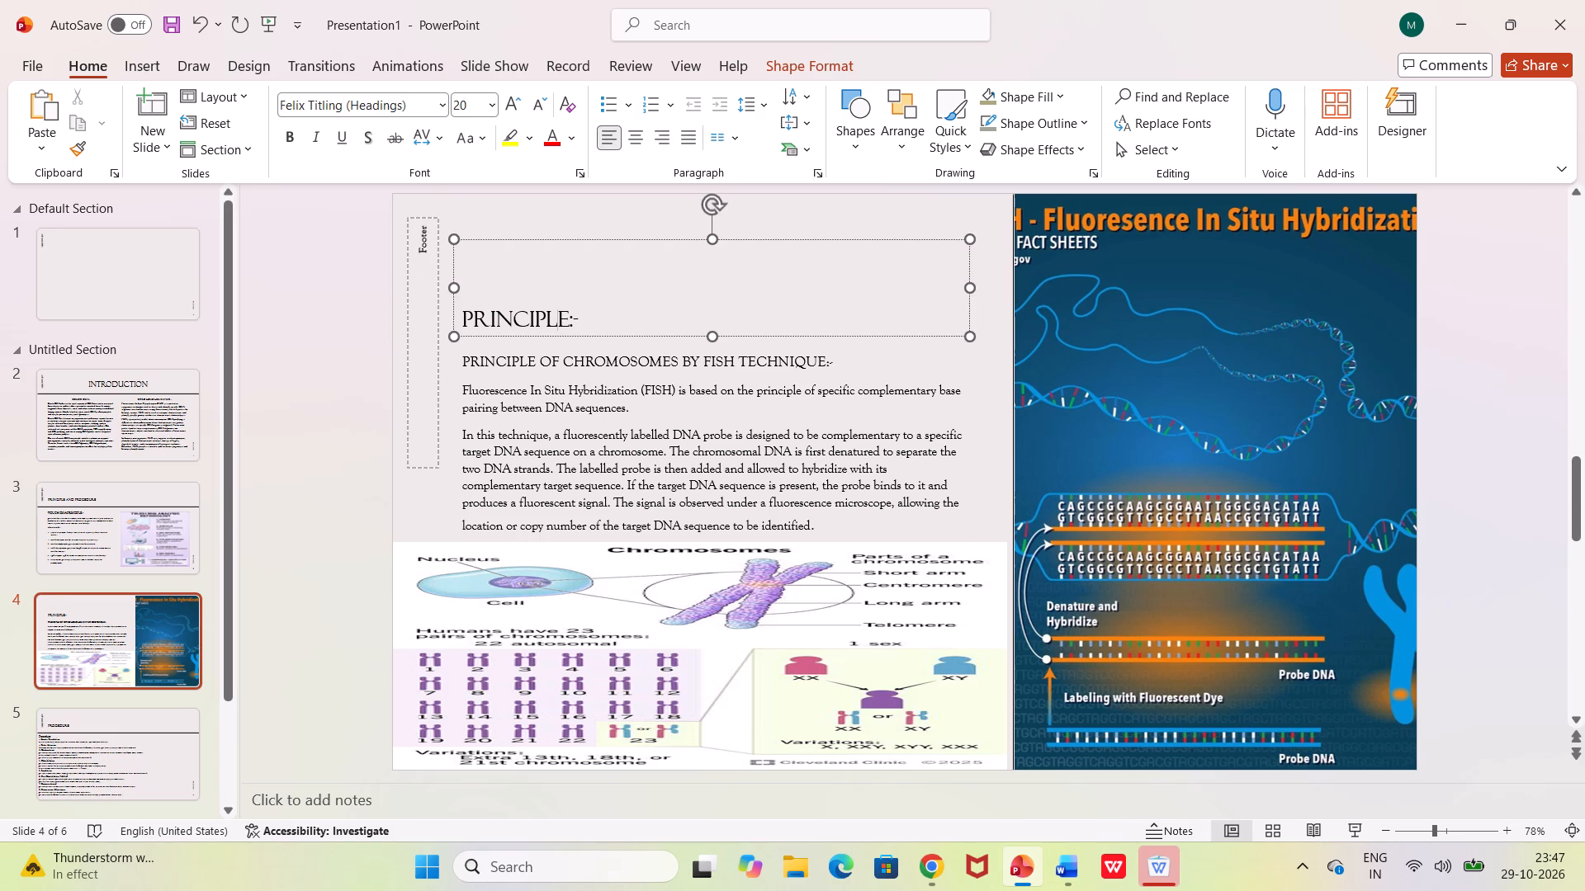
left_click(423, 615)
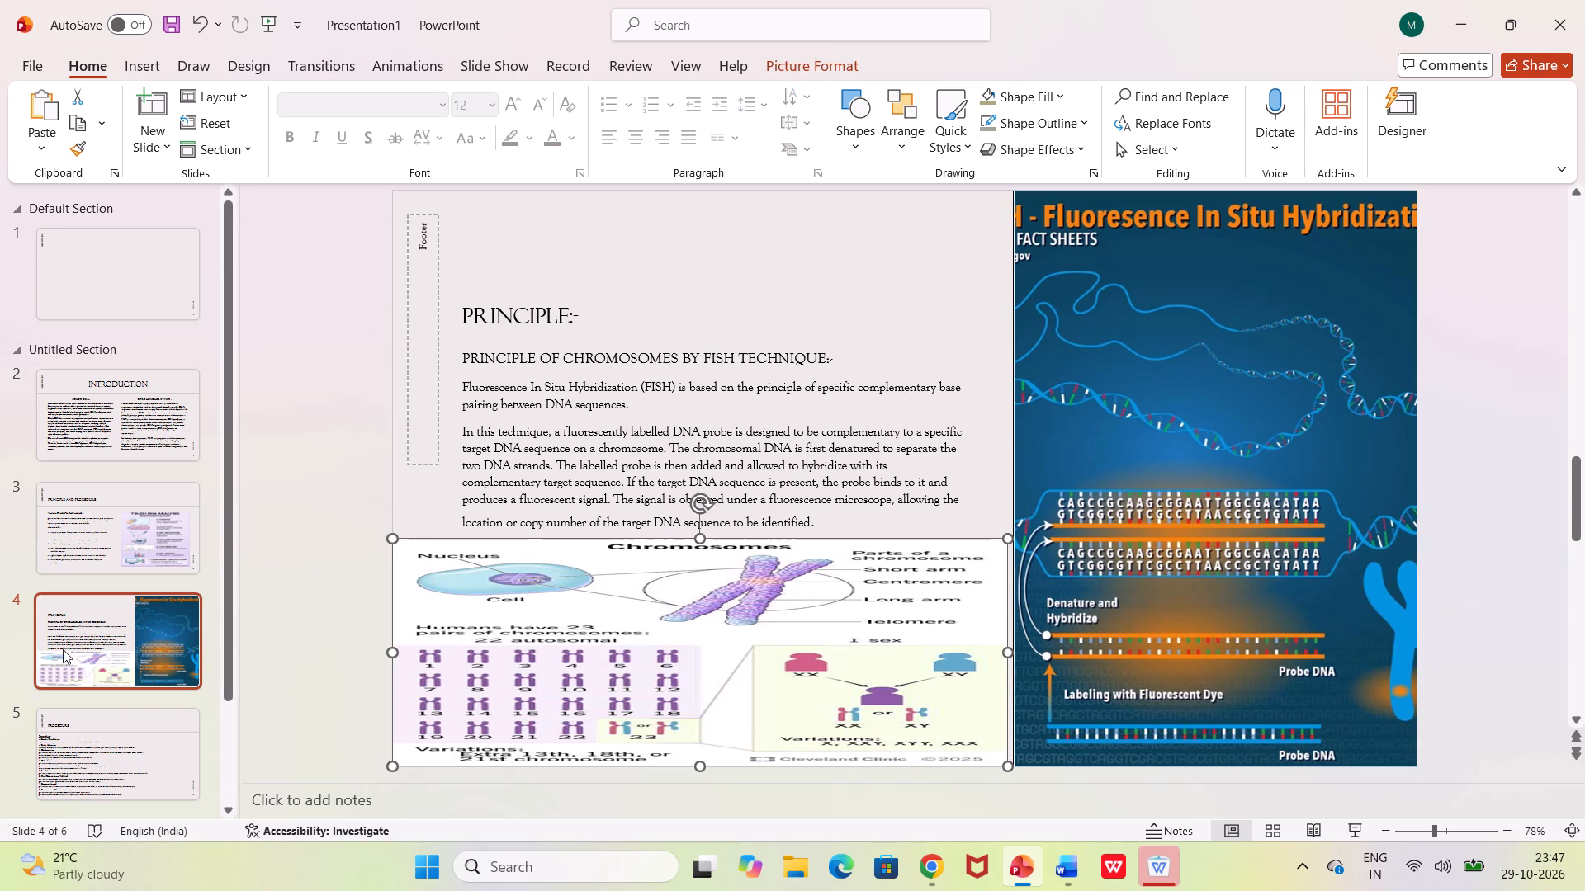
Go to the Procedure slide, slide 5.
left_click(59, 772)
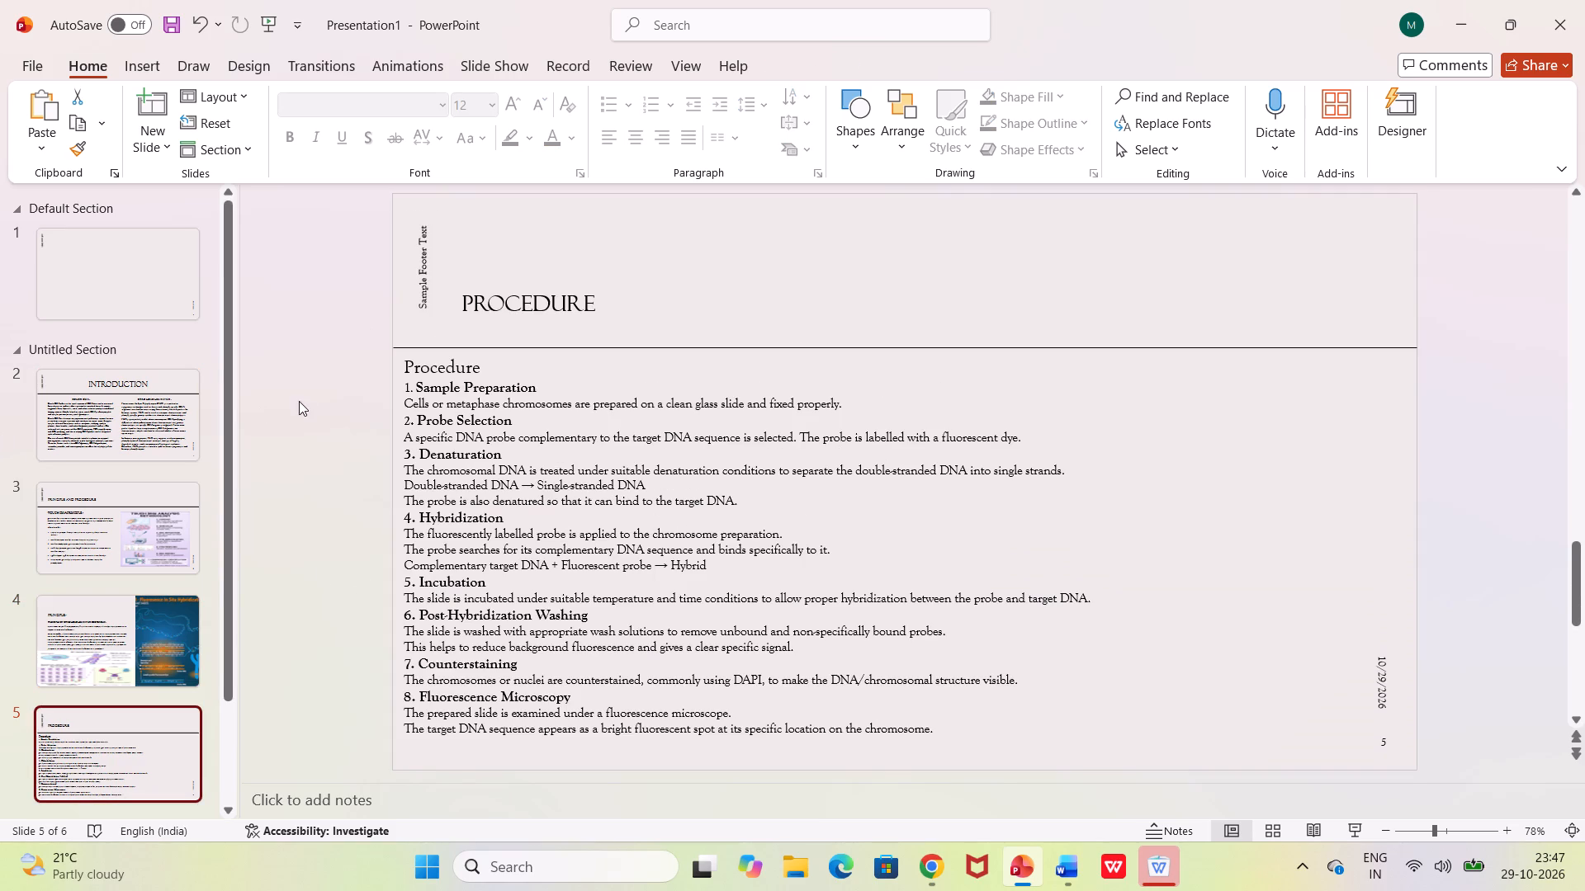
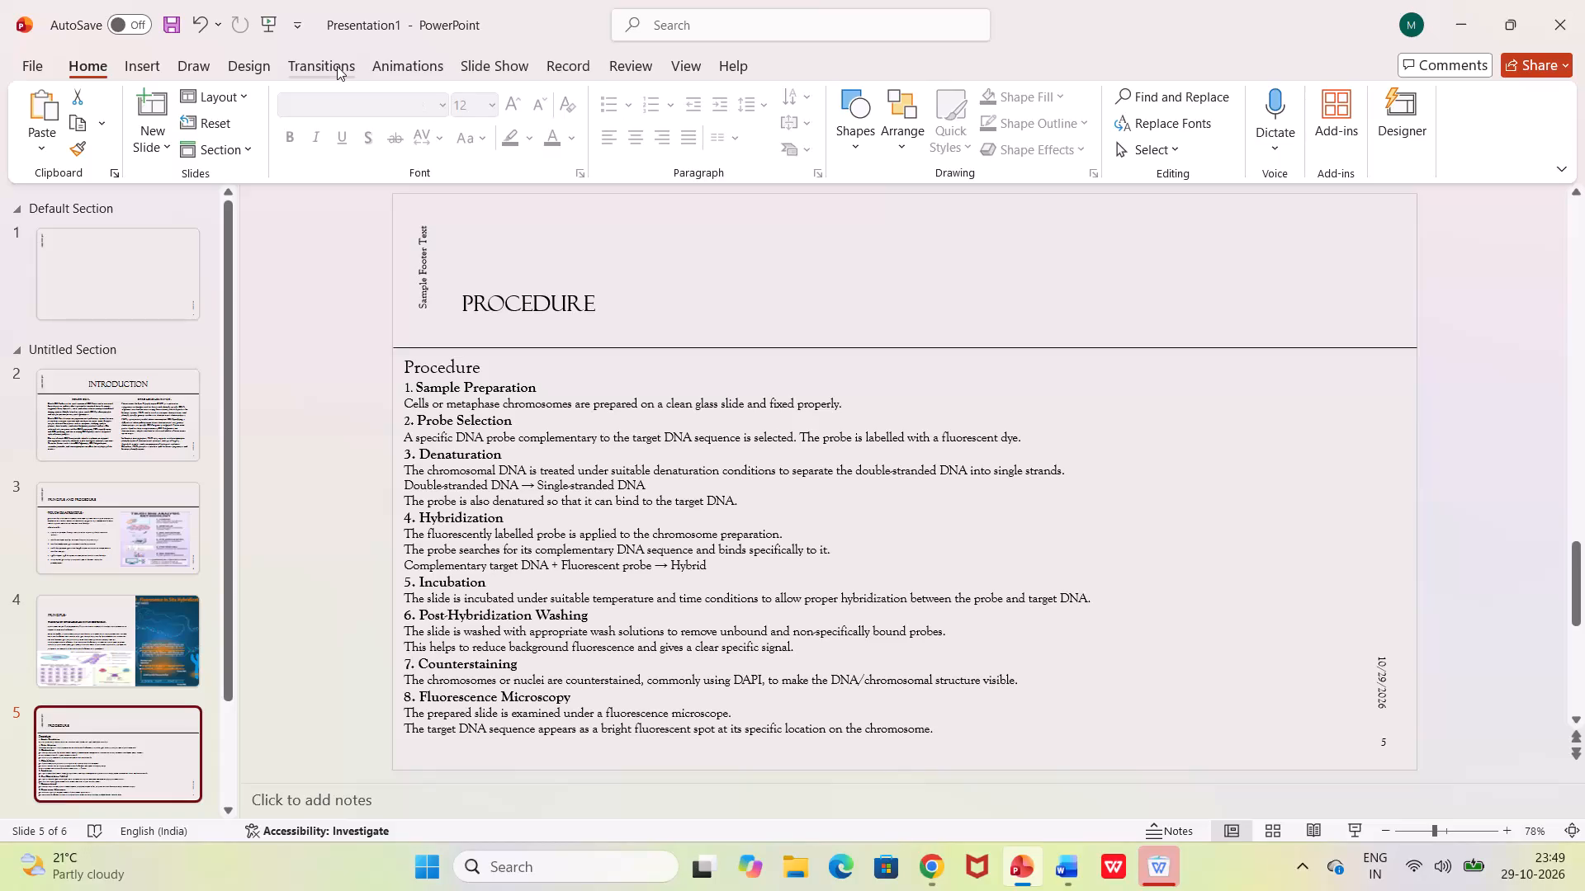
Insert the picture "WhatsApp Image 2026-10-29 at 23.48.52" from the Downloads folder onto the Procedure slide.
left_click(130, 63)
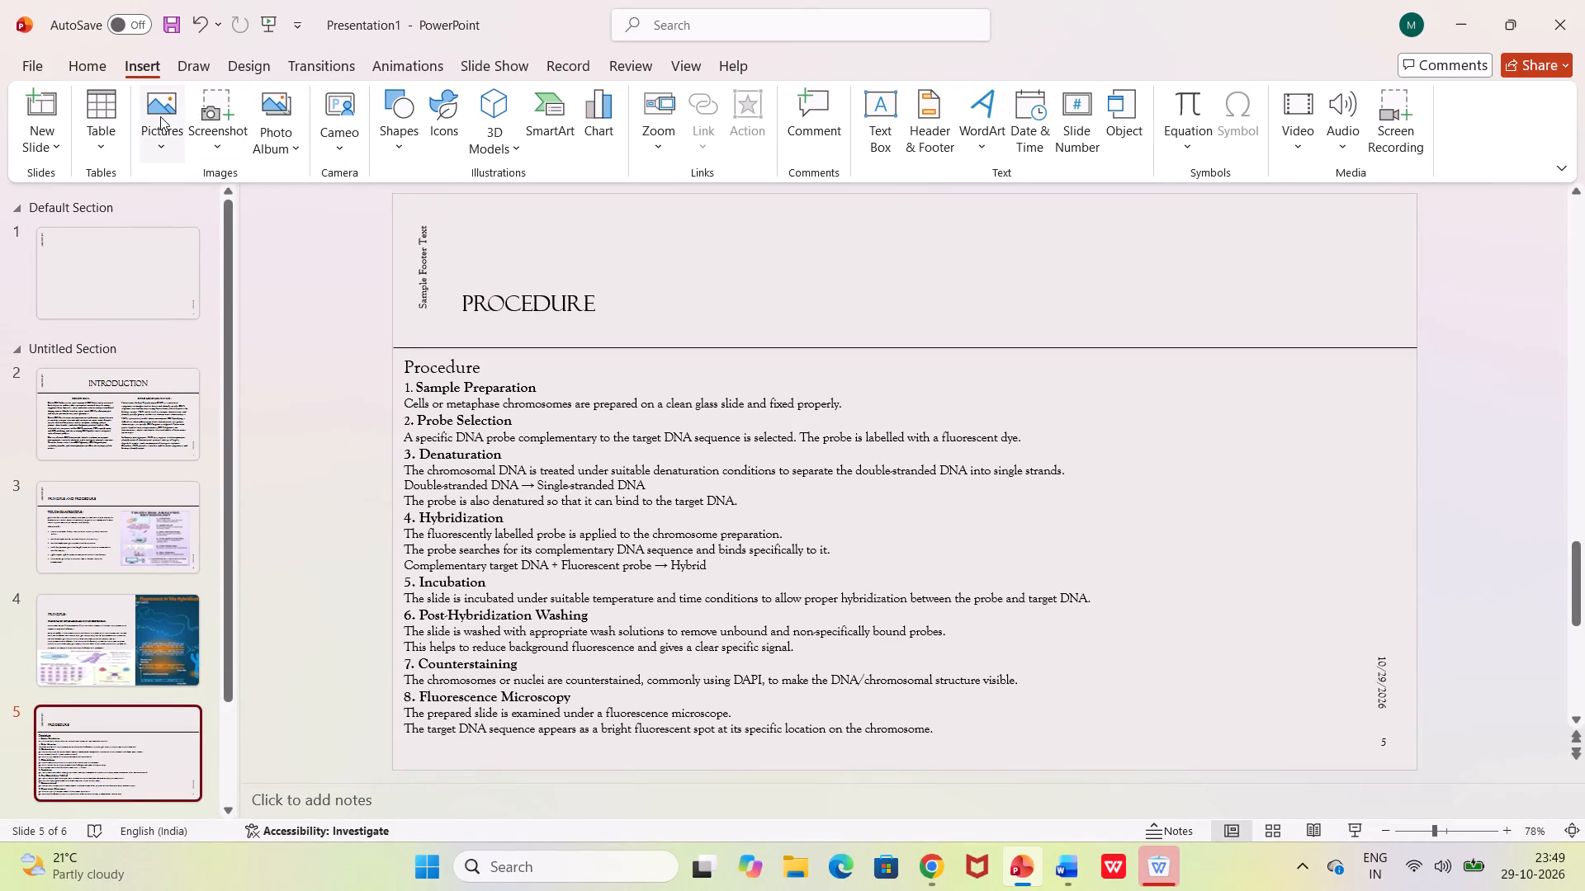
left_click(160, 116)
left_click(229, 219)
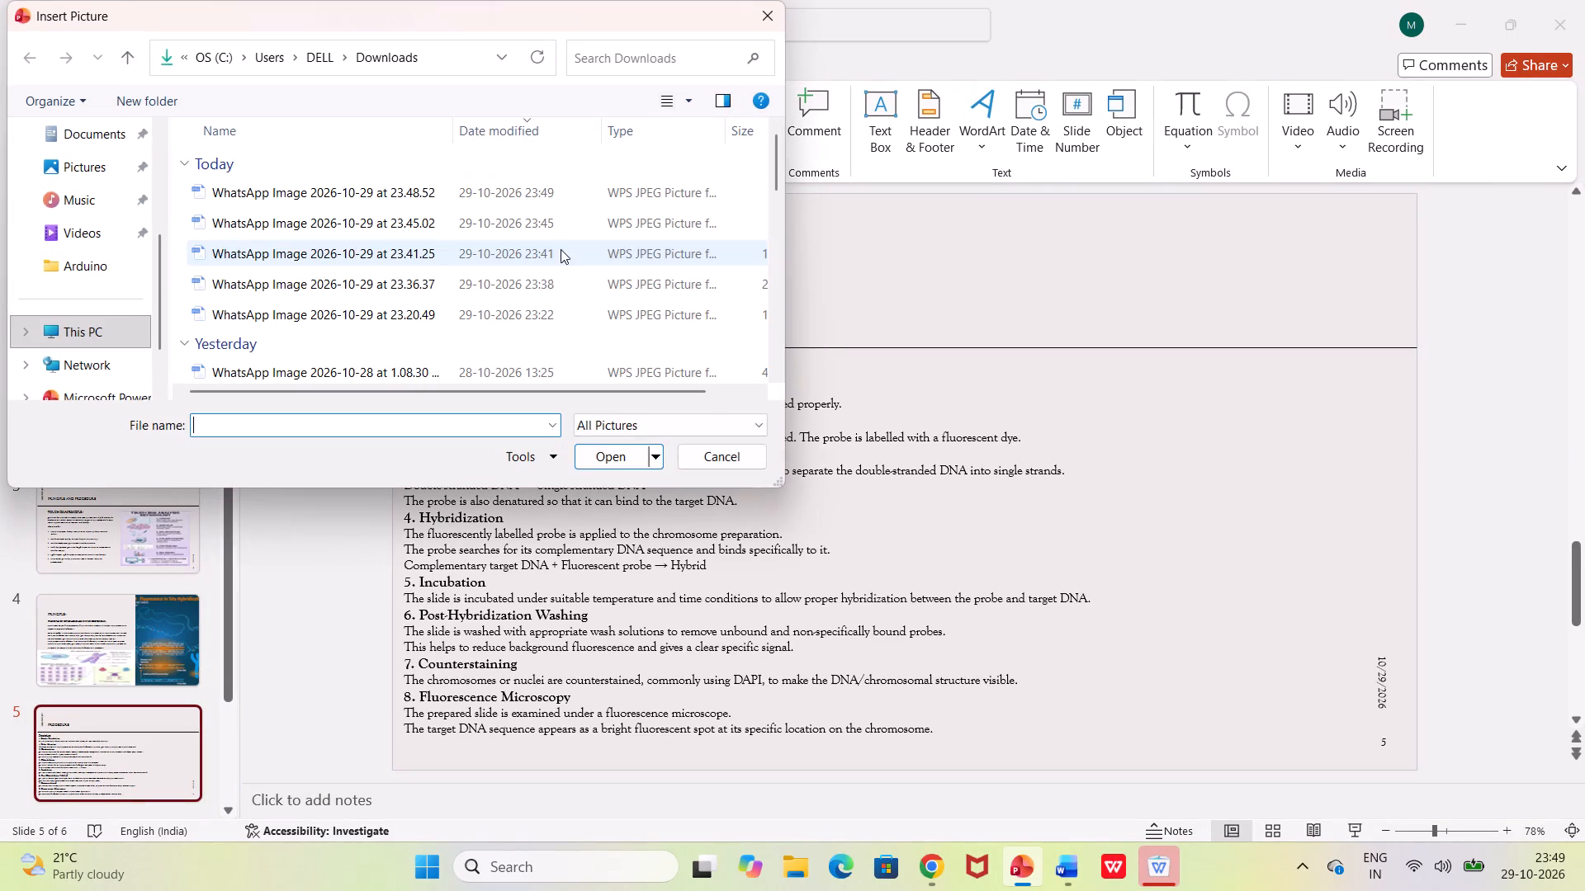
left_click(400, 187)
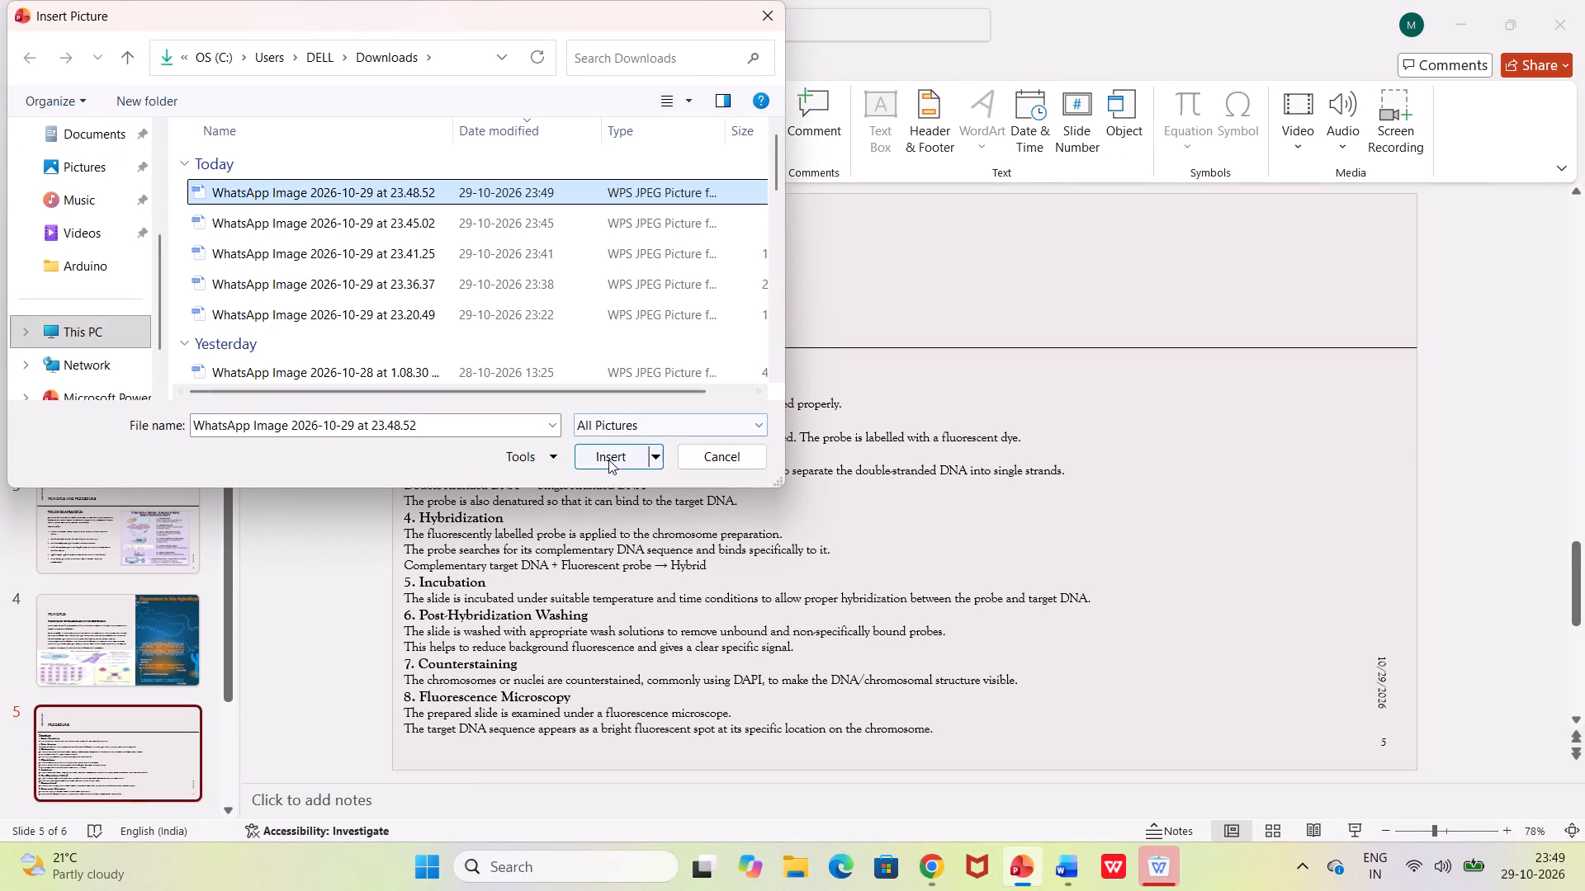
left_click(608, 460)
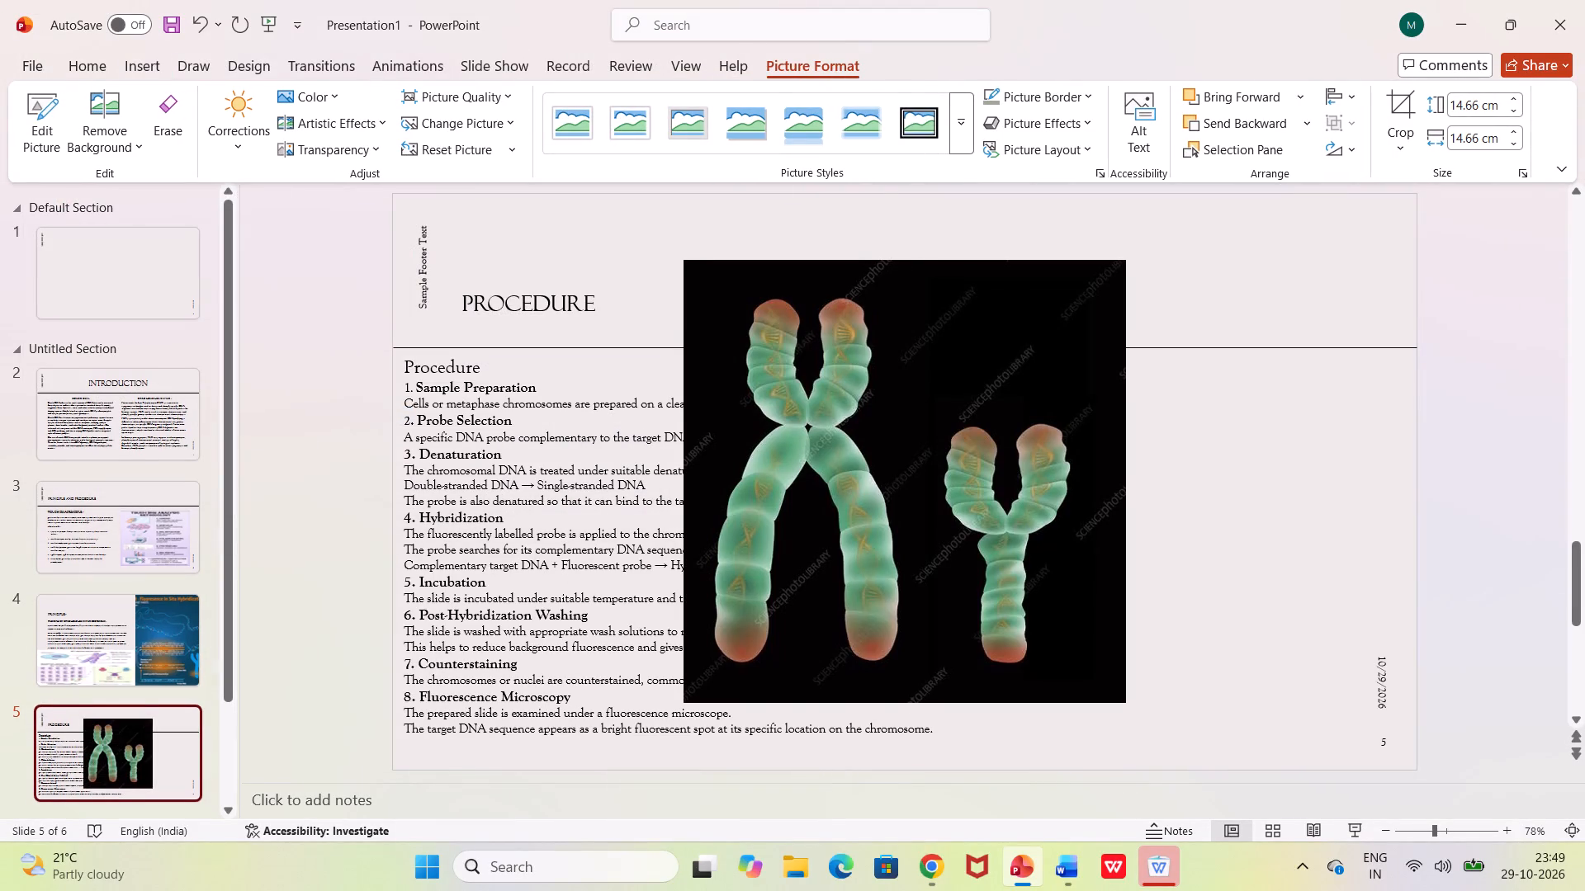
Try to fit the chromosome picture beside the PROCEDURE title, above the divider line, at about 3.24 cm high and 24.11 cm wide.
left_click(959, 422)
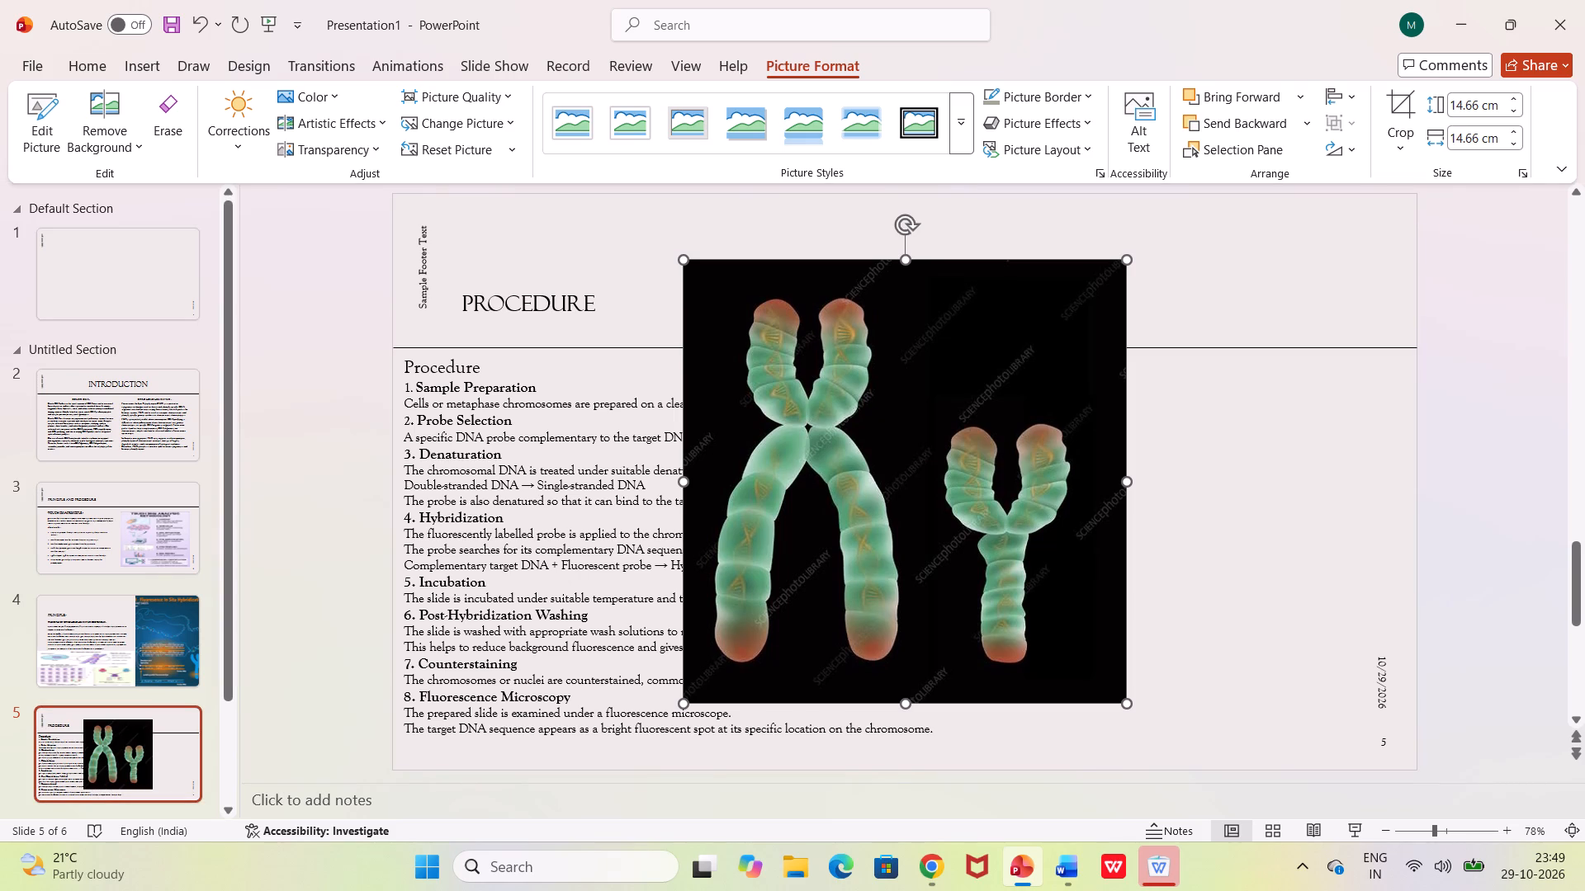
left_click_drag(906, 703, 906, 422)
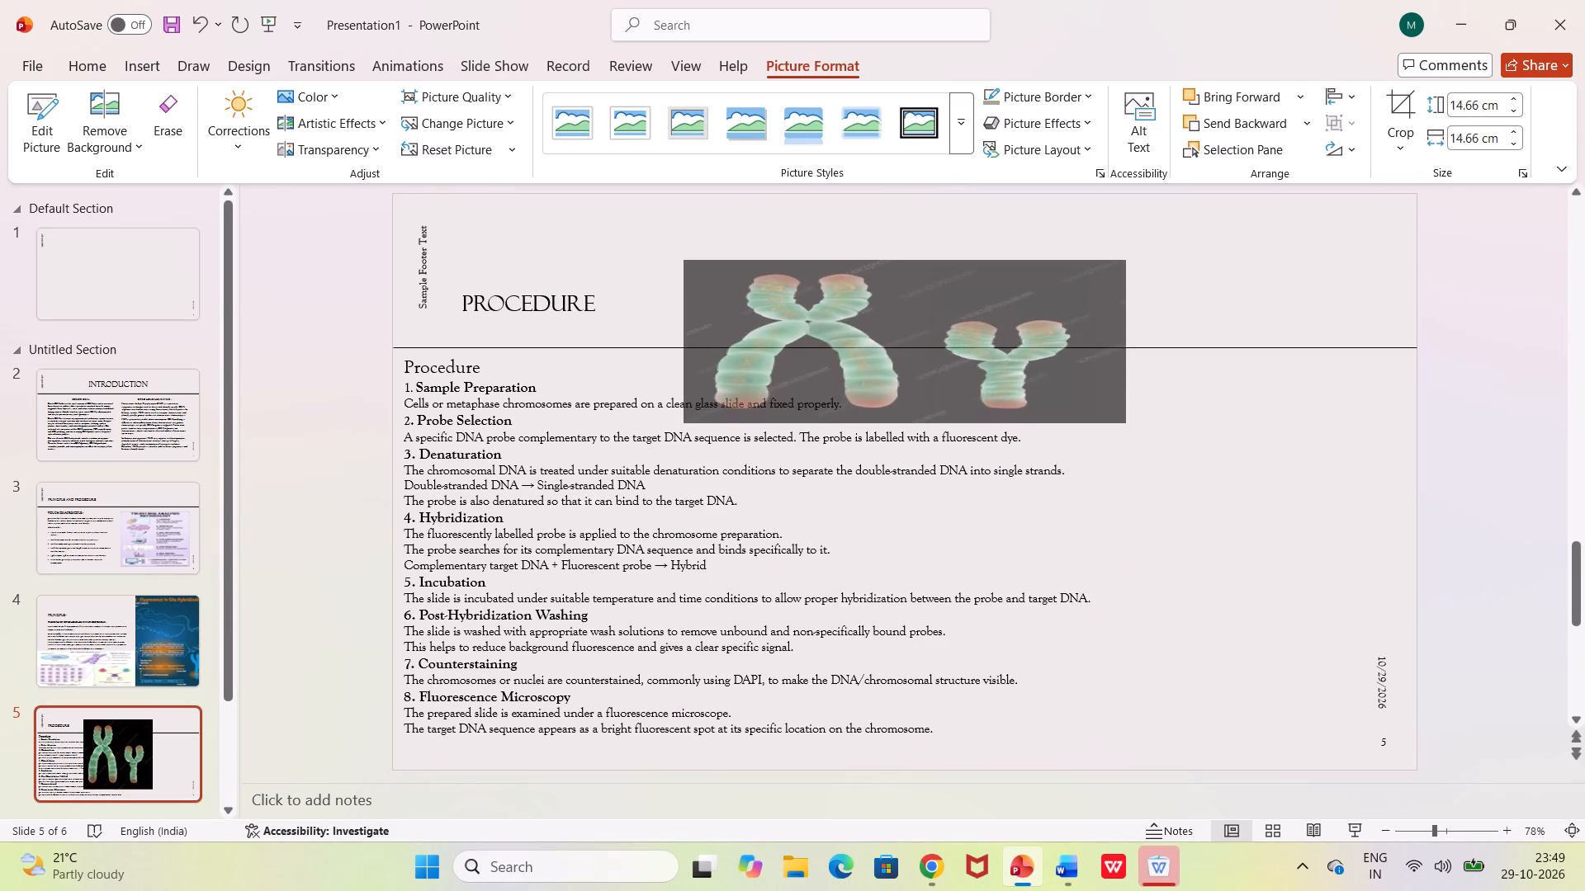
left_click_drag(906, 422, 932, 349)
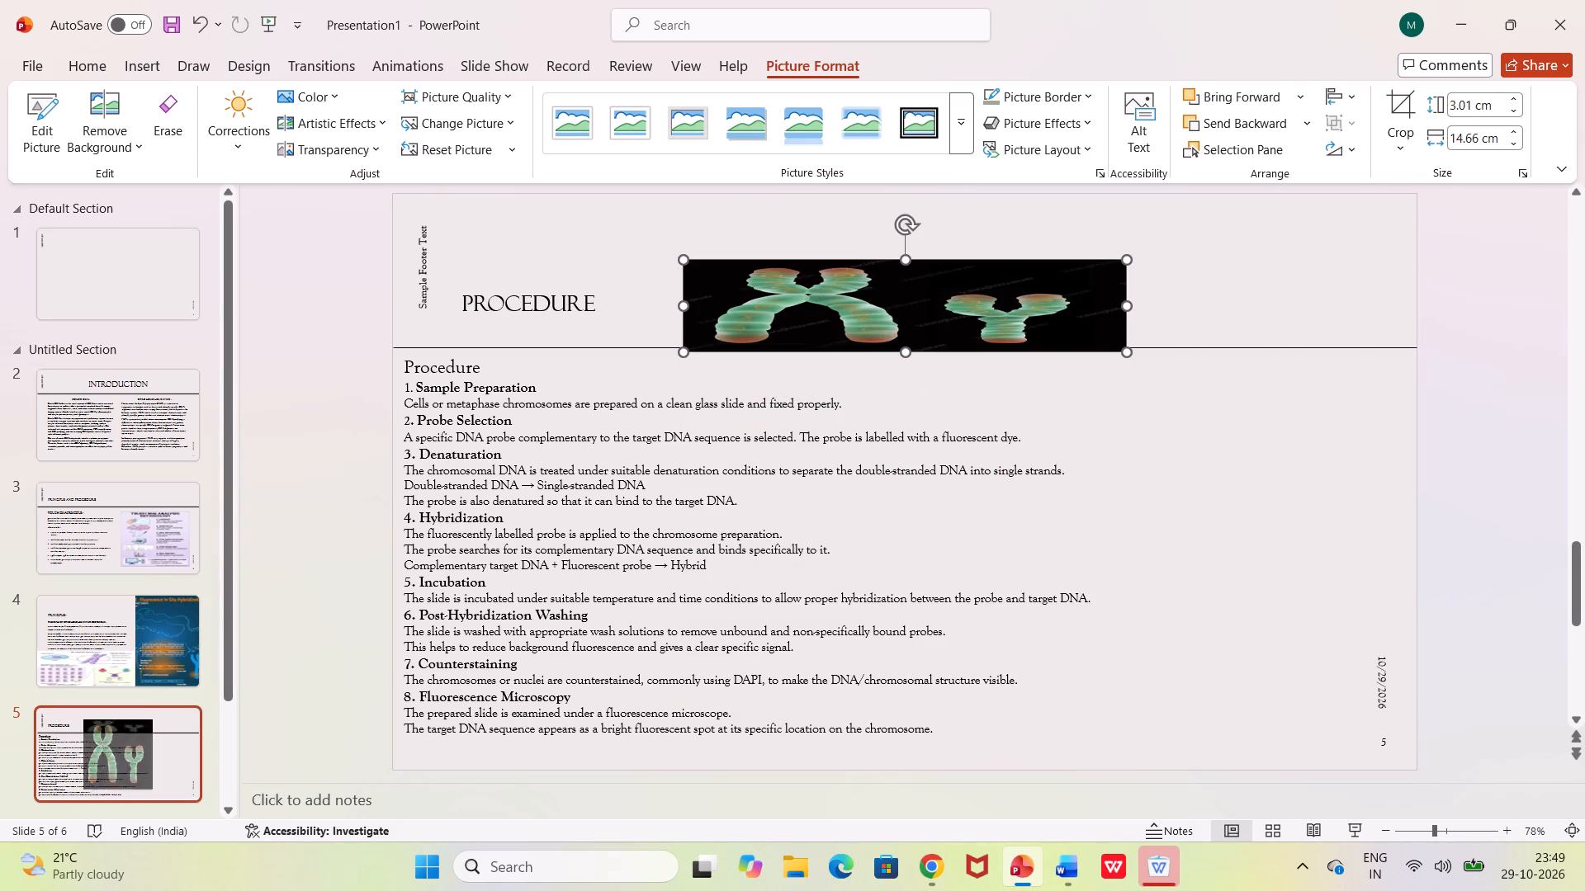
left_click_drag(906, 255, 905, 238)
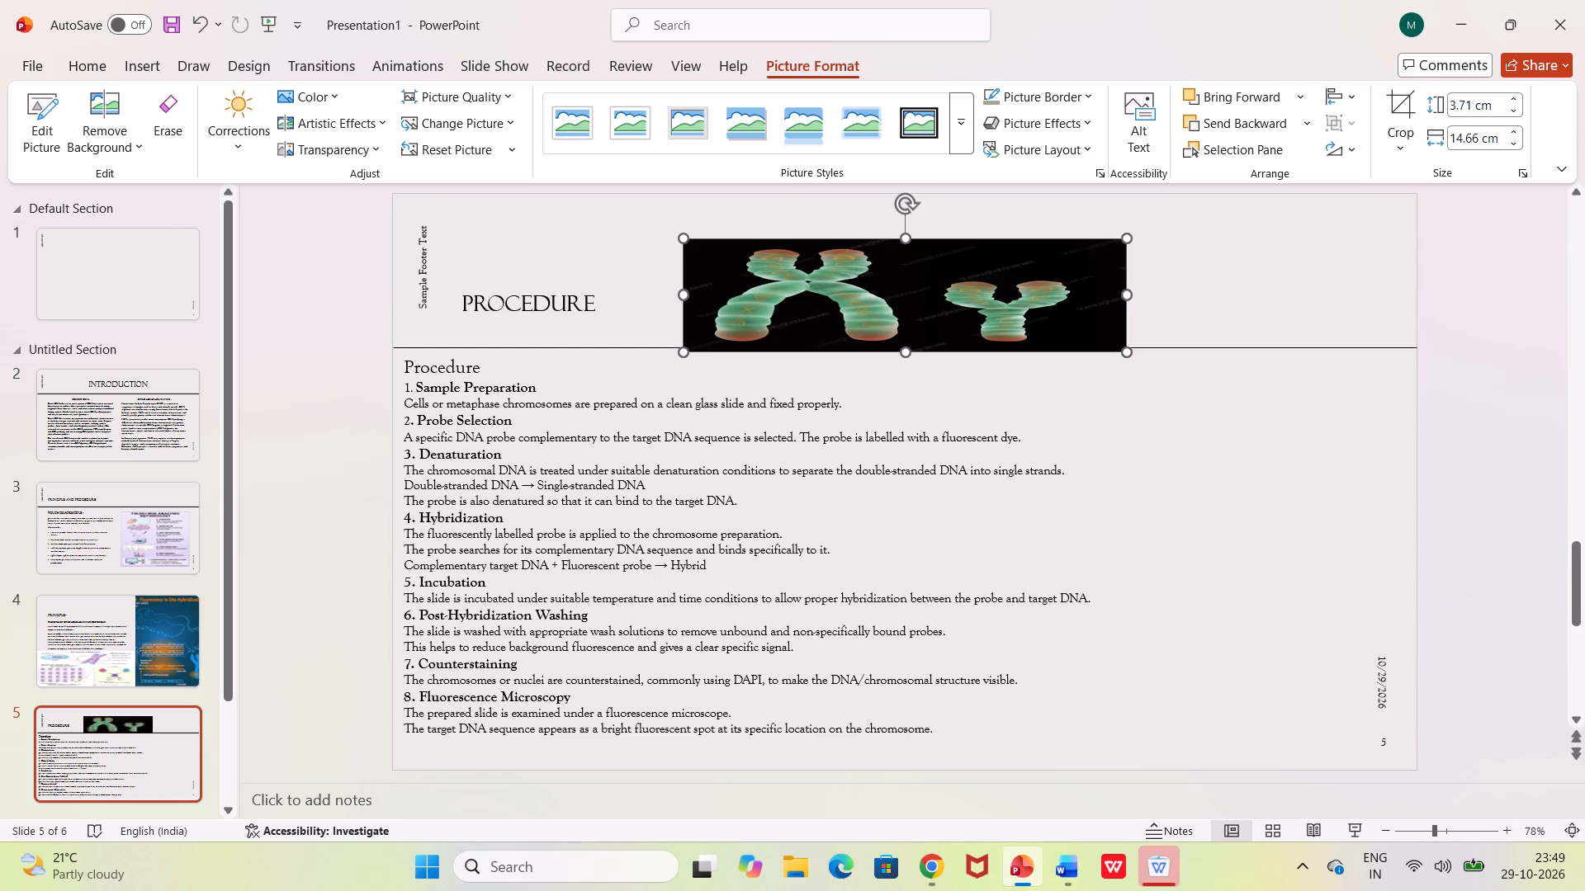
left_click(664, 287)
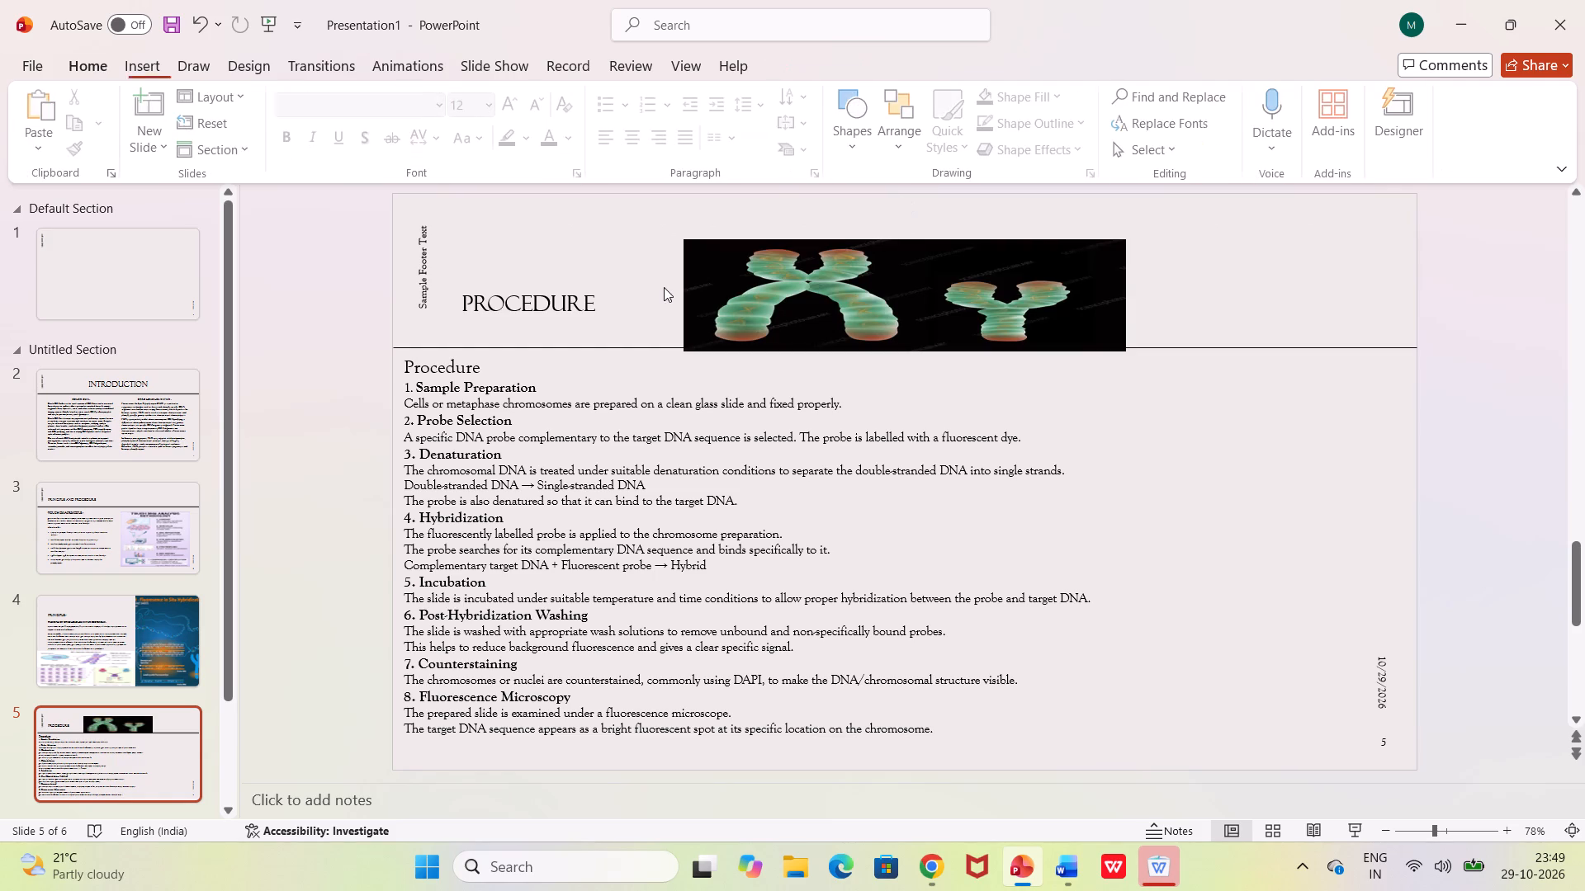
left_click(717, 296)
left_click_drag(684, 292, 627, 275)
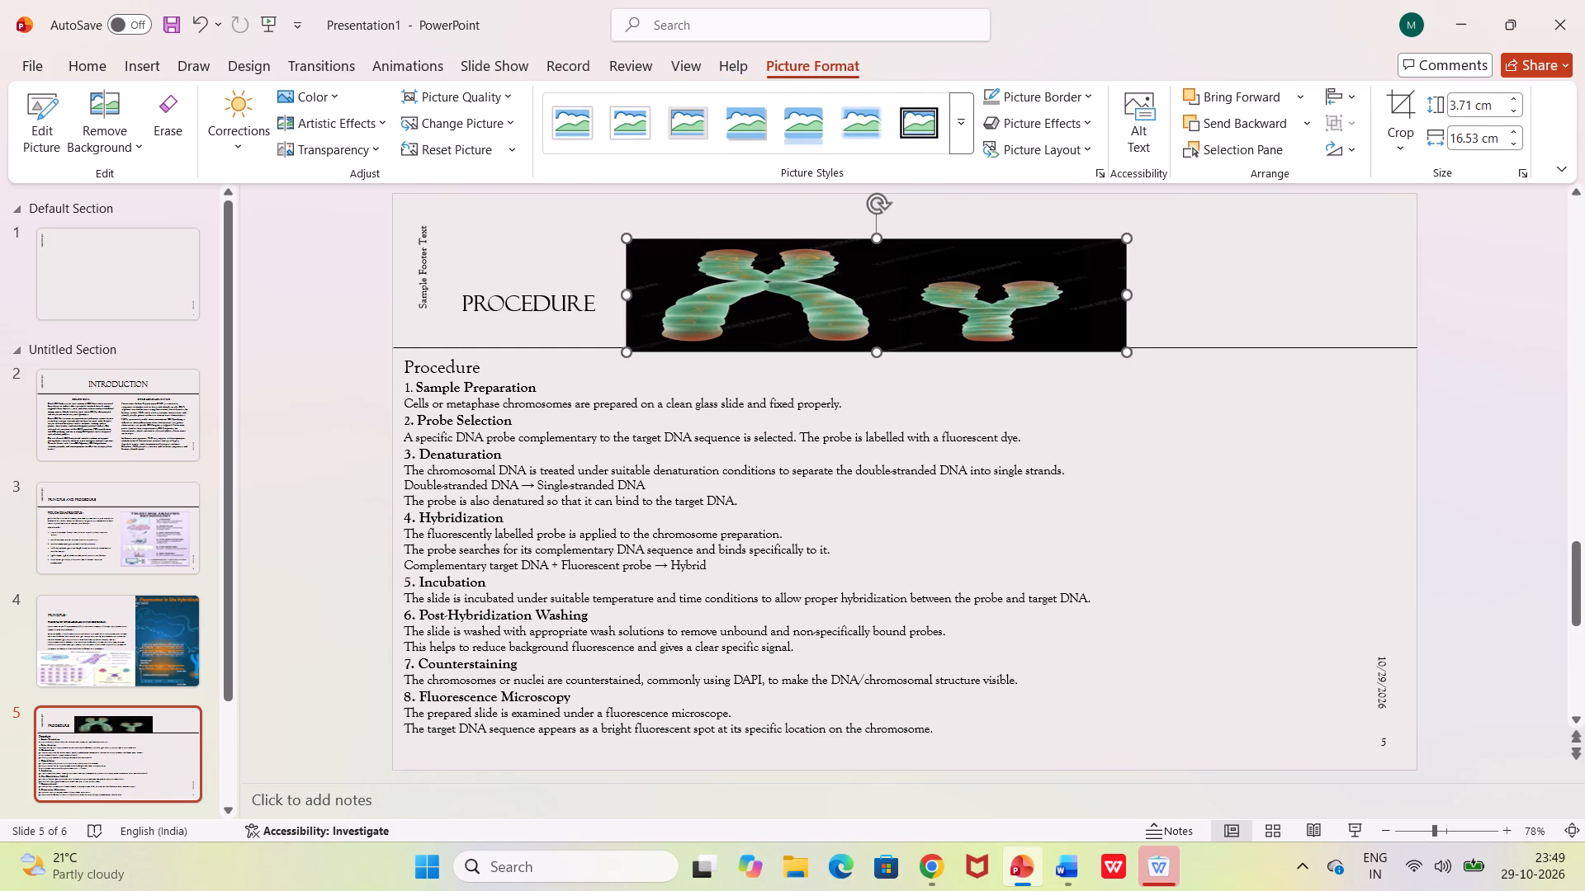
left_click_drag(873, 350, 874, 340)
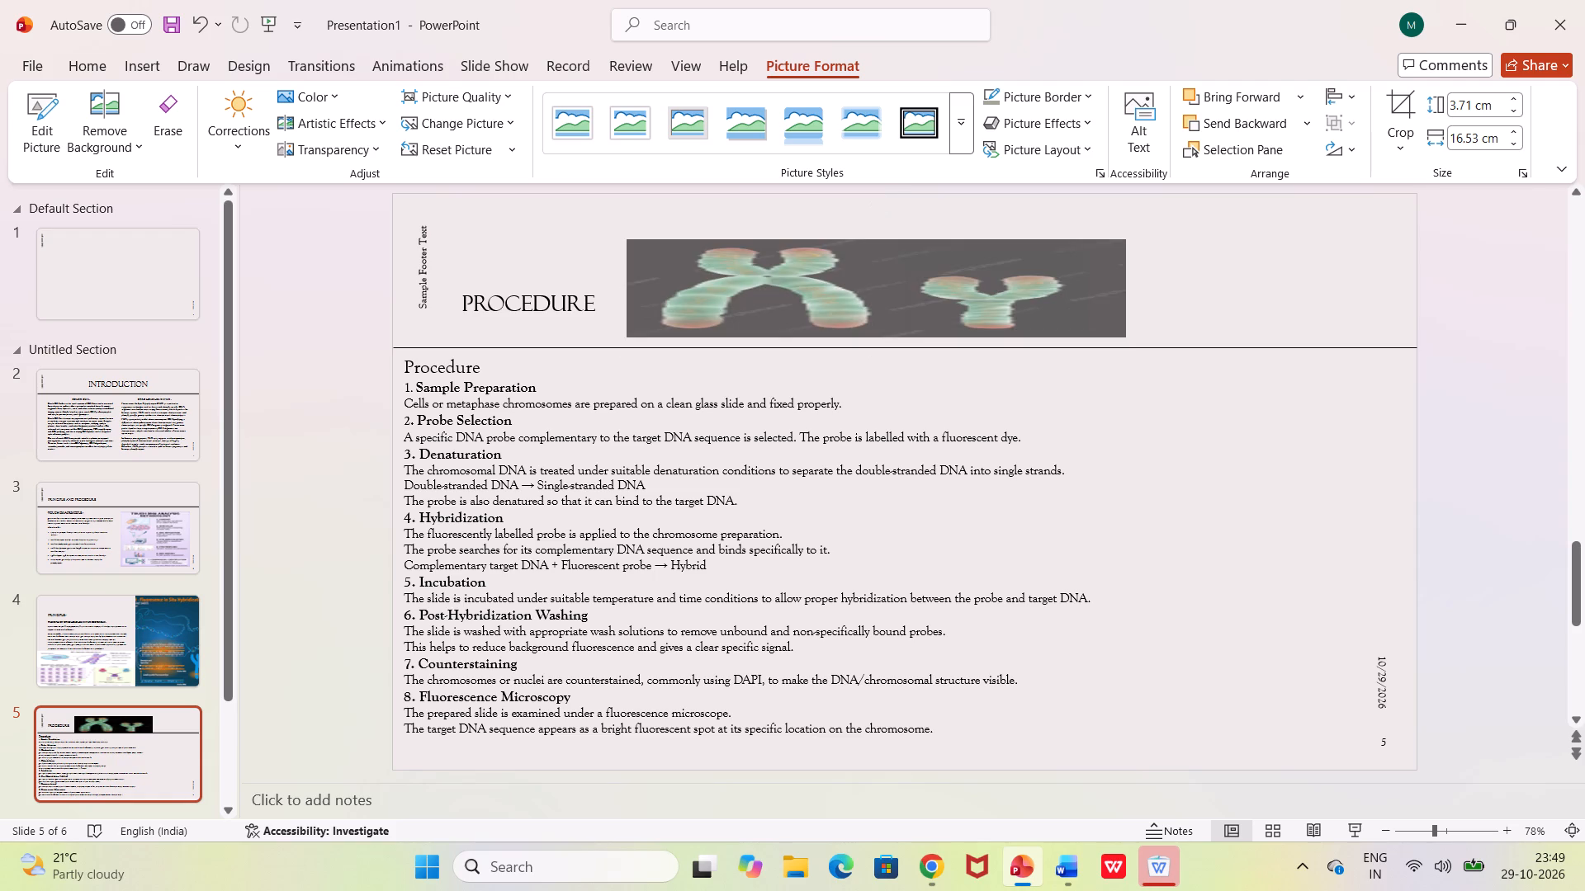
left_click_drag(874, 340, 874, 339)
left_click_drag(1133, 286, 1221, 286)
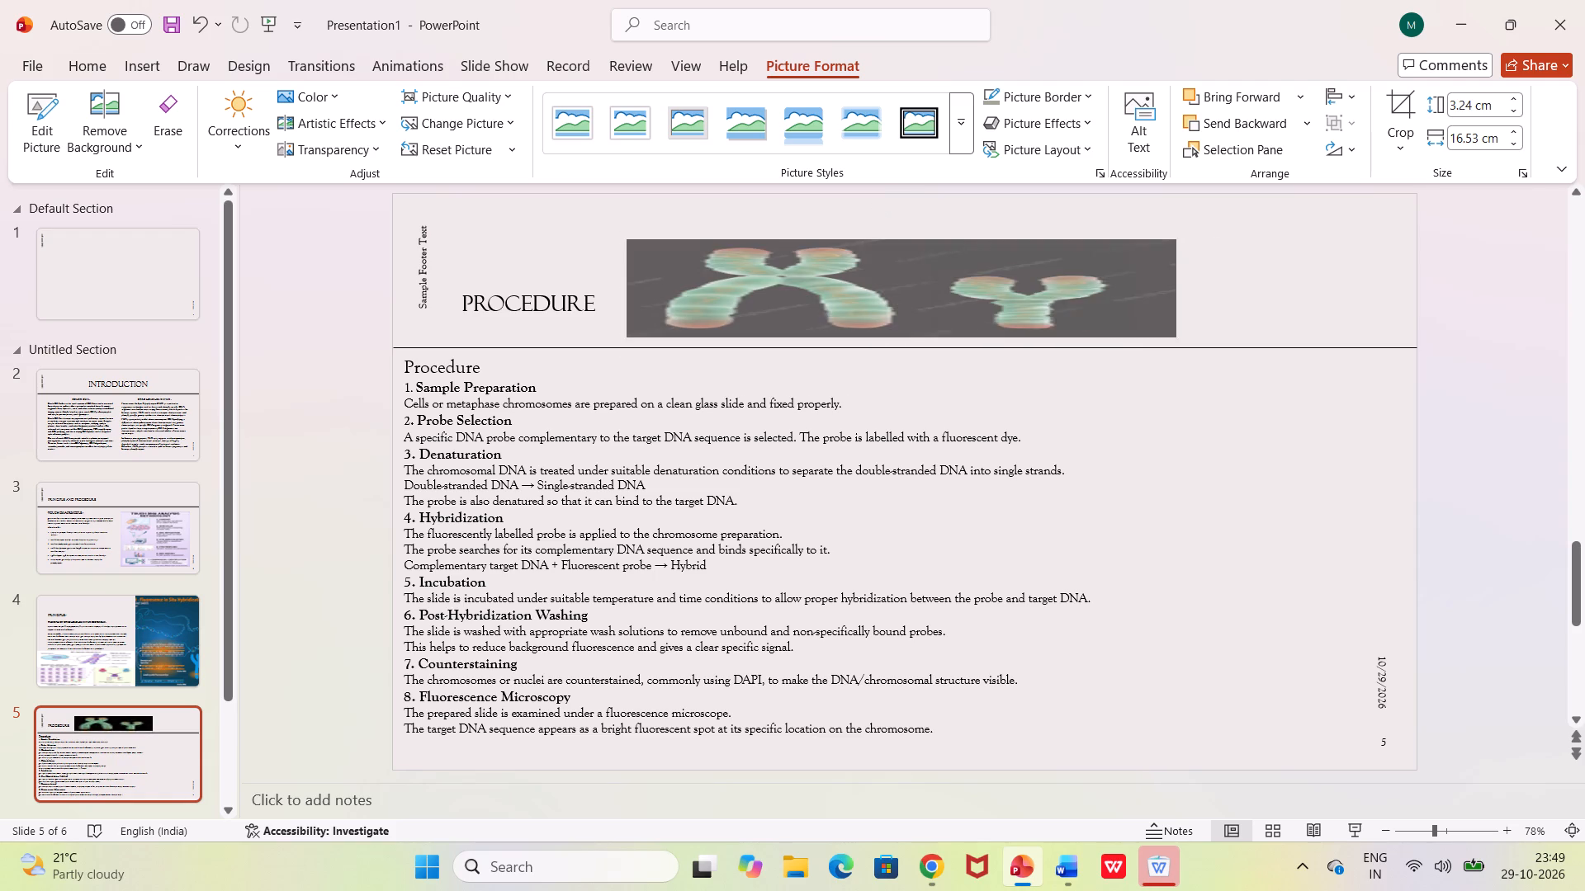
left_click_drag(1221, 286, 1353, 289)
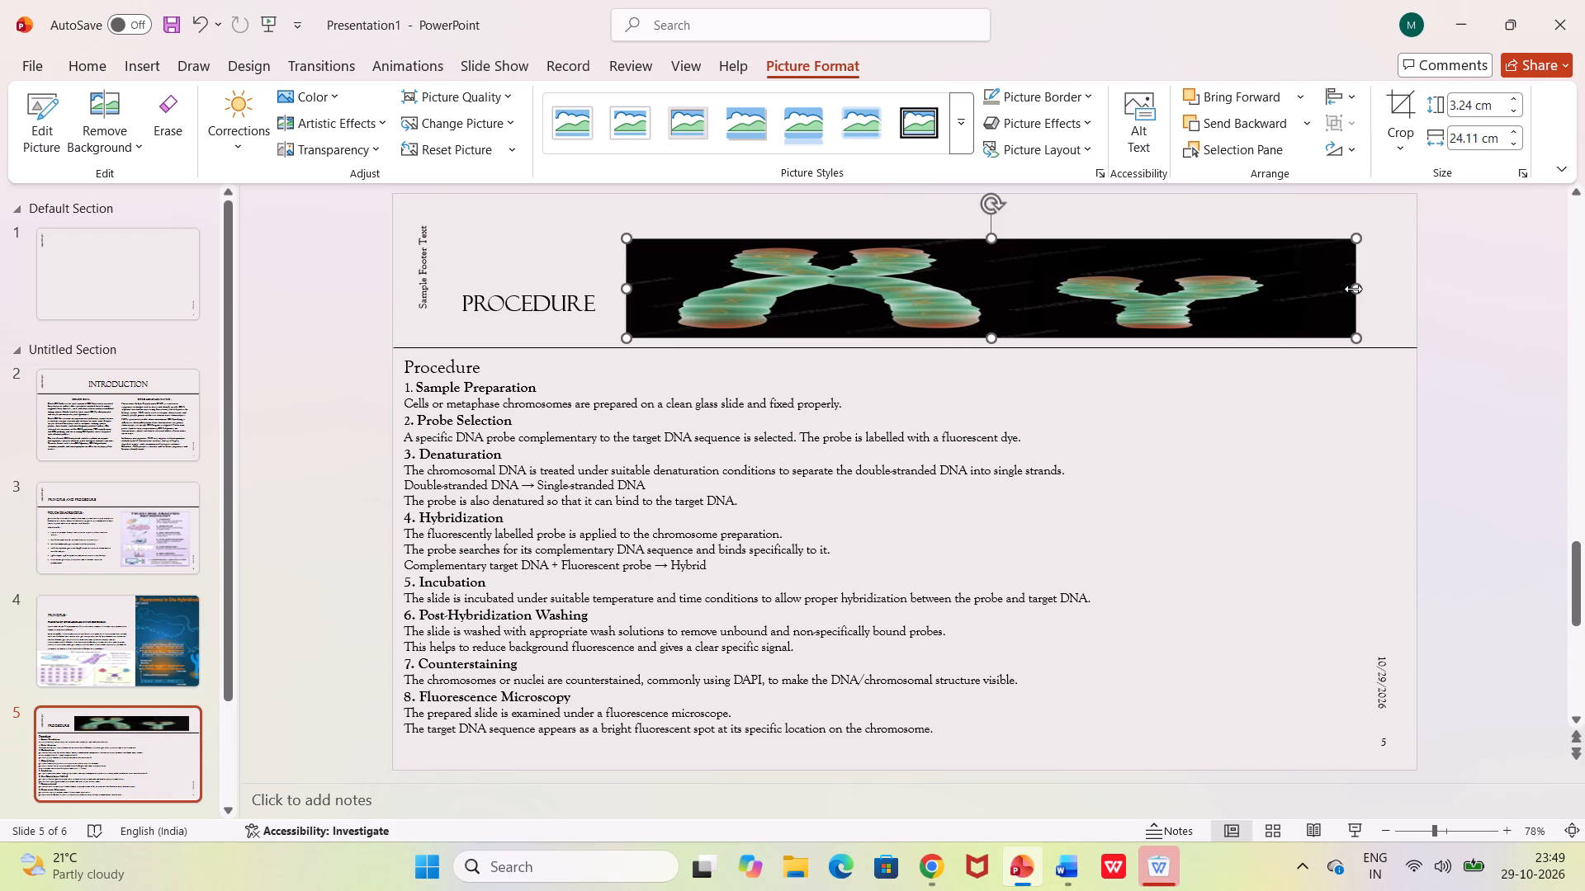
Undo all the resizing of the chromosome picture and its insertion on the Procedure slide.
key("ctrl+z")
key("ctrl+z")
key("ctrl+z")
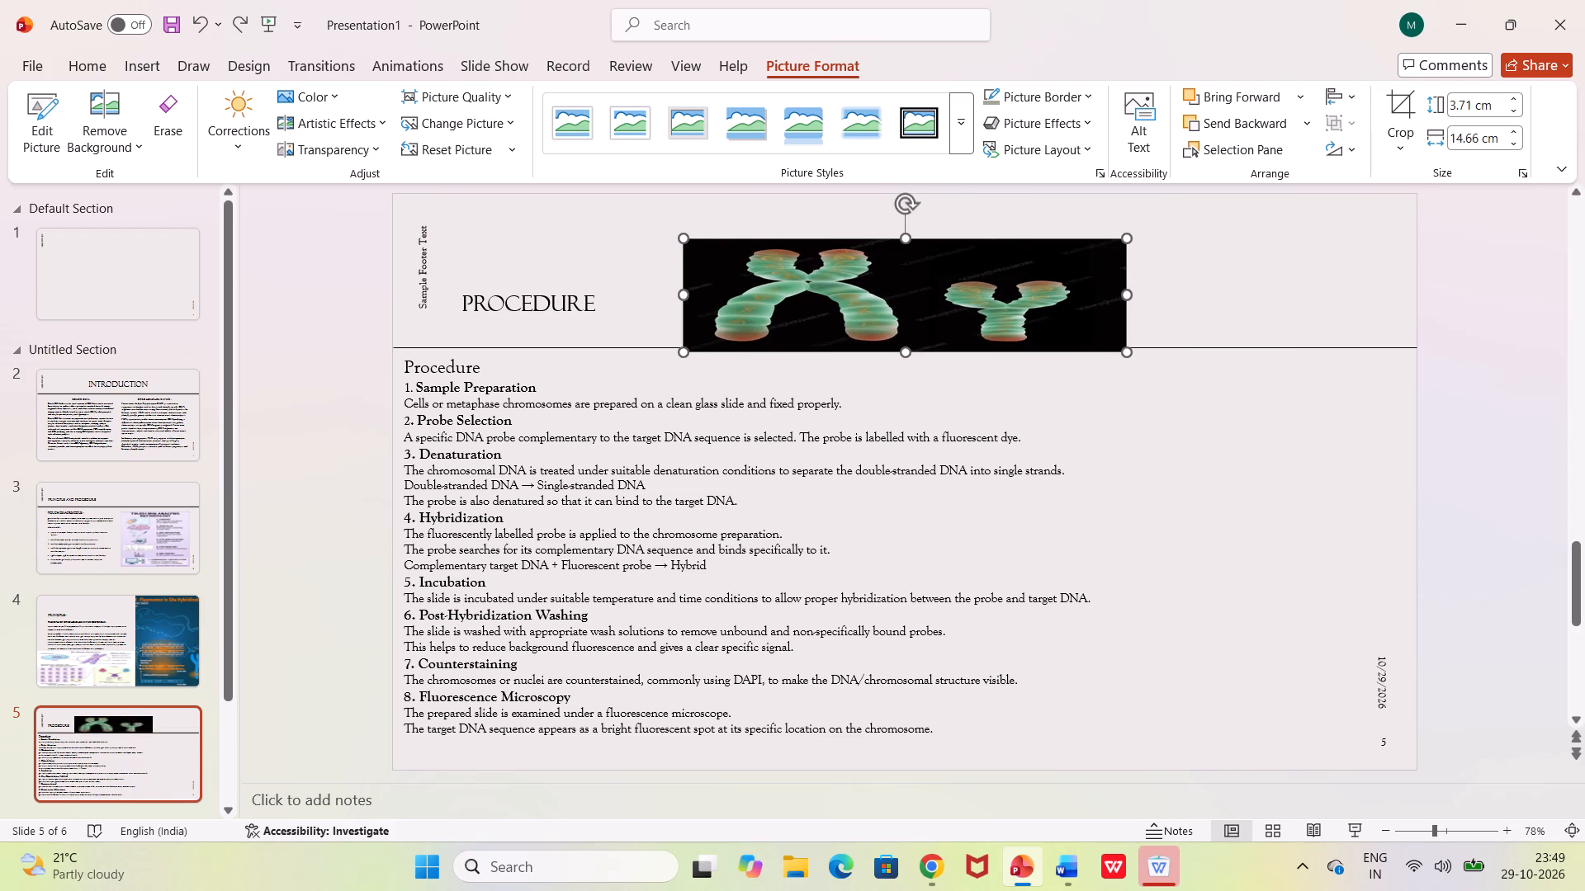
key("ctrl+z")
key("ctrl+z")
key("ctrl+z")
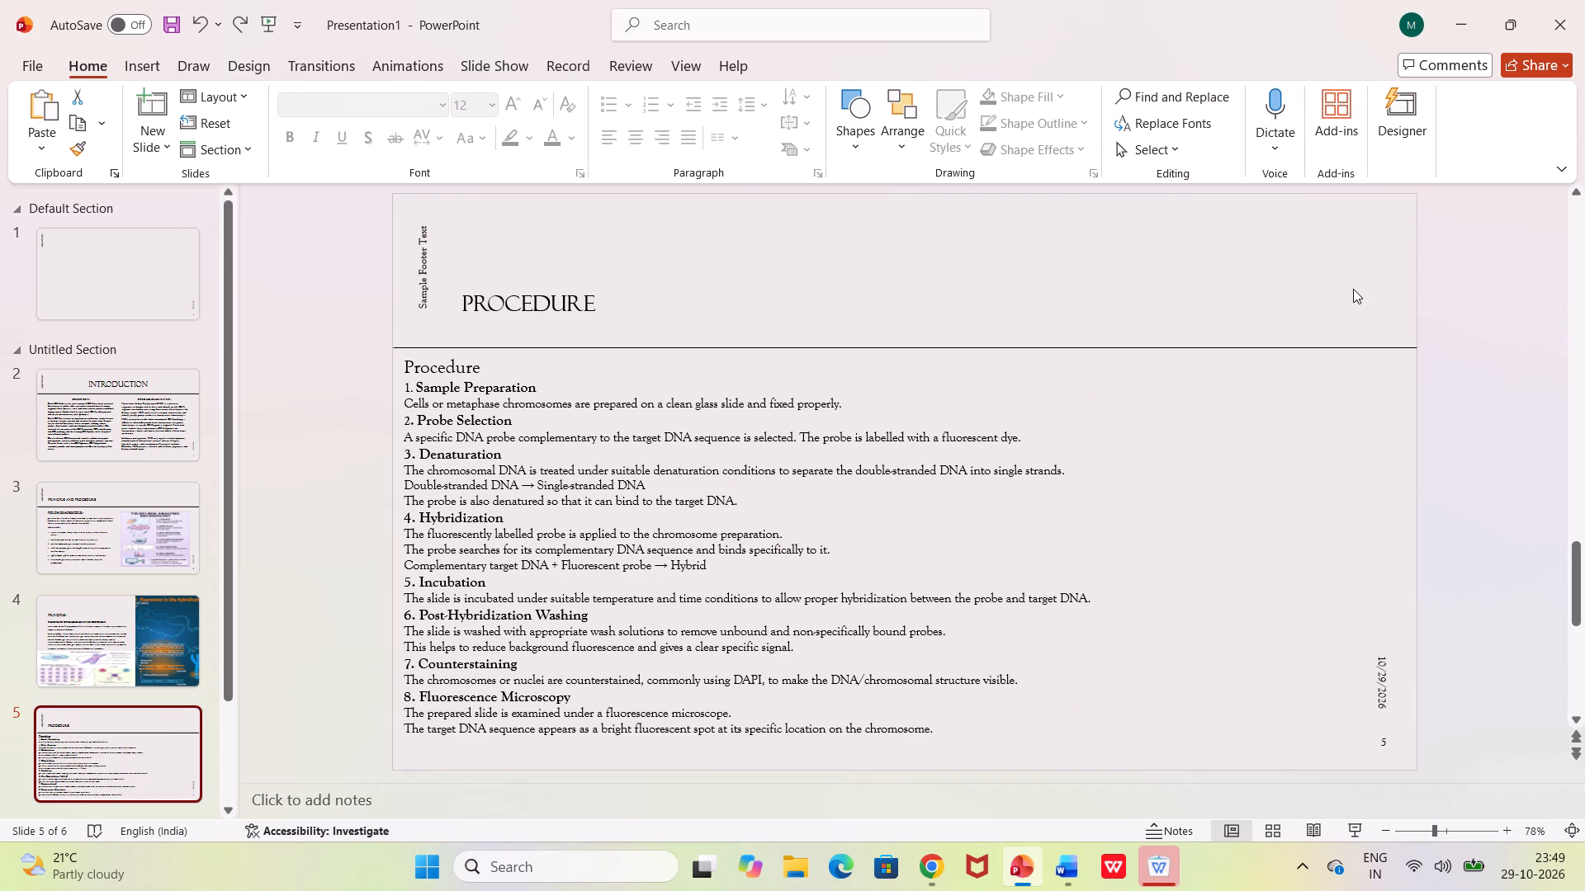
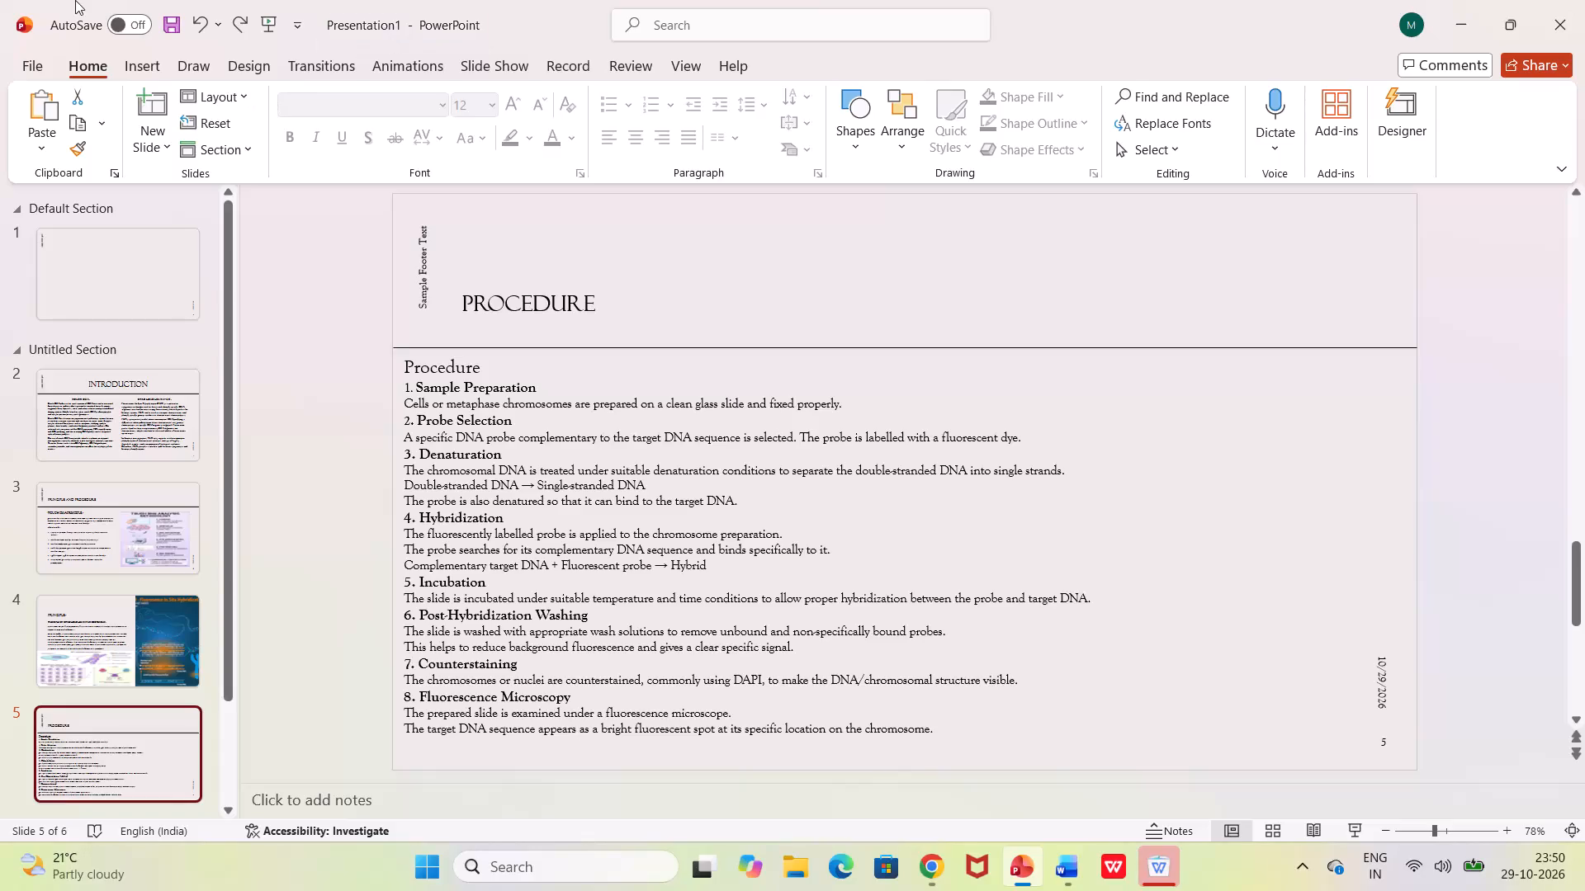
Insert the picture "WhatsApp Image 2026-10-29 at 23.50.26" from the Downloads folder onto the Procedure slide.
left_click(136, 64)
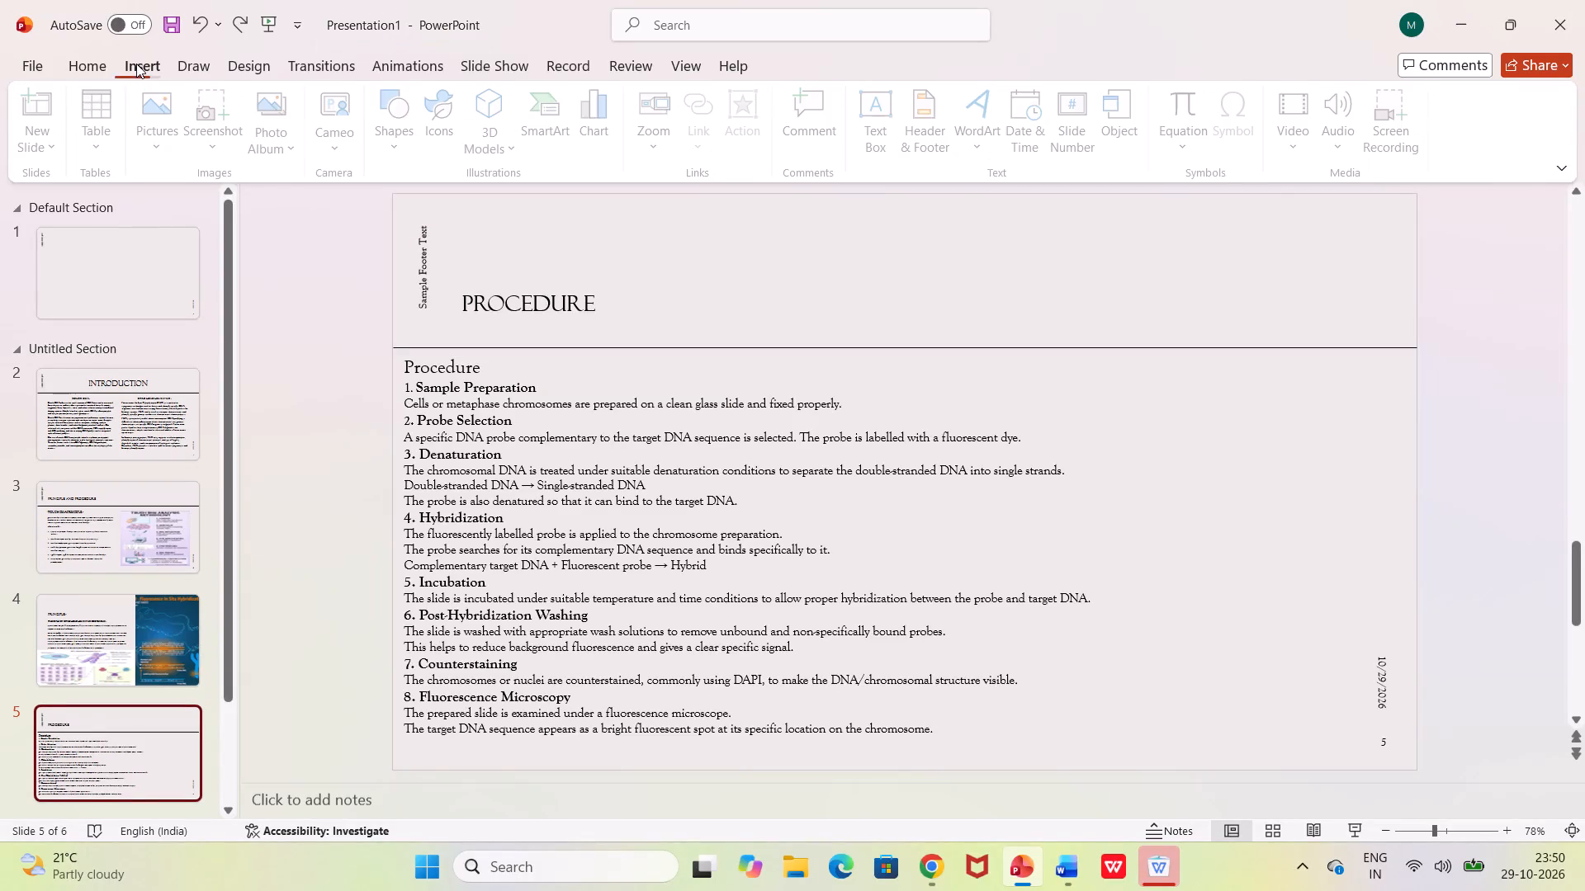
left_click(158, 113)
left_click(208, 214)
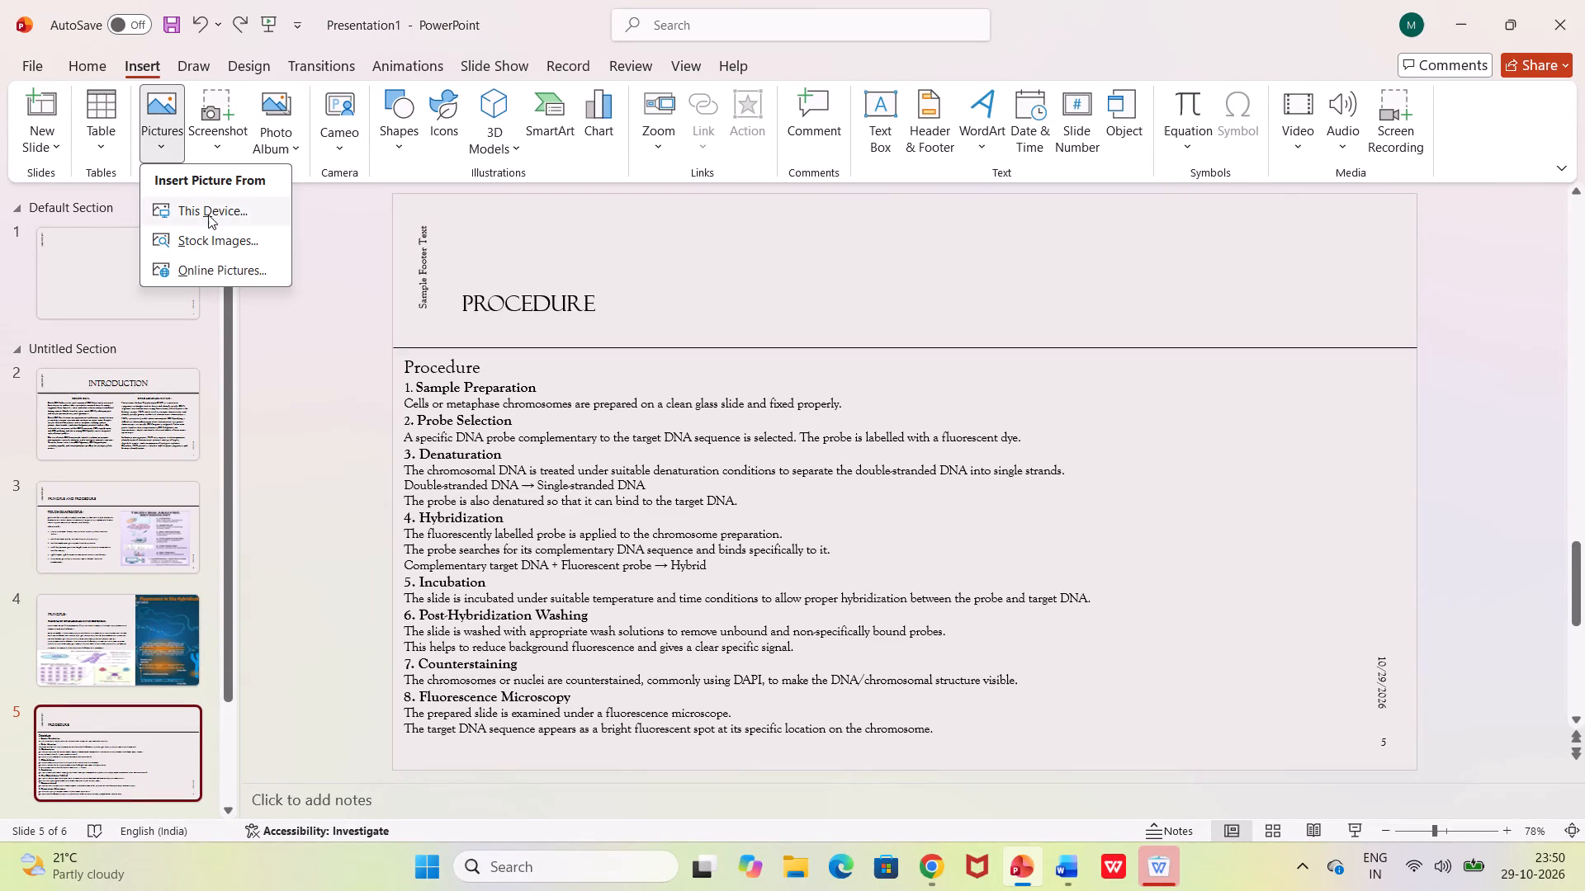
left_click(398, 201)
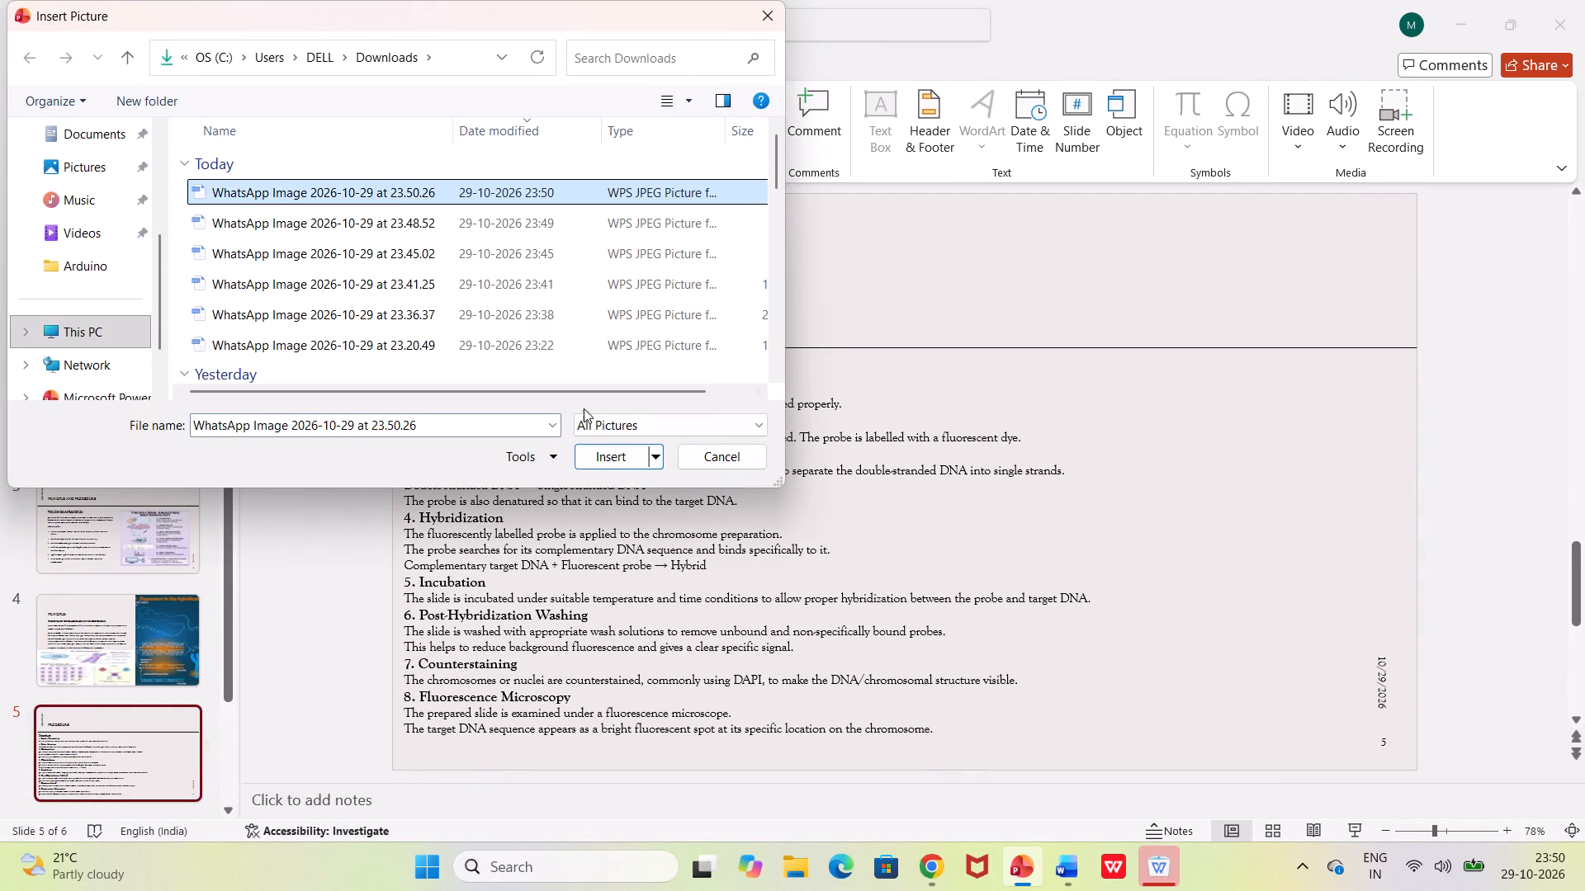
left_click(601, 465)
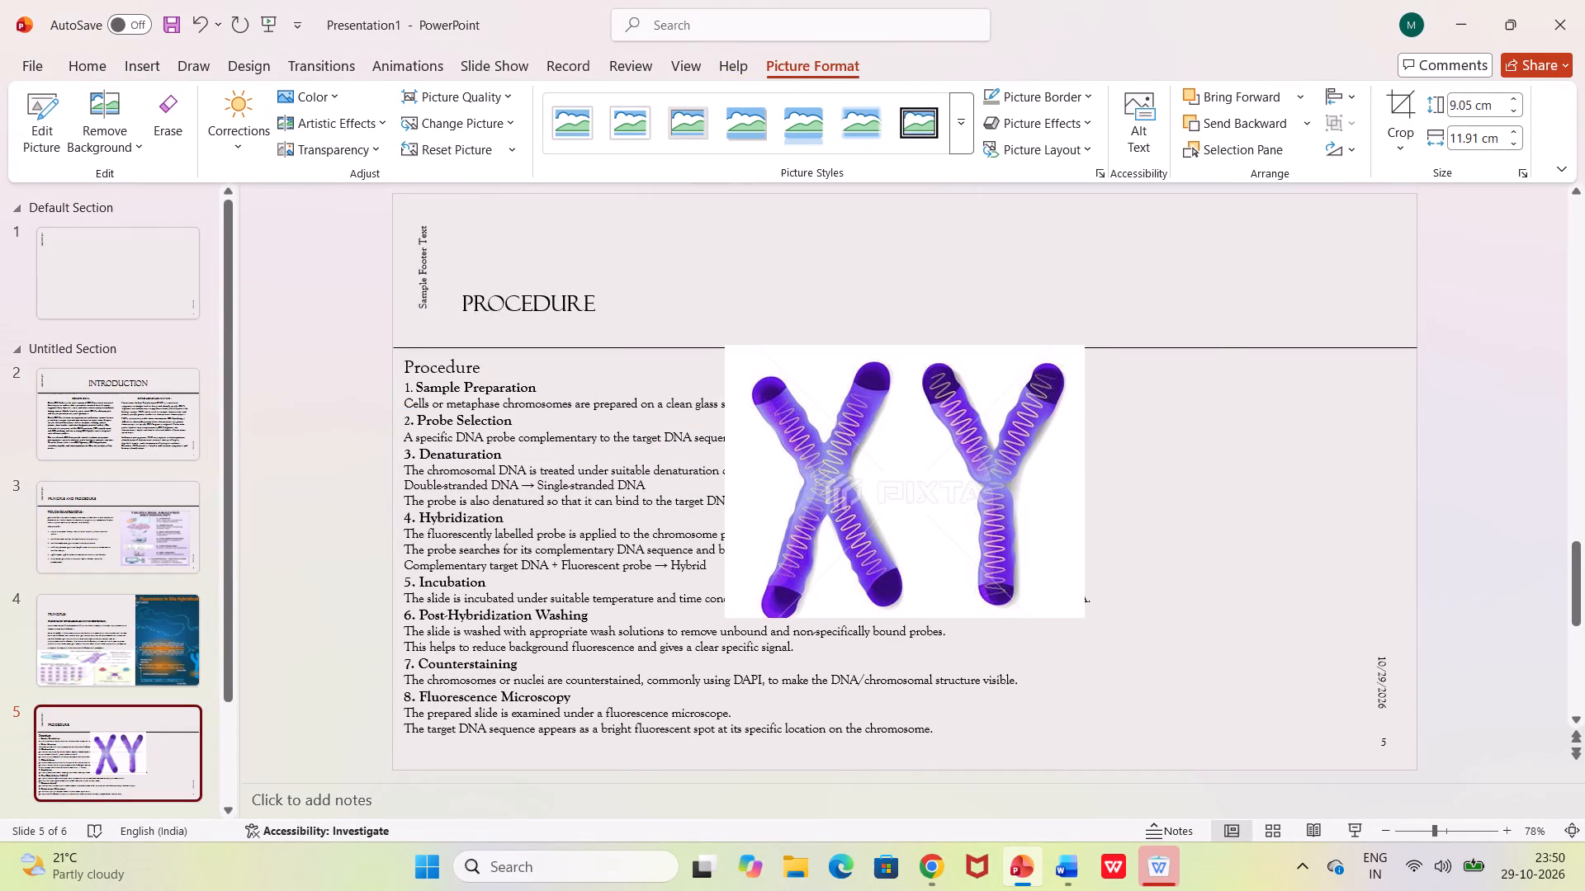
Fit the XY chromosome picture beside the PROCEDURE title, above the divider line, at about 2.66 cm high and stretched to roughly four times as wide.
left_click_drag(886, 456, 866, 329)
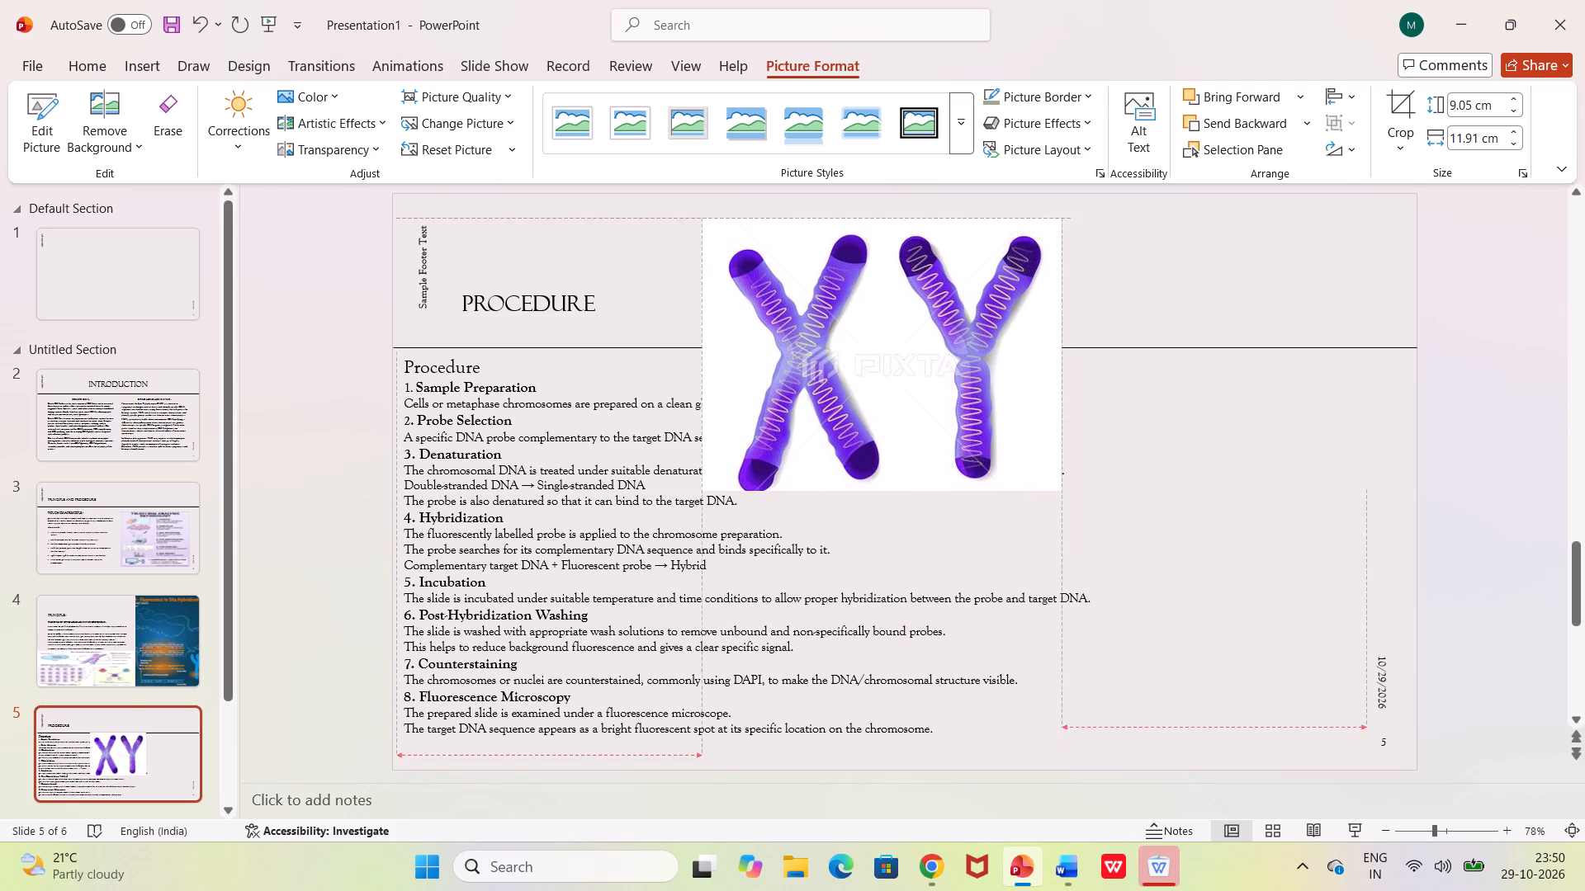
left_click_drag(866, 329, 869, 305)
left_click_drag(889, 465, 877, 344)
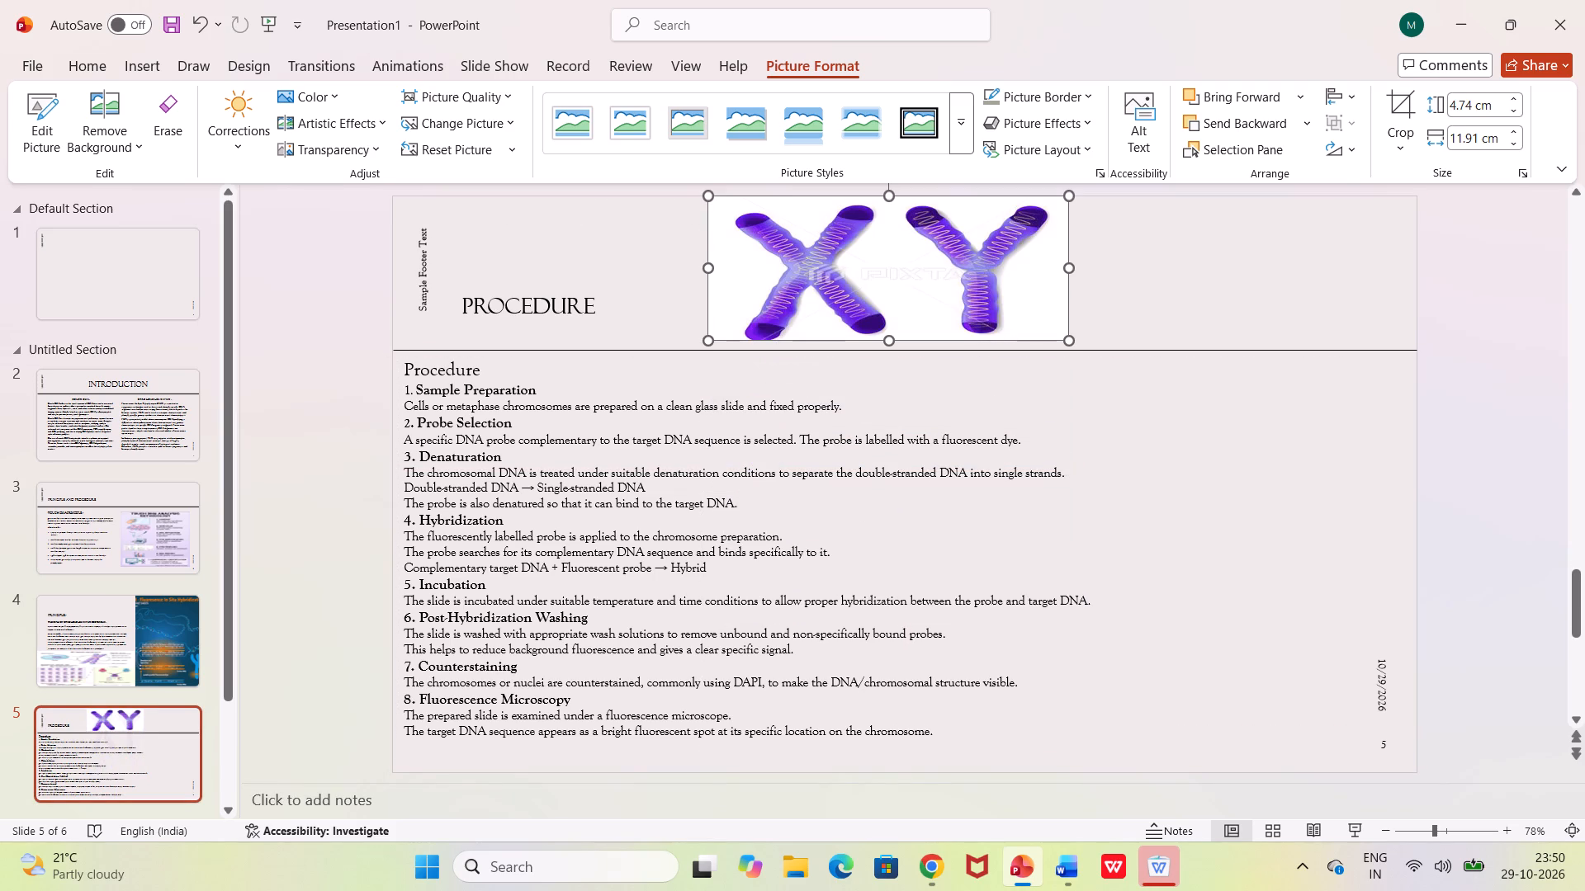
left_click_drag(708, 271, 632, 293)
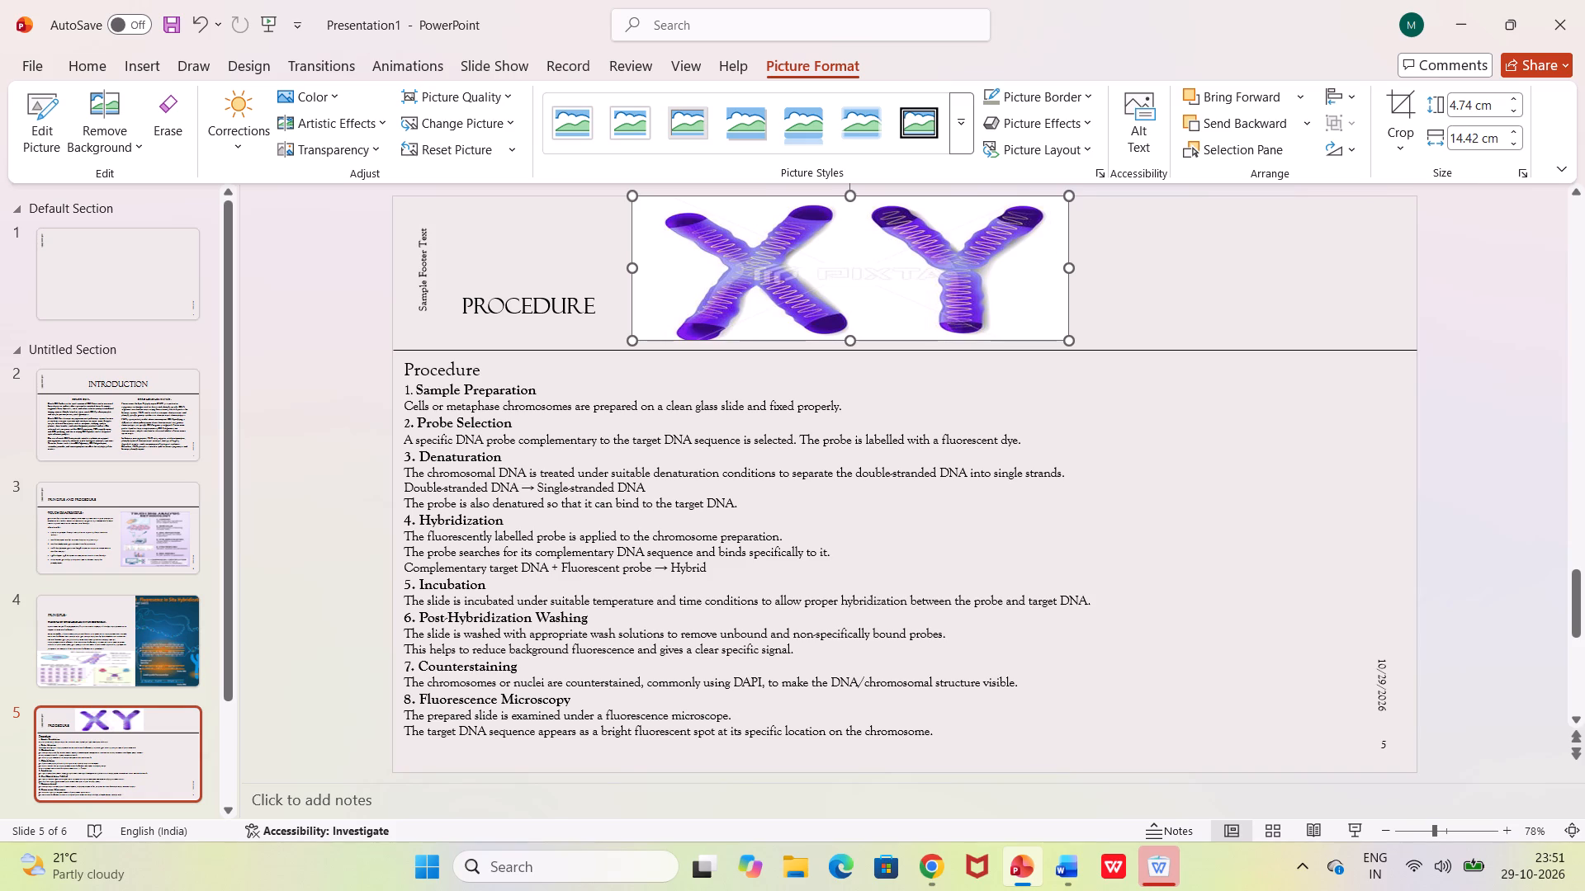
left_click_drag(1065, 194, 923, 287)
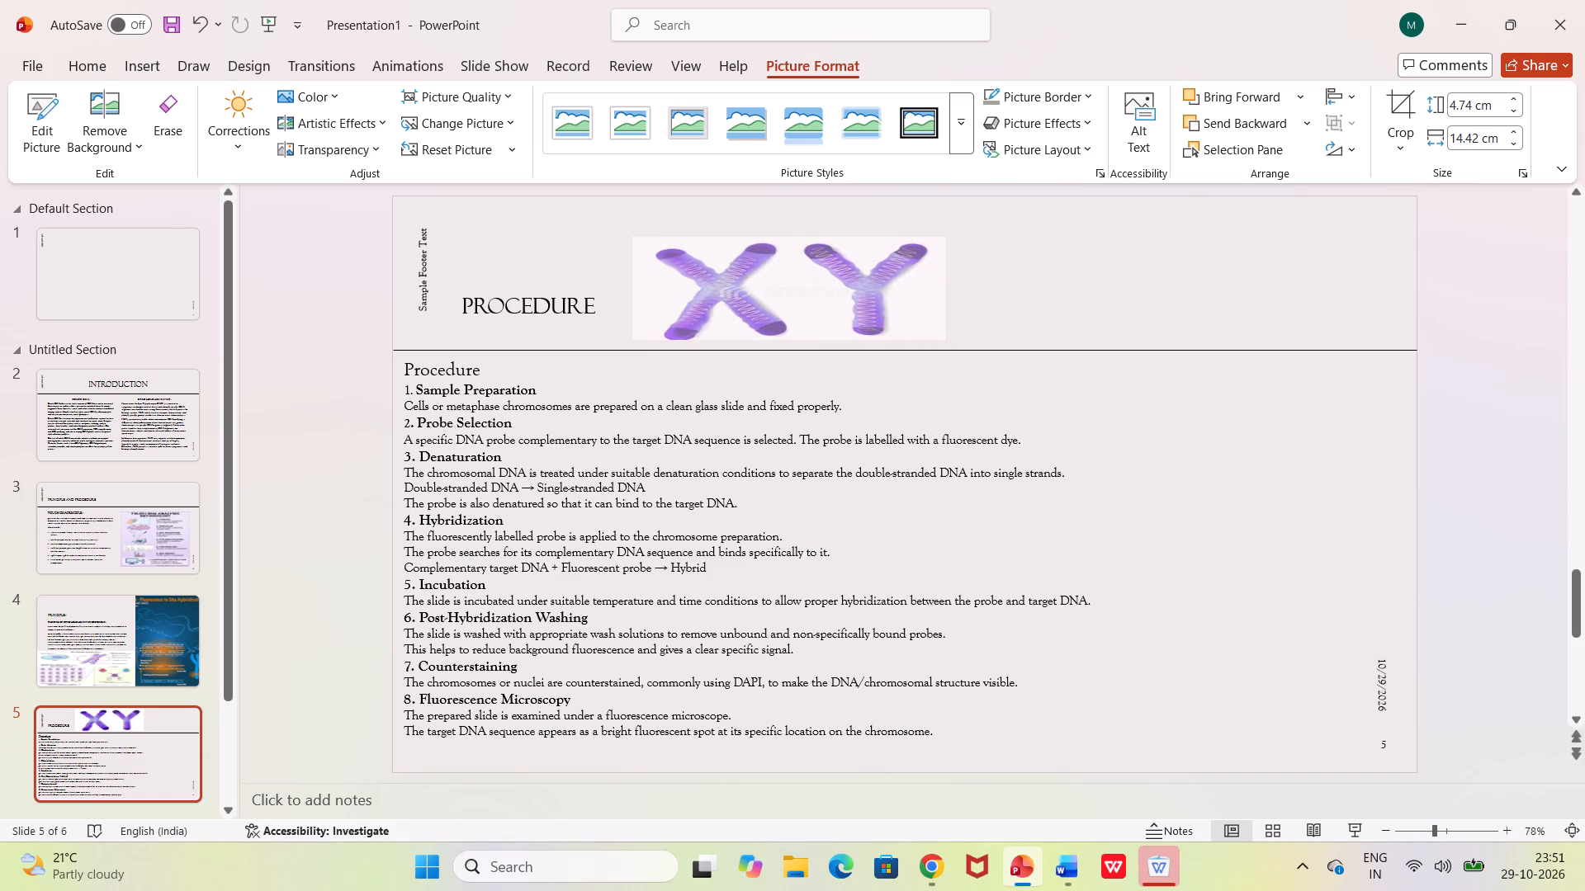
left_click_drag(923, 287, 877, 296)
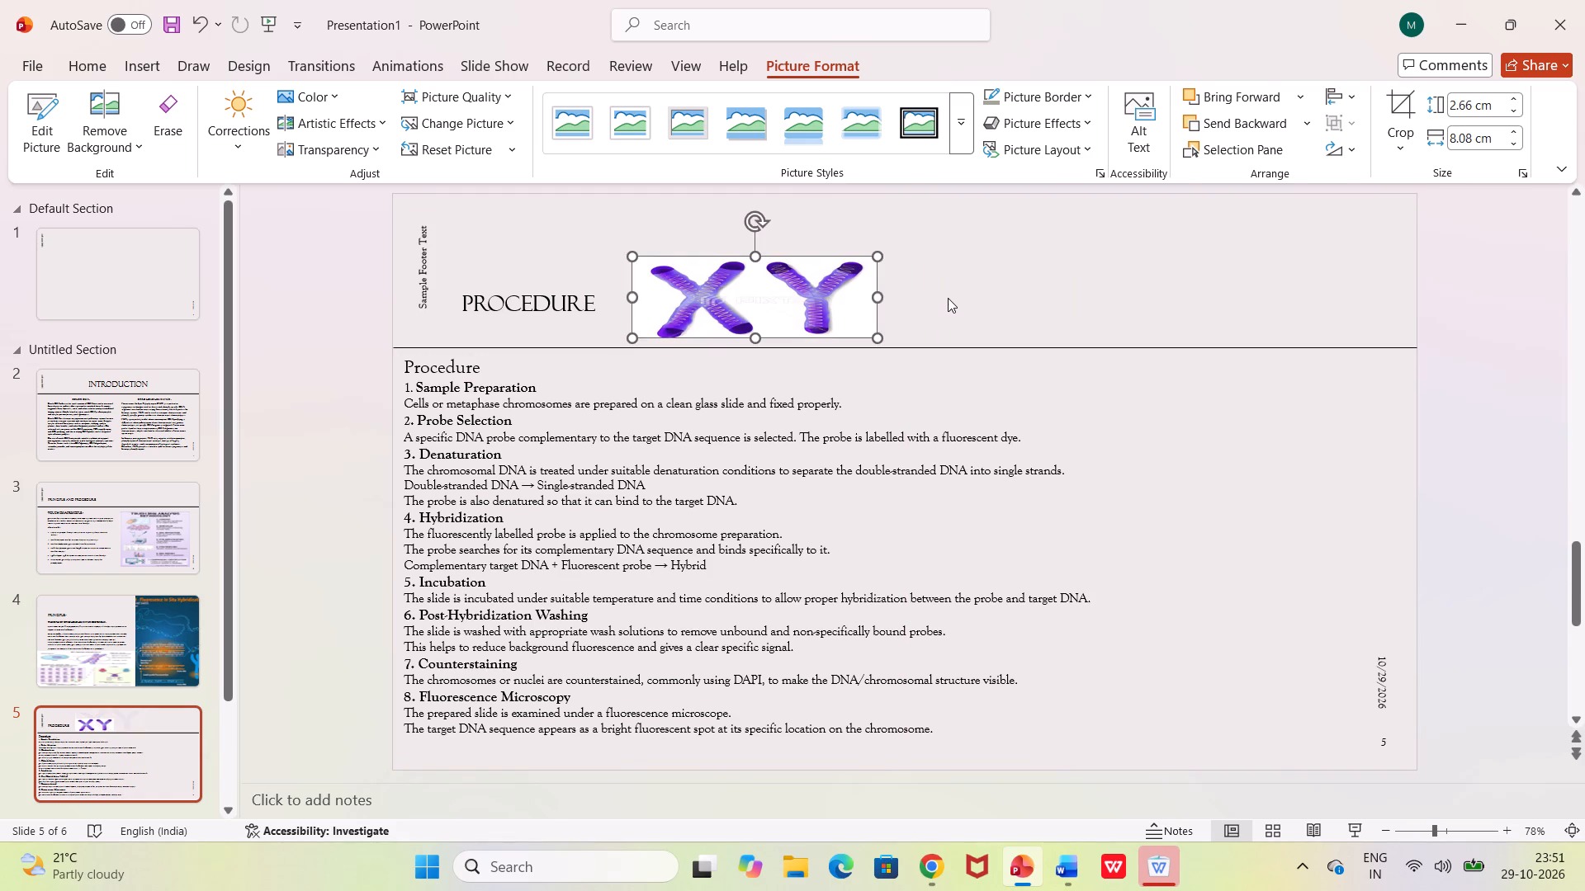
left_click(948, 298)
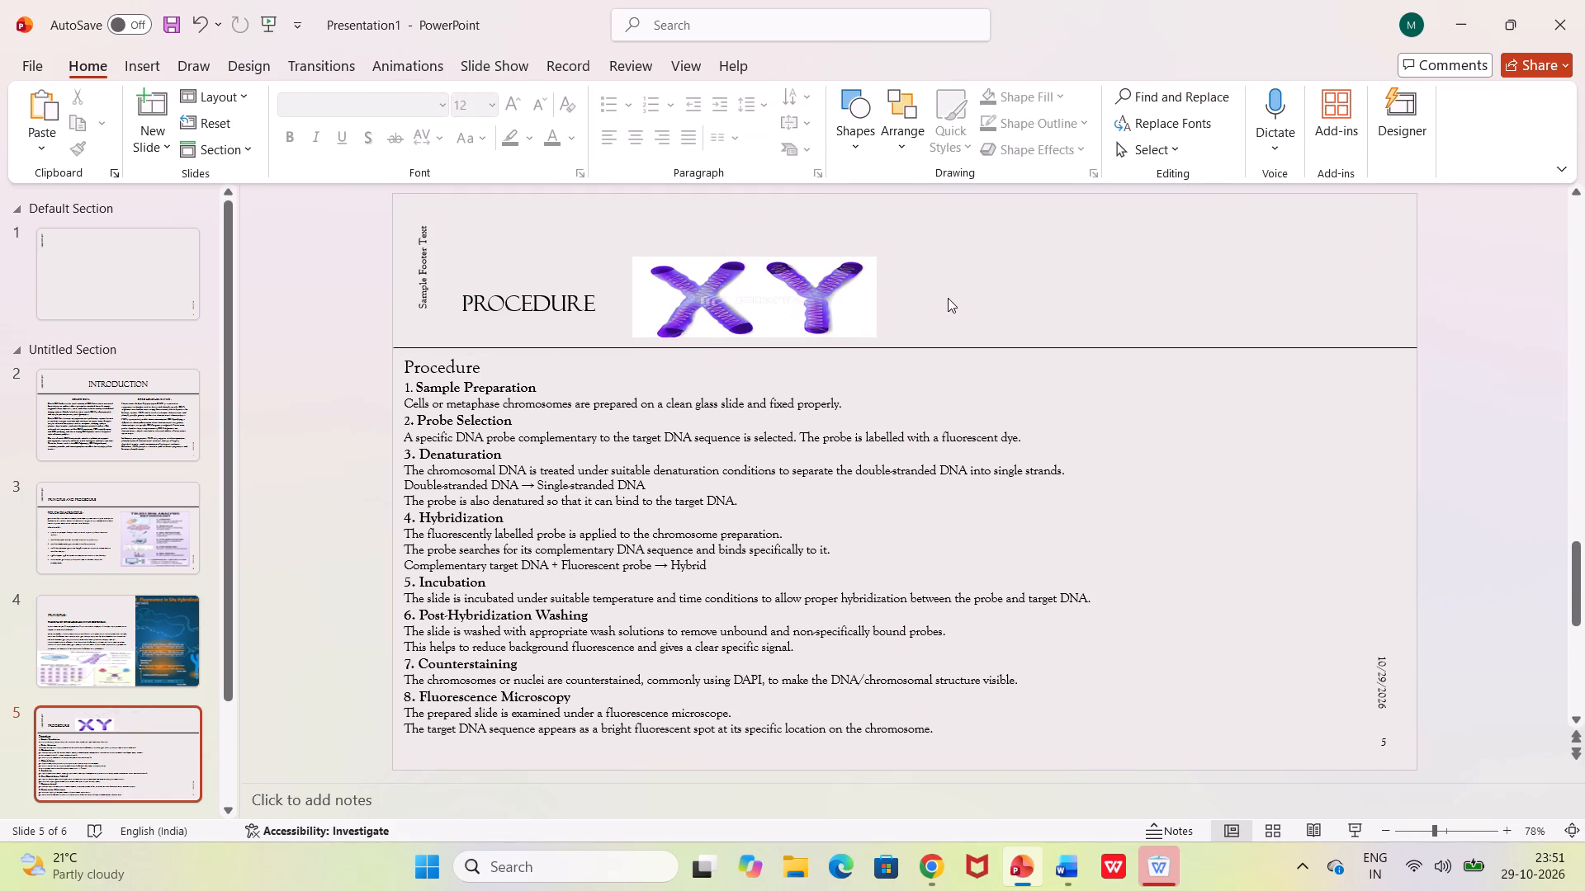
left_click(835, 282)
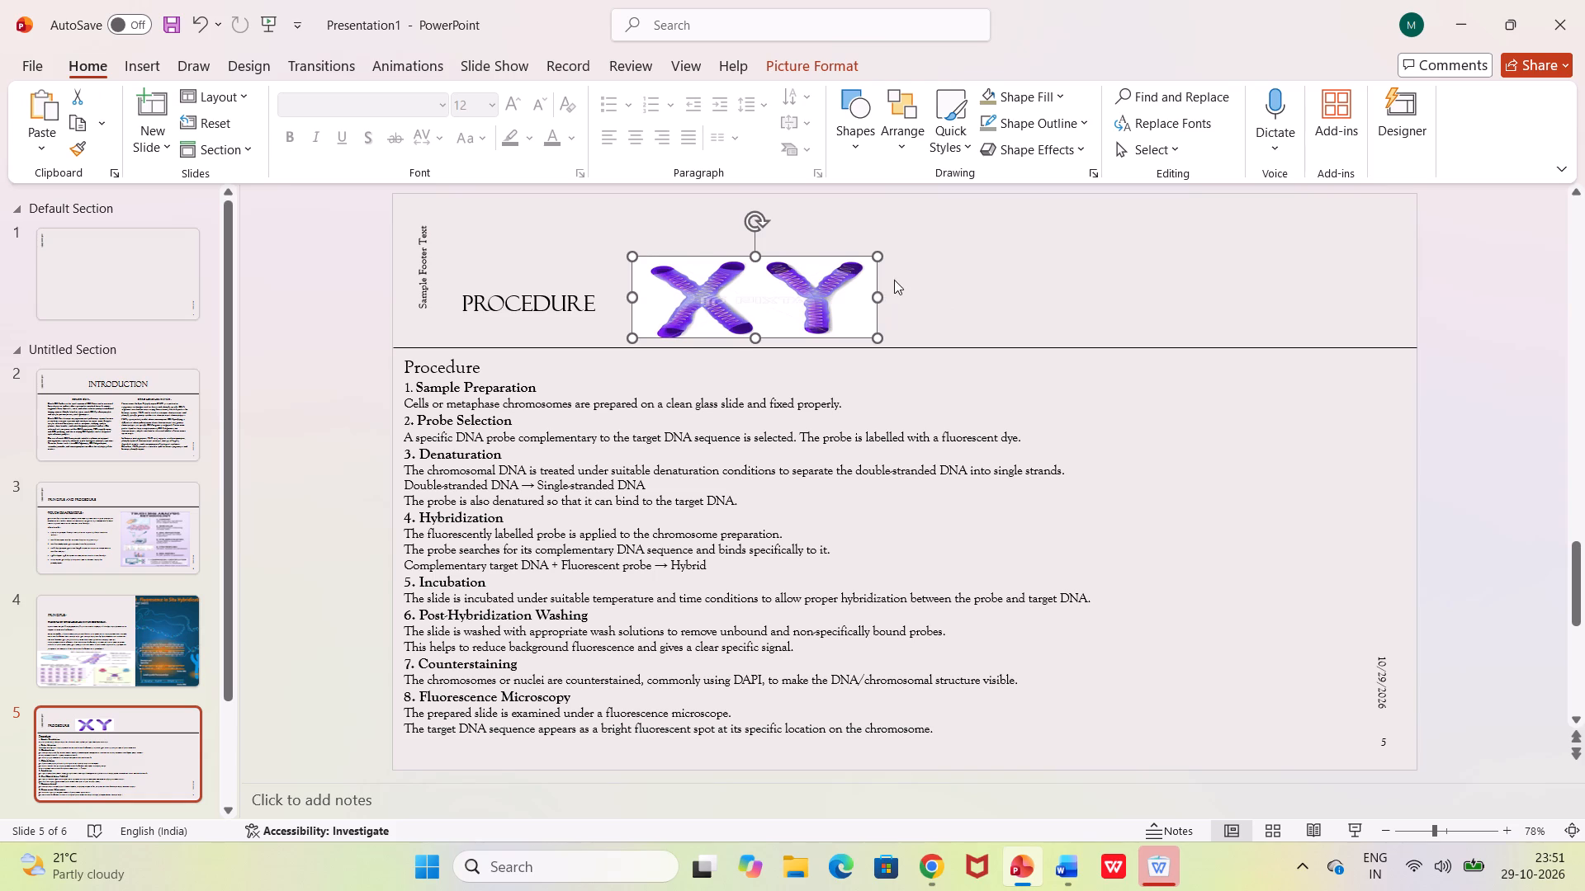
left_click_drag(880, 301, 960, 307)
left_click(1103, 437)
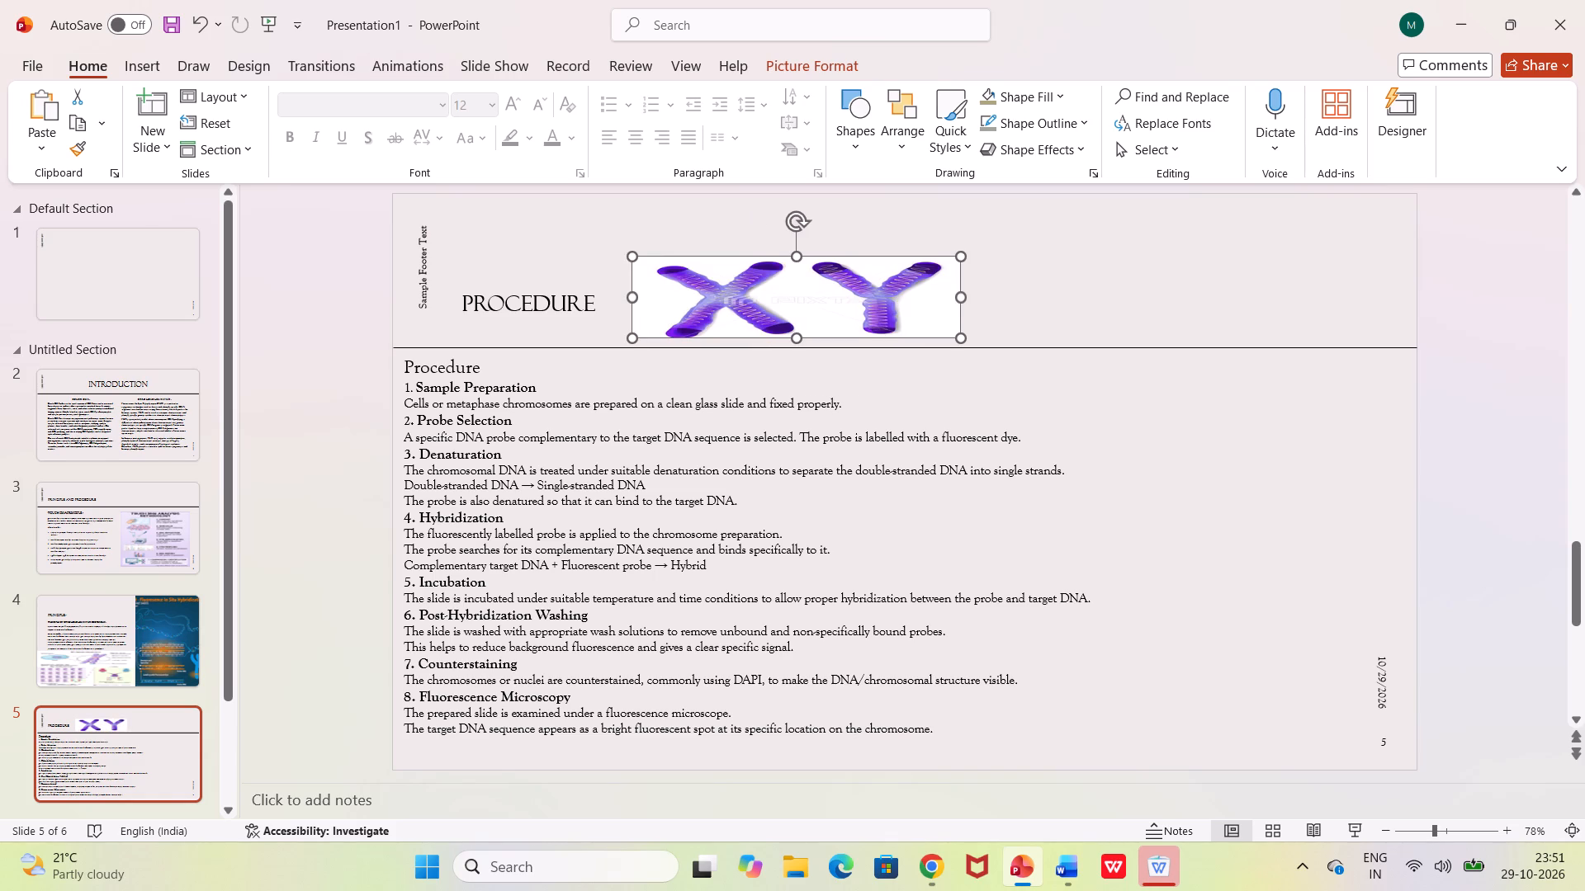
Go to slide 6 with the Chromosome by FISH procedure infographic.
scroll(568, 517, "down", 3)
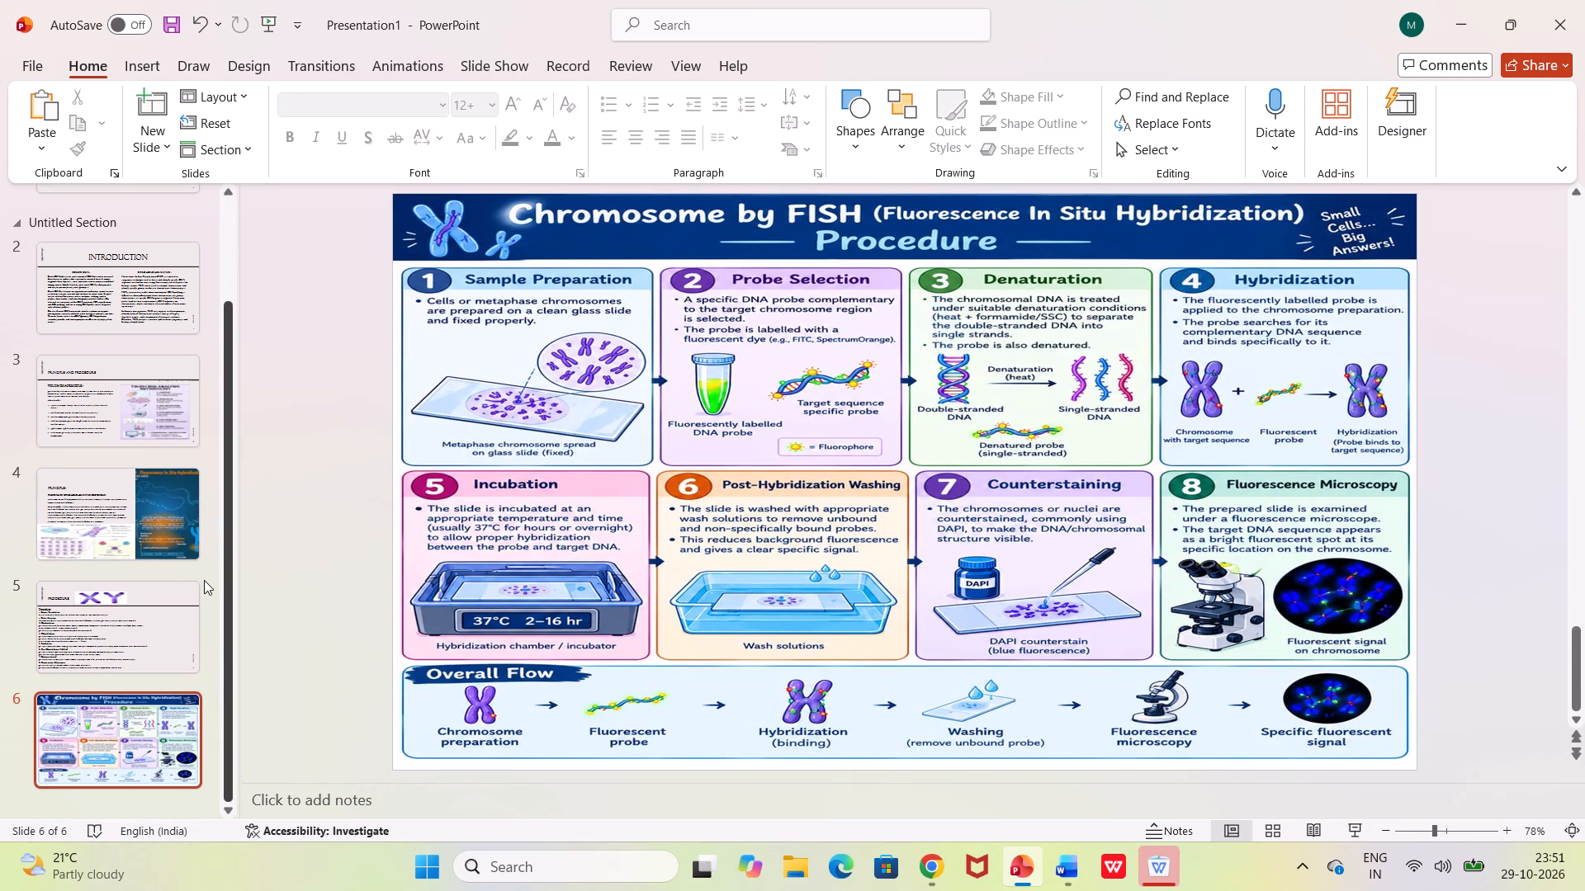
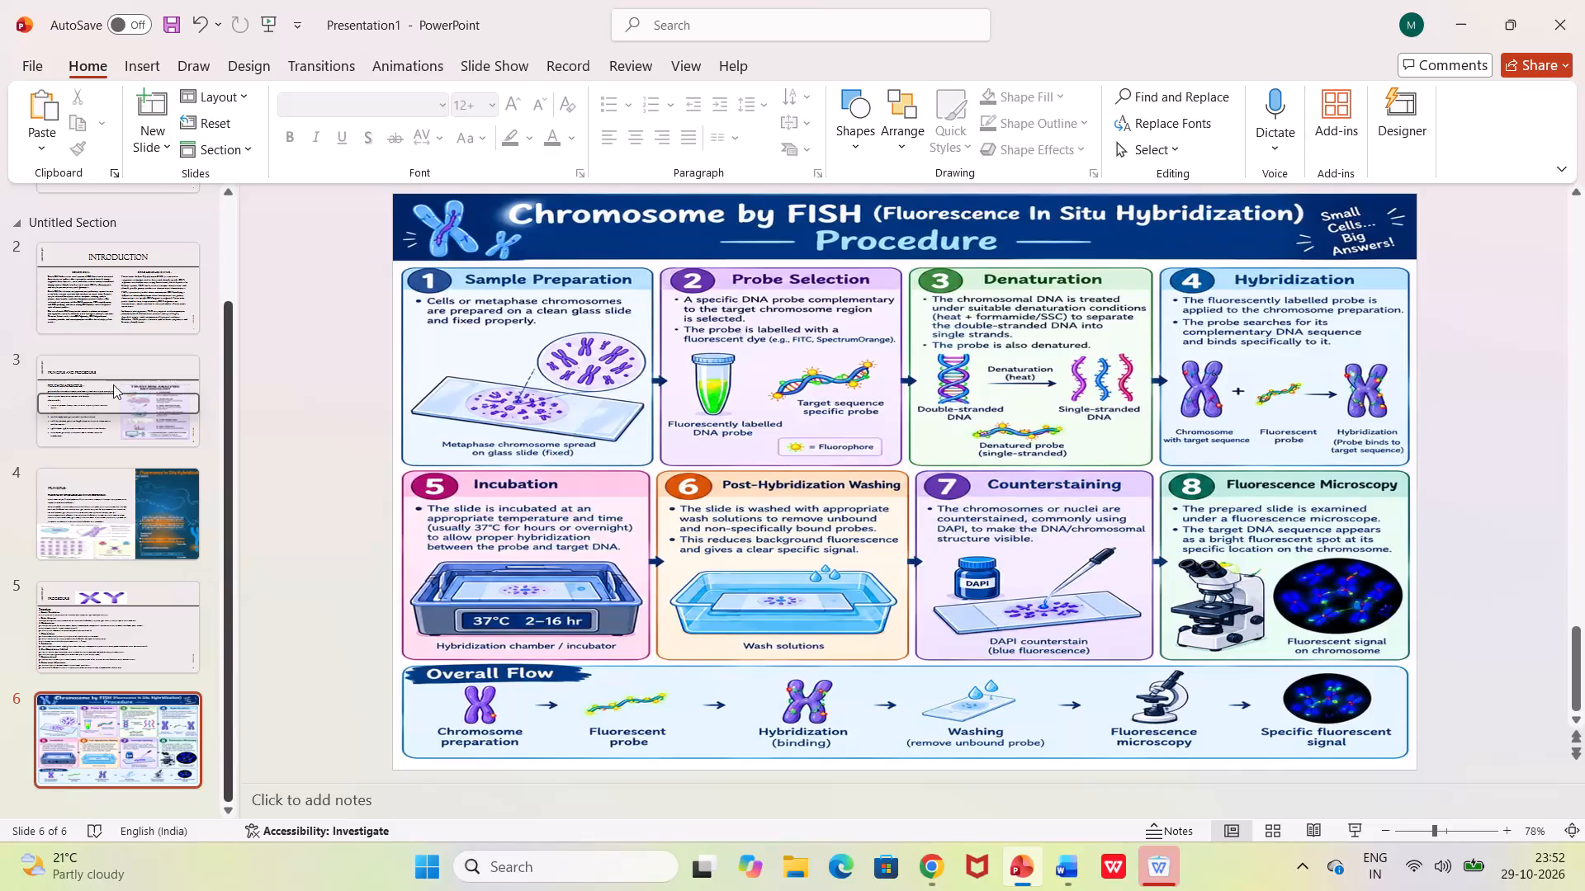
Review slides 2 to 6, checking the Introduction, Principle and Procedure slides and the FISH procedure infographic for layout and content.
left_click(110, 292)
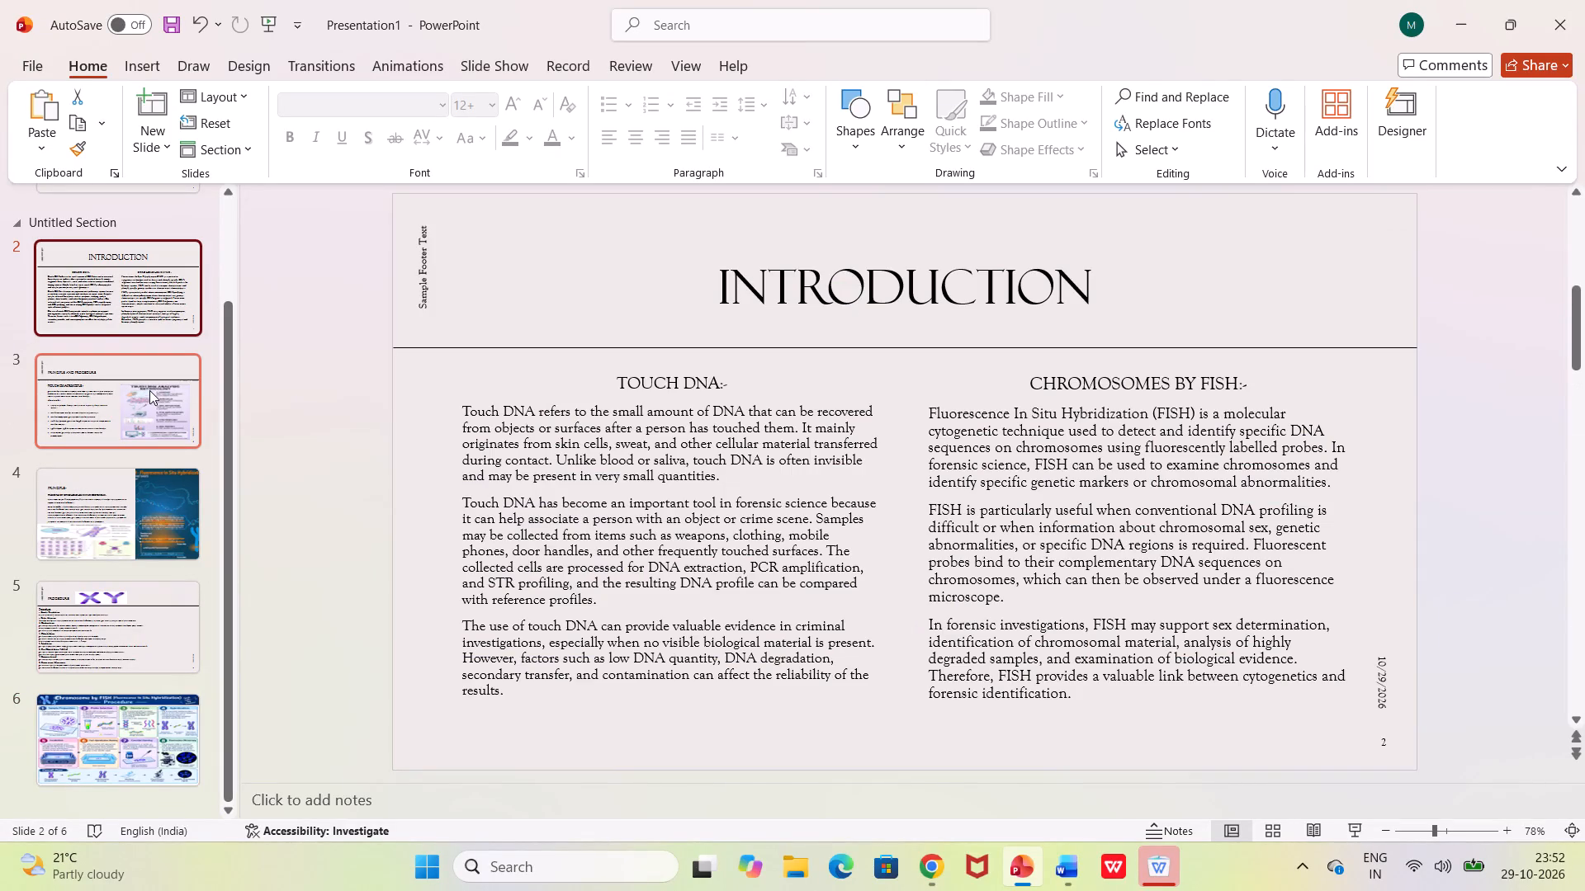
left_click(149, 393)
left_click(159, 484)
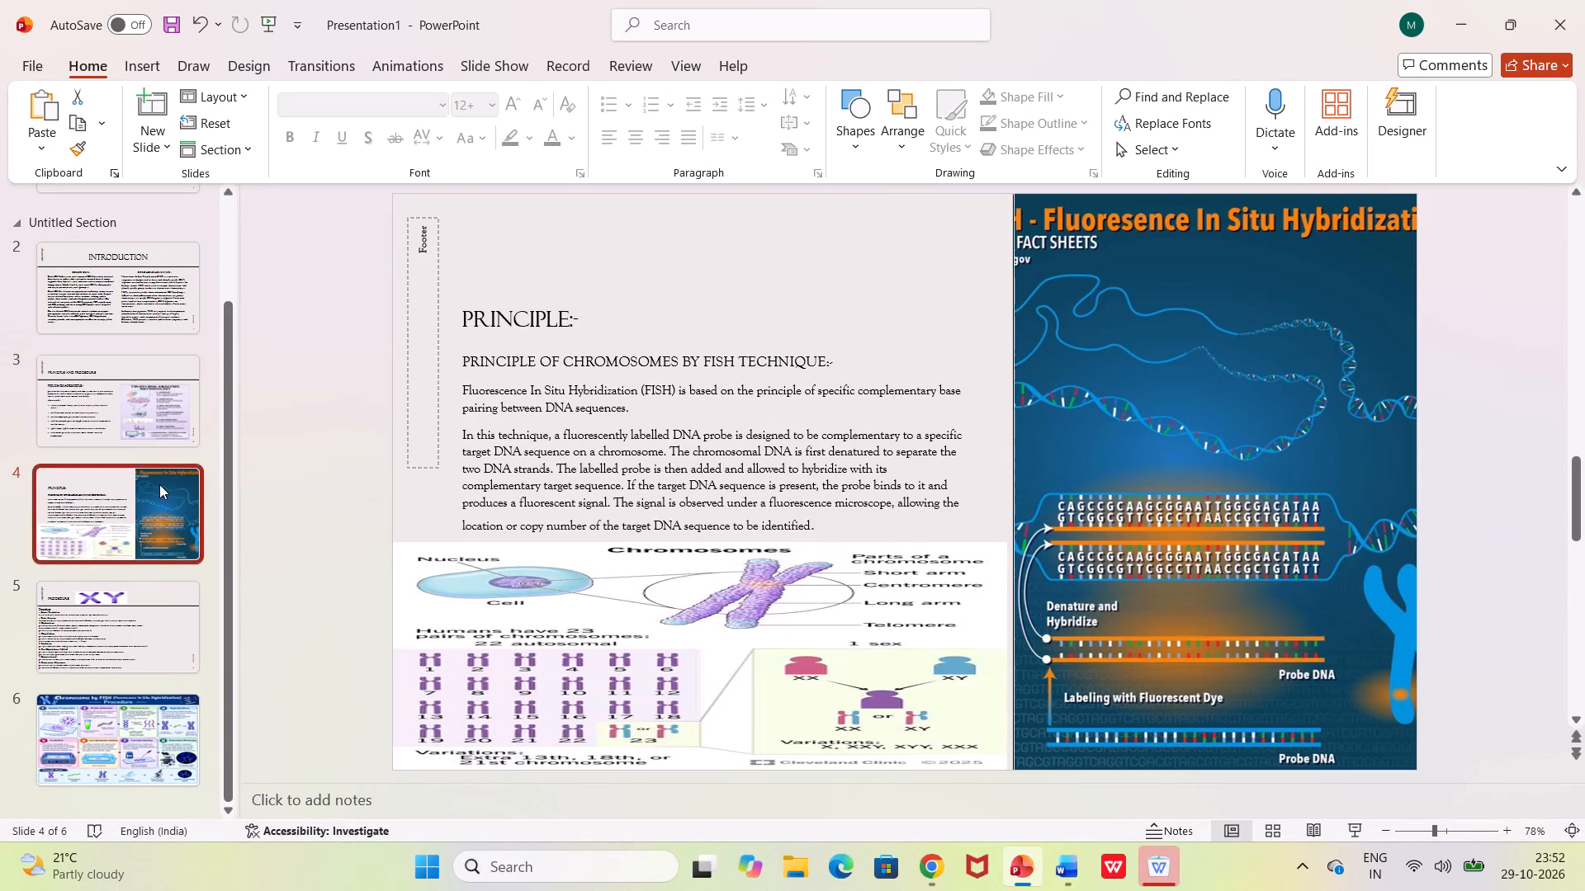
left_click(136, 632)
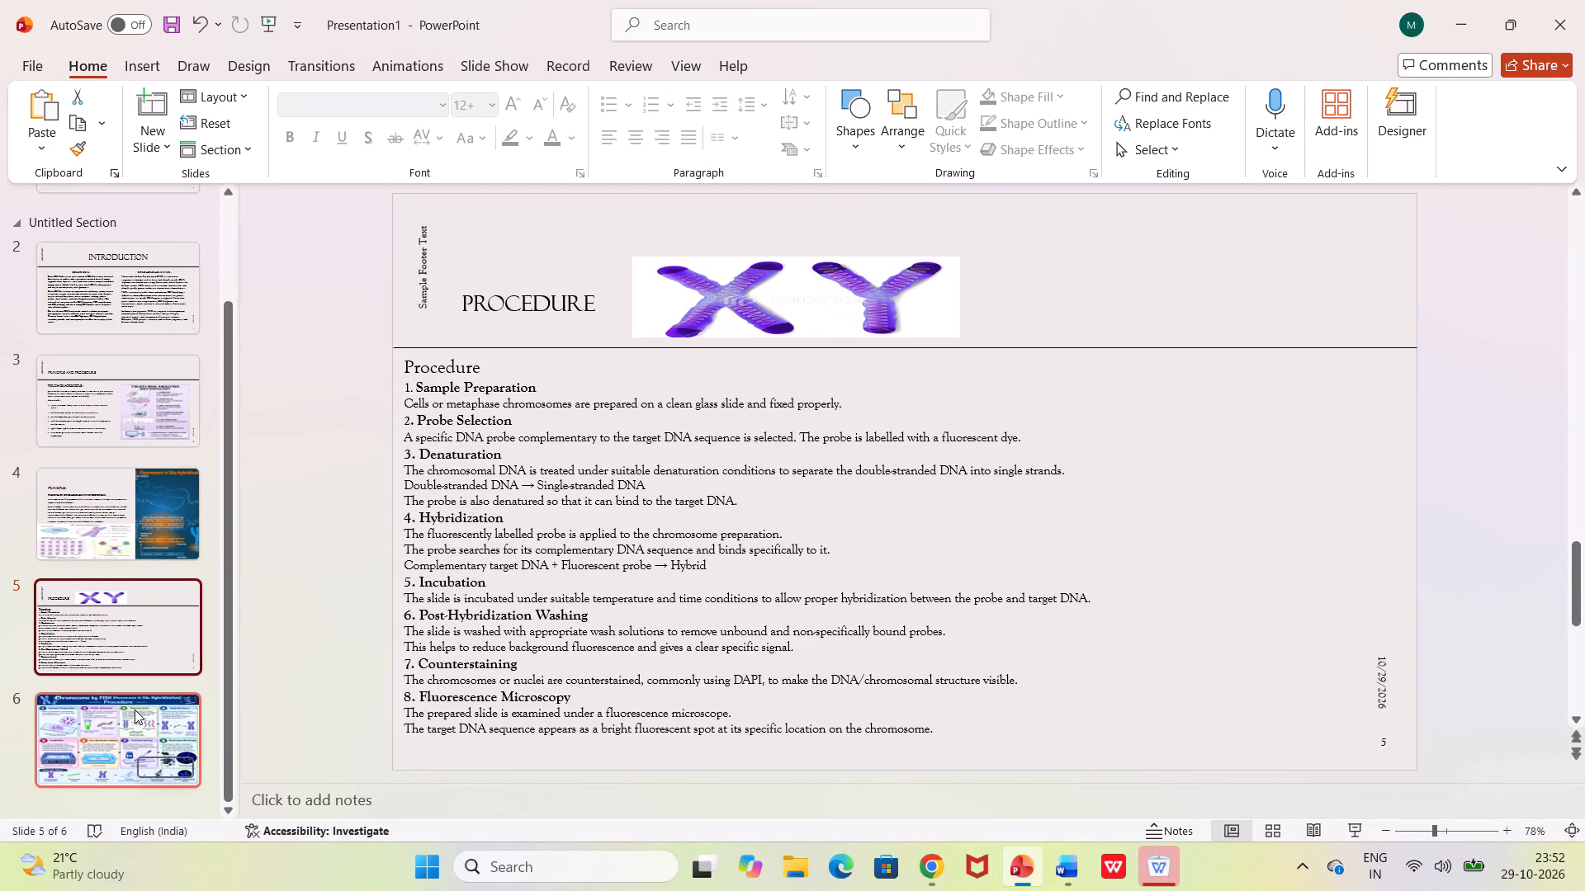
left_click(80, 434)
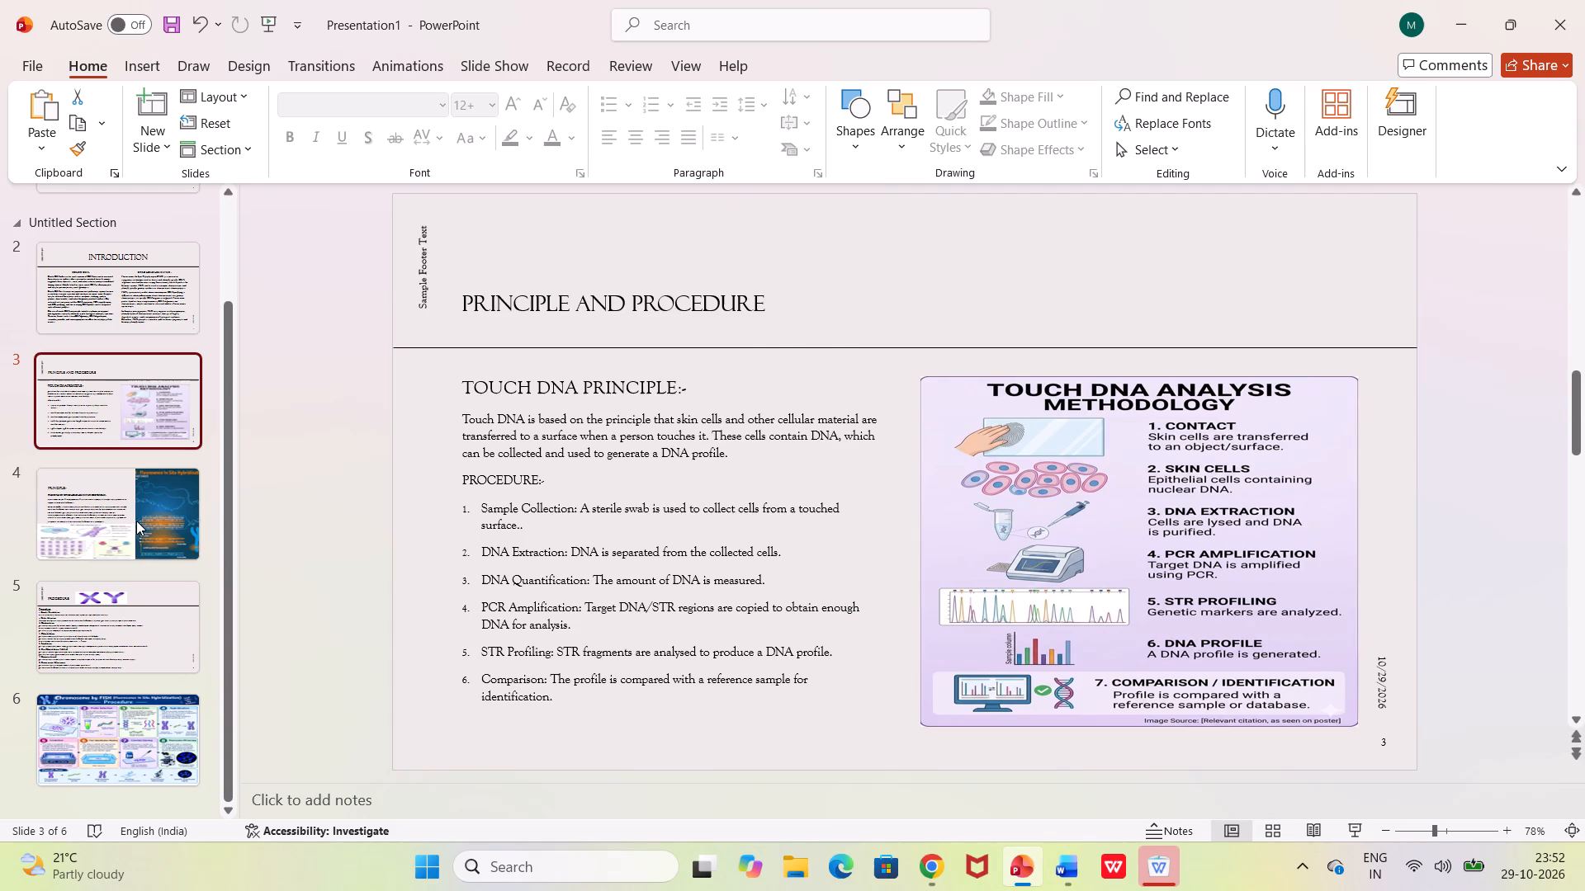
left_click(136, 521)
left_click(121, 650)
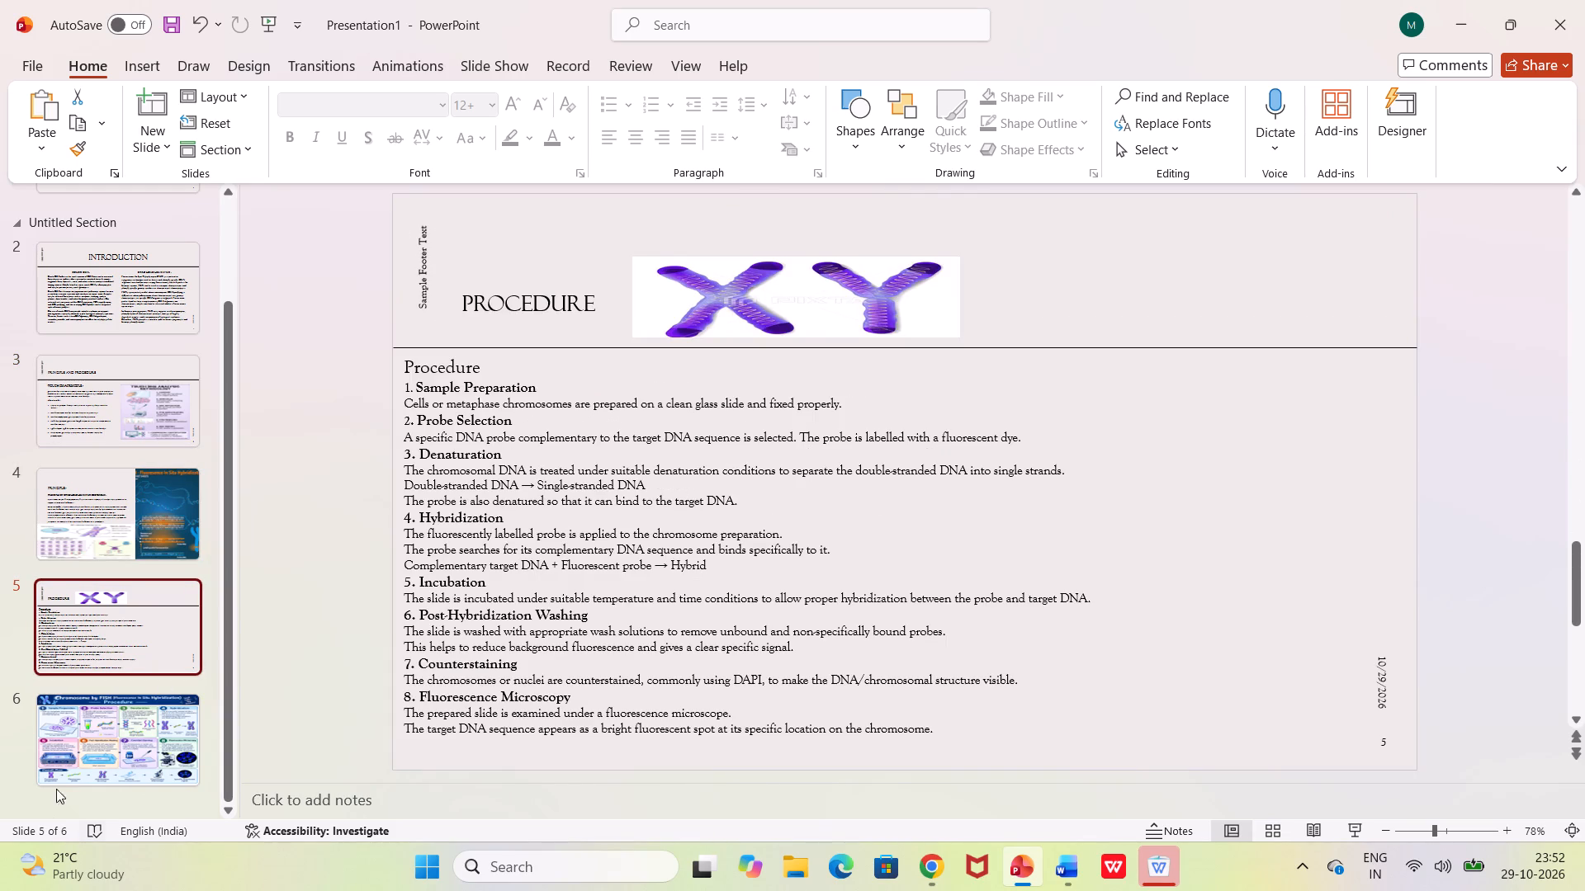
left_click(74, 772)
scroll(140, 452, "up", 1)
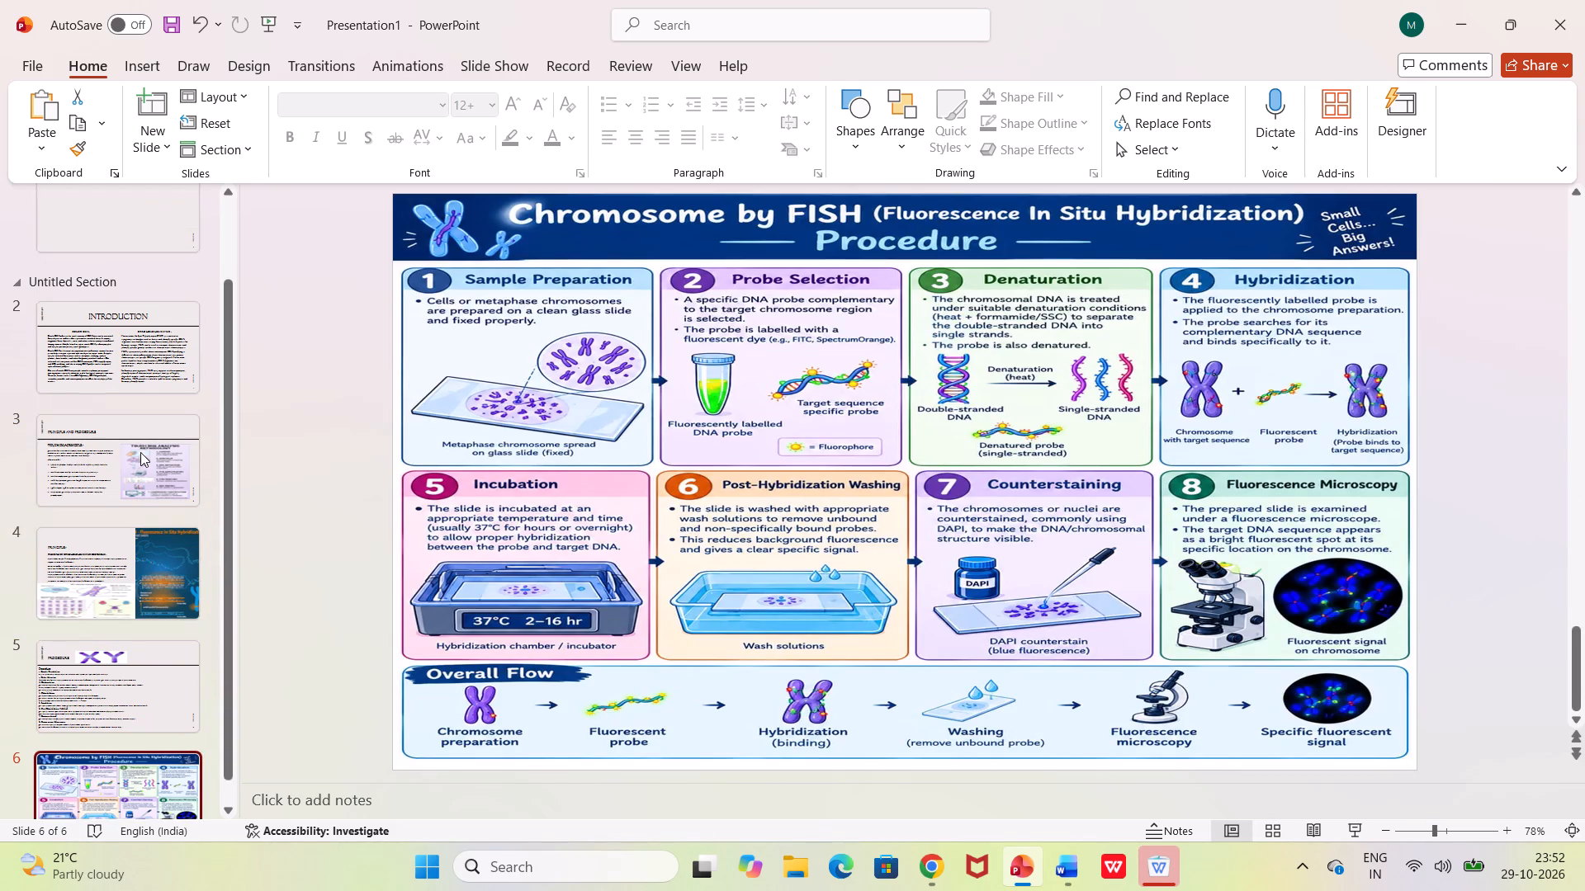
scroll(140, 452, "up", 2)
scroll(140, 452, "down", 2)
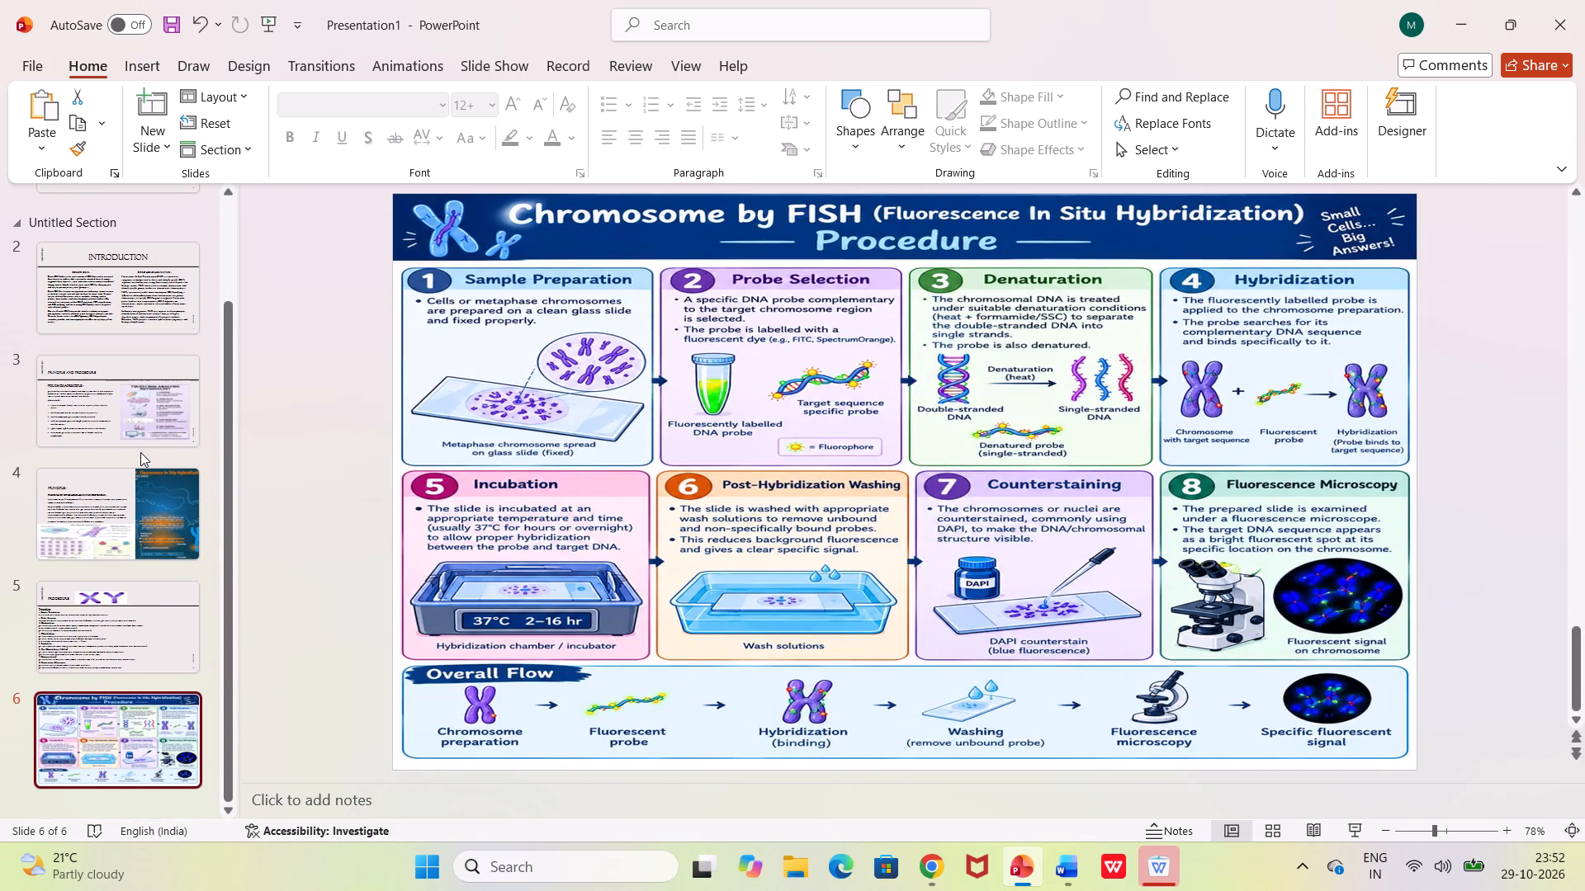
scroll(140, 452, "up", 1)
scroll(140, 452, "down", 2)
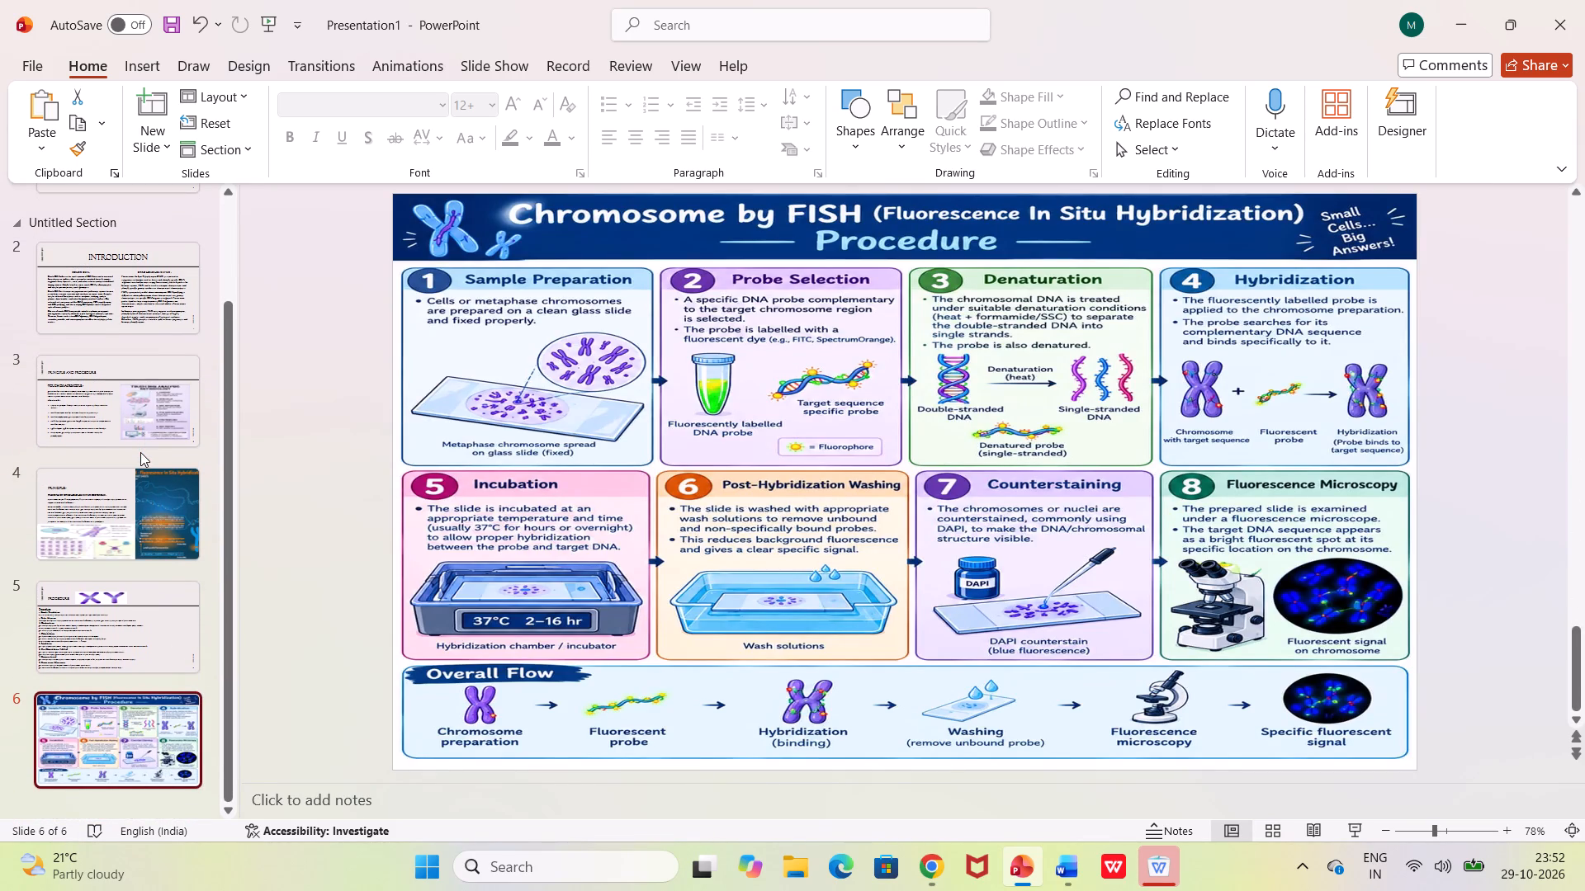
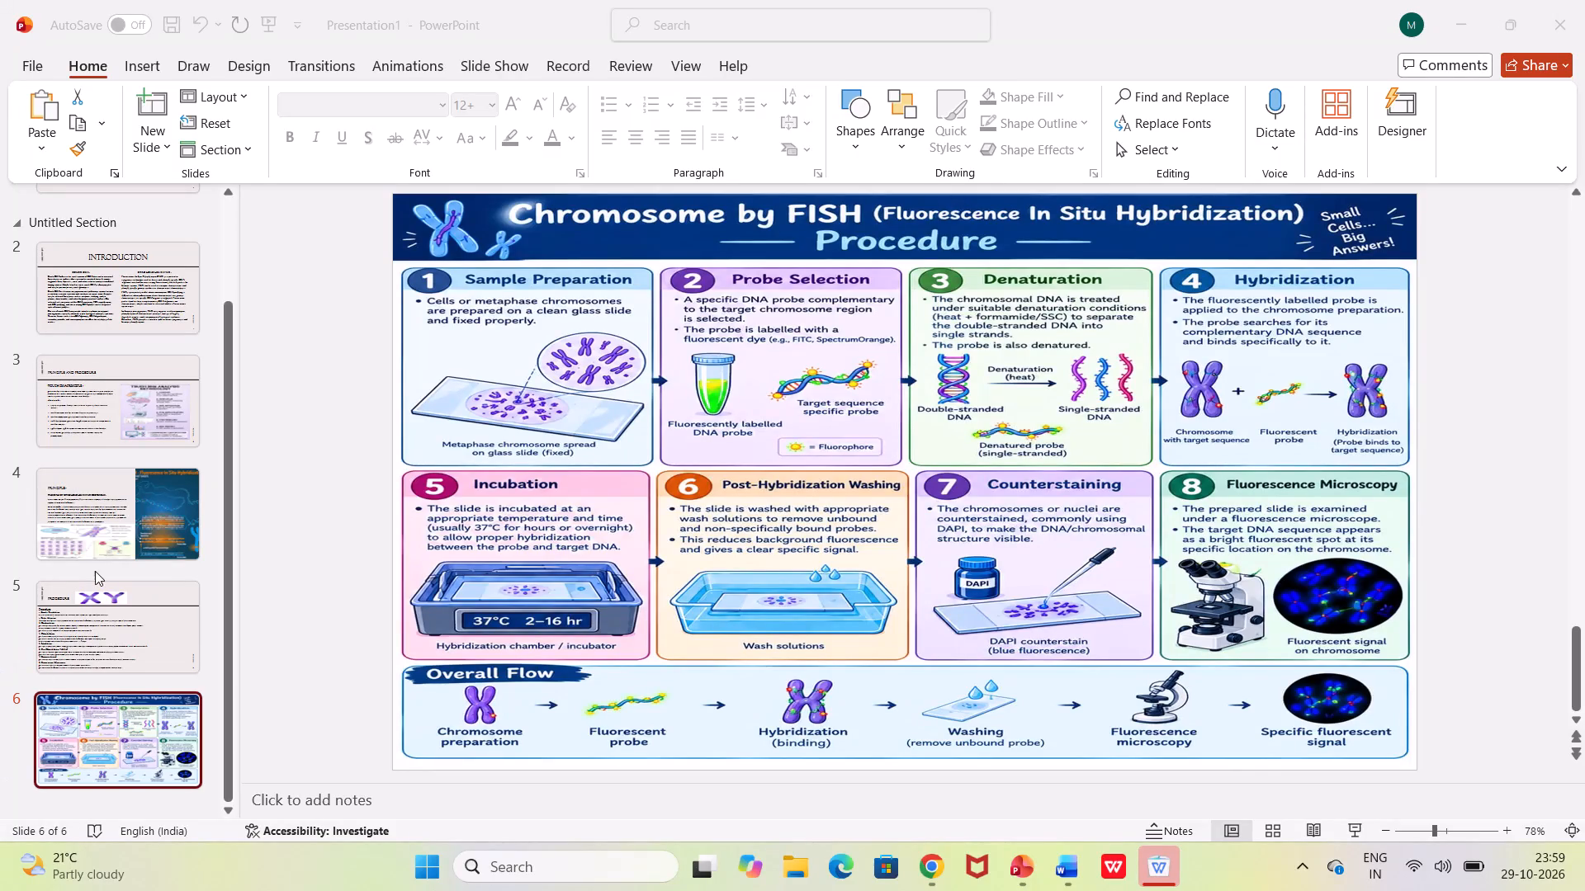
Add a new slide with the Two Content layout after the FISH procedure infographic on slide 6.
left_click(84, 417)
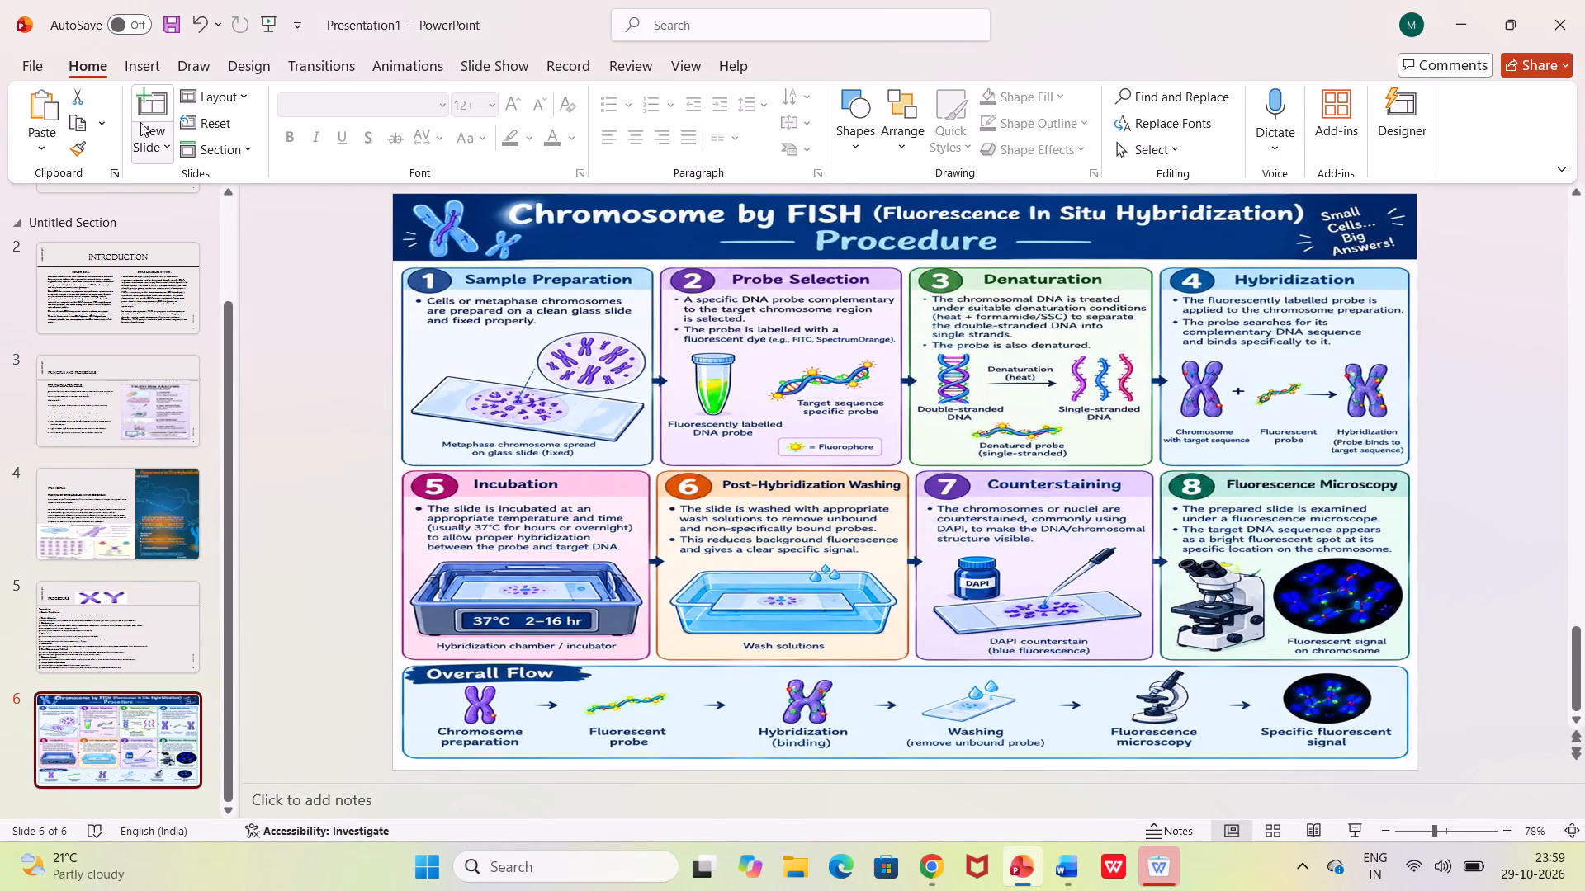
left_click(140, 122)
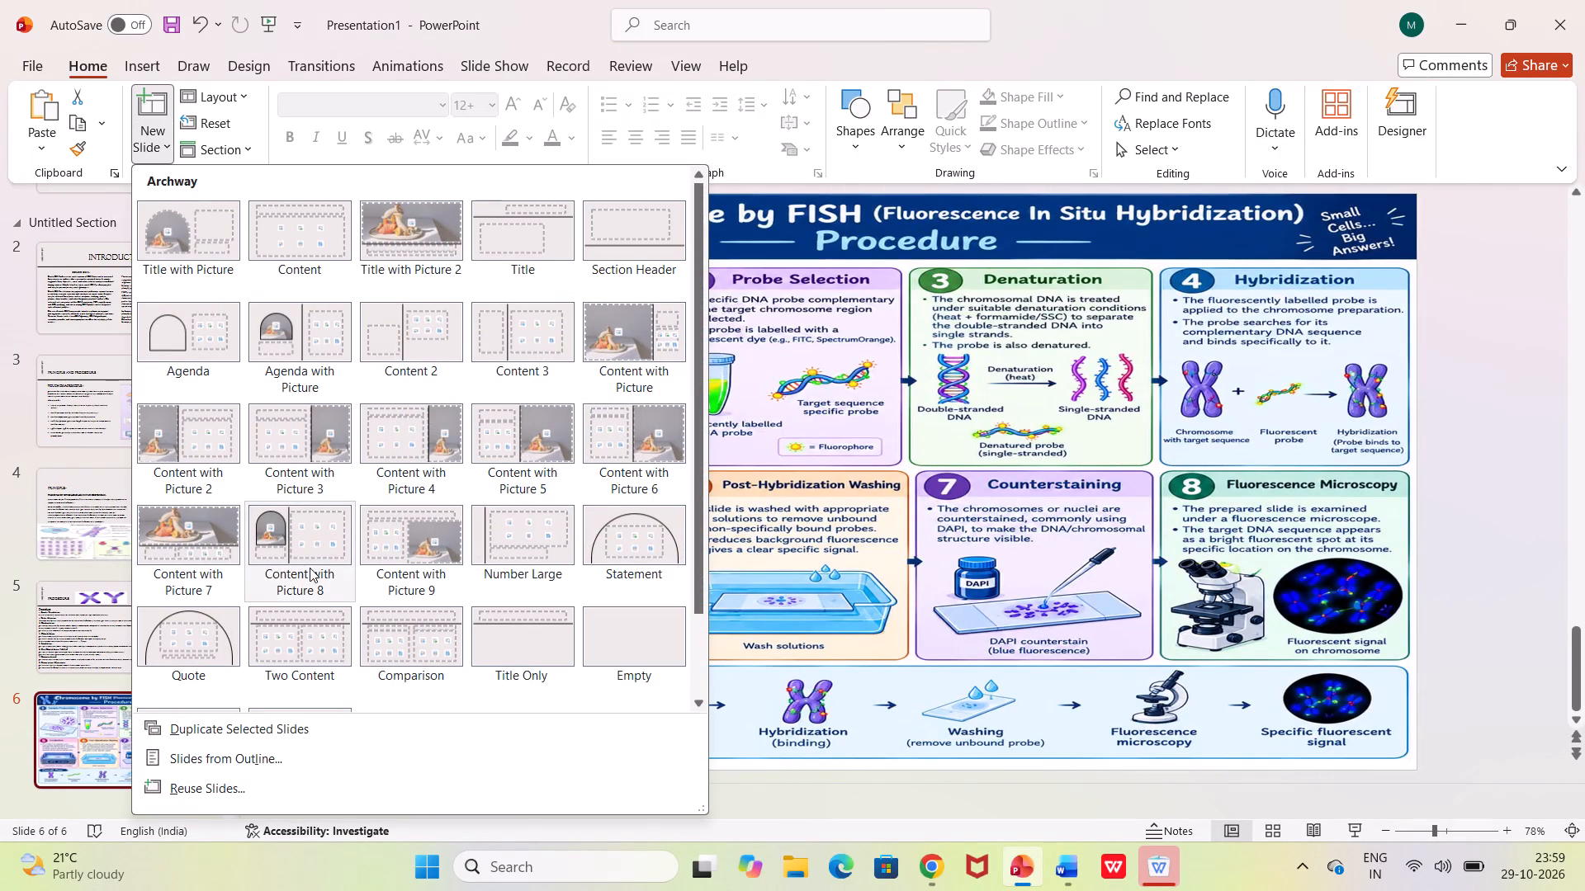
left_click(286, 628)
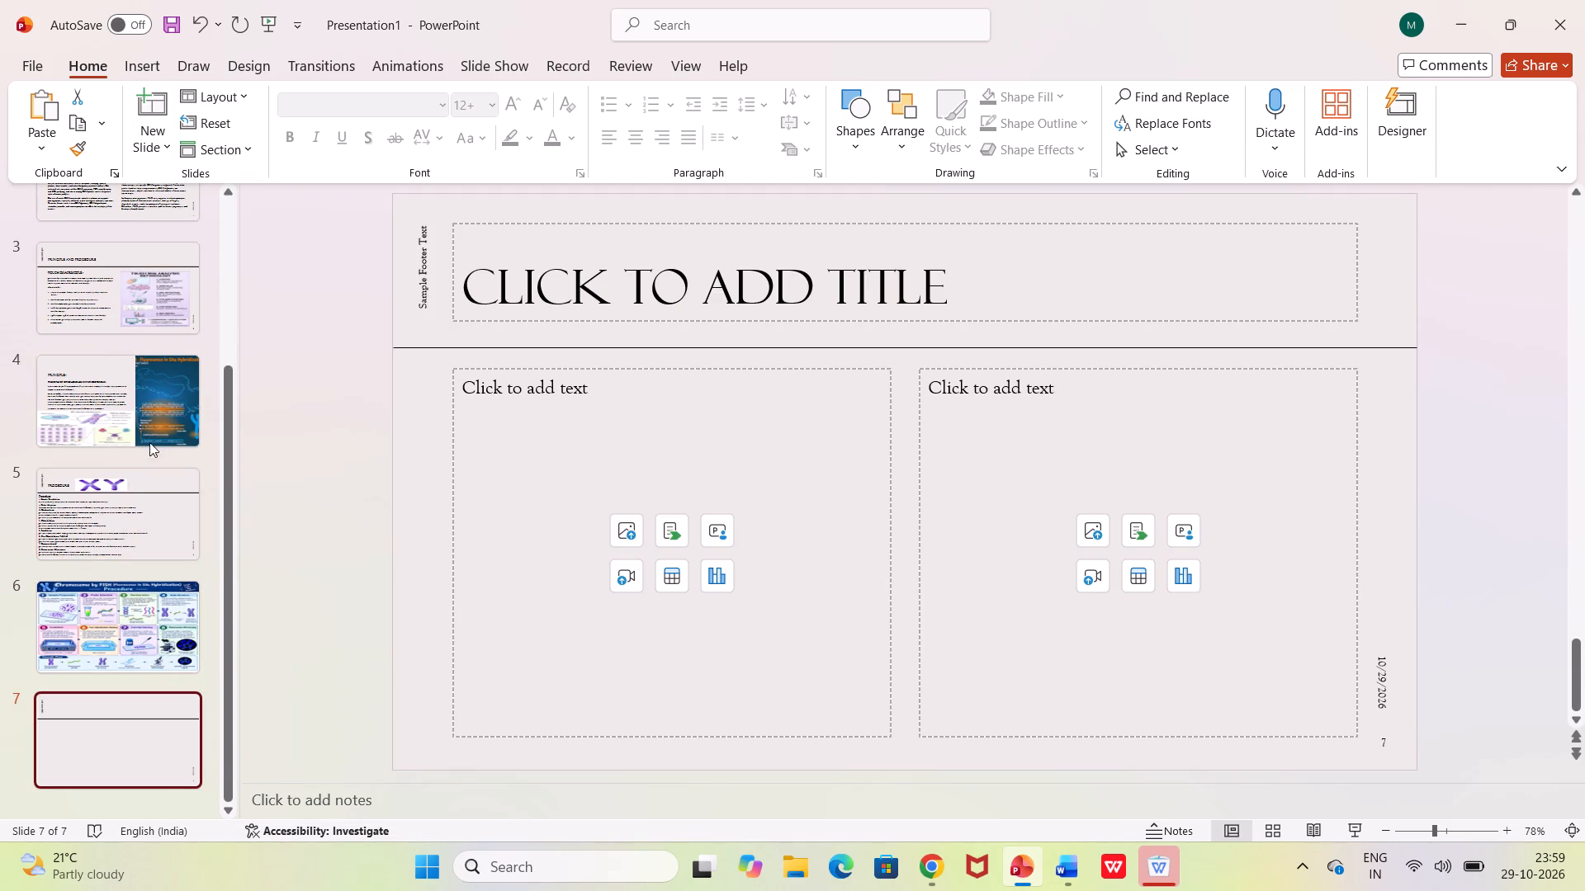
Insert a new blank slide directly after slide 3, the Touch DNA Principle and Procedure slide.
left_click(96, 421)
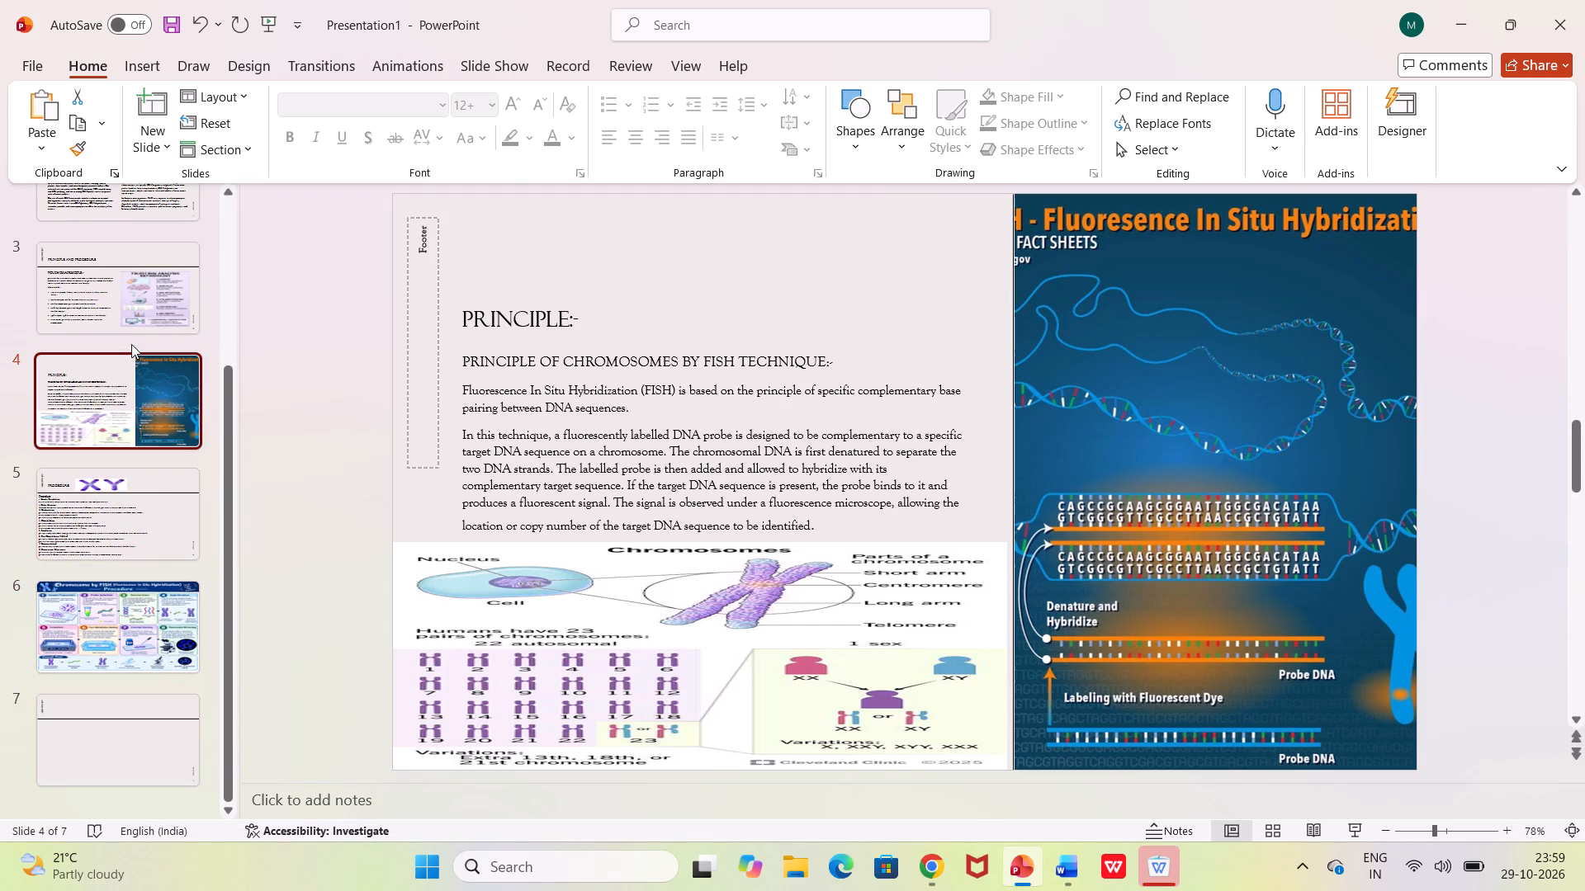
left_click(144, 302)
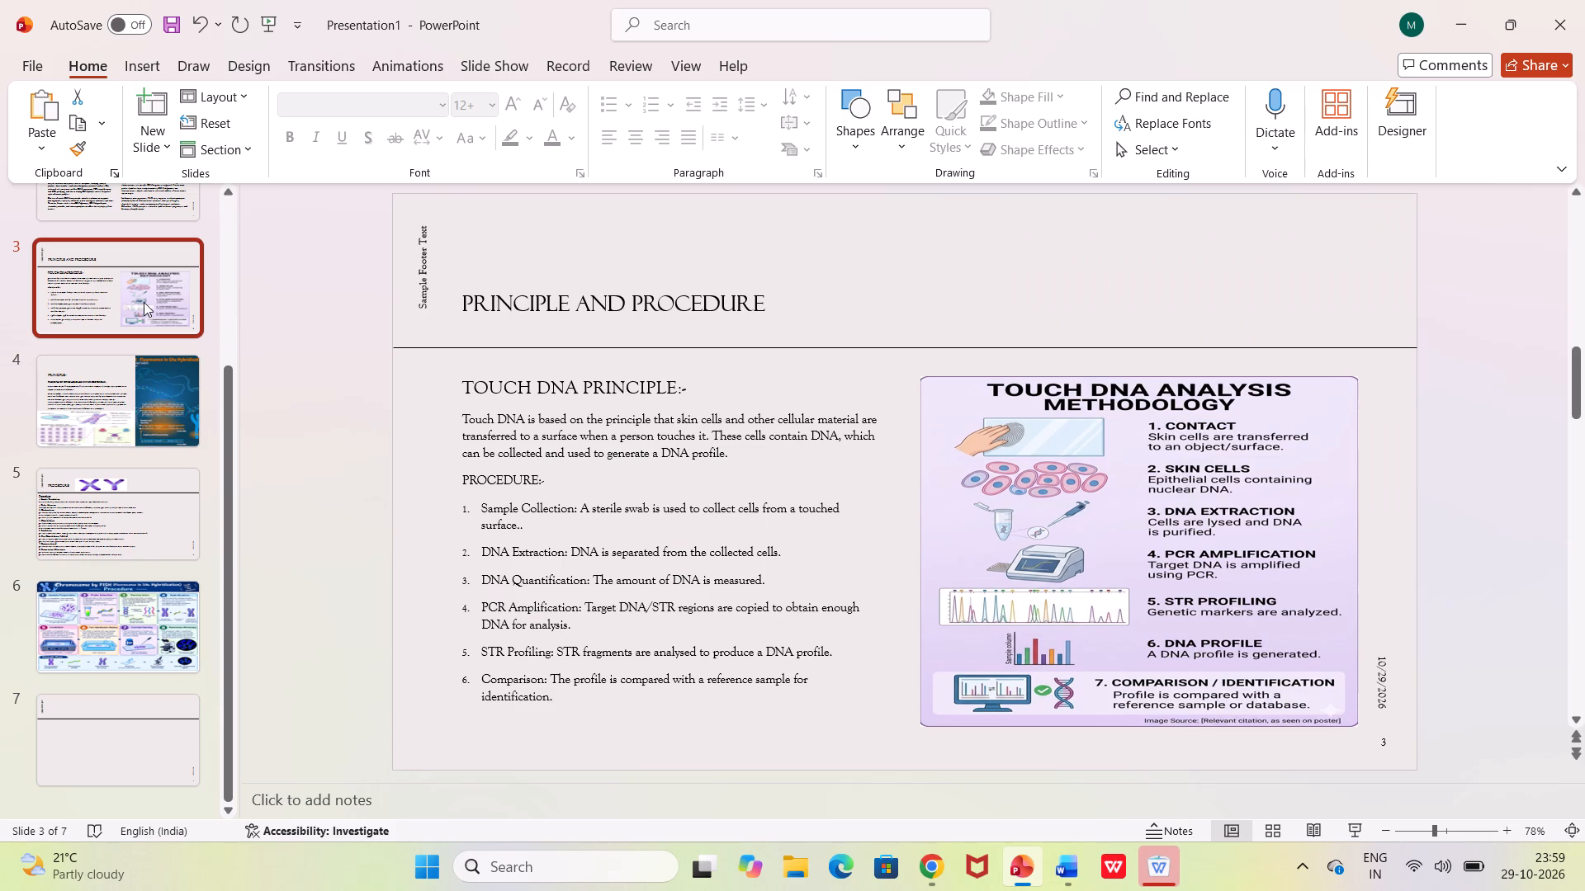
right_click(135, 301)
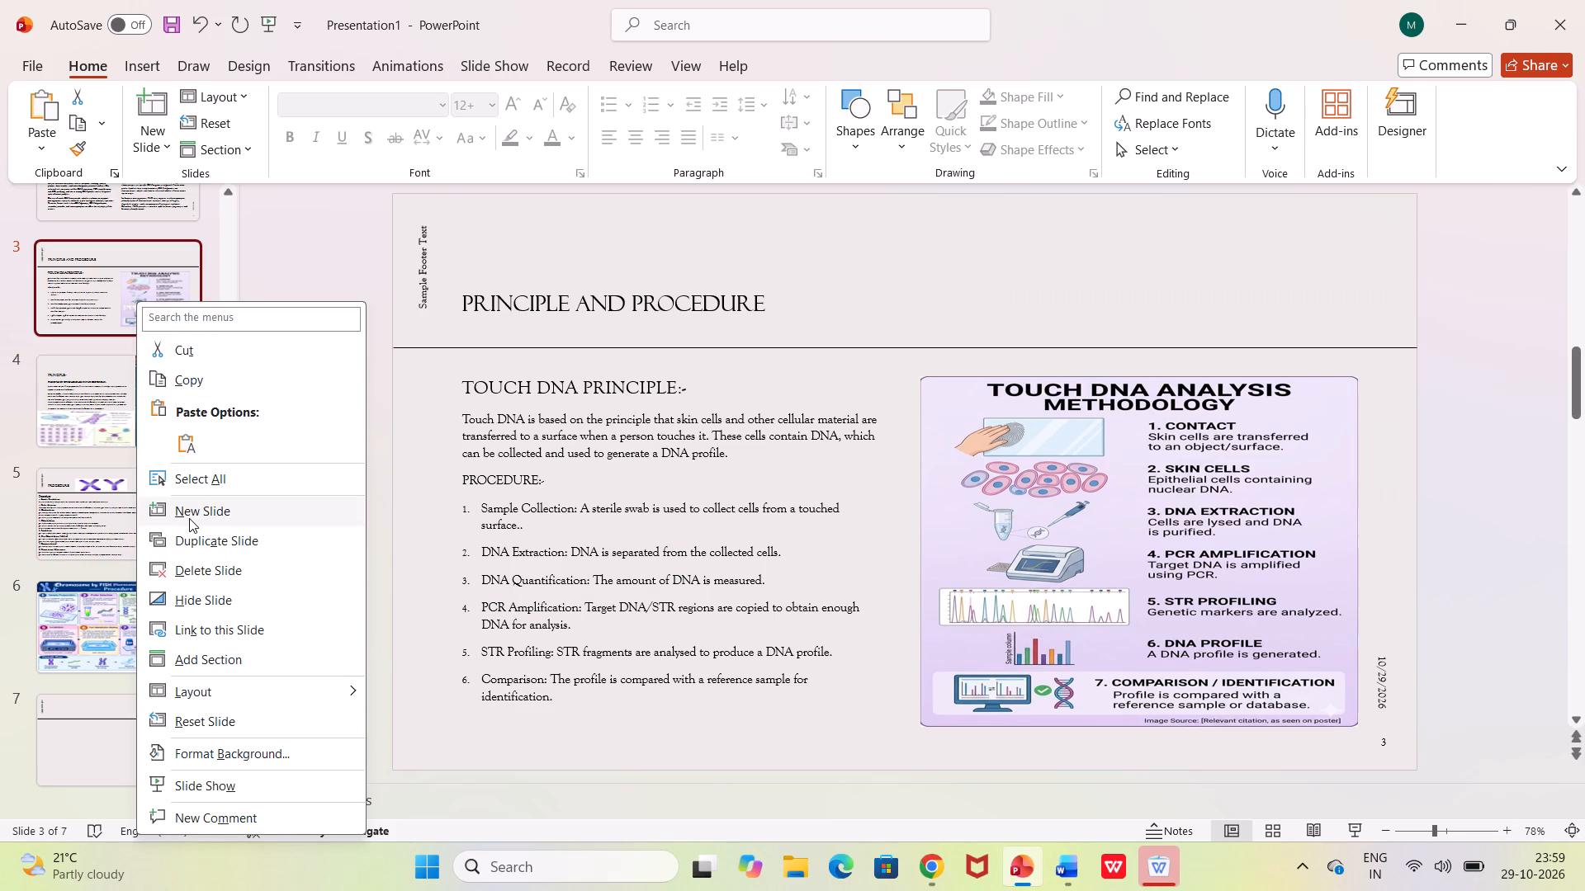
left_click(189, 518)
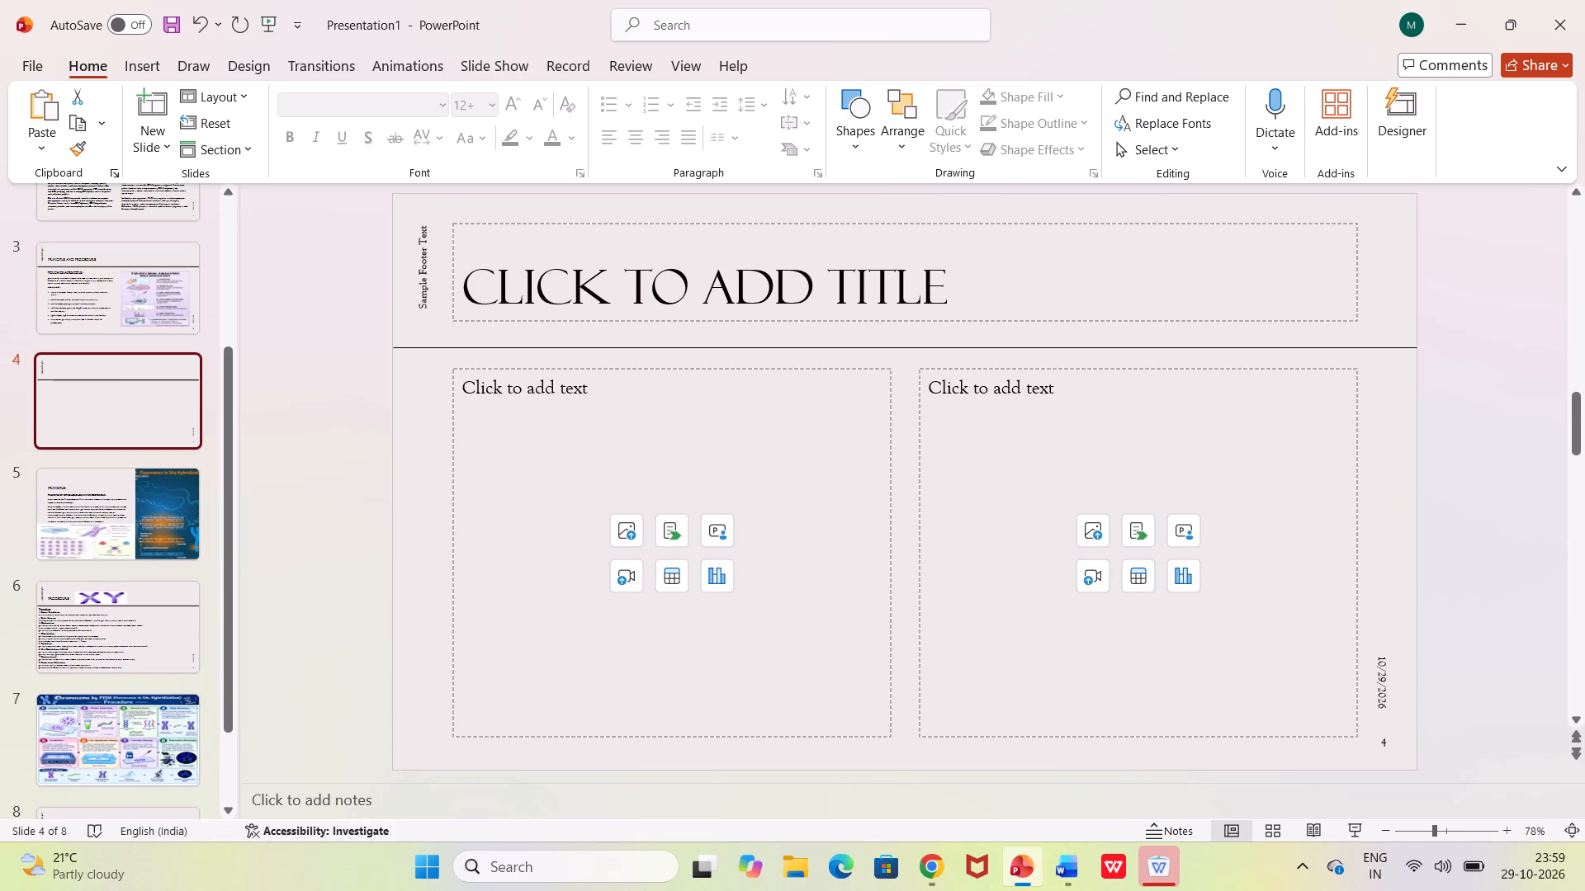
Open the title placeholder of the new slide 4 for text entry.
left_click(695, 295)
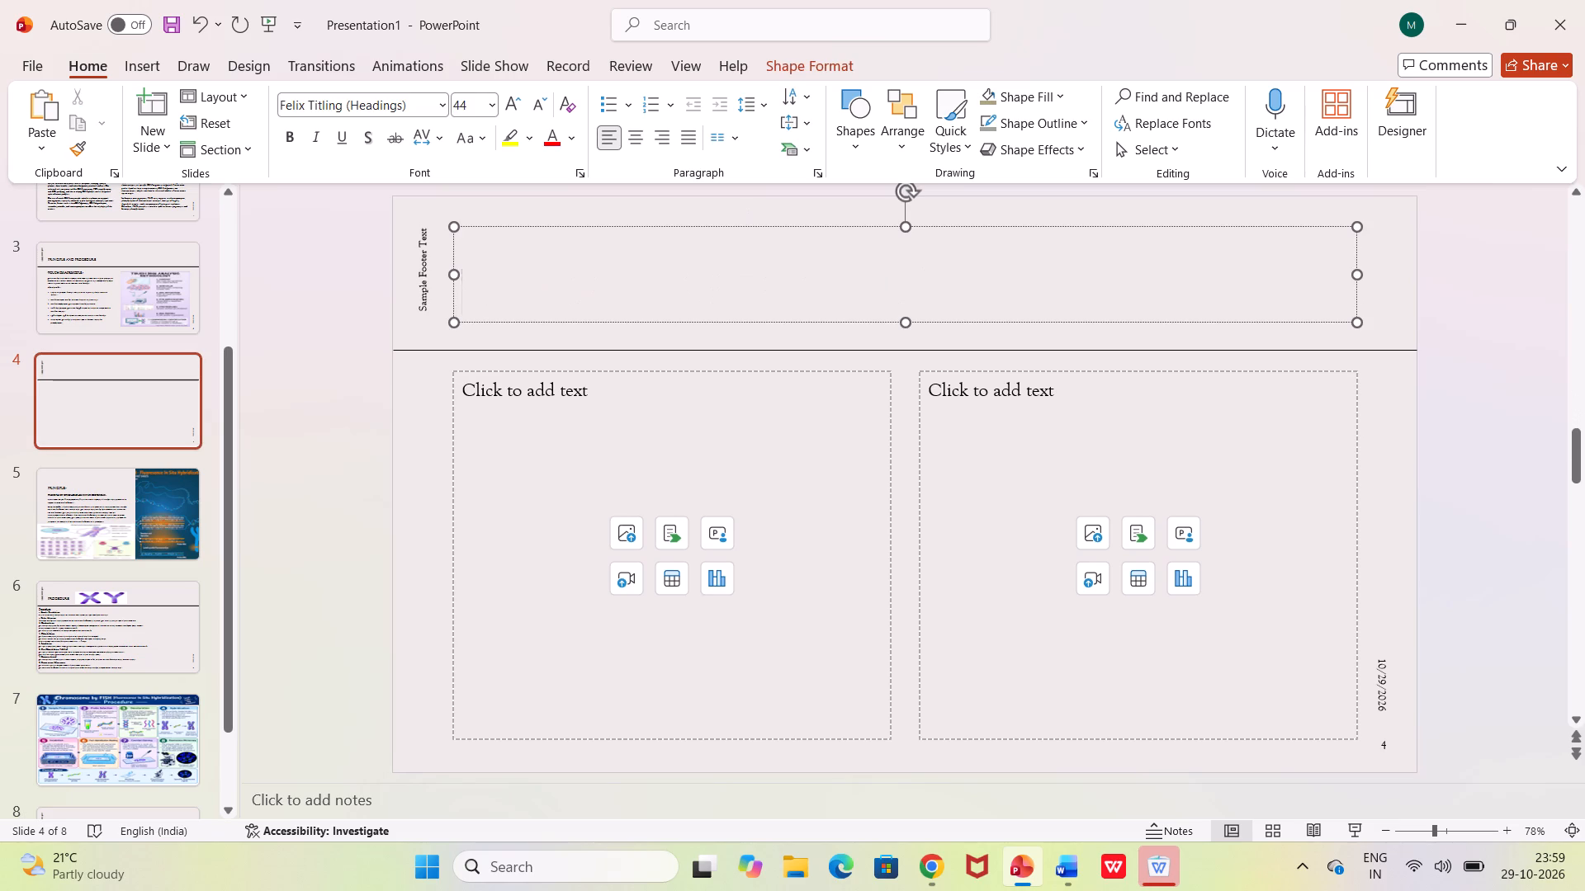
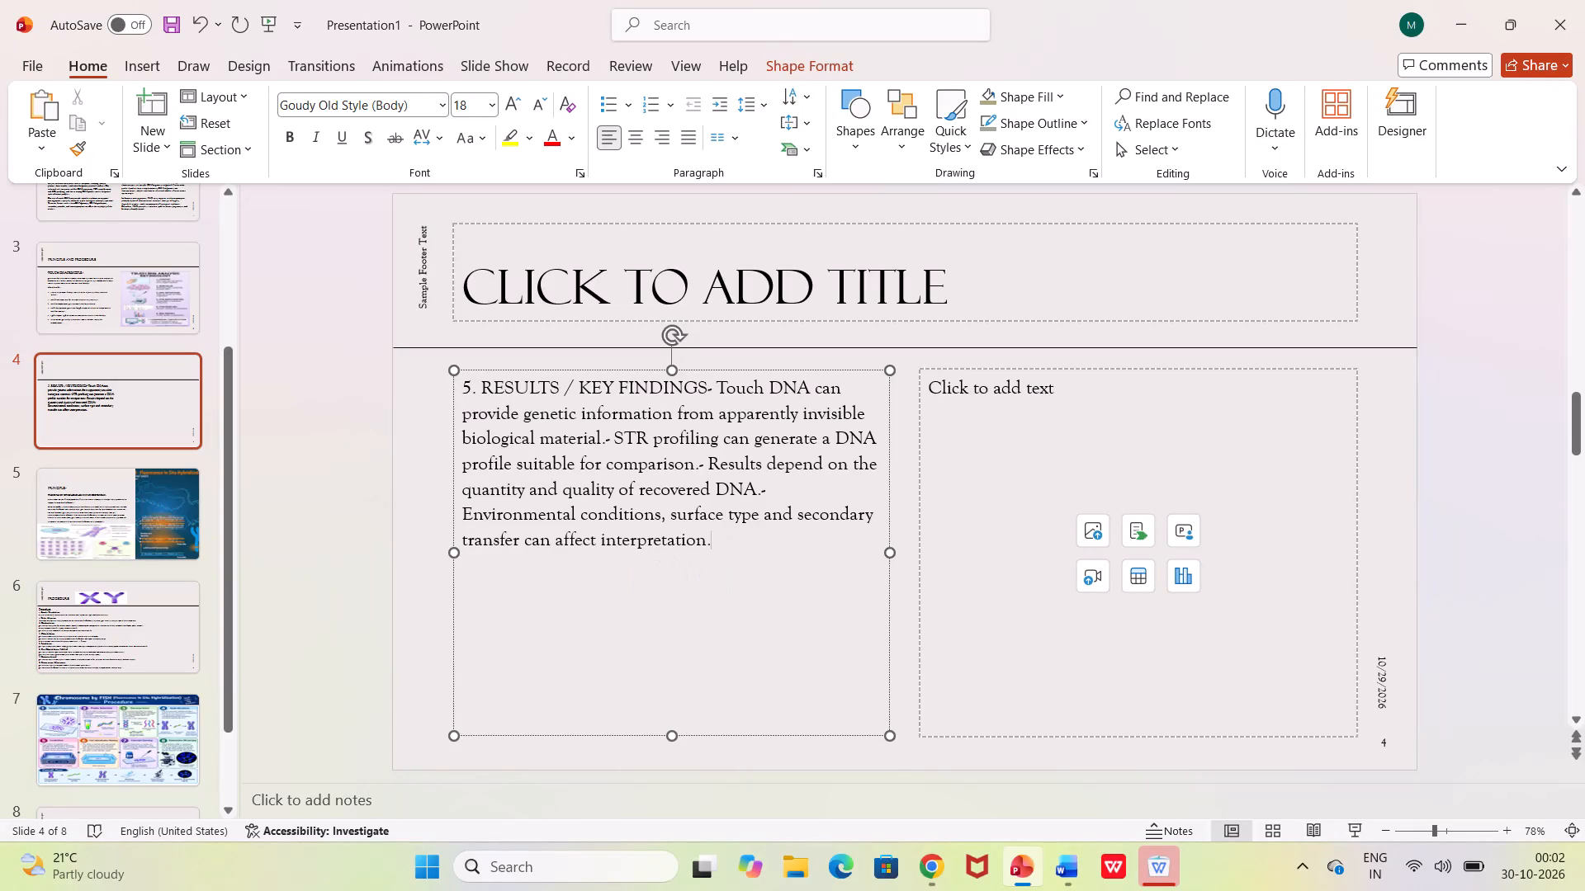
Remove the number 5 before RESULTS / KEY FINDINGS on slide 4 and put that heading on its own line above the Touch DNA text.
left_click(480, 388)
key("BackSpace")
key("BackSpace")
key("BackSpace")
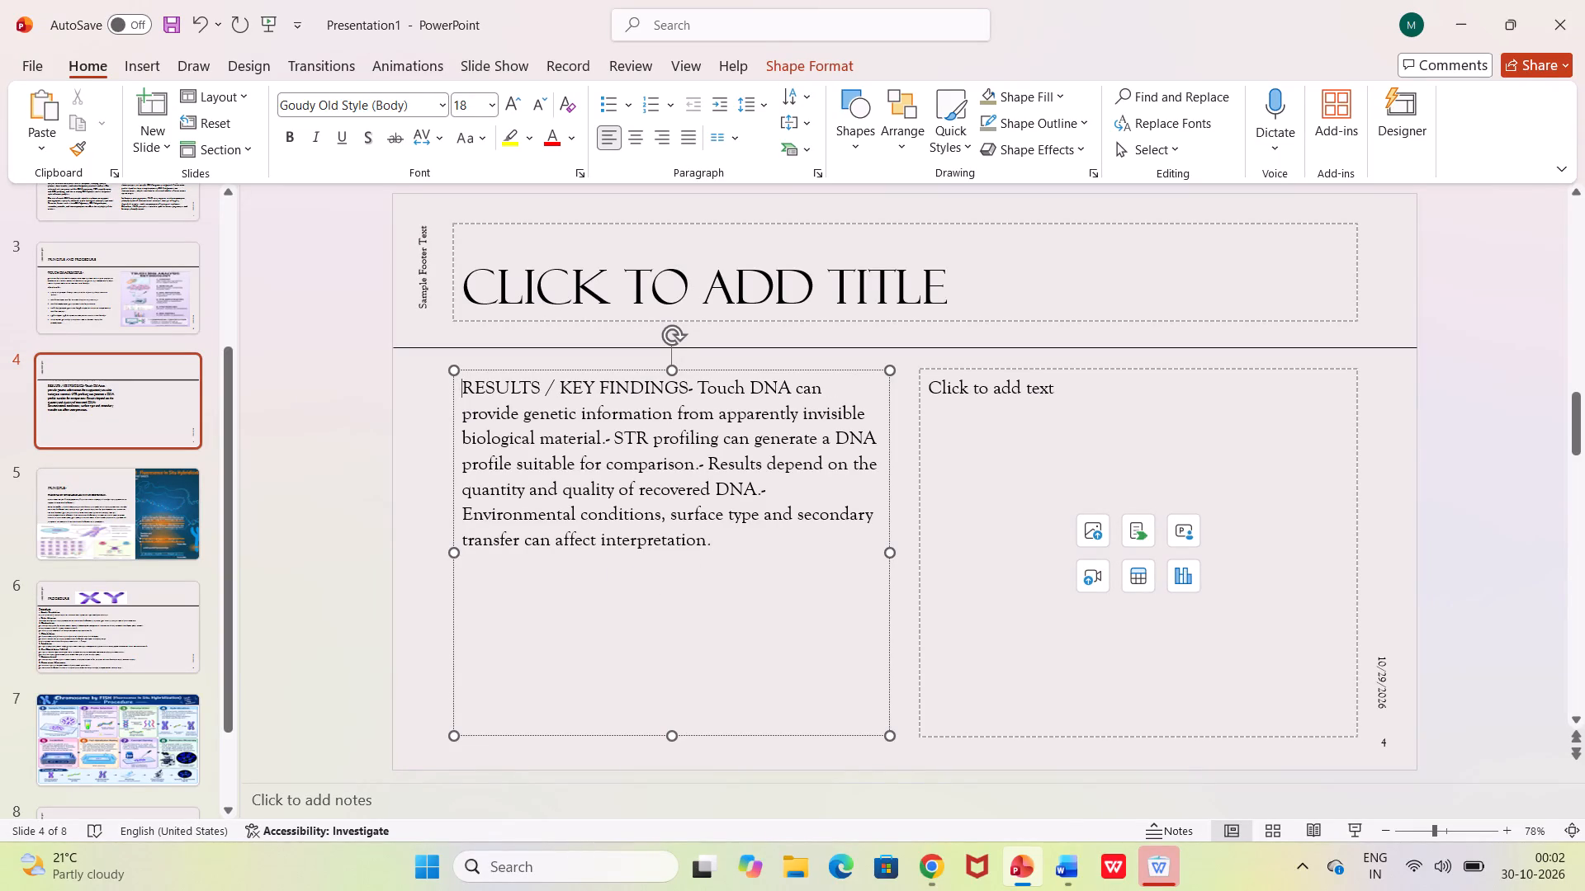
left_click(697, 388)
key("Return")
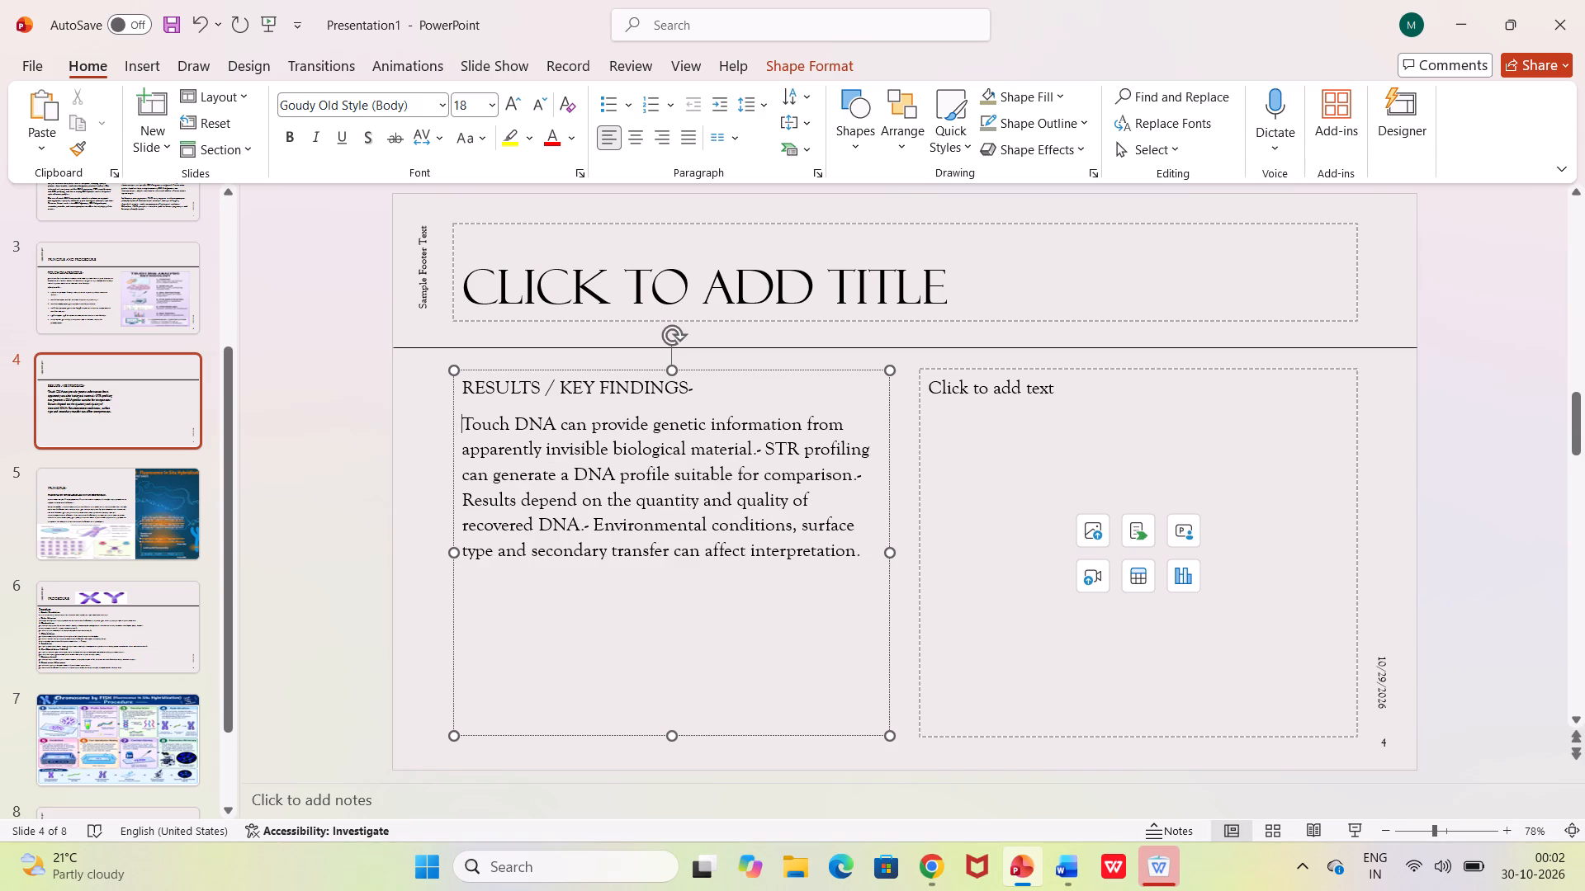
Set the Touch DNA findings paragraph below the heading to font size 12.
left_click_drag(457, 430, 834, 552)
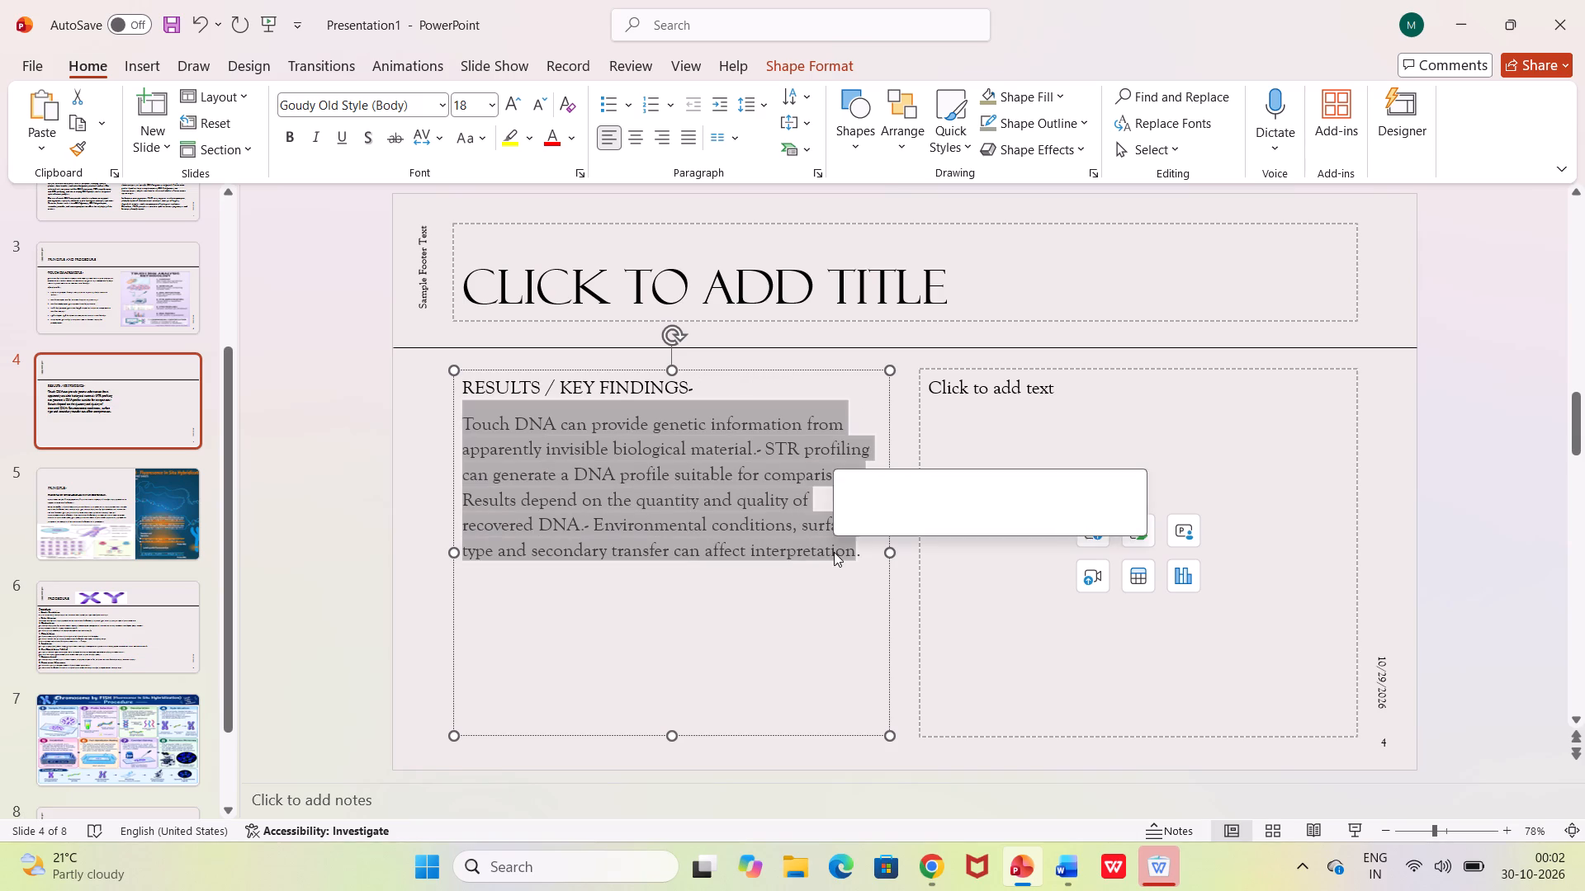
left_click(483, 111)
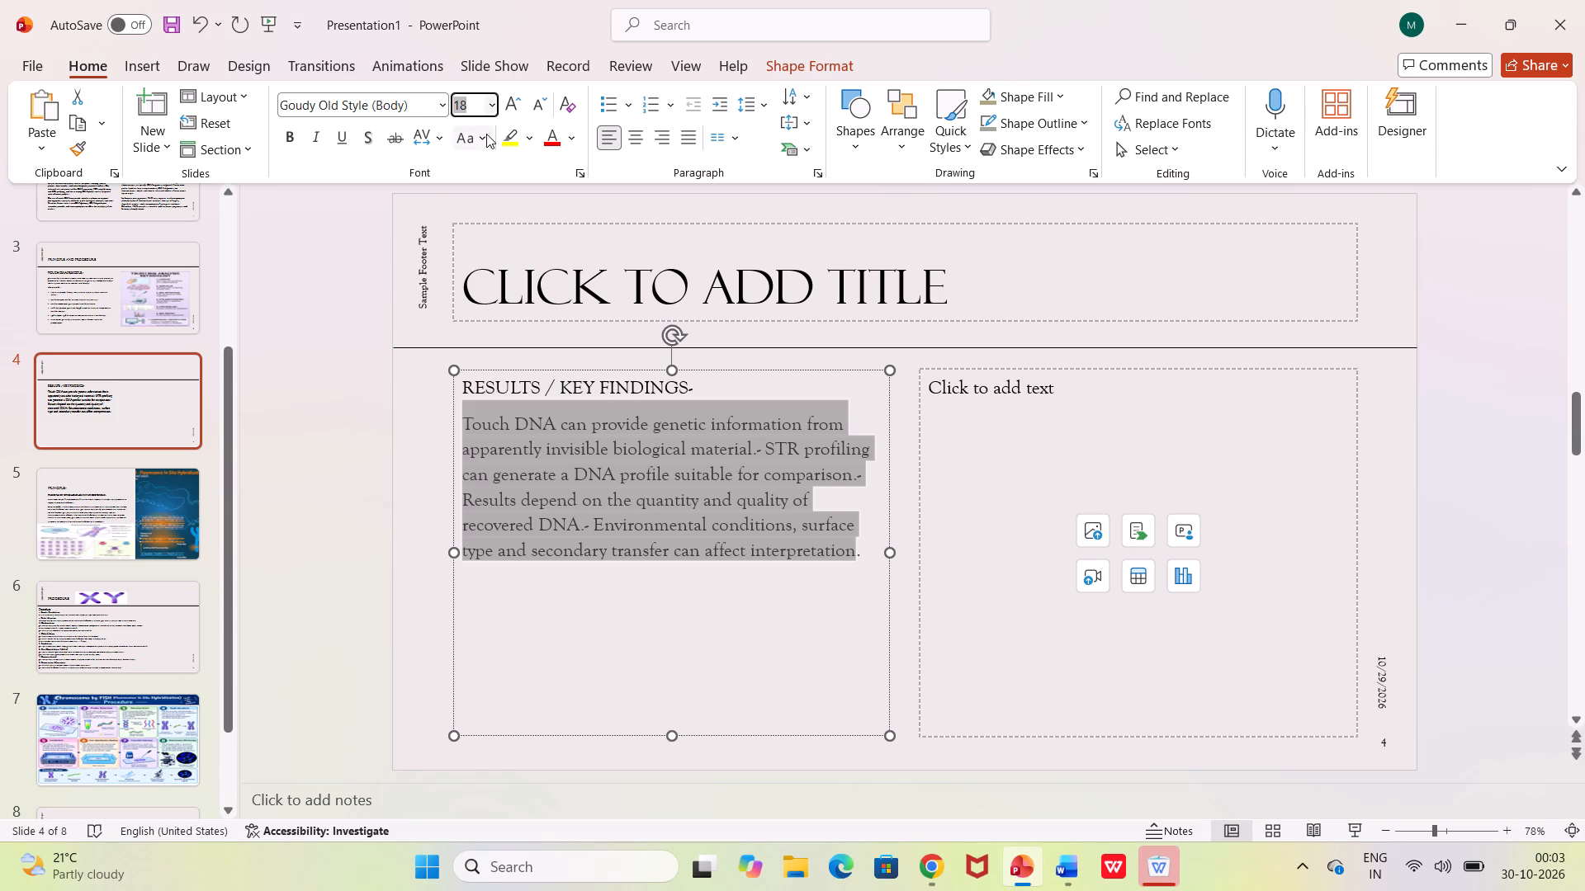
left_click(491, 106)
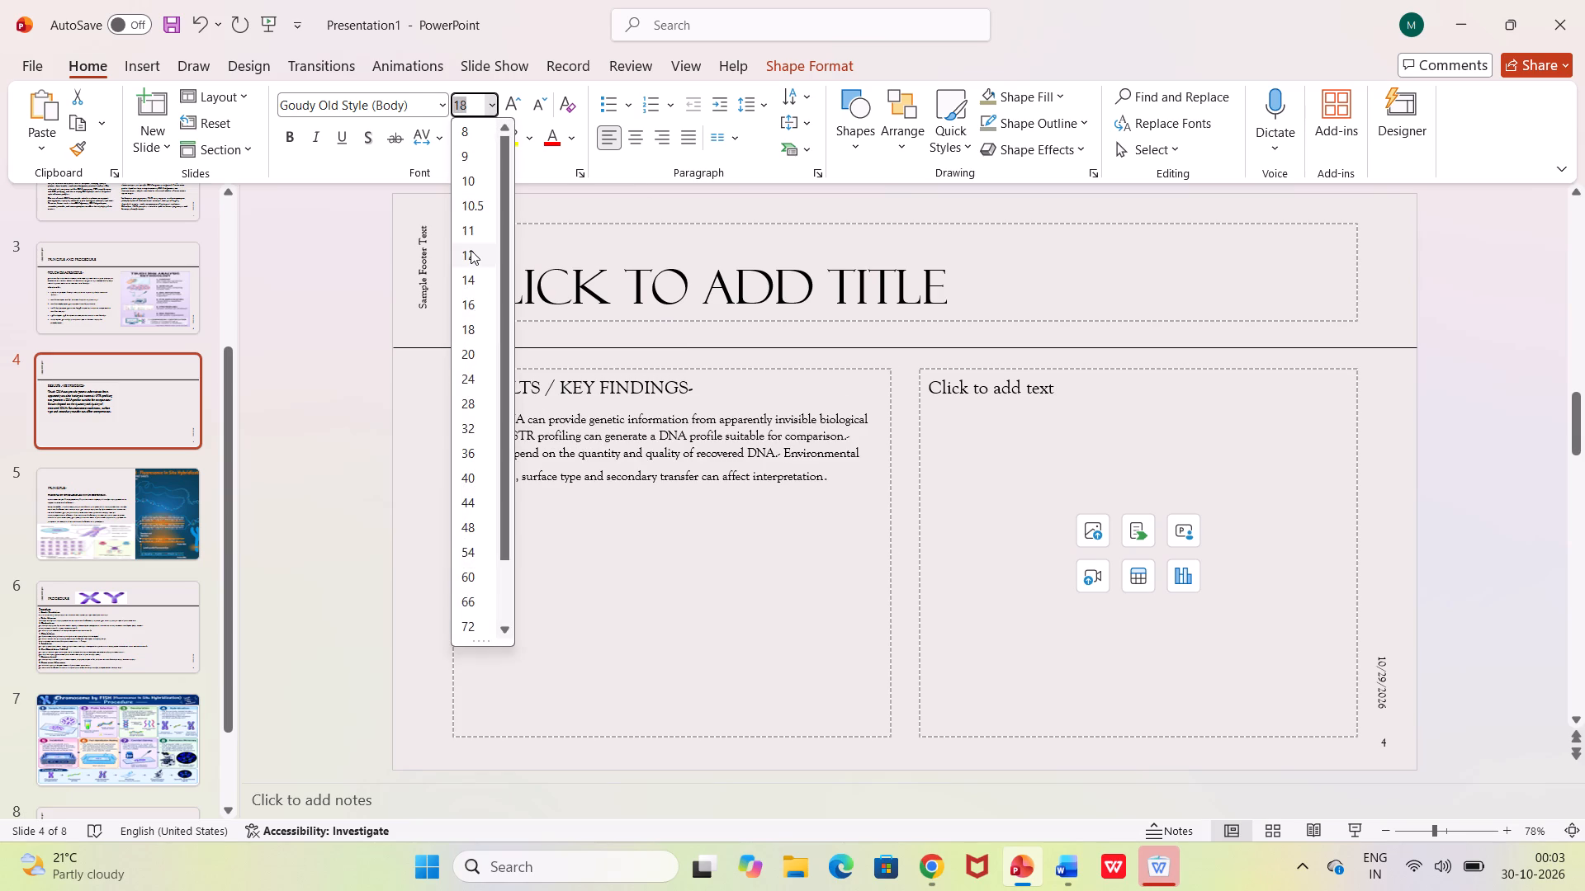
left_click(471, 250)
Set the RESULTS / KEY FINDINGS heading to font size 14.
left_click(483, 391)
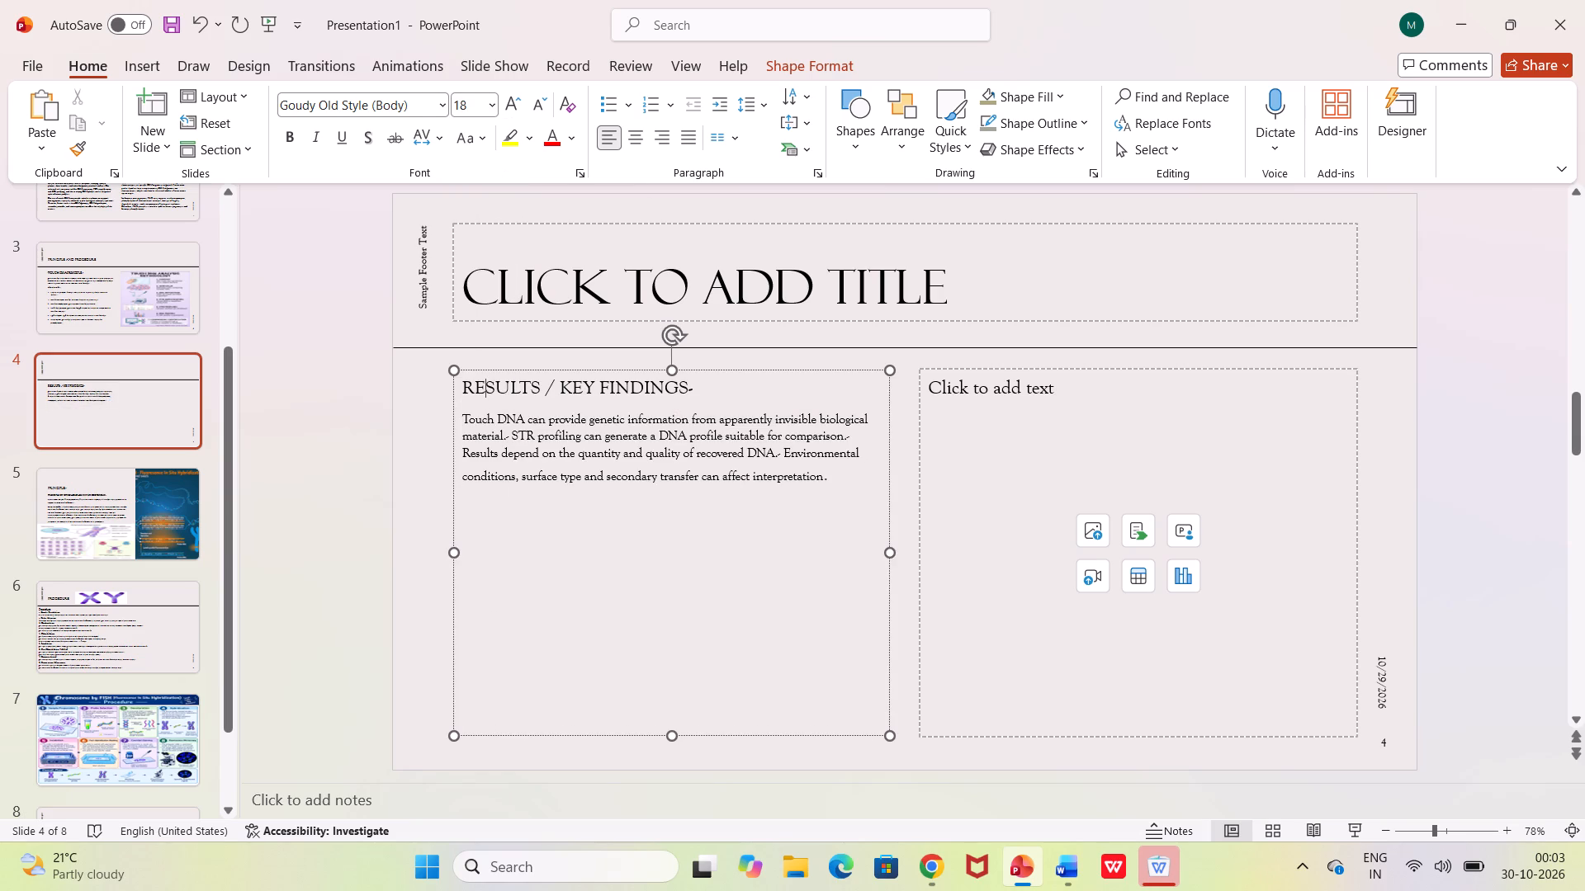
left_click(473, 403)
left_click_drag(465, 388, 622, 370)
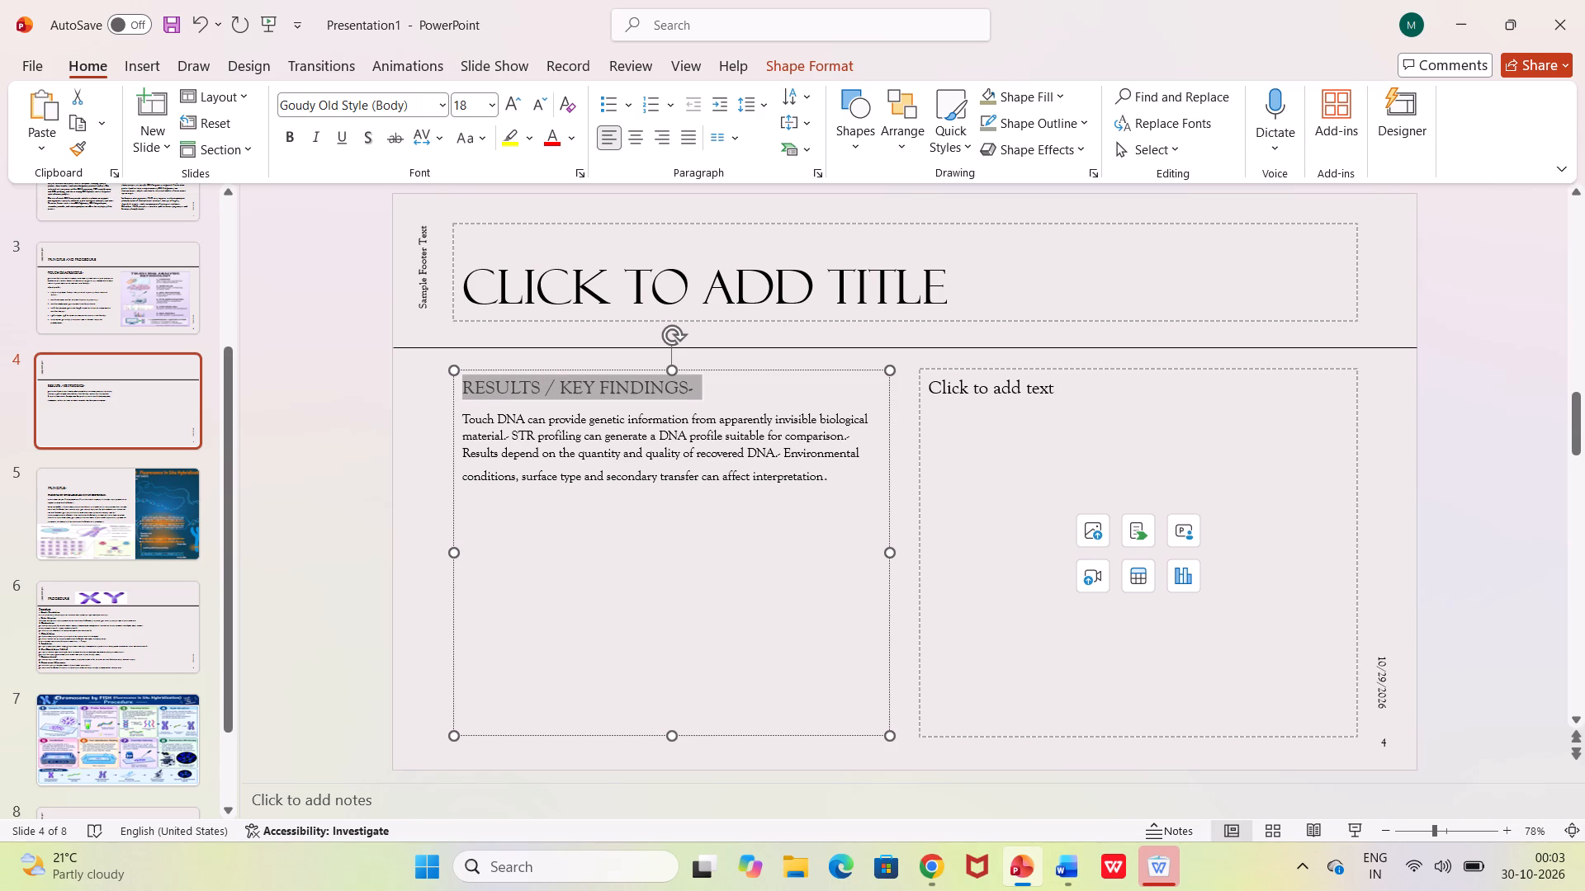
left_click_drag(622, 370, 680, 384)
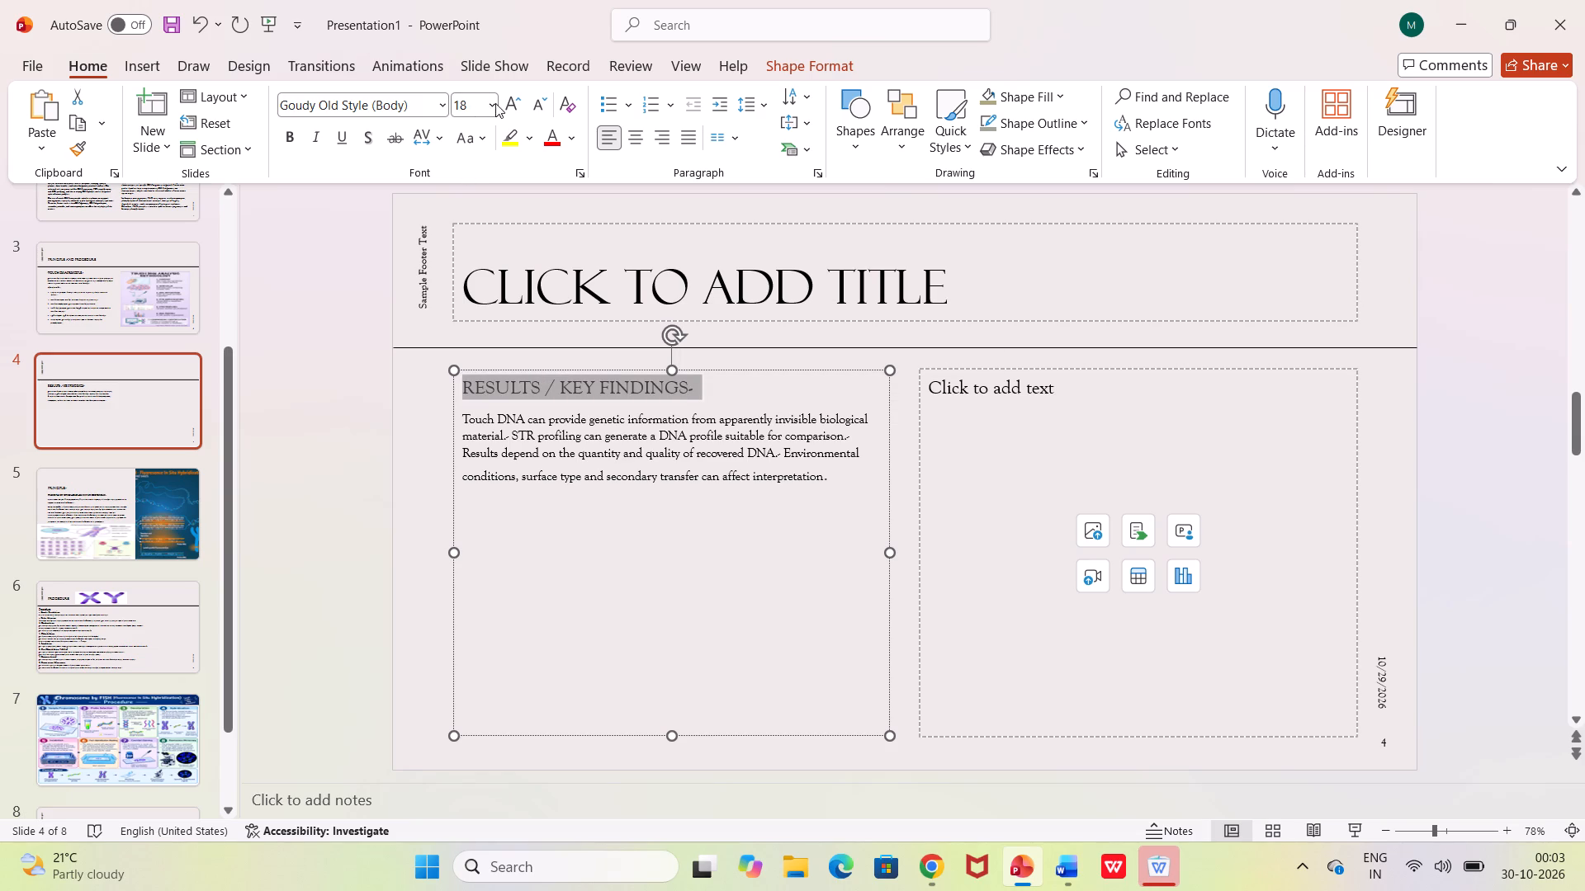
left_click(493, 106)
left_click(466, 277)
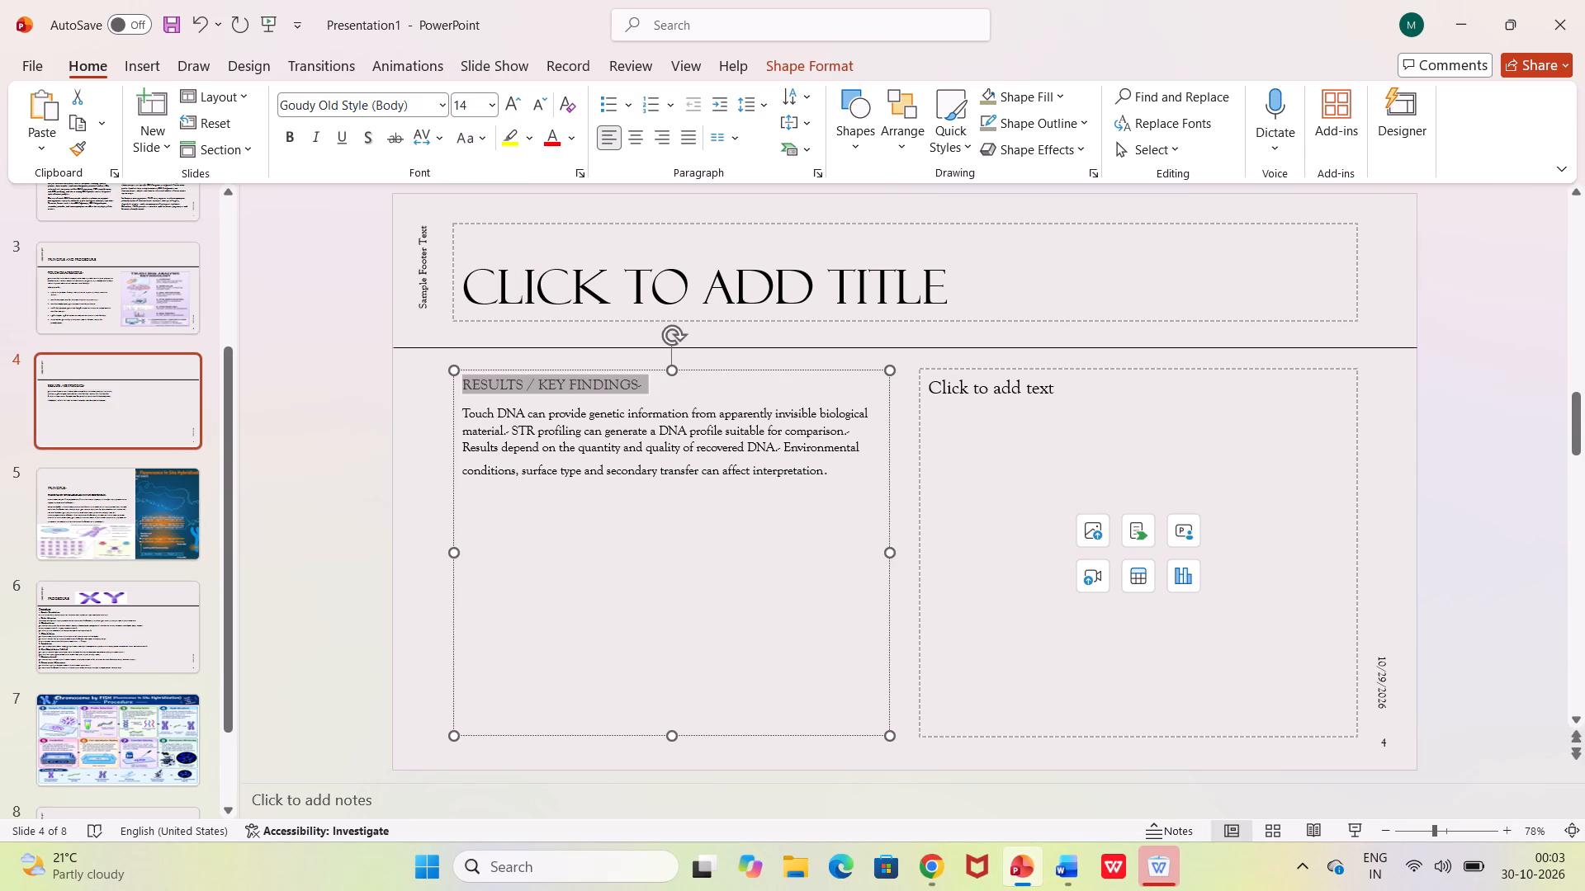
Add two new lines after the findings paragraph, following "secondary transfer can affect interpretation.".
left_click(830, 472)
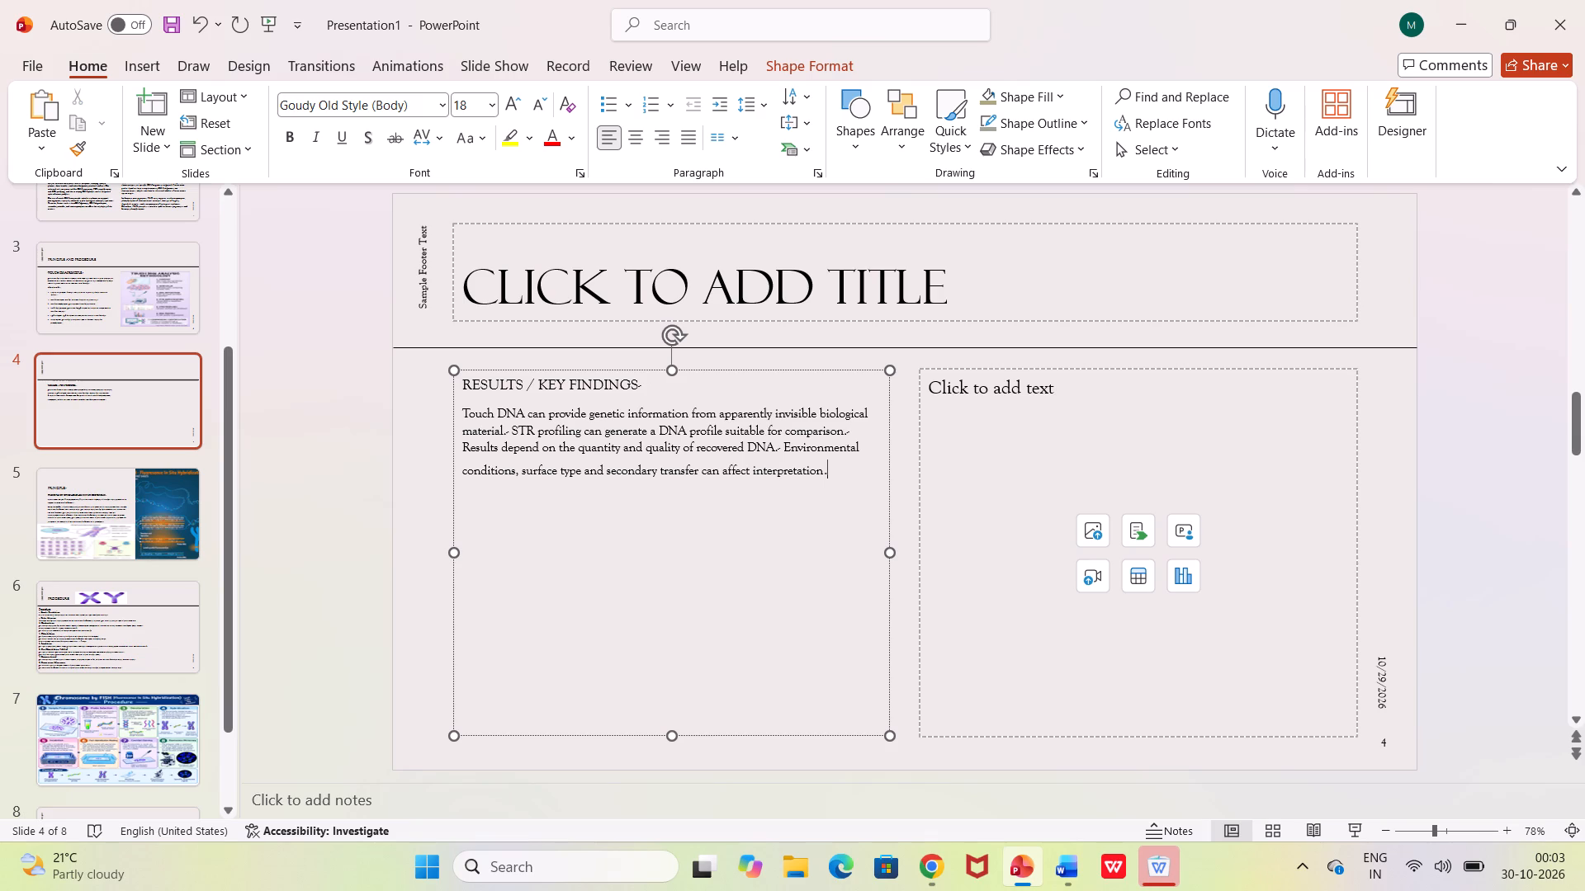
key("Right")
key("Return")
key("Return")
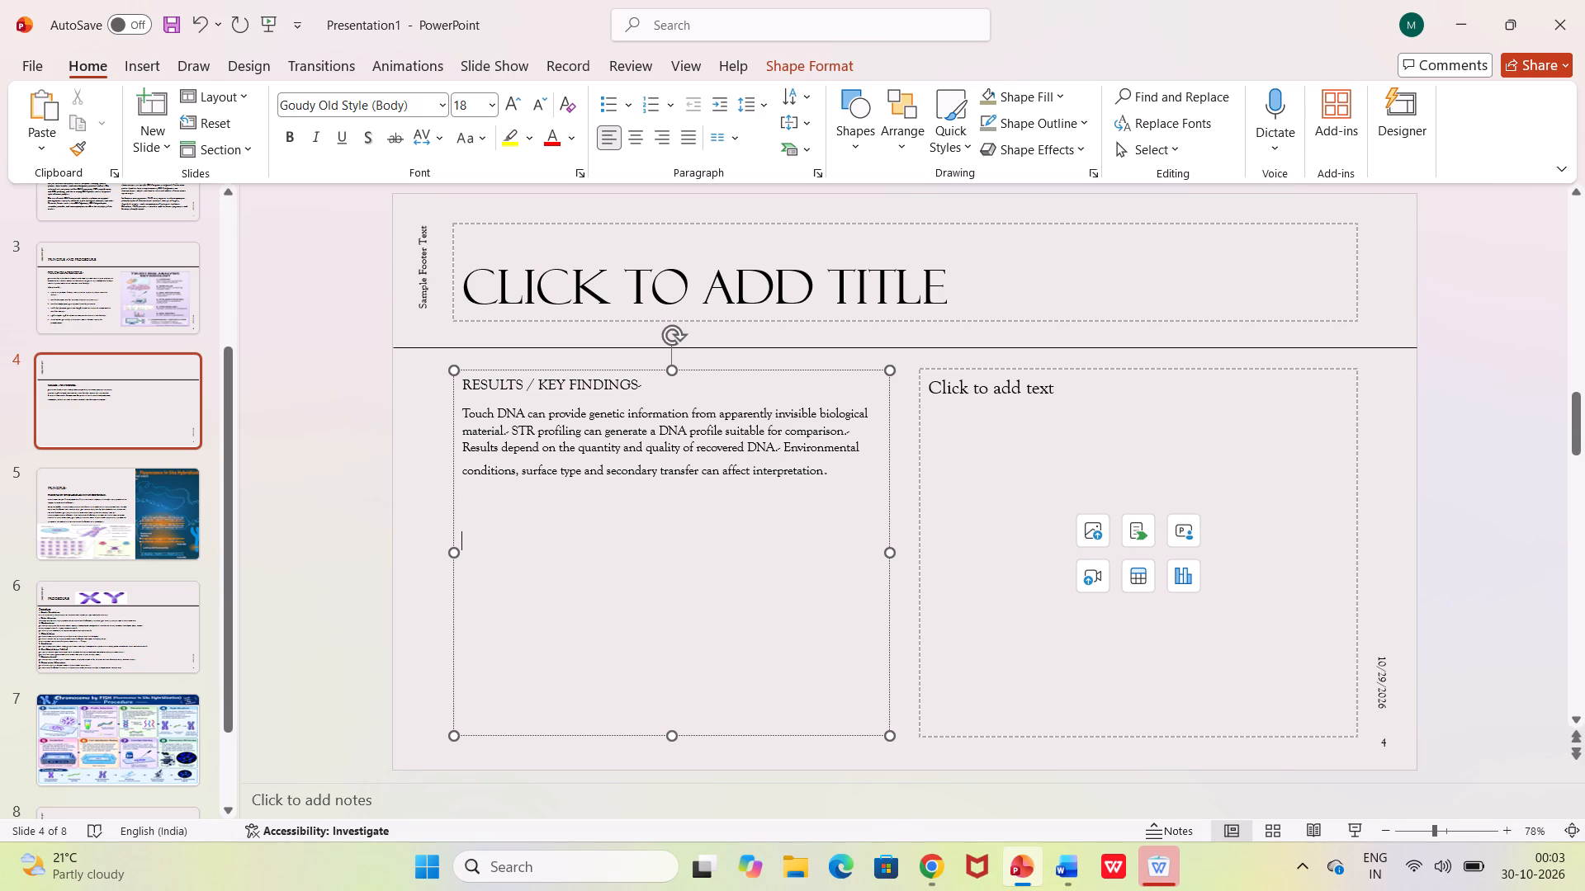
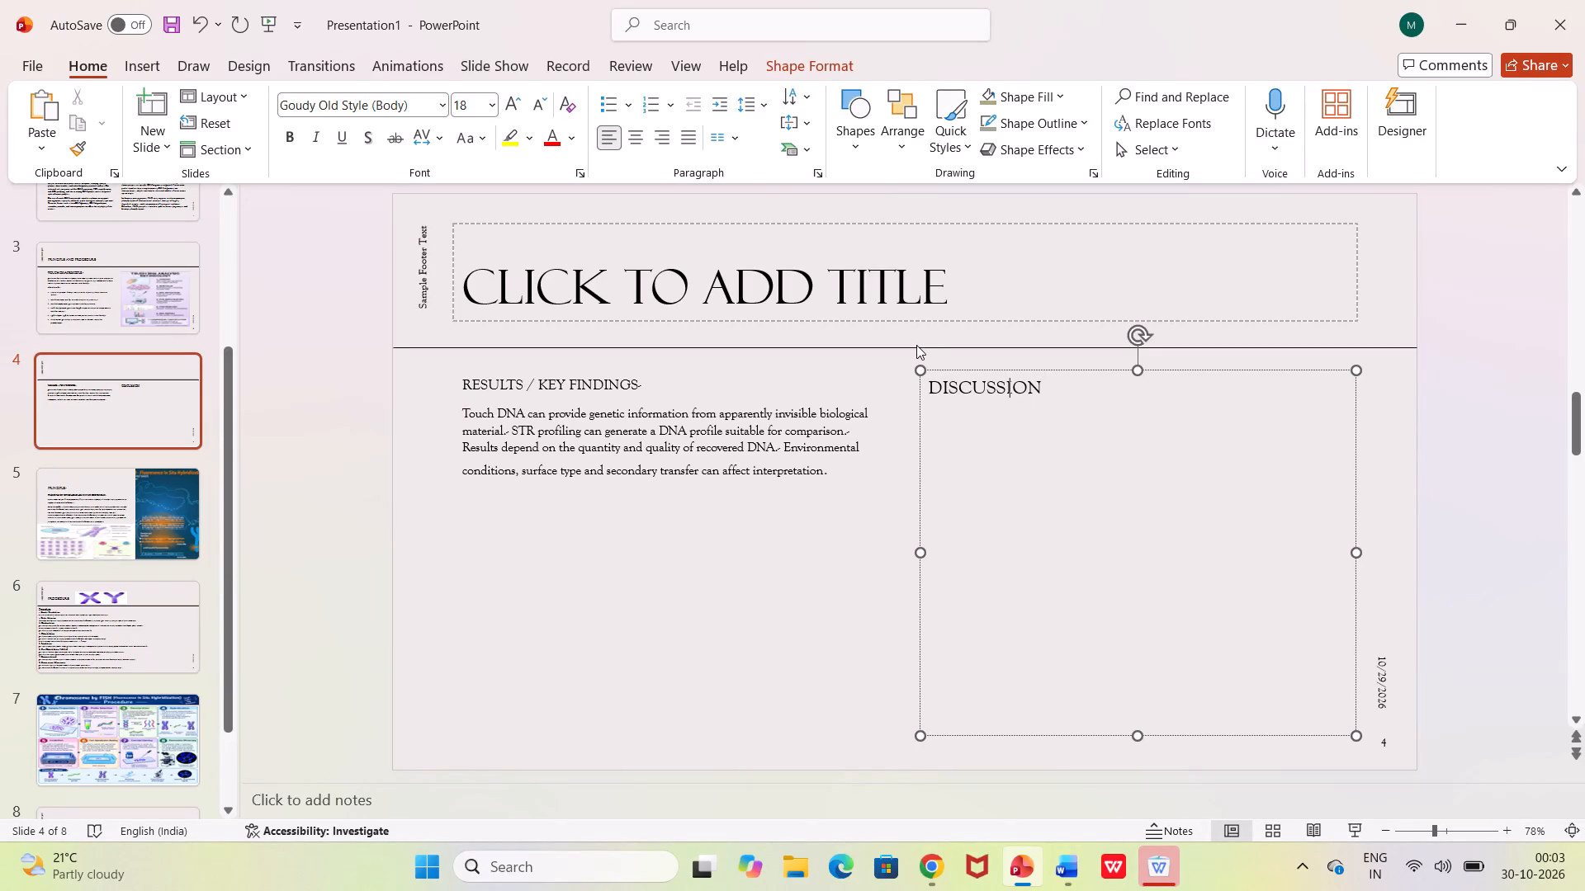
Center-align the DISCUSSION heading and the RESULTS / KEY FINDINGS heading on slide 4.
left_click(633, 132)
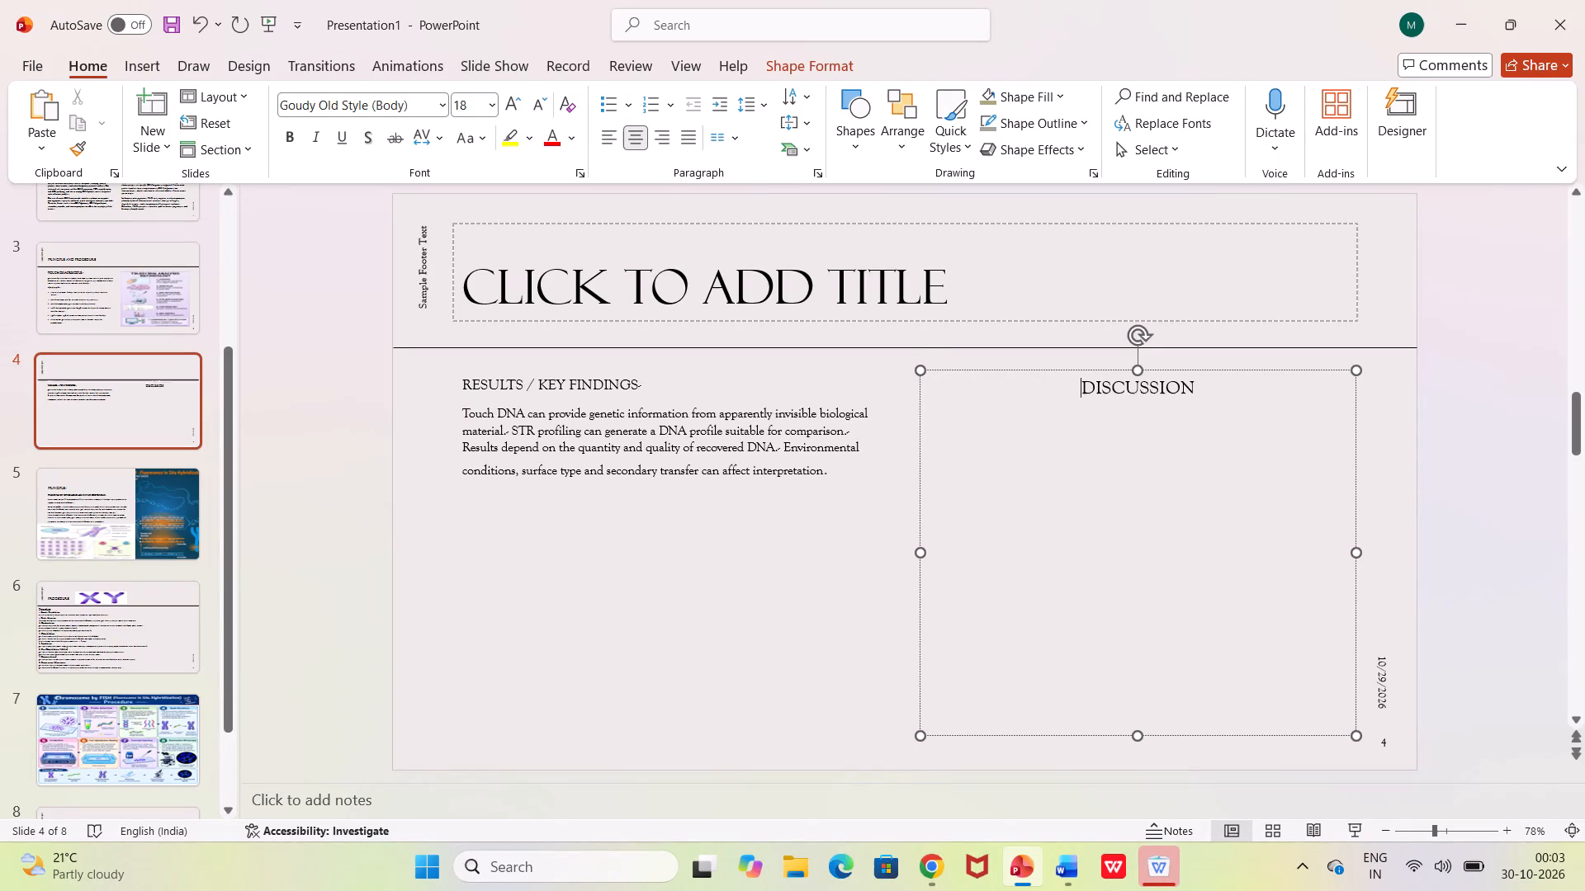
left_click(465, 380)
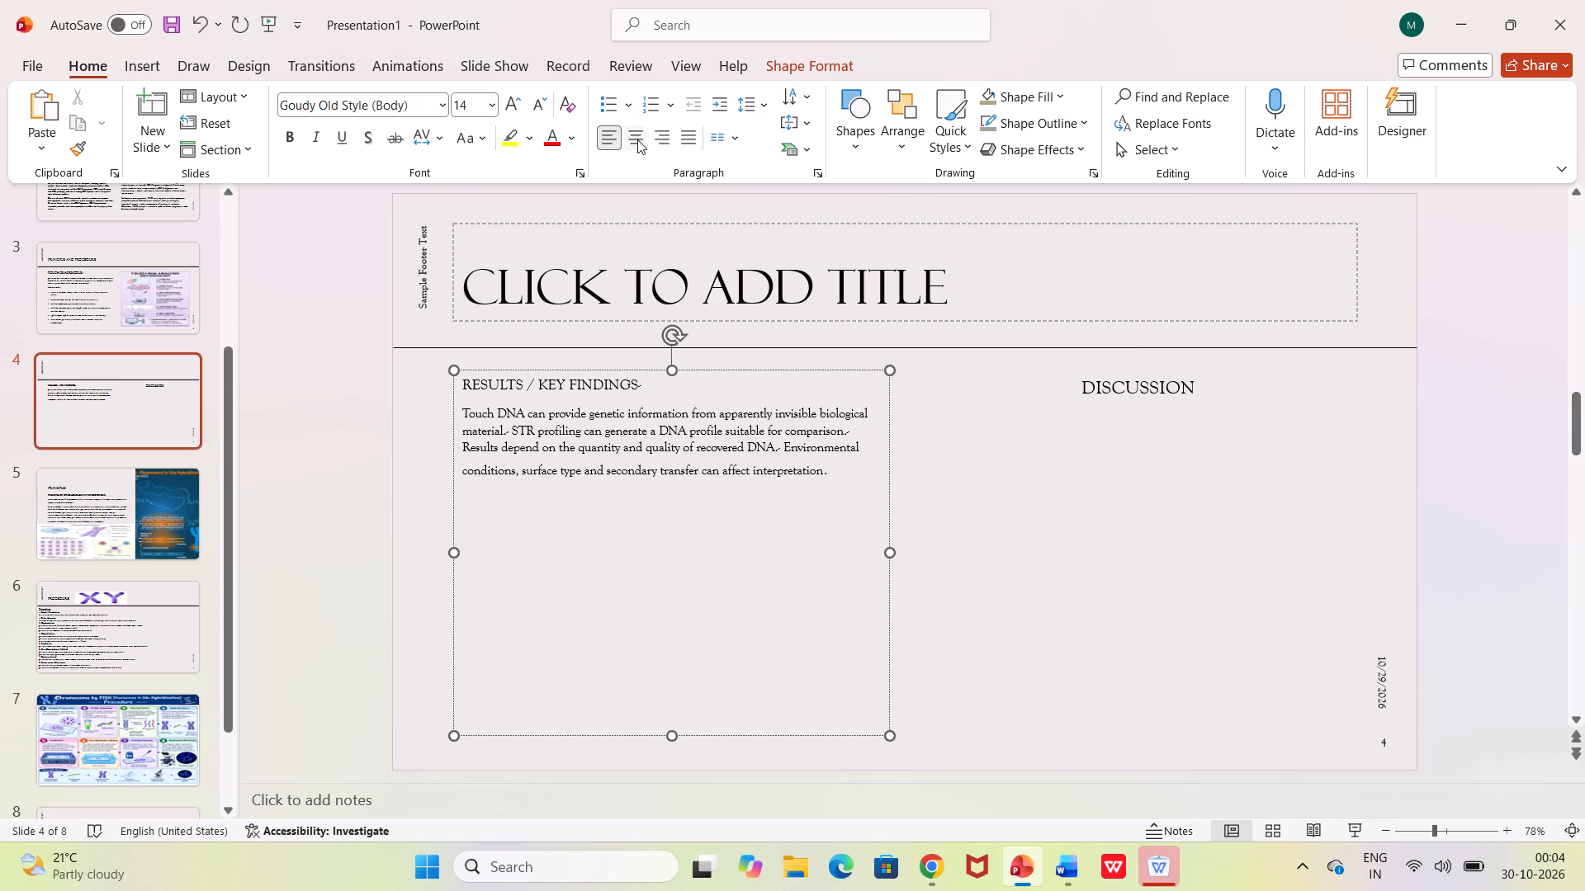
left_click(637, 139)
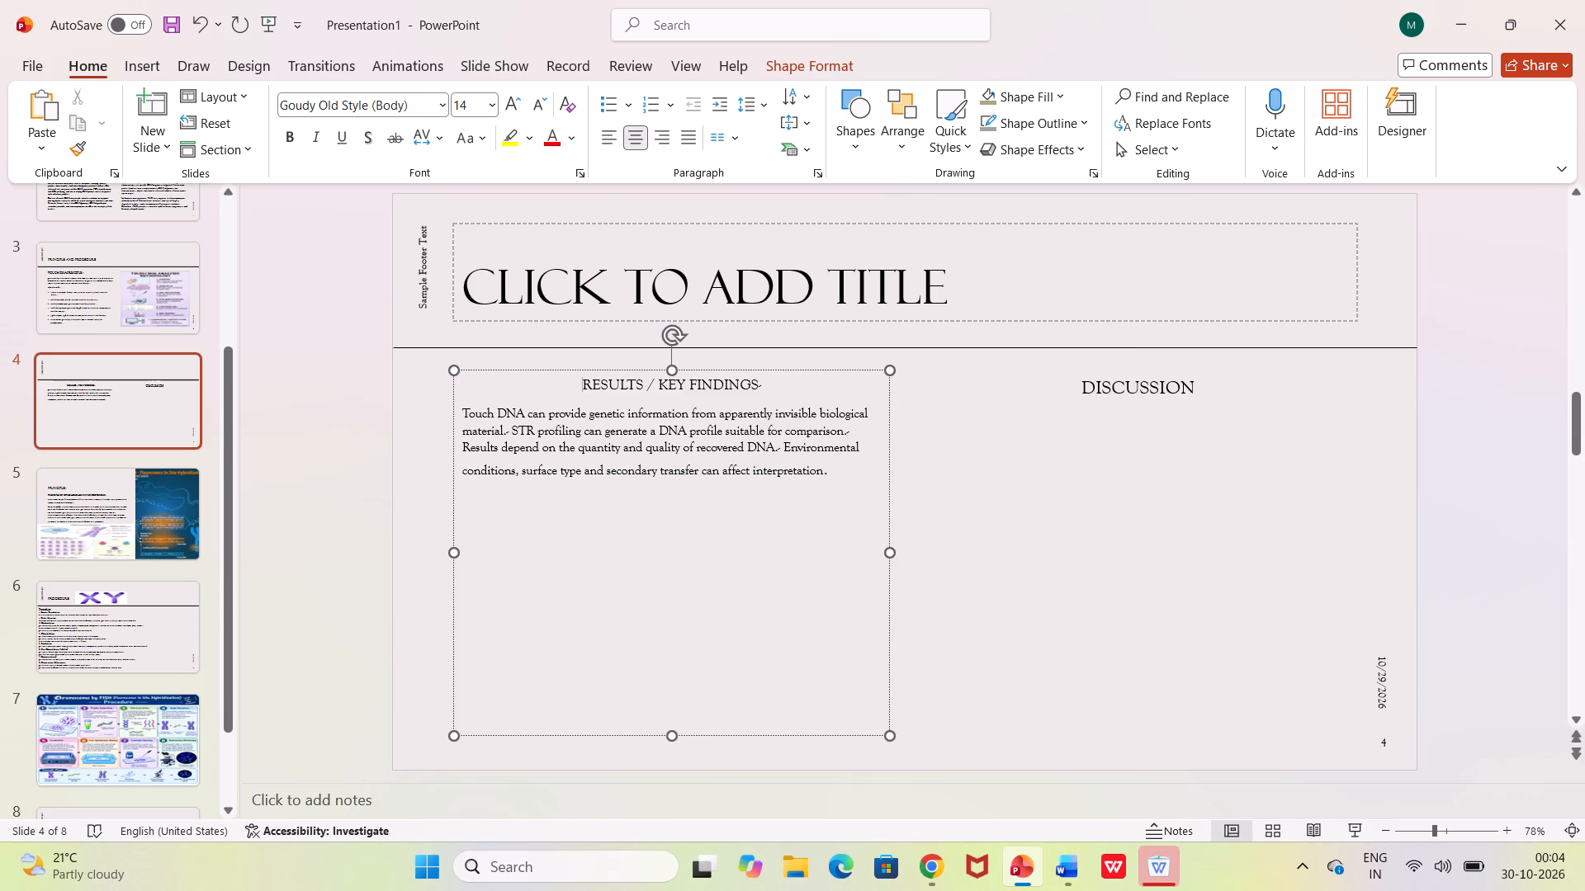
Start a new line below the DISCUSSION heading on slide 4.
left_click(1222, 386)
key("Return")
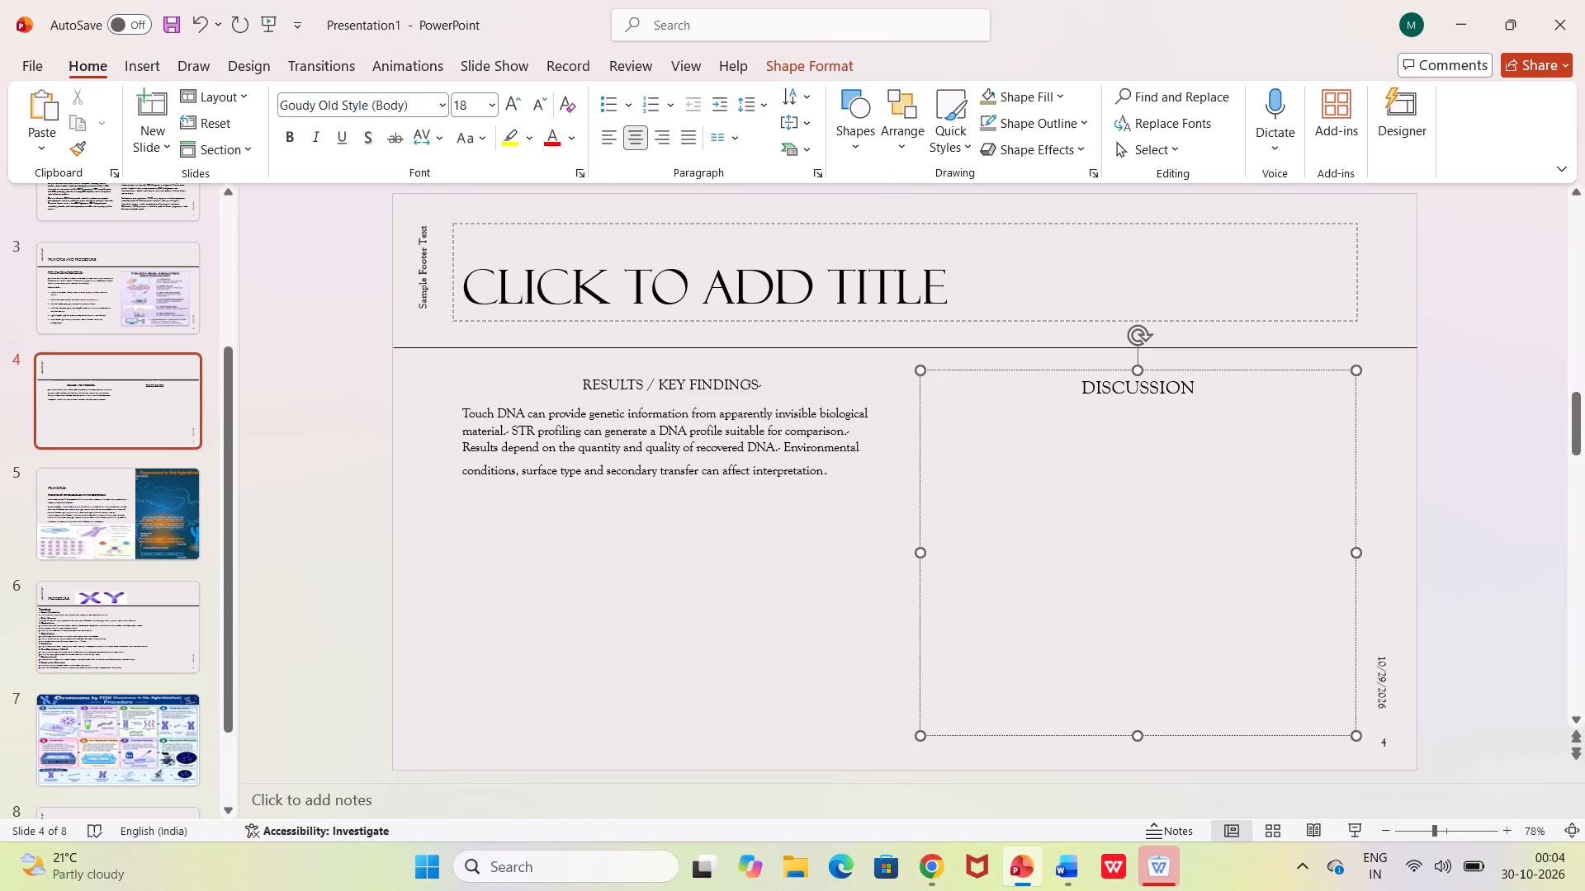
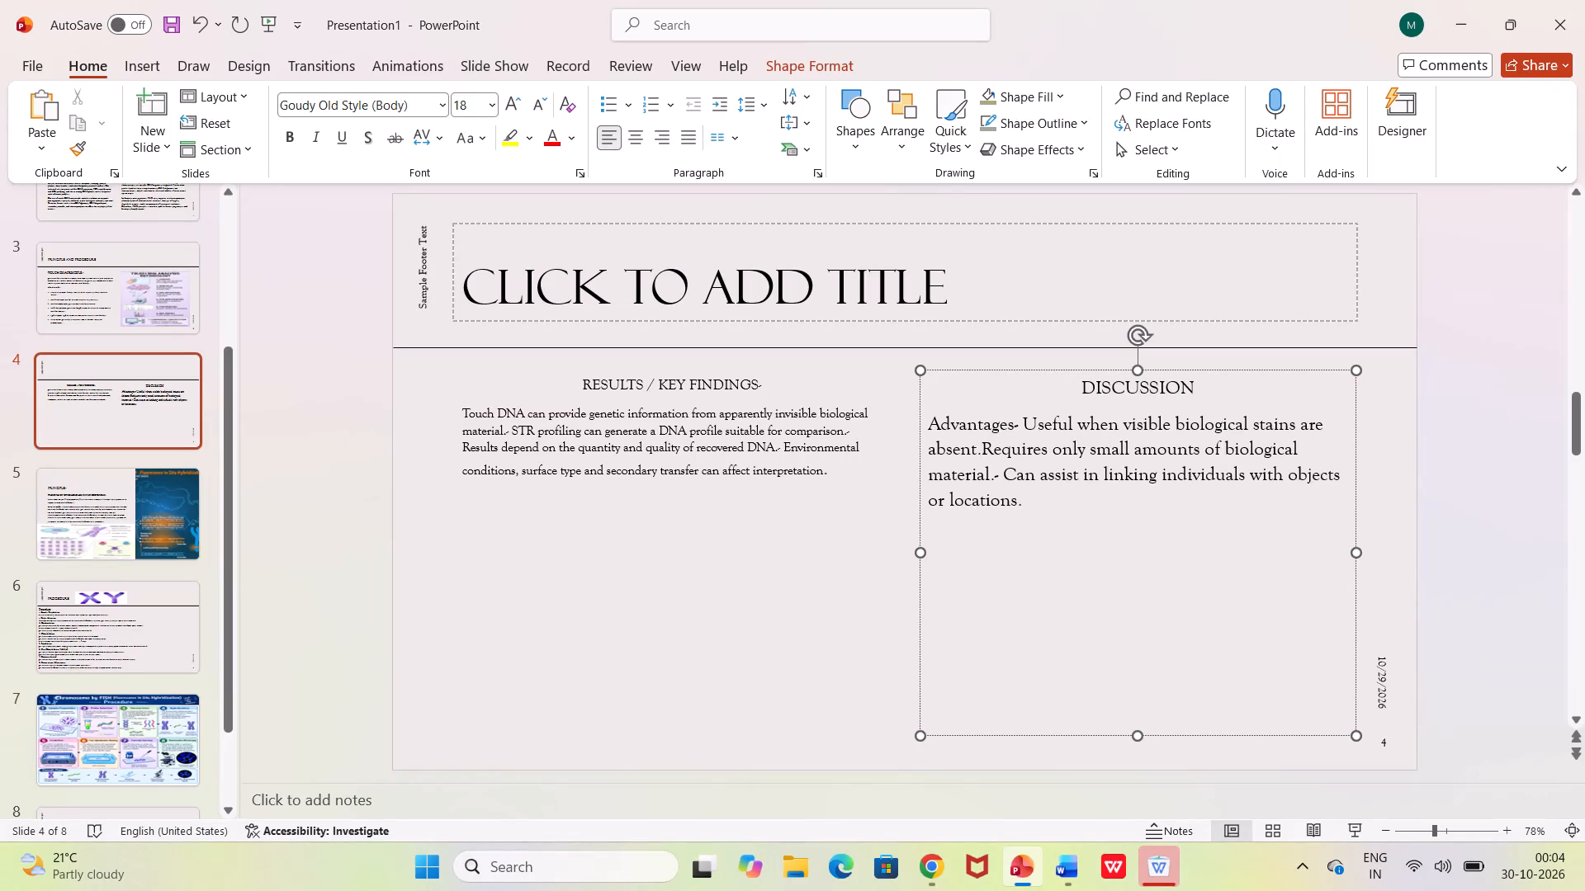
Split the DISCUSSION text into separate paragraphs starting at "Requires only small amounts" and "Can assist in linking", removing the stray hyphen between them.
key("Return")
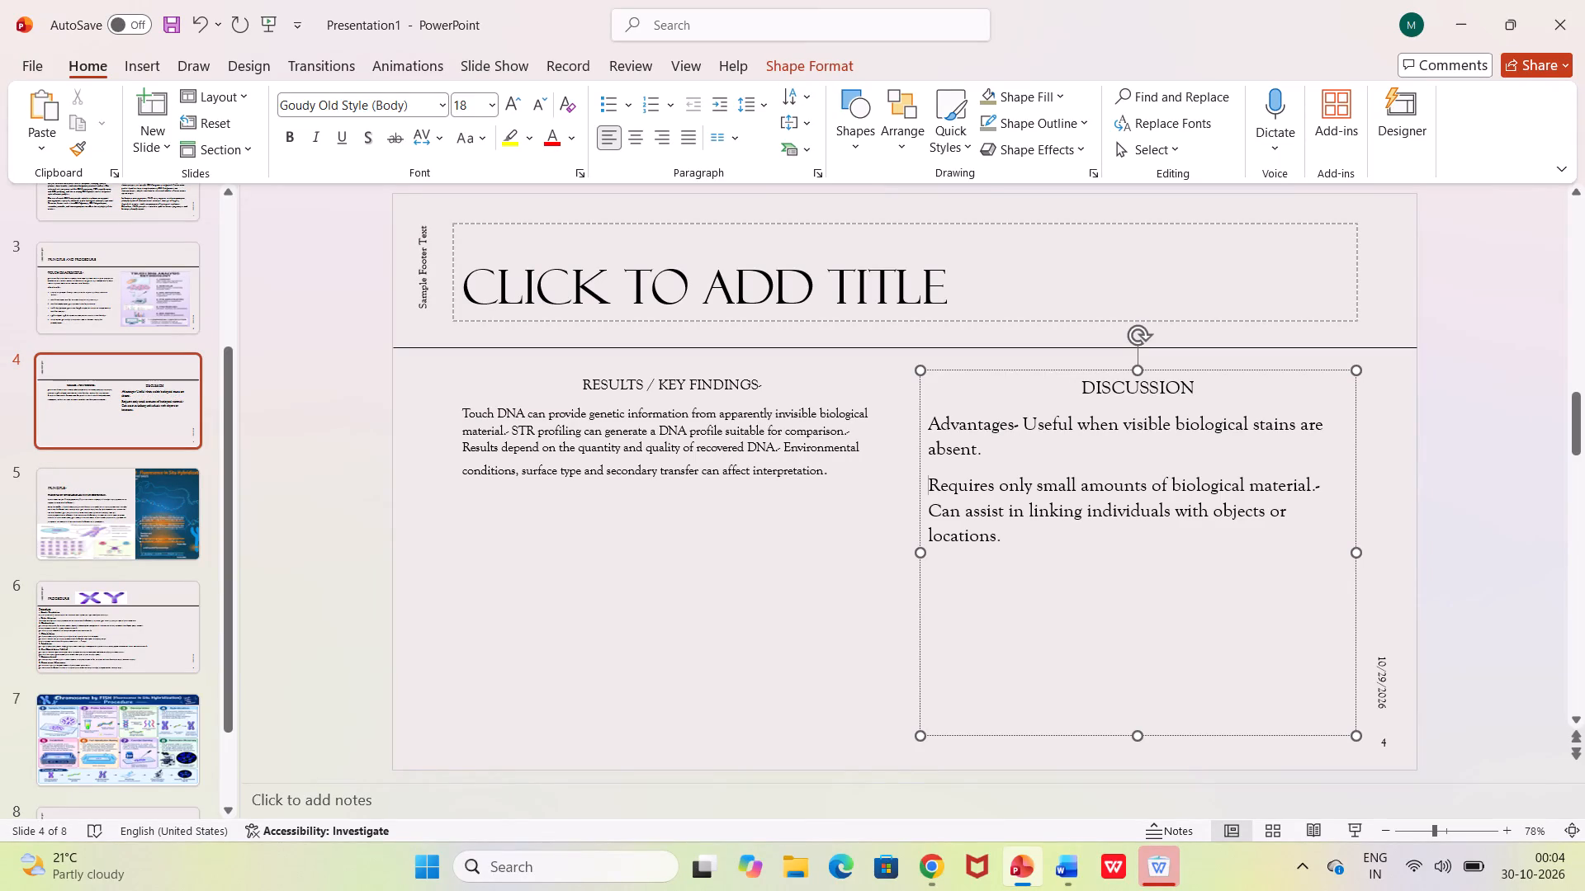
left_click(1326, 491)
key("BackSpace")
key("Return")
key("BackSpace")
left_click(931, 479)
key("BackSpace")
key("Return")
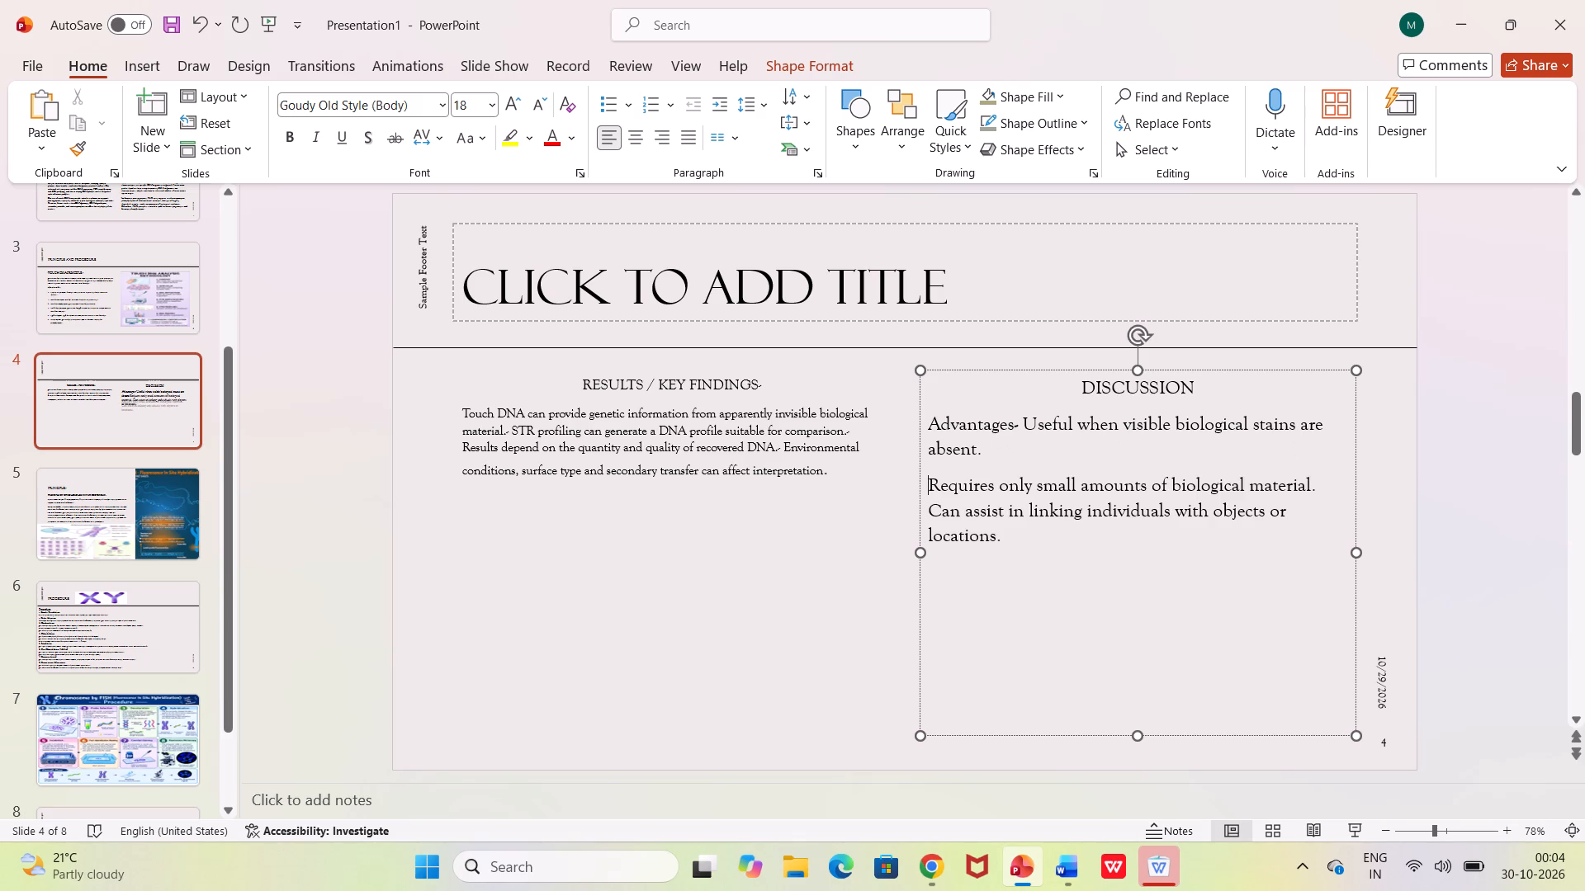
left_click(925, 508)
key("Return")
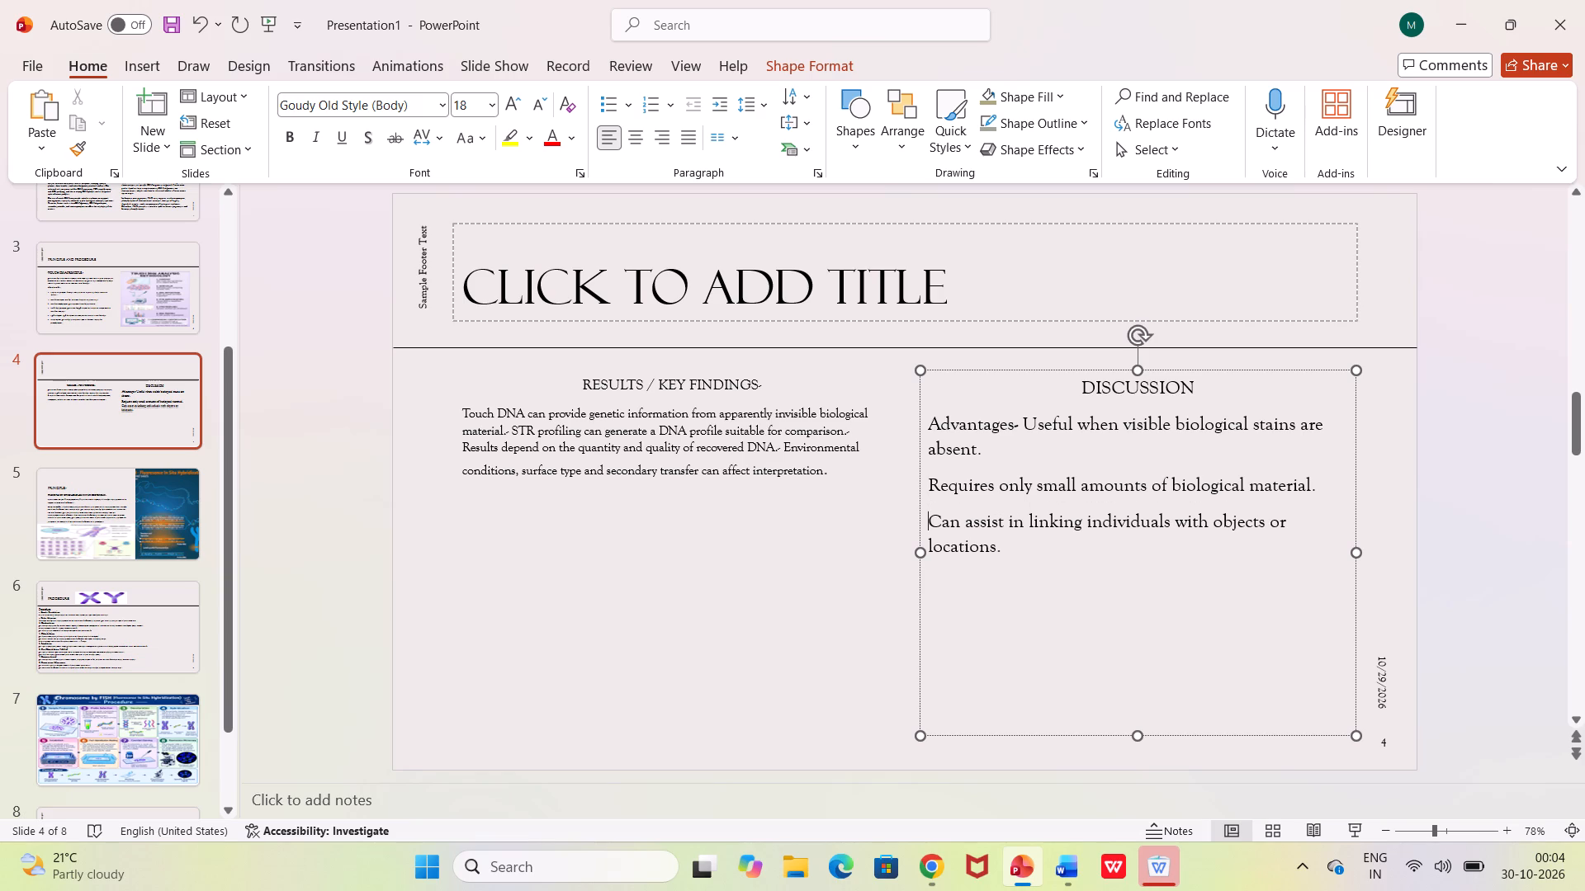
left_click(1024, 553)
Put "Advantages-" on its own line by moving "Useful when visible biological stains are absent." to a new paragraph without a leading space.
left_click(1017, 426)
key("Return")
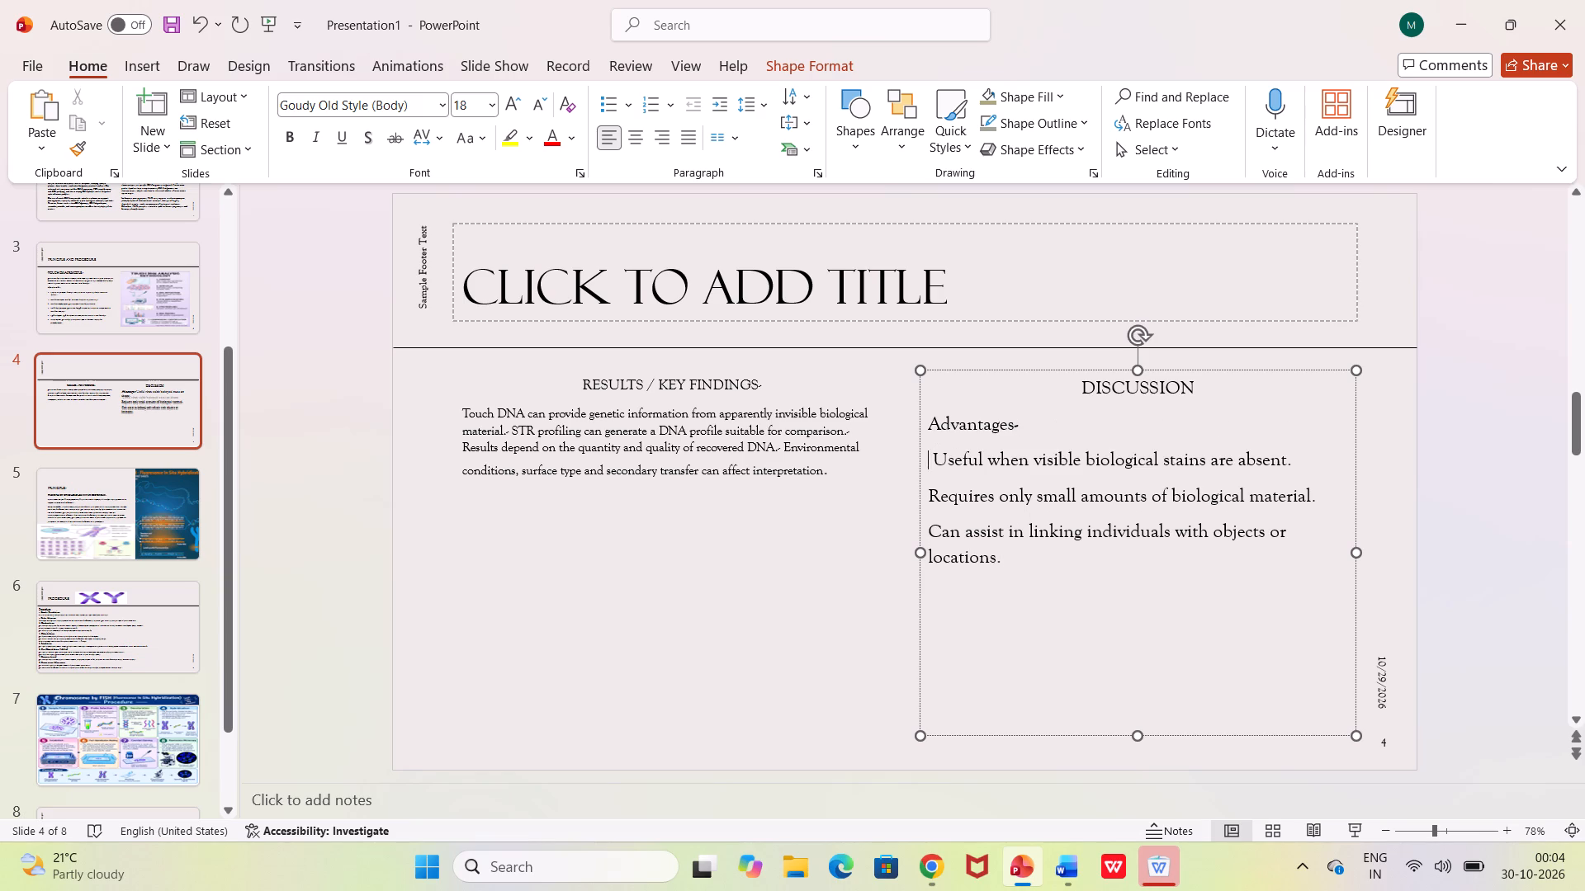
key("Right")
key("BackSpace")
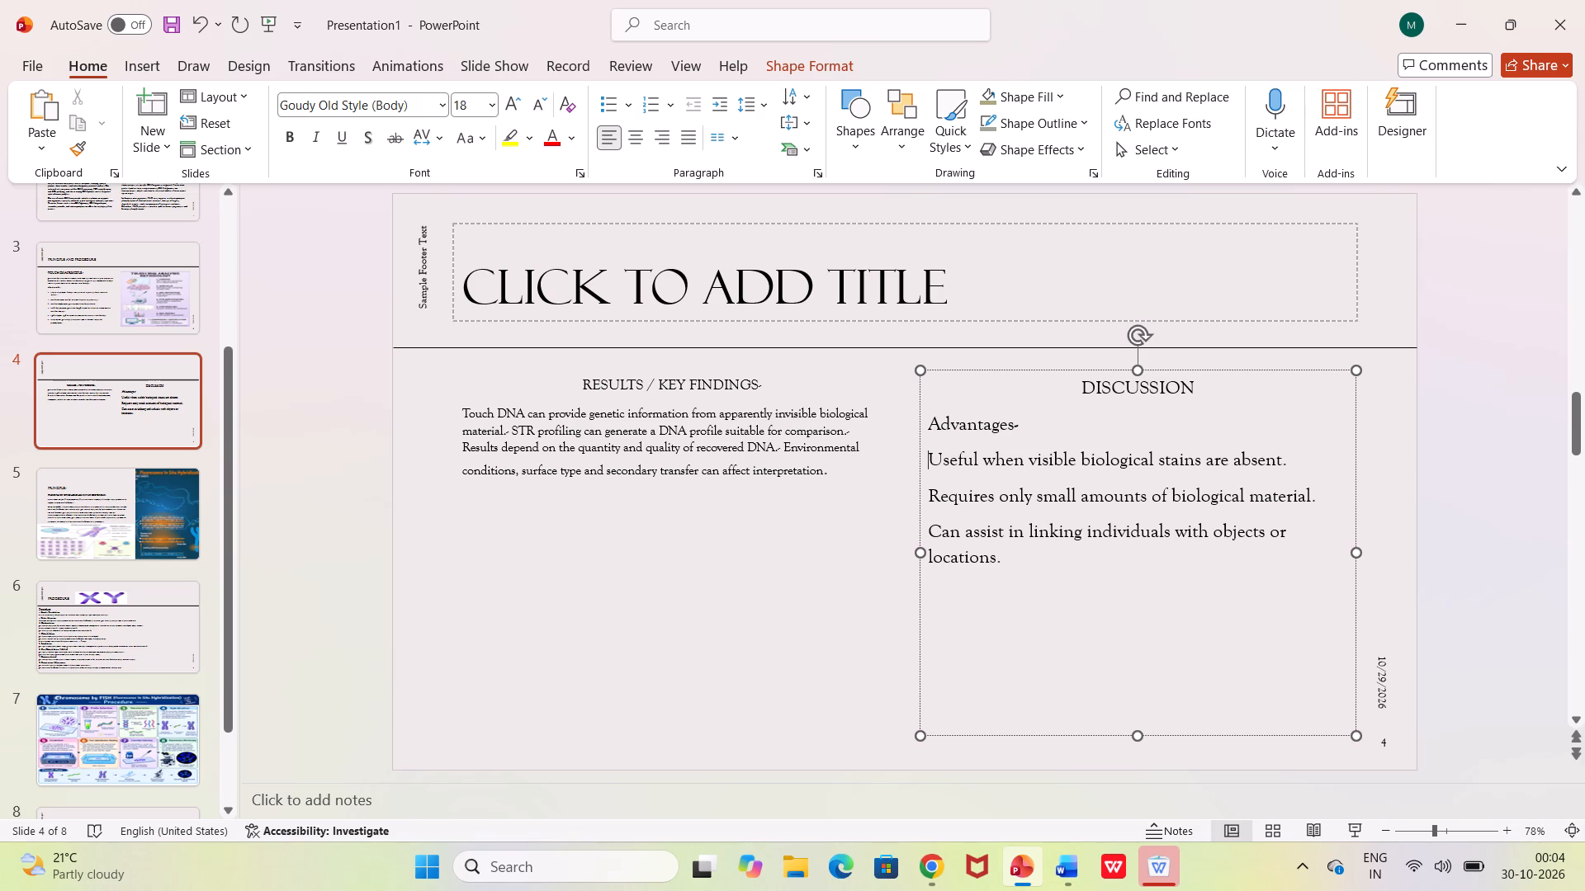
left_click(1034, 561)
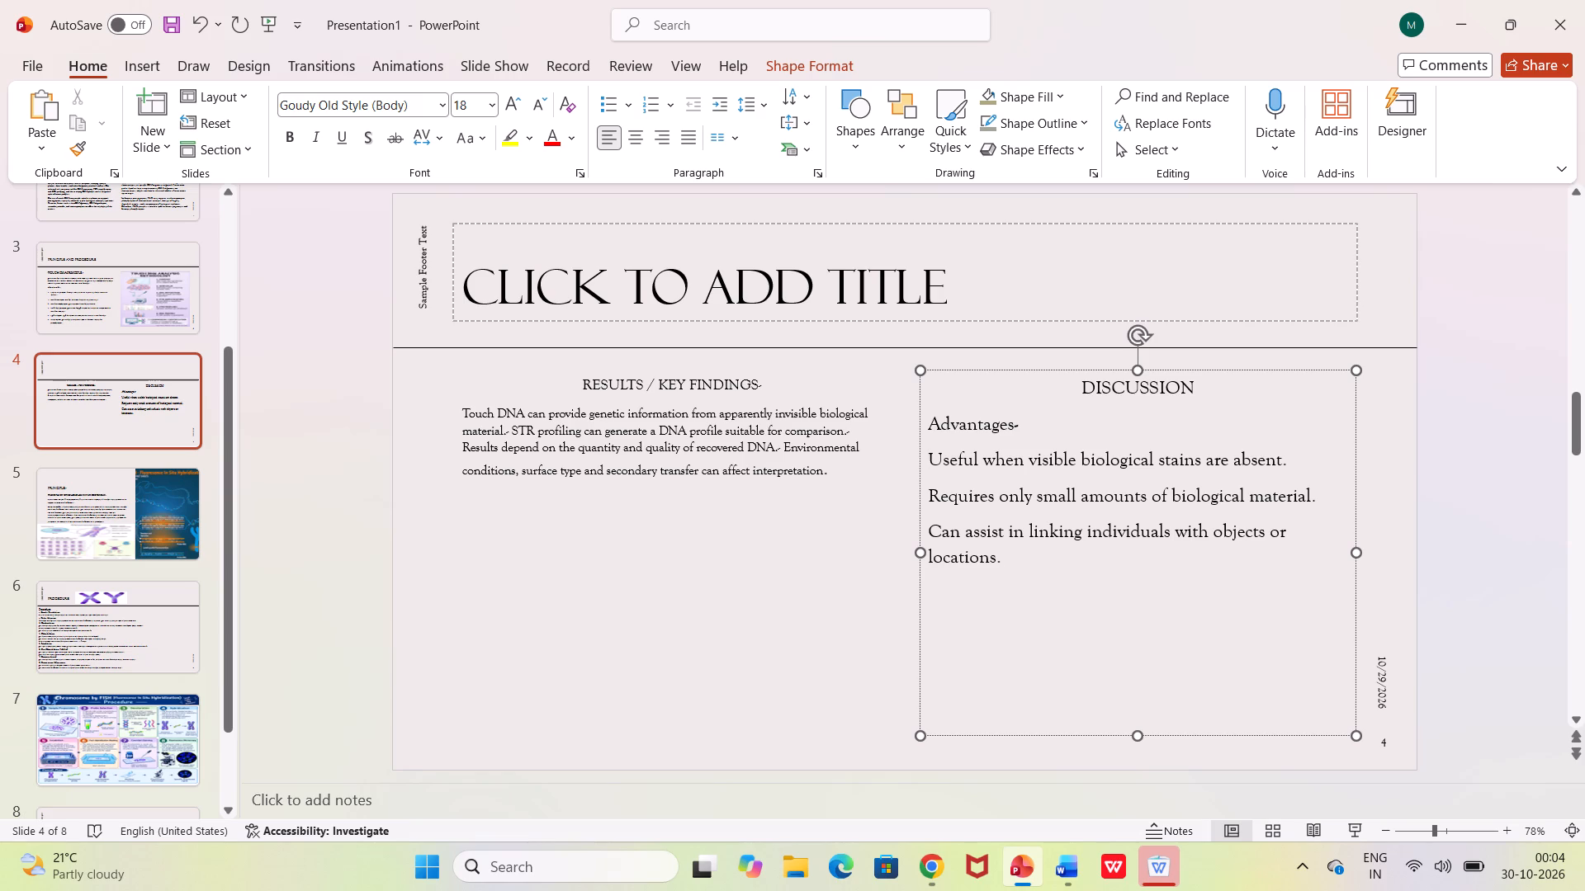
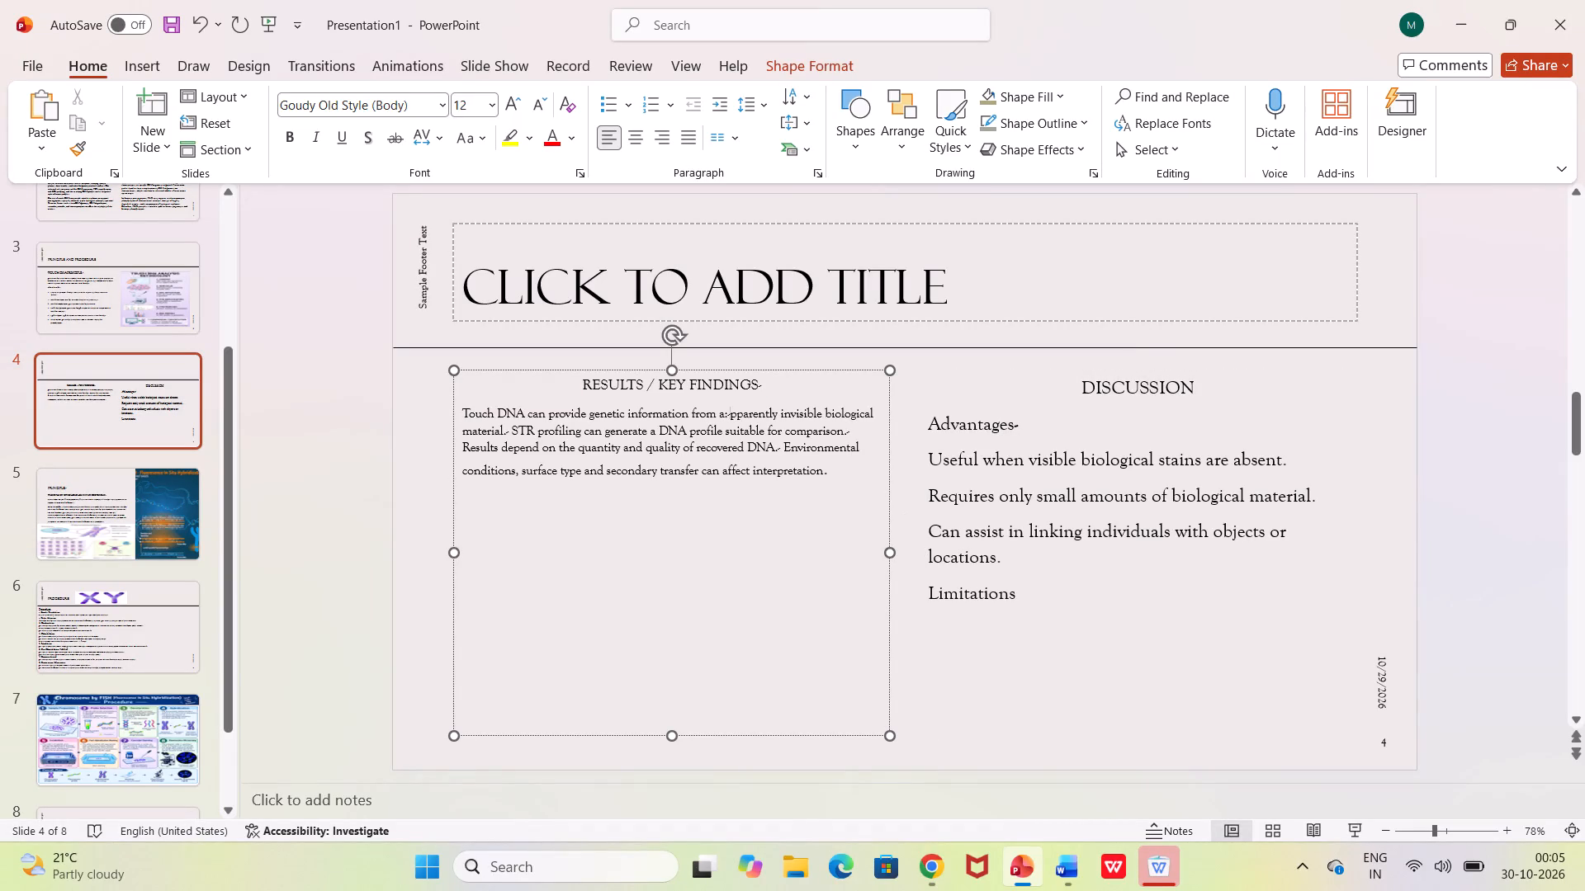
Undo the stray insertion inside the word "apparently" in the Results / Key Findings text.
key("ctrl+z")
Add a colon after "Limitations" at the end of the DISCUSSION text.
left_click(1029, 595)
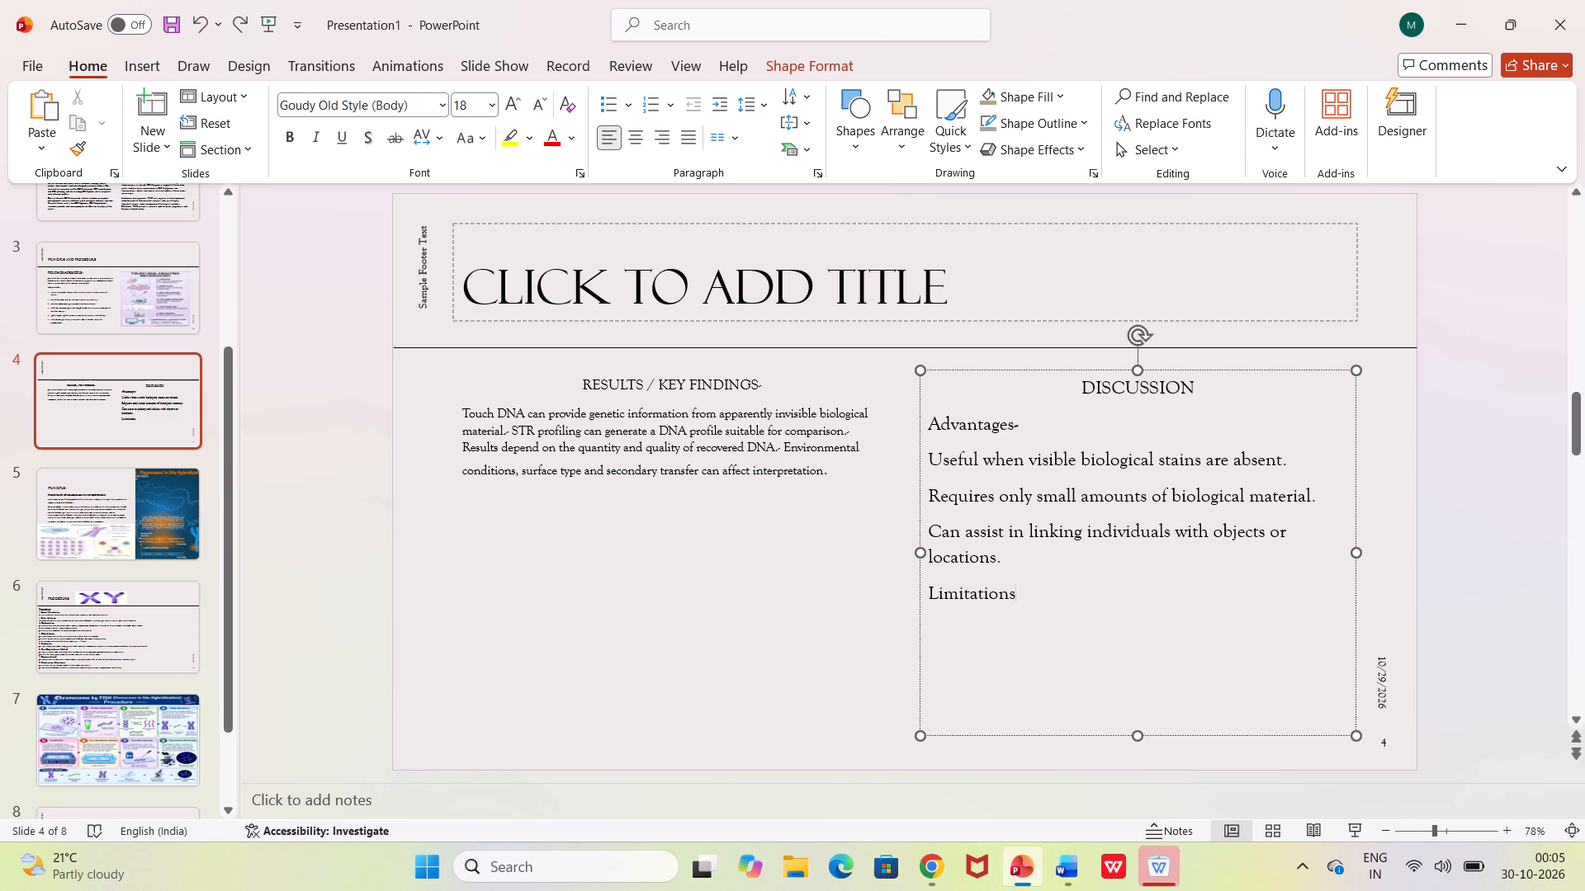
key("shift+colon")
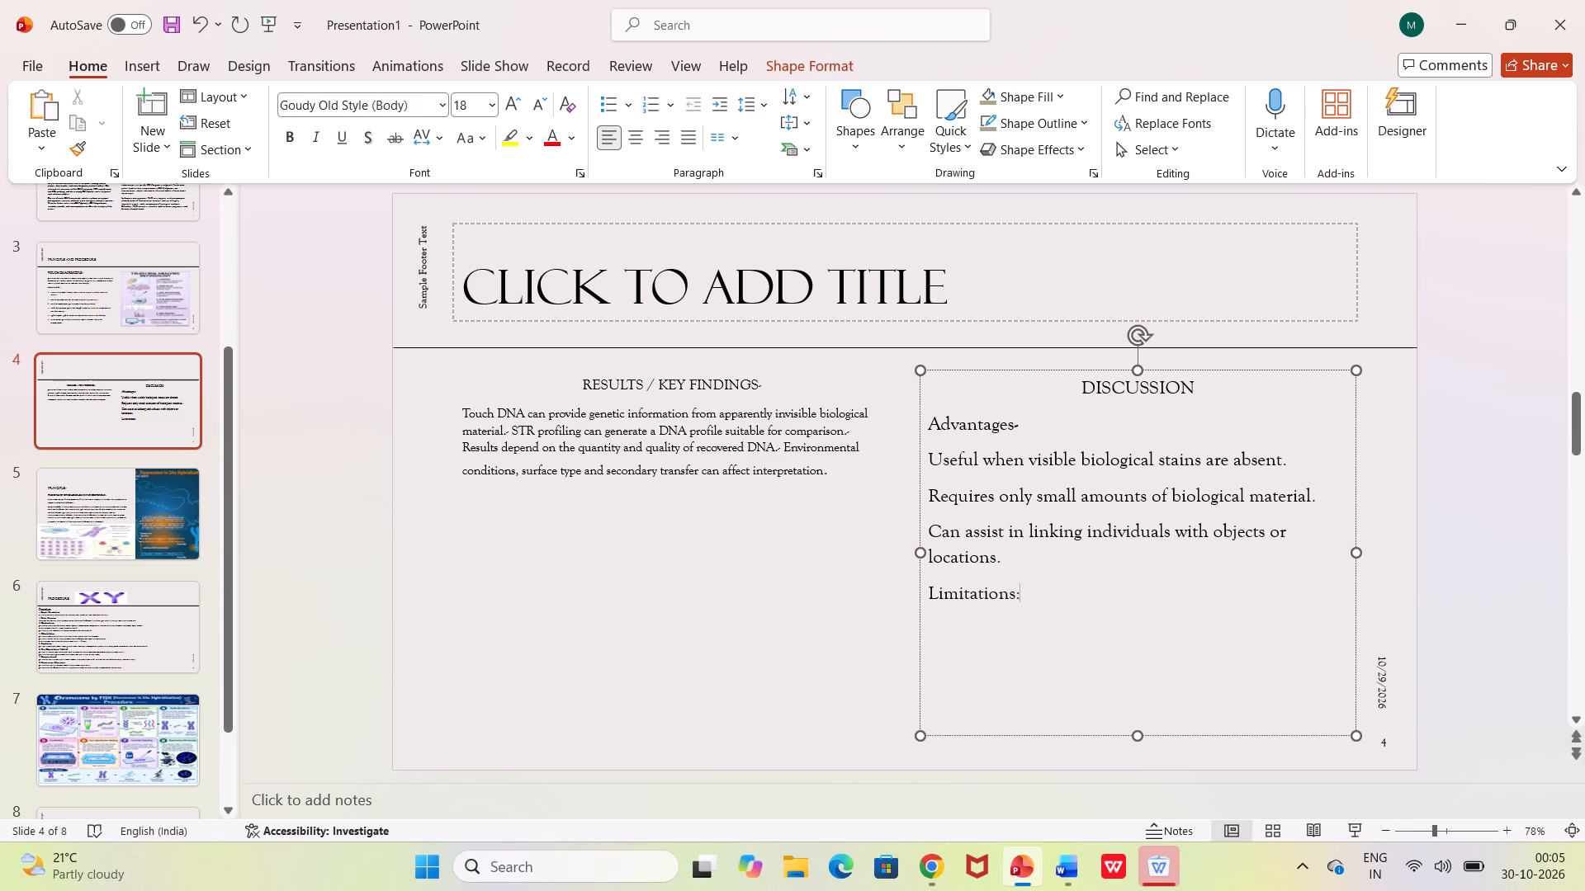
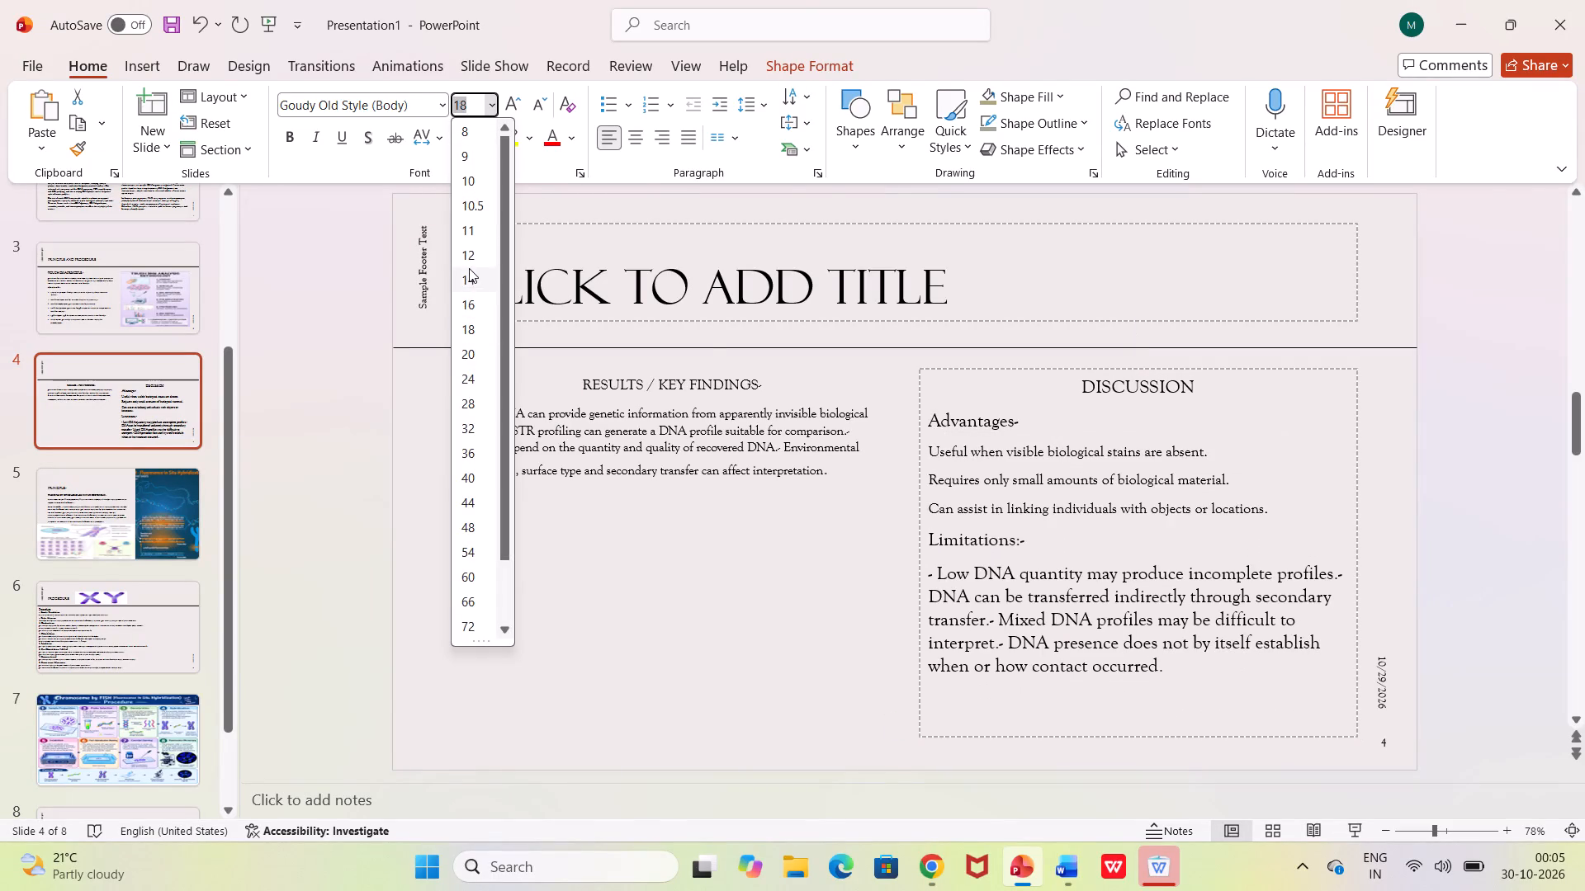
Set the font size of the three selected advantage sentences in the DISCUSSION text to 12.
left_click(469, 265)
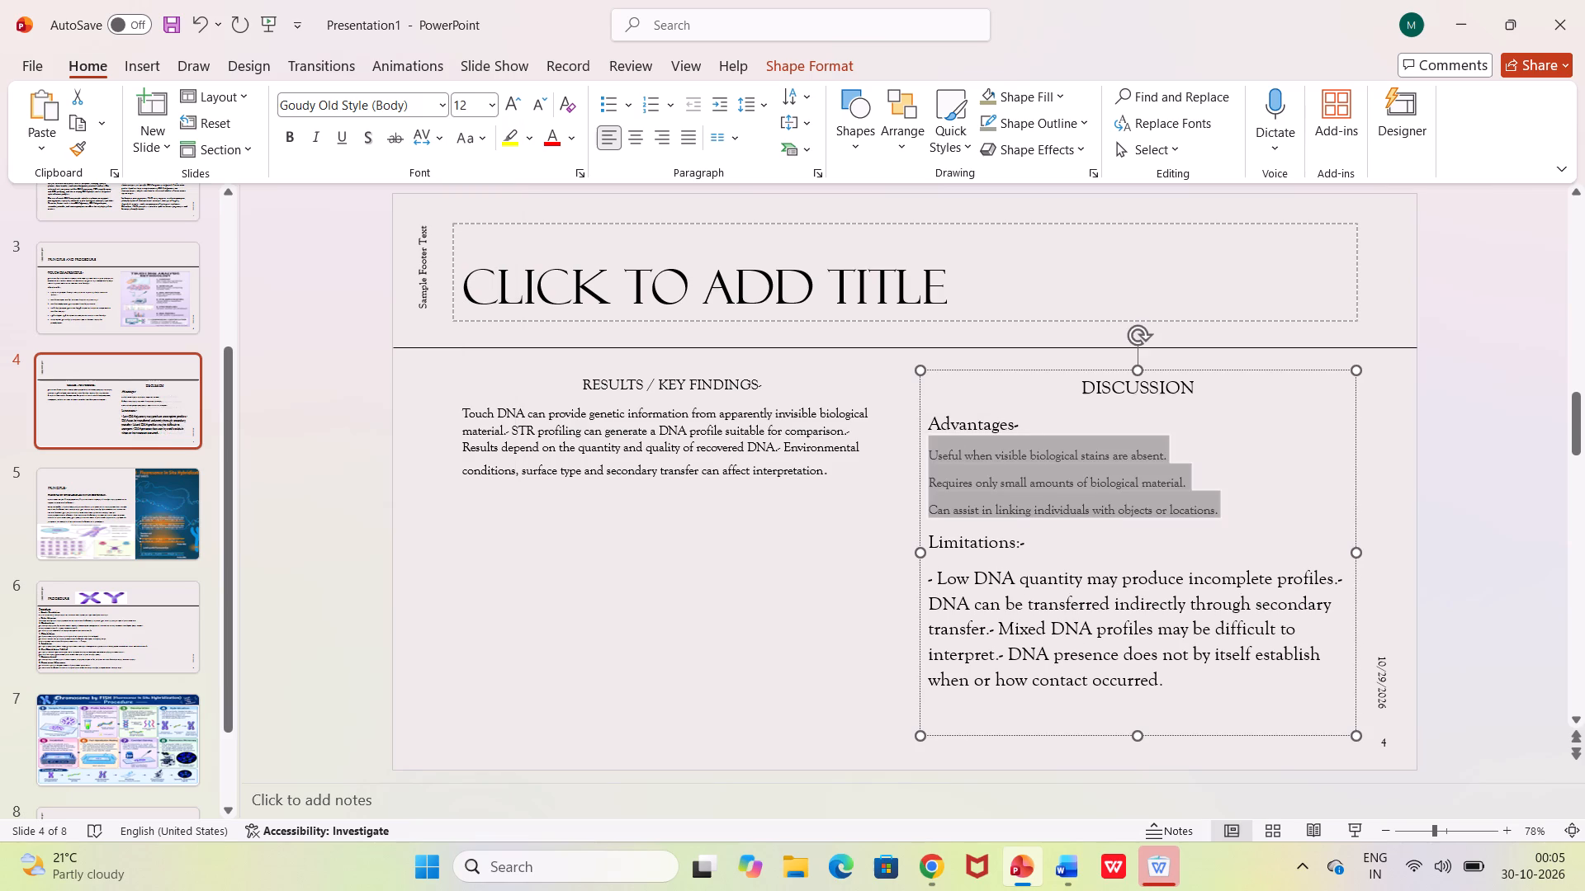
Apply 1. 2. 3. numbering to the line "Useful when visible biological stains are absent." under Advantages.
left_click(958, 450)
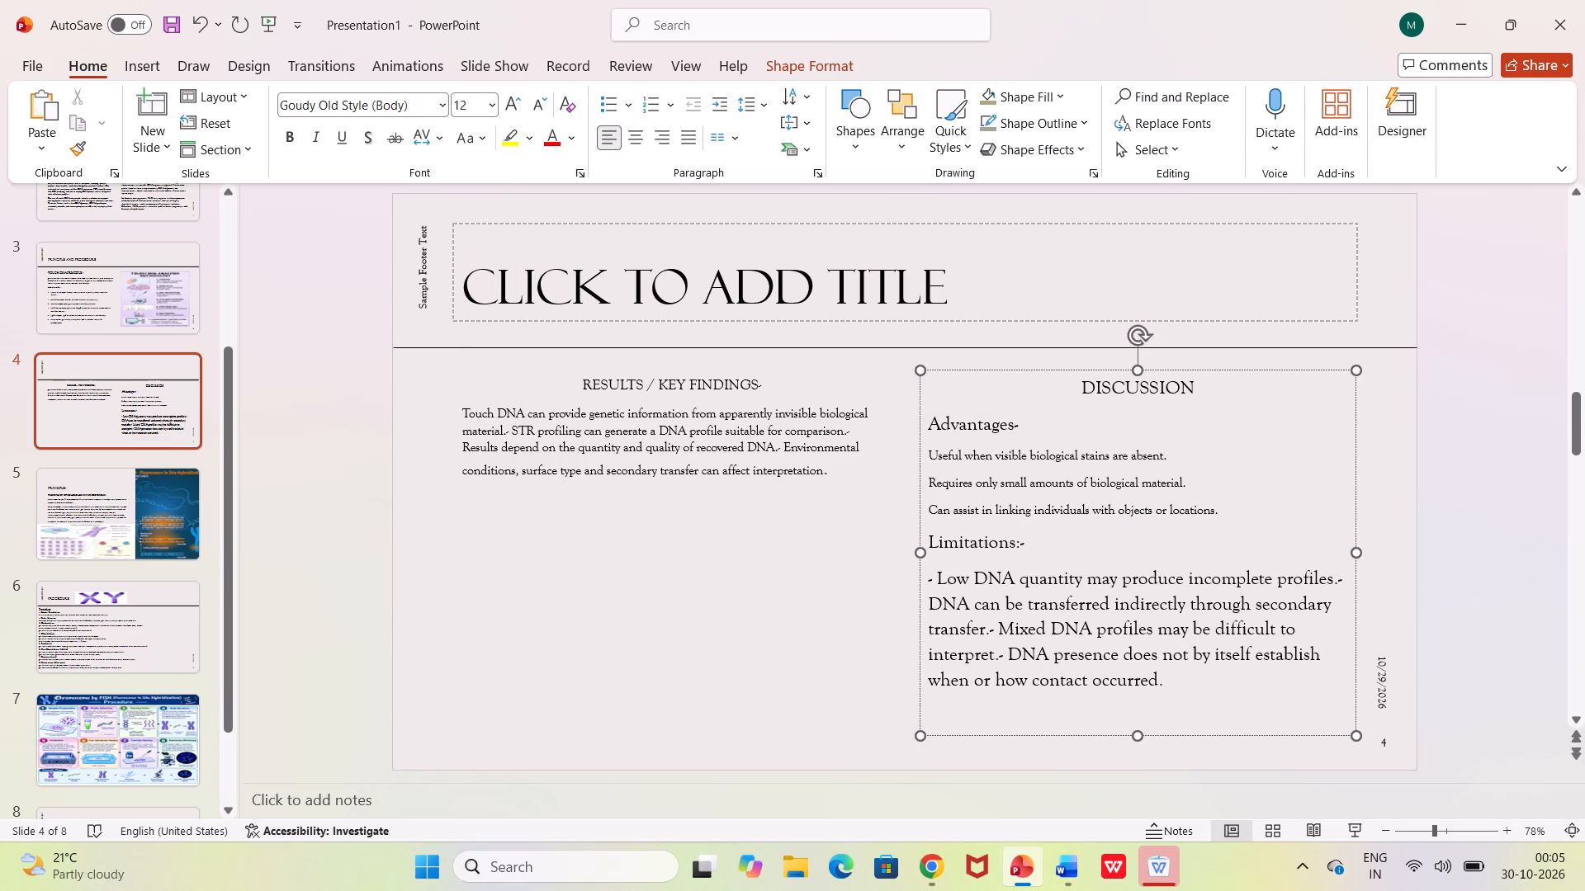
left_click(934, 457)
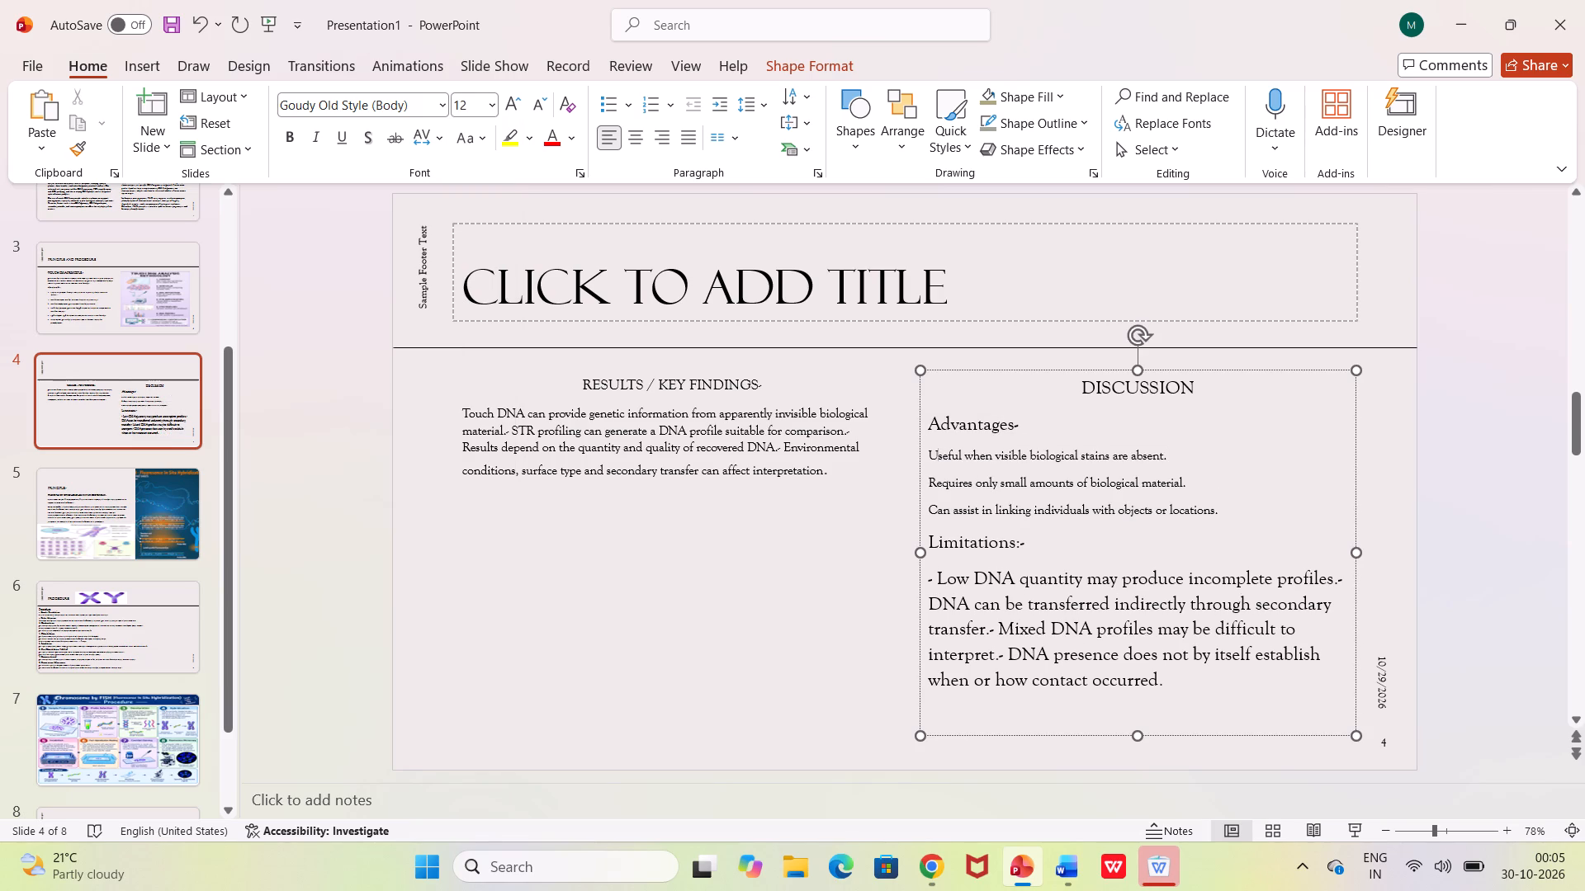
left_click(933, 455)
left_click(670, 104)
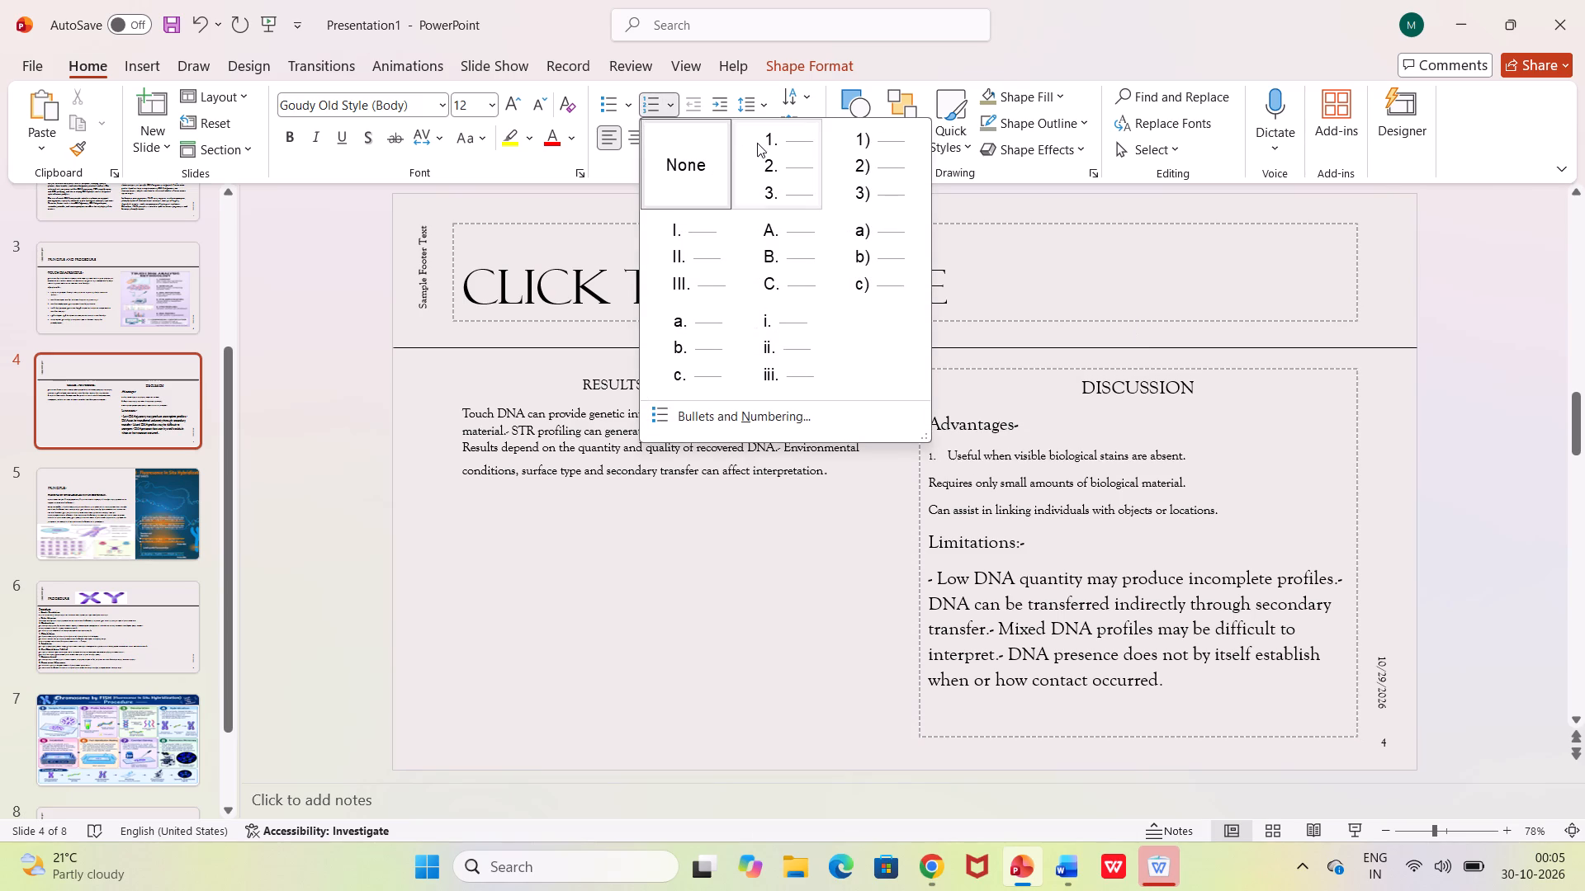
left_click(759, 142)
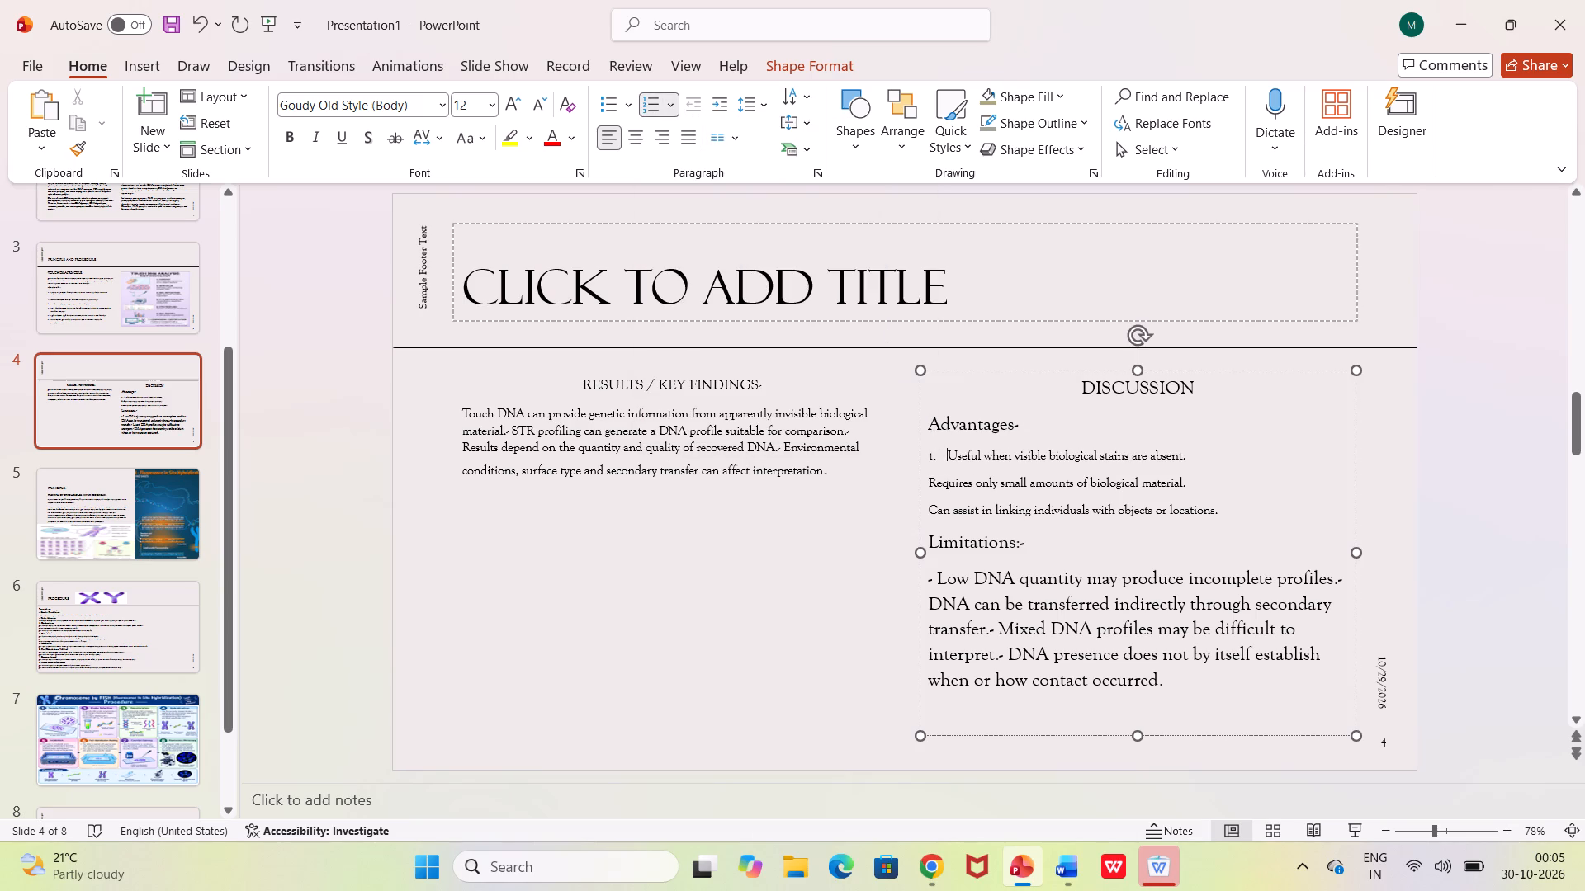
Copy the sentence "Requires only small amounts of biological material." into the Advantages list as numbered item 2.
left_click(931, 484)
left_click(1194, 458)
key("Return")
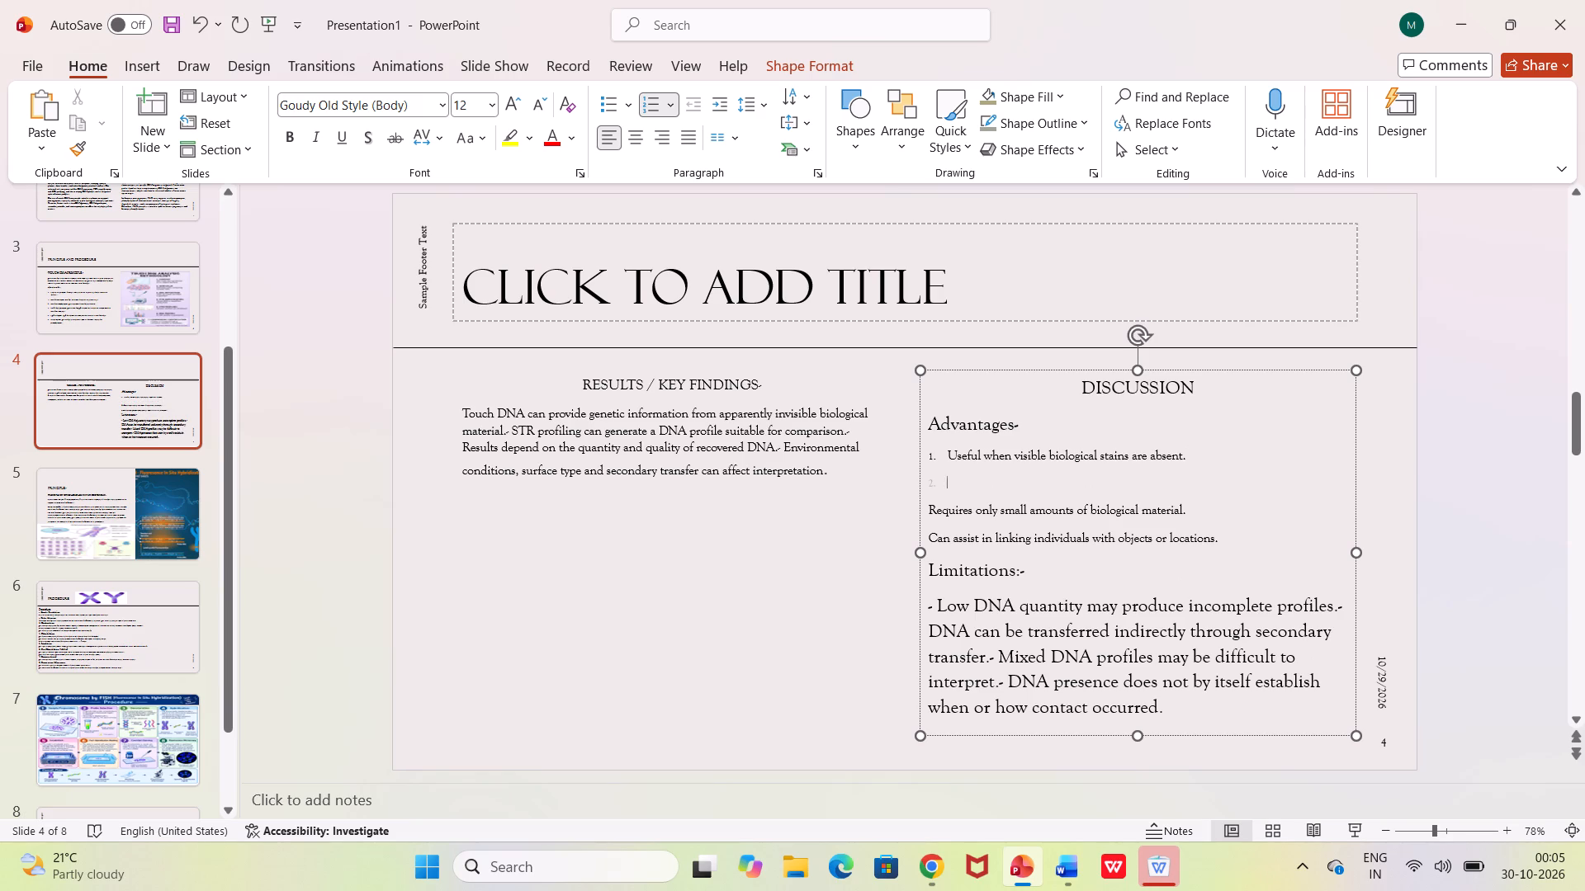
left_click_drag(930, 516, 1211, 502)
key("ctrl+c")
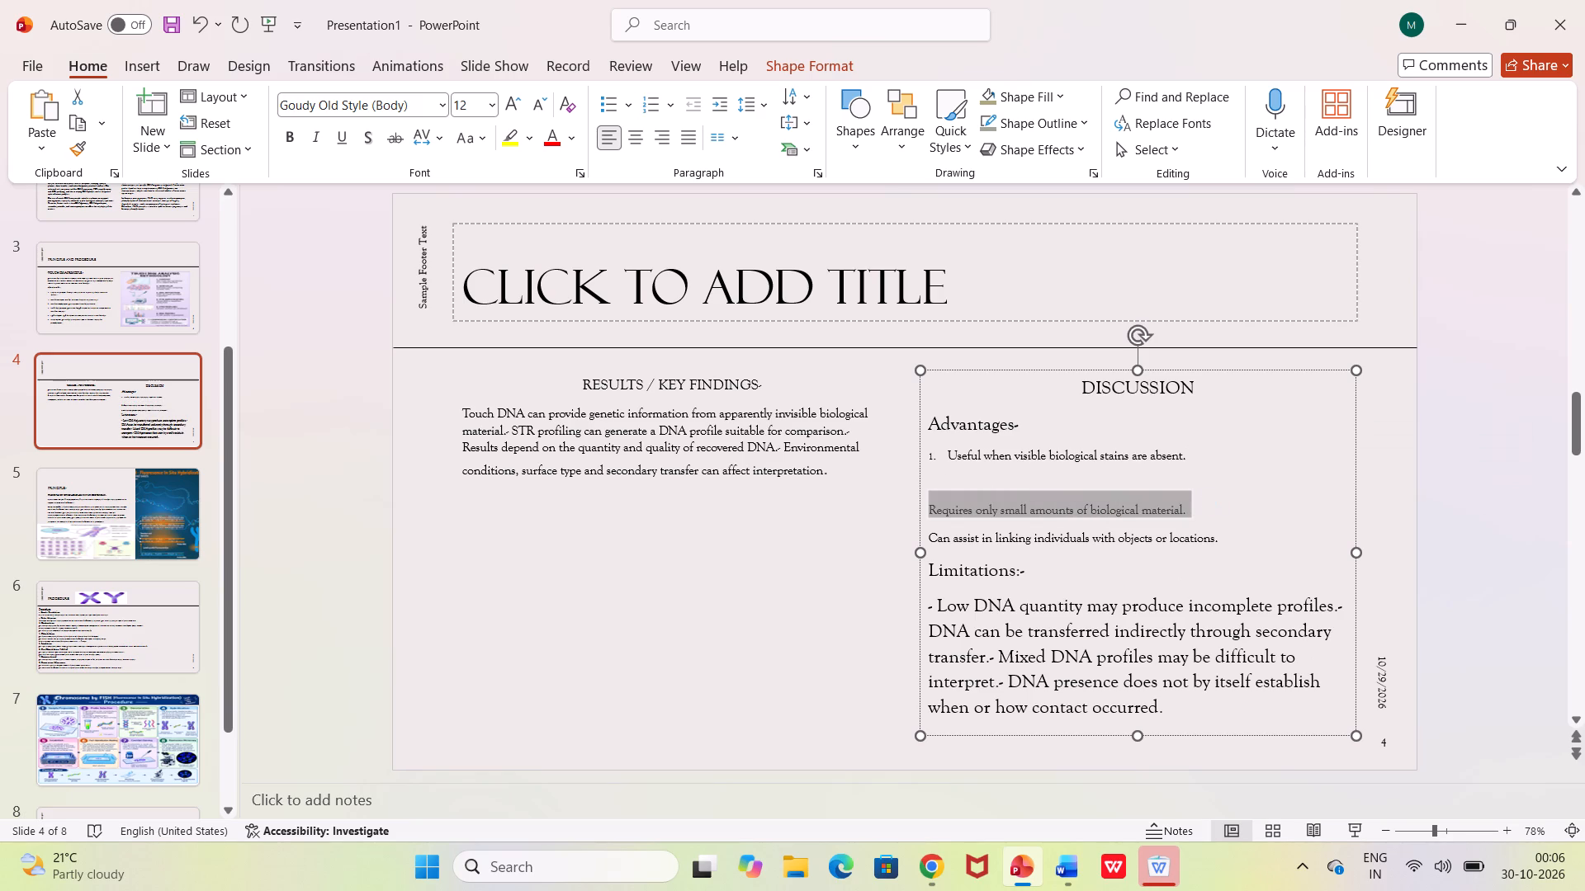
left_click(1206, 450)
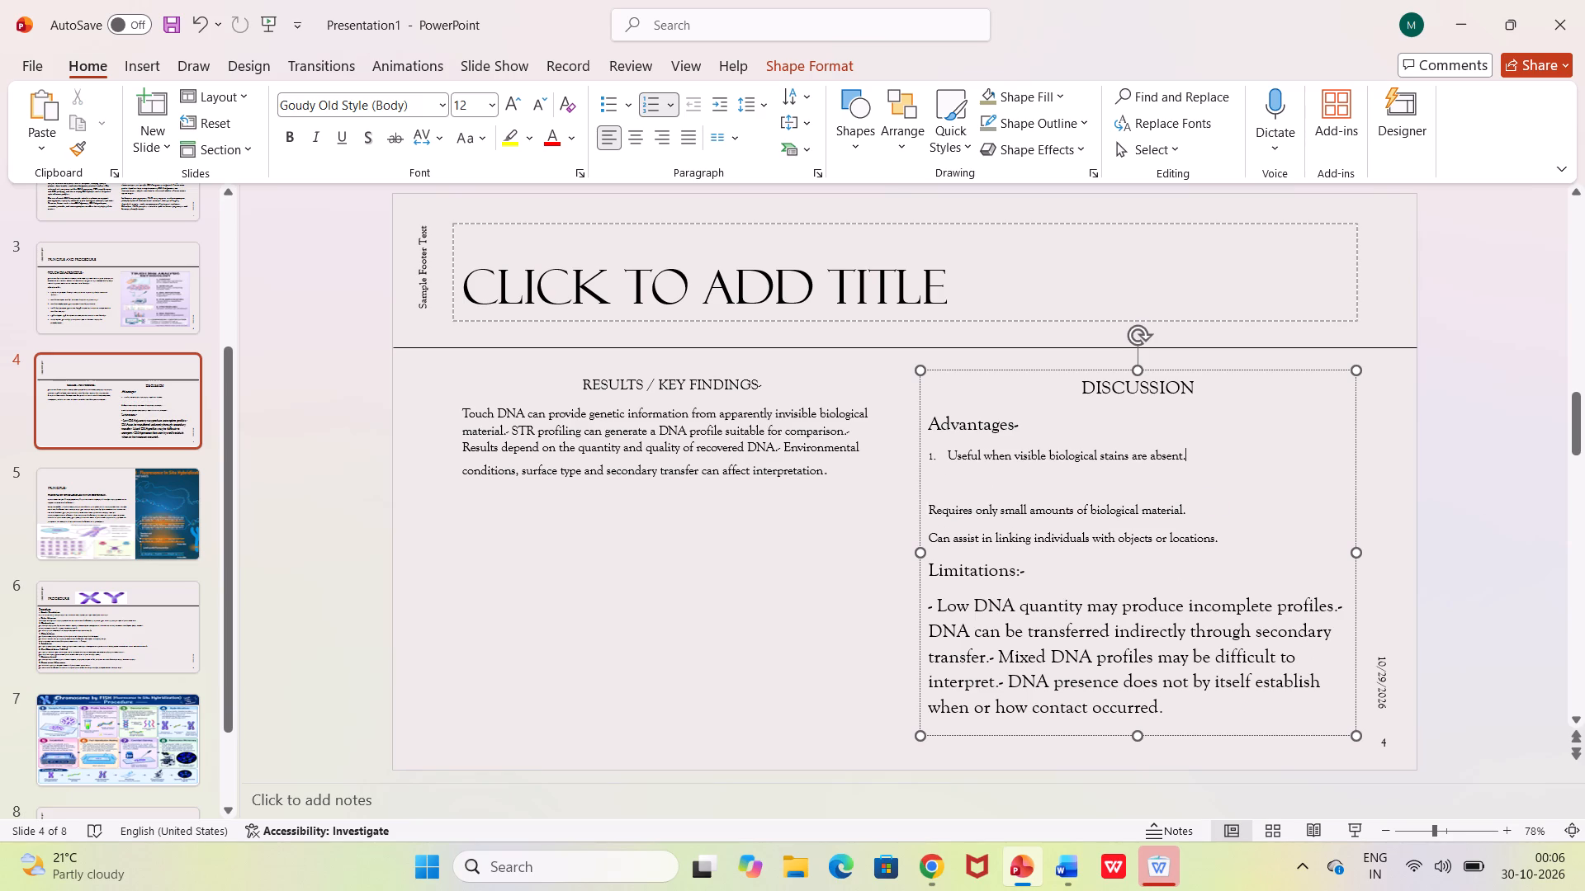
key("Return")
key("ctrl+v")
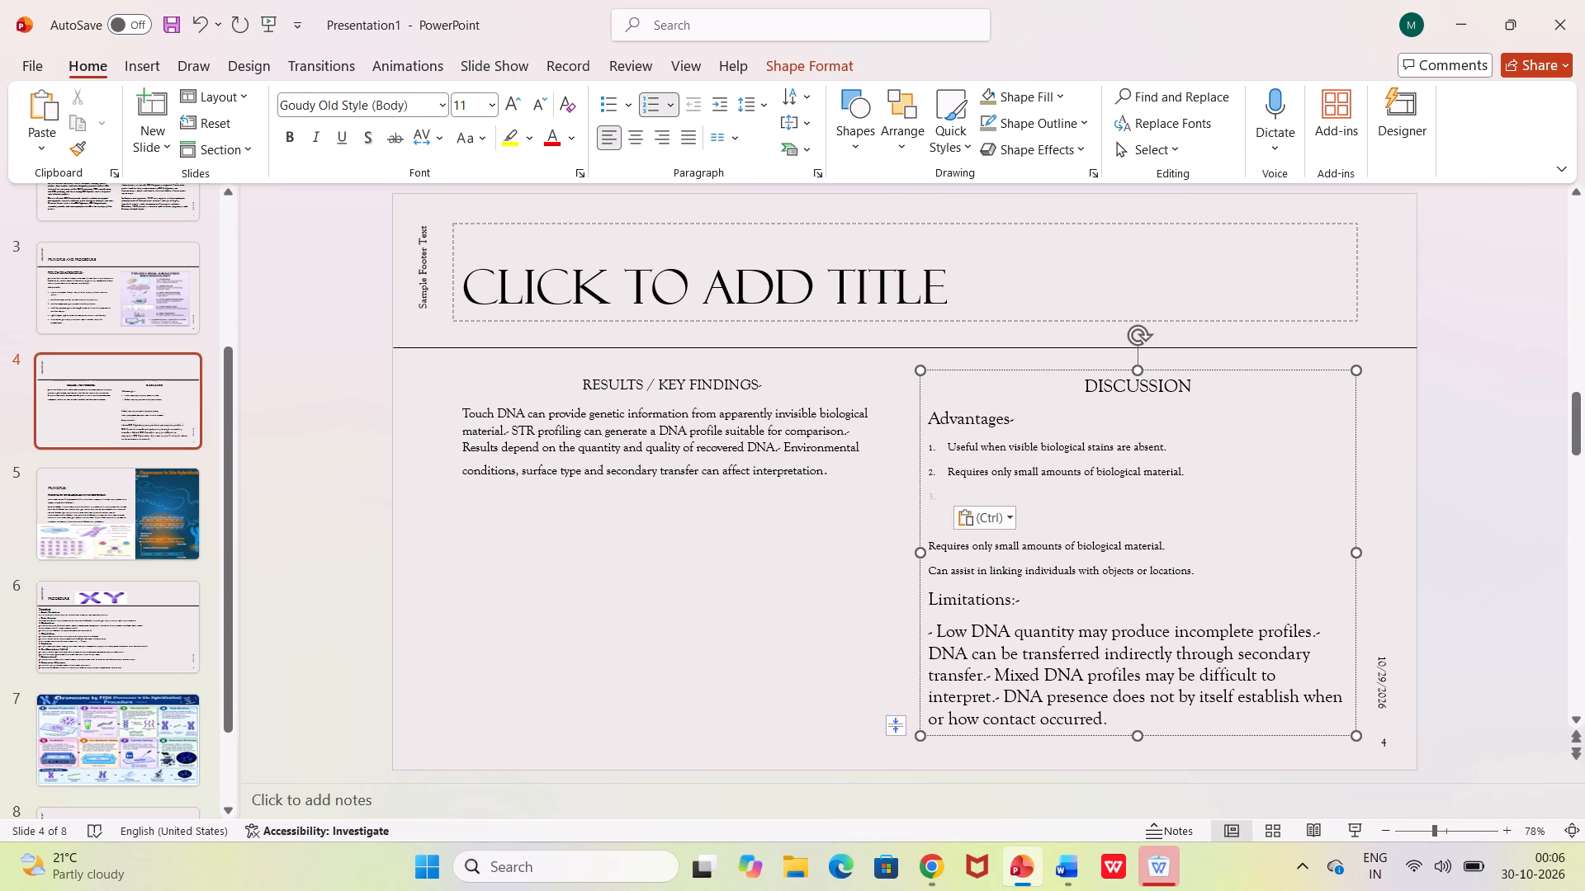
Delete the leftover unnumbered "Requires only small amounts of biological material." line and the blank lines around it.
left_click(1187, 548)
key("BackSpace")
key("BackSpace")
key("BackSpace")
key("BackSpace")
key("BackSpace")
key("BackSpace")
key("BackSpace")
key("BackSpace")
key("BackSpace")
key("BackSpace")
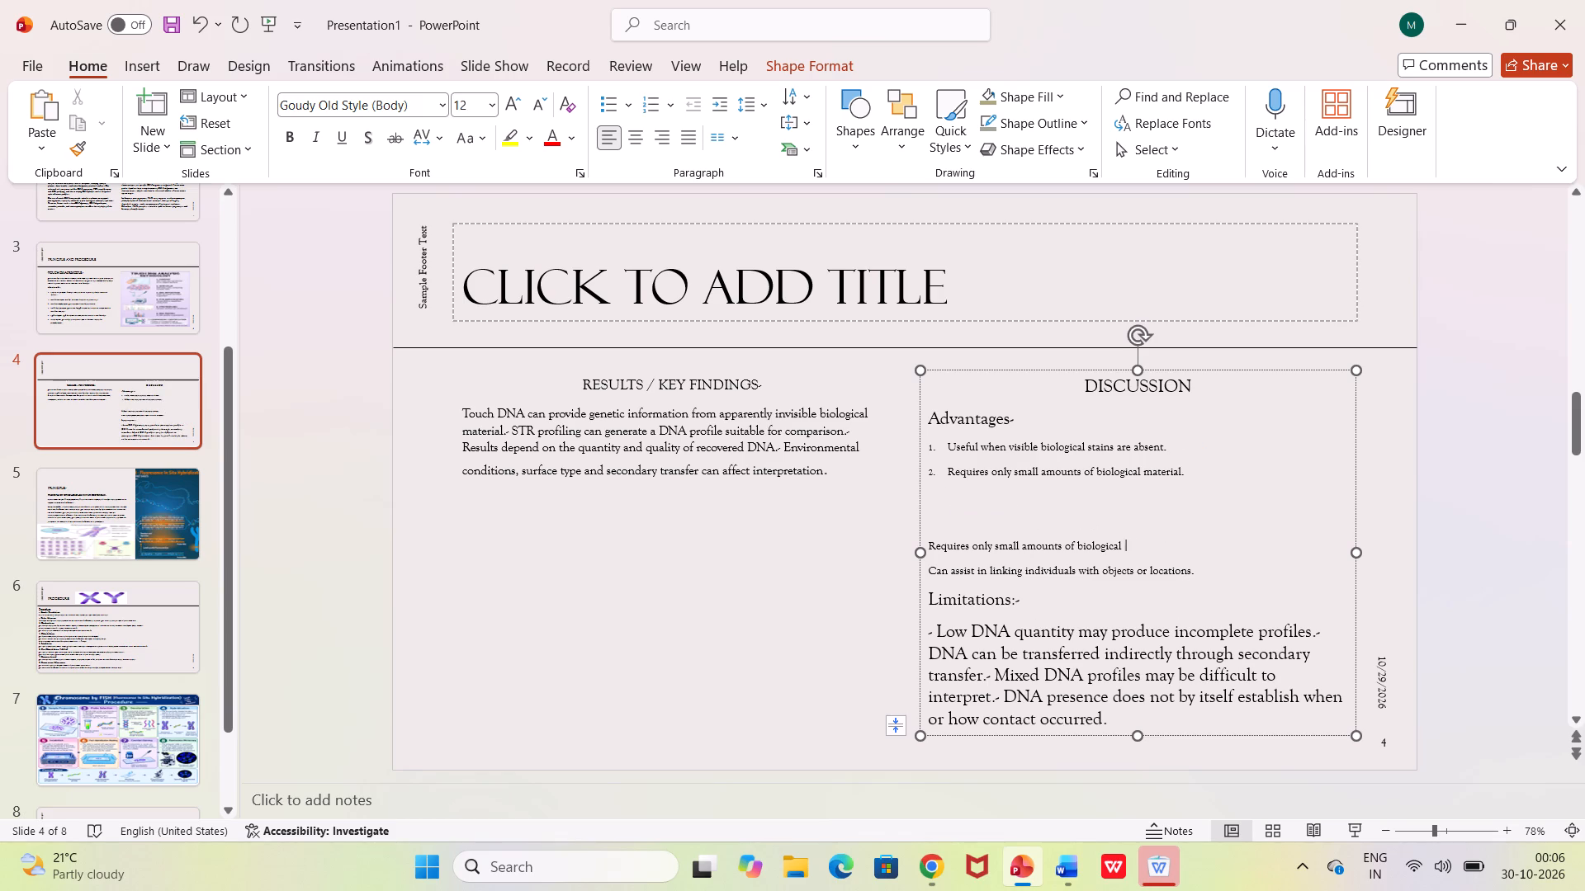
key("BackSpace")
key("BackSpace")
key("BackSpace")
key("BackSpace")
key("BackSpace")
key("BackSpace")
key("BackSpace")
key("BackSpace")
key("BackSpace")
key("BackSpace")
key("BackSpace")
key("BackSpace")
key("BackSpace")
key("BackSpace")
key("BackSpace")
key("BackSpace")
key("BackSpace")
key("BackSpace")
key("BackSpace")
key("BackSpace")
key("BackSpace")
key("BackSpace")
key("BackSpace")
key("BackSpace")
key("BackSpace")
key("BackSpace")
key("BackSpace")
key("BackSpace")
key("BackSpace")
key("BackSpace")
key("BackSpace")
key("BackSpace")
key("BackSpace")
key("BackSpace")
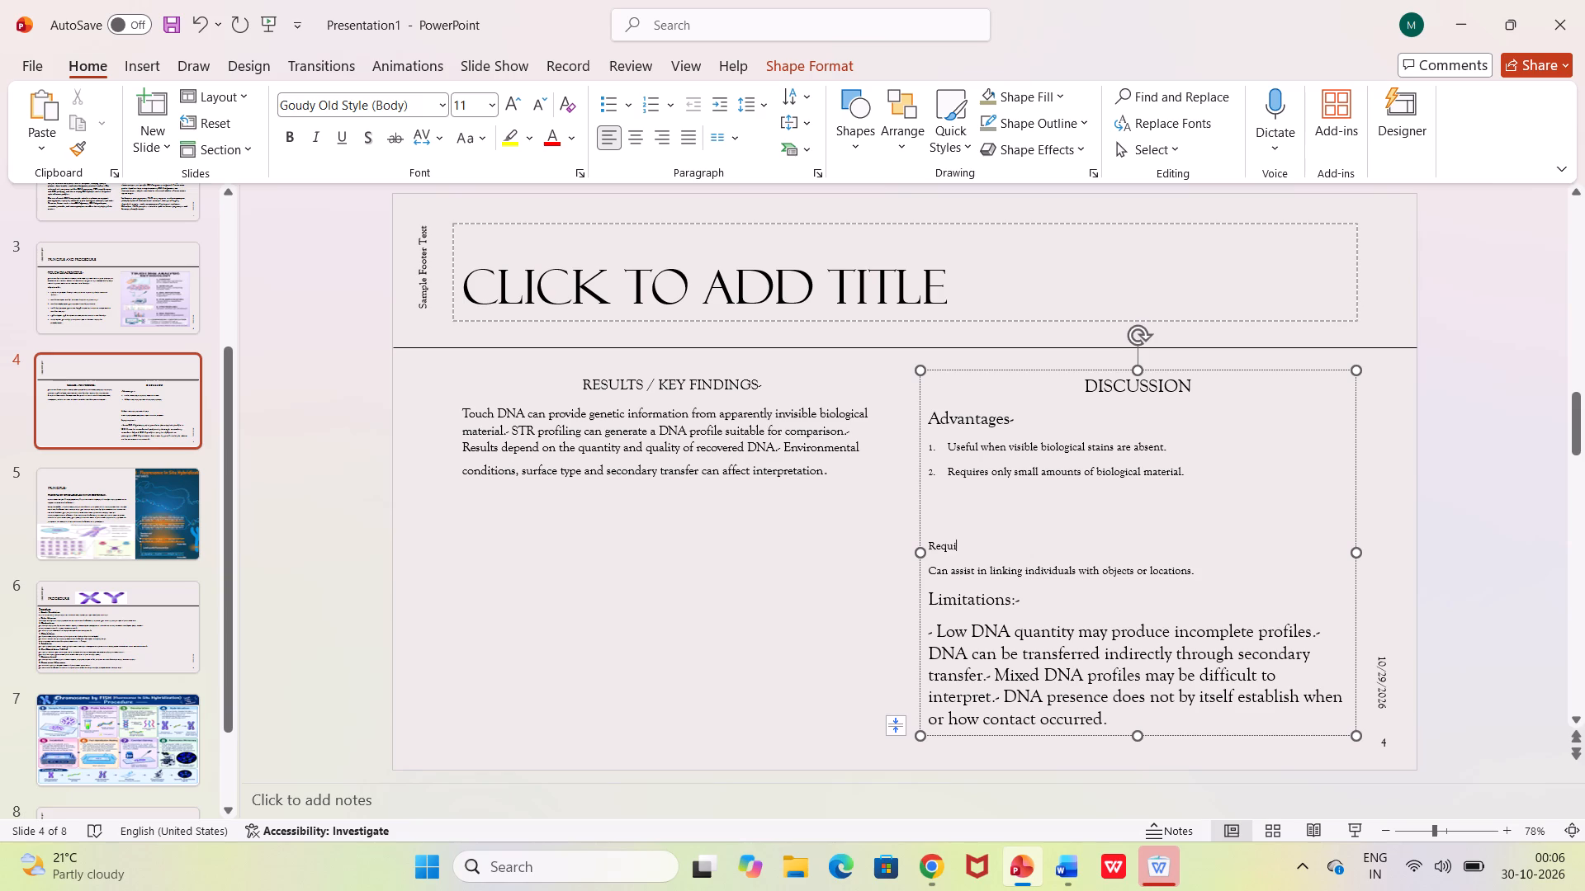
key("BackSpace")
key("BackSpace")
key("BackSpace")
key("BackSpace")
key("BackSpace")
key("BackSpace")
key("BackSpace")
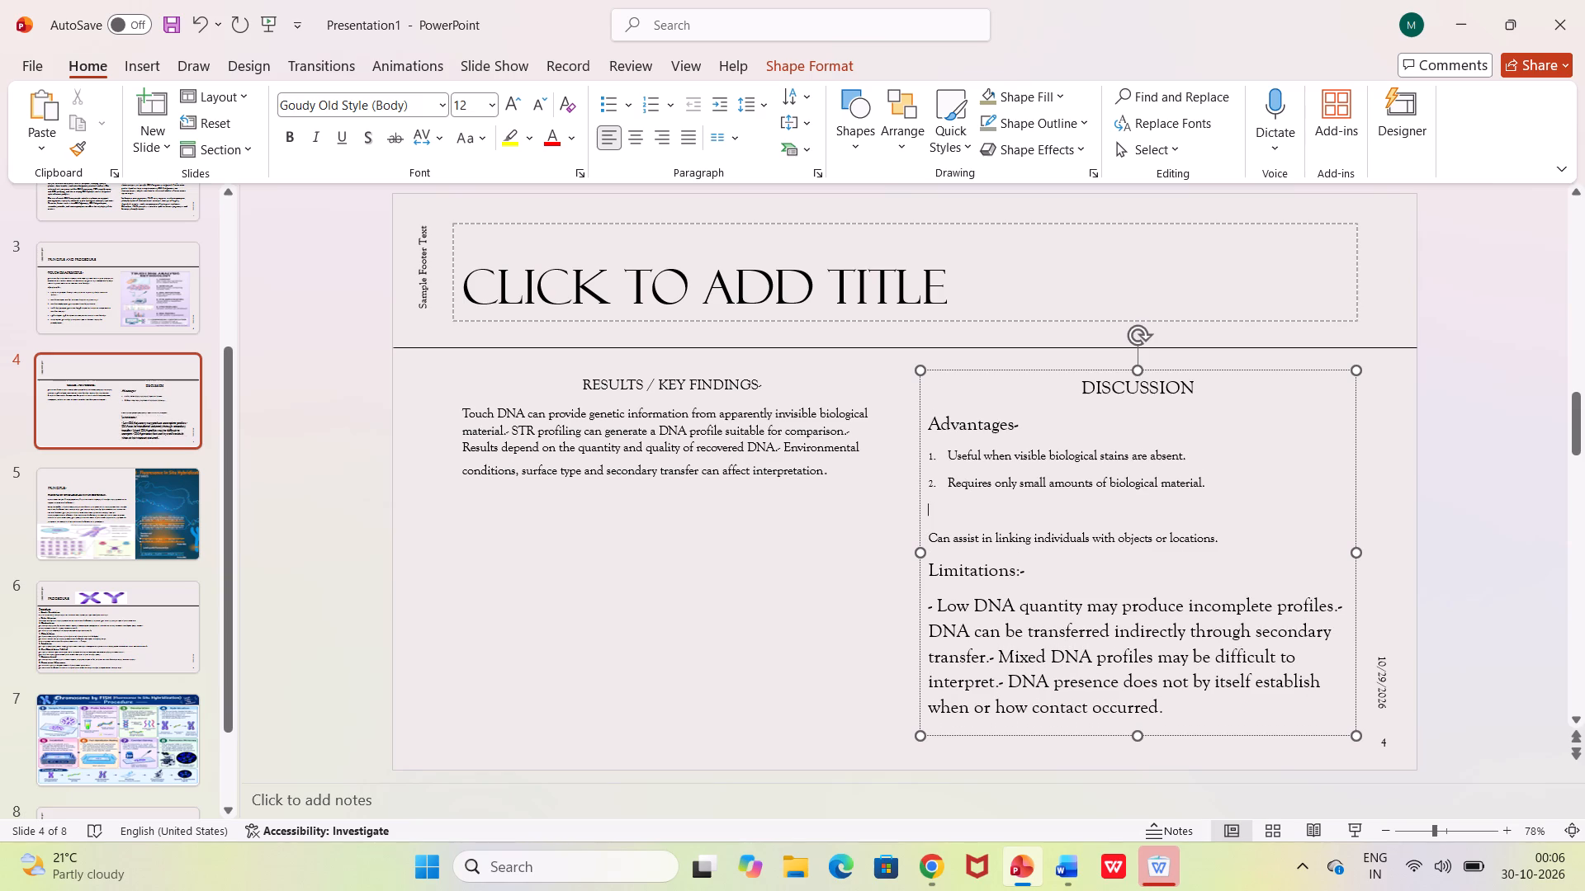
key("BackSpace")
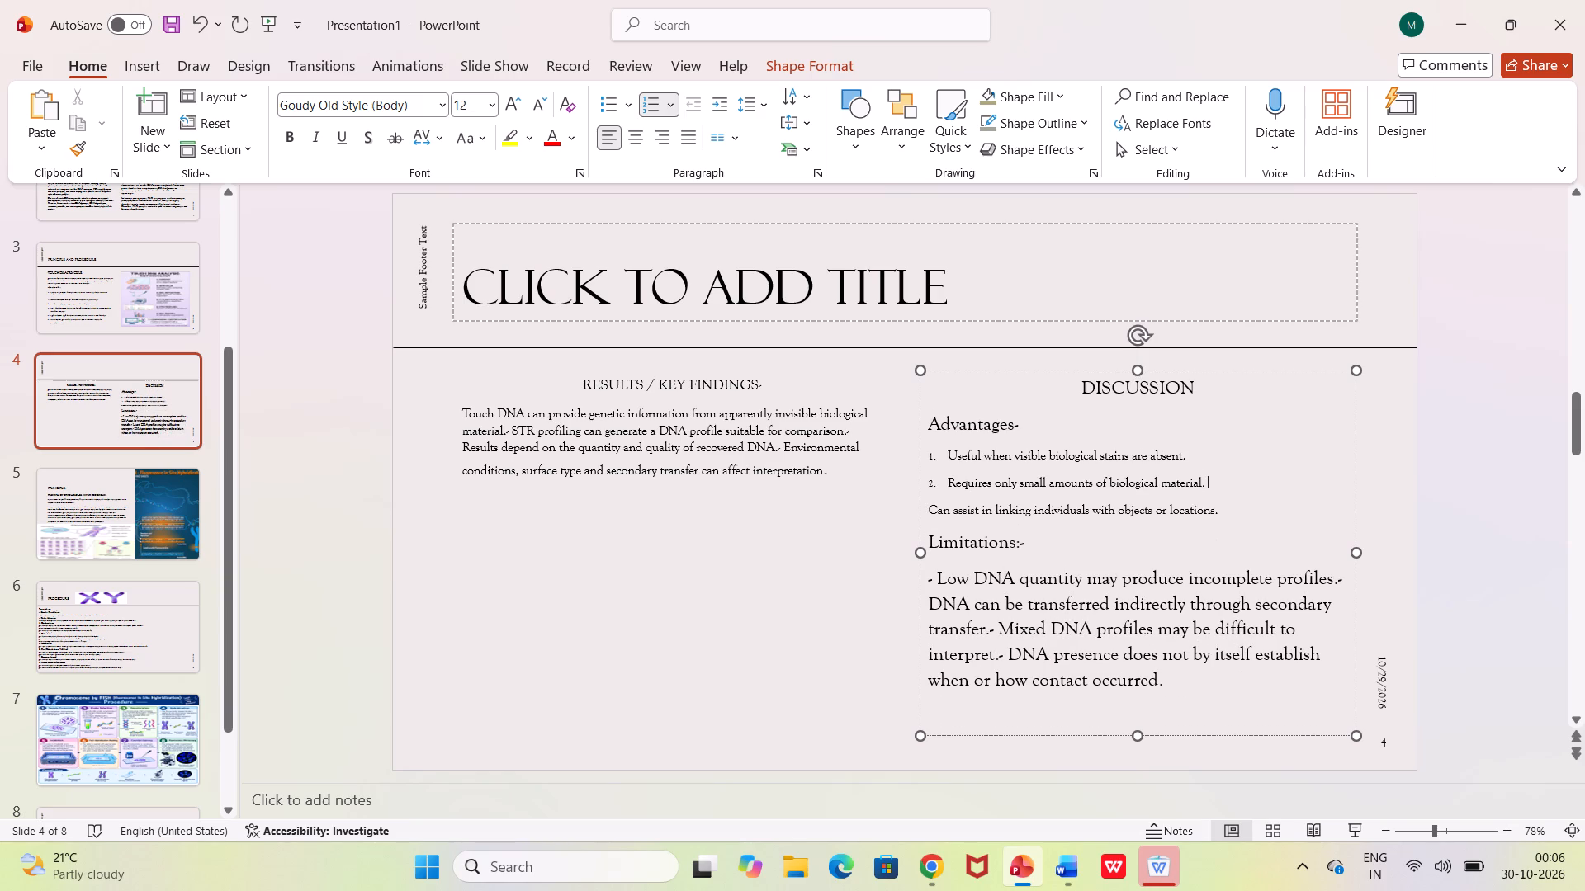
Move the sentence "Can assist in linking individuals with objects or locations." into the Advantages list as item 3, leaving no blank line before Limitations.
key("plus")
key("BackSpace")
key("Return")
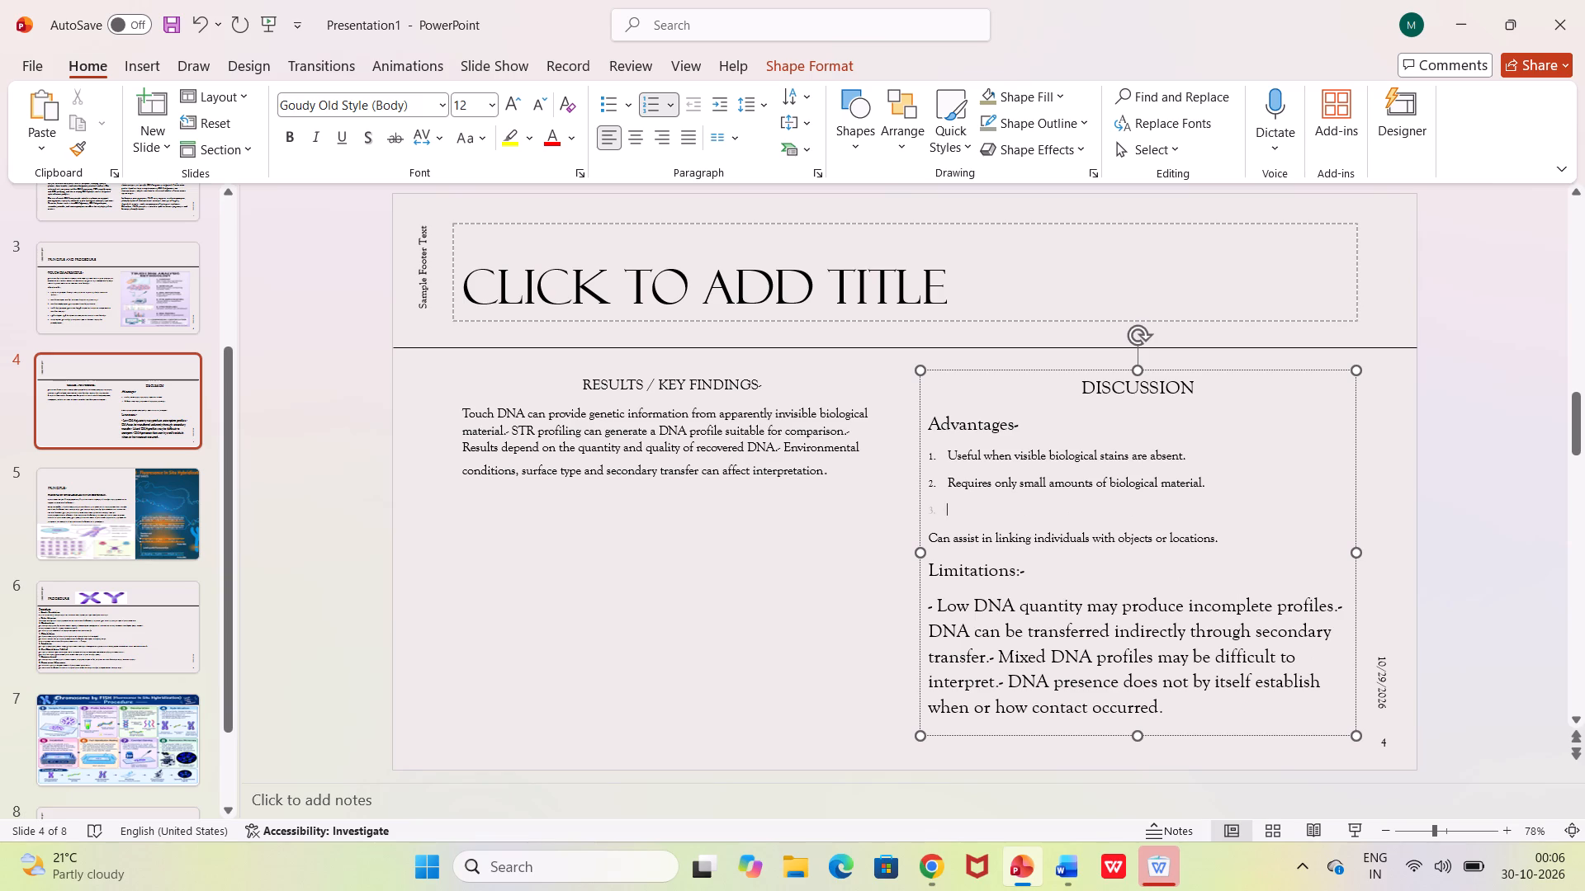
left_click_drag(926, 542, 1190, 535)
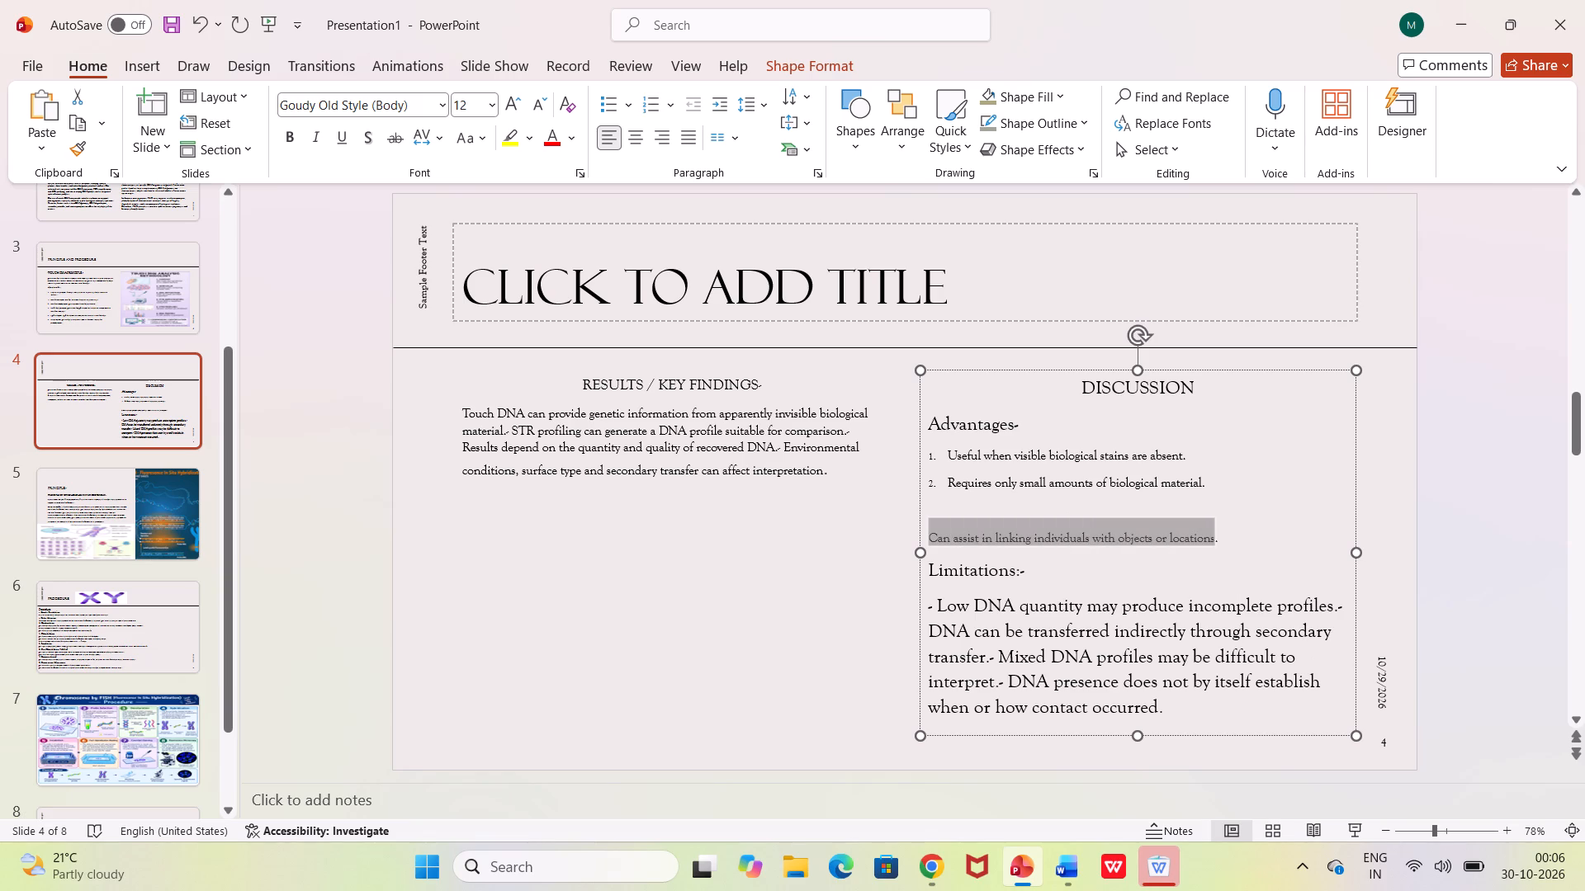
left_click_drag(1190, 535, 1238, 538)
key("ctrl+c")
key("BackSpace")
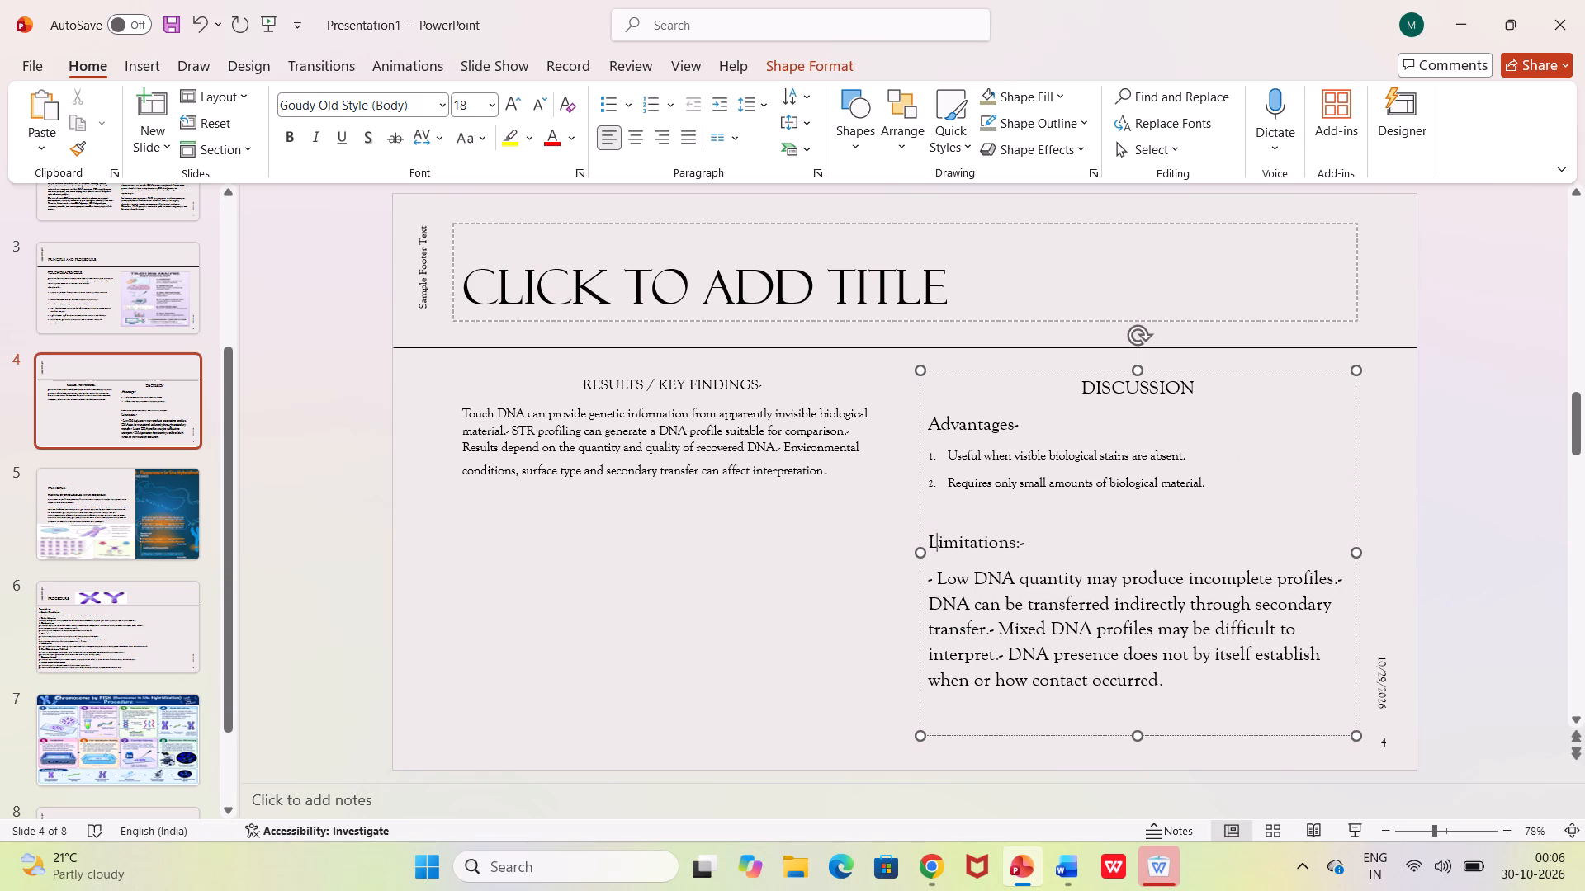
key("BackSpace")
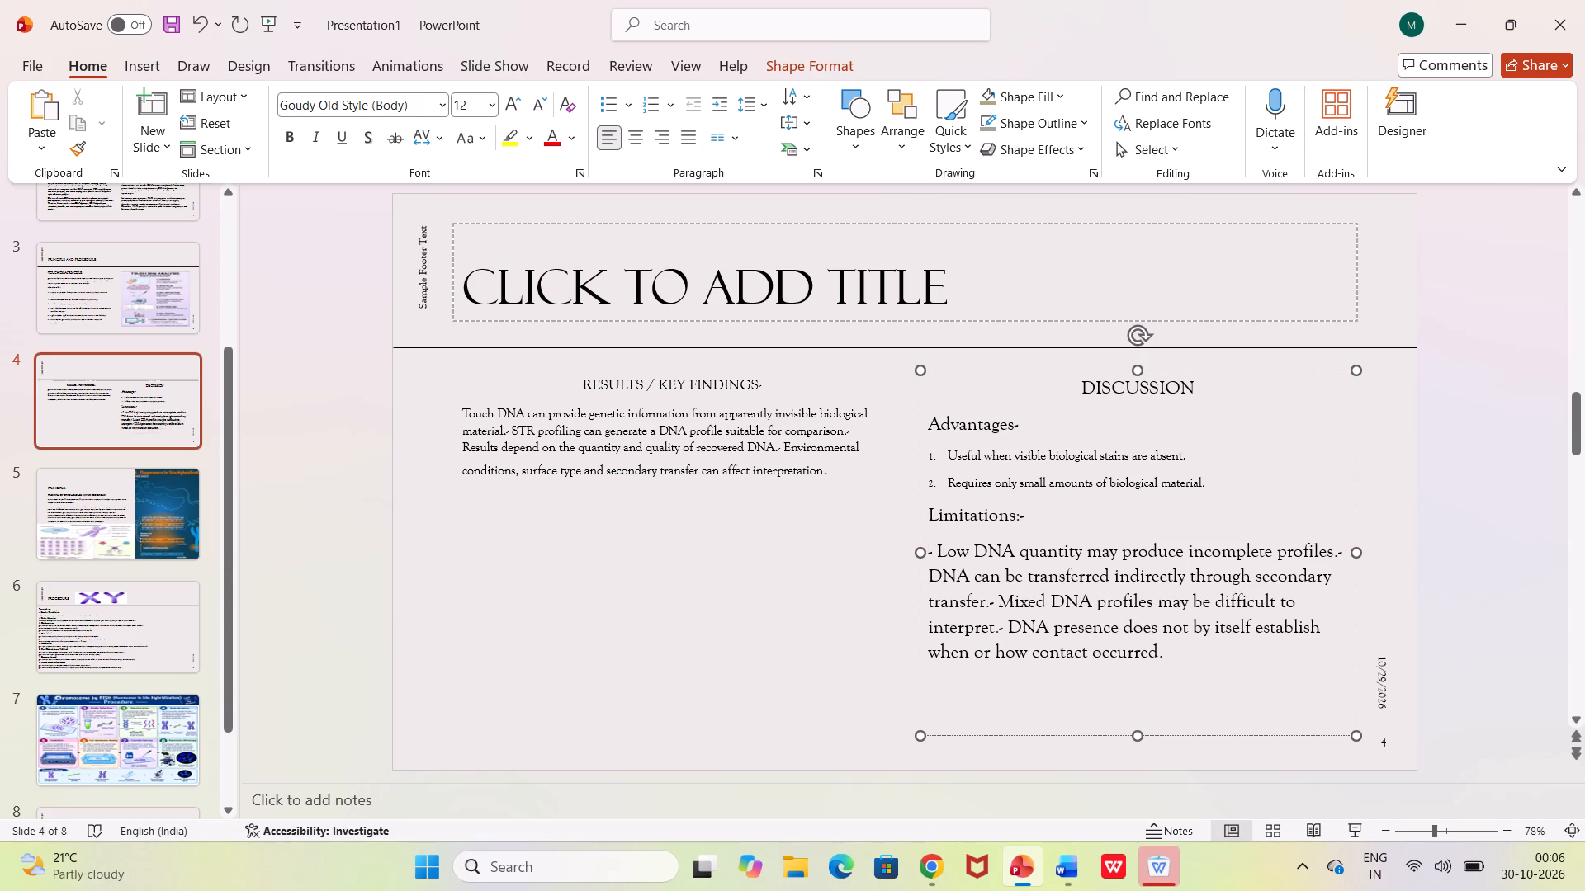
left_click(1246, 480)
key("Return")
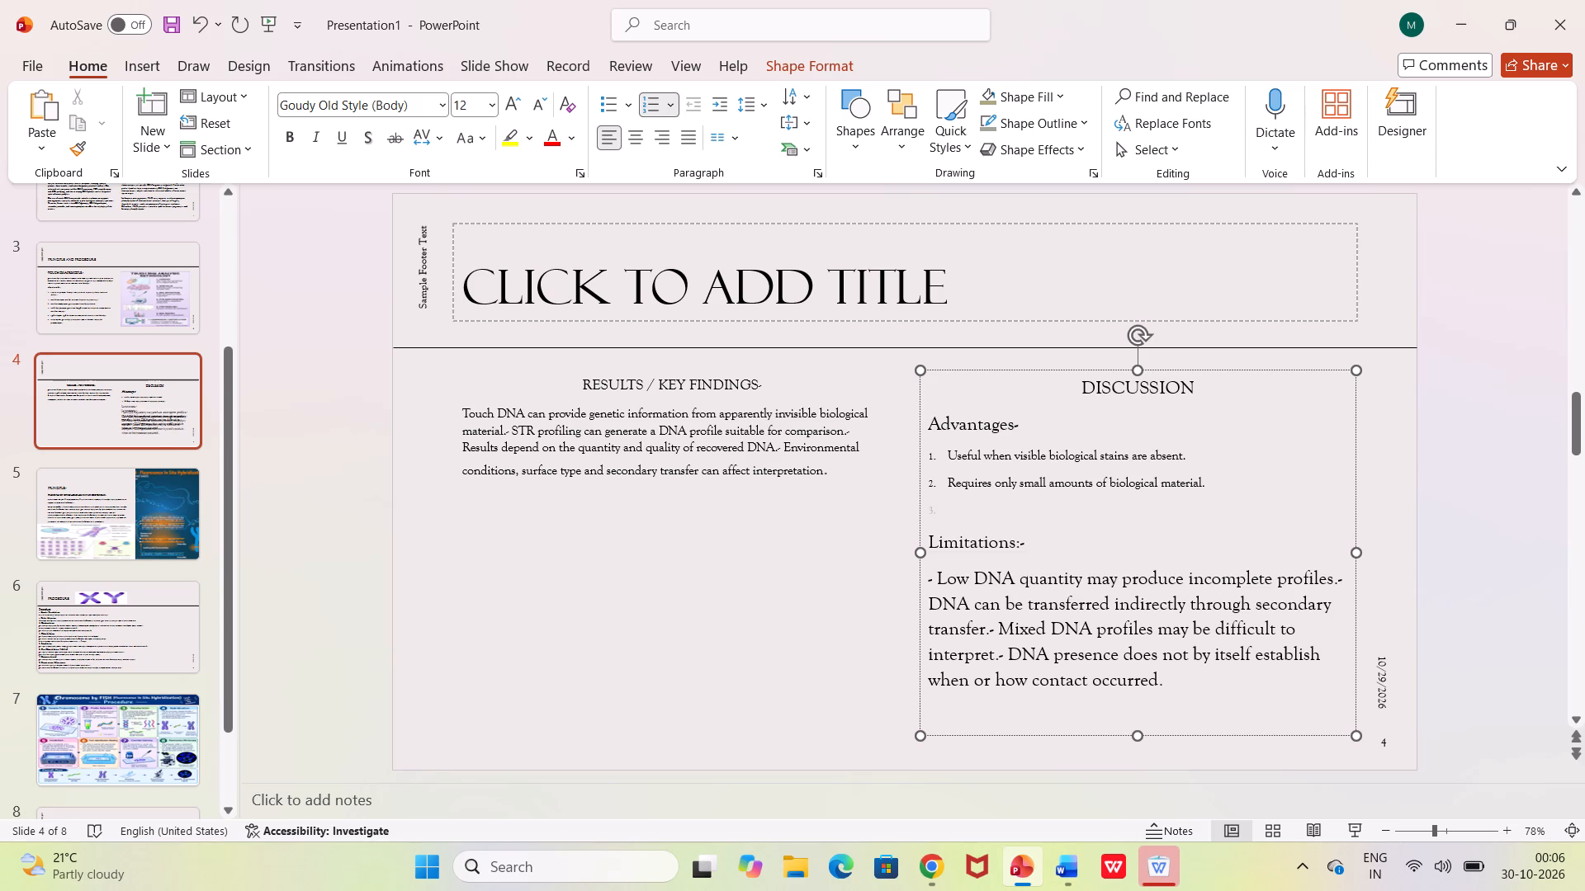
key("ctrl+v")
key("BackSpace")
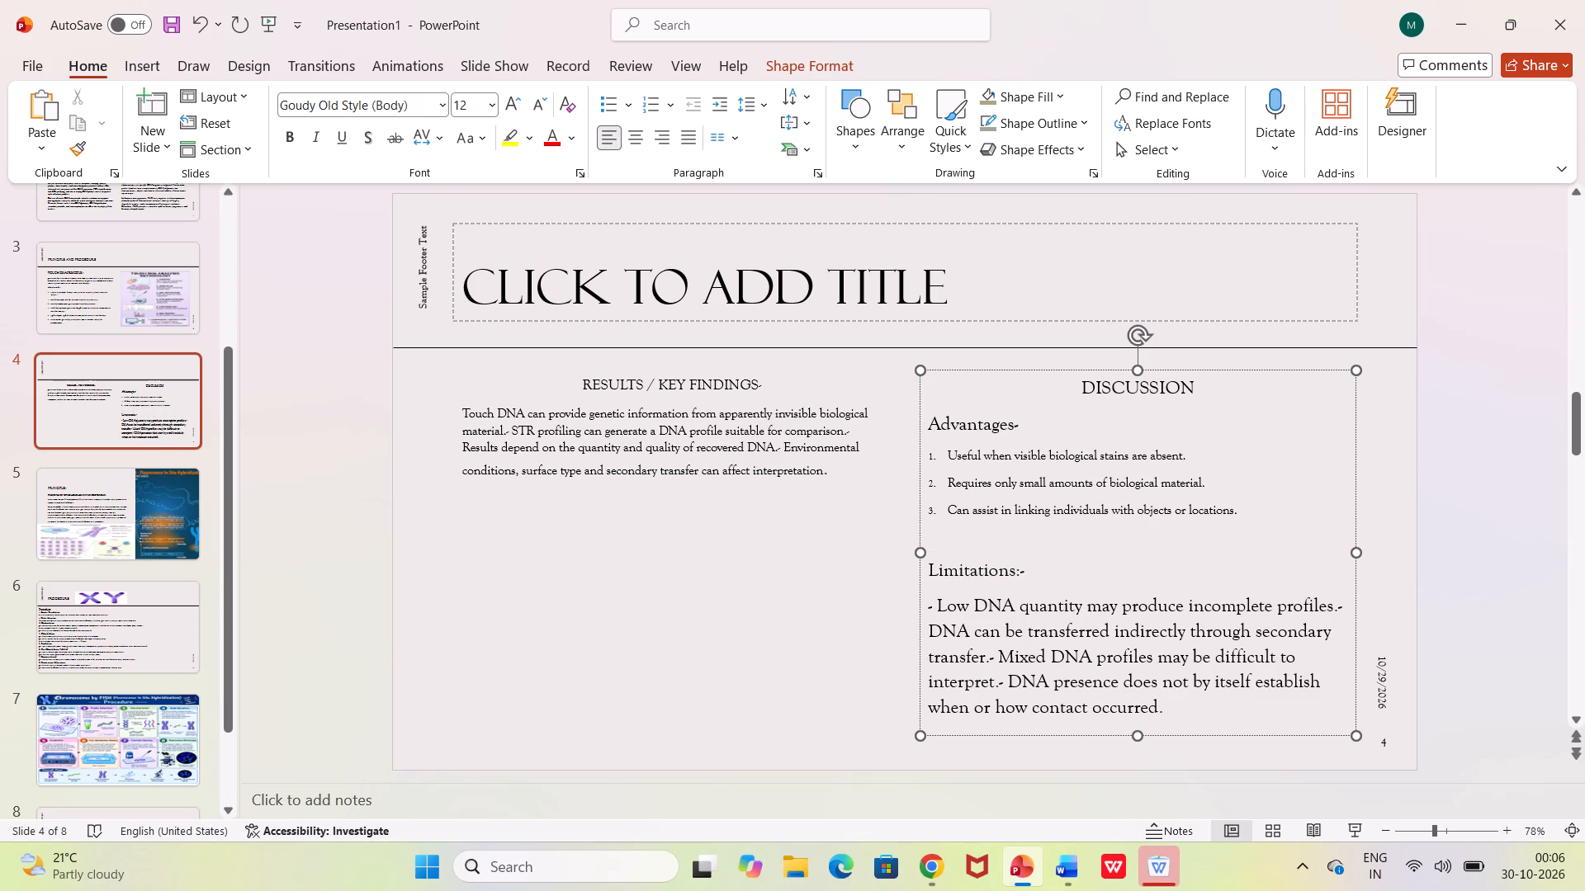
key("Down")
key("BackSpace")
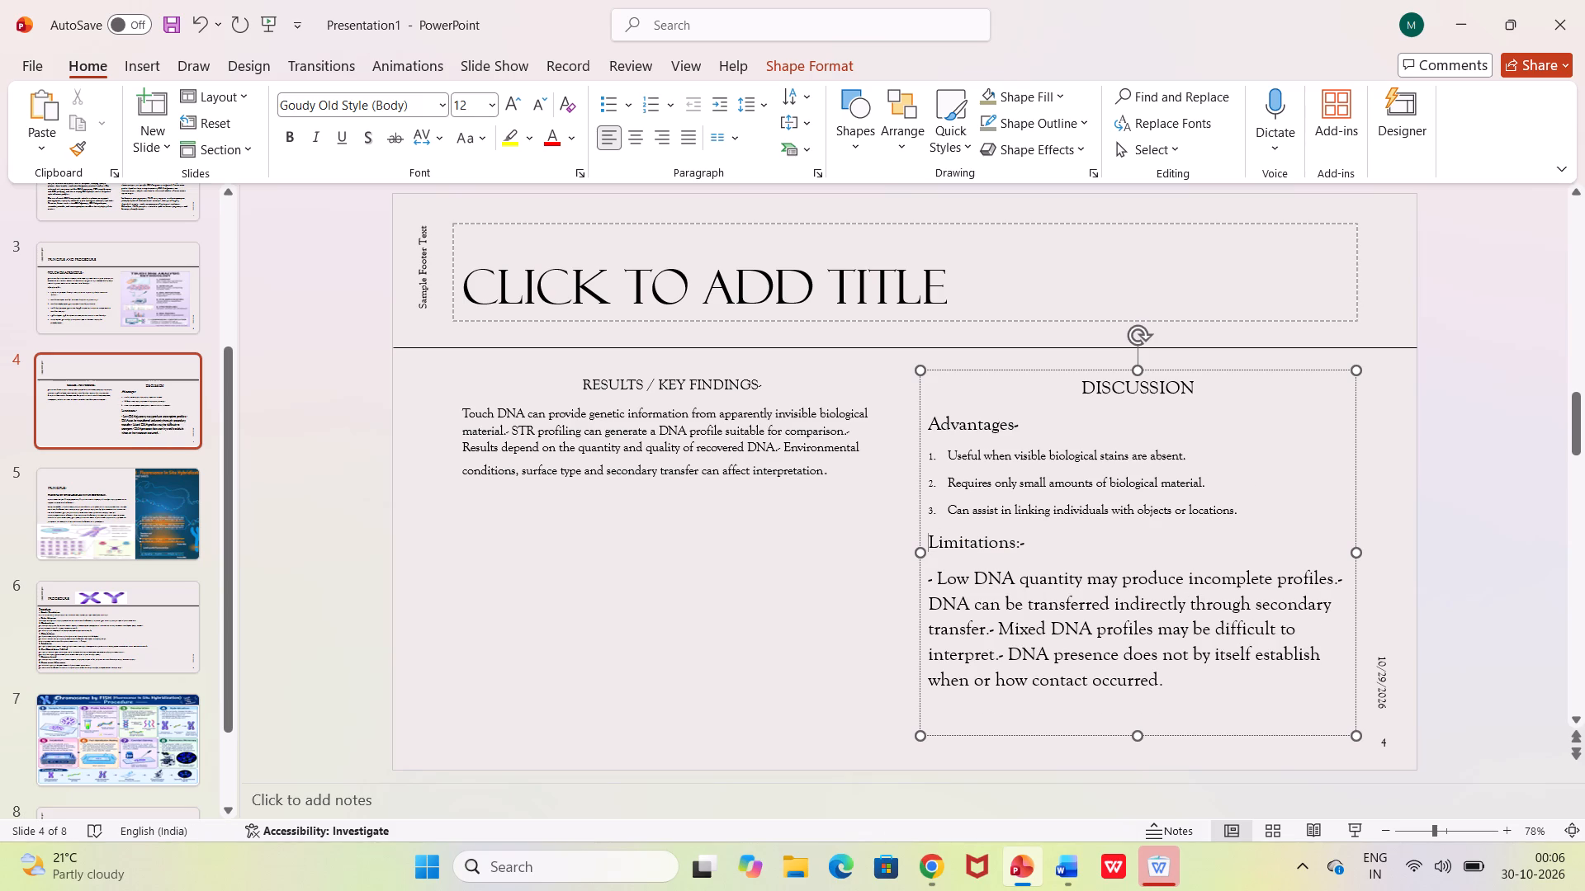
Remove the leading hyphen before "Low DNA quantity" and apply numbering to the Limitations paragraph.
left_click(941, 585)
key("BackSpace")
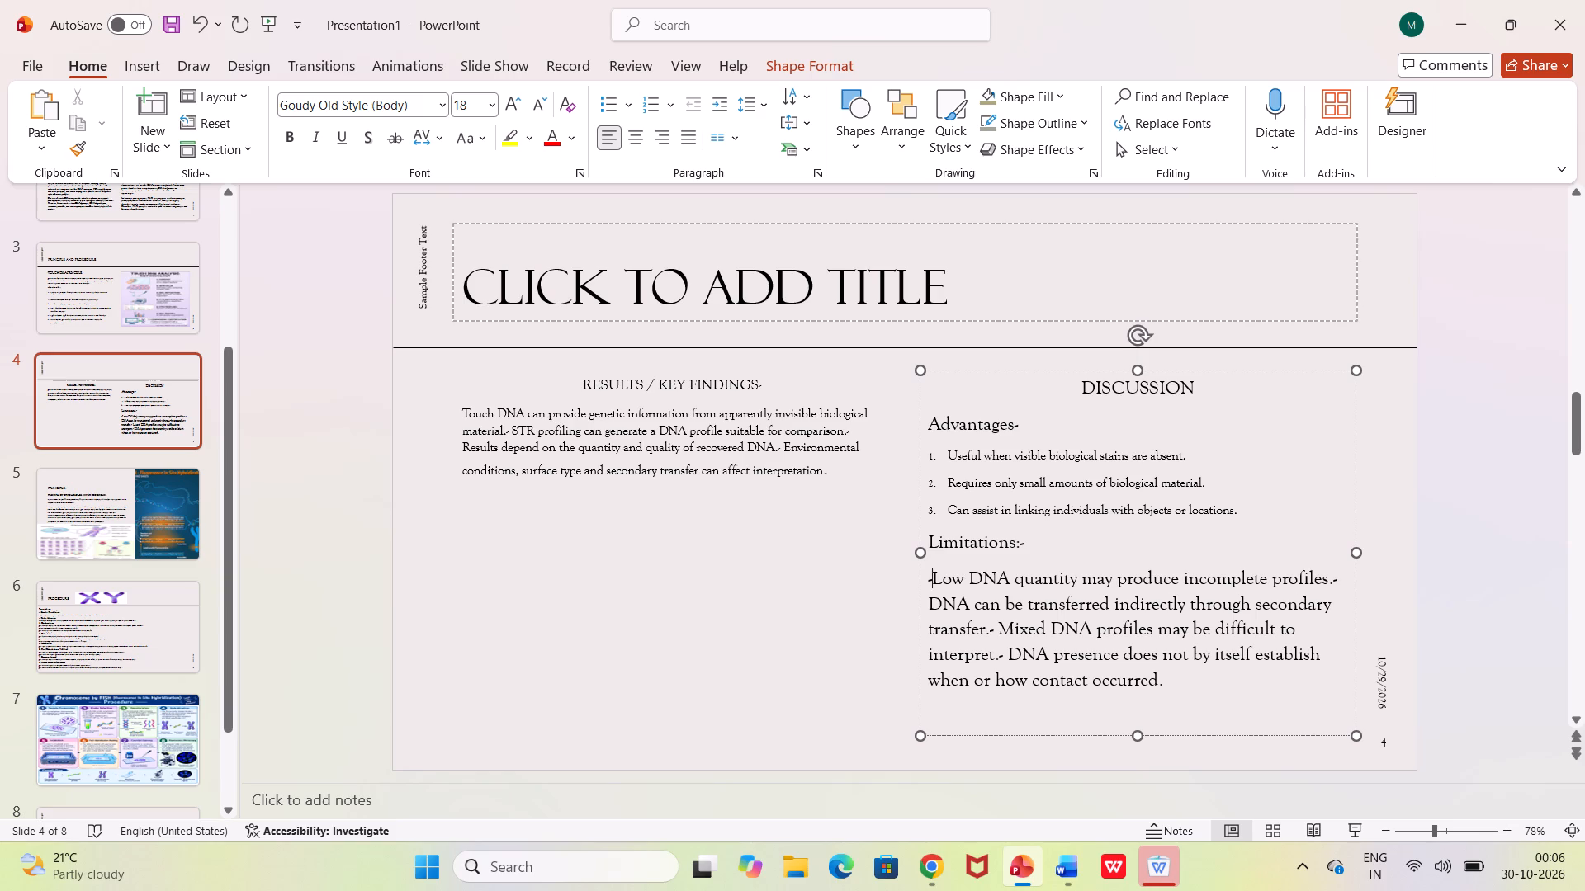
key("BackSpace")
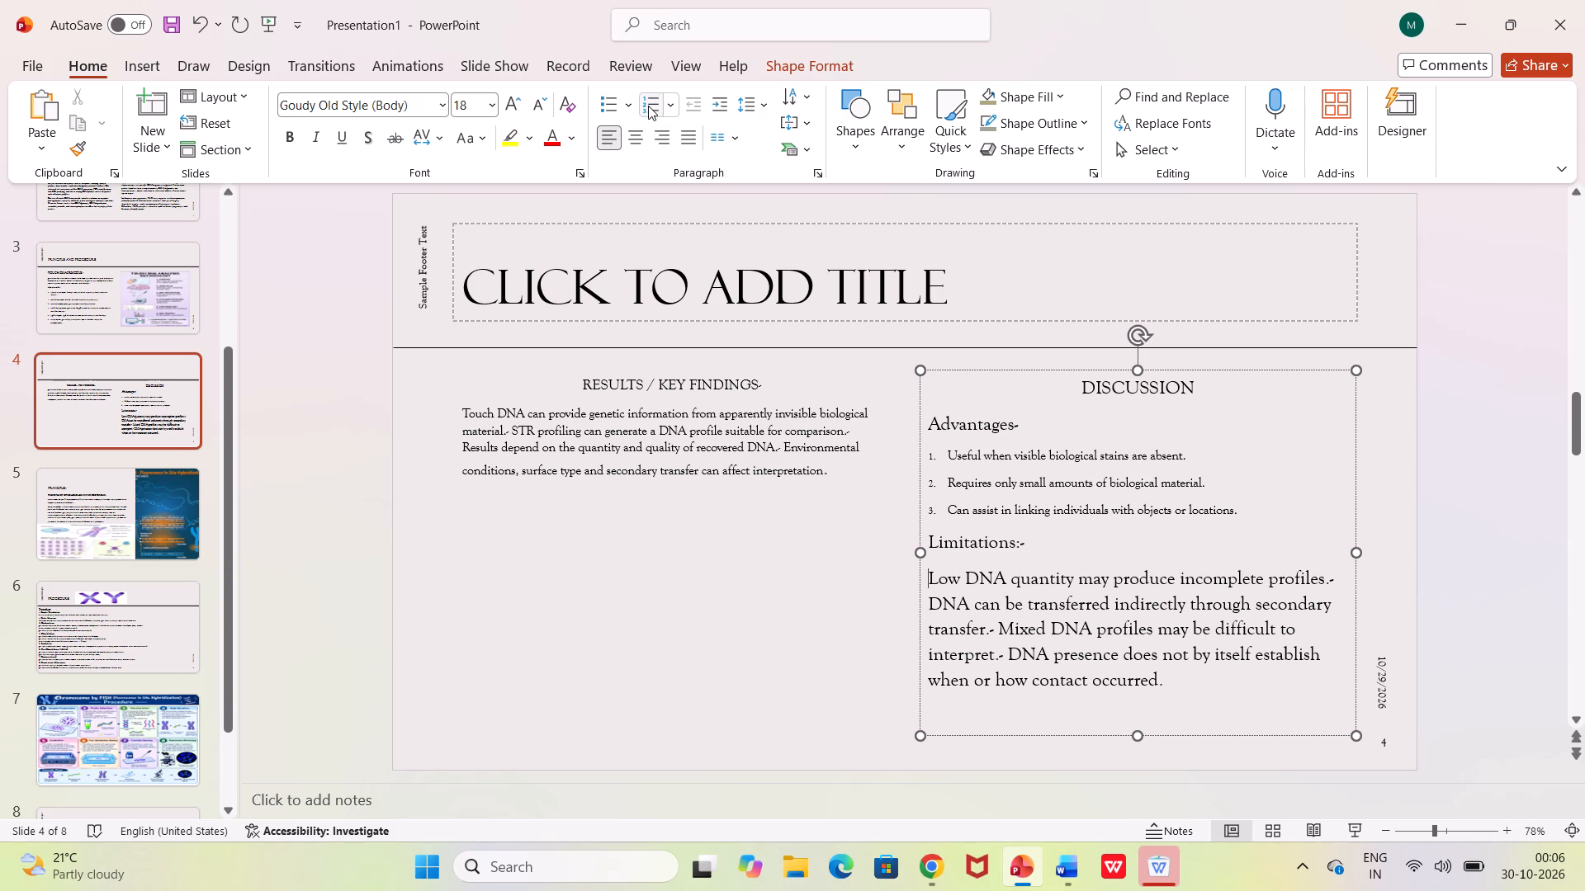
left_click(648, 106)
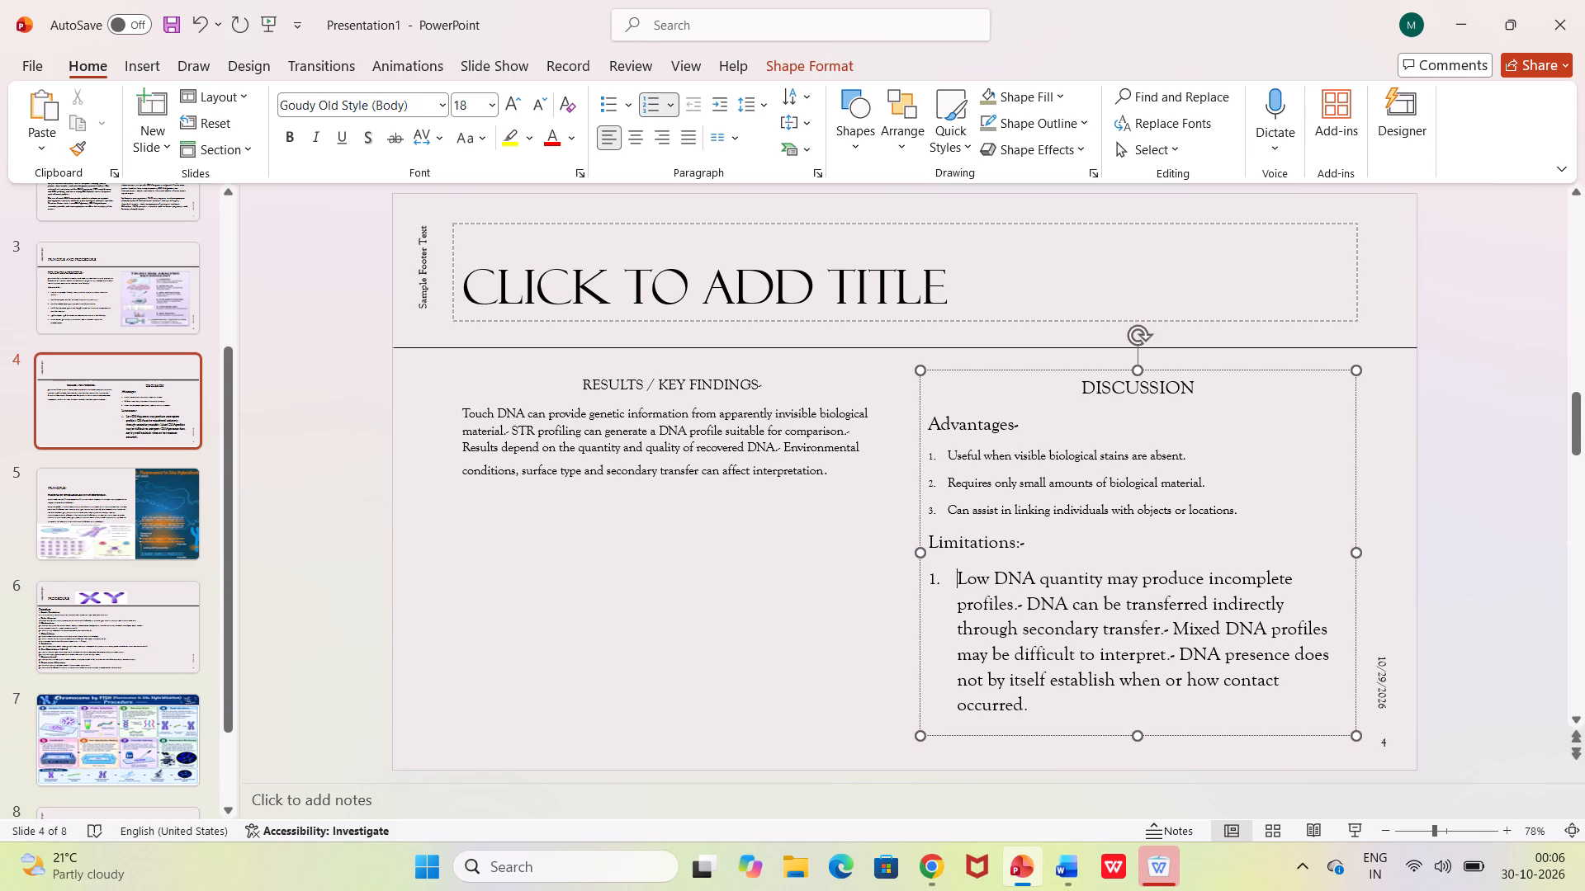
Split the Limitations paragraph into four numbered items, one sentence each, removing the hyphens between the sentences.
left_click(1026, 612)
key("BackSpace")
key("BackSpace")
key("Return")
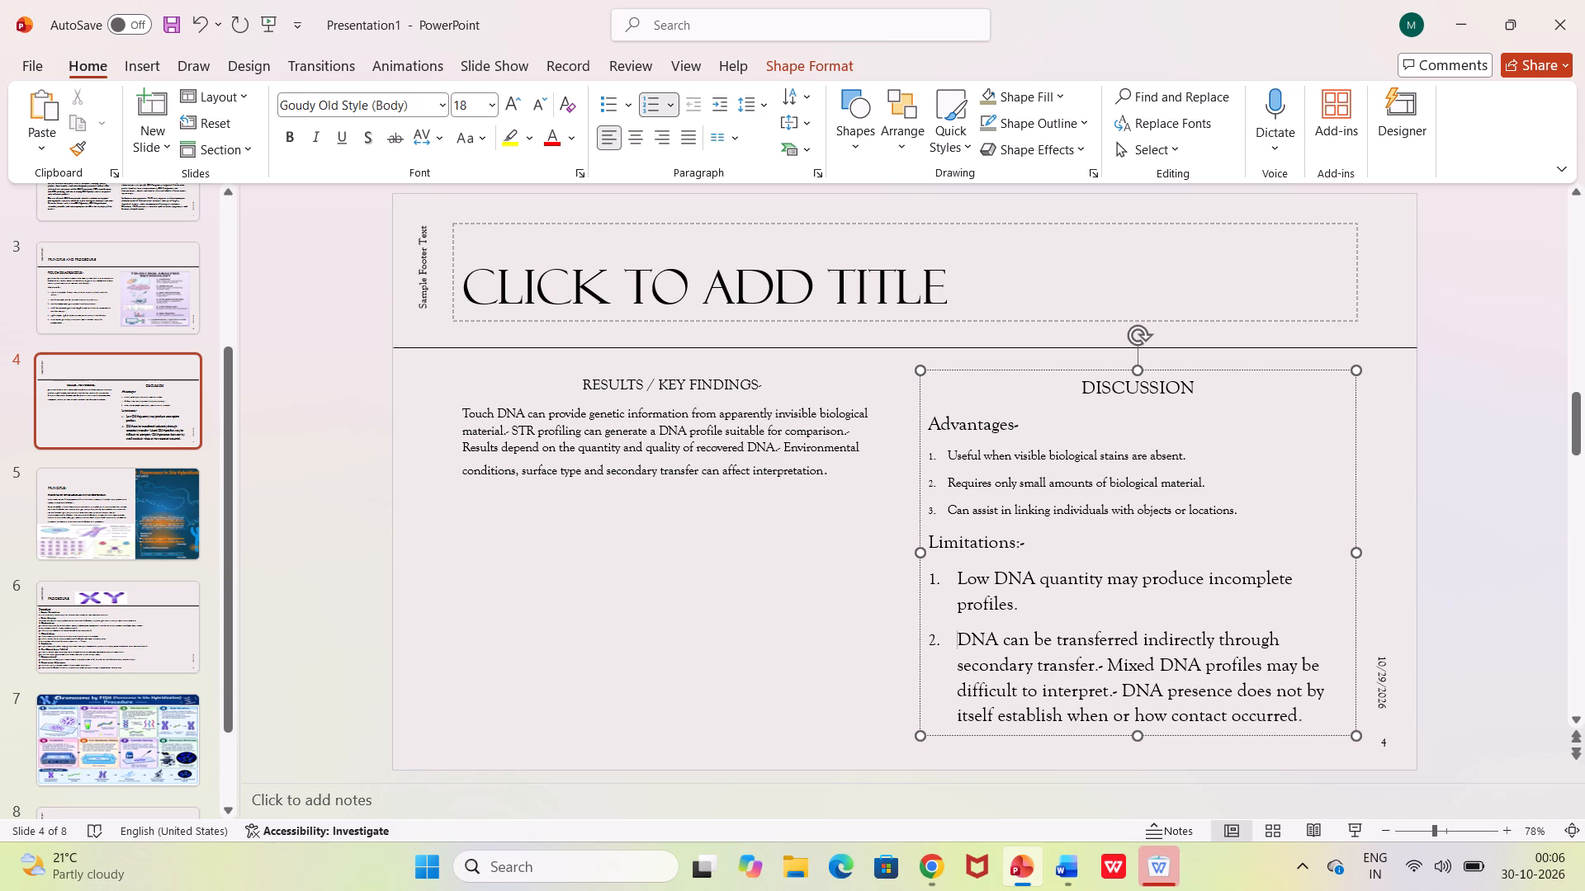
left_click(1105, 666)
key("BackSpace")
key("BackSpace")
key("Return")
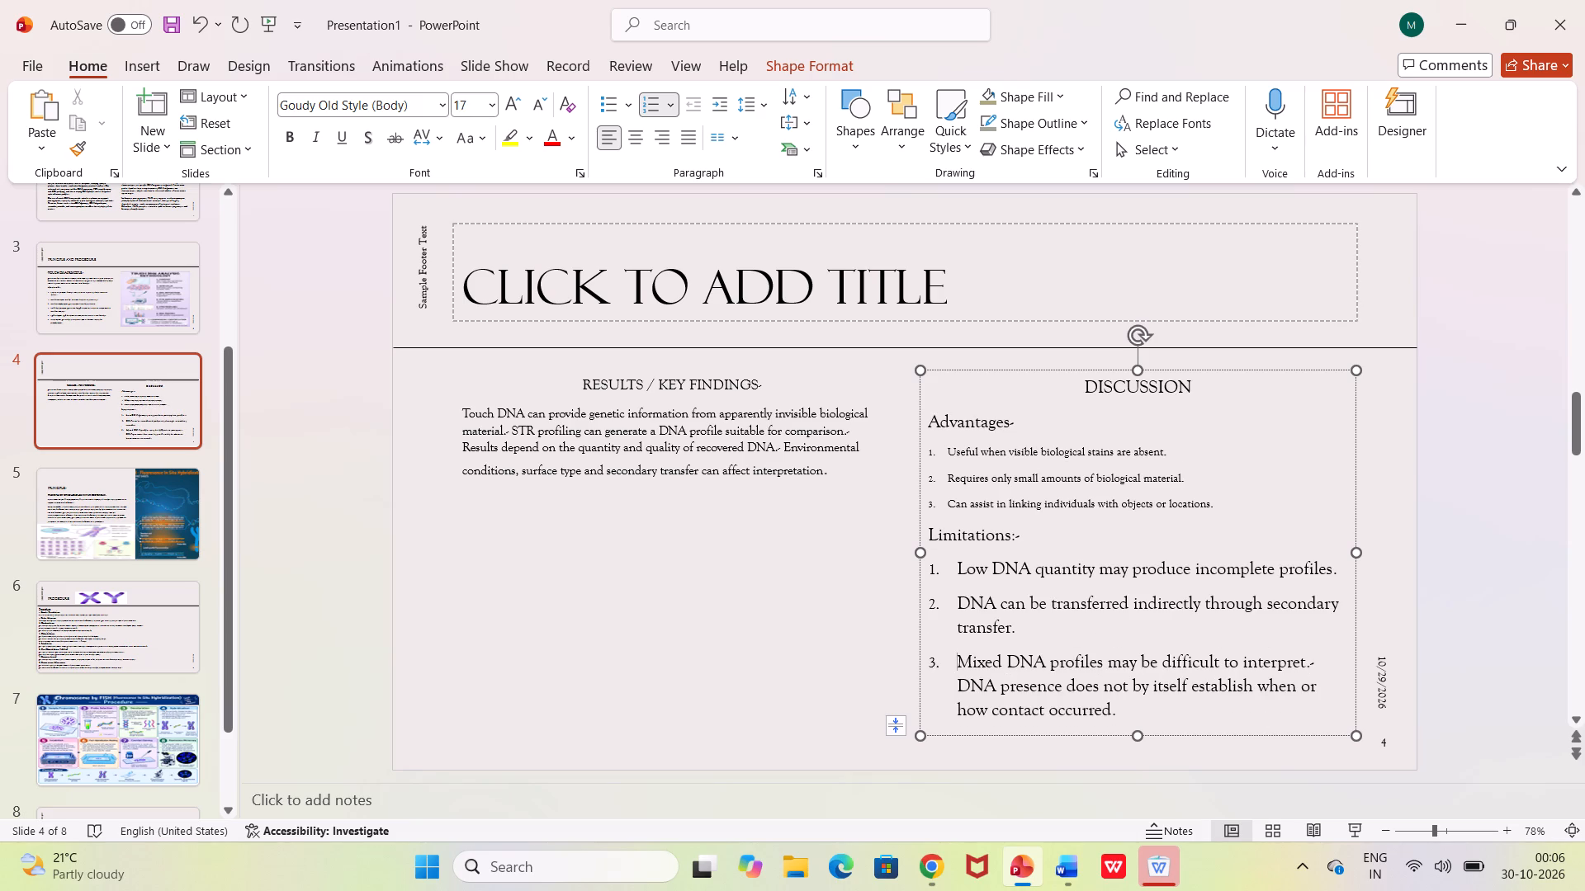
left_click(1314, 665)
key("BackSpace")
key("Return")
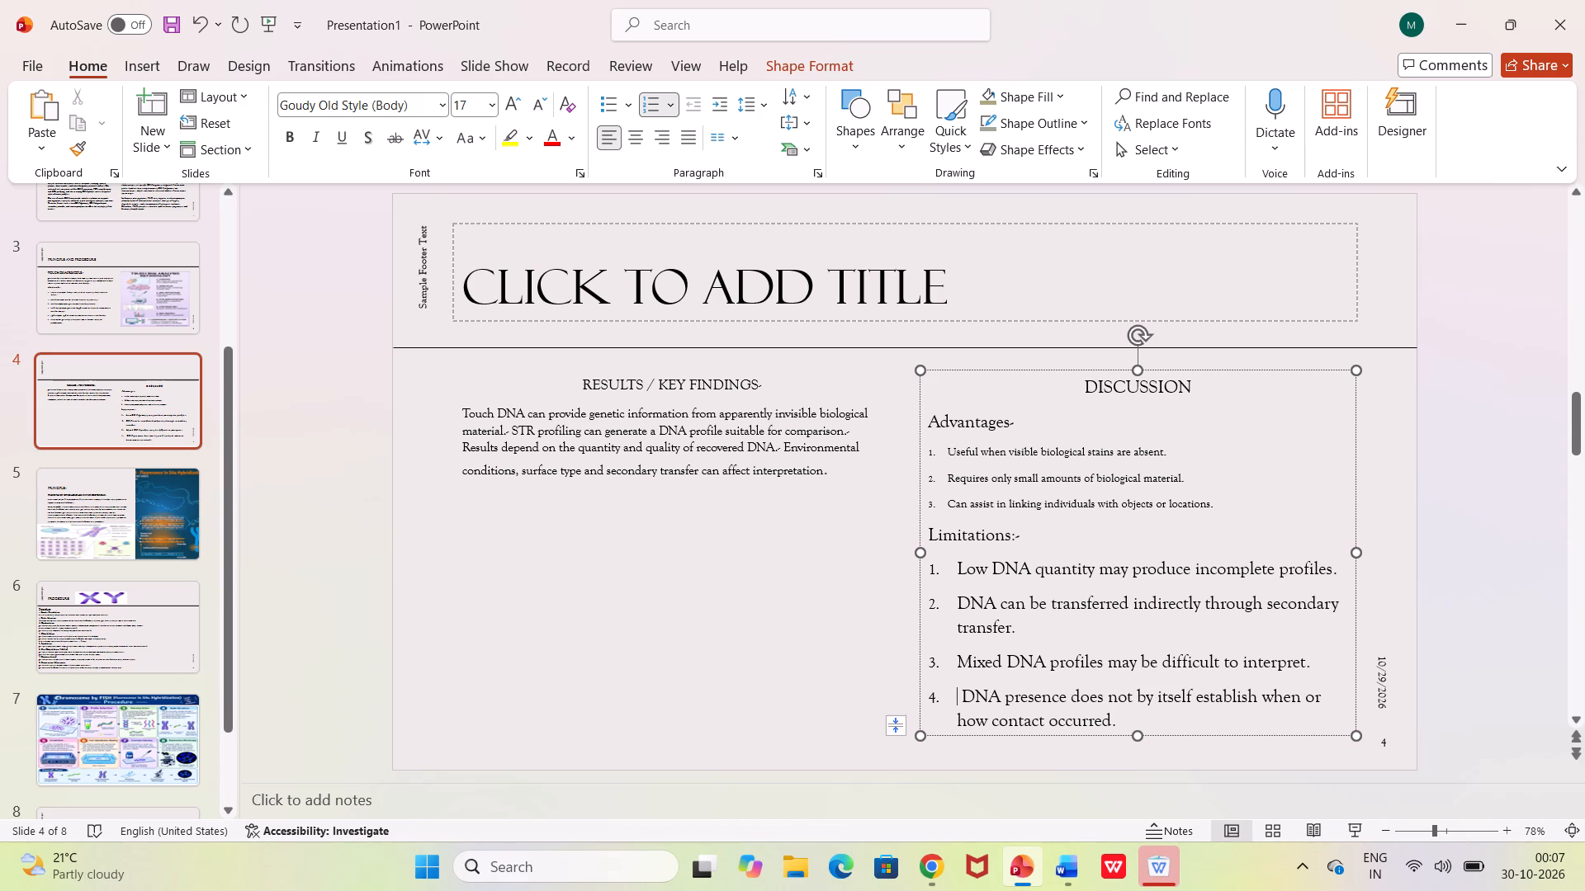
Set the font size of the four numbered Limitations items to 12.
left_click_drag(949, 572, 1114, 716)
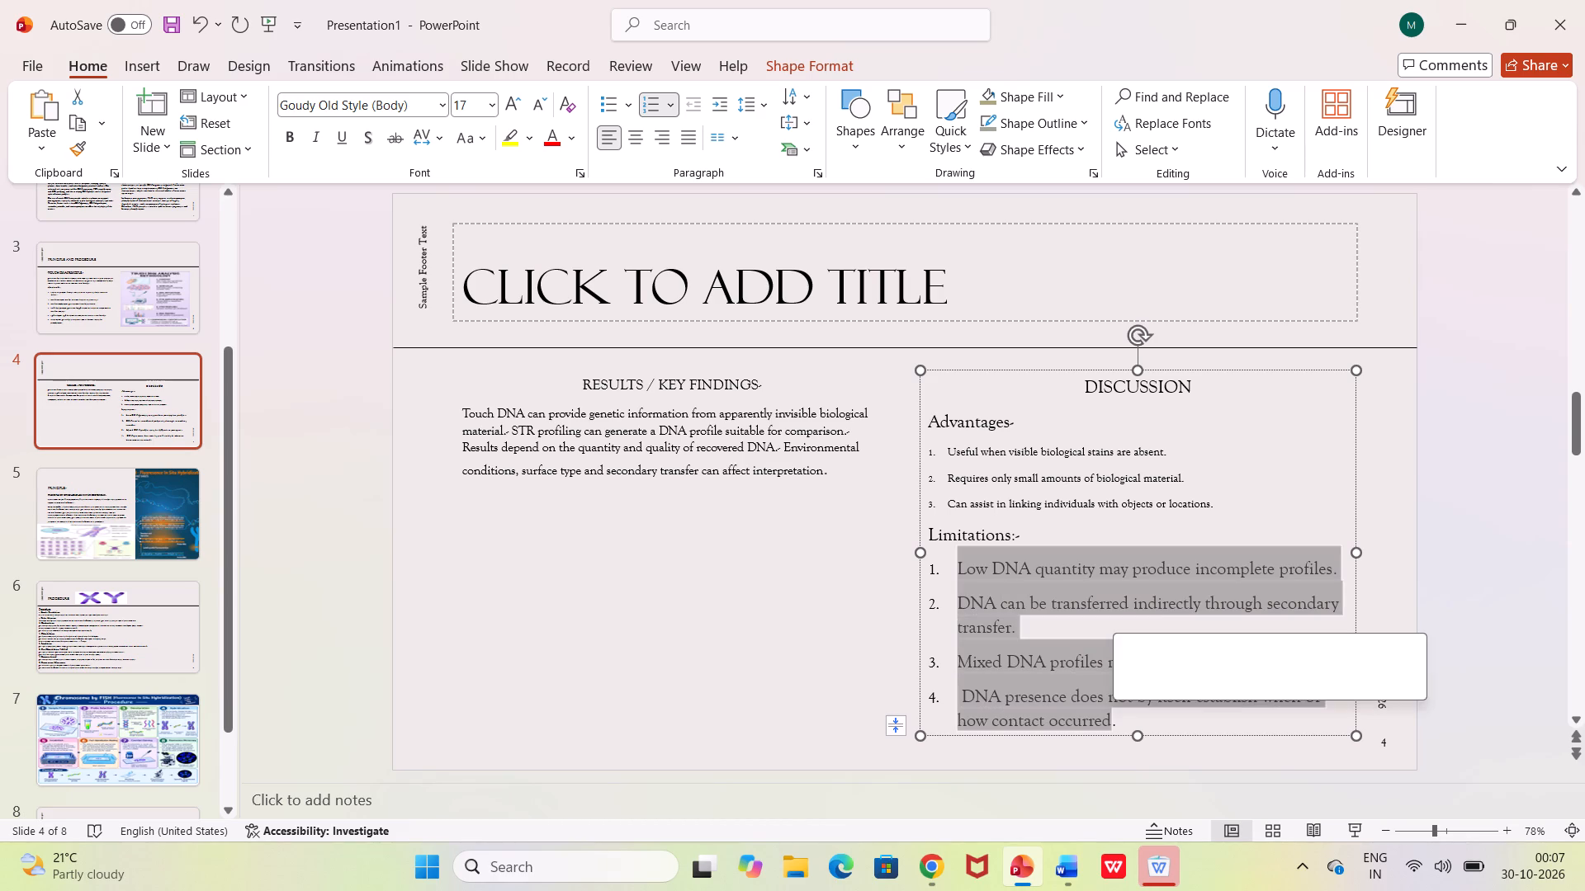
left_click(492, 106)
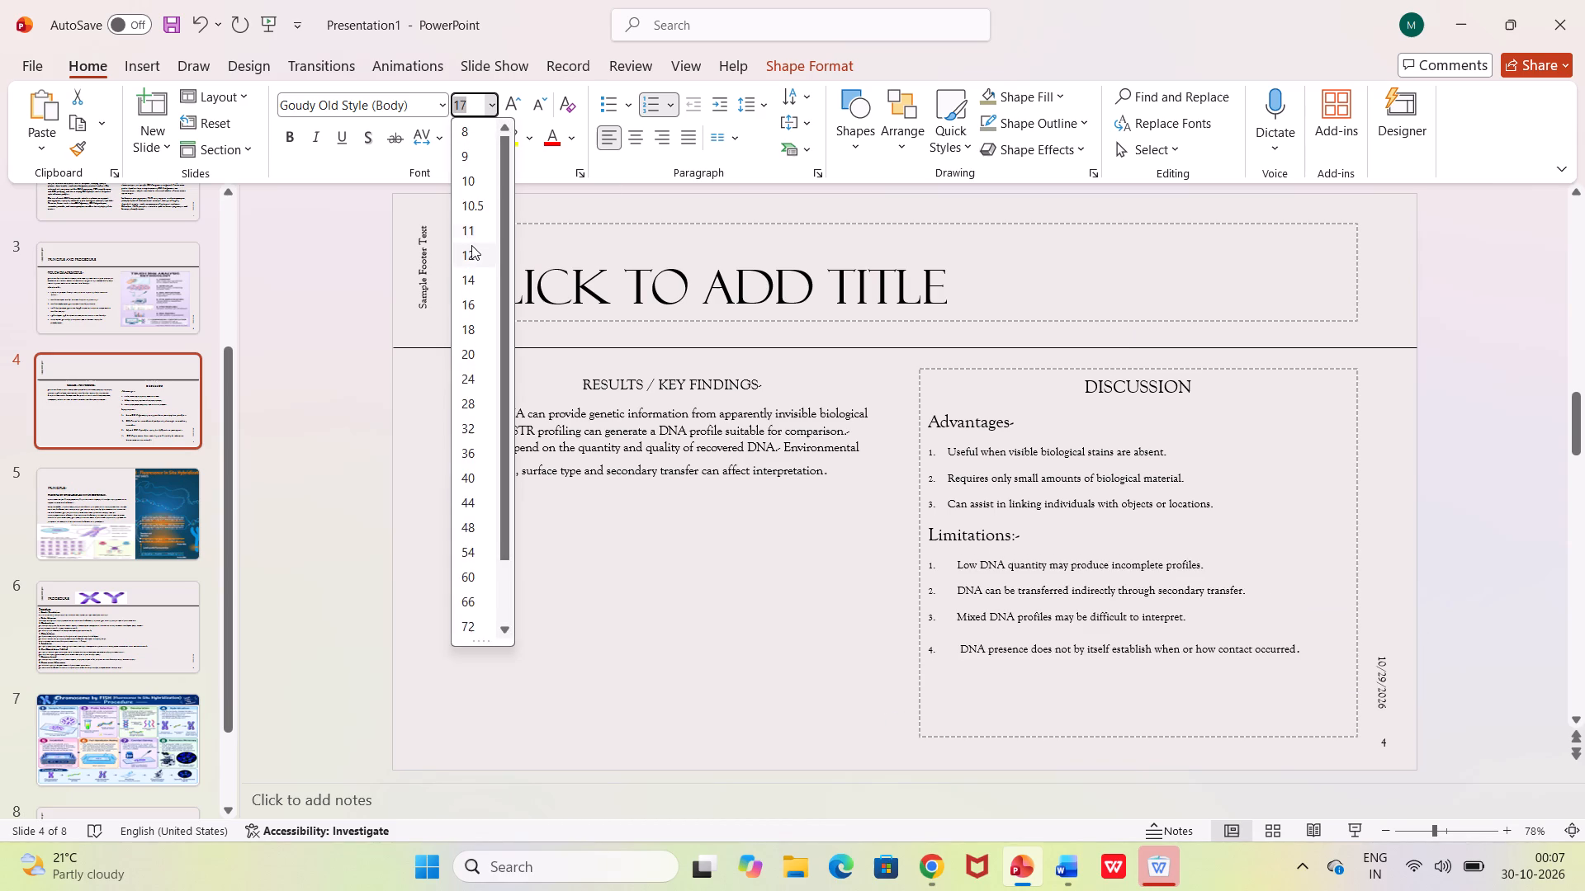
left_click(473, 255)
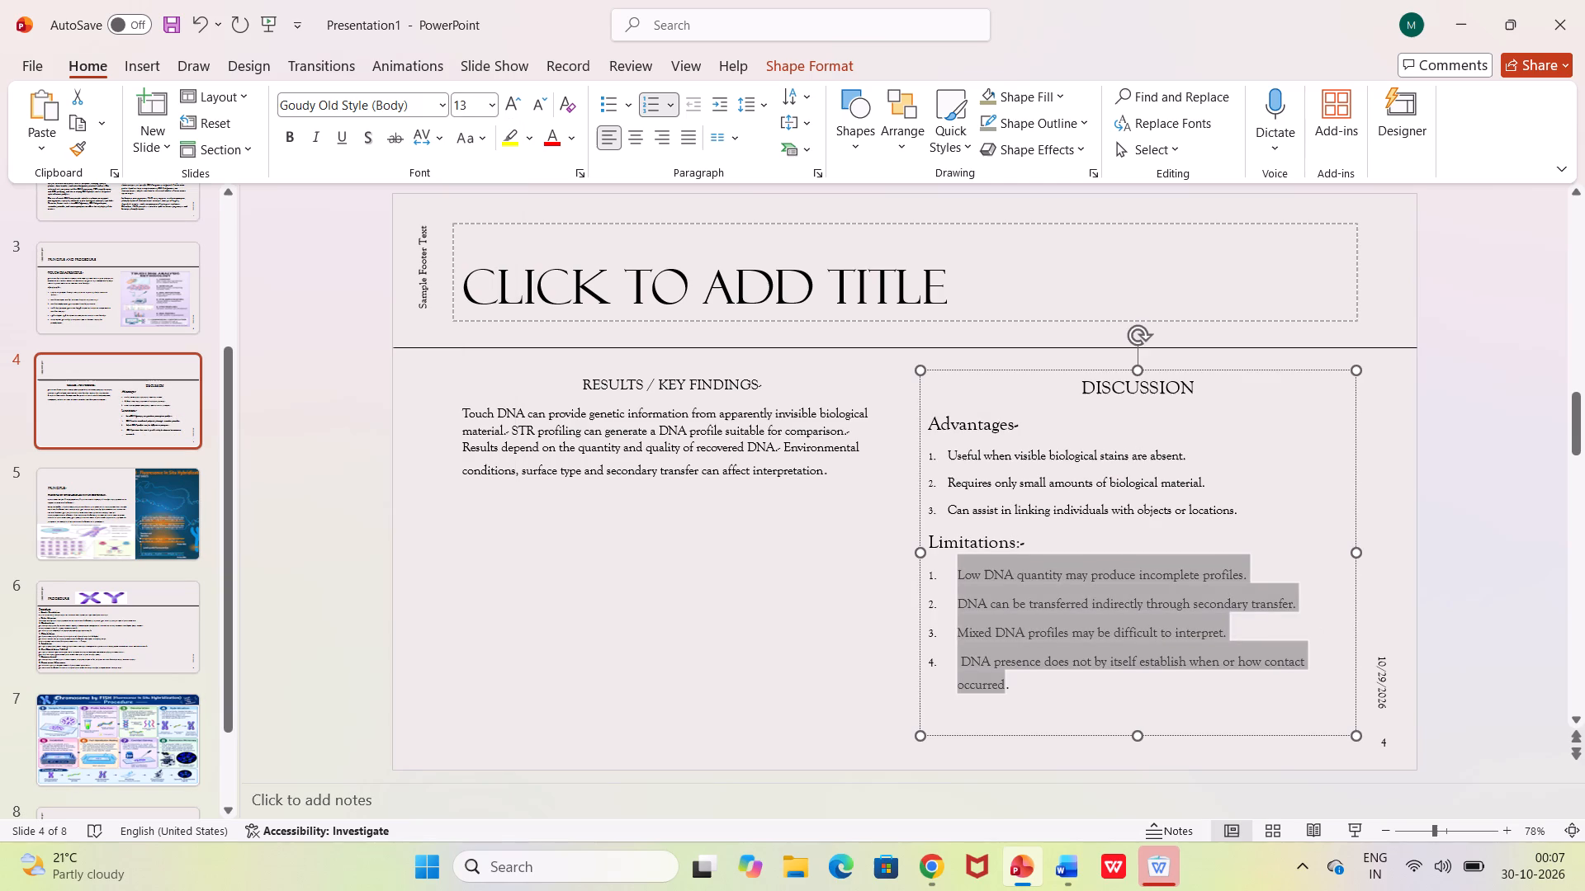
Set the font size of the "Limitations" and "Advantages" headings in the Discussion text to 14.
left_click(960, 546)
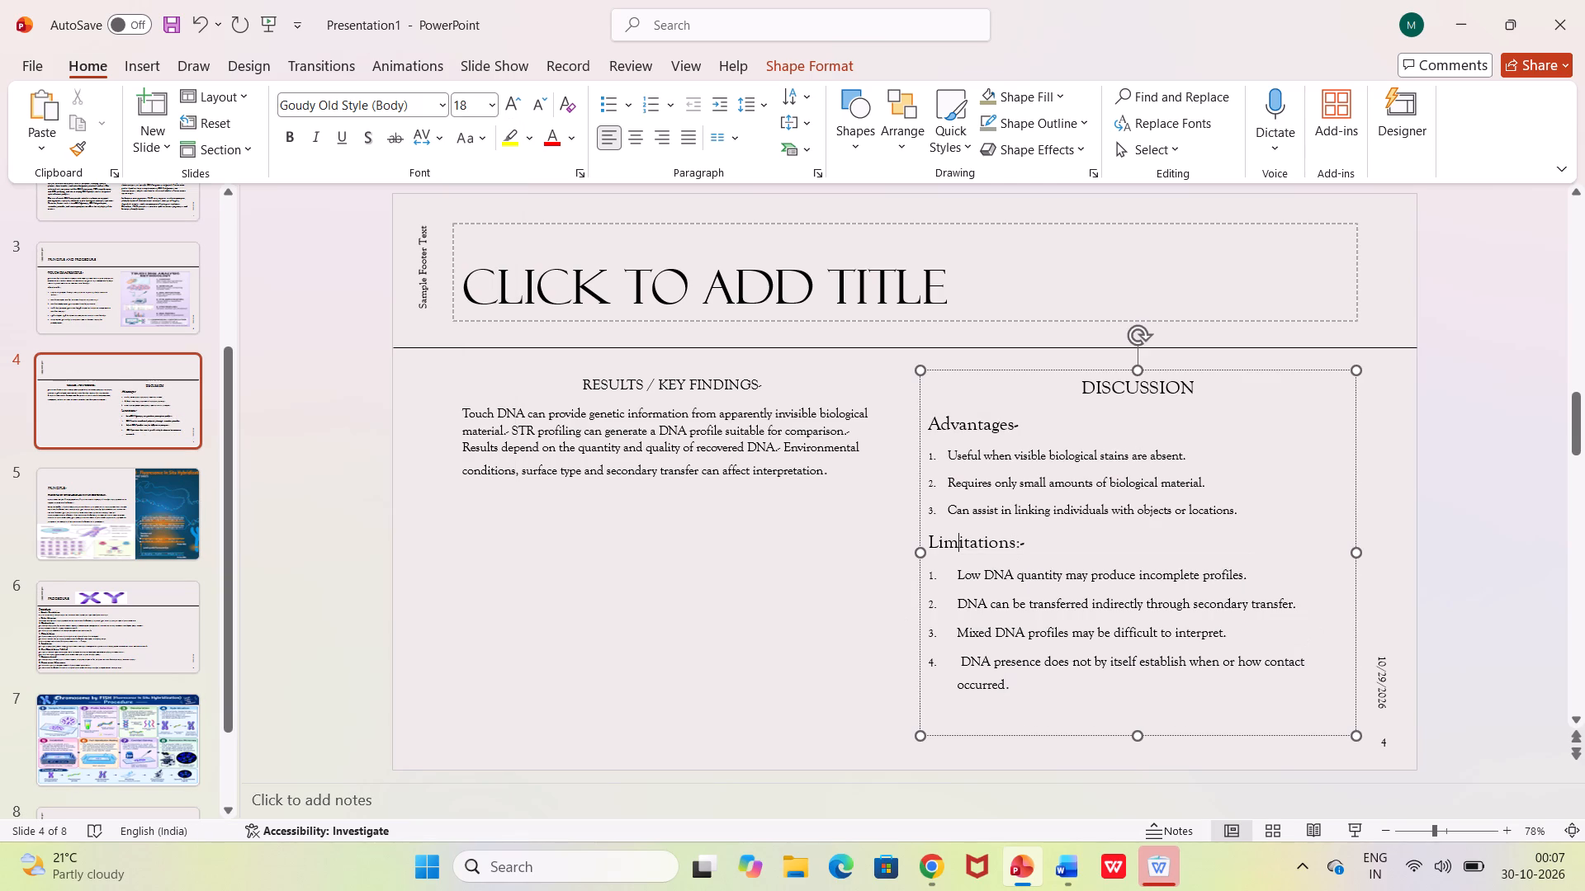
left_click_drag(928, 546, 1040, 550)
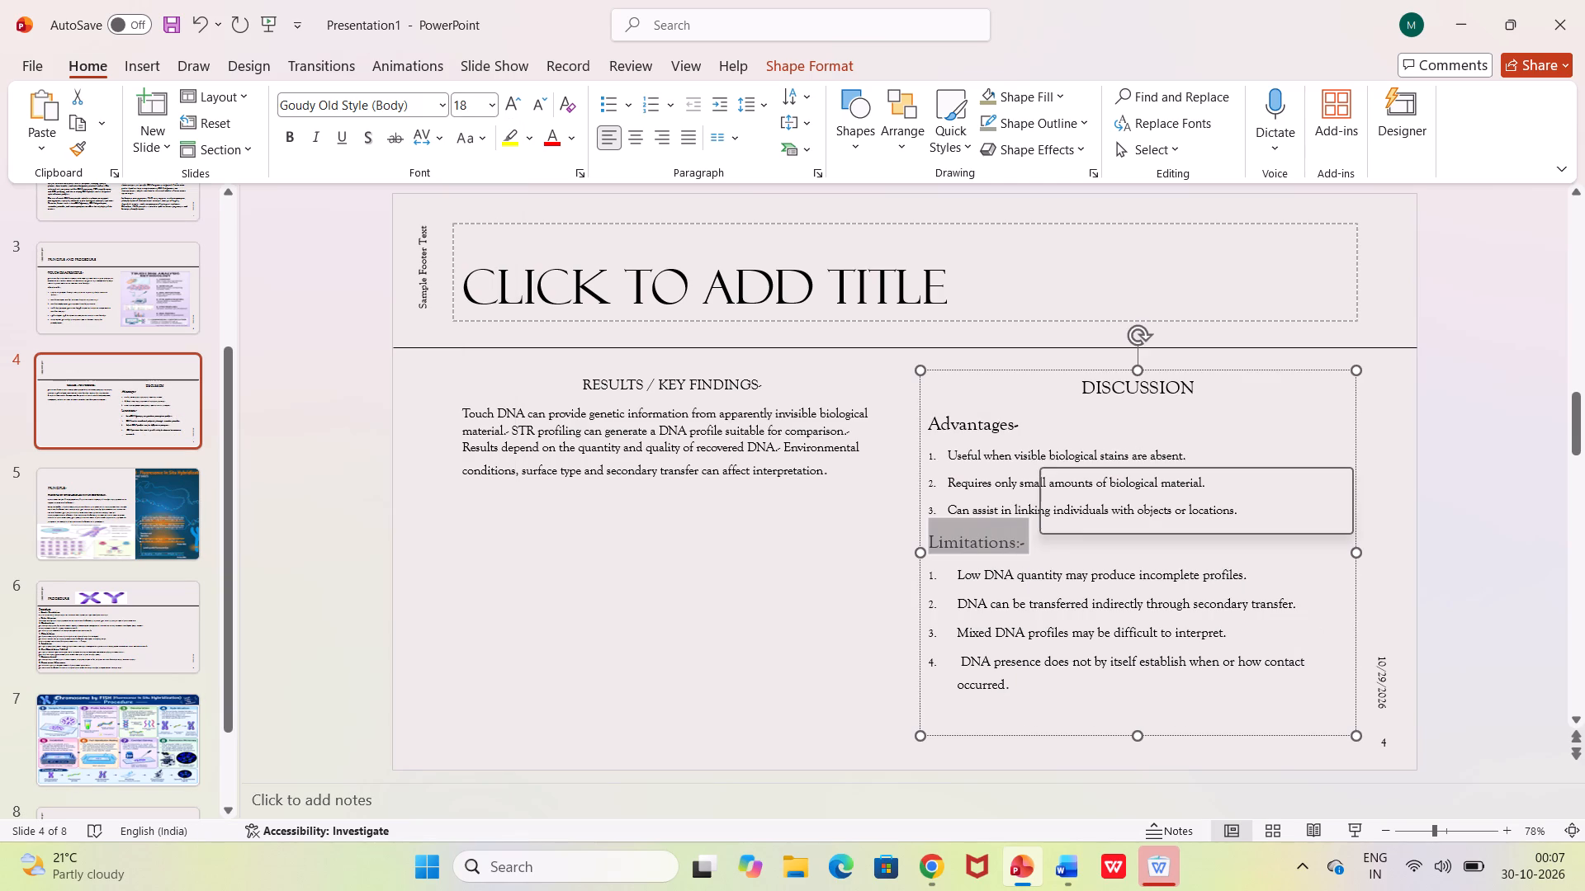
left_click(494, 107)
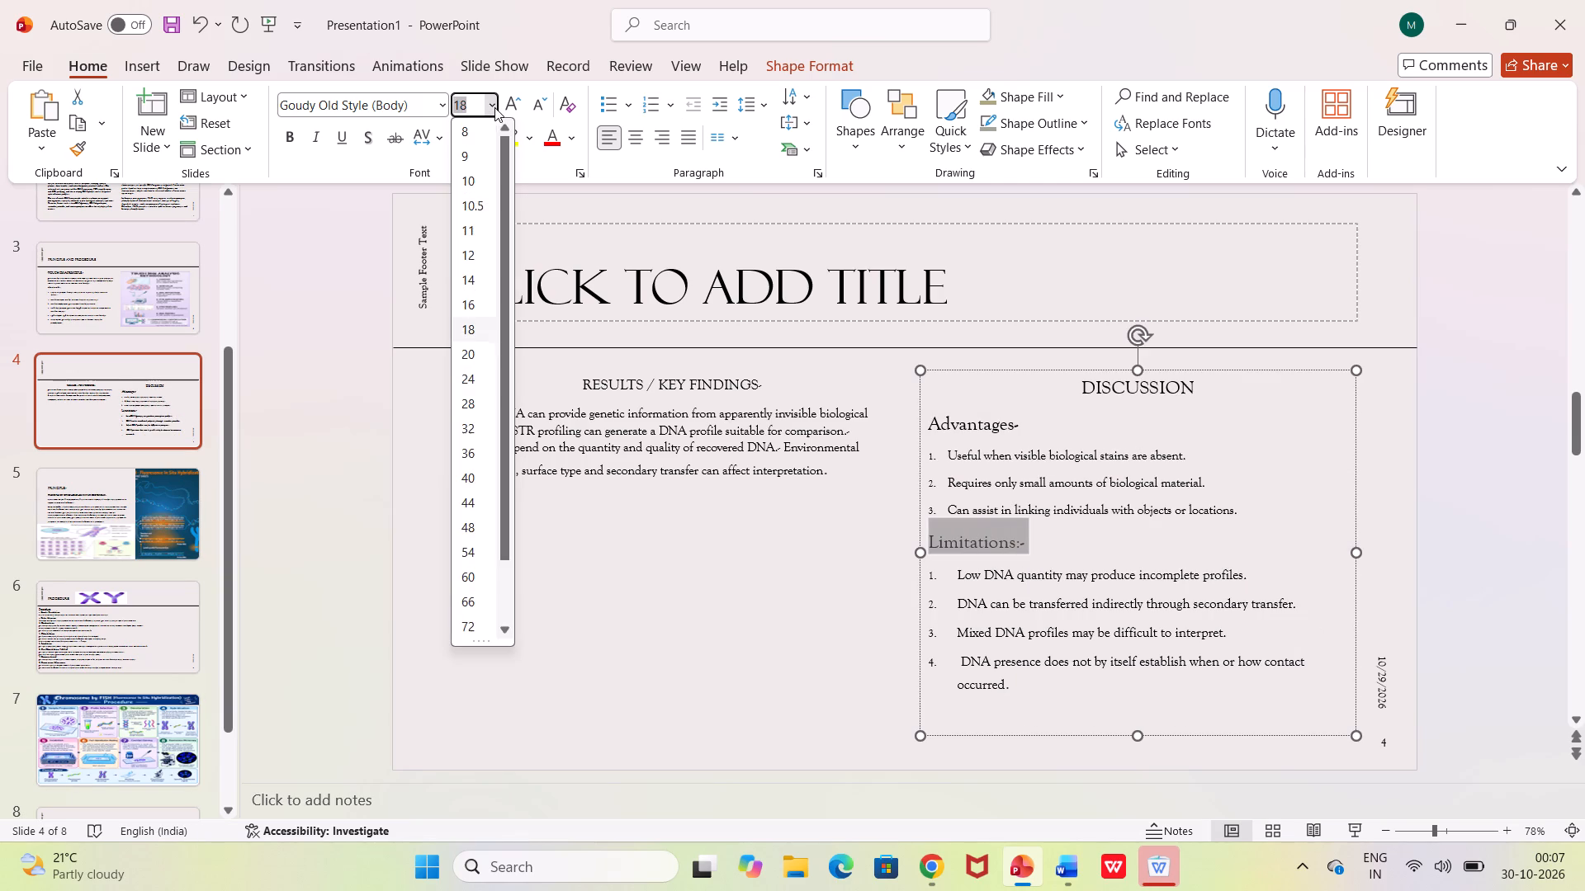
left_click(476, 278)
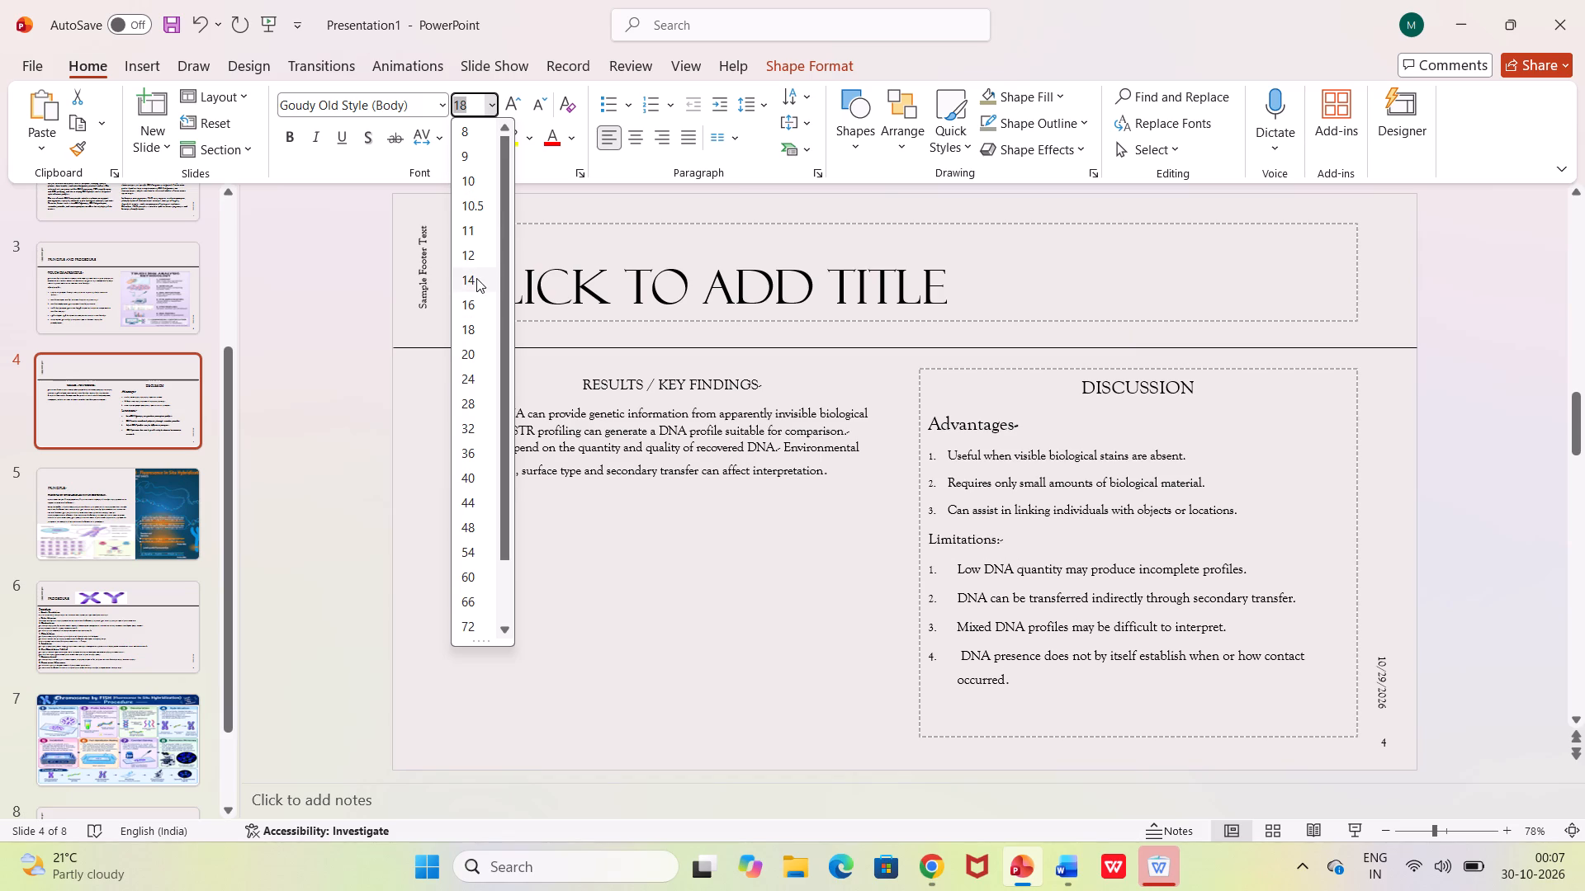
left_click(948, 433)
left_click_drag(930, 430, 1021, 431)
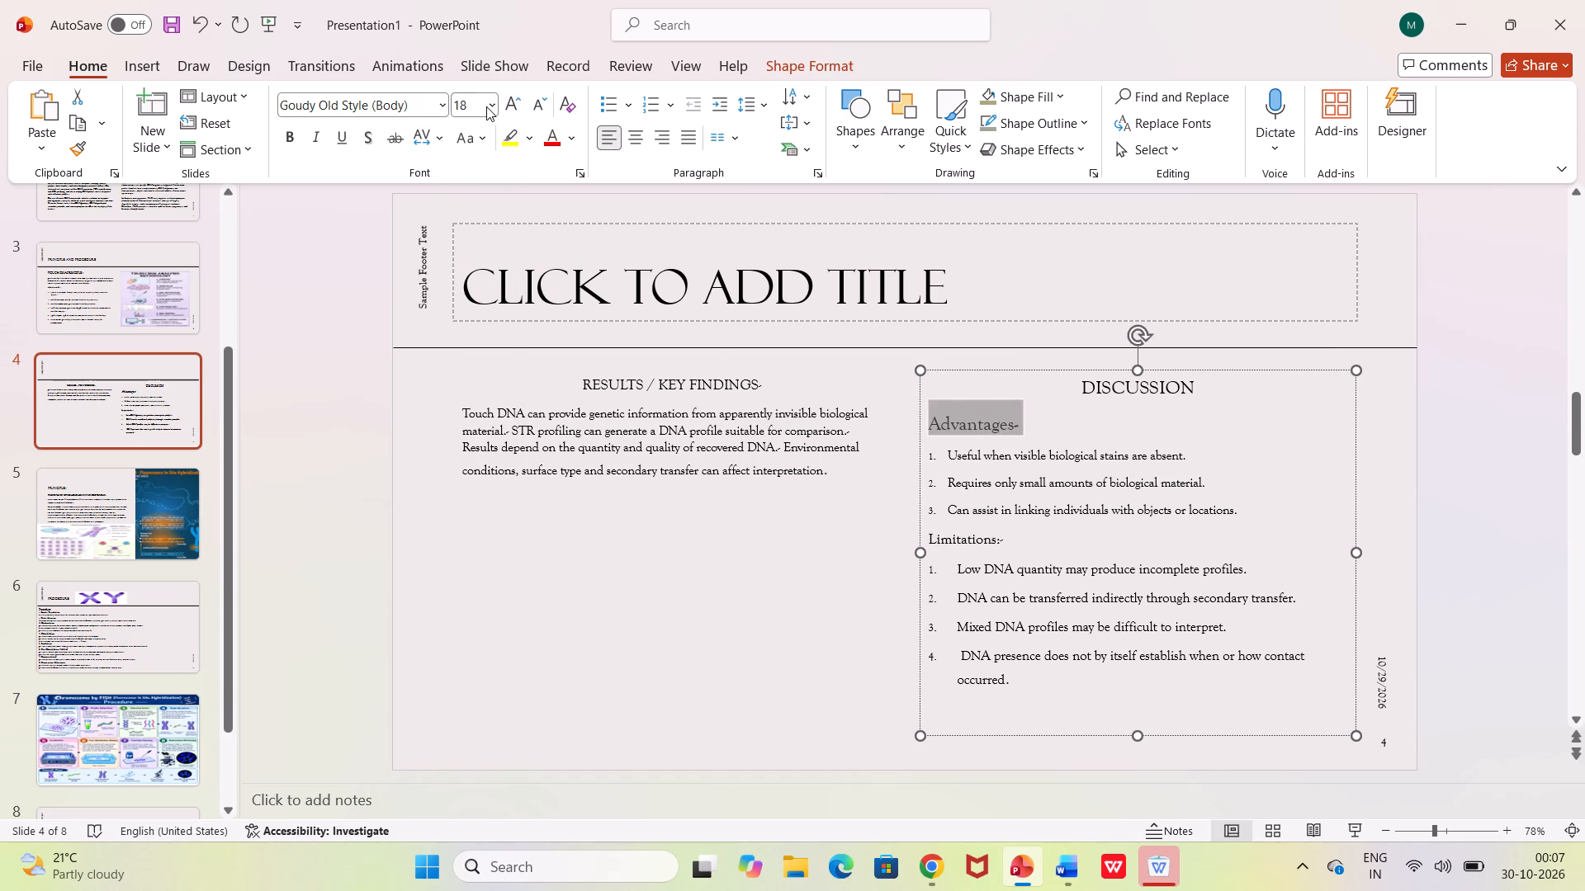
left_click(486, 106)
left_click(466, 282)
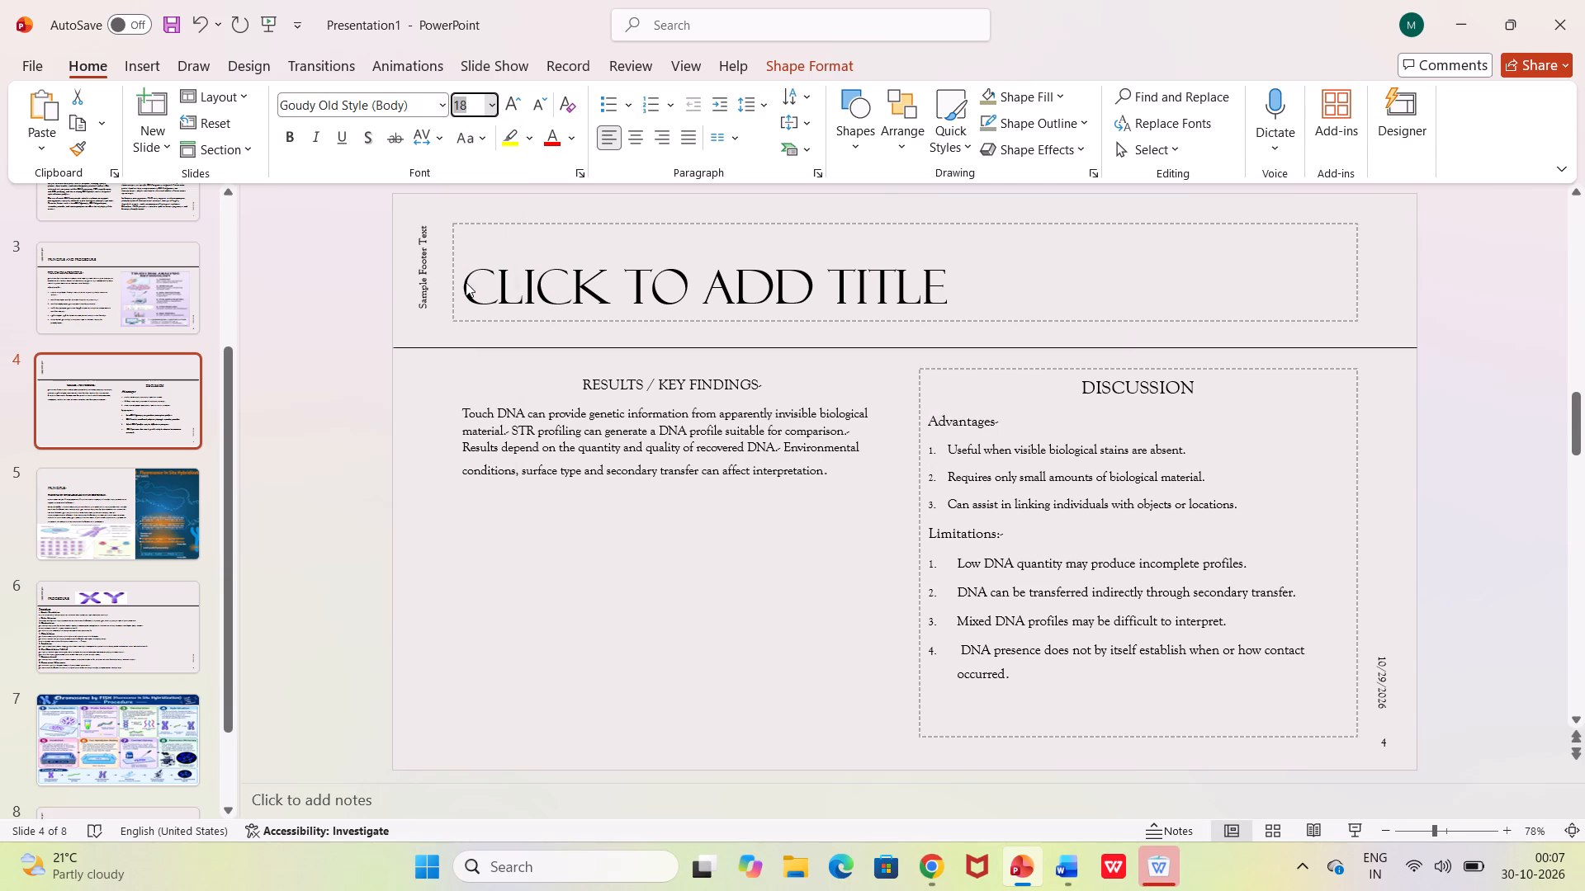
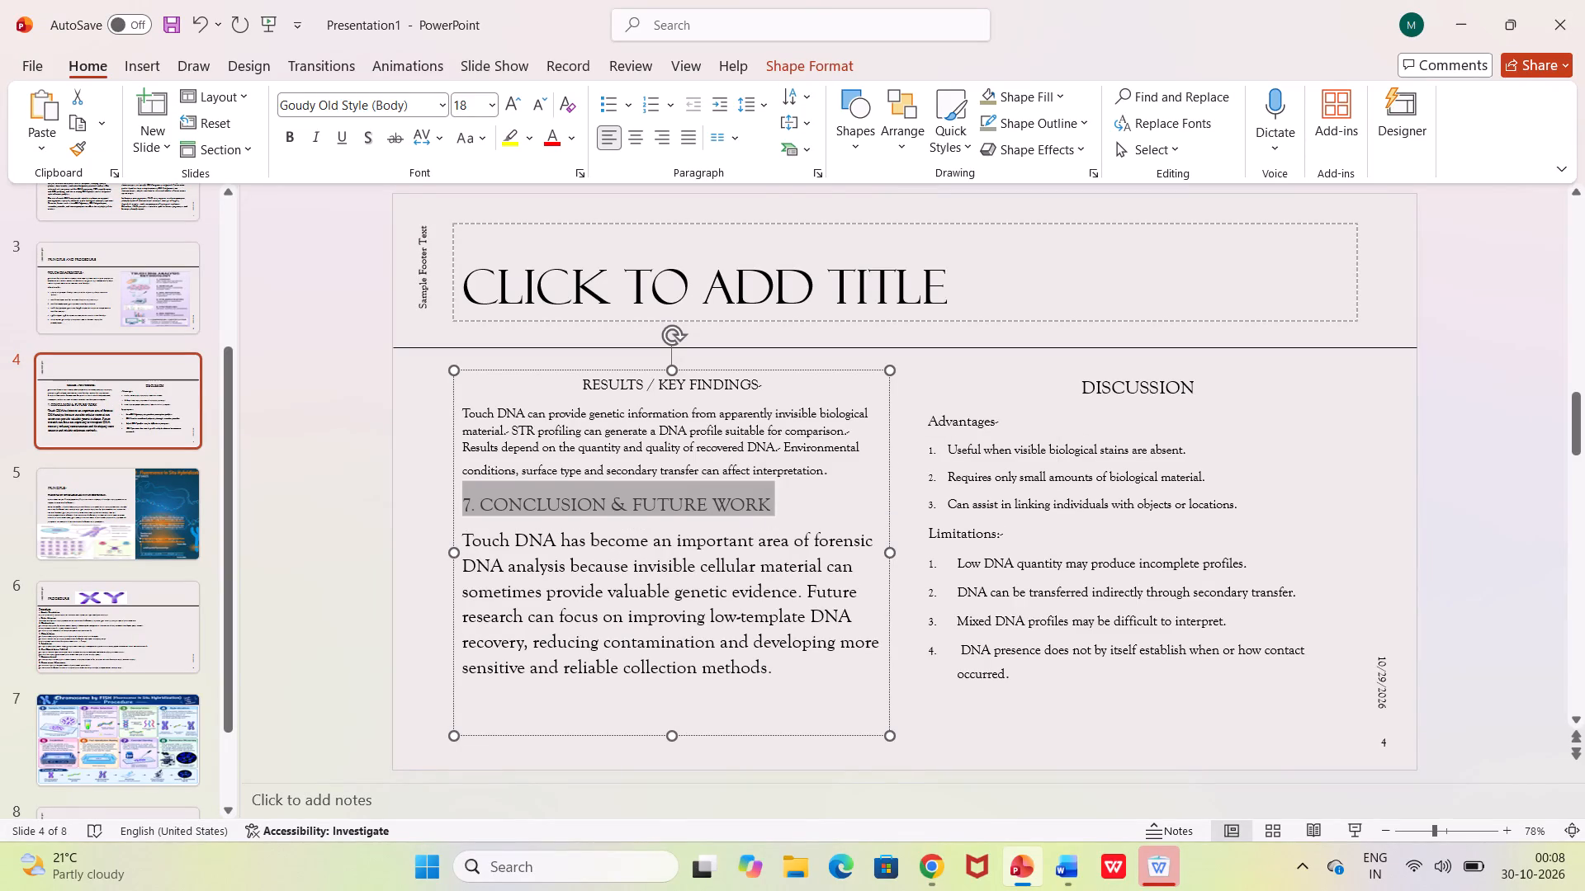
Remove the leading "7." from the "Conclusion & Future Work" heading on slide 4 and center the heading.
left_click(680, 519)
left_click(481, 504)
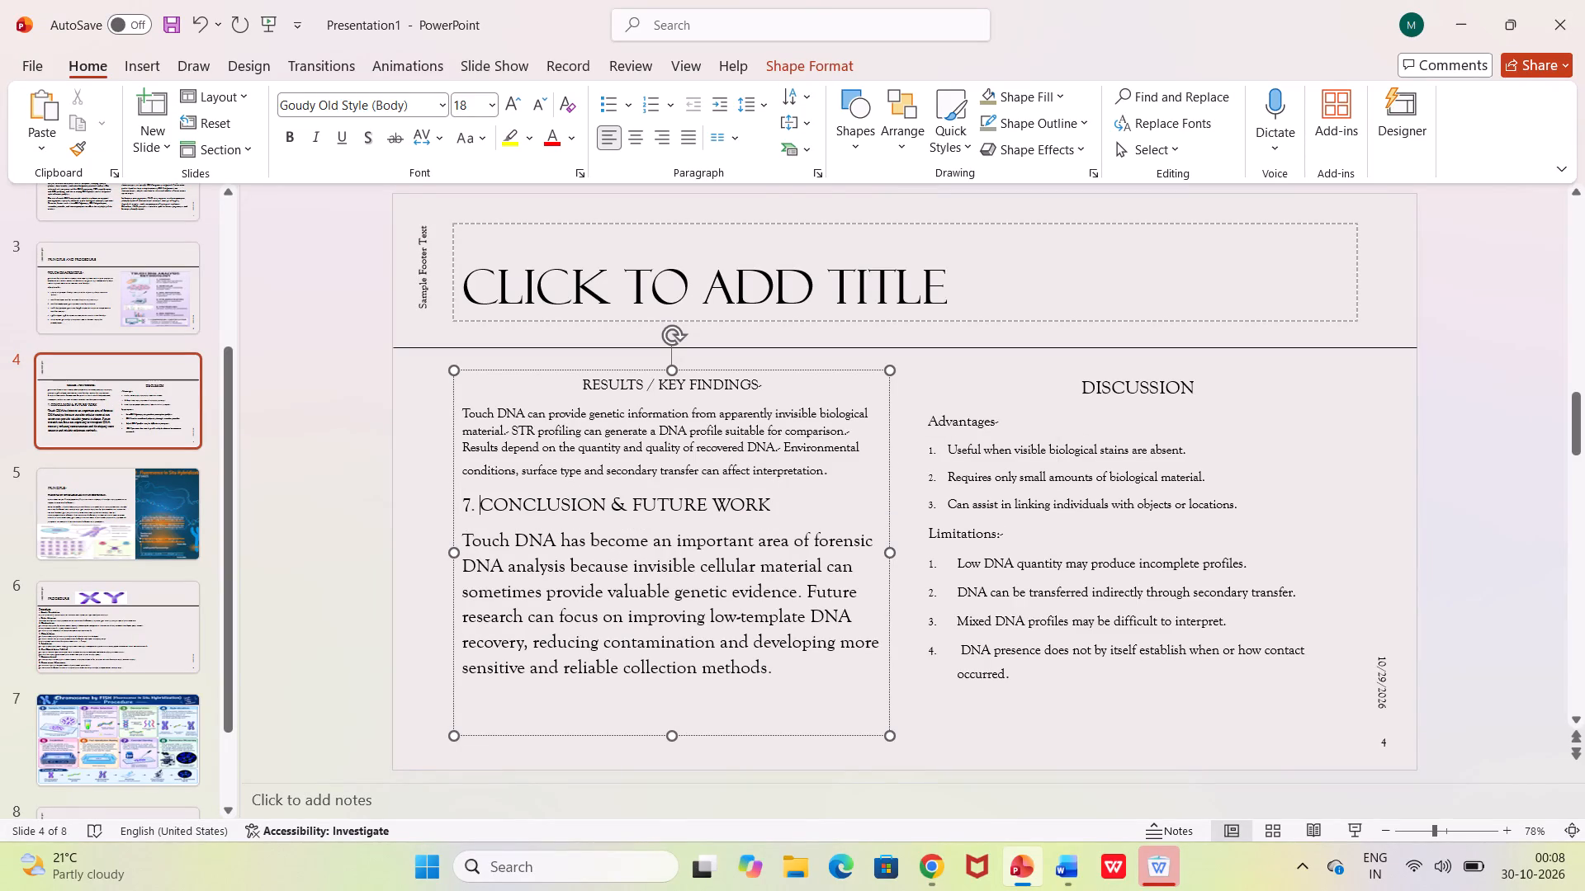
key("BackSpace")
key("BackSpace")
key("BackSpace")
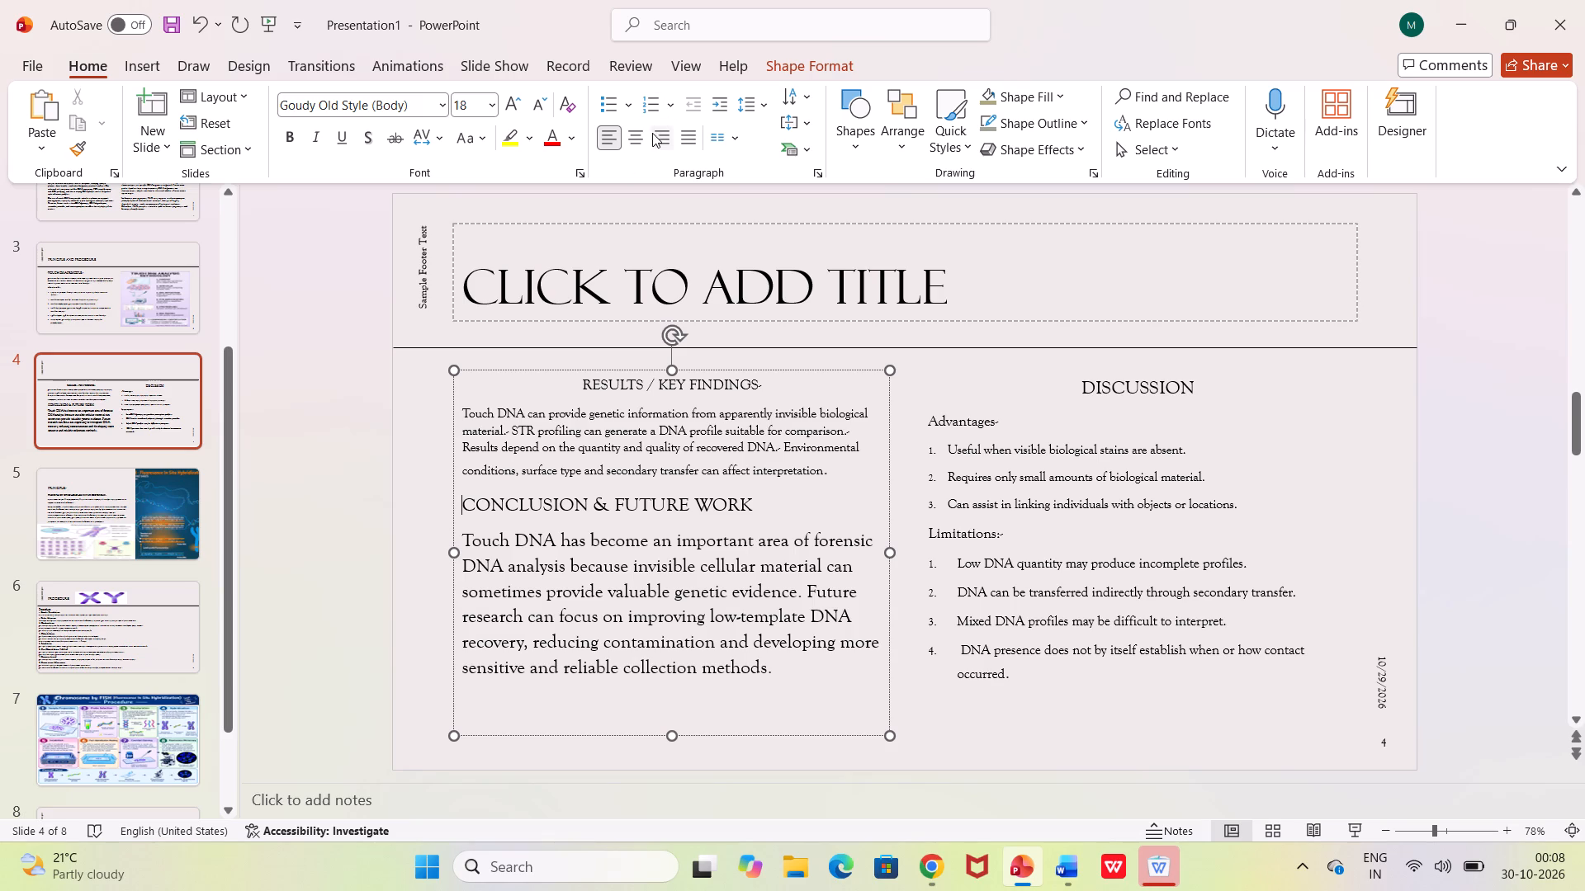
left_click(641, 138)
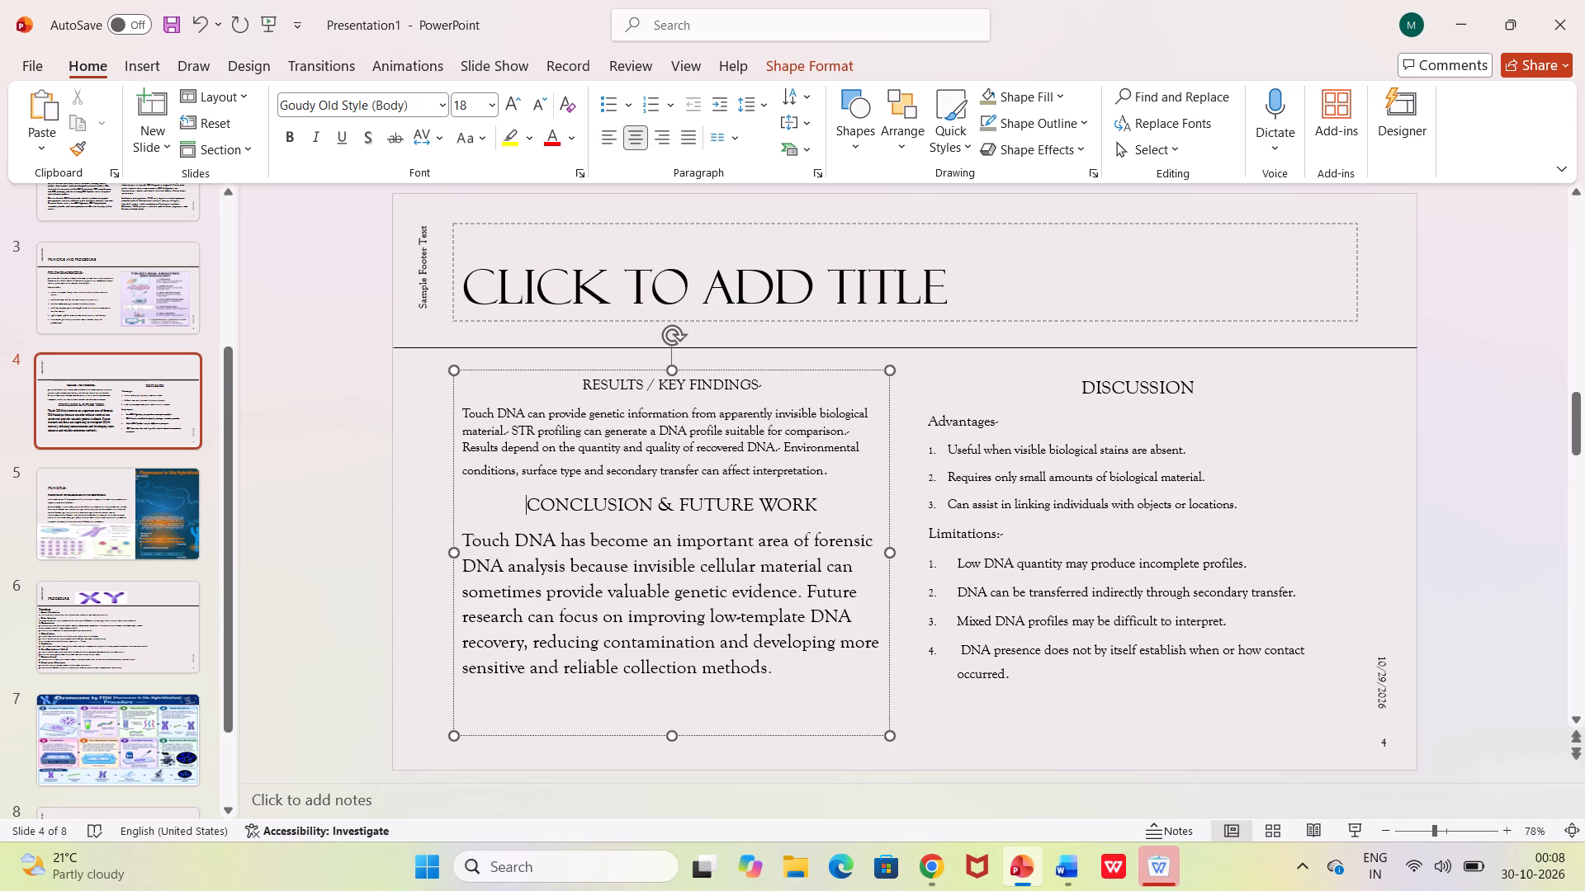
Set the font size of the "Conclusion & Future Work" heading to 14.
left_click_drag(515, 498, 809, 494)
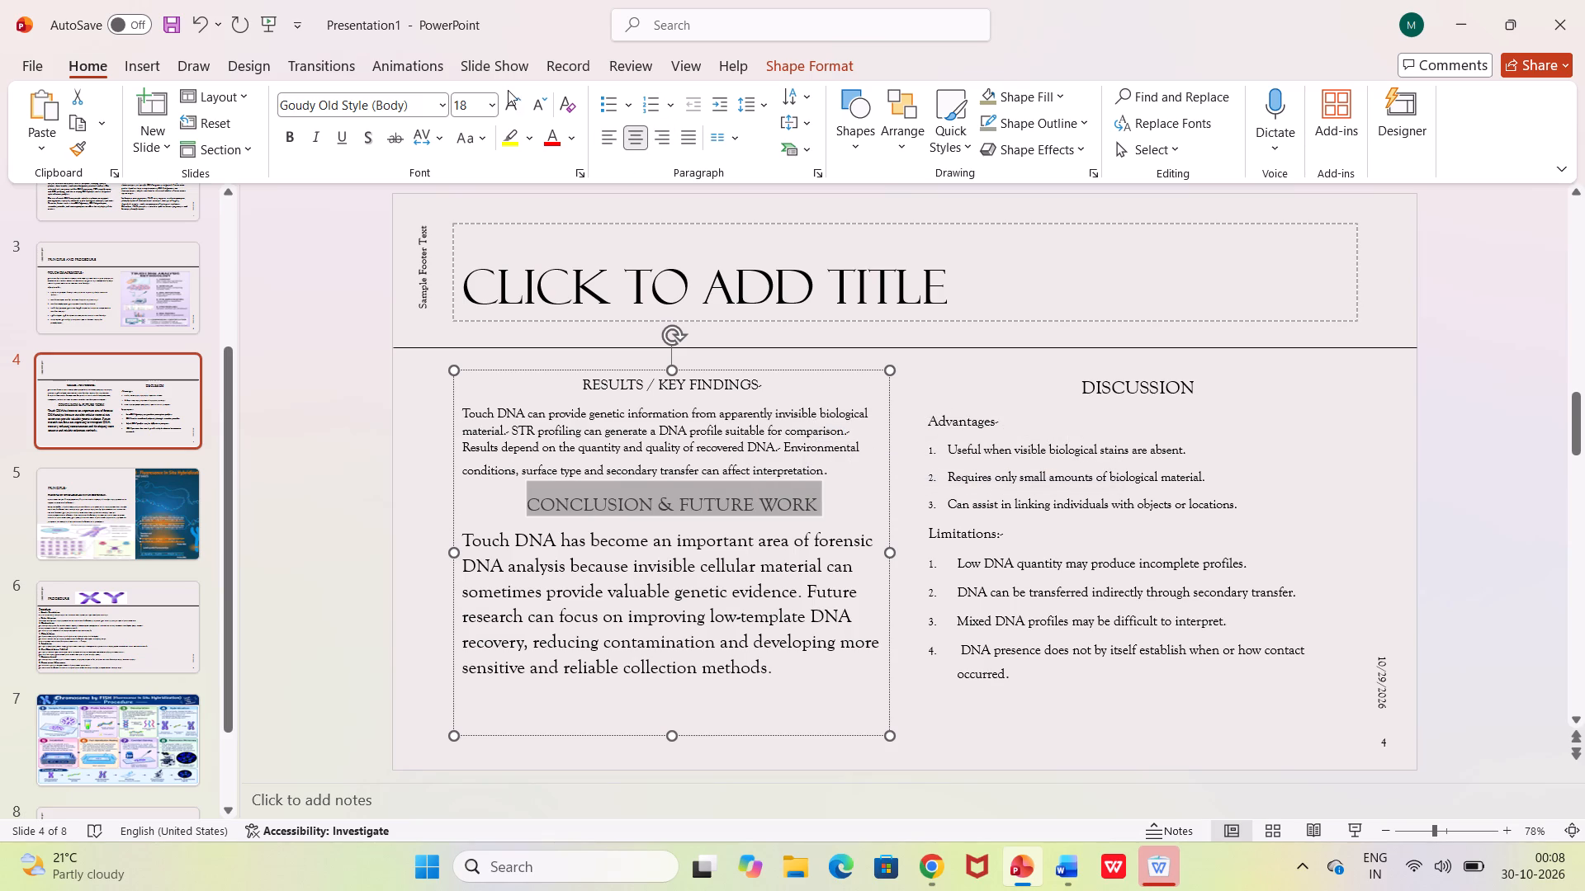
left_click(475, 106)
type("14")
key("Return")
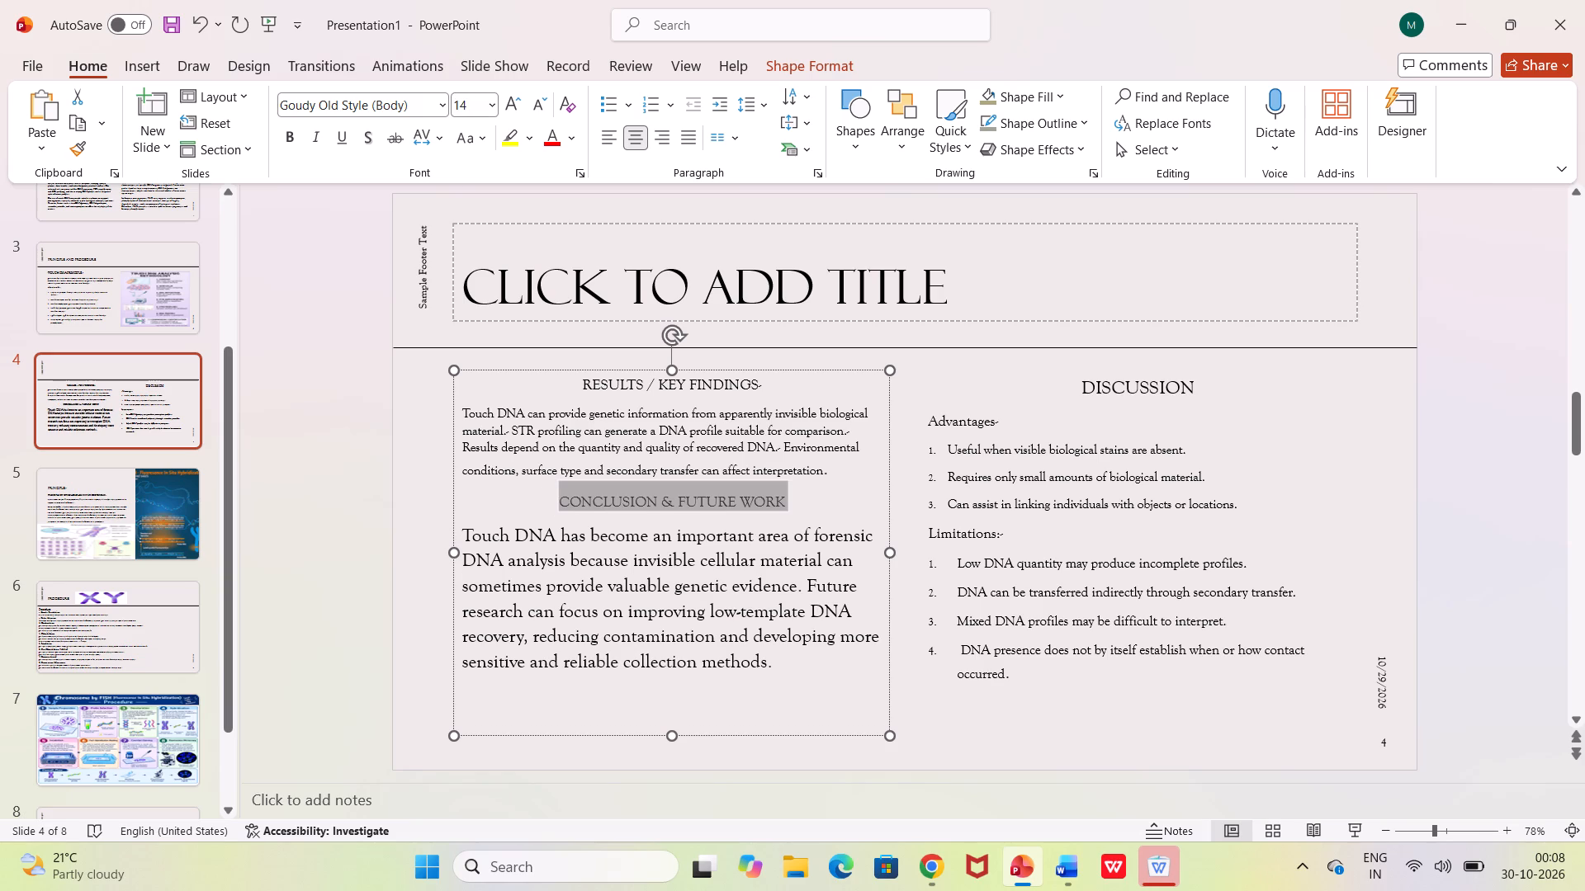
Set the font size of the paragraph under the "Conclusion & Future Work" heading to 12.
left_click(506, 549)
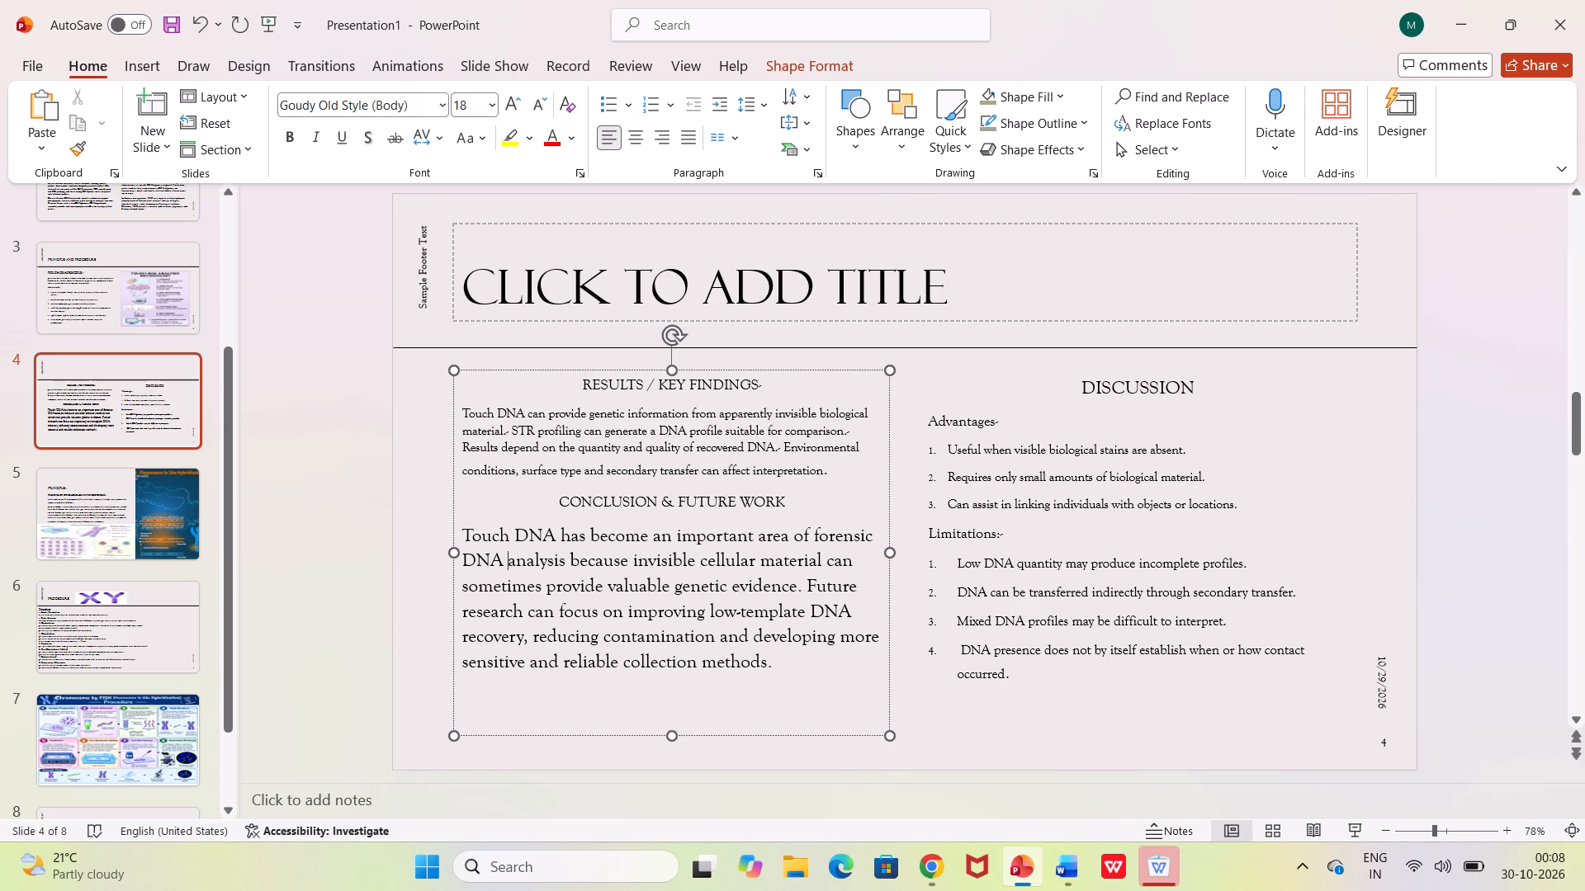
left_click_drag(463, 536, 811, 653)
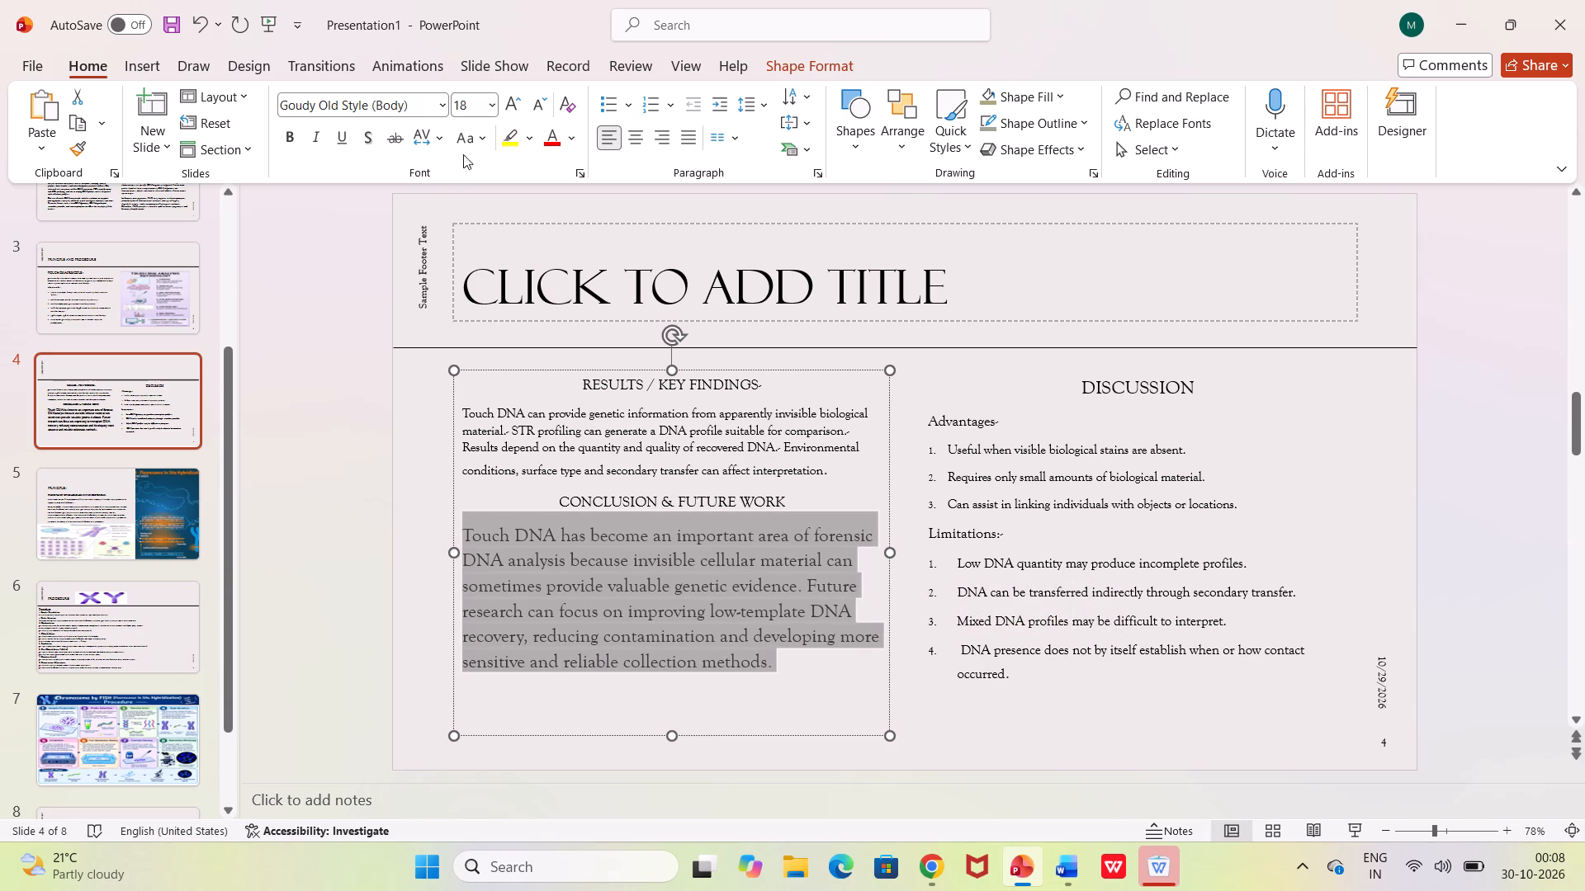
left_click(489, 97)
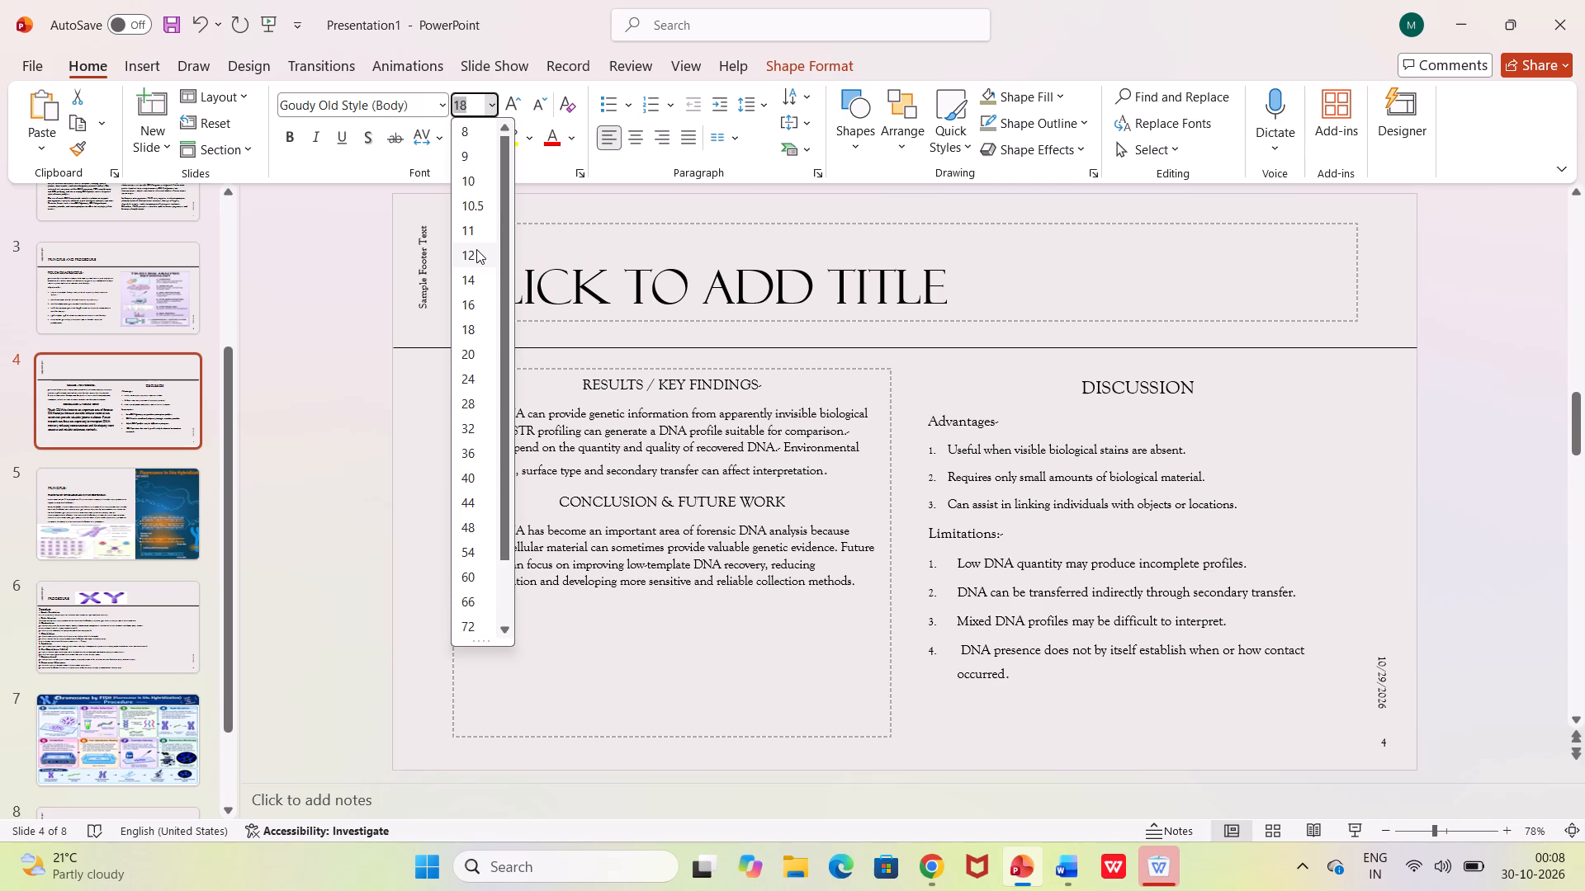
left_click(476, 249)
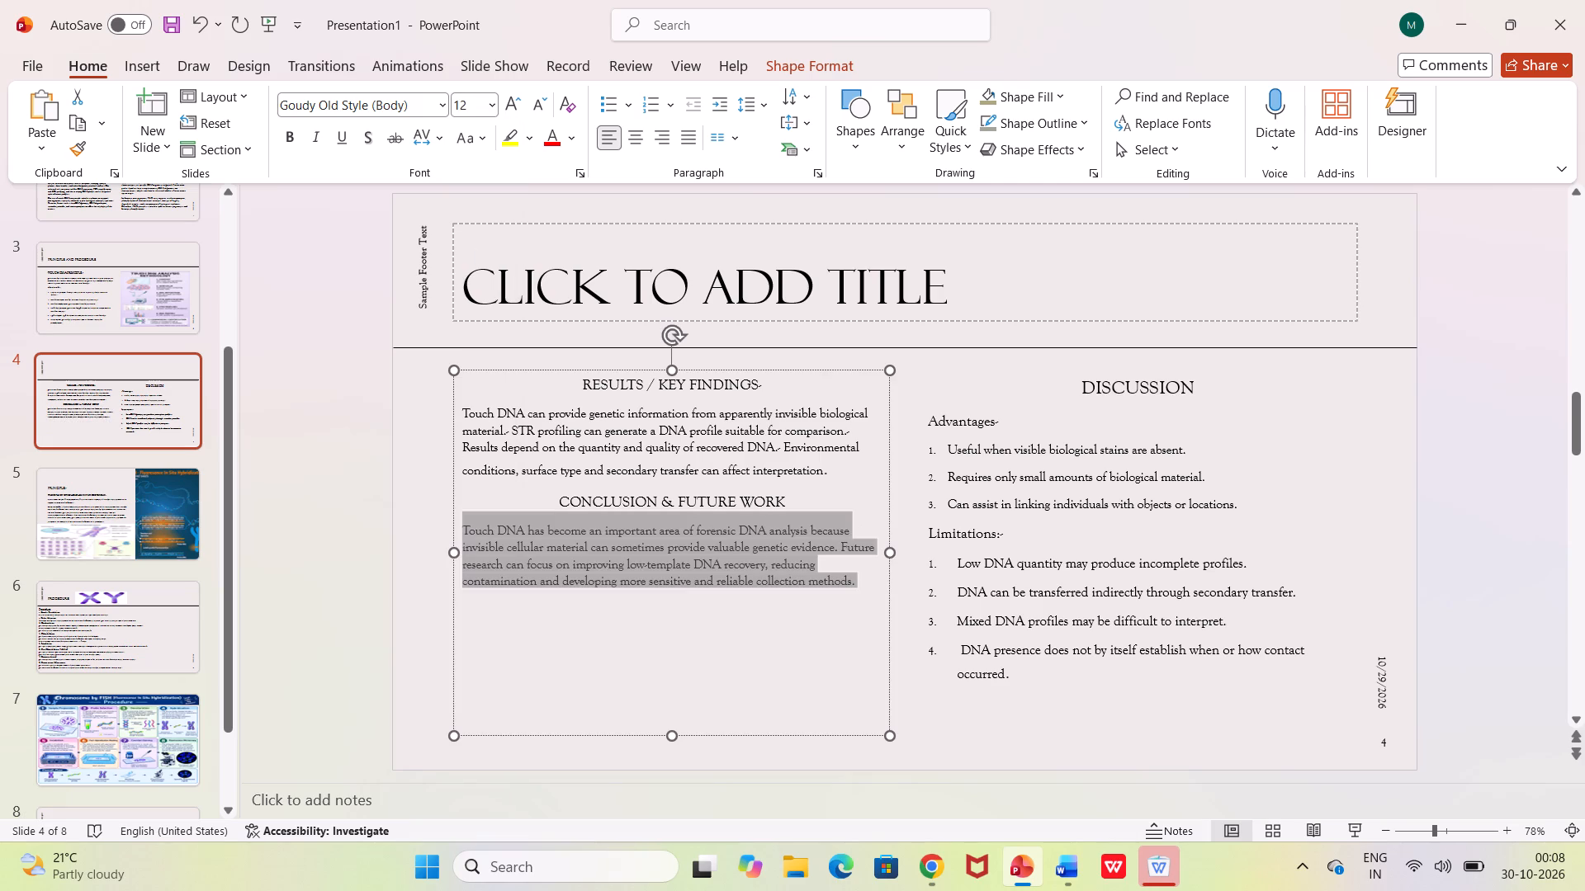
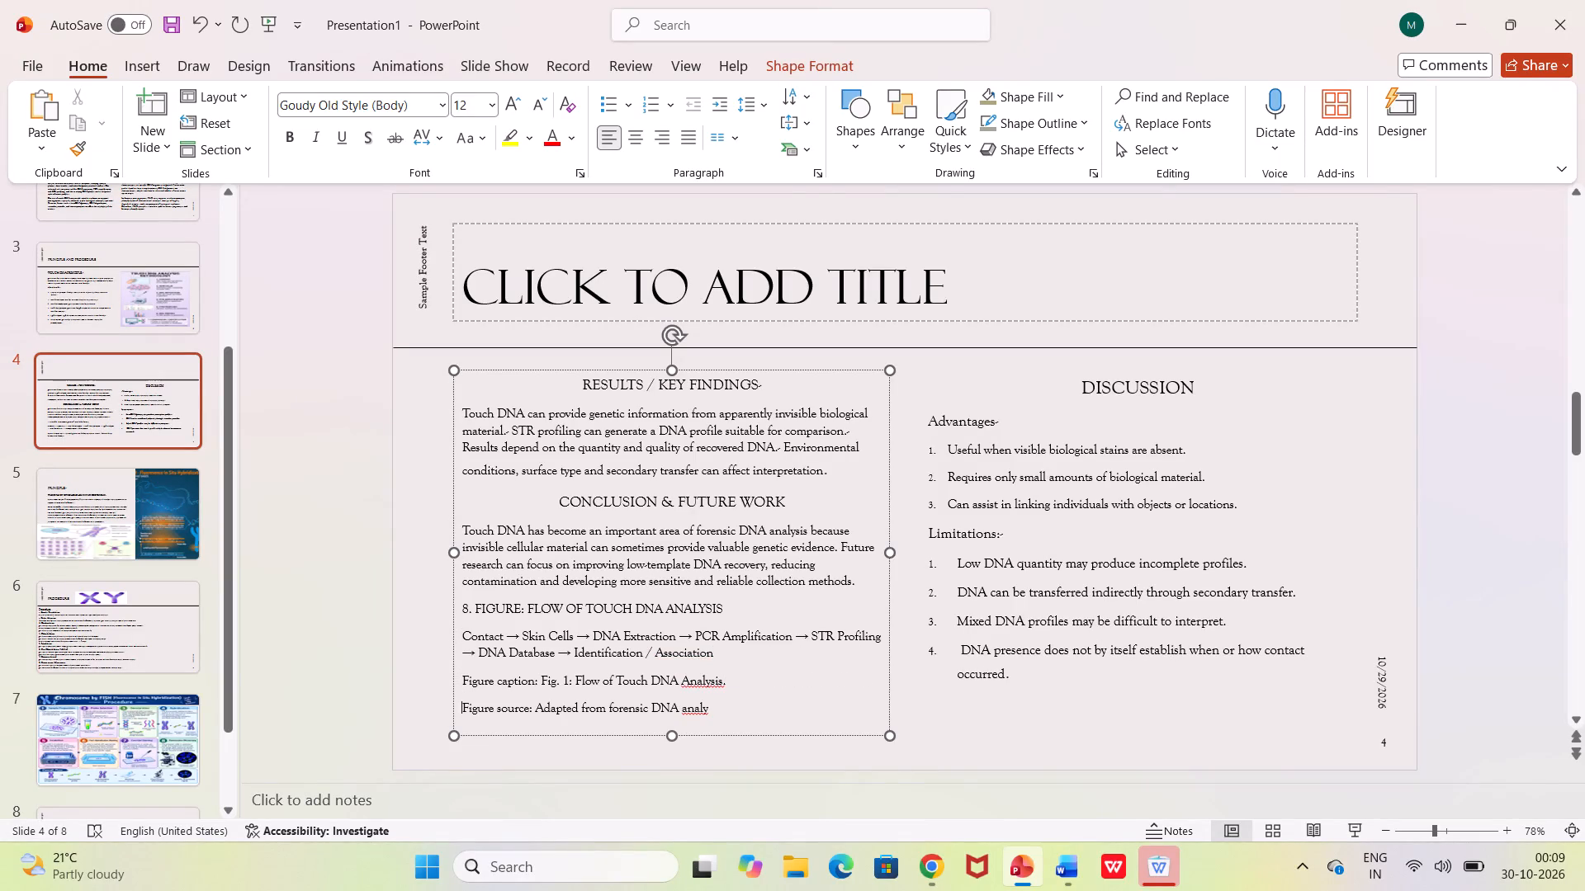
Complete the cut-off last word of the figure source line on slide 4 so it reads "analysis.".
left_click(696, 709)
right_click(696, 709)
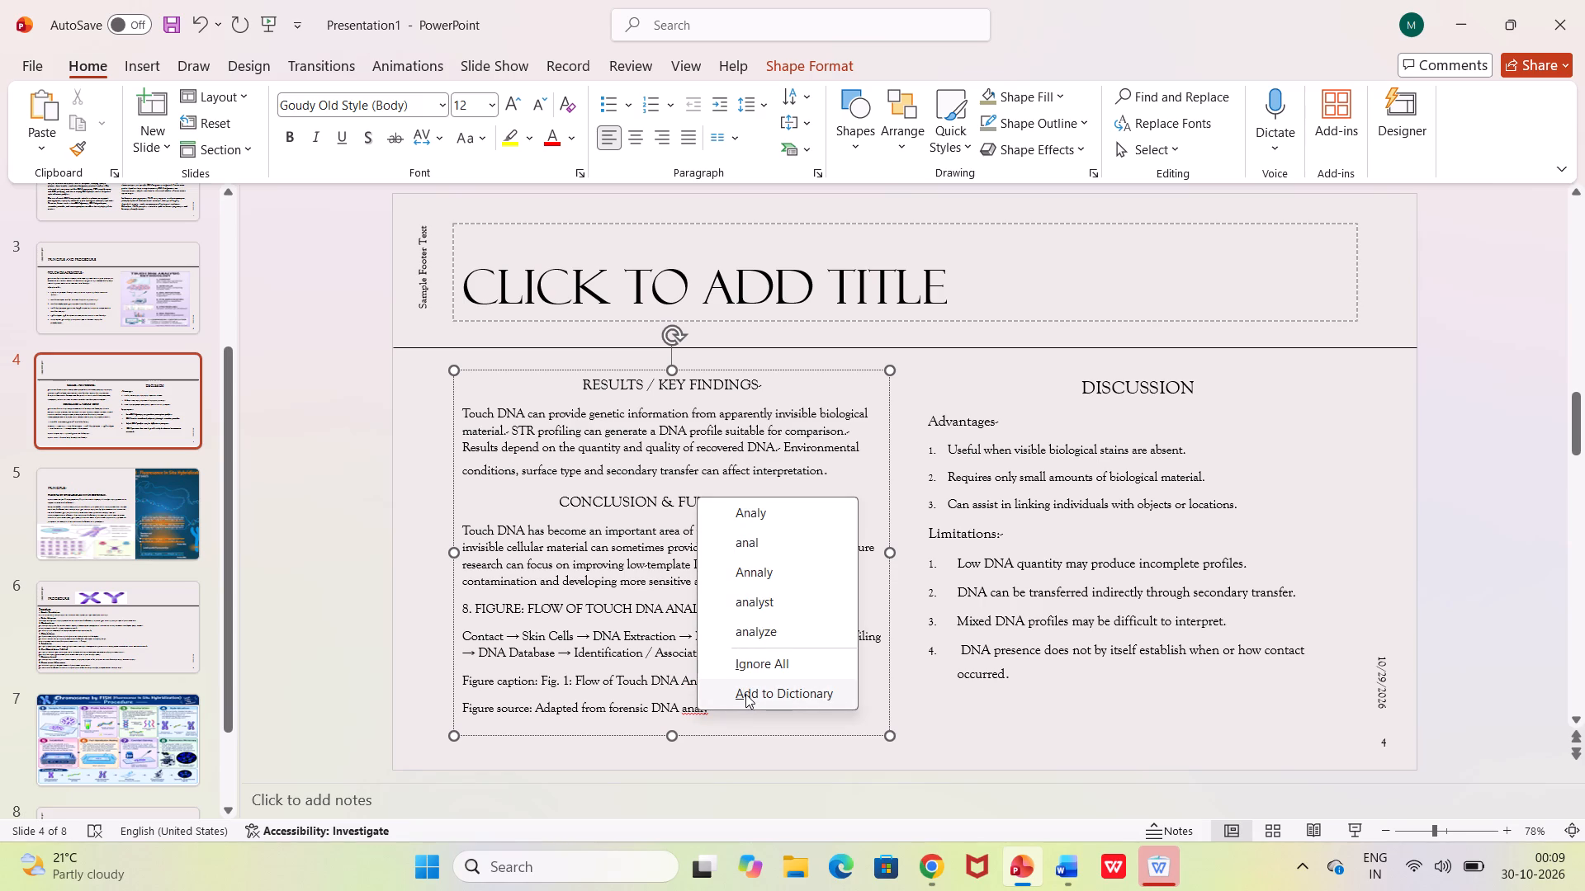
left_click(745, 694)
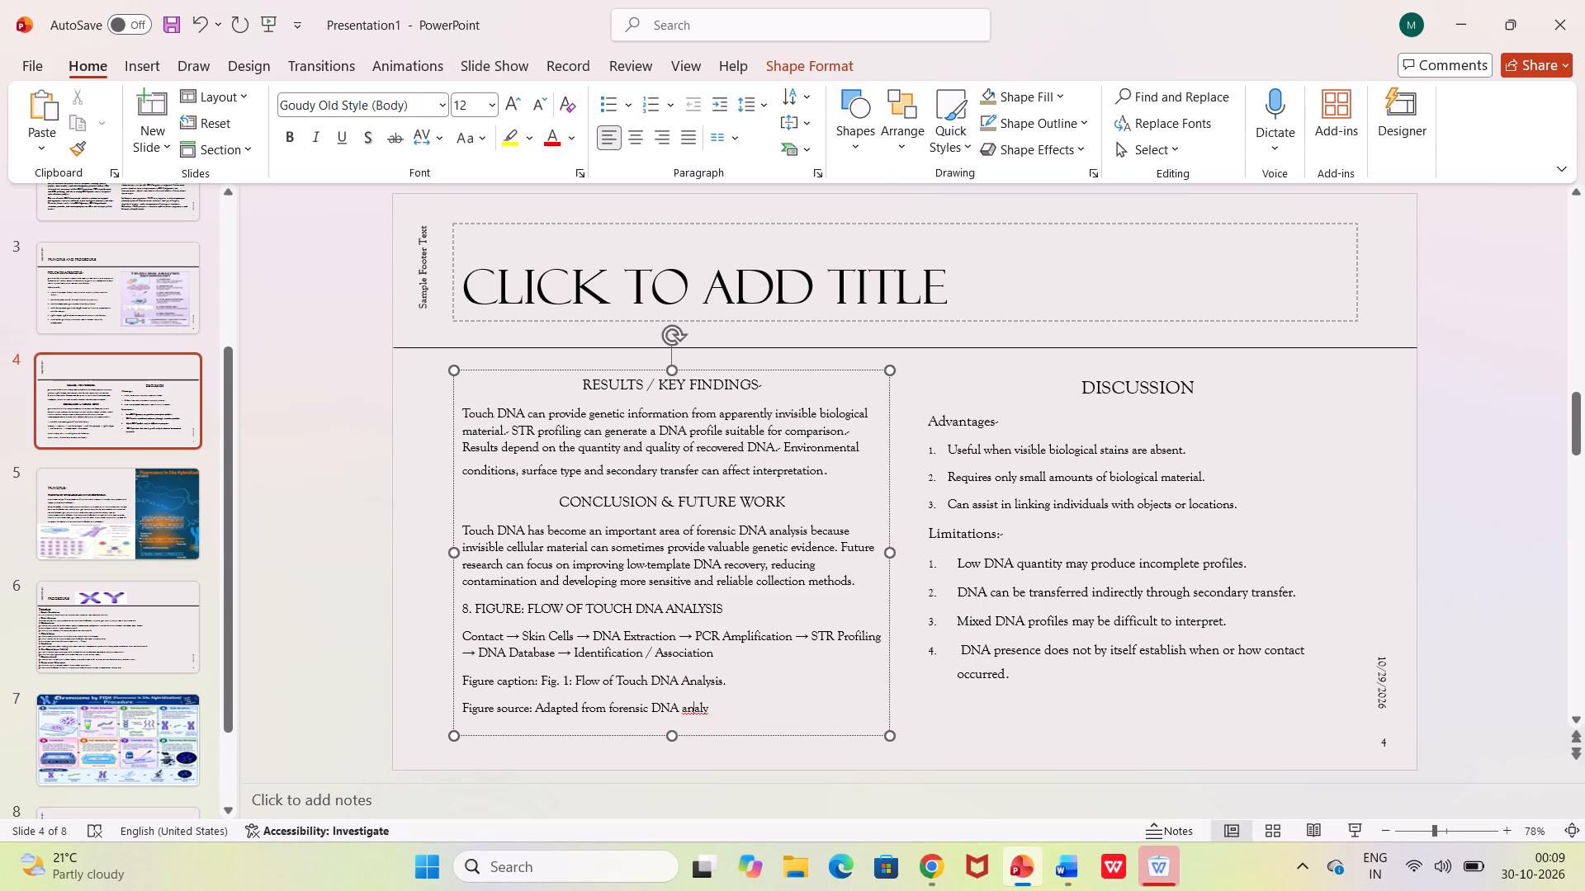
left_click(716, 711)
type("sis")
key("period")
left_click(922, 727)
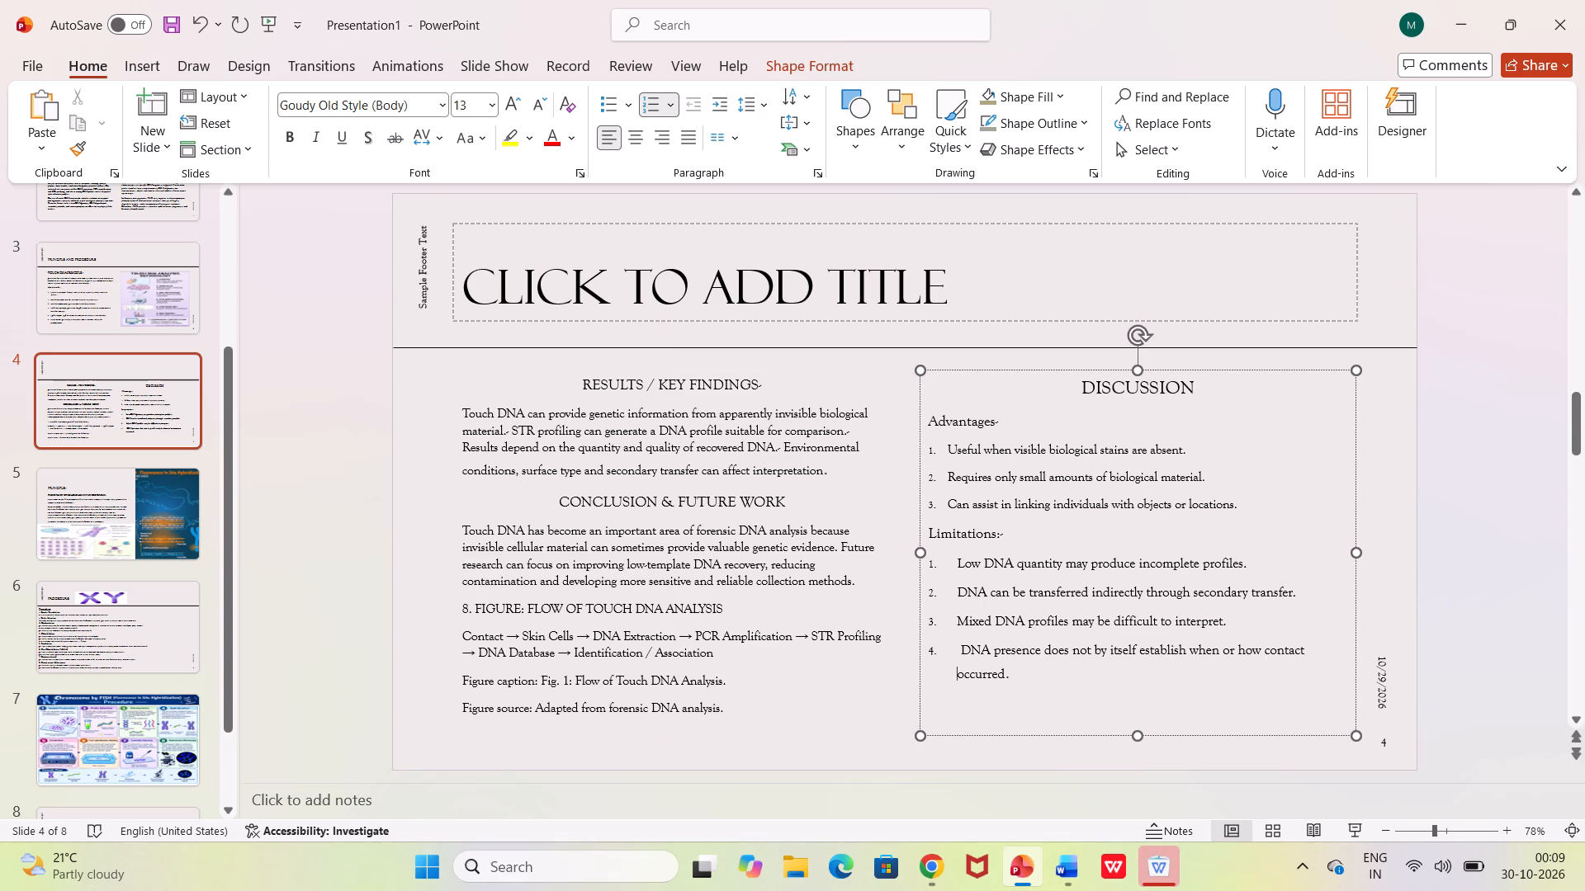
Enter "Touch DNA" as the title of slide 4, correcting the misspelled first word.
left_click(995, 290)
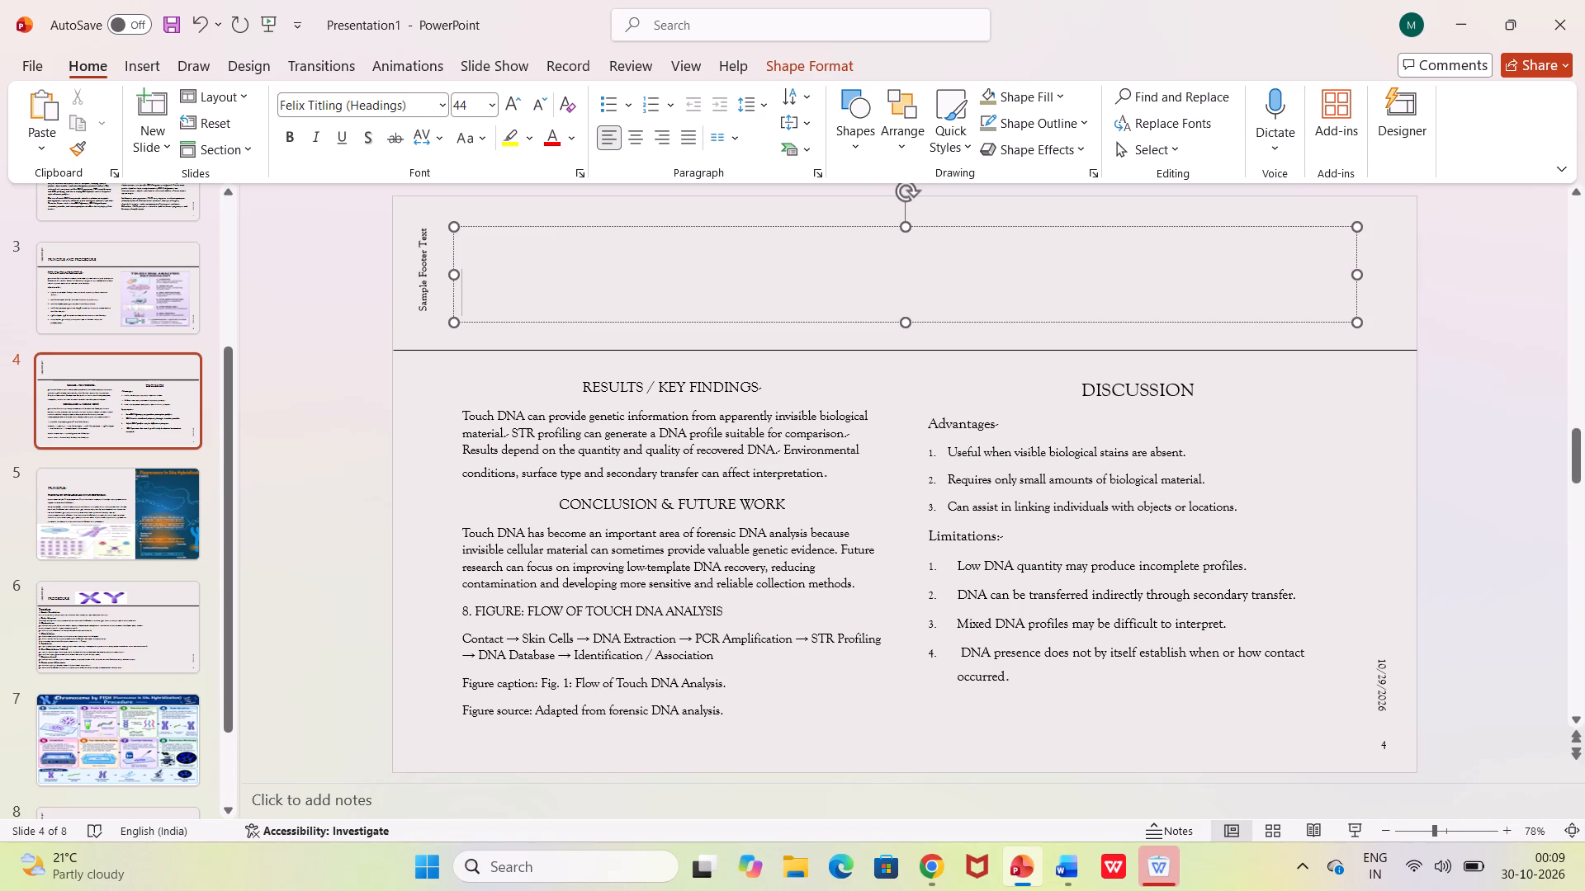
type("to")
type("cu")
type("h")
key("space")
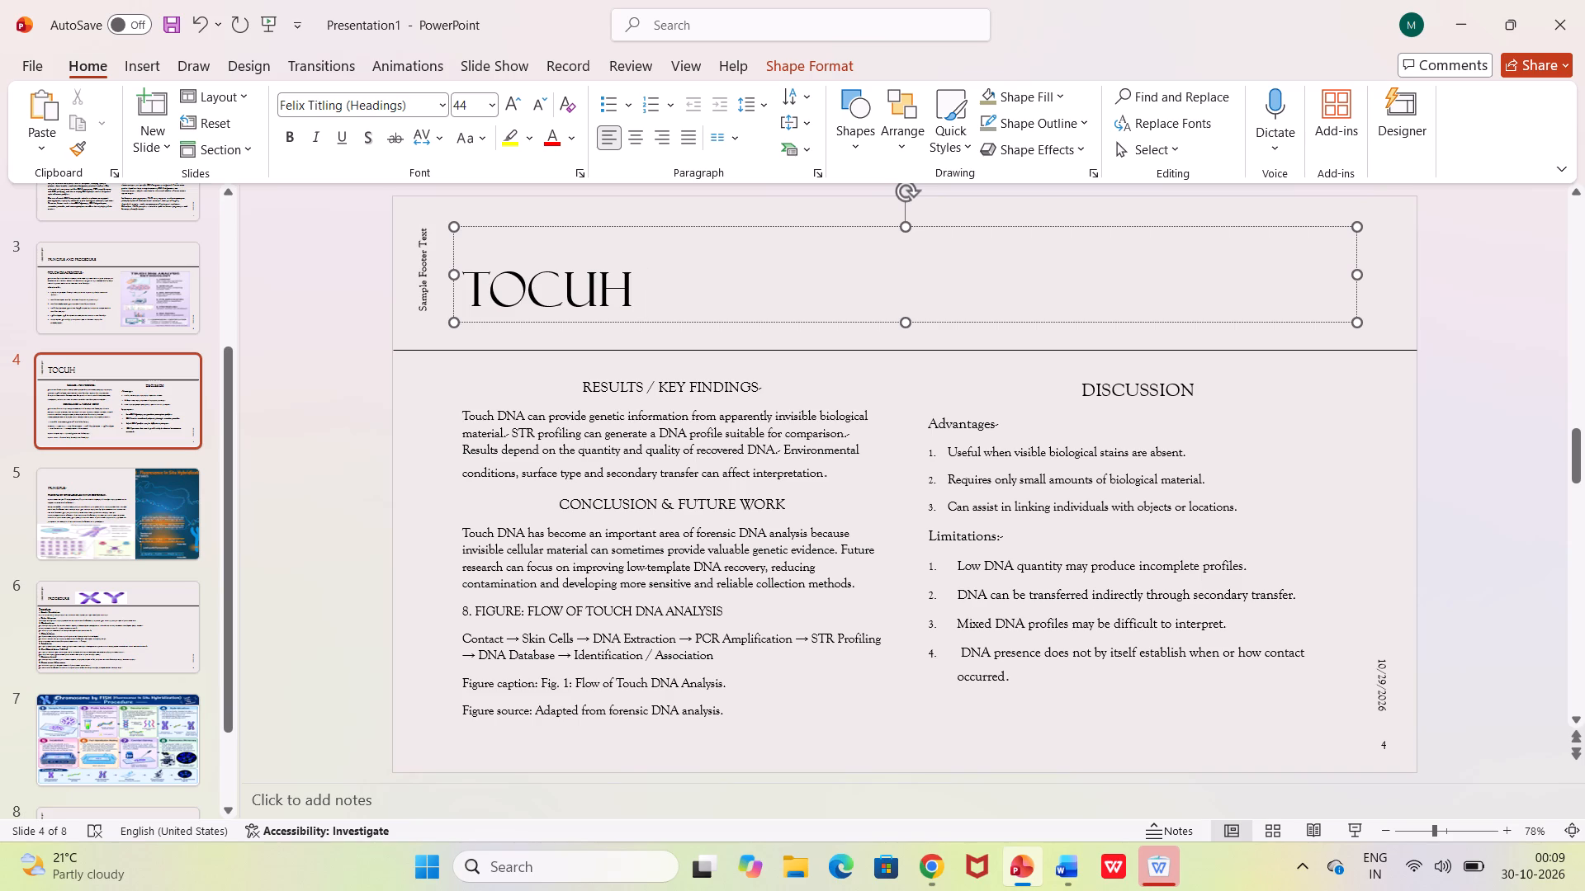
type("dna")
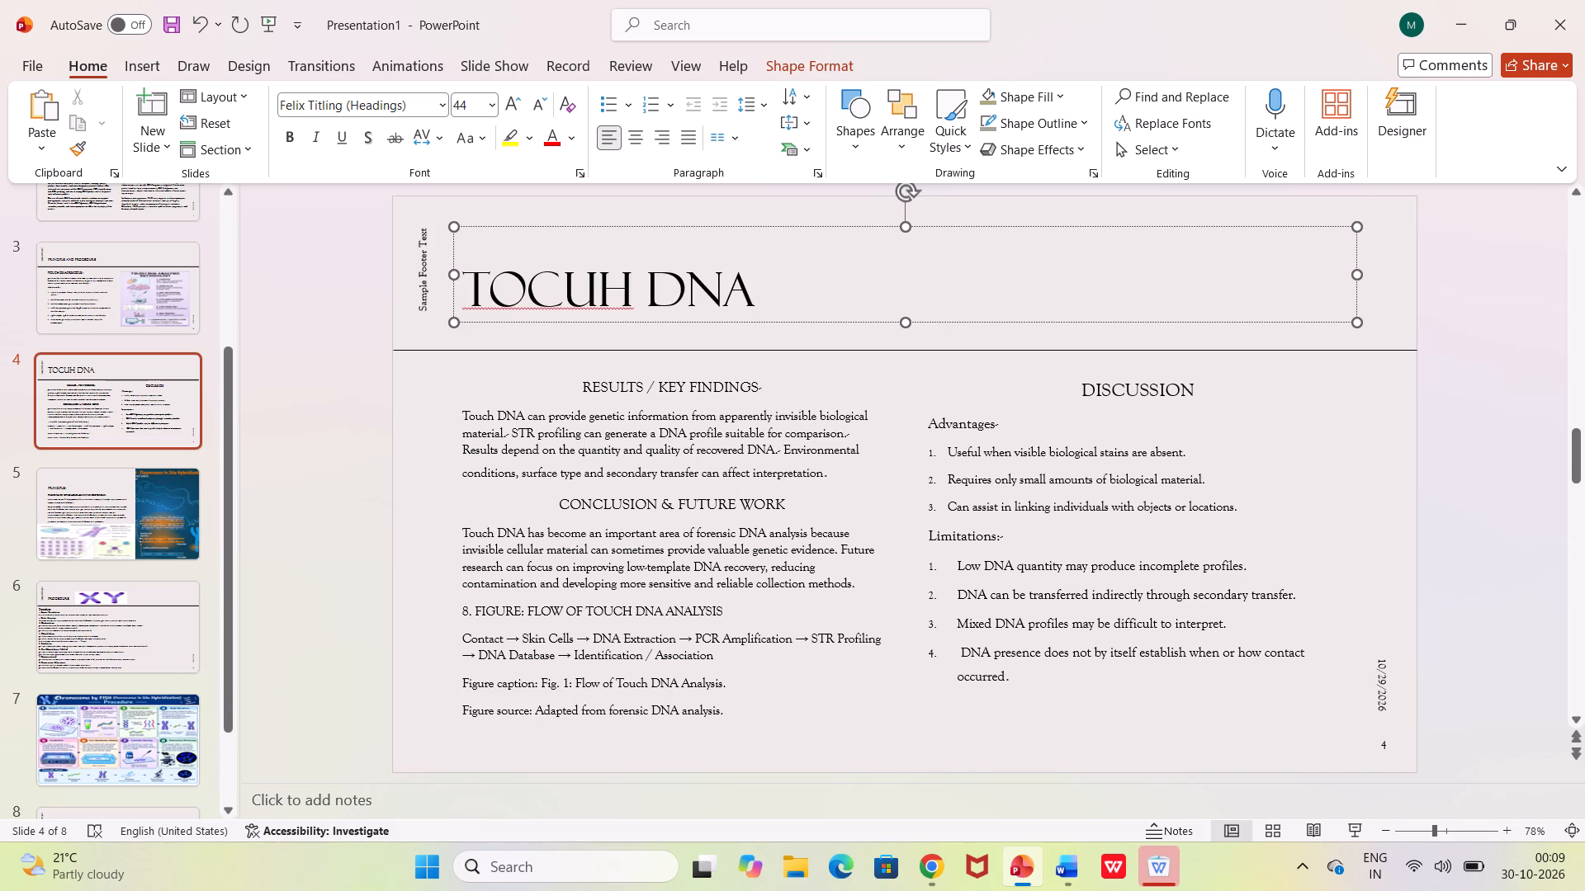
left_click(566, 293)
key("BackSpace")
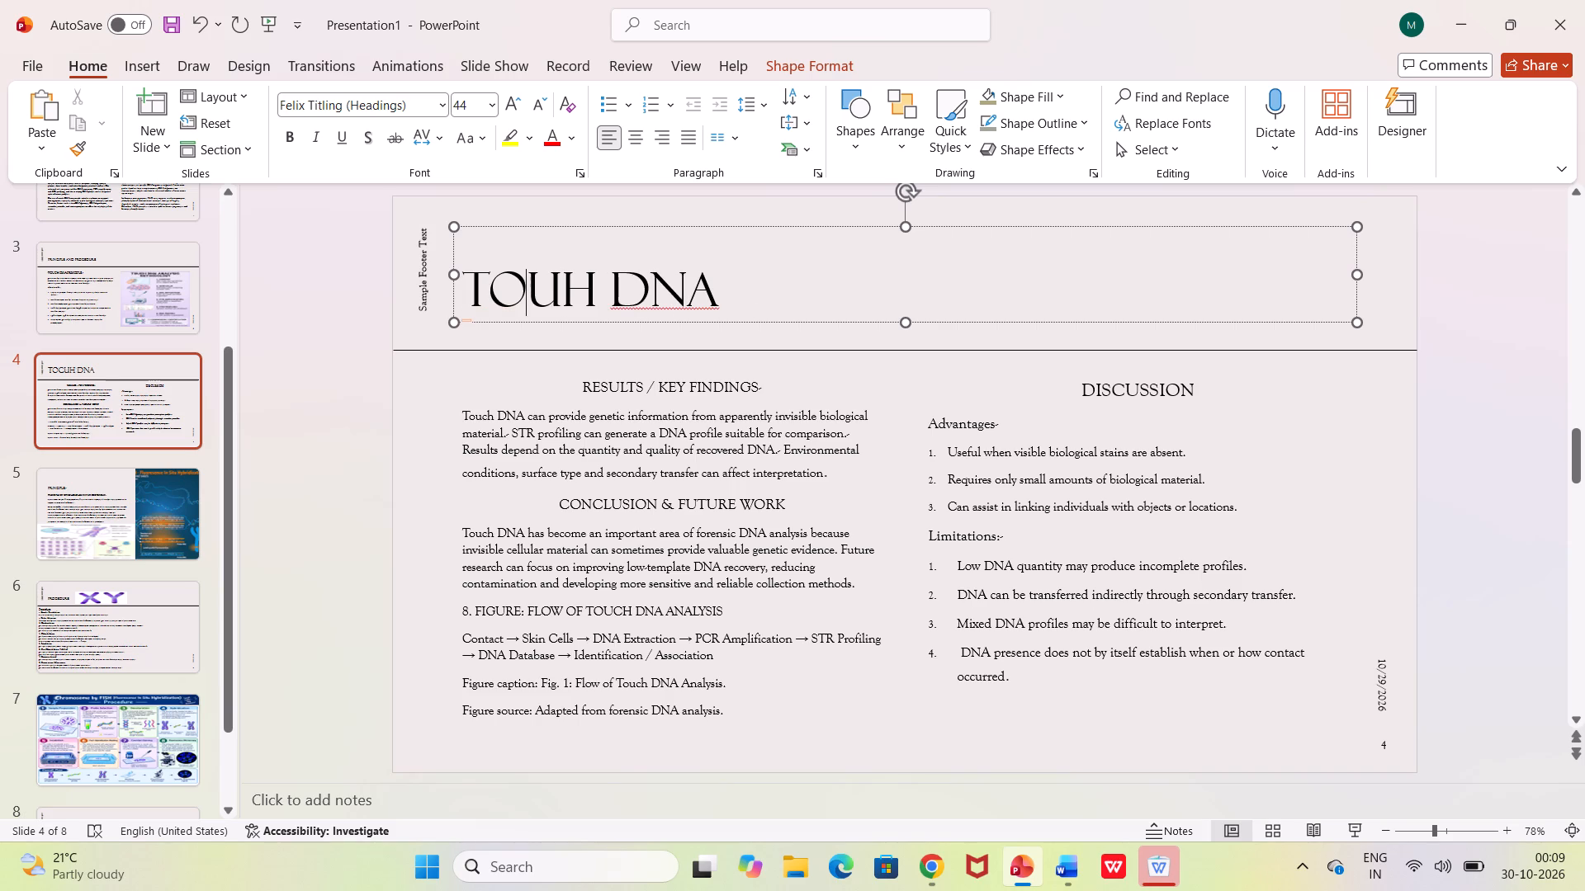
key("Right")
key("BackSpace")
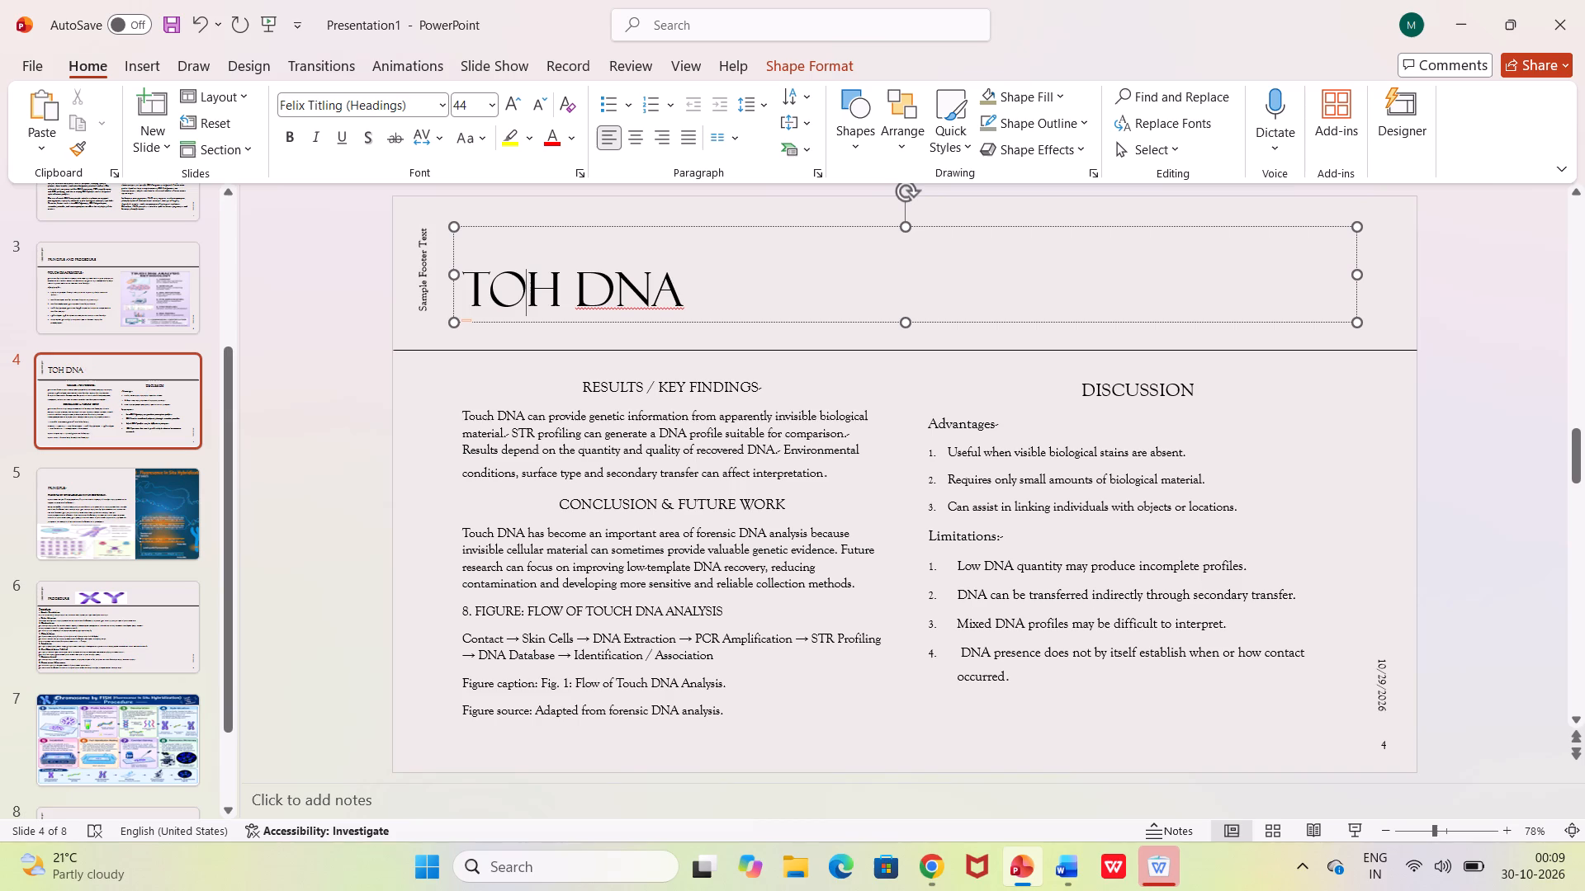
type("uc")
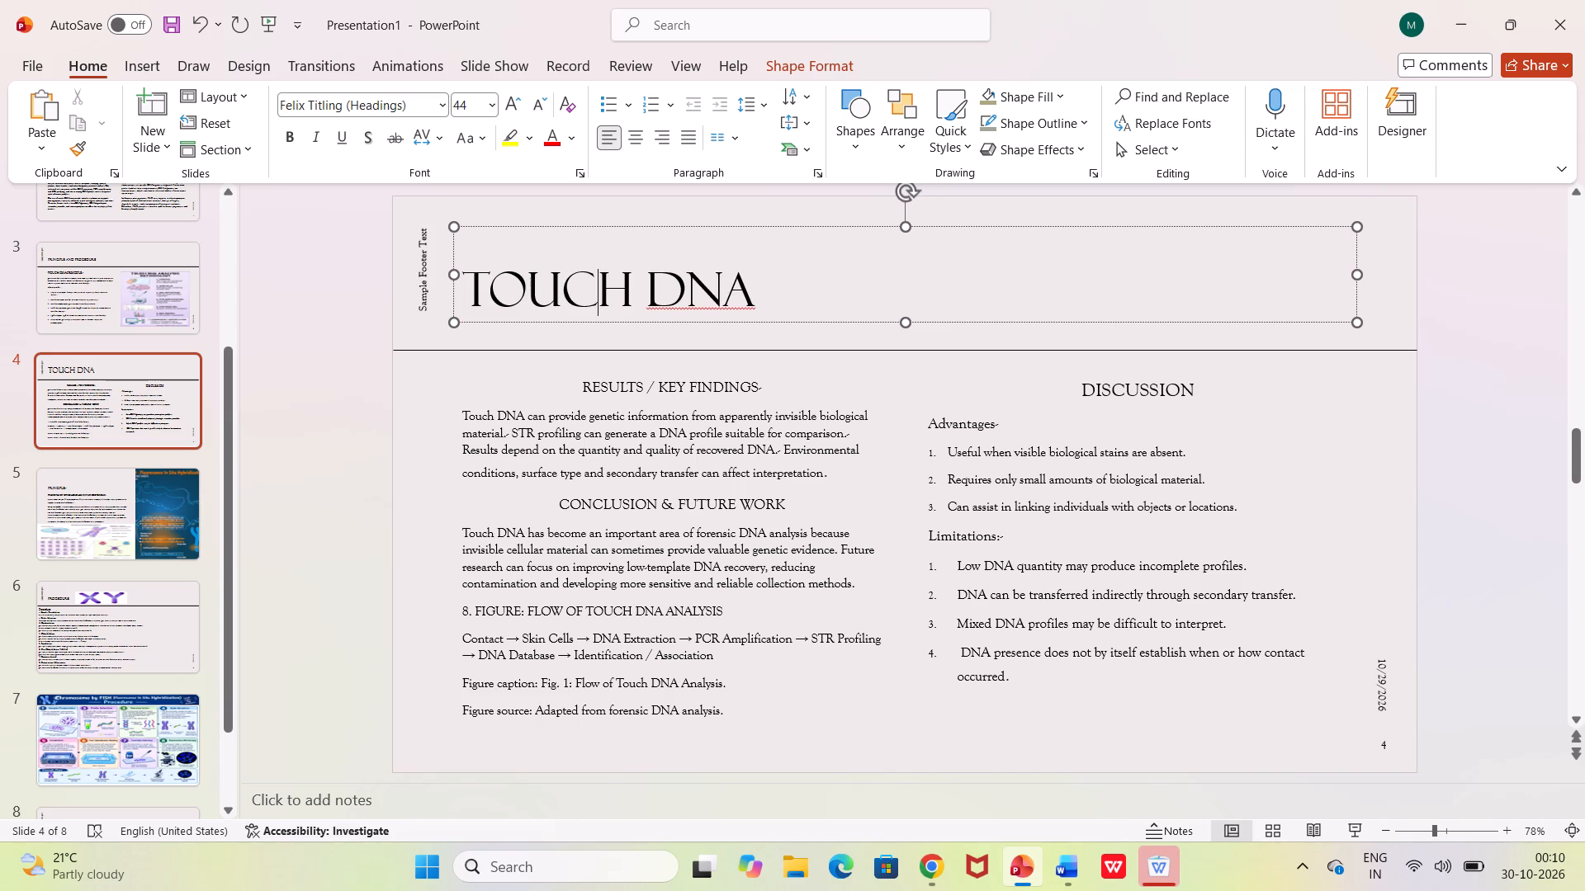
Set the font size of the "Touch DNA" title on slide 4 to 20.
left_click_drag(761, 288, 376, 323)
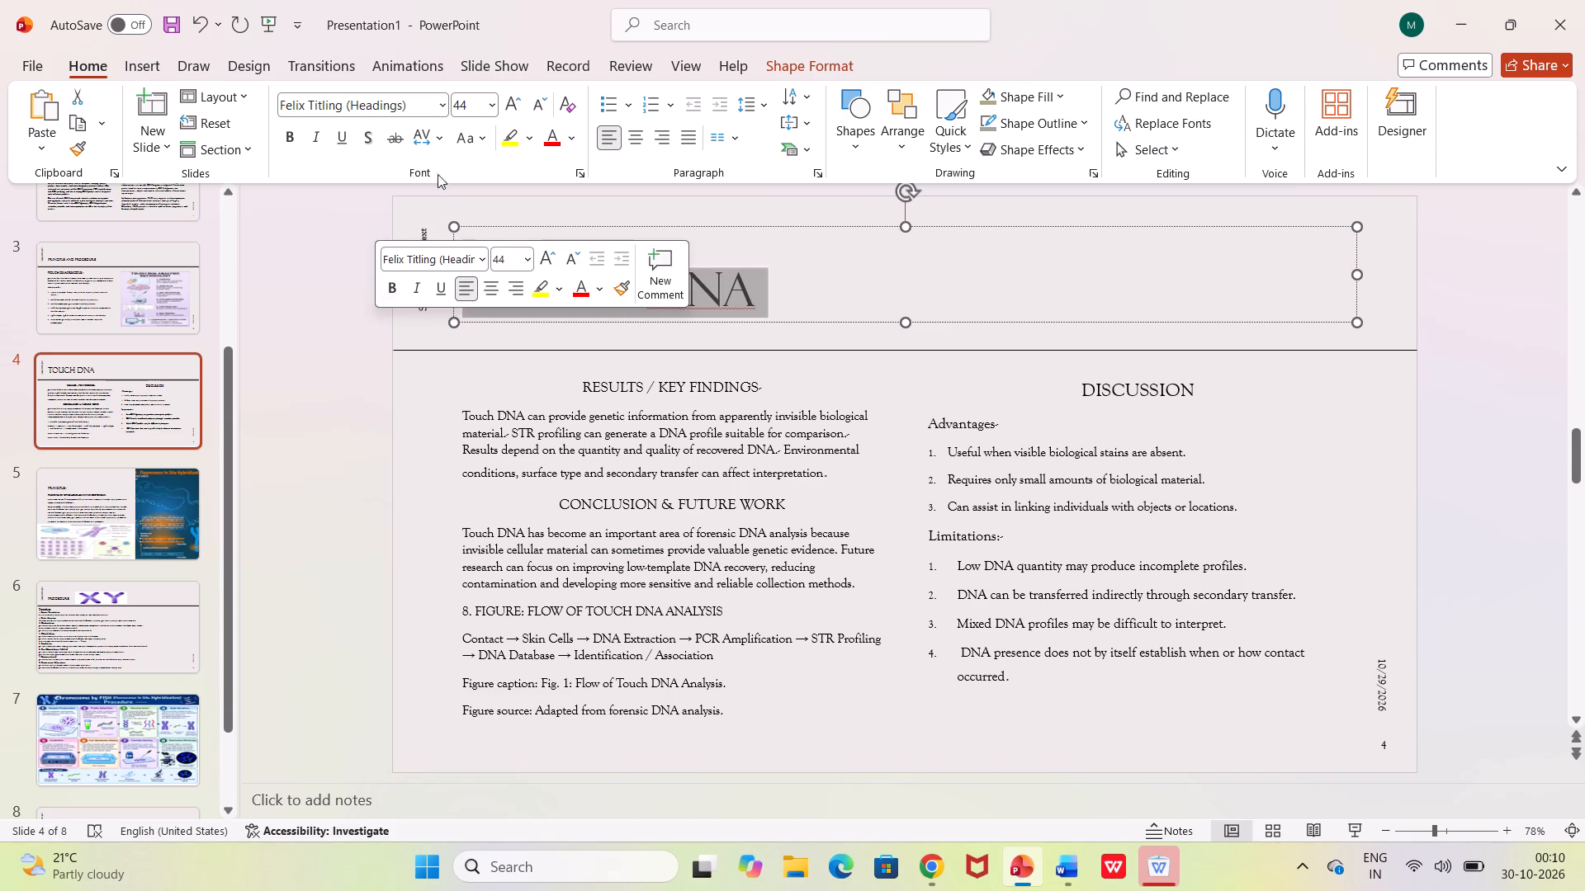
left_click(489, 108)
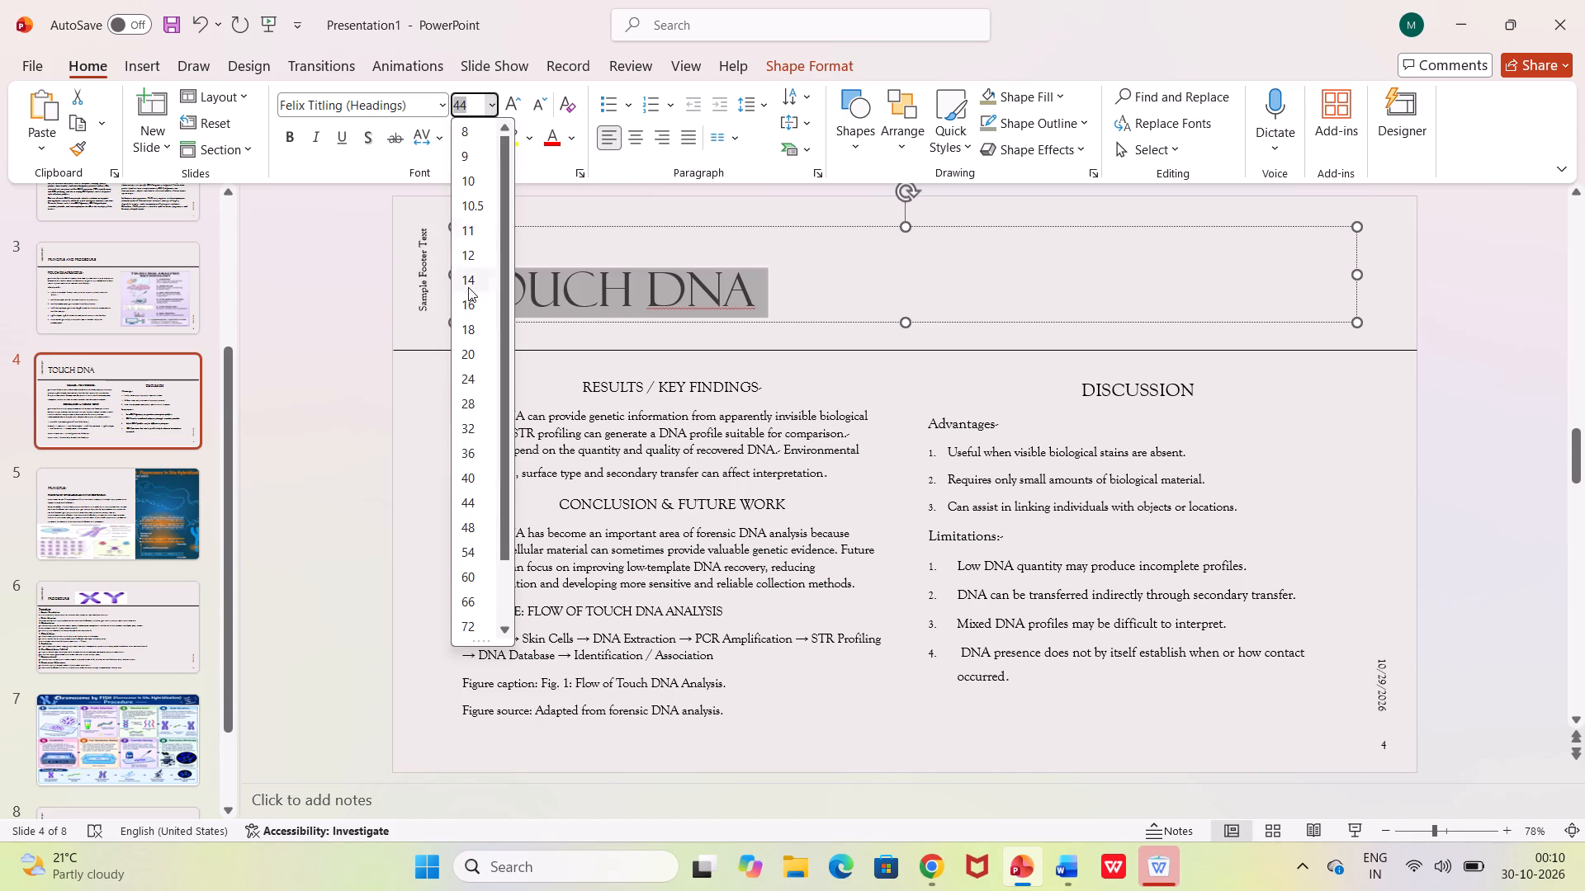
left_click(474, 353)
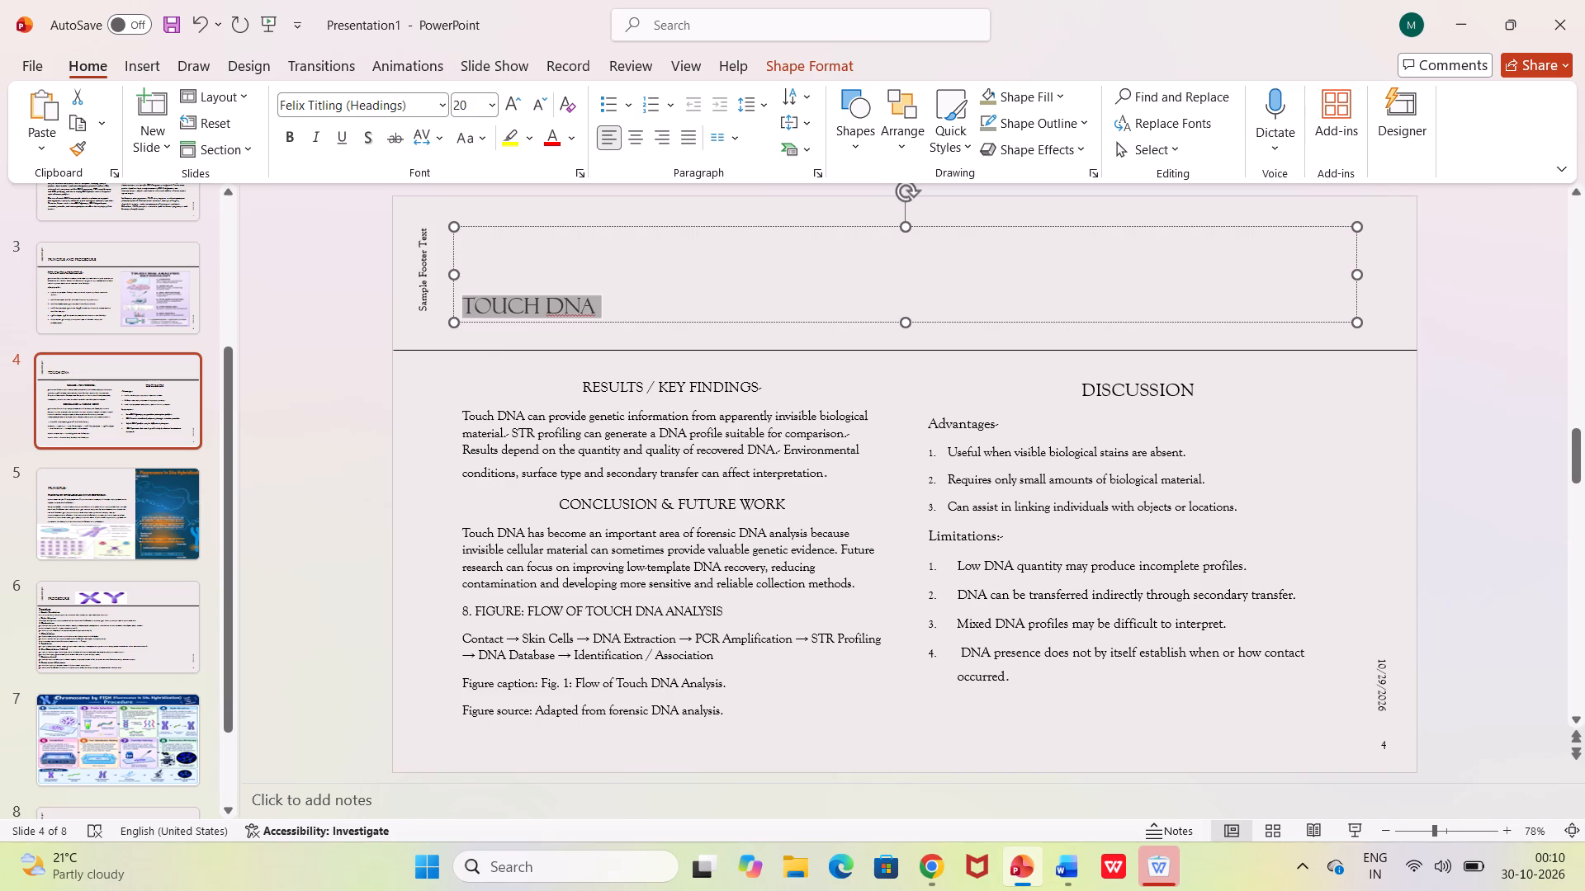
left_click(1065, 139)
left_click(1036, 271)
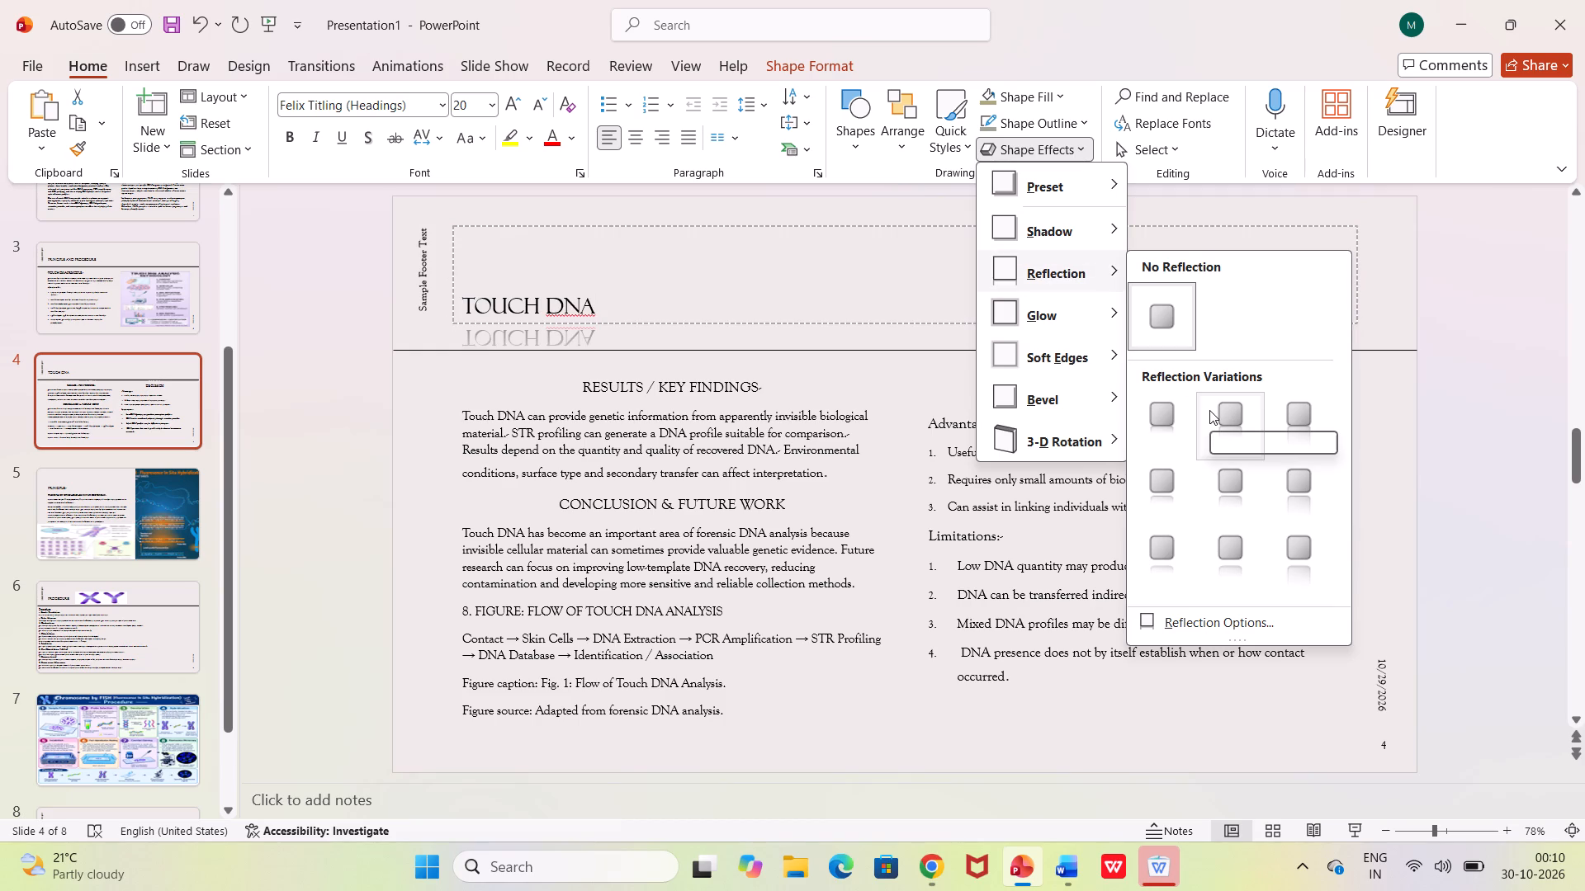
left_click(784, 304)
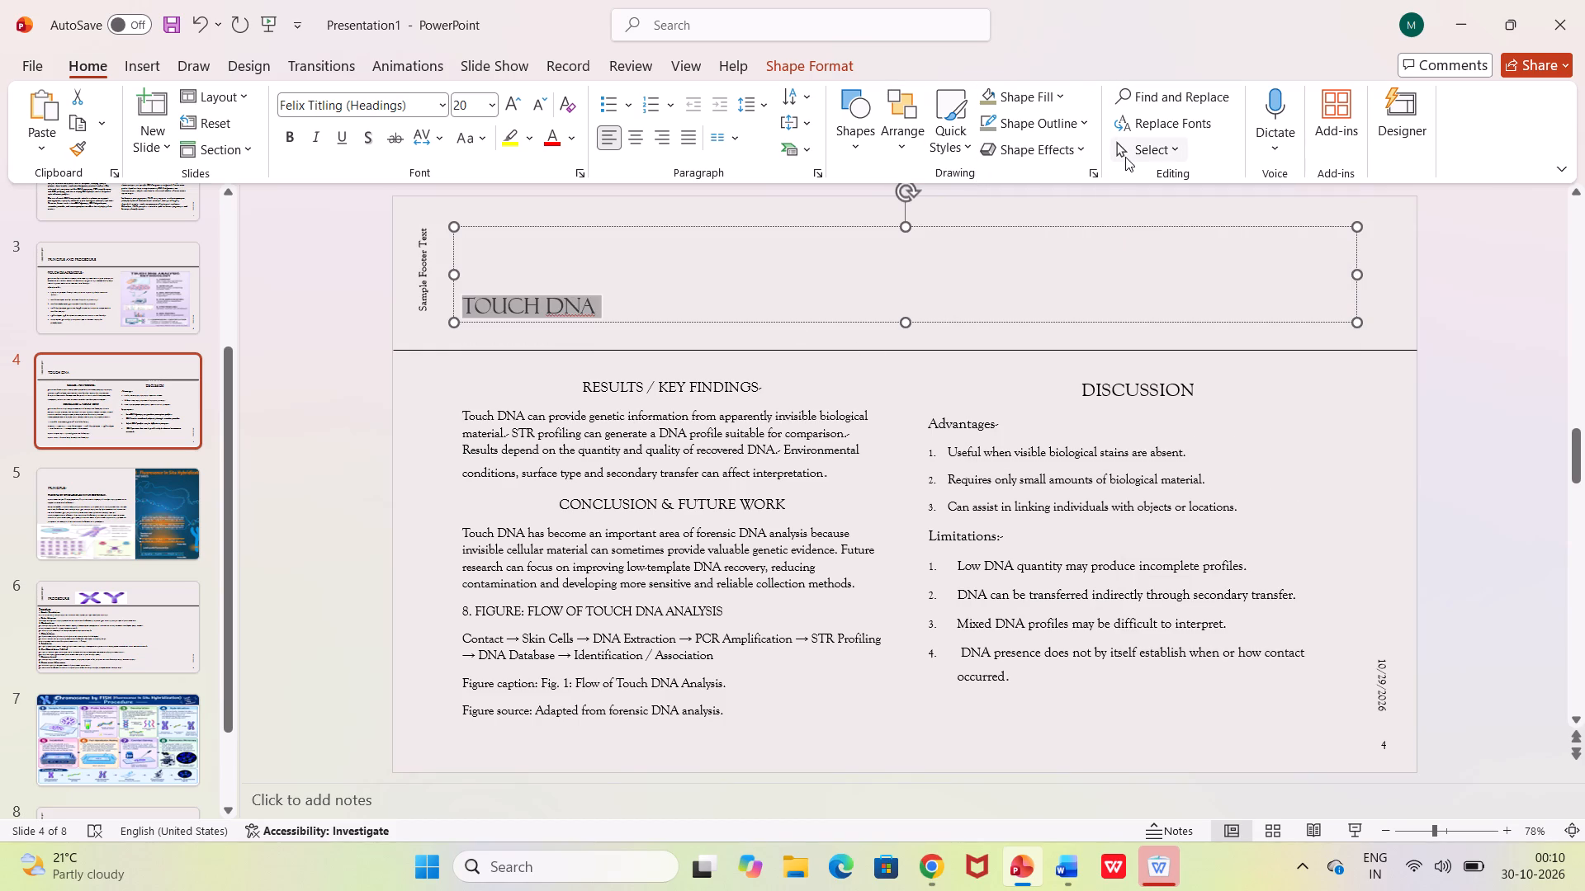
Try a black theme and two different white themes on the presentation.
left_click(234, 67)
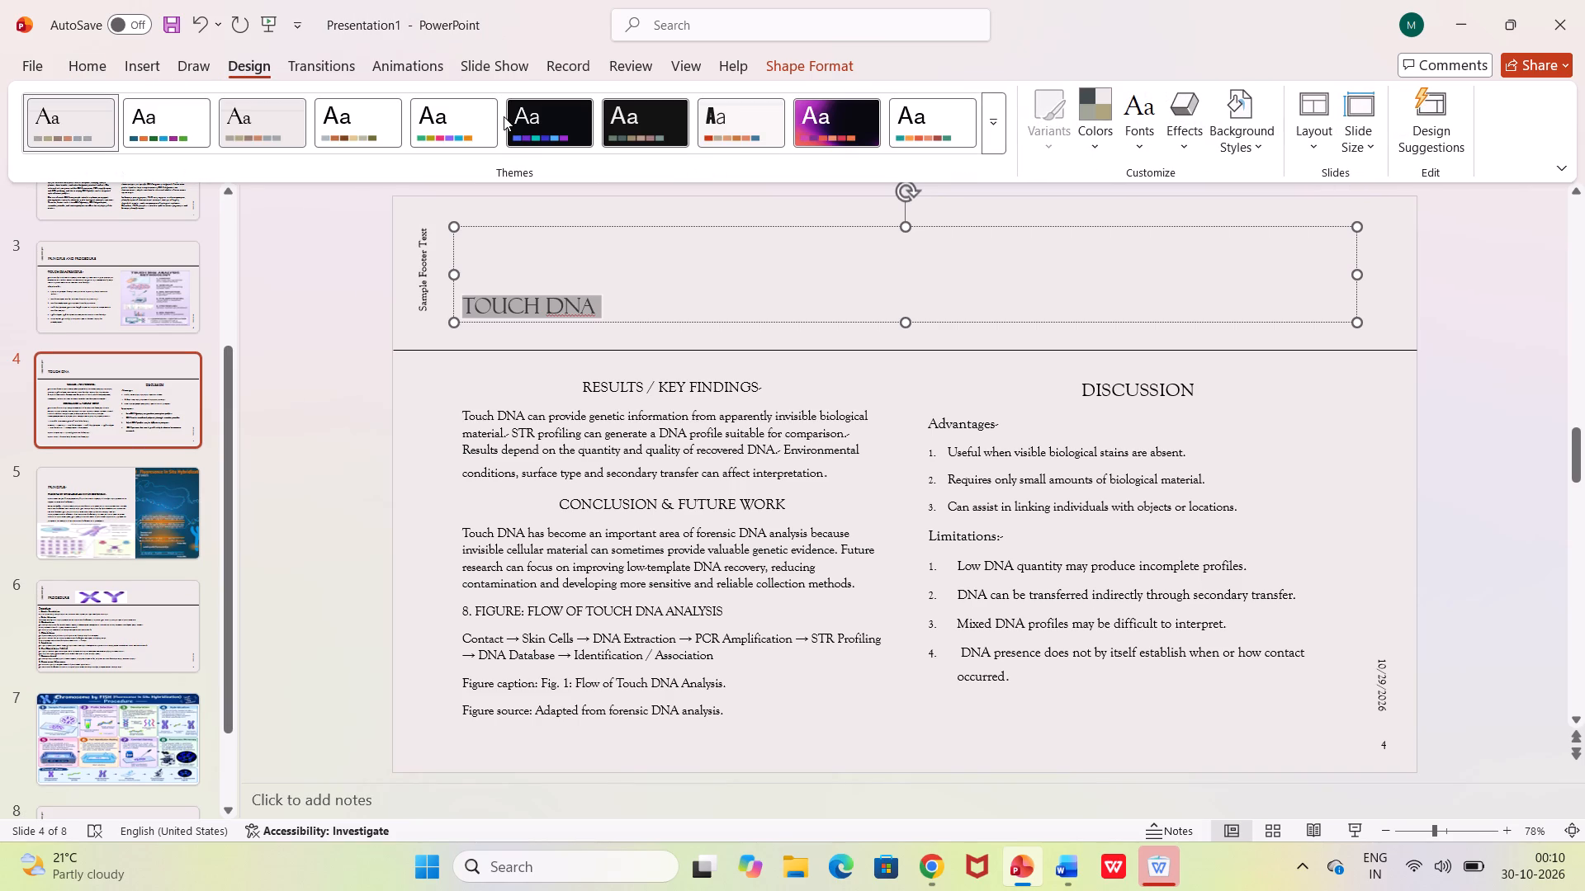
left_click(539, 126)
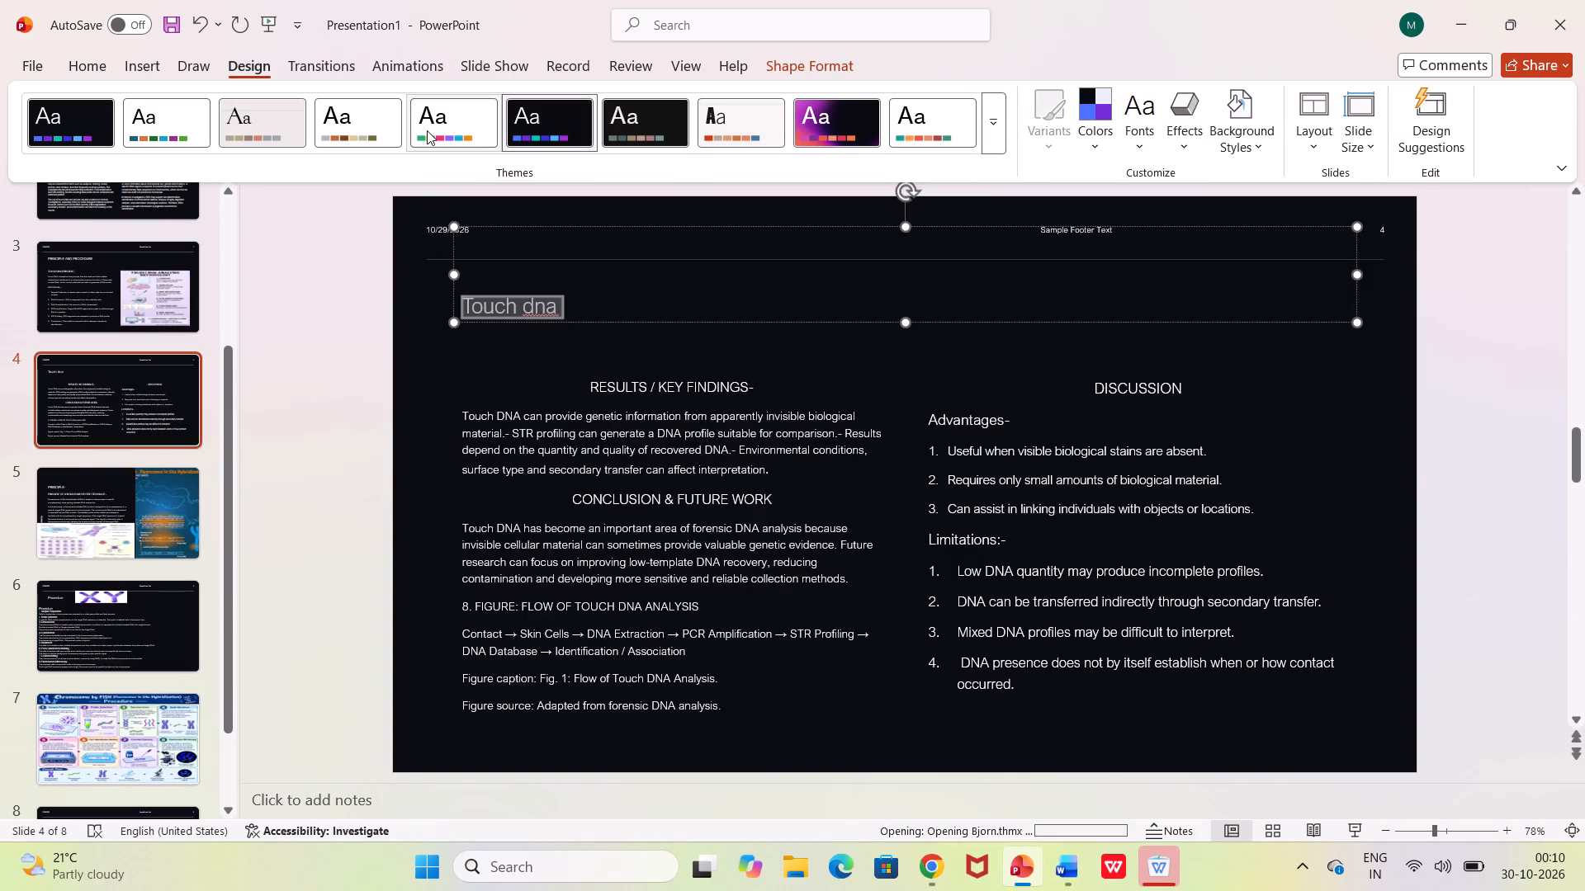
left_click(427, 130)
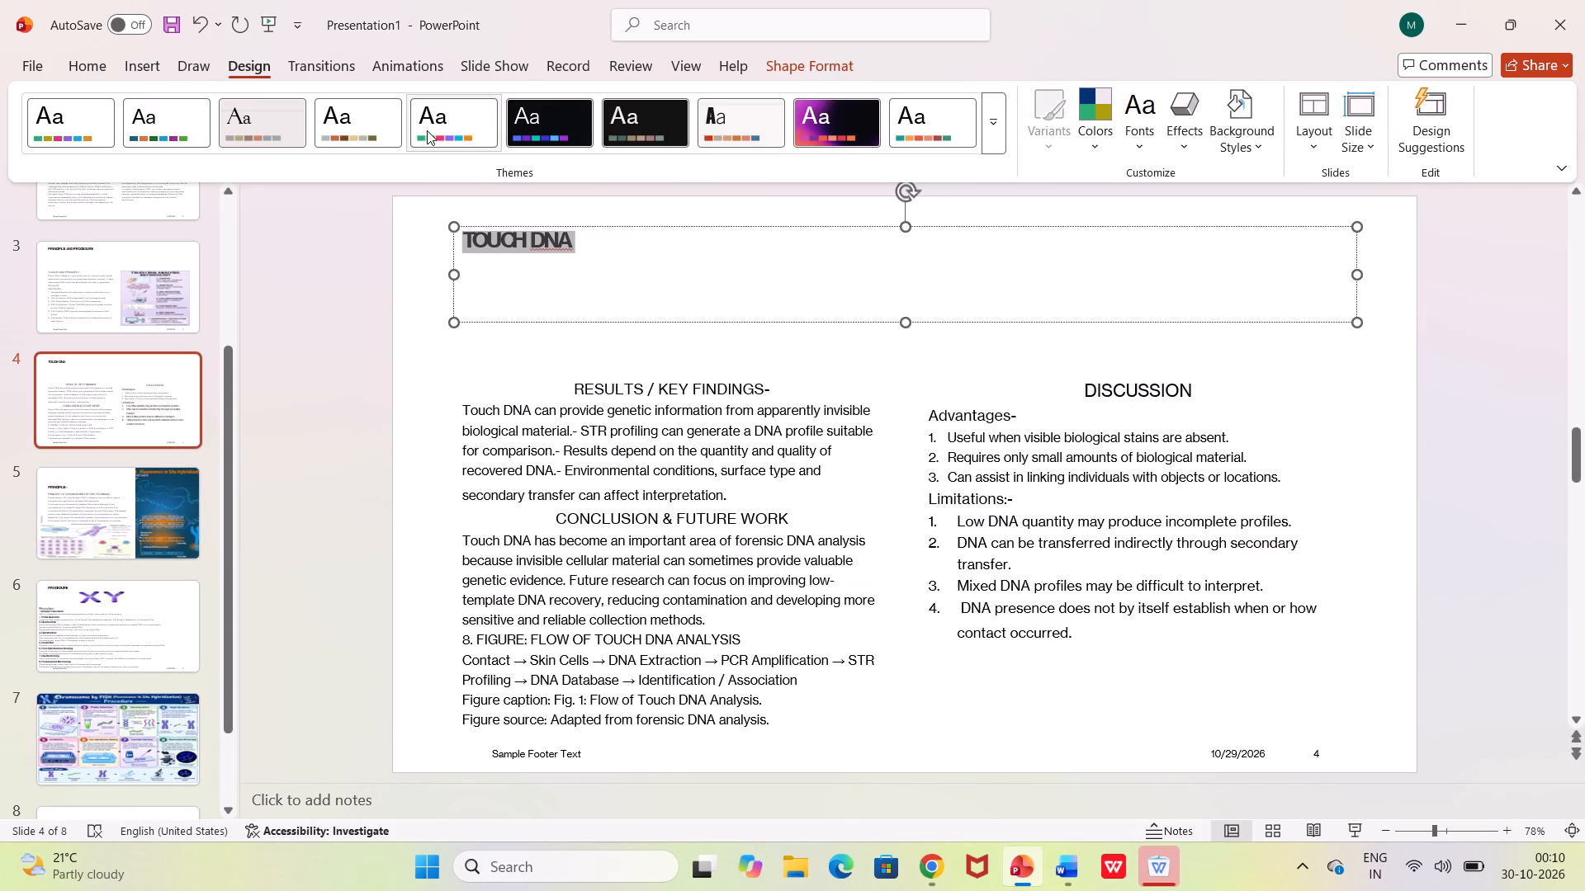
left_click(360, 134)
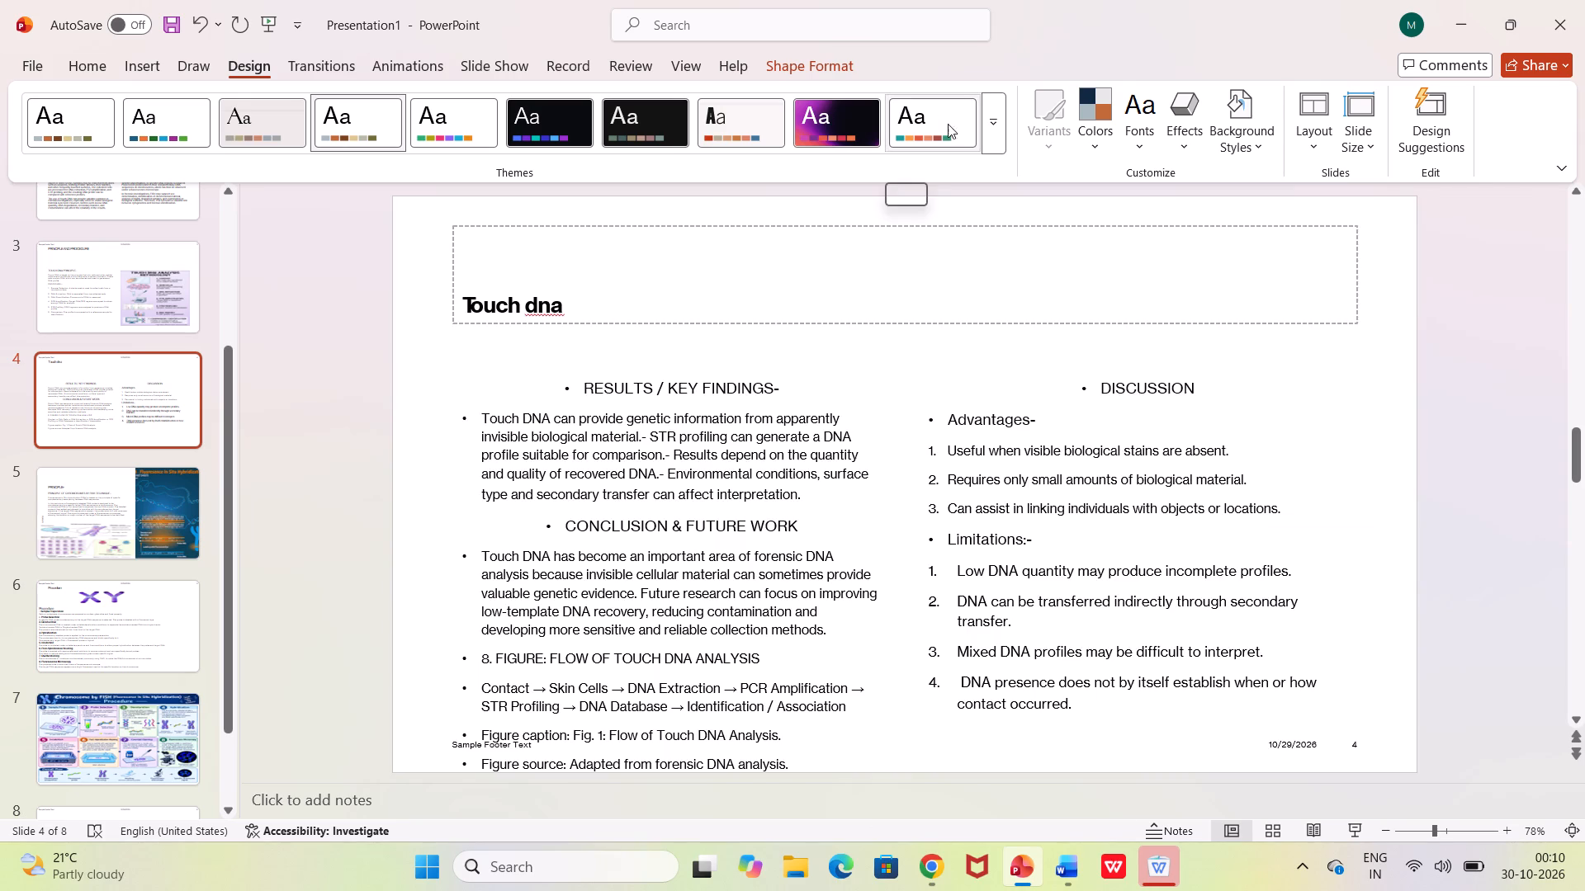
Apply the first plain white theme of the Office group to the presentation.
left_click(988, 135)
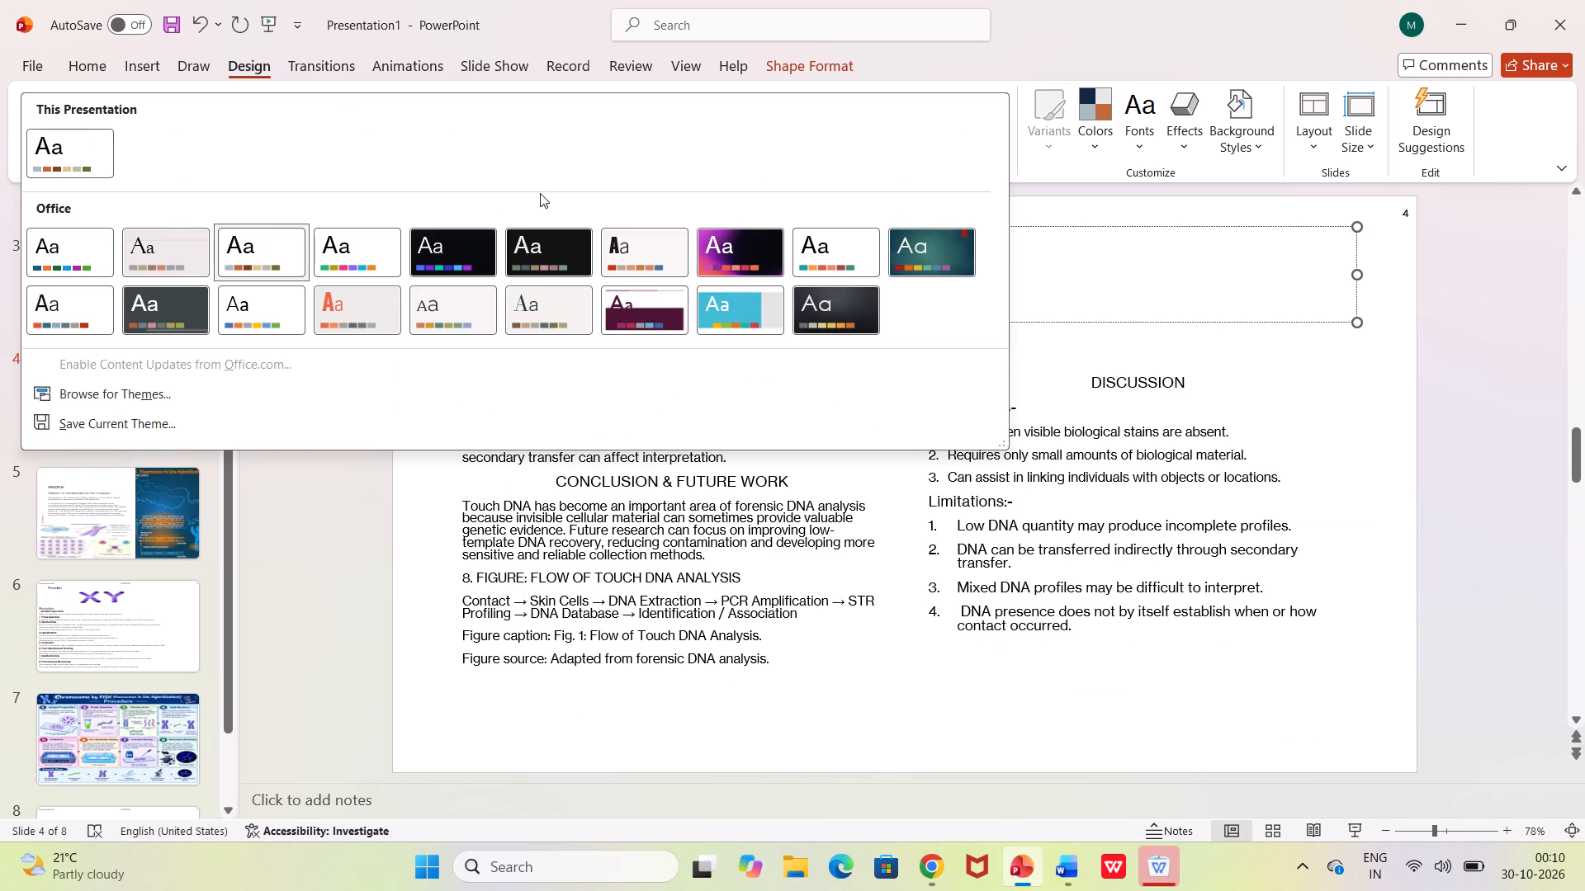
left_click(51, 258)
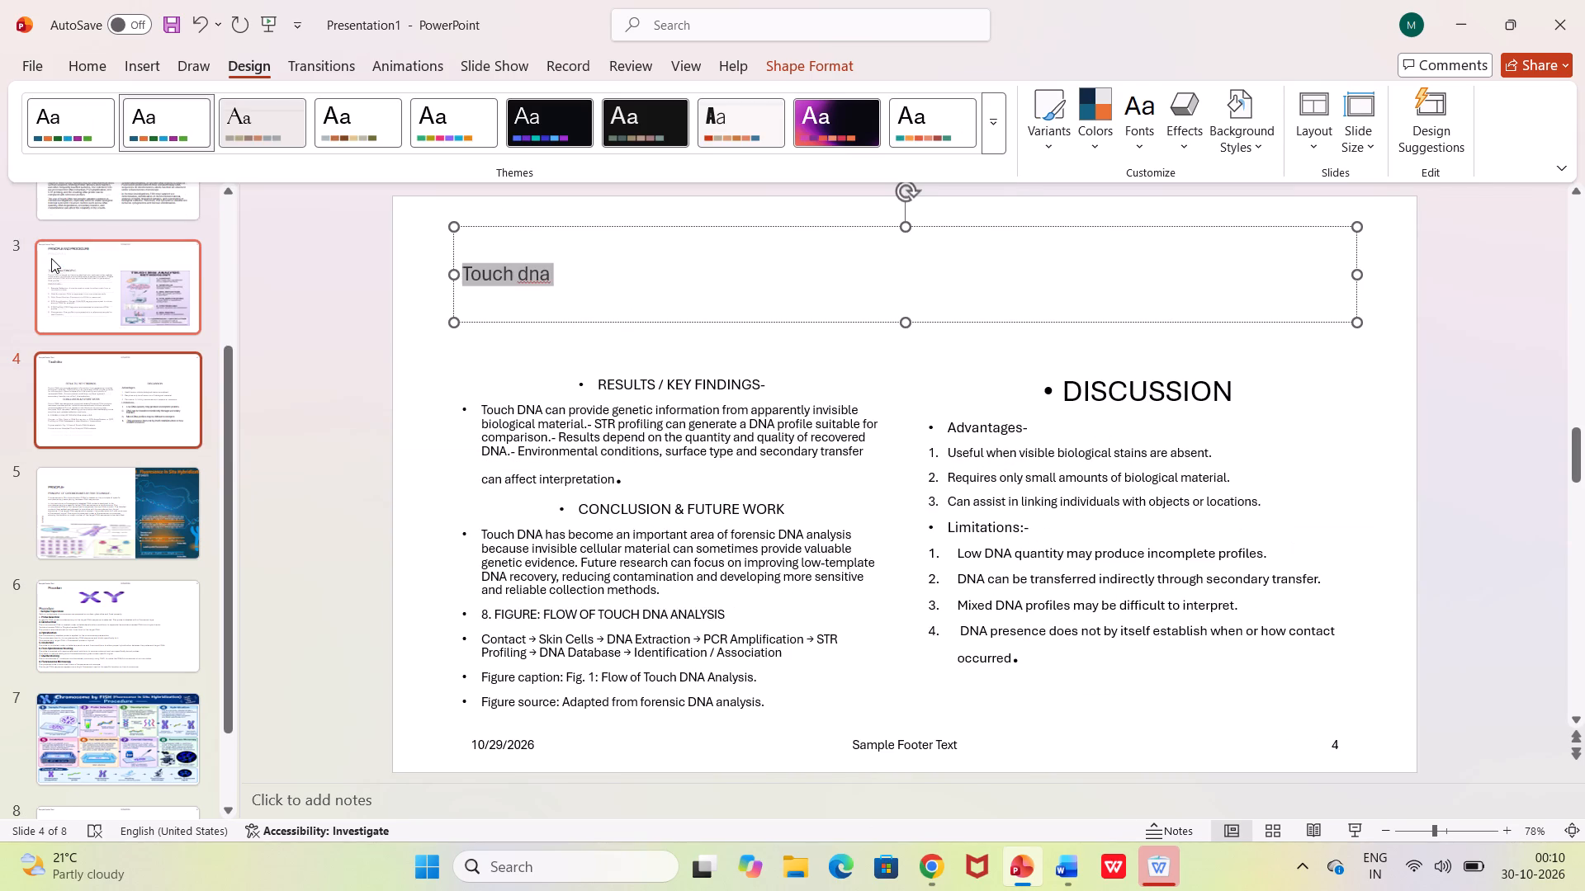
Delete the "Sample Footer Text" from the footer of slide 3.
left_click(84, 256)
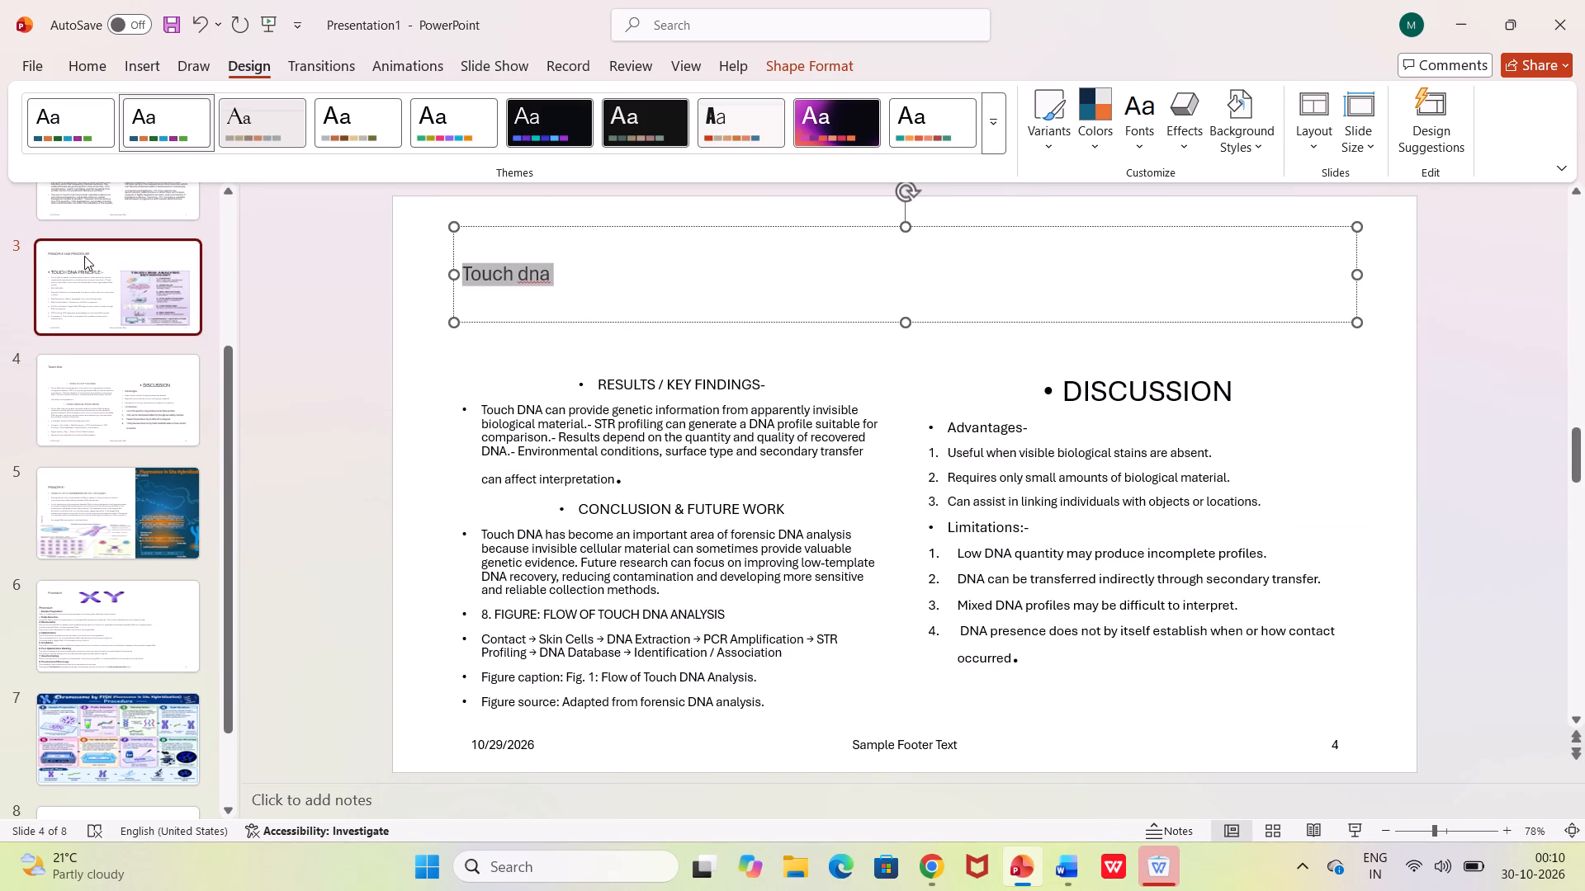
scroll(68, 460, "right", 1)
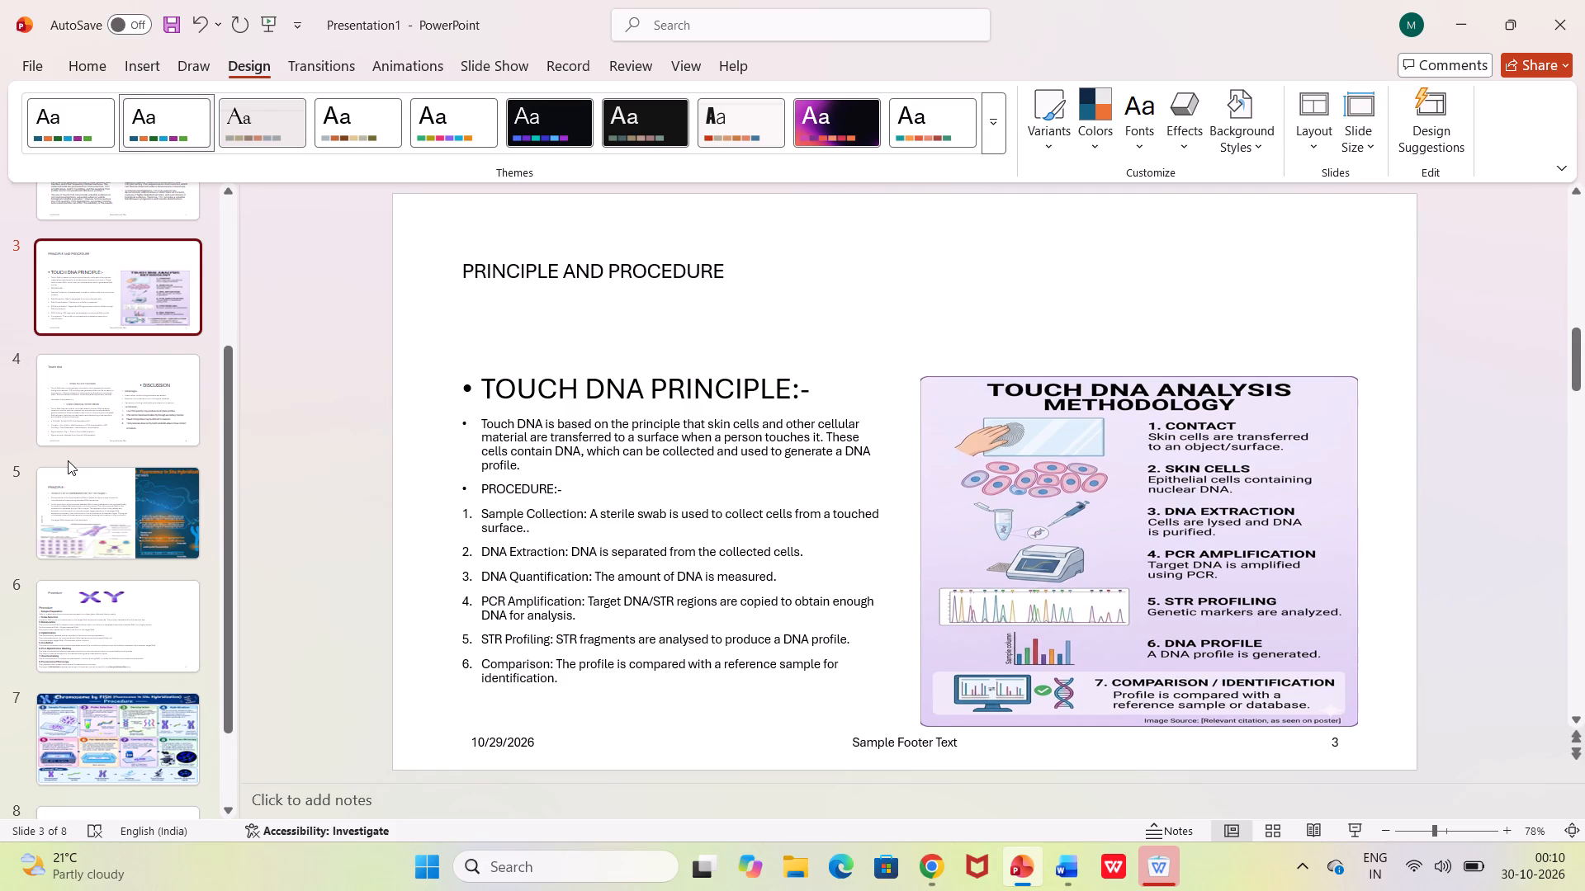
scroll(68, 460, "right", 1)
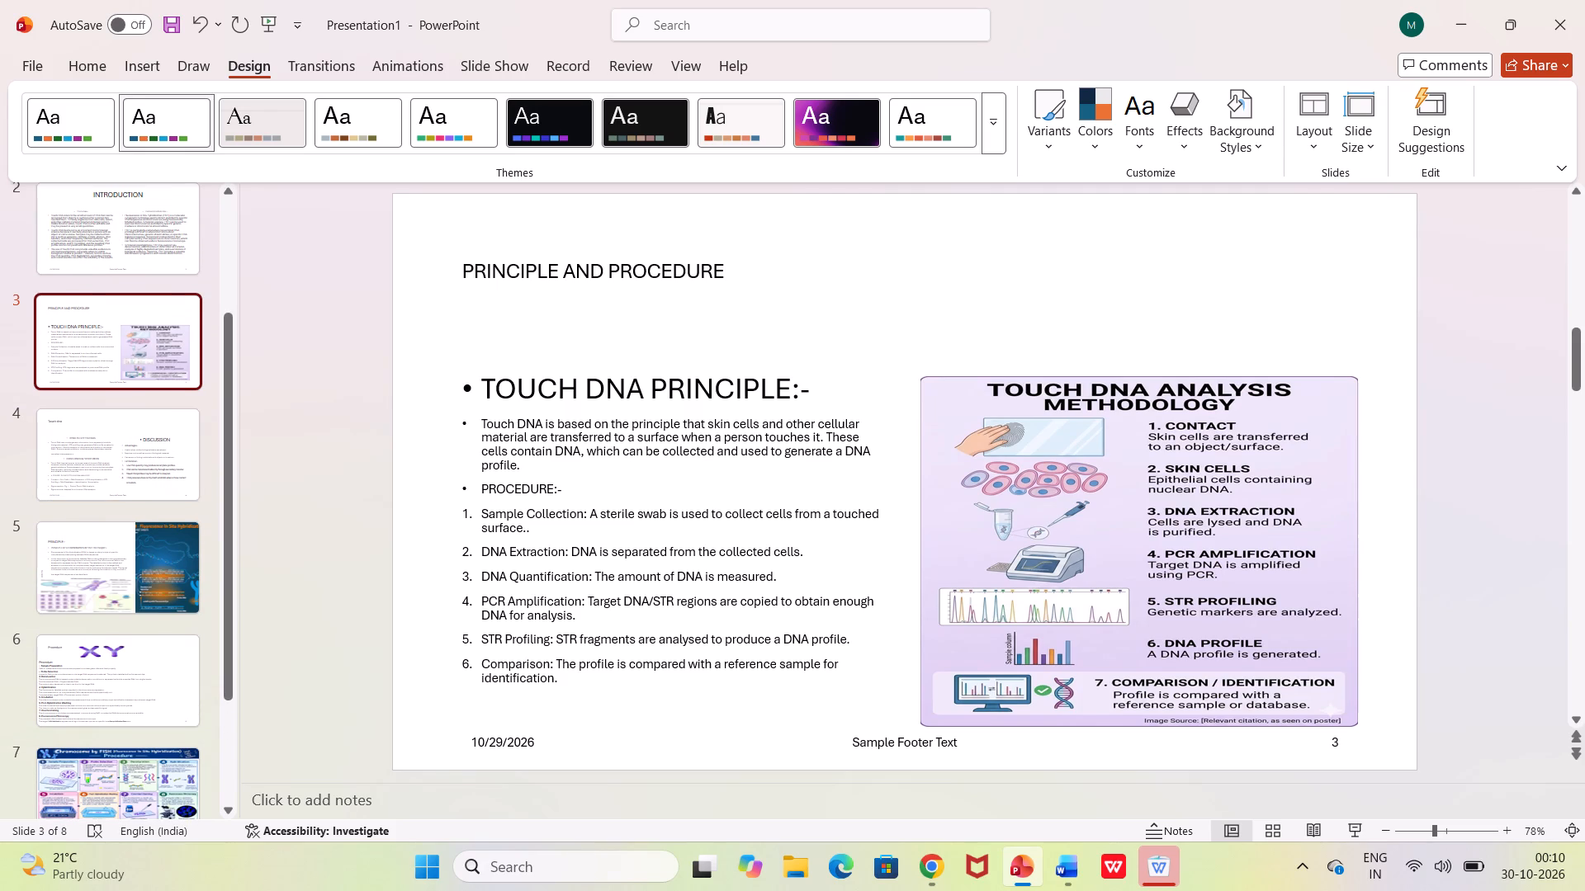
left_click(899, 752)
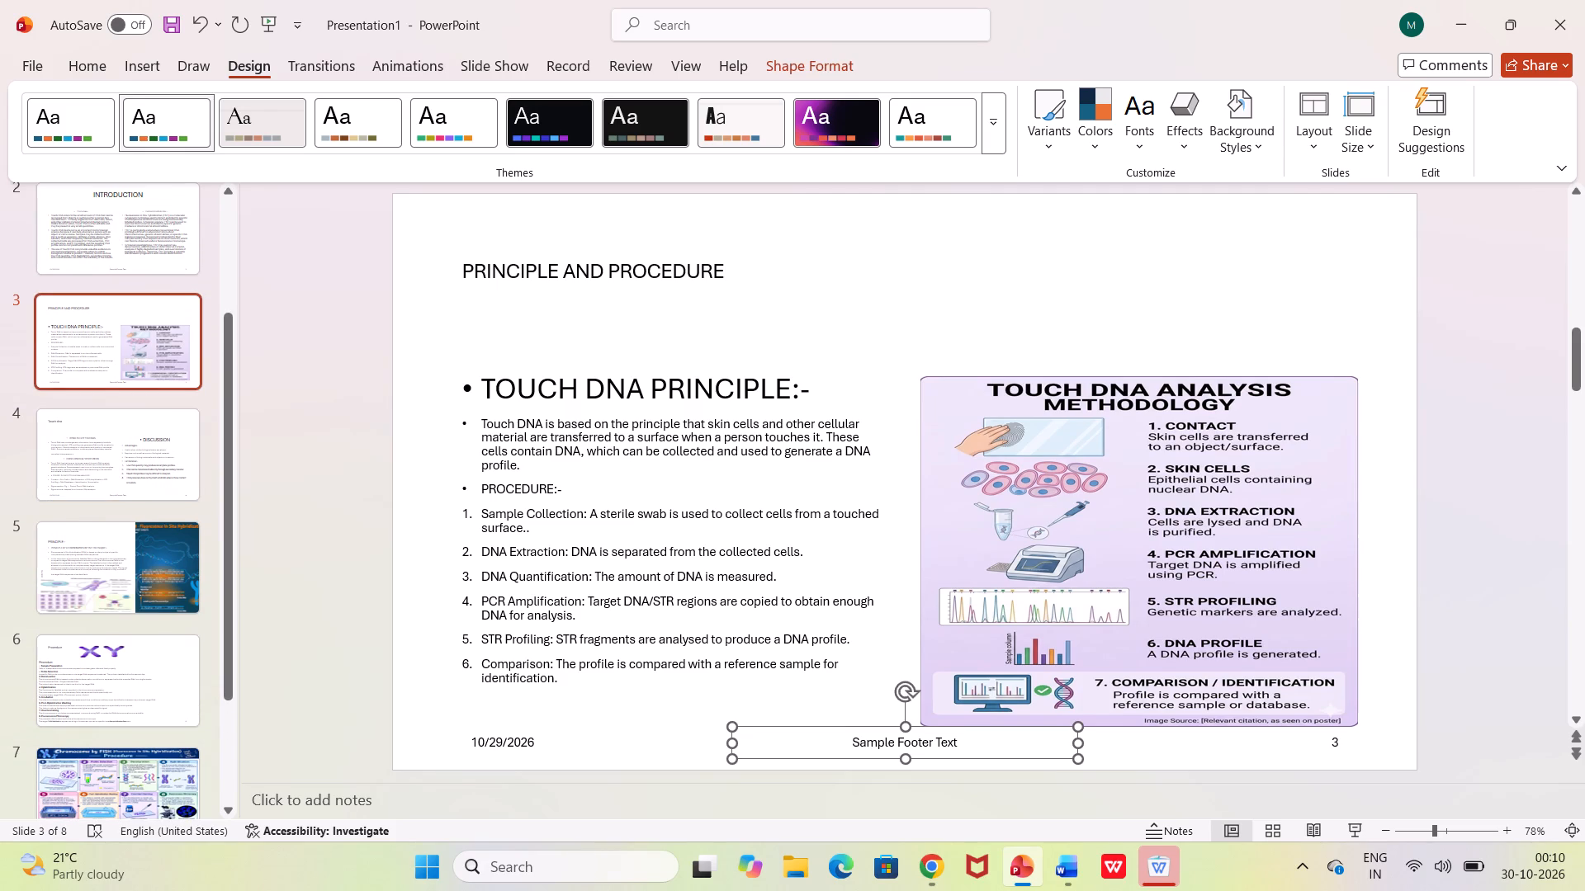
double_click(967, 742)
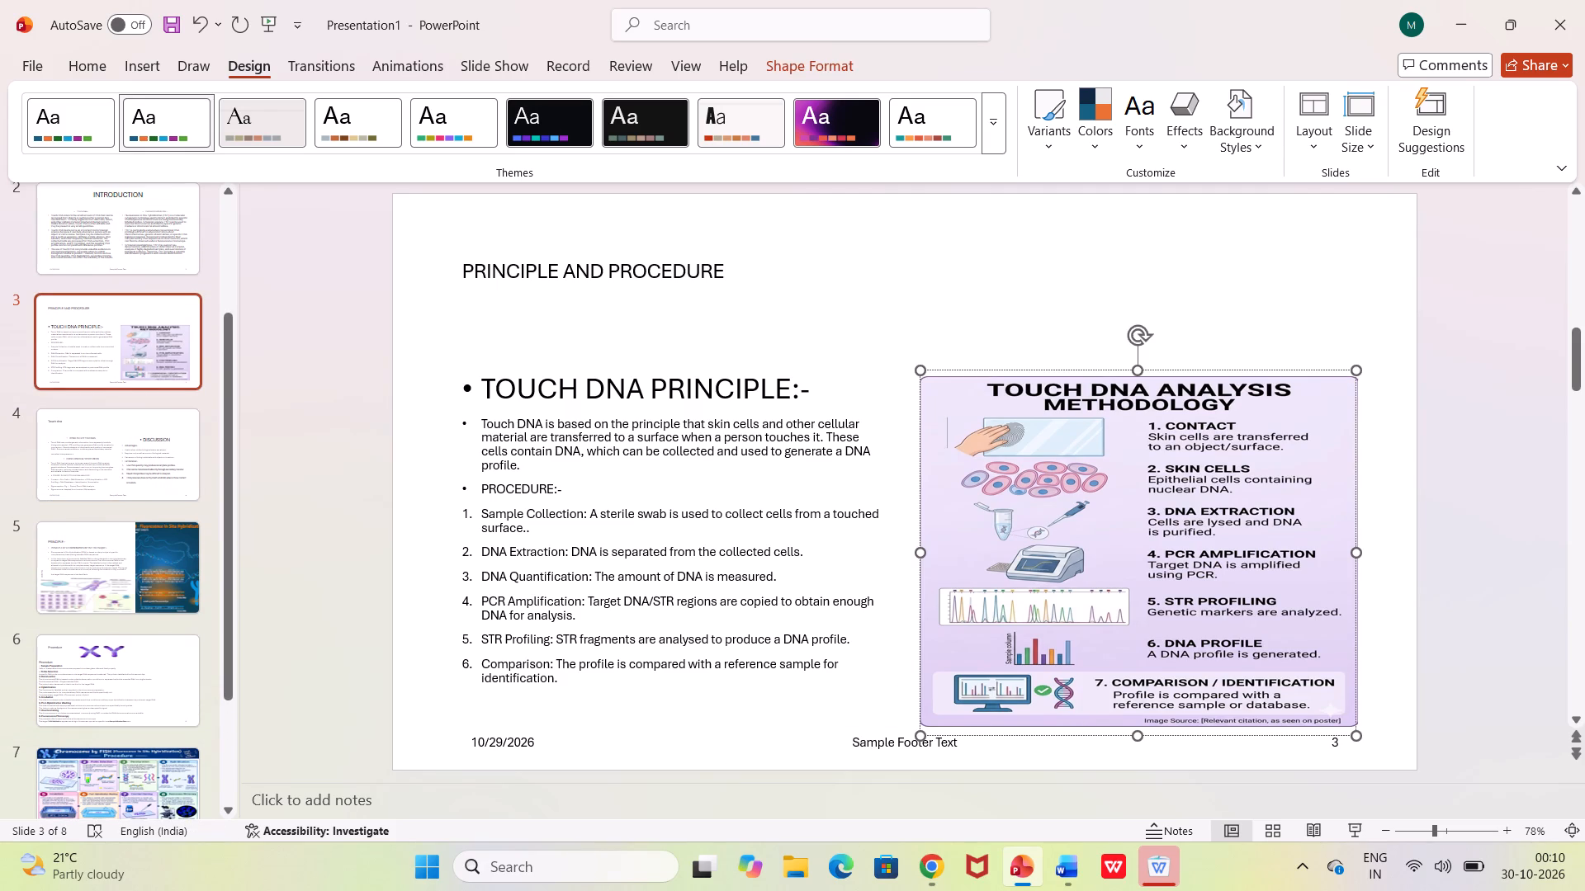
left_click(940, 746)
left_click(957, 745)
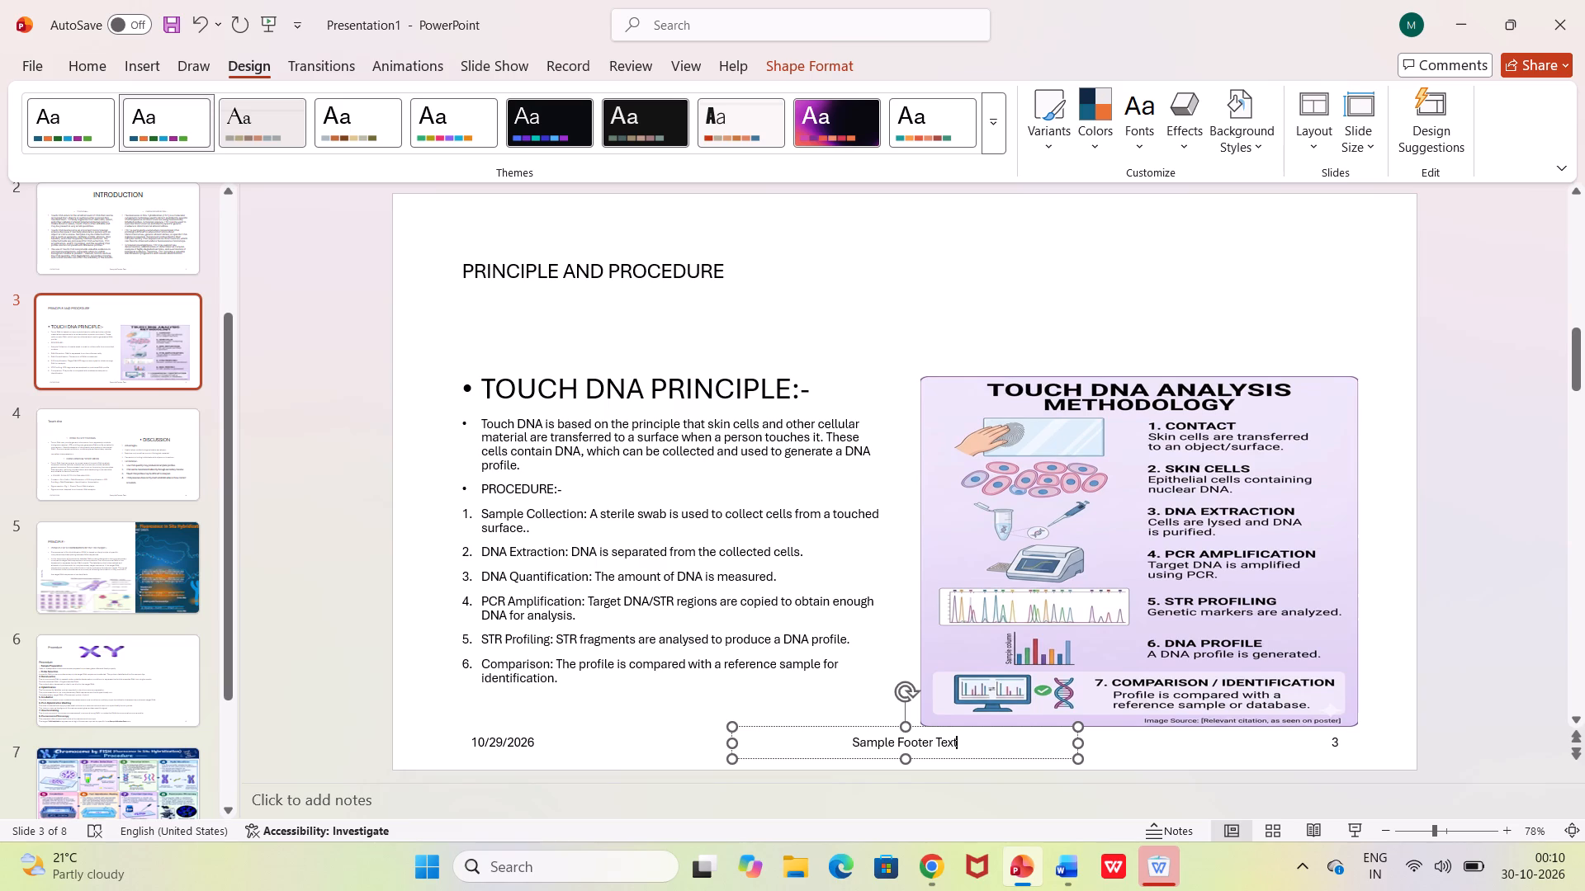
key("BackSpace")
key("BackSpace")
key("BackSpace")
key("BackSpace")
key("BackSpace")
key("BackSpace")
key("BackSpace")
key("BackSpace")
key("BackSpace")
key("BackSpace")
key("BackSpace")
key("BackSpace")
key("BackSpace")
key("BackSpace")
key("BackSpace")
key("BackSpace")
key("BackSpace")
key("BackSpace")
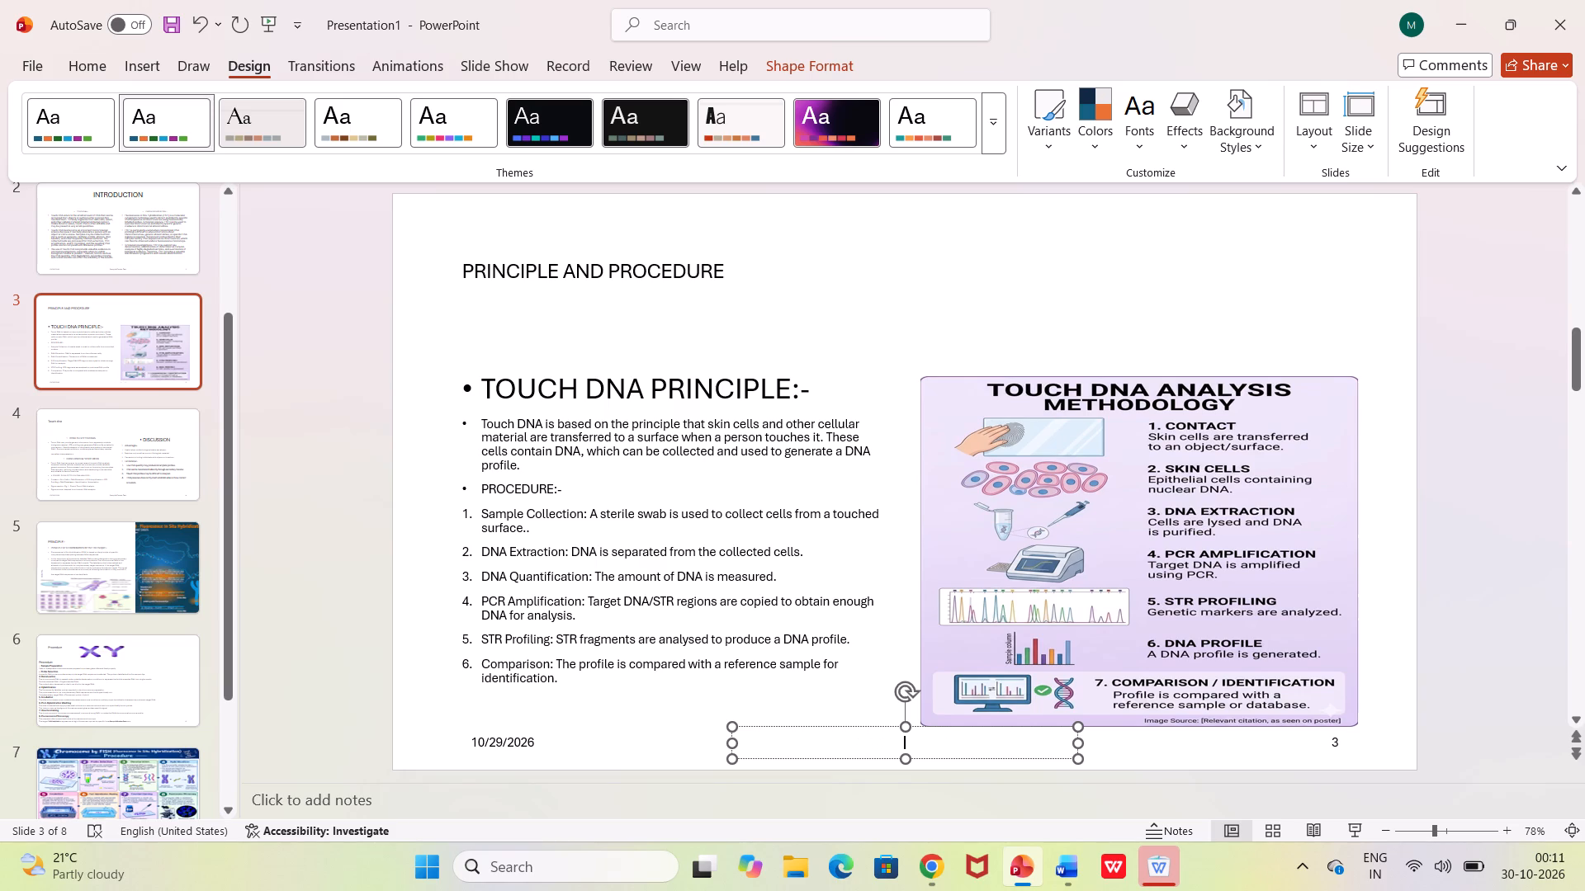
left_click(888, 649)
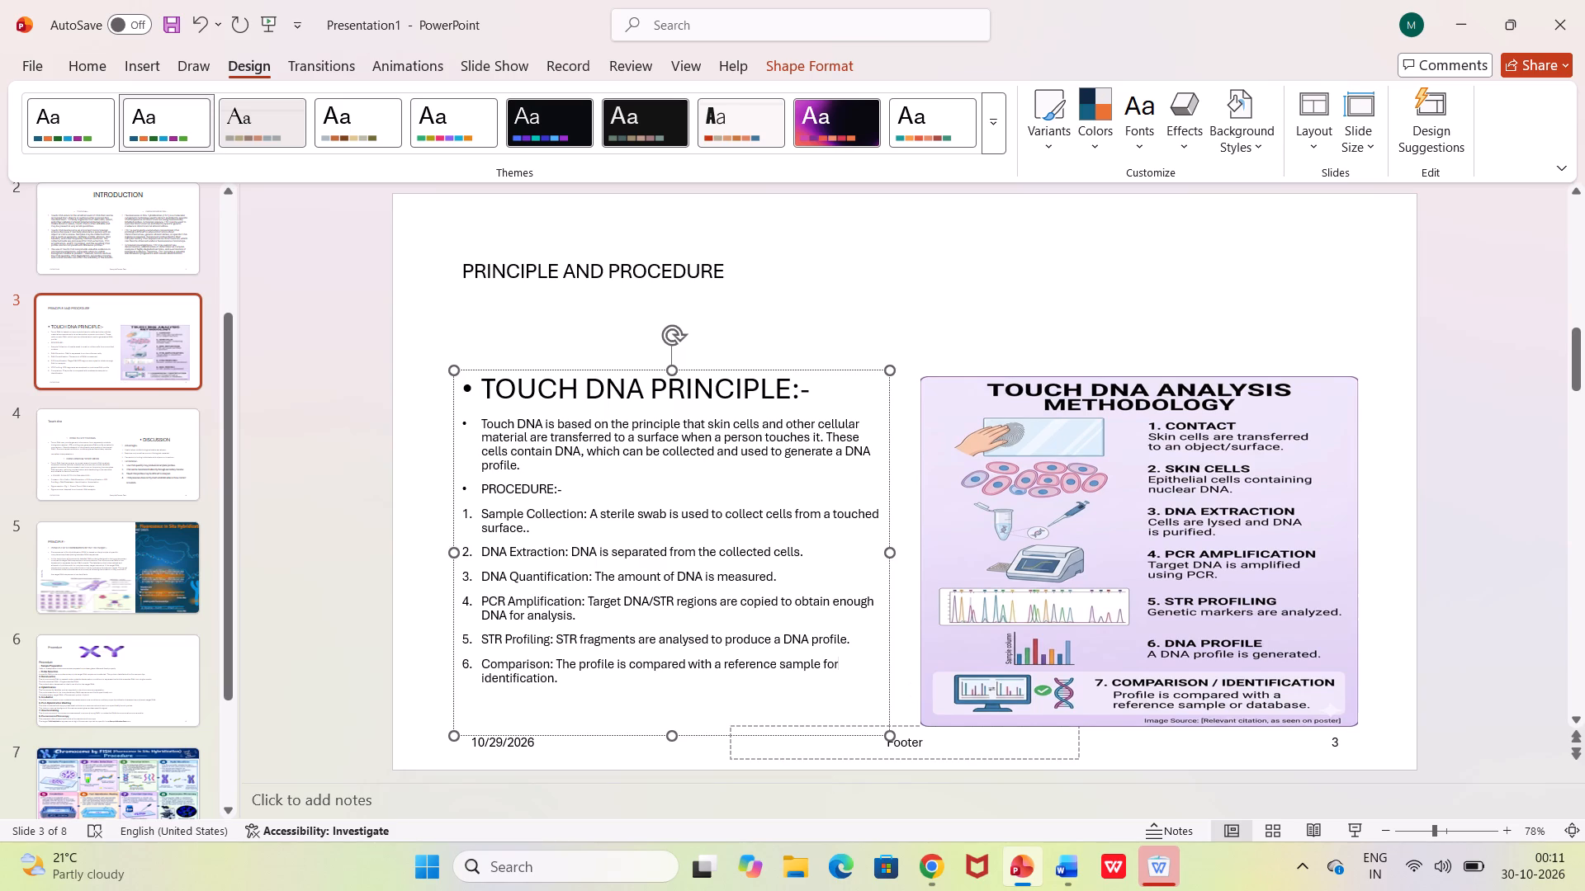
left_click(933, 750)
left_click(660, 747)
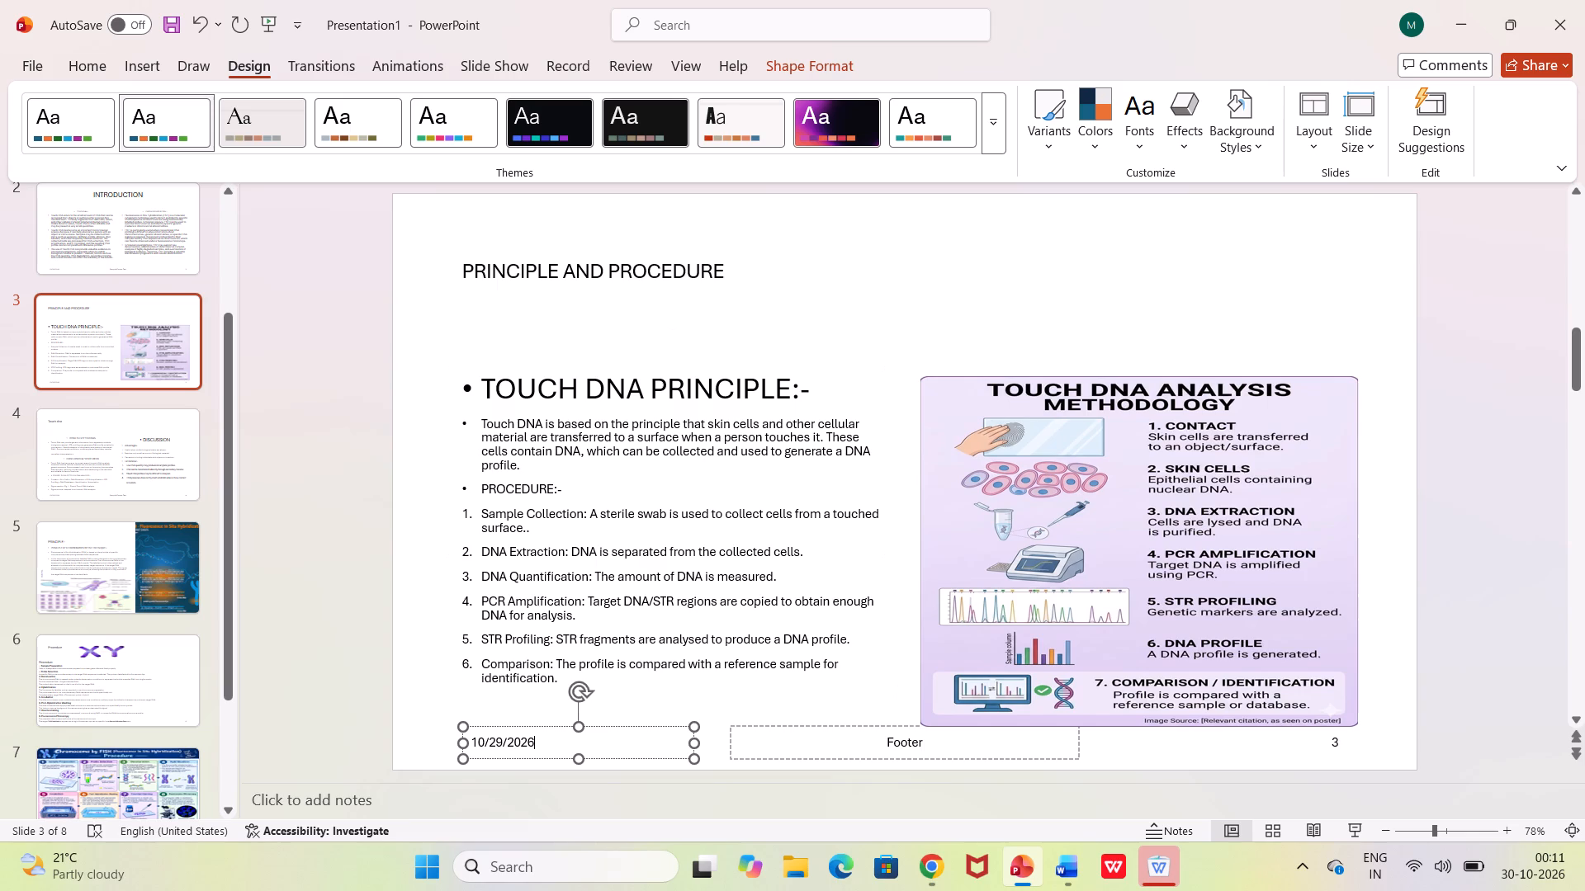
Try the Morph, Fade and Split transitions on the INTRODUCTION slide (slide 2) and settle on Reveal.
left_click(140, 252)
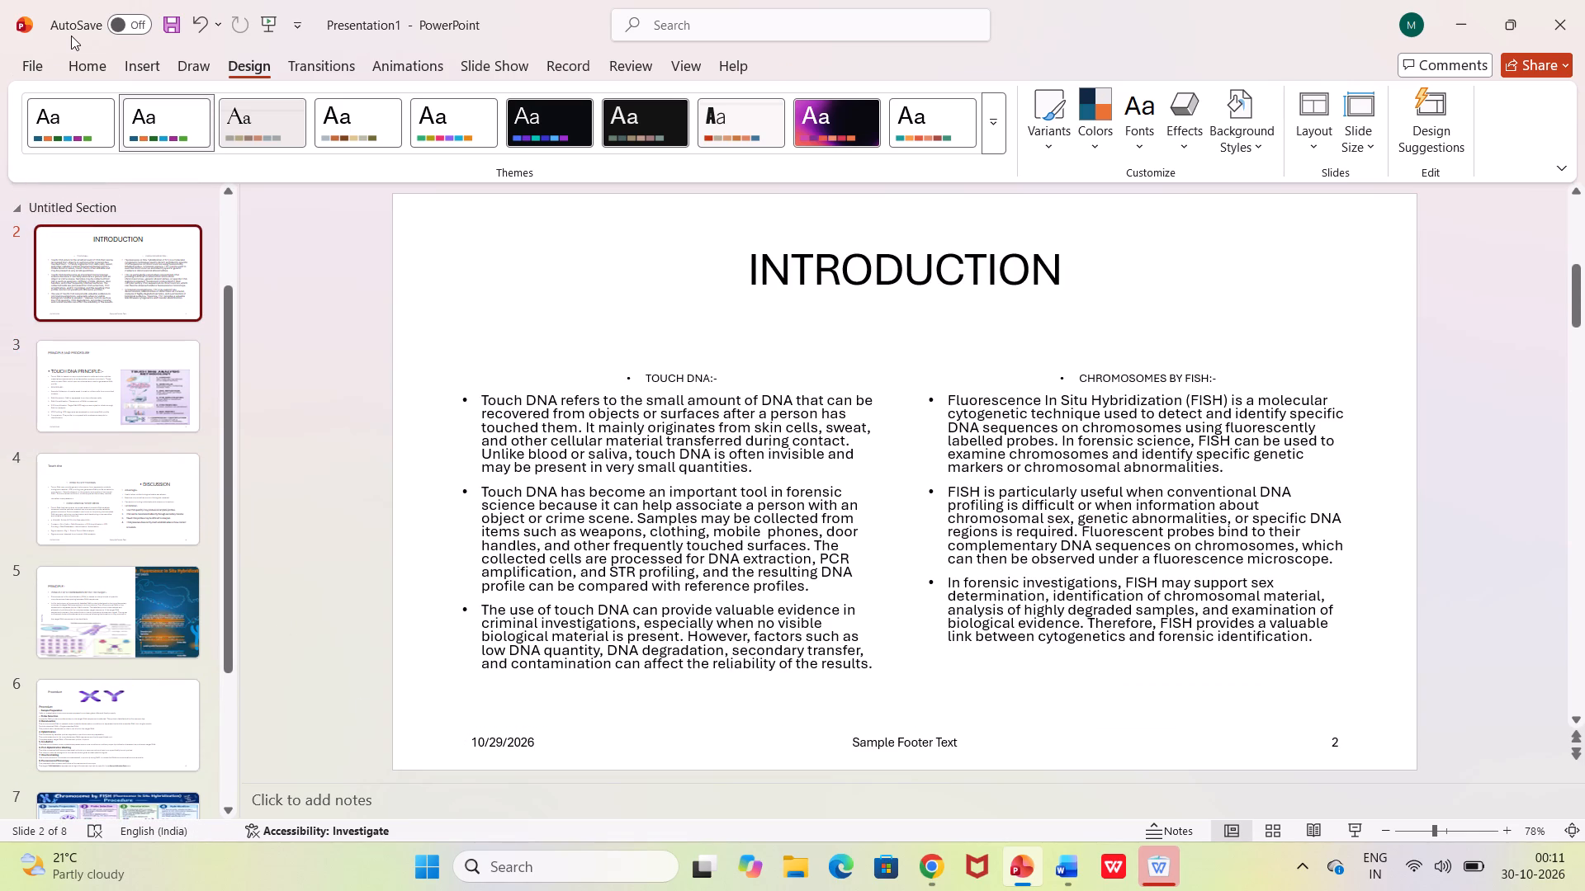
left_click(325, 59)
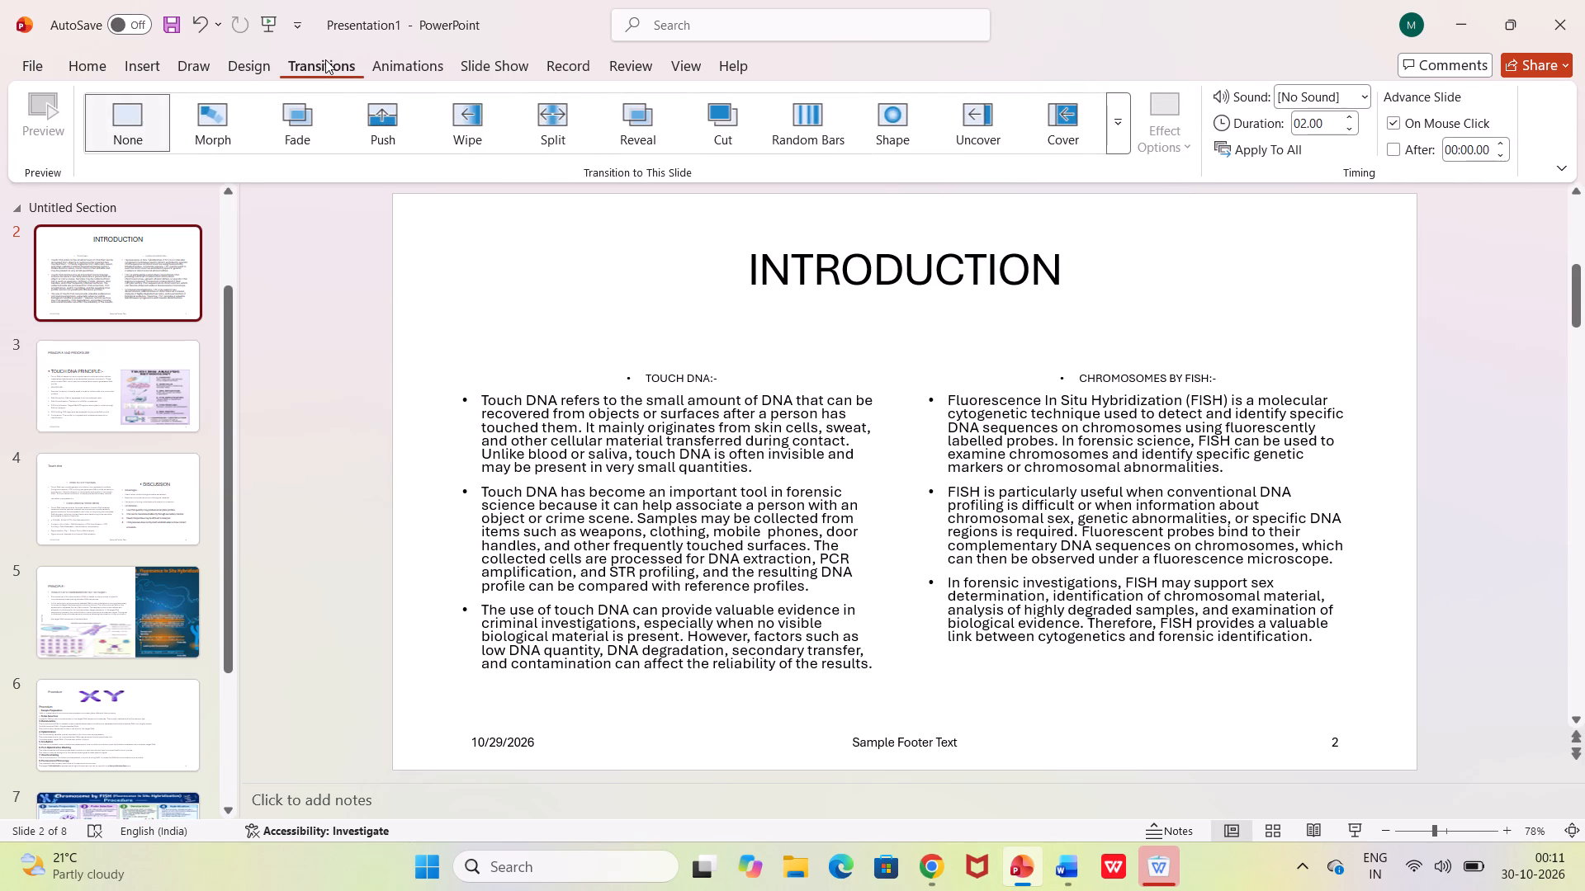
left_click(213, 136)
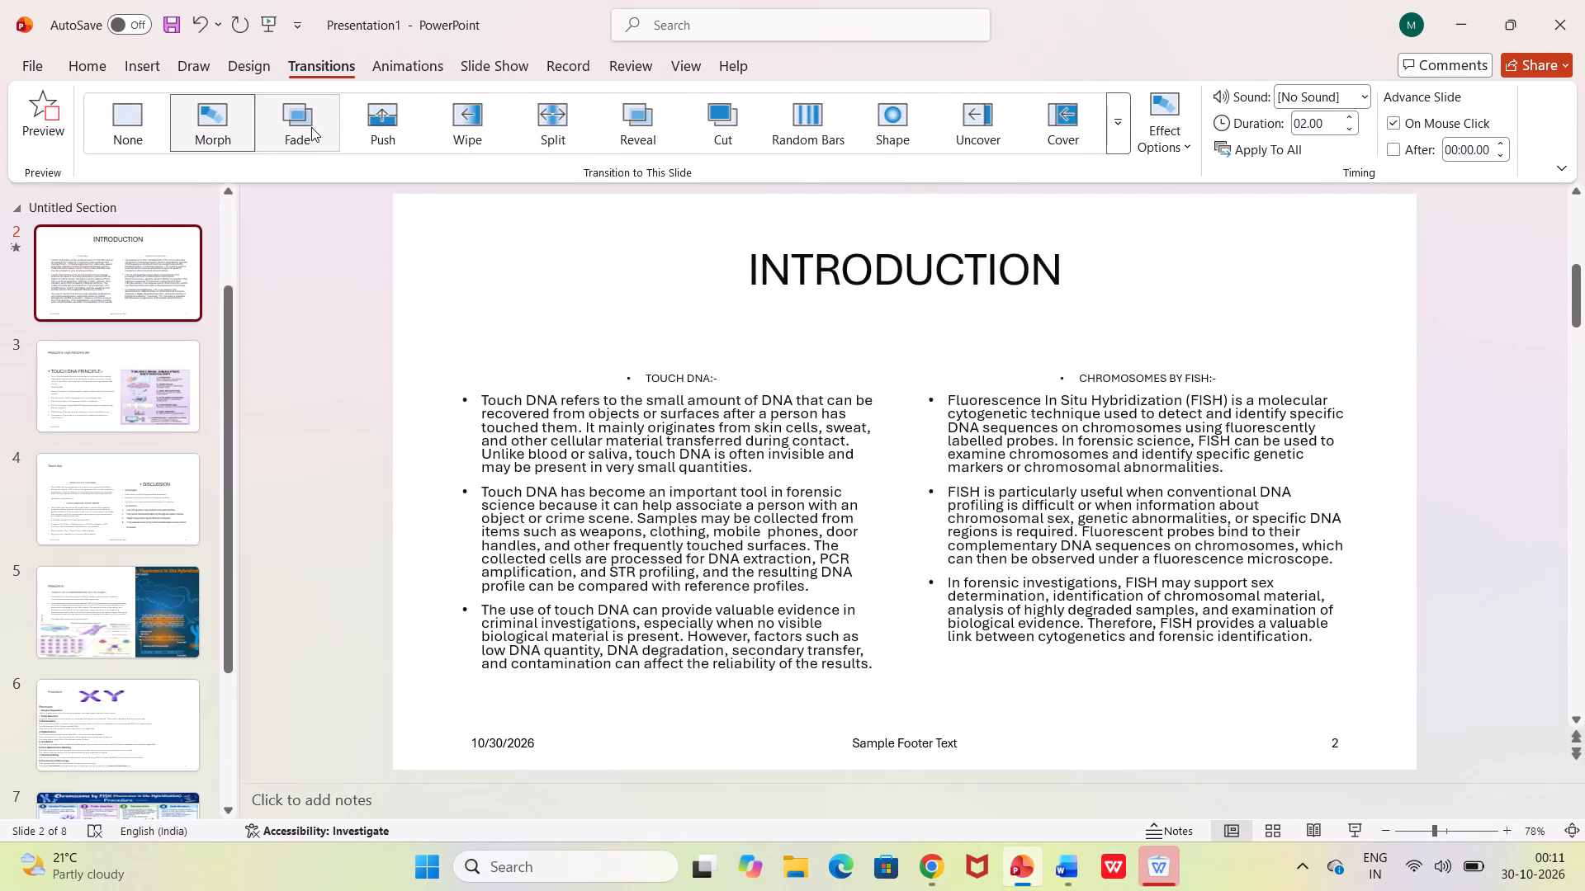
left_click(312, 127)
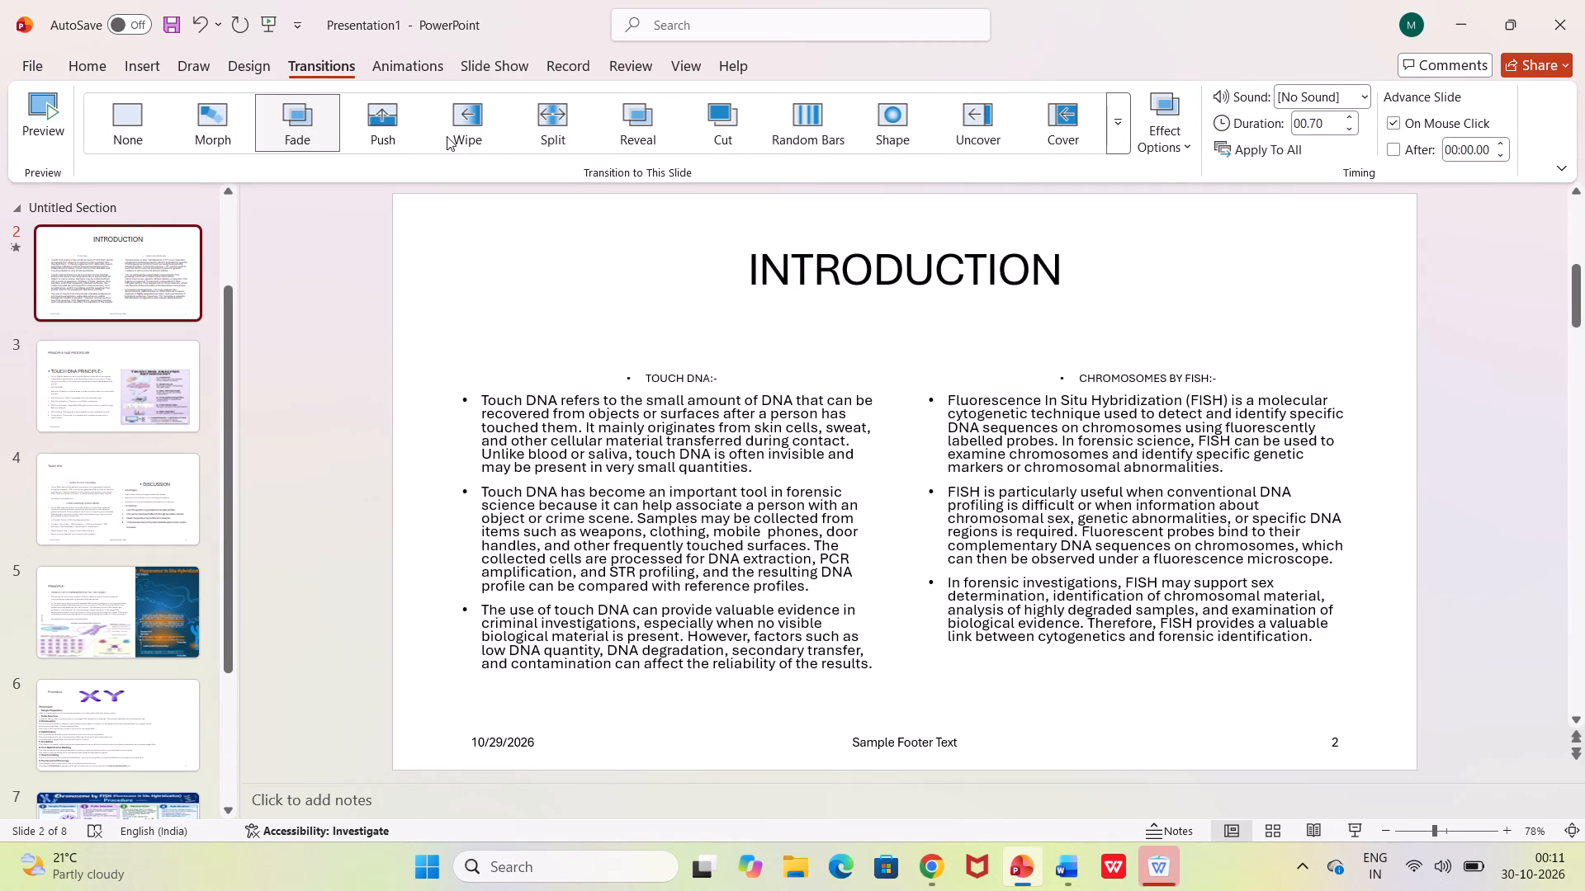
left_click(556, 129)
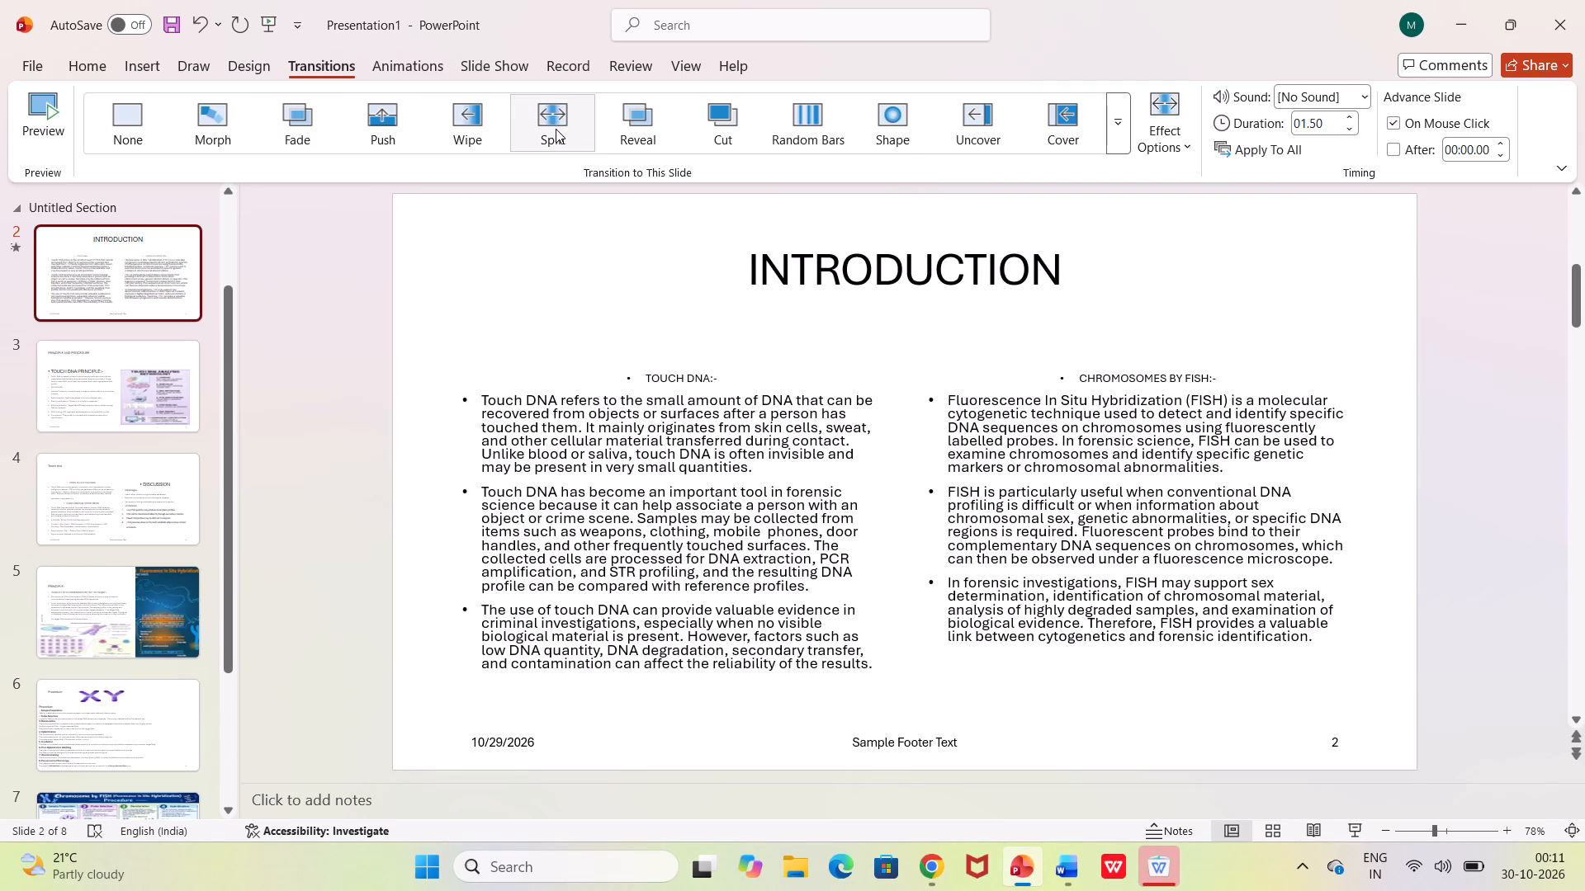
left_click(640, 137)
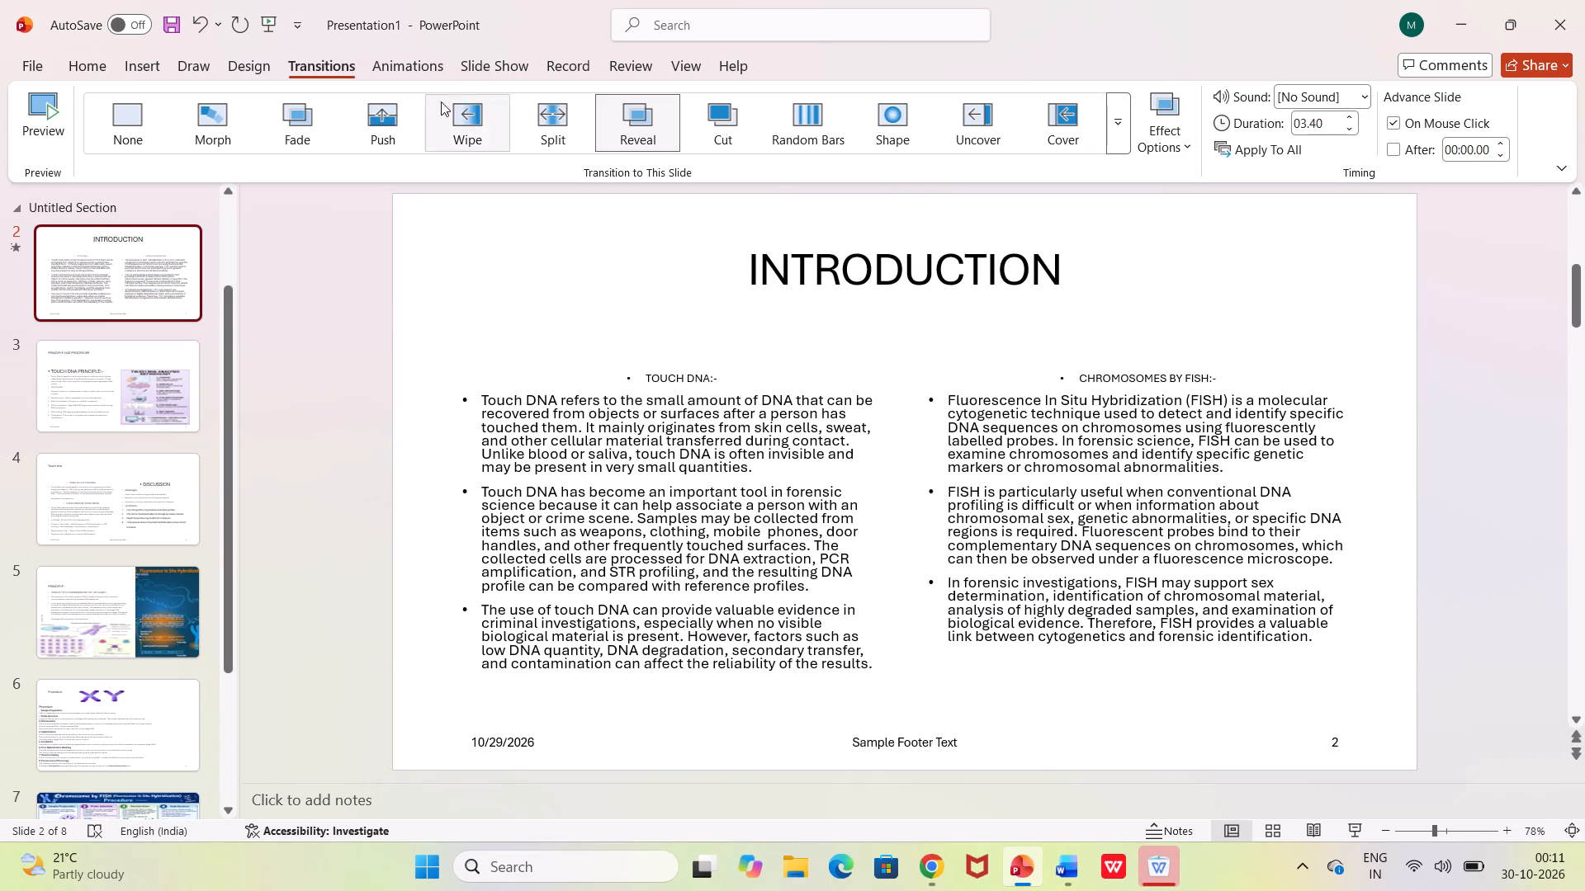
Apply the Push transition to slide 3 and the Uncover transition to slide 4.
left_click(136, 369)
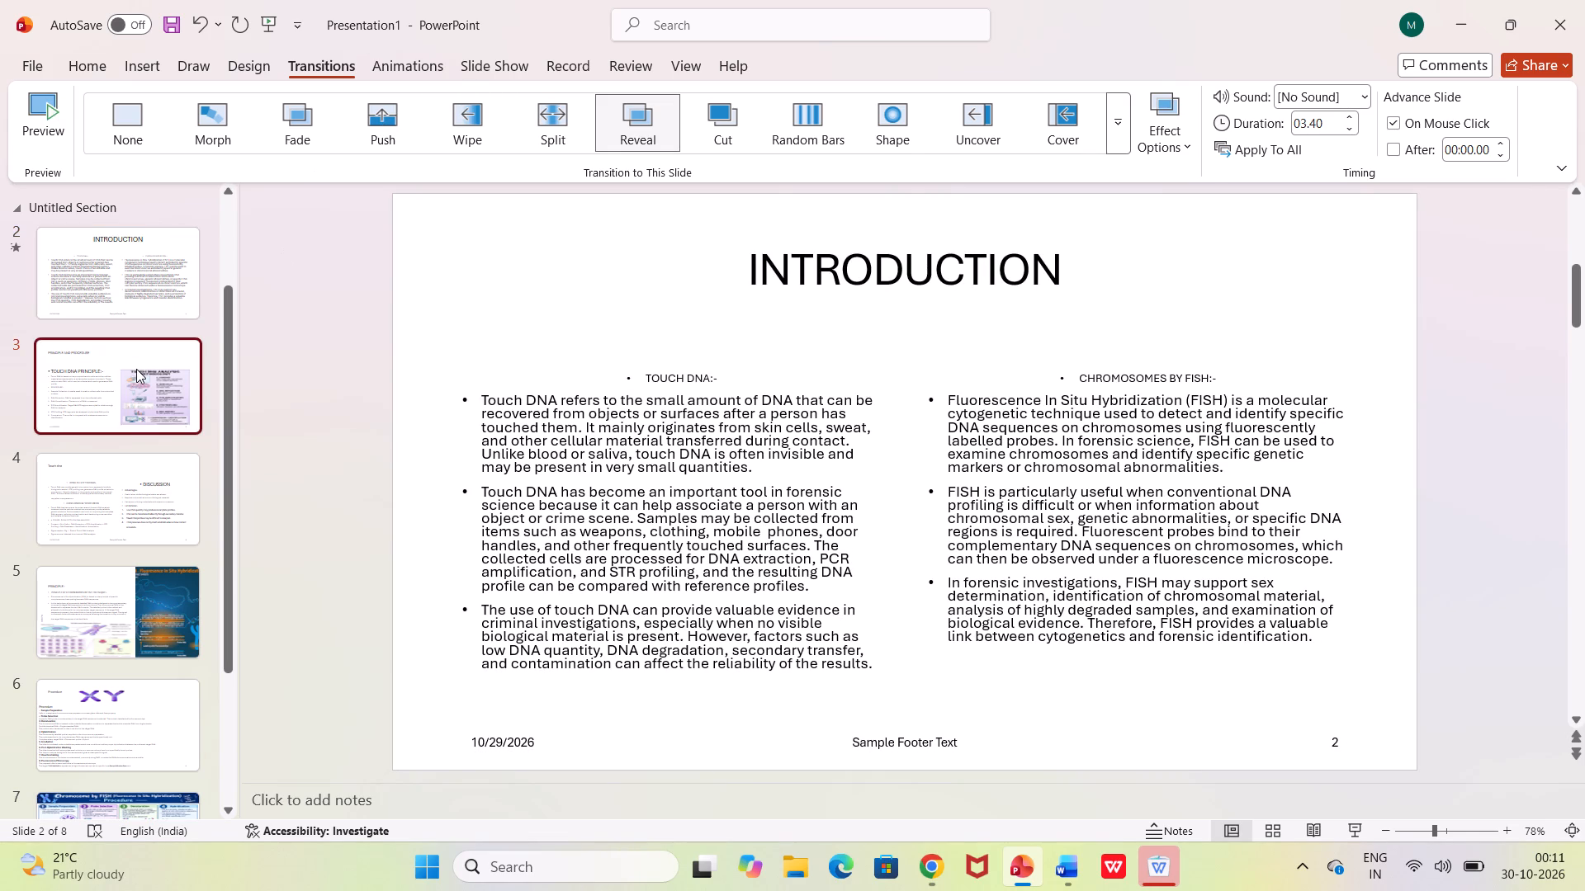
left_click(377, 138)
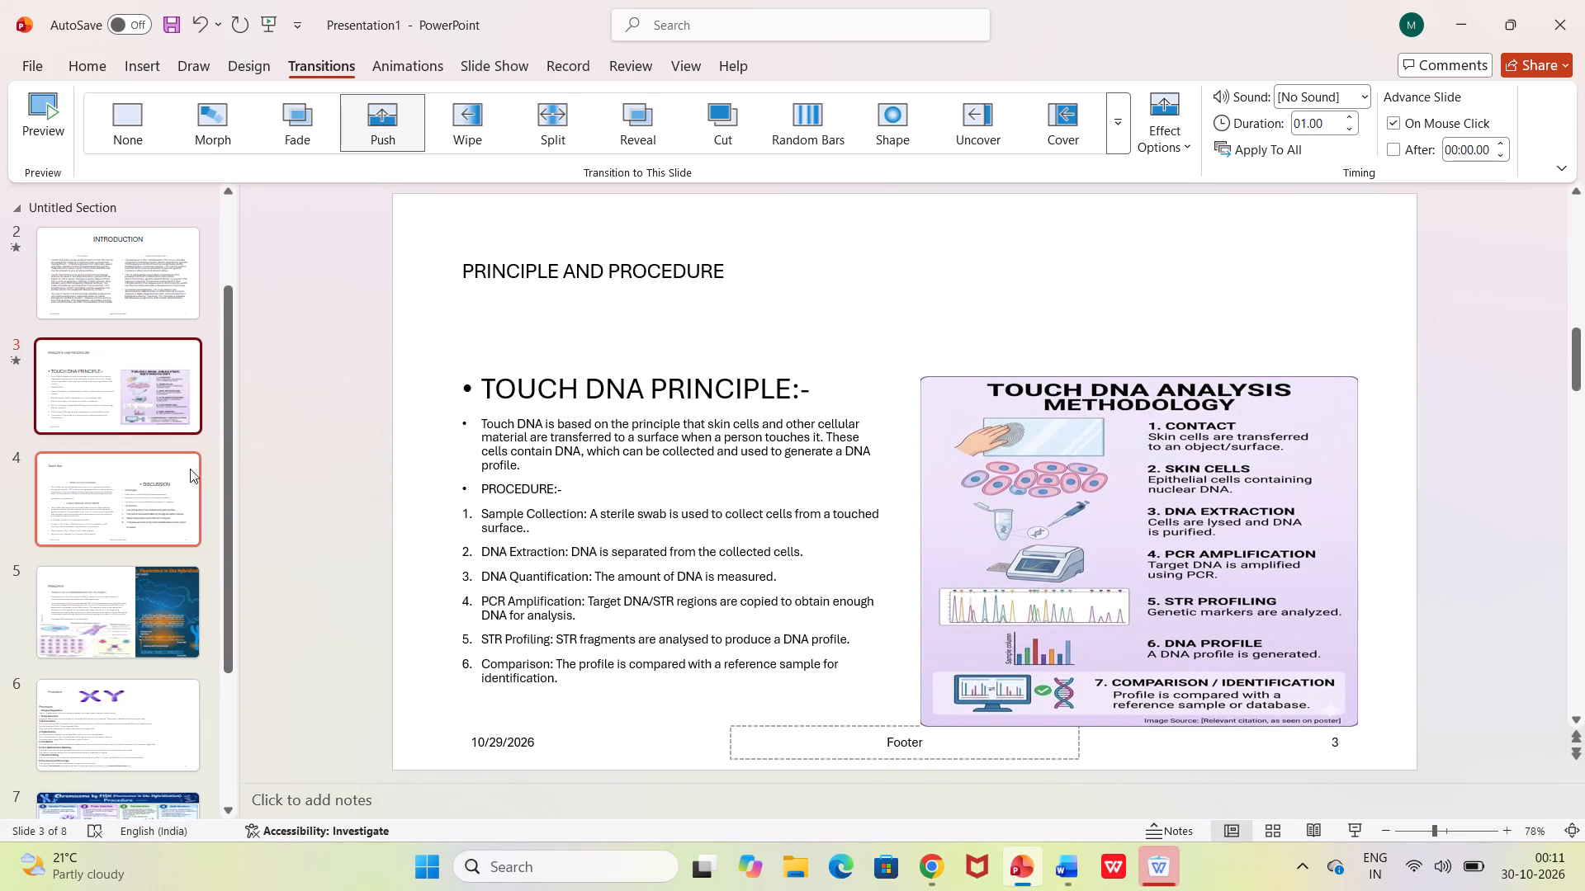
left_click(178, 476)
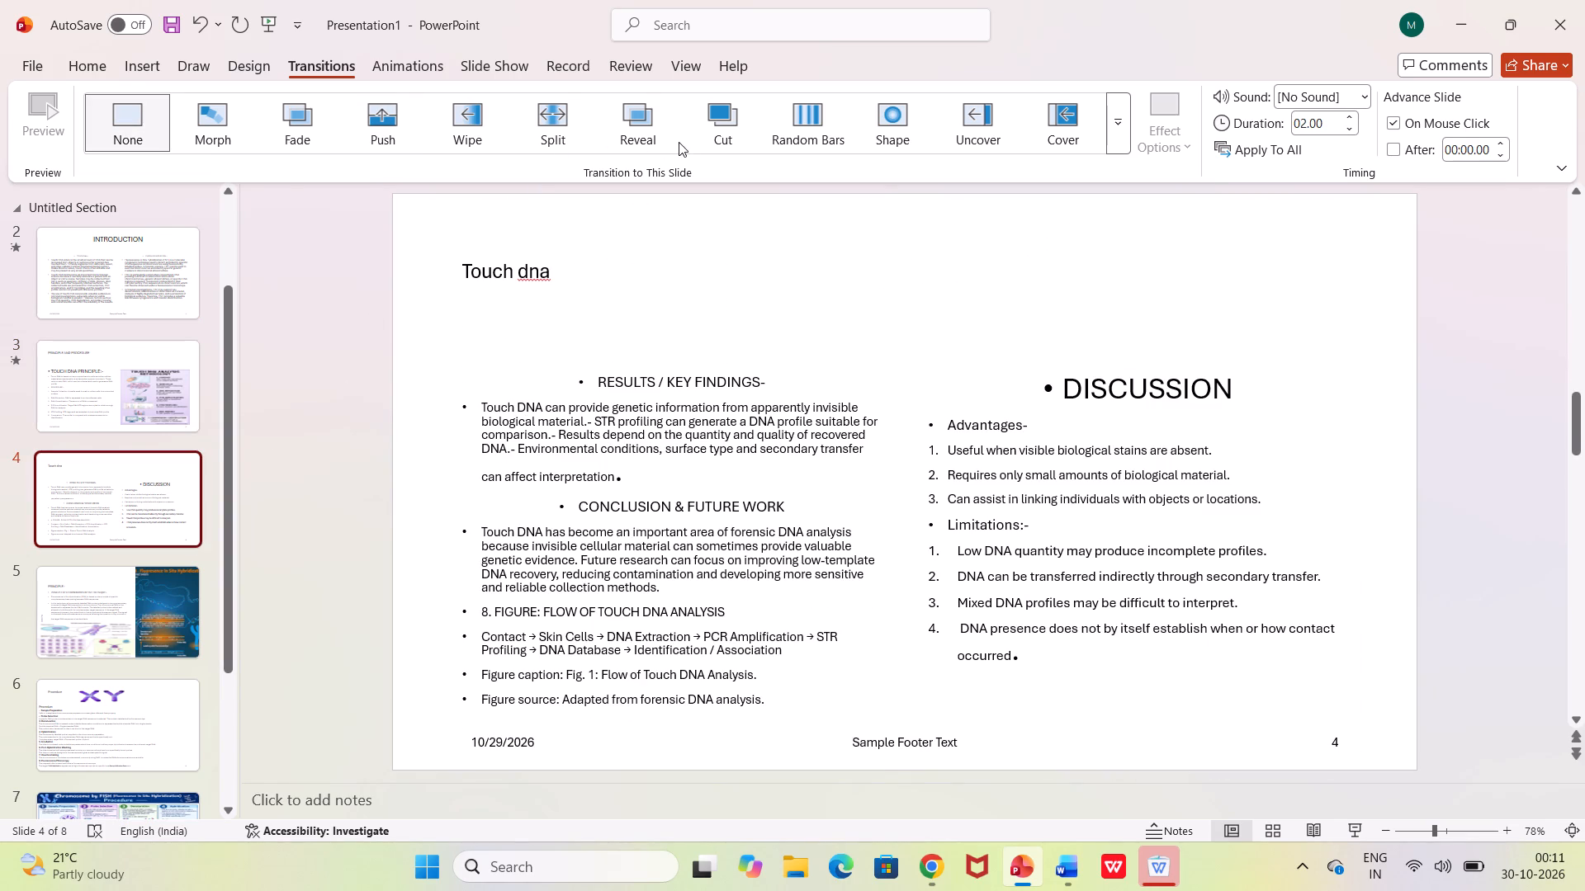
left_click(963, 138)
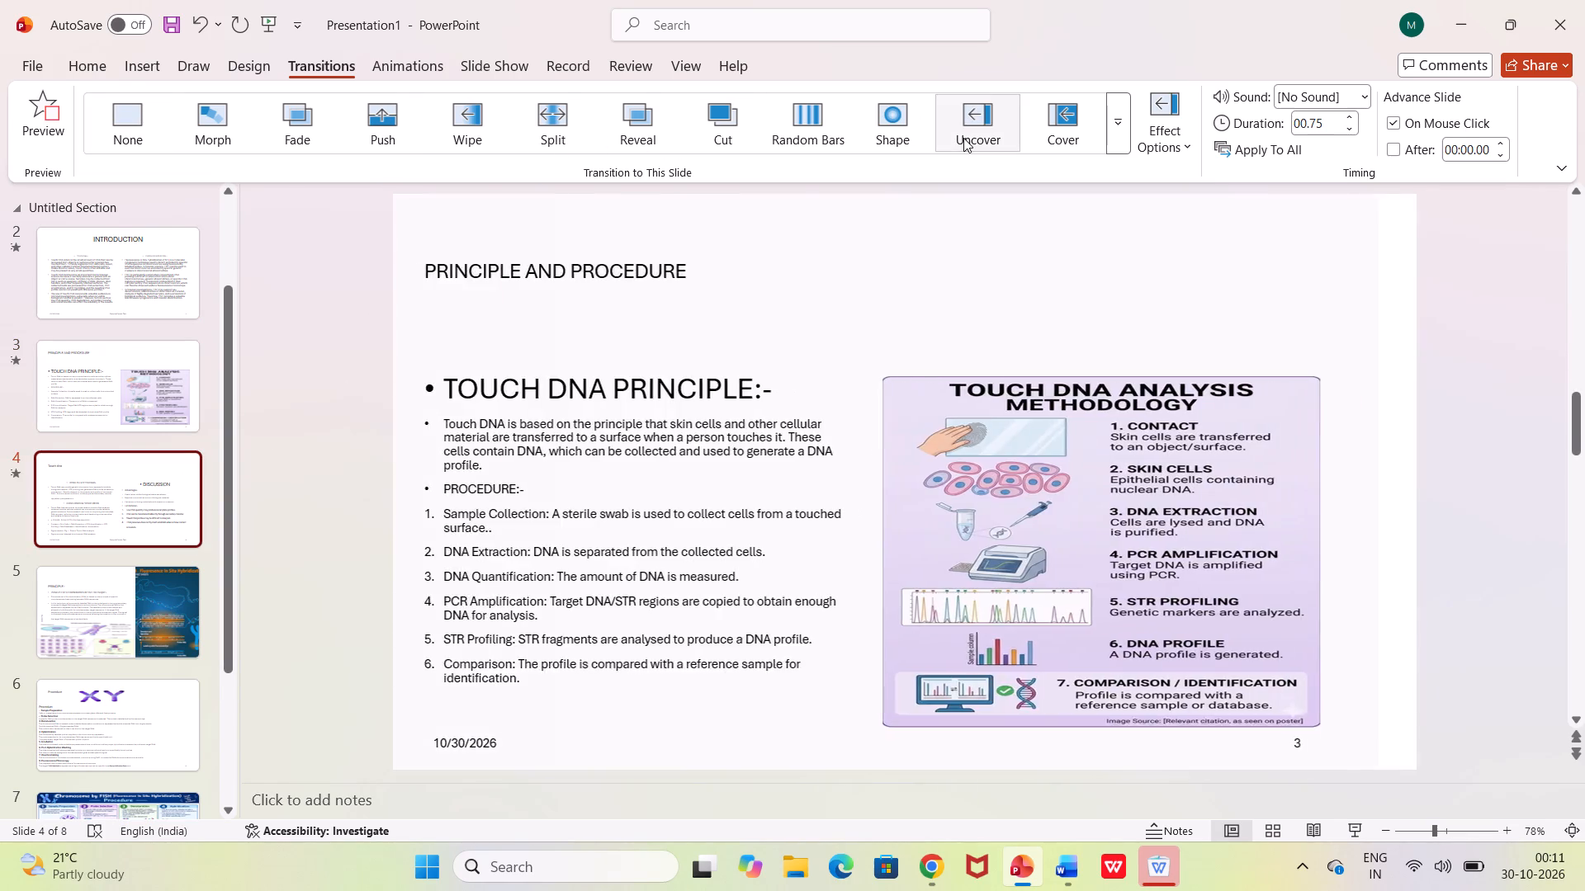
Apply the Random Bars transition to slide 5 and the Split transition to slide 6.
left_click(104, 651)
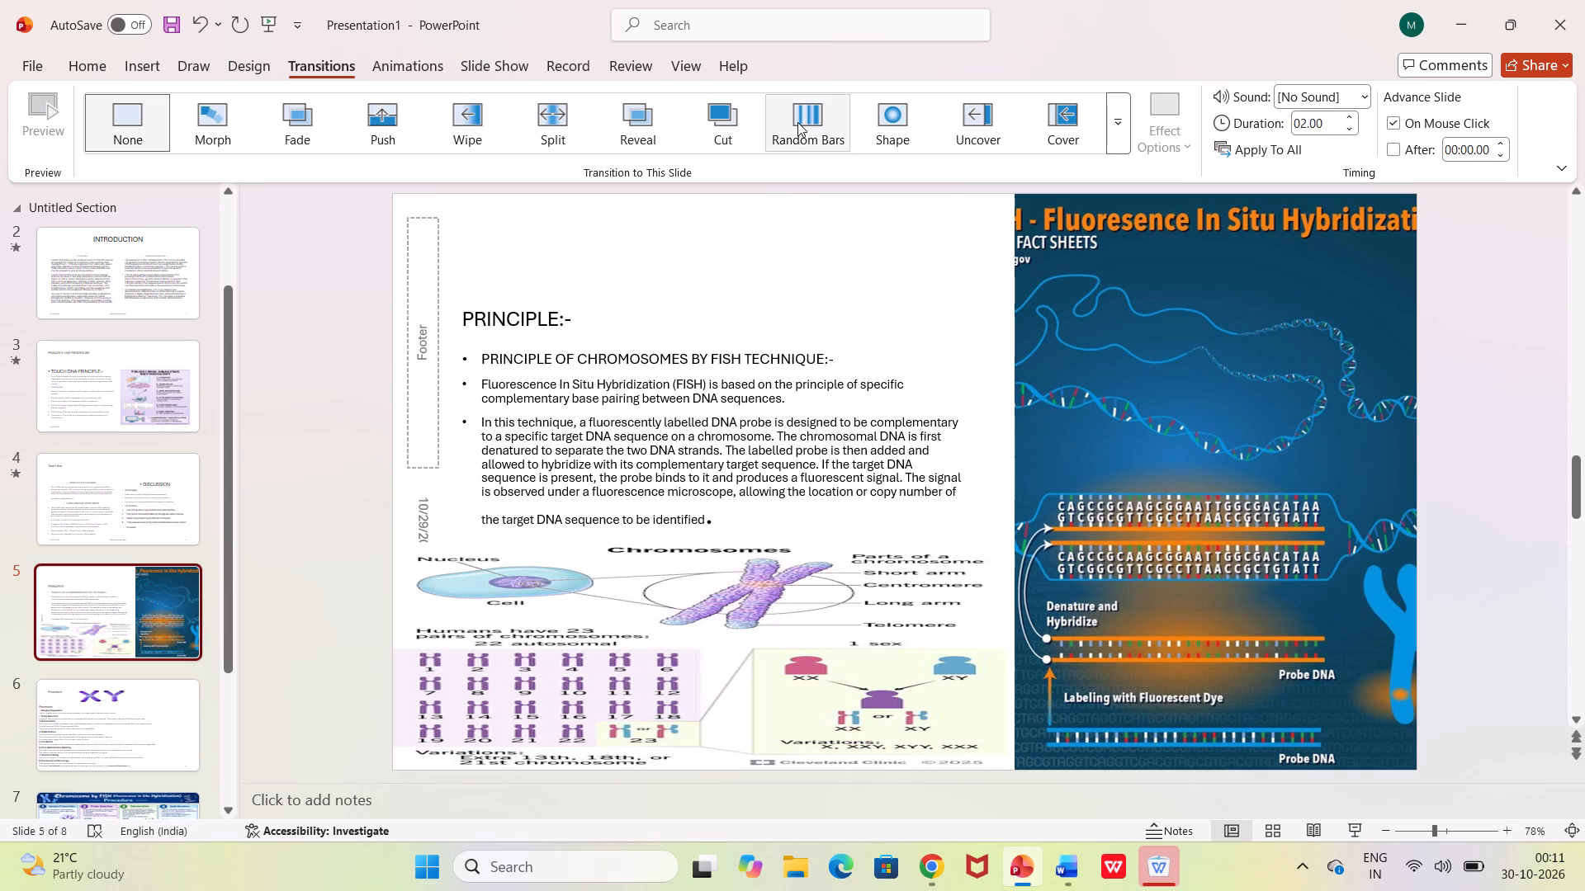
left_click(797, 122)
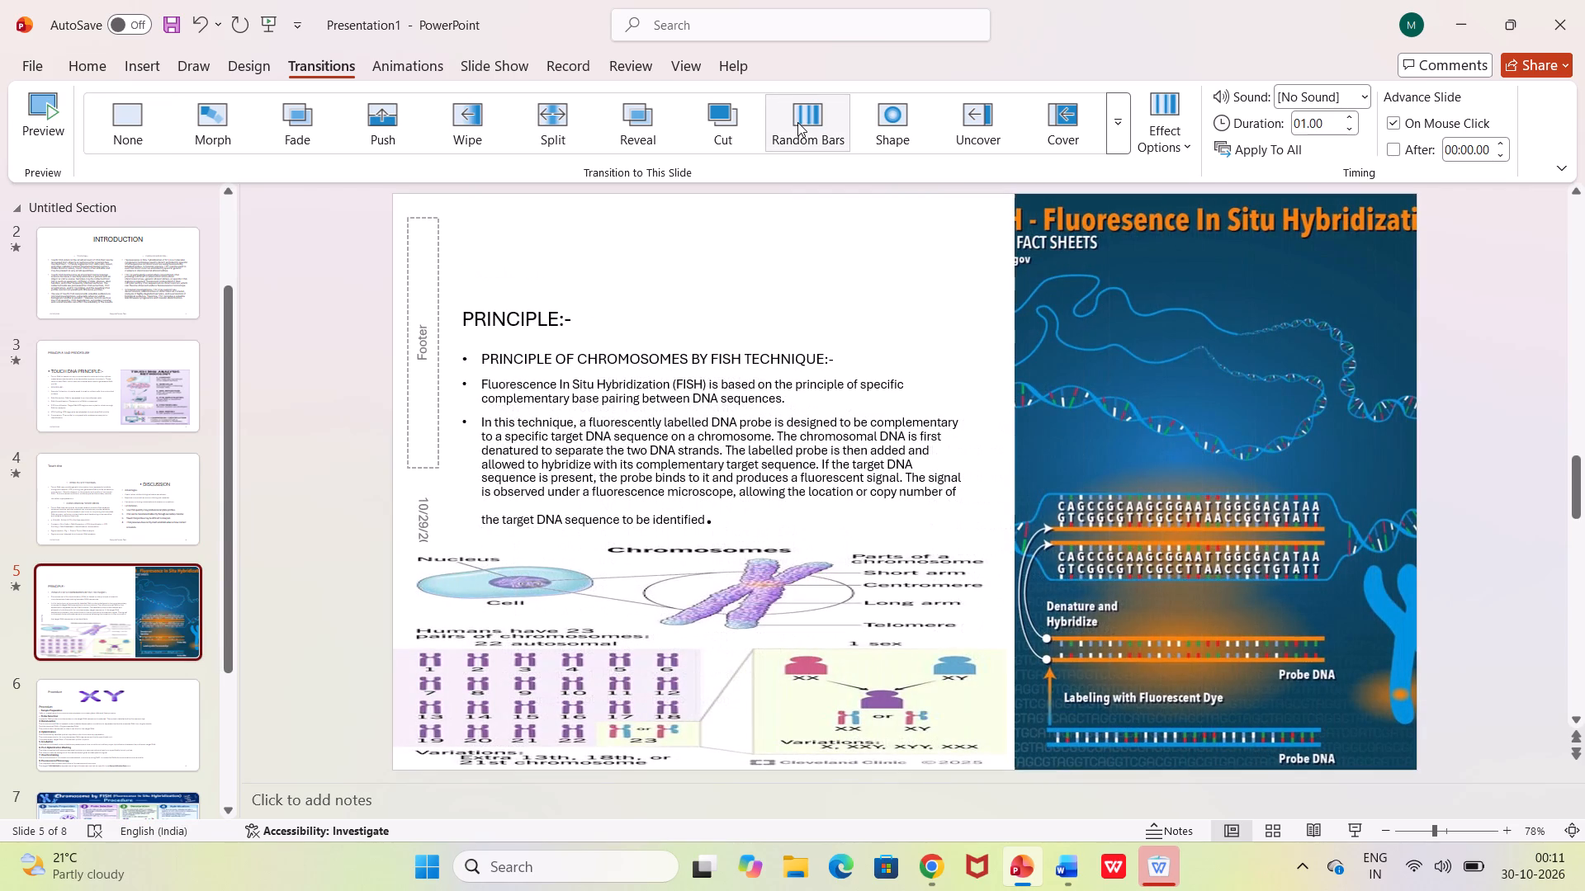
left_click(136, 745)
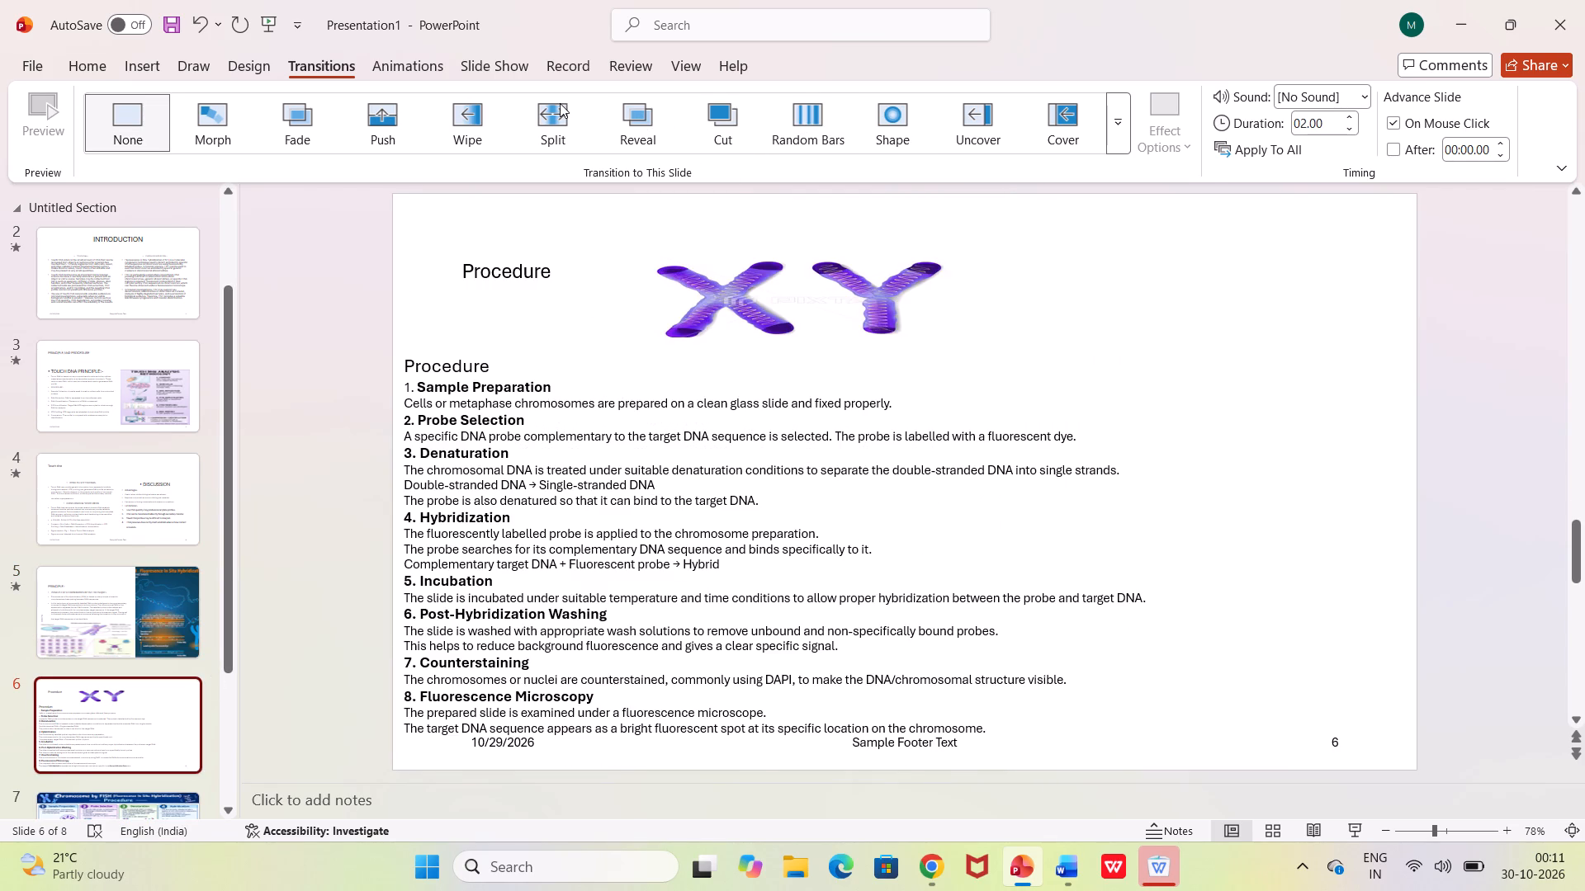
left_click(560, 103)
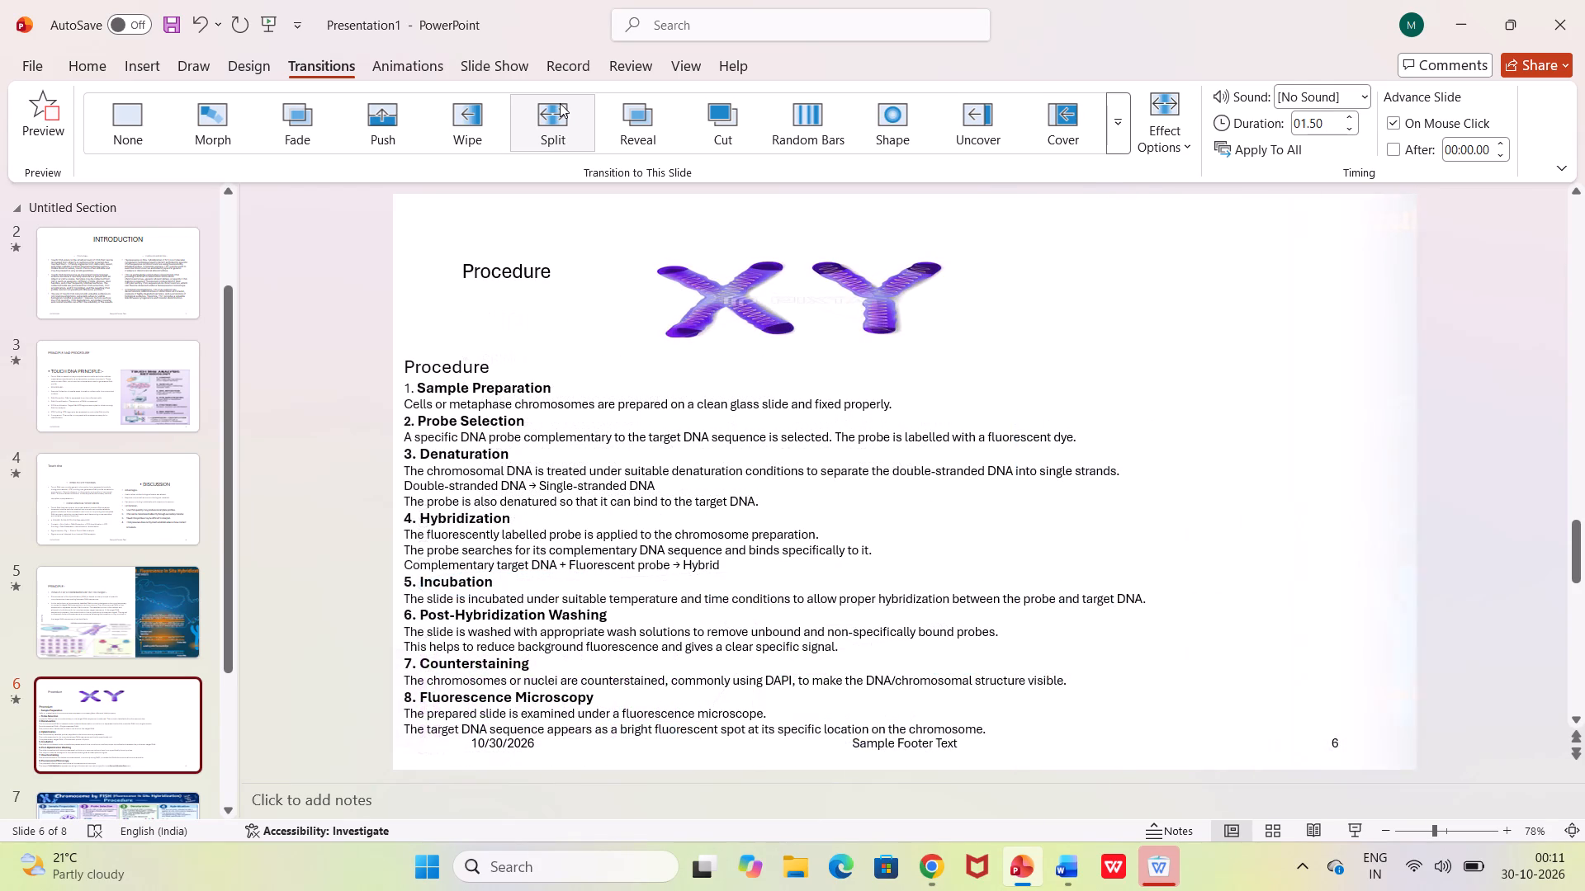
Try the Wipe transition on slide 7, the FISH procedure infographic, and replace it with Uncover.
scroll(113, 649, "down", 2)
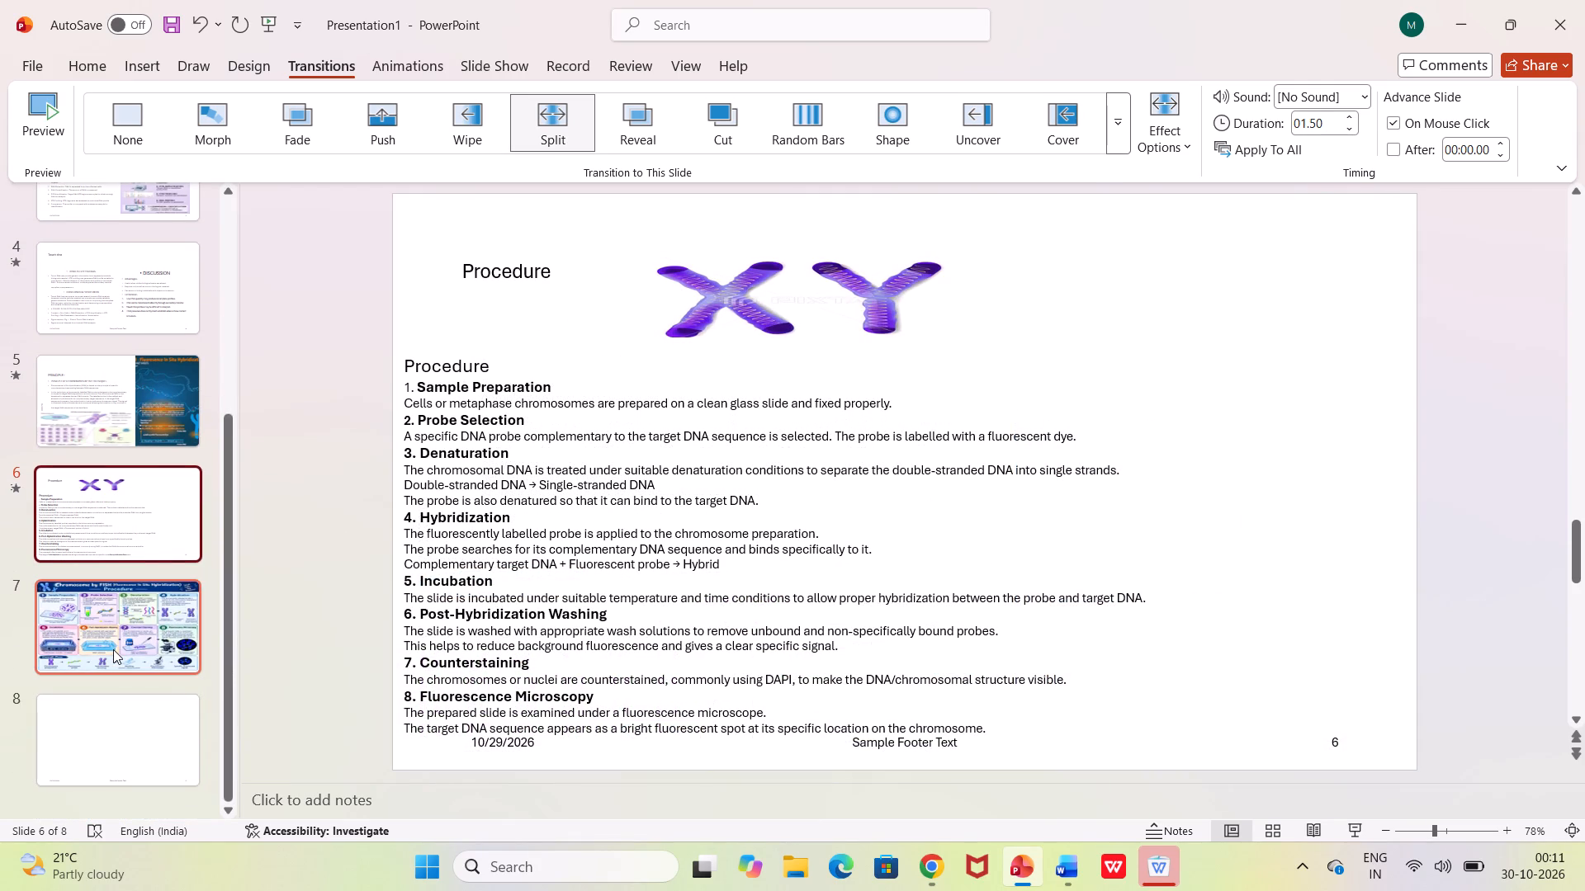
scroll(113, 649, "down", 1)
left_click(113, 649)
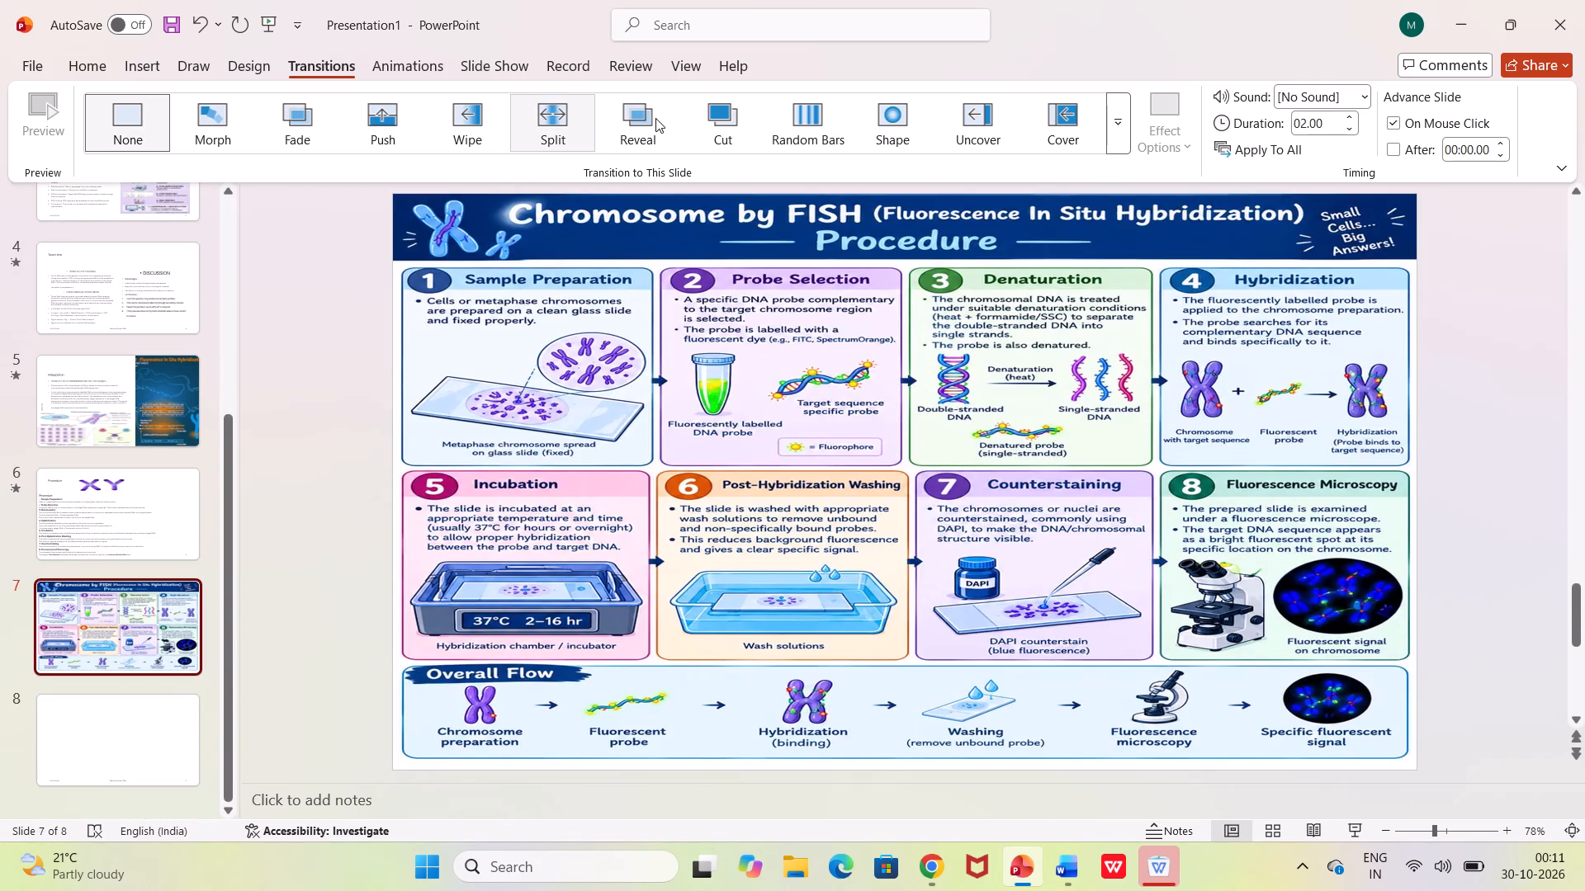
left_click(457, 113)
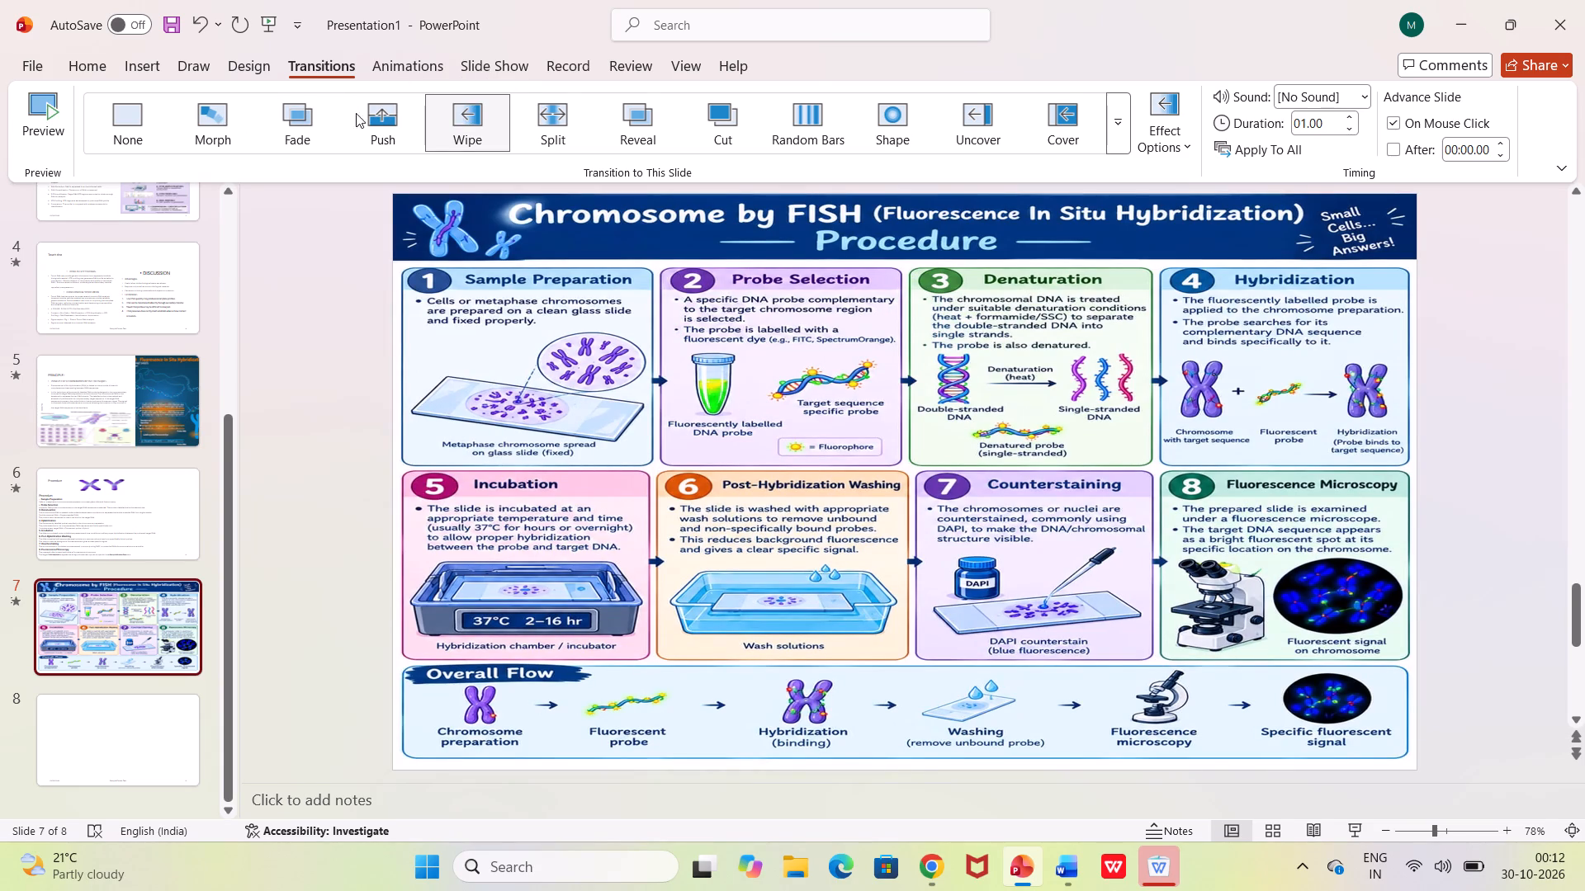
left_click(958, 109)
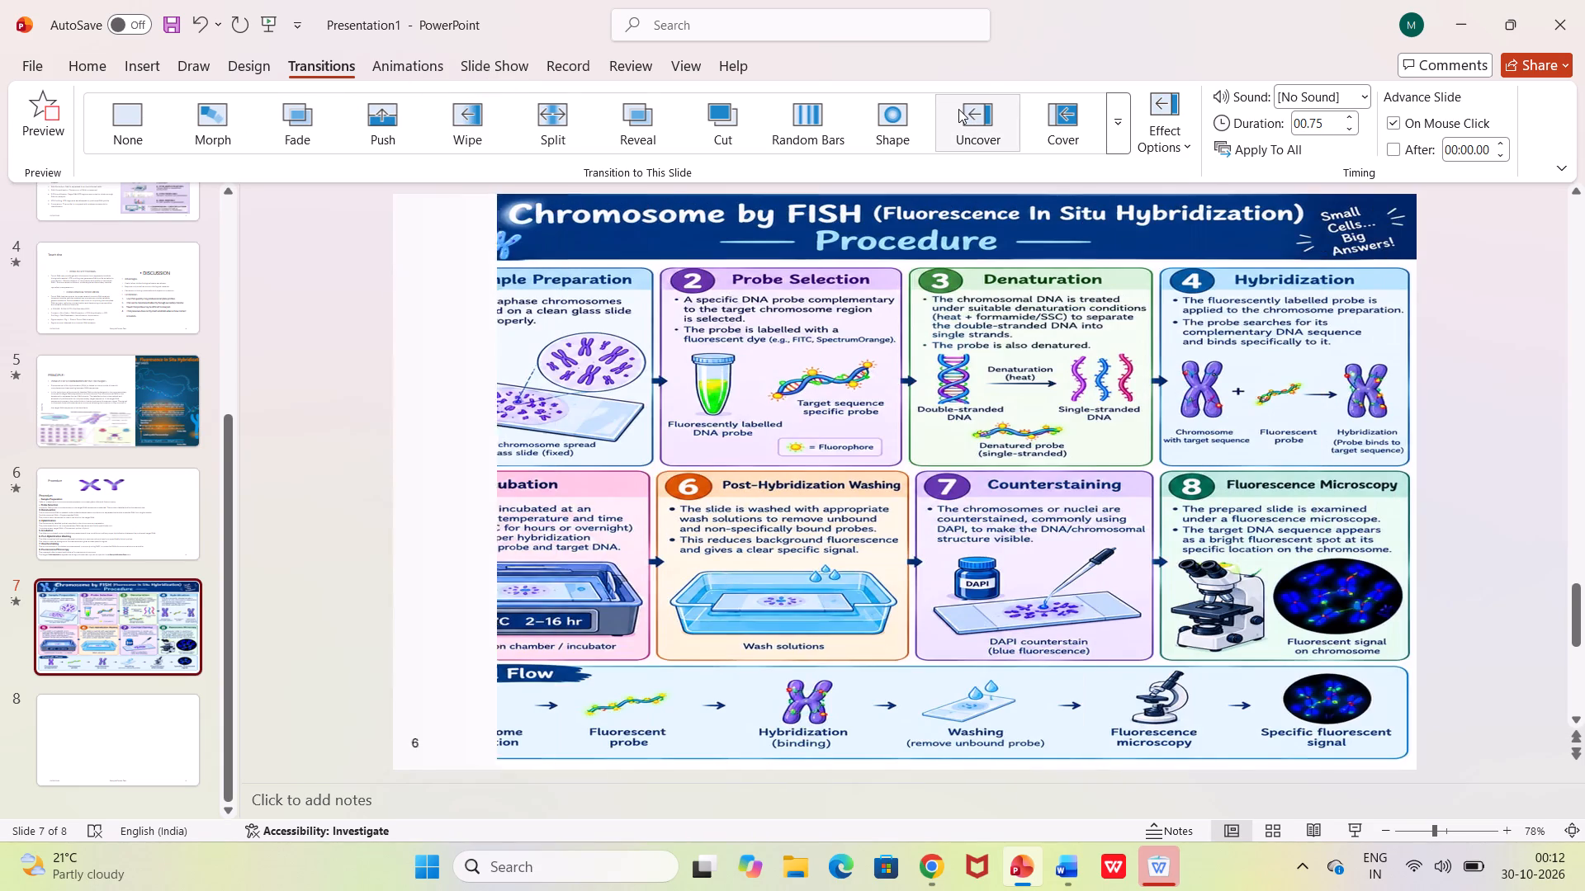
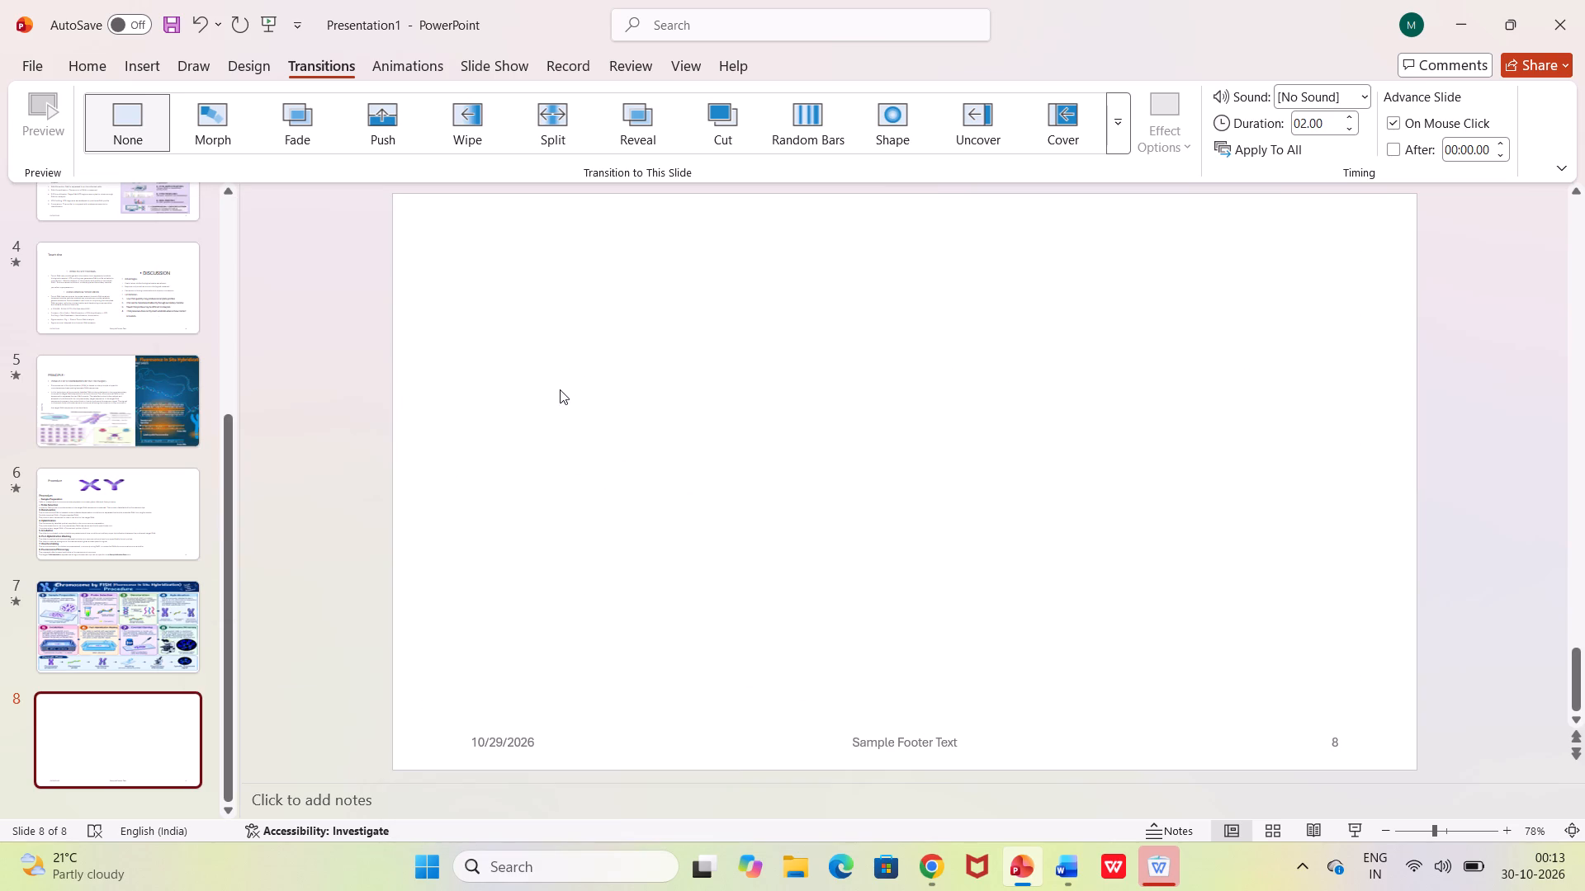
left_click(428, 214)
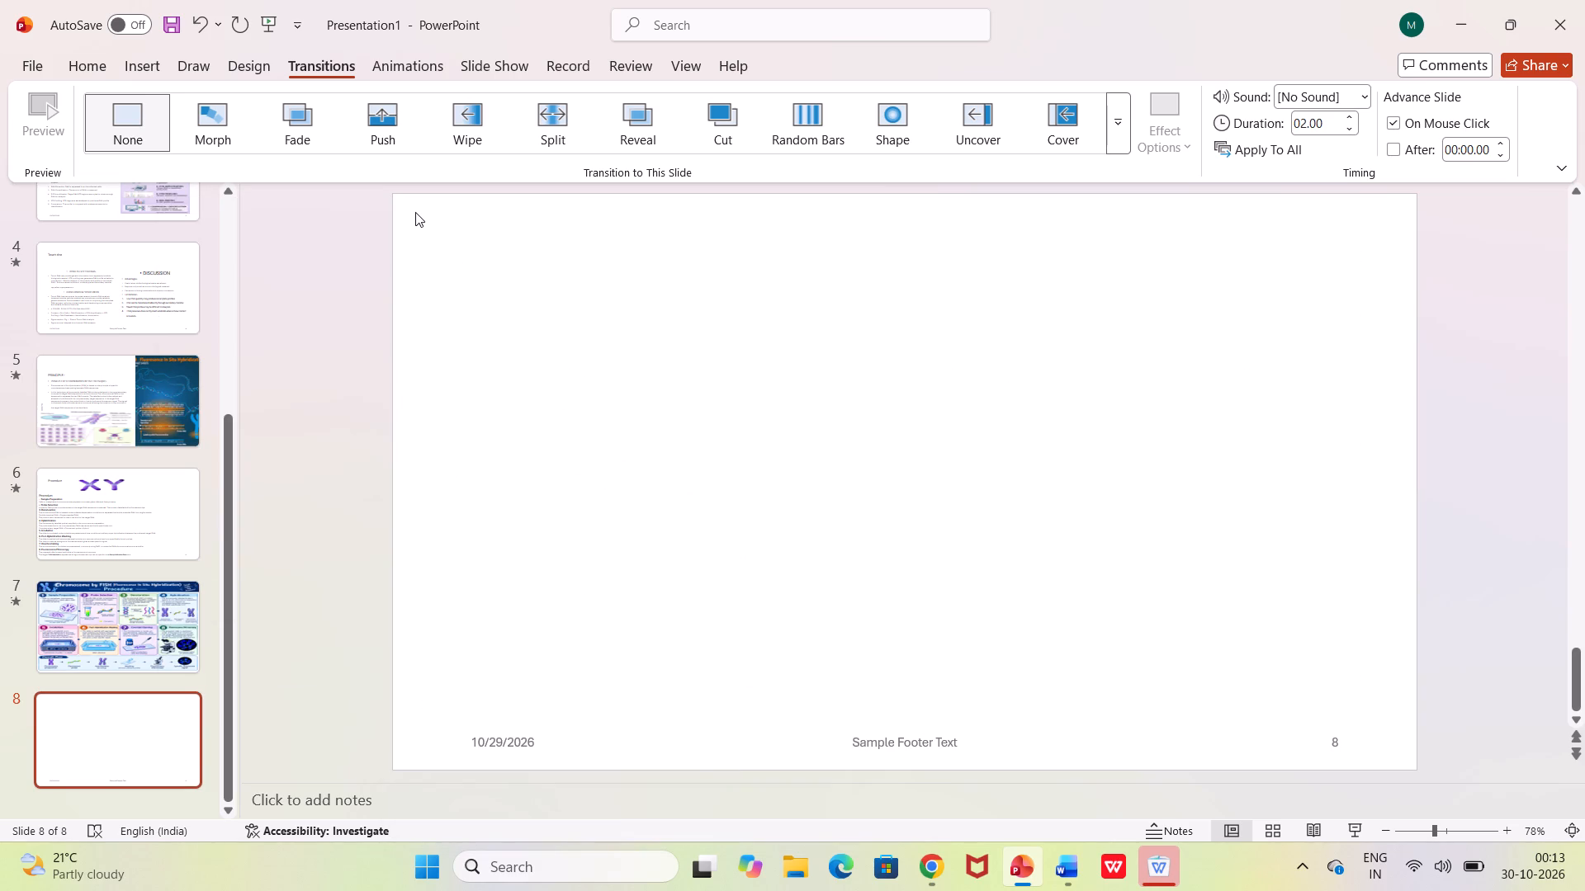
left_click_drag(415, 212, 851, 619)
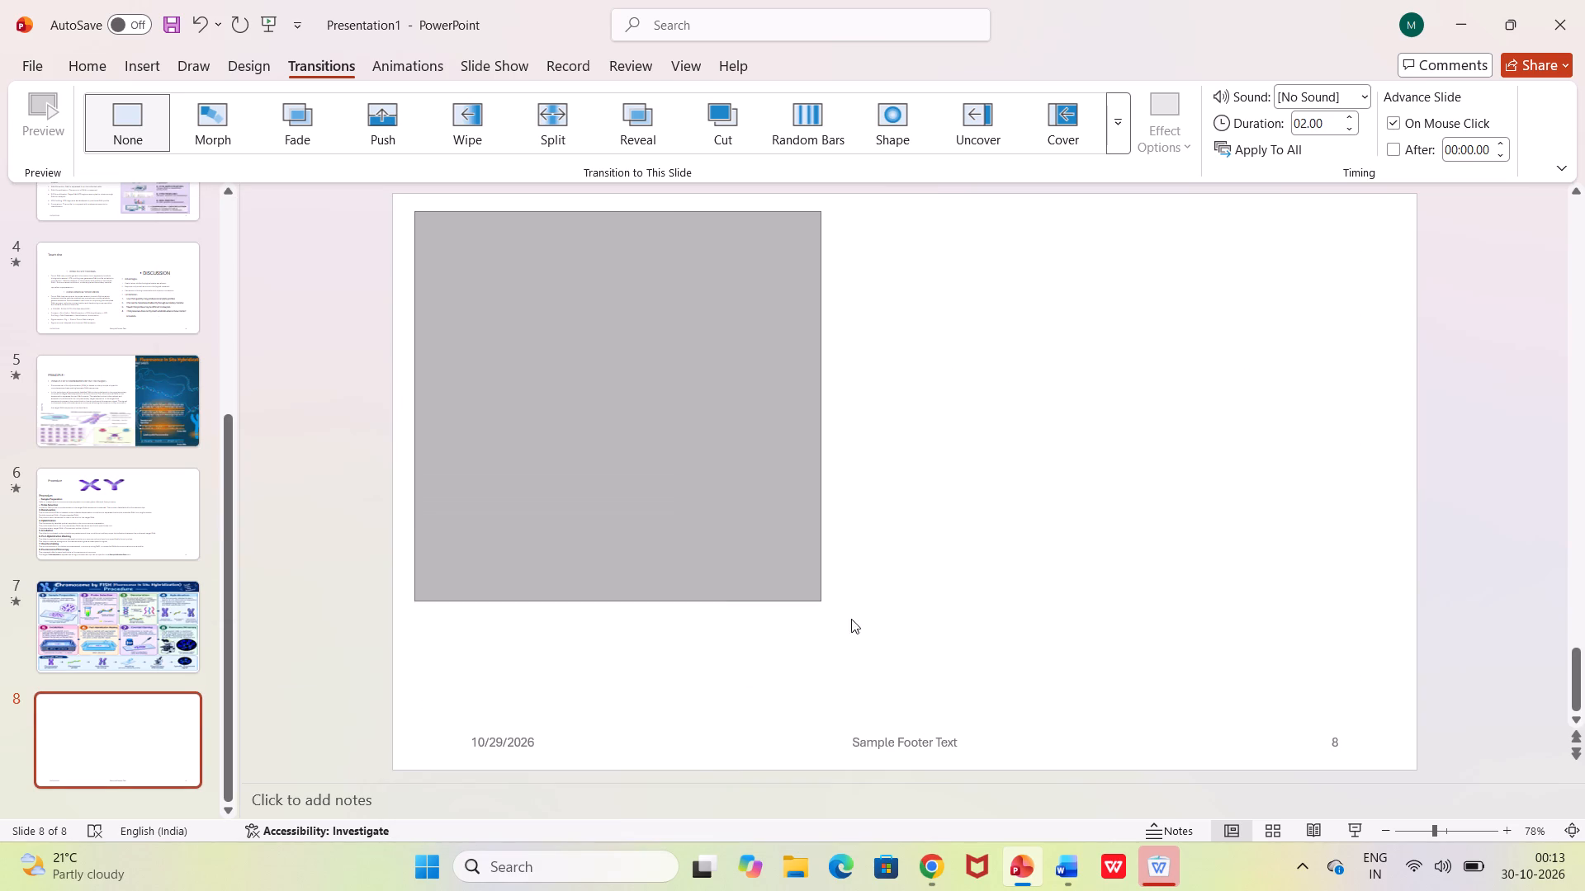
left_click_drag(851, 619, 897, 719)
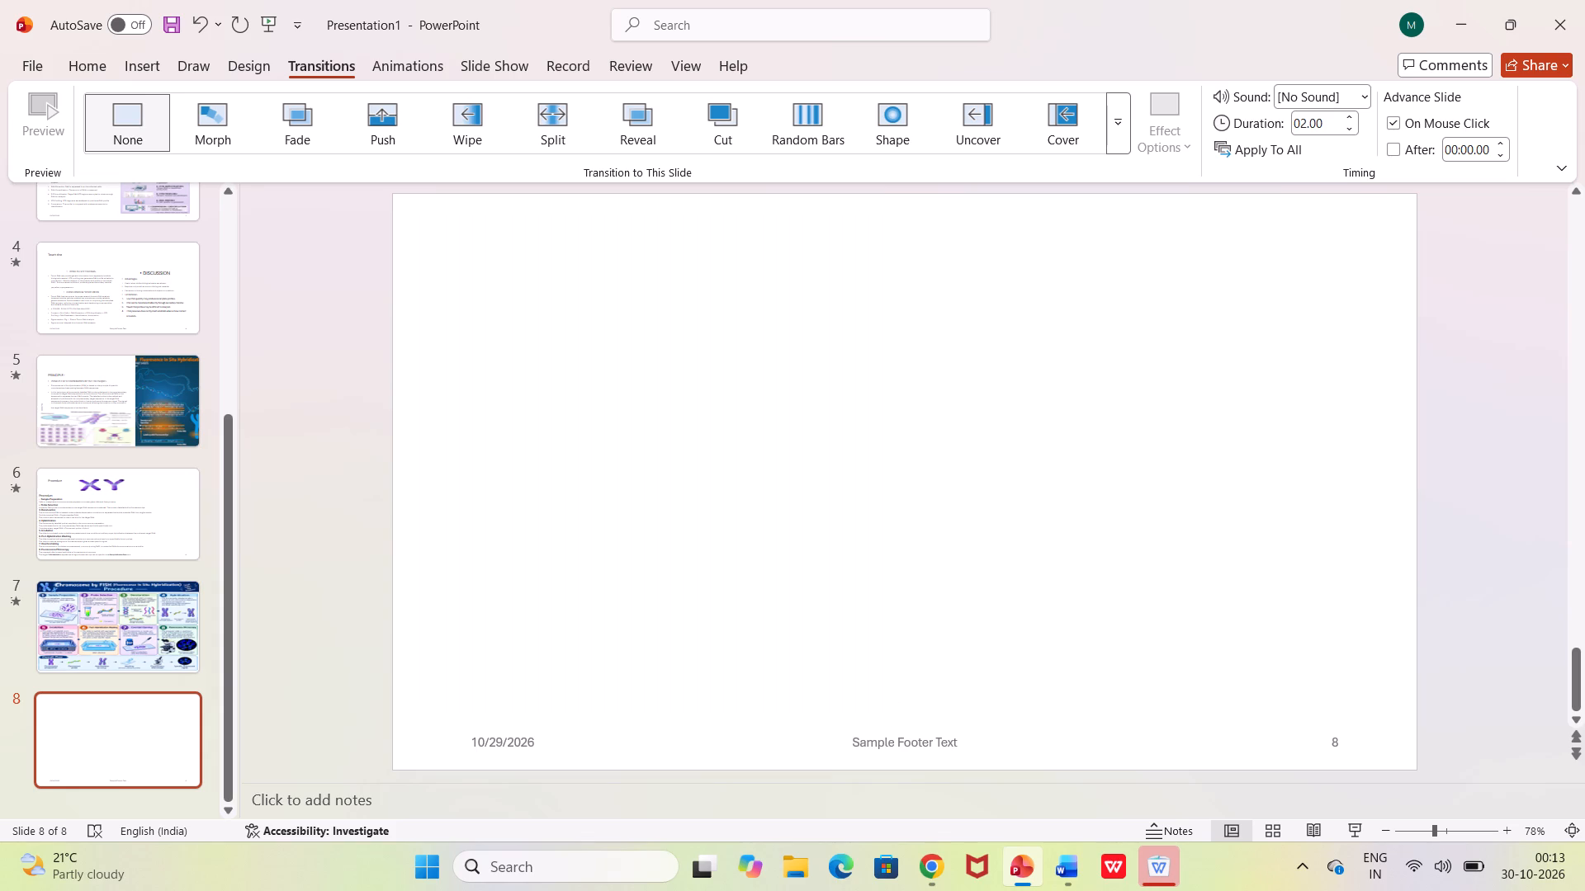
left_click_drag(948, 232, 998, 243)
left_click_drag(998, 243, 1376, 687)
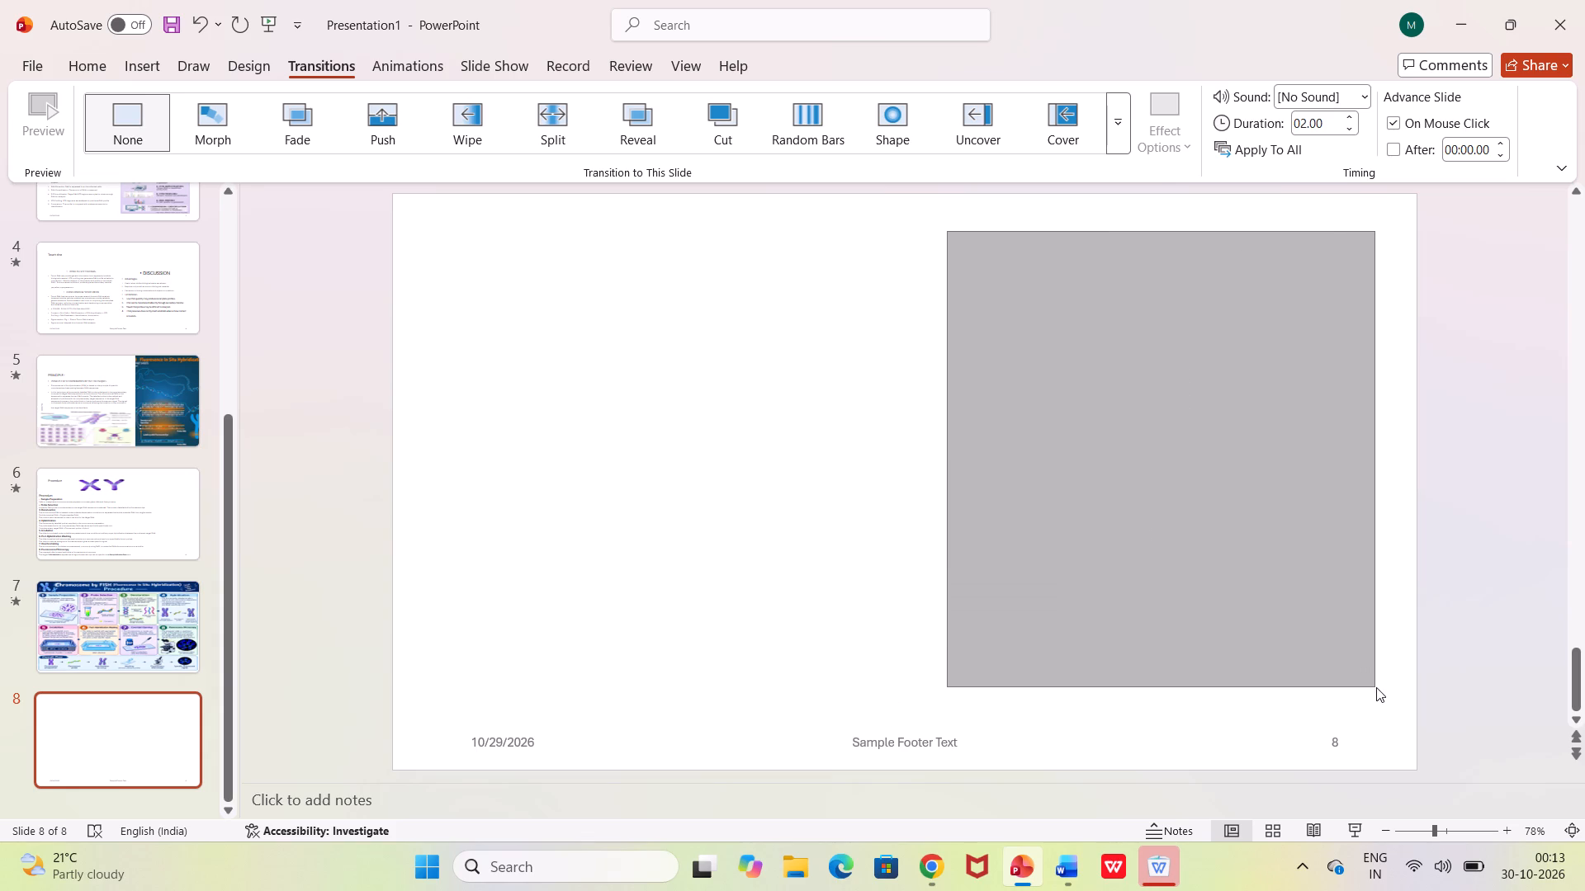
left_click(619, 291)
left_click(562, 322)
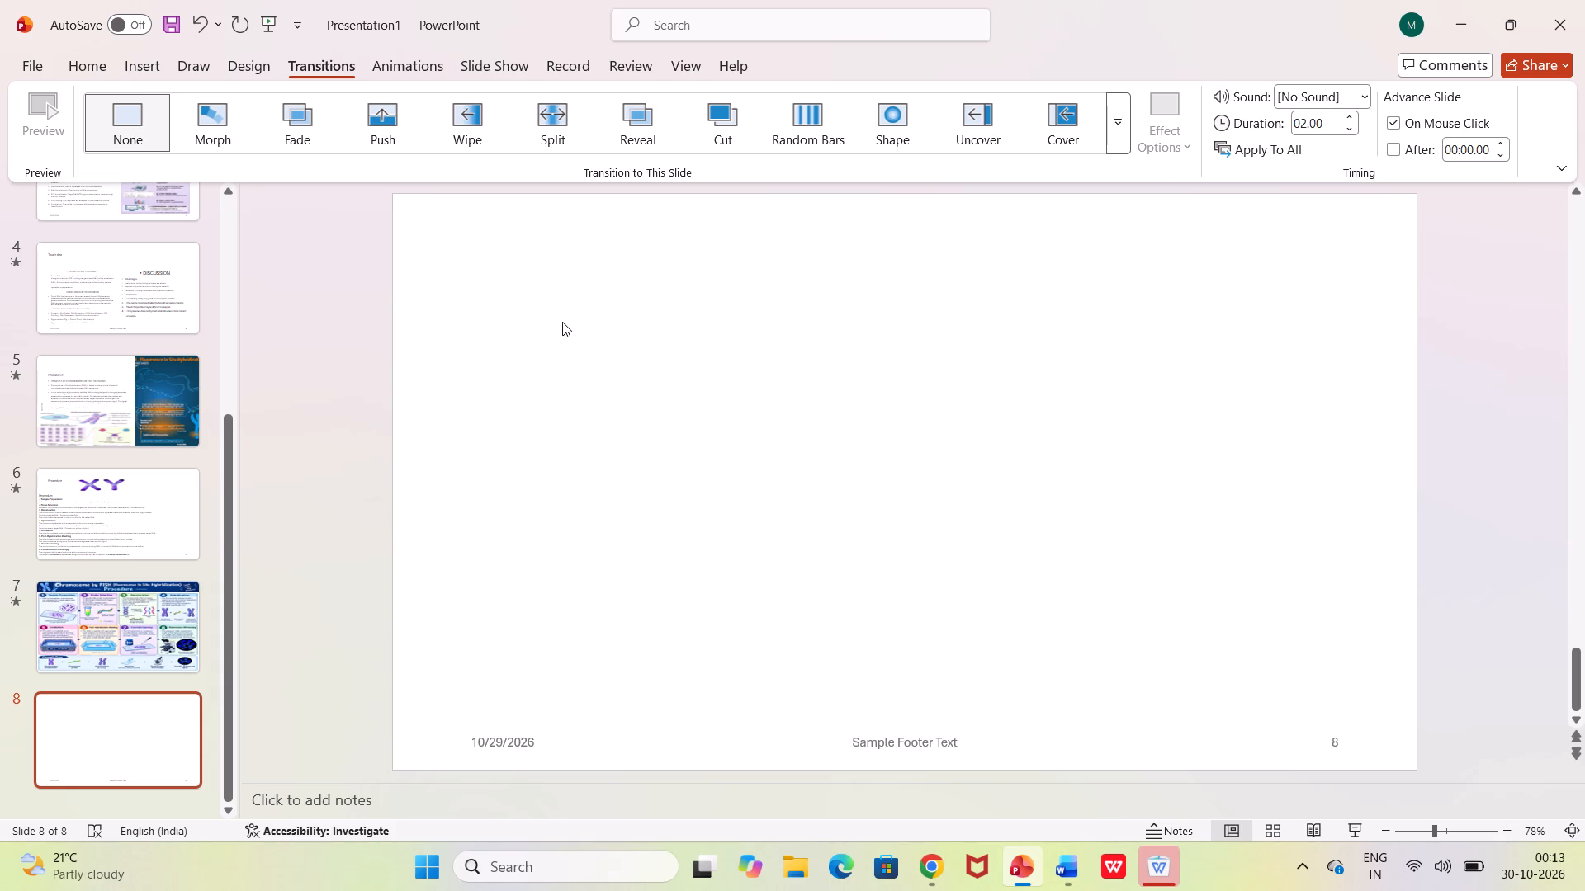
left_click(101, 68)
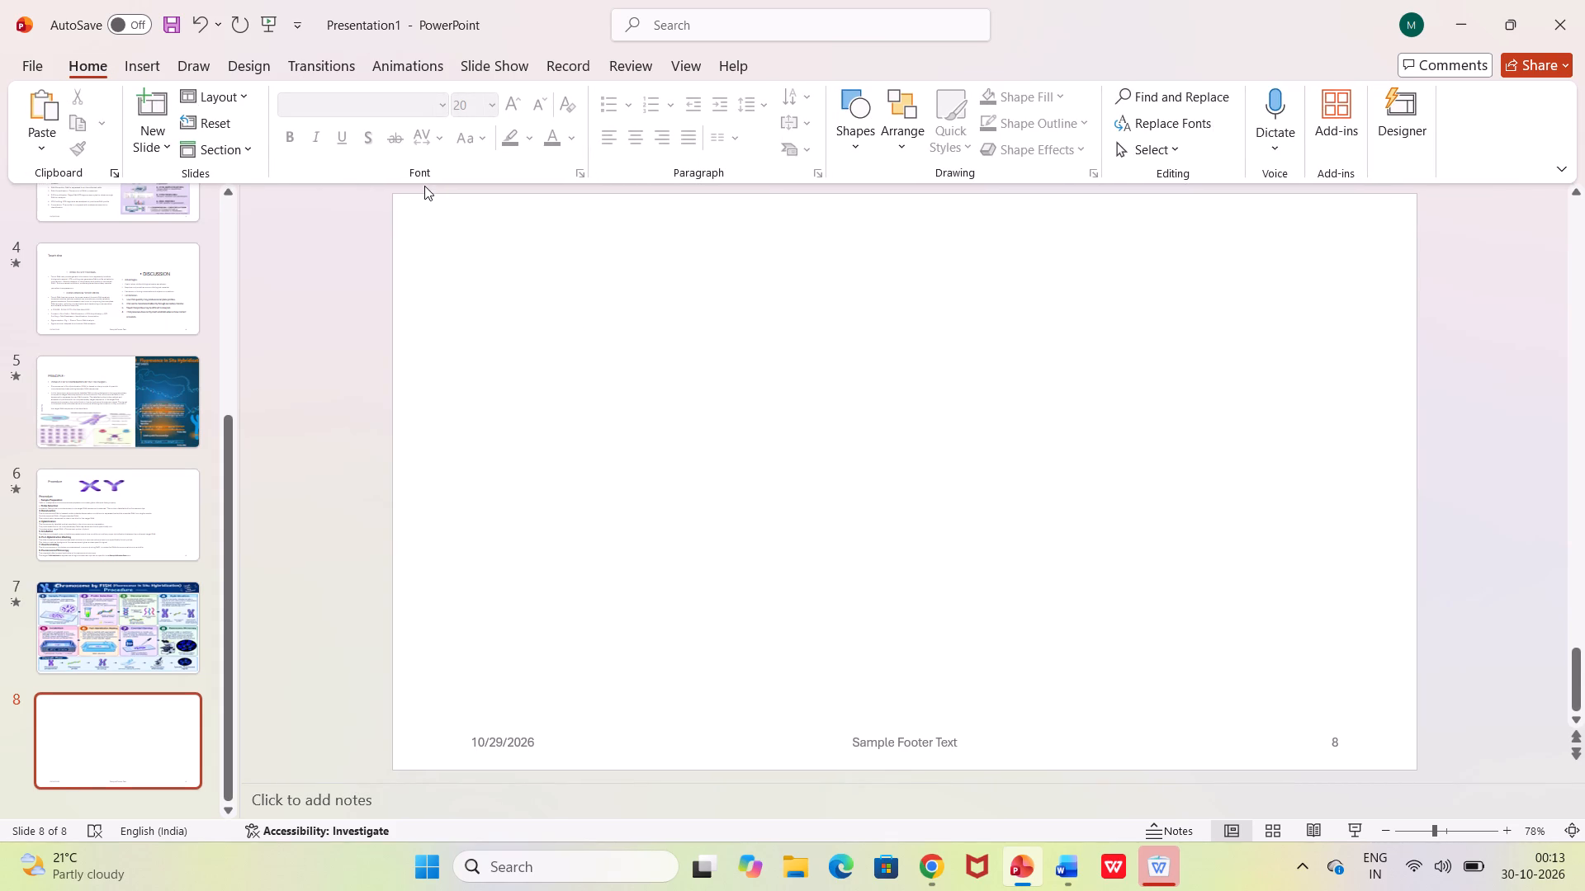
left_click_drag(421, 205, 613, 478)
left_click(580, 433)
Change the layout of the blank slide 8 to Section Header.
left_click(135, 738)
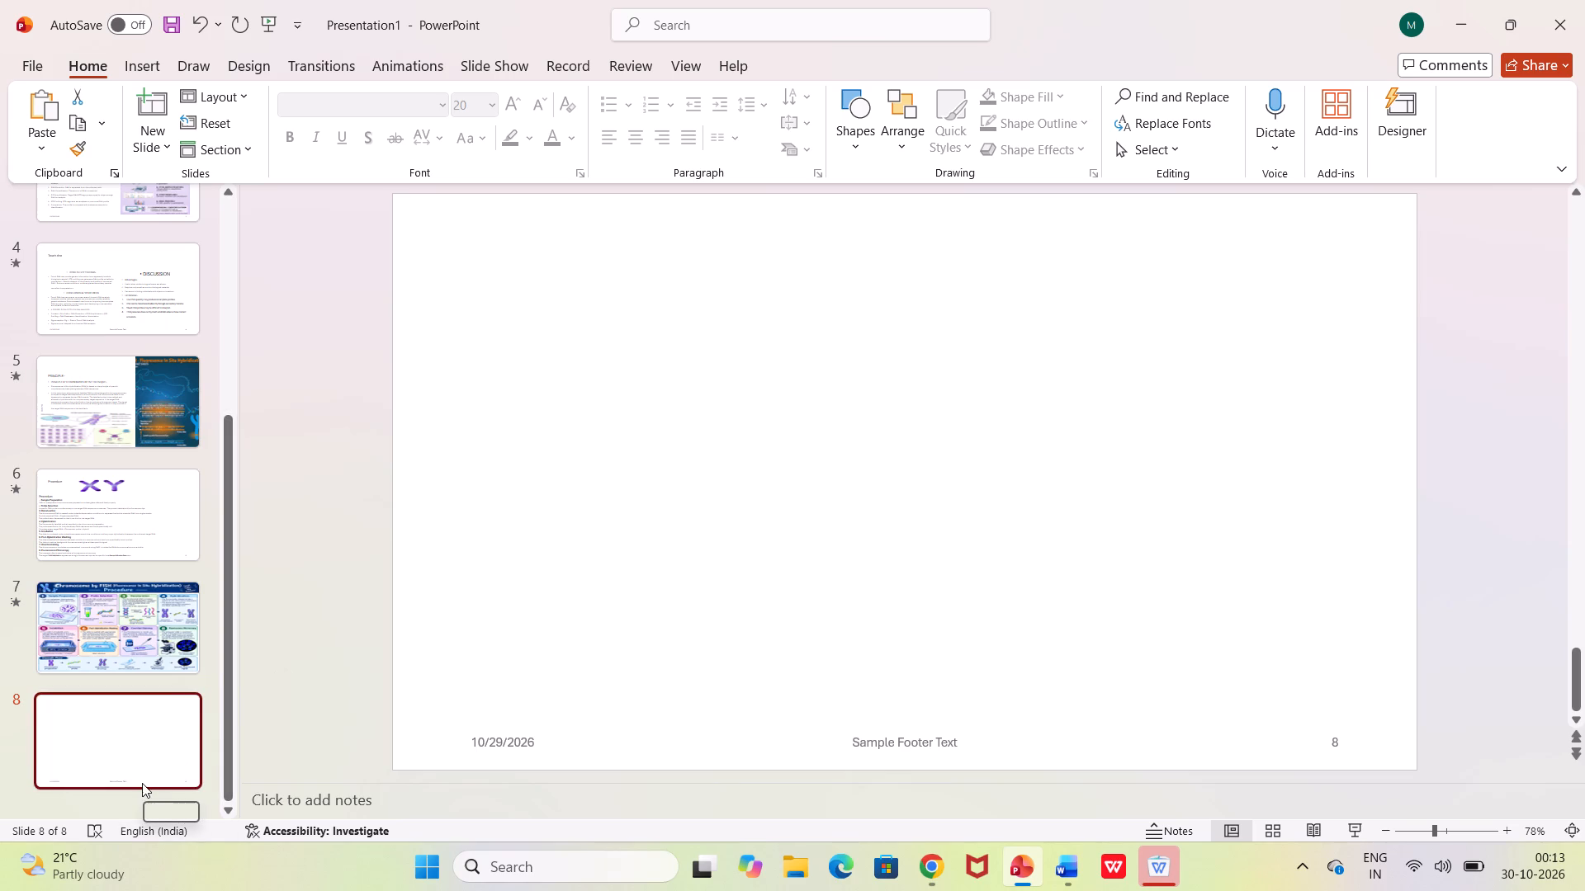
left_click(142, 783)
left_click(142, 783)
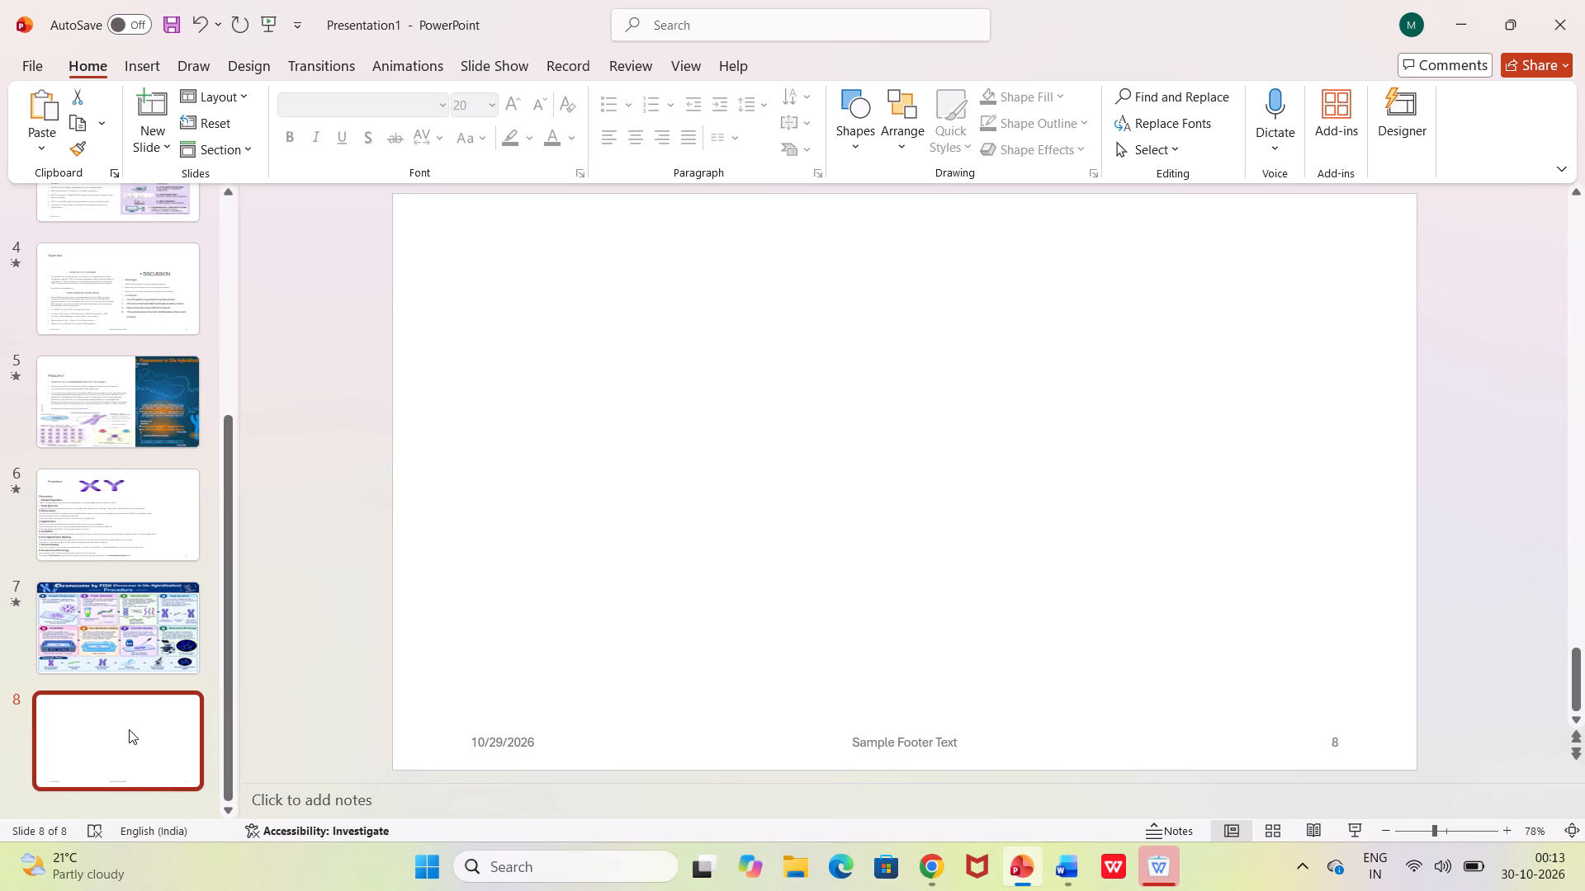
double_click(129, 729)
left_click(129, 748)
right_click(129, 748)
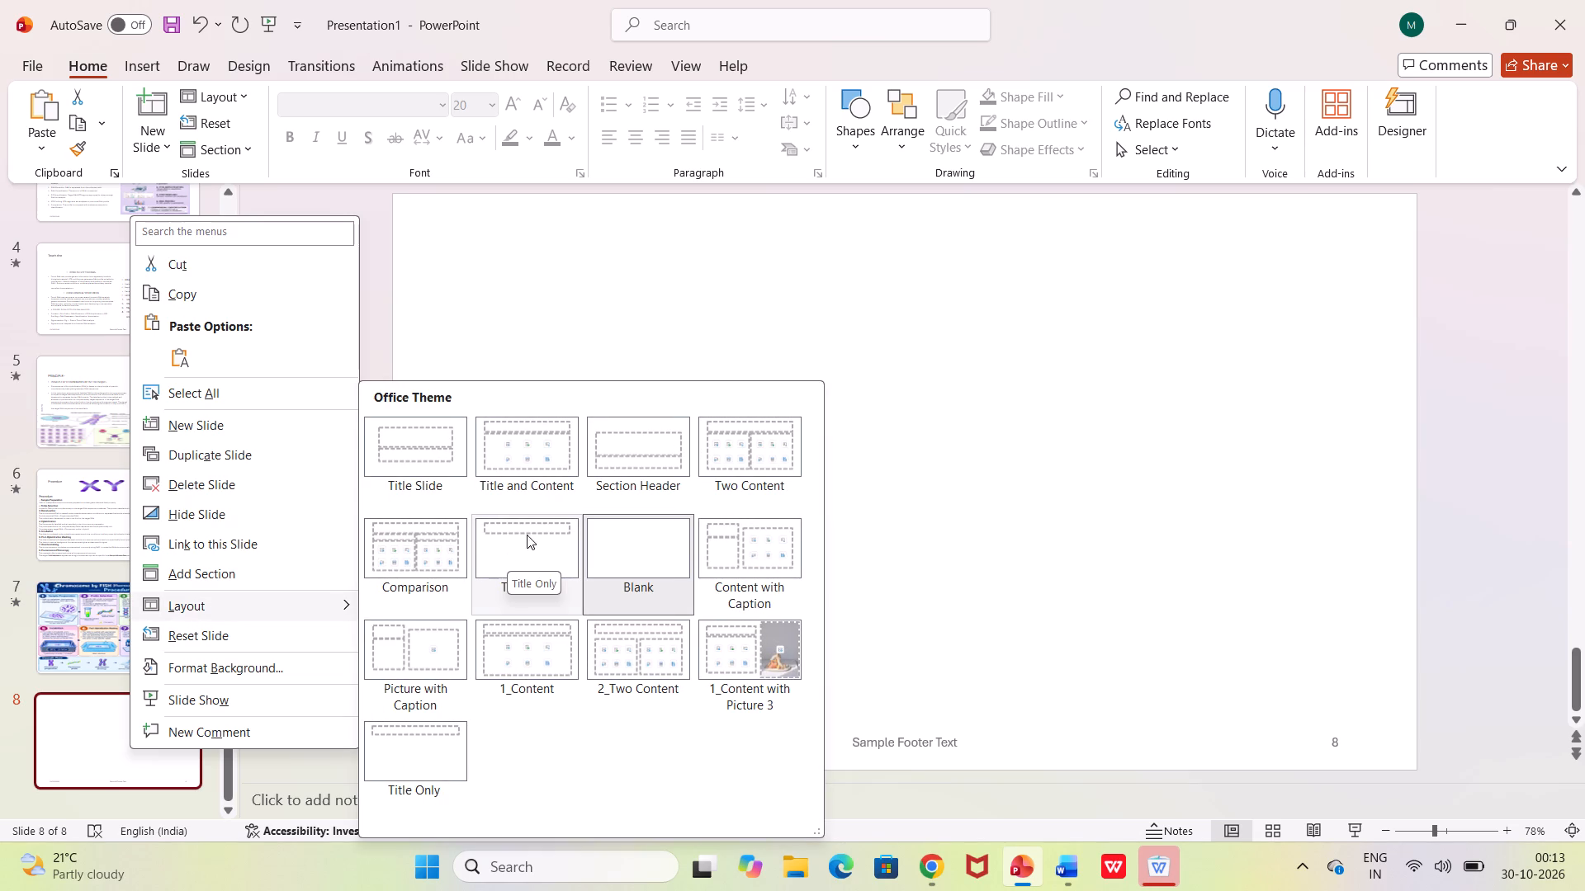
left_click(641, 442)
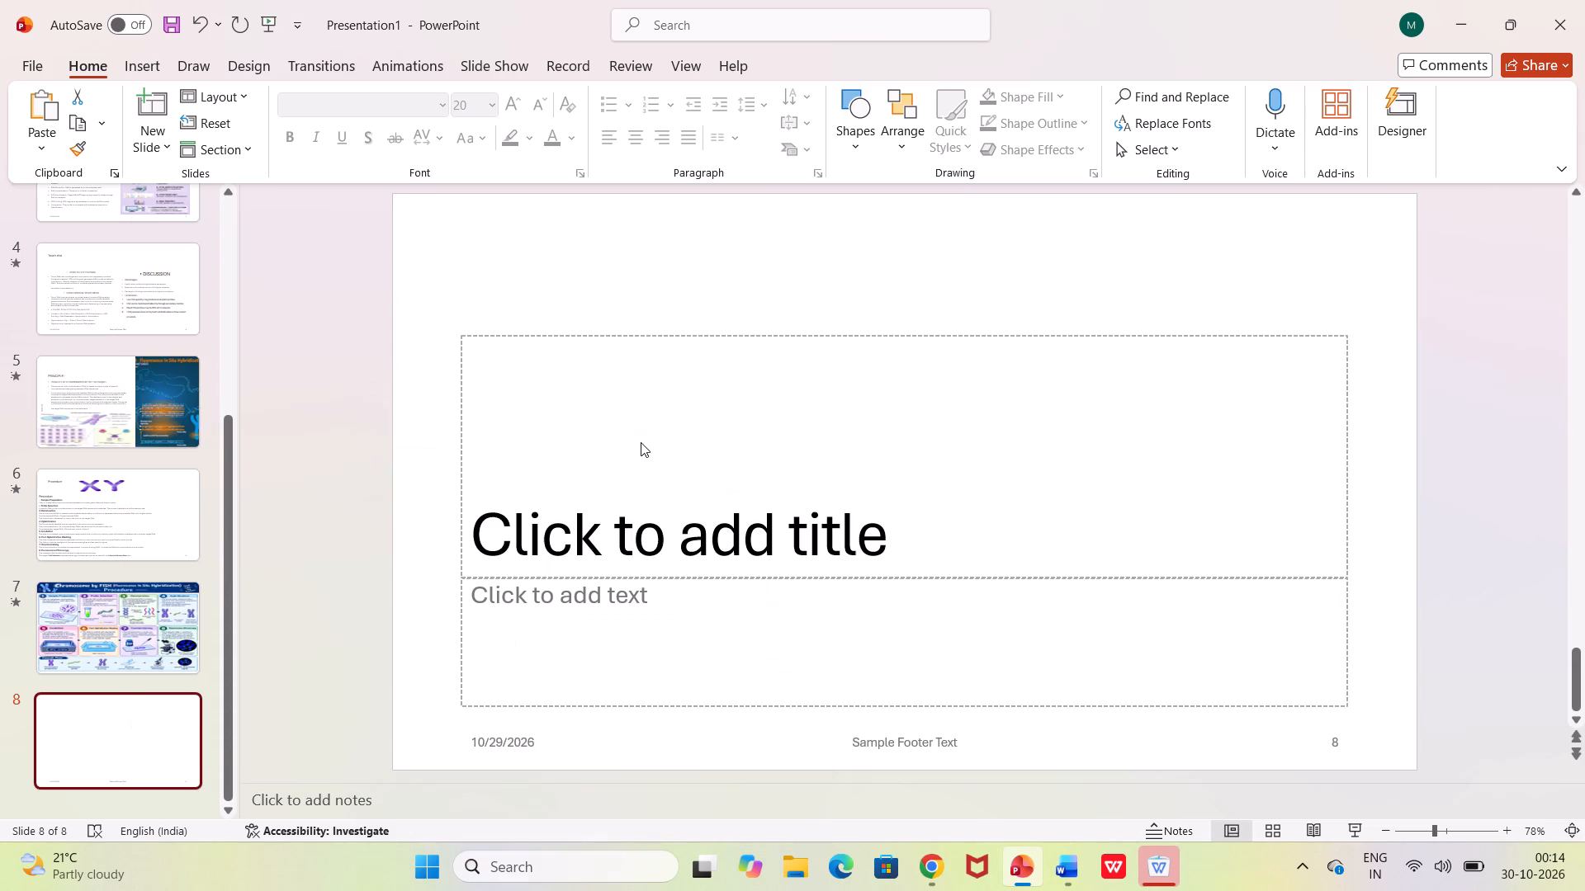
Paste the heading "OBSERVATION – CHROMOSOME ANALYSIS BY FISH" into slide 8's title placeholder at font size 14.
left_click(691, 448)
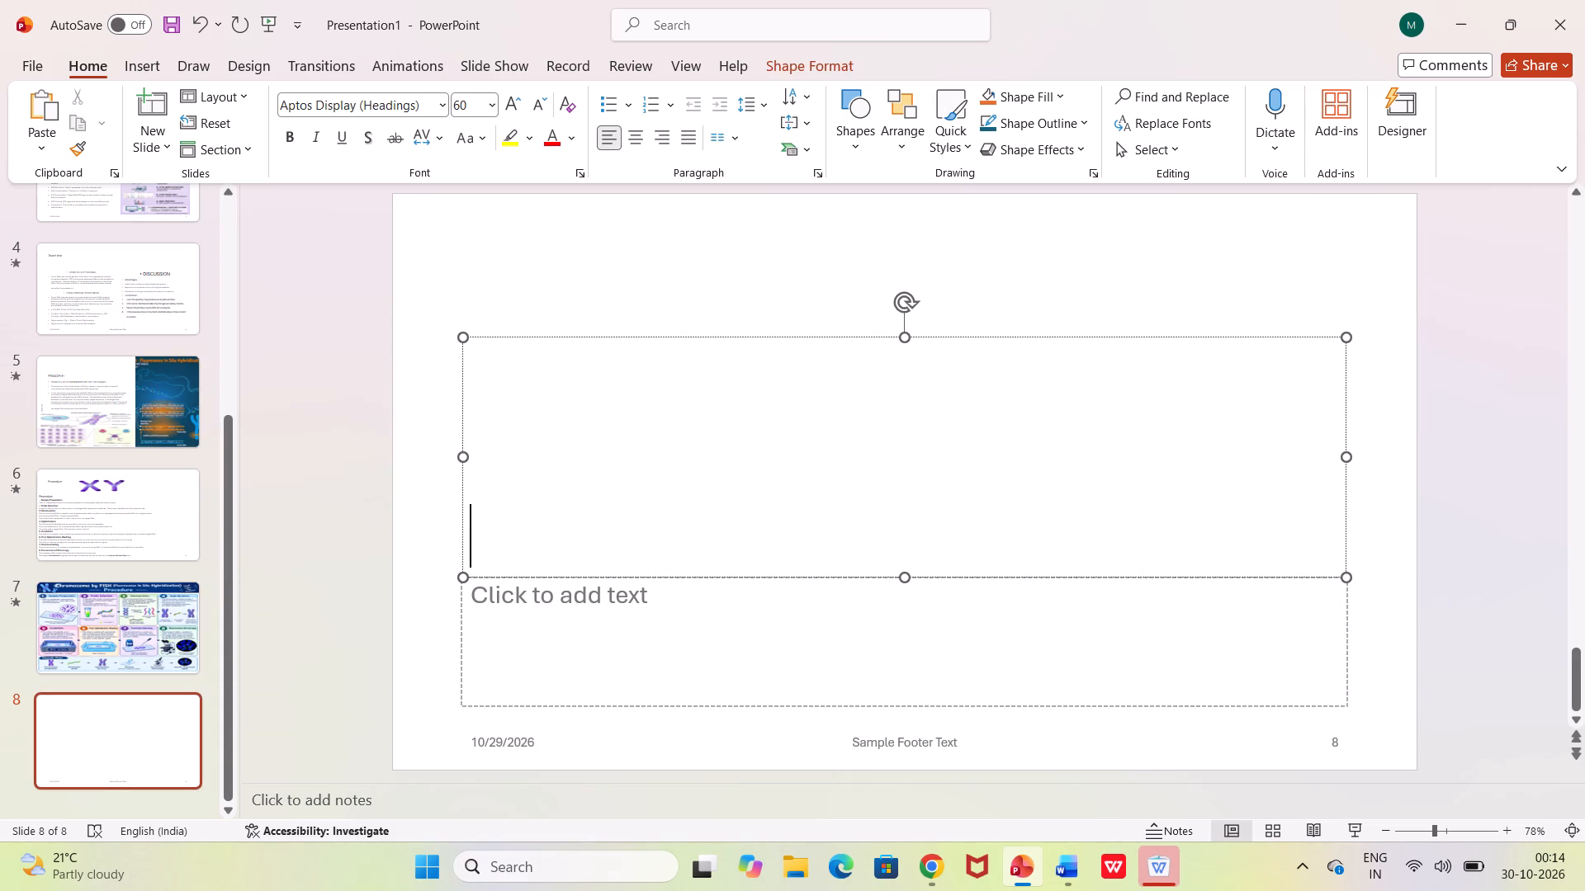
left_click(499, 105)
left_click(489, 106)
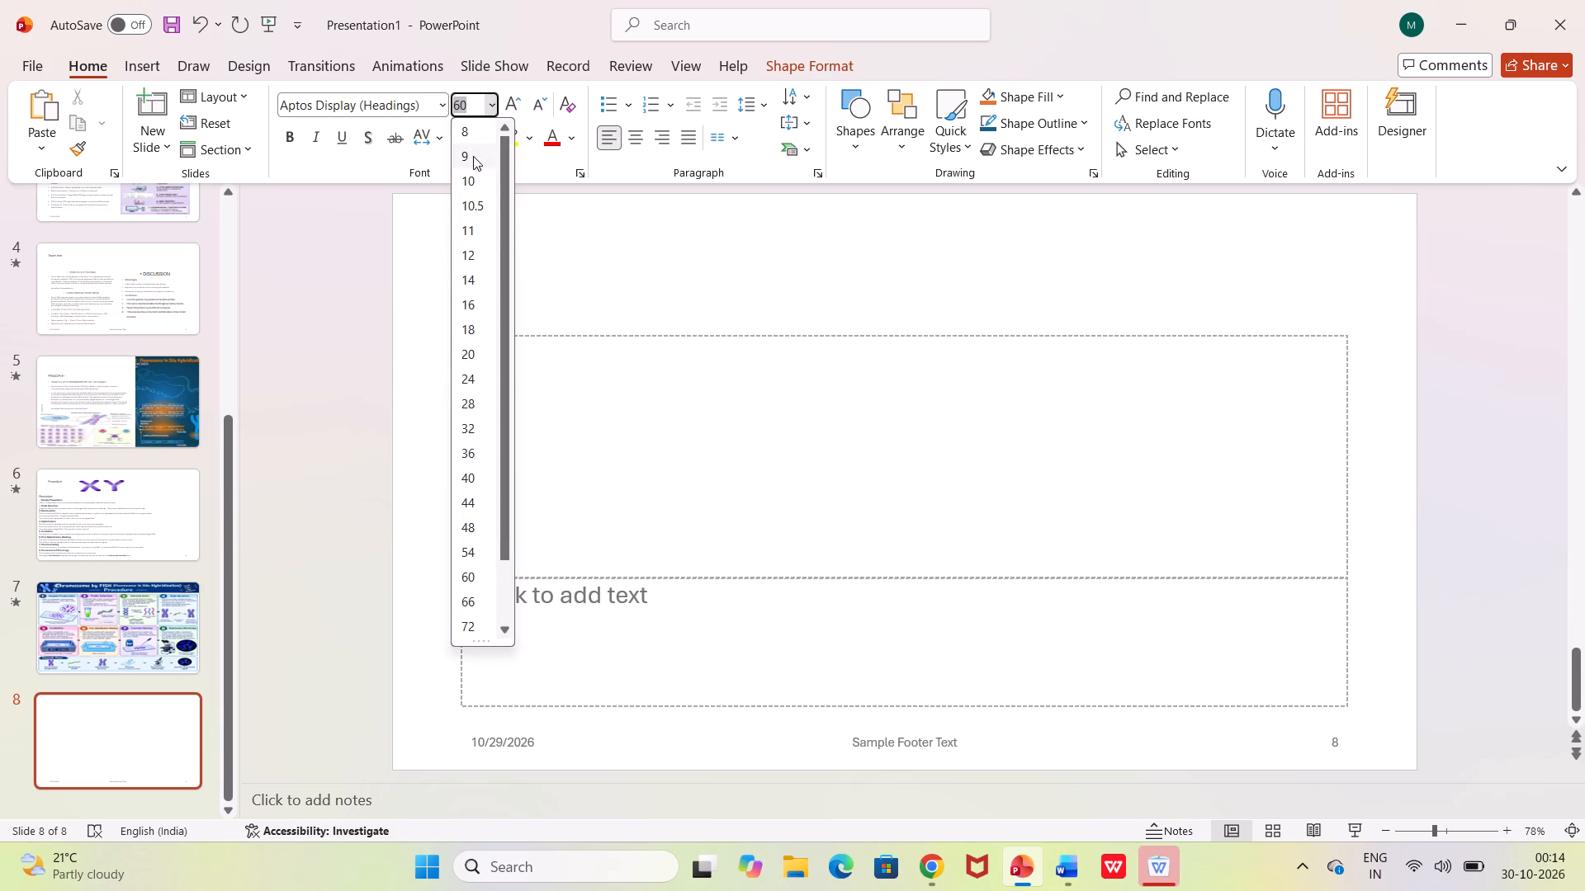
left_click(480, 277)
left_click(484, 360)
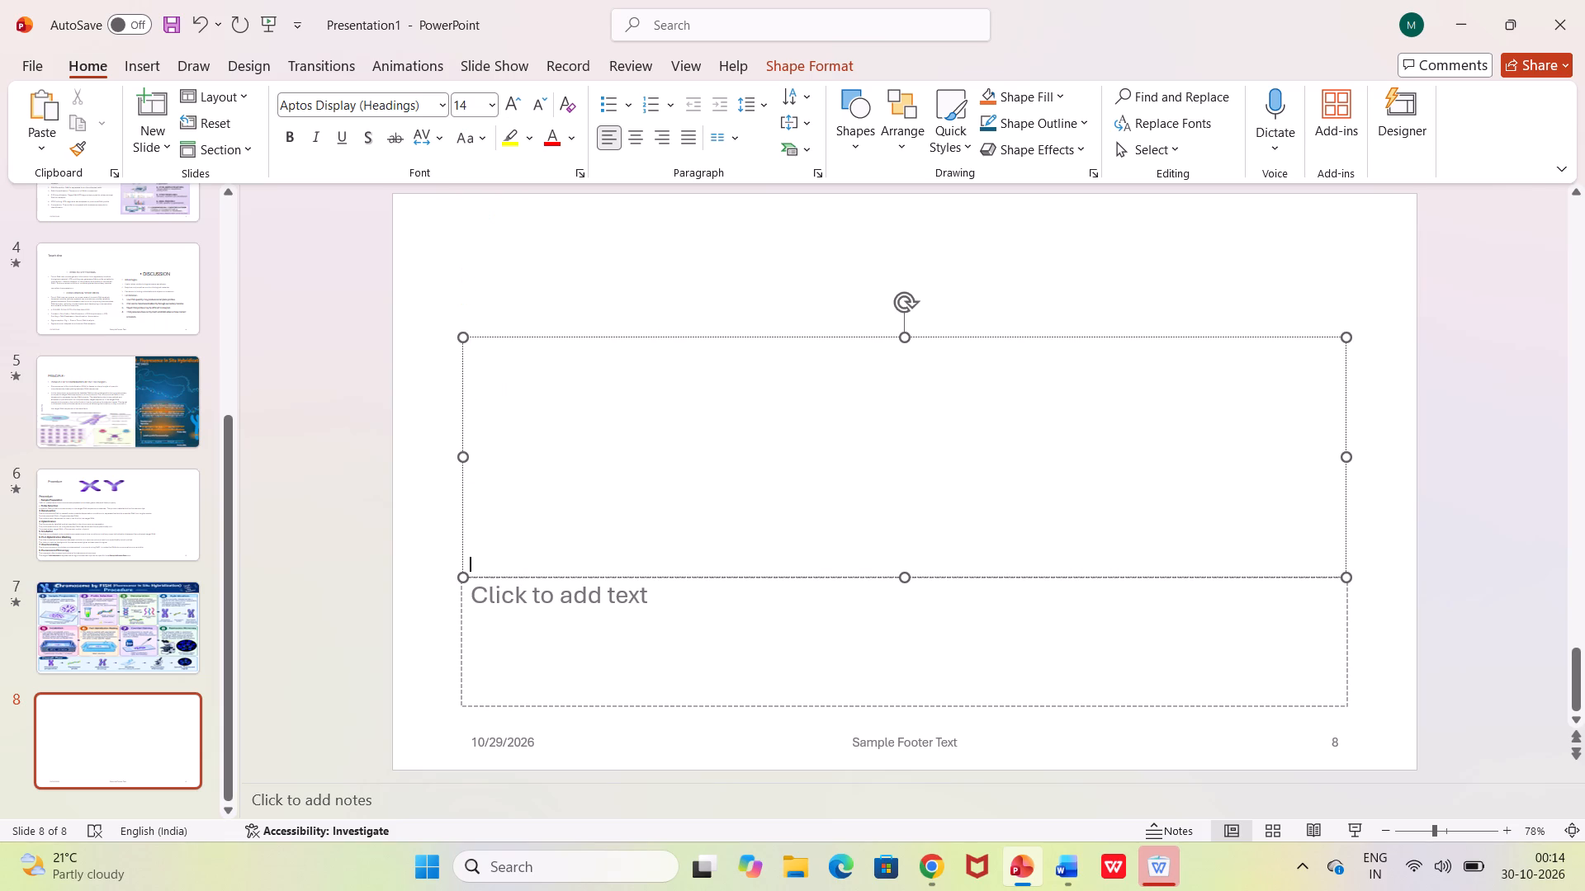
left_click_drag(484, 360, 500, 398)
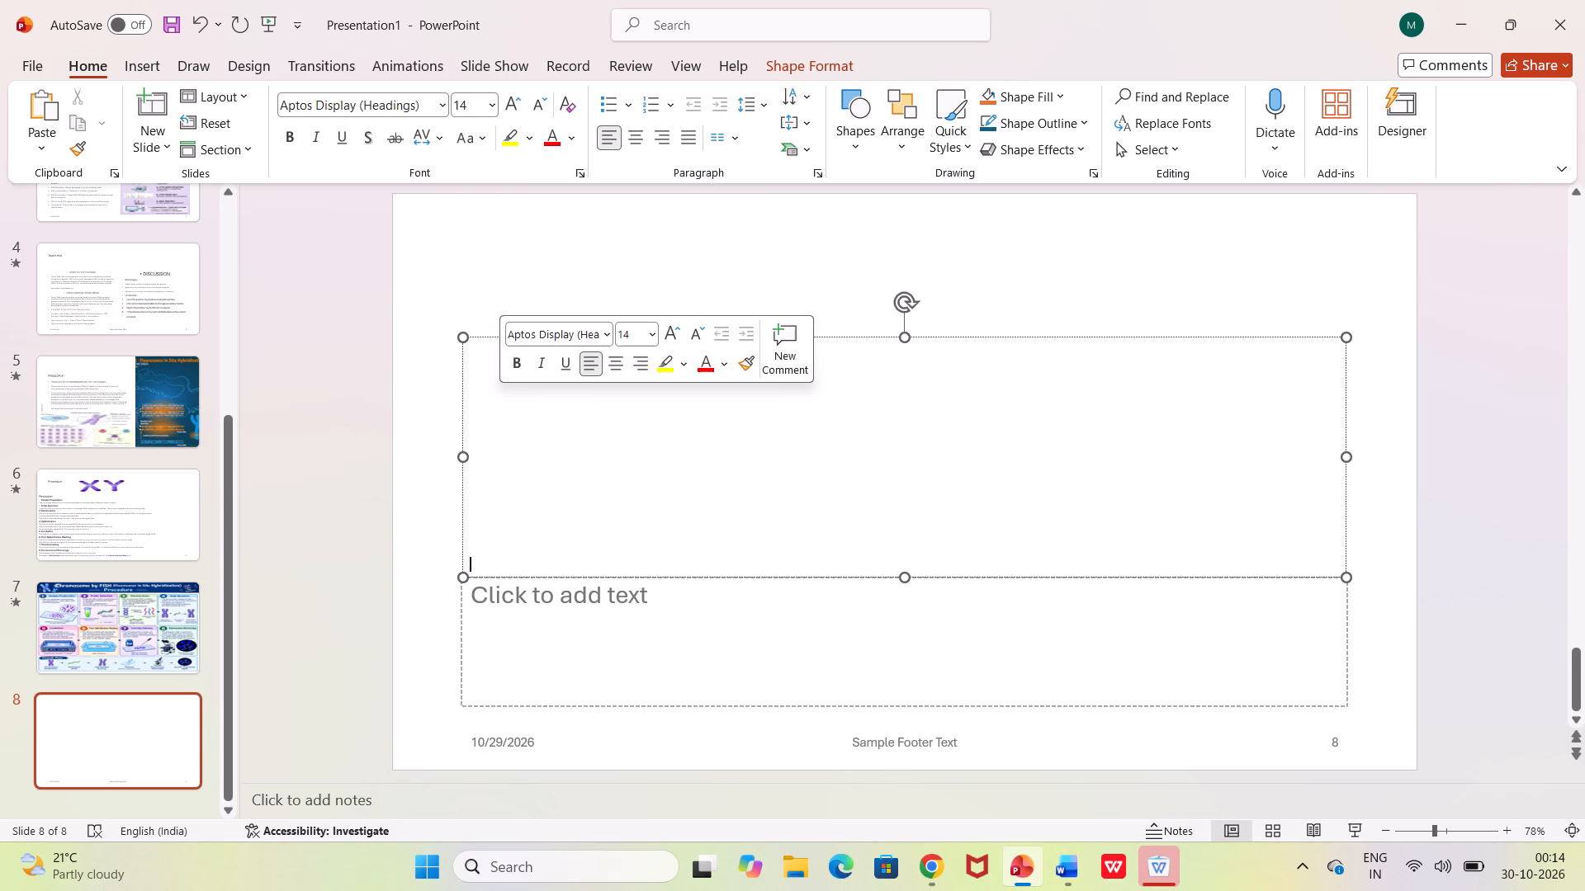
key("ctrl+v")
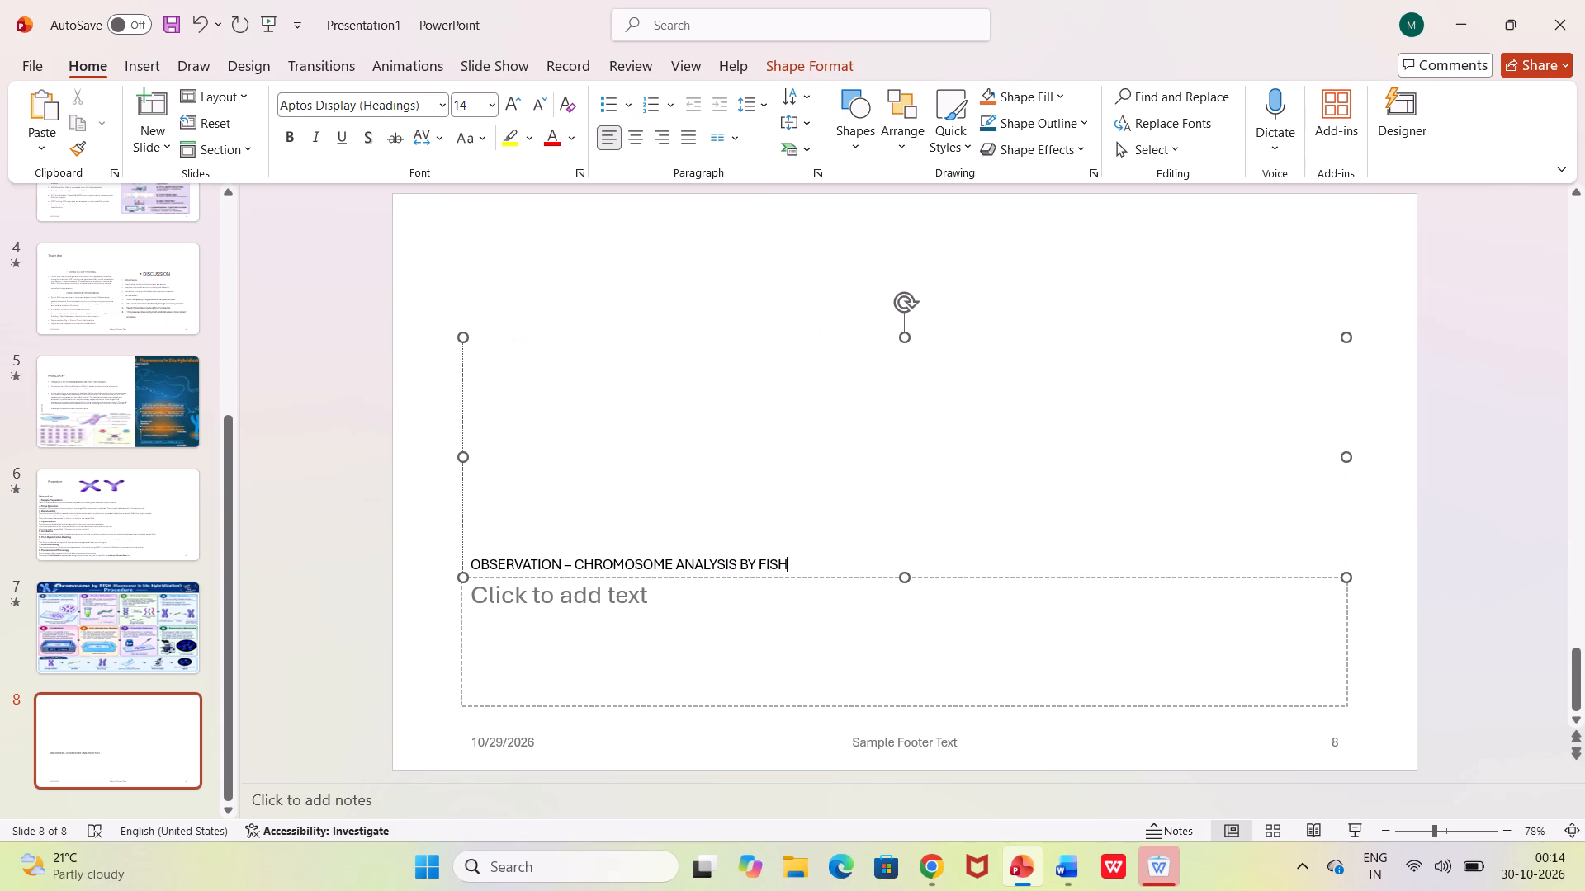
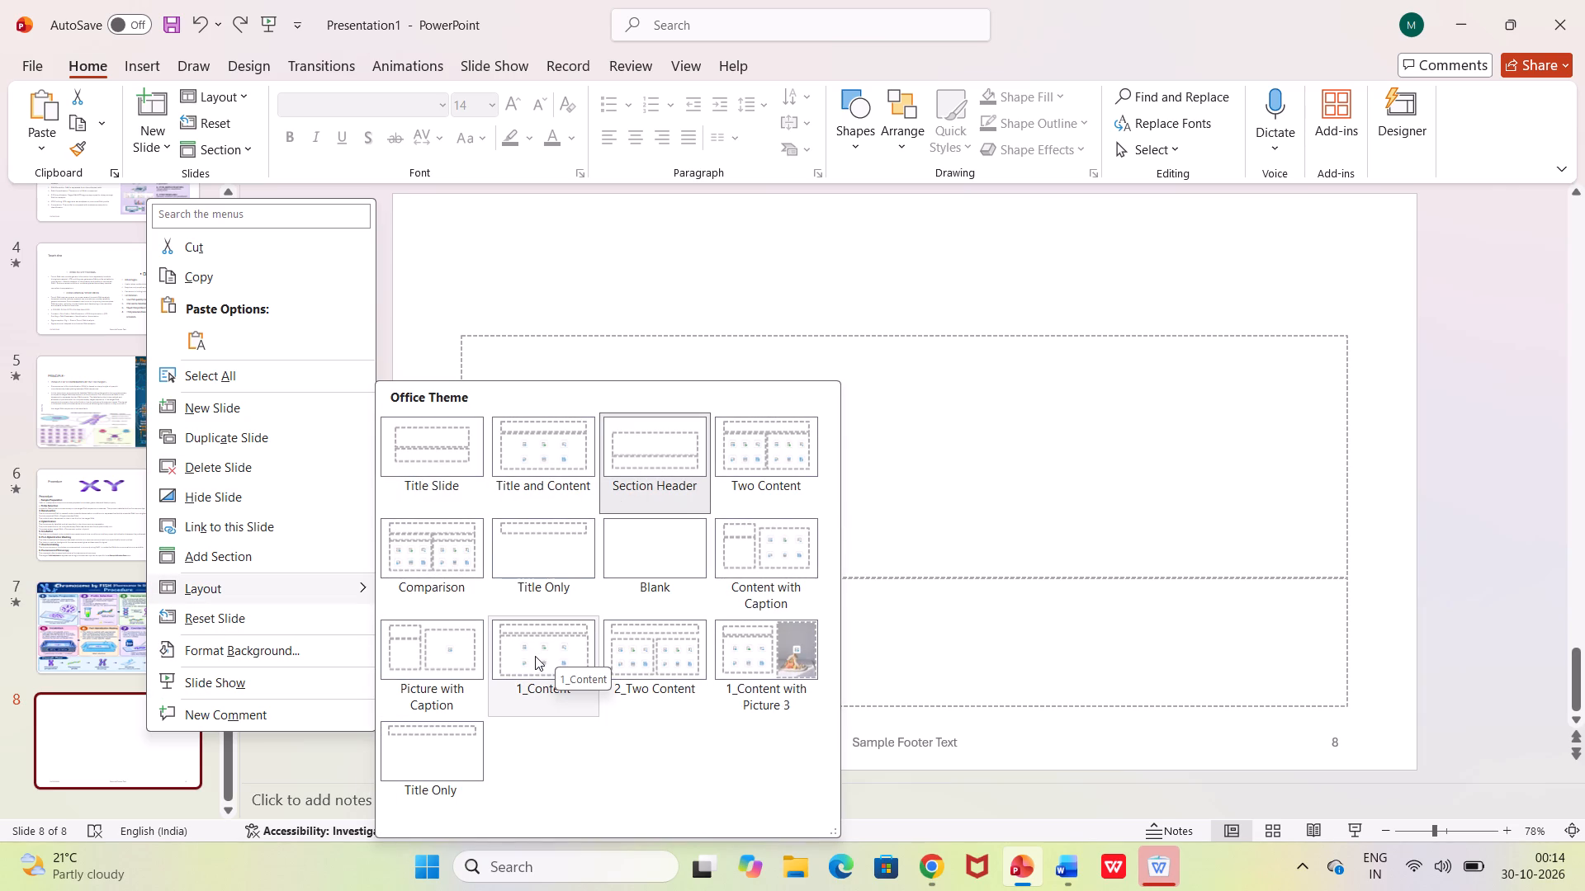
Change the layout of slide 8 to 2_Two Content.
left_click(665, 644)
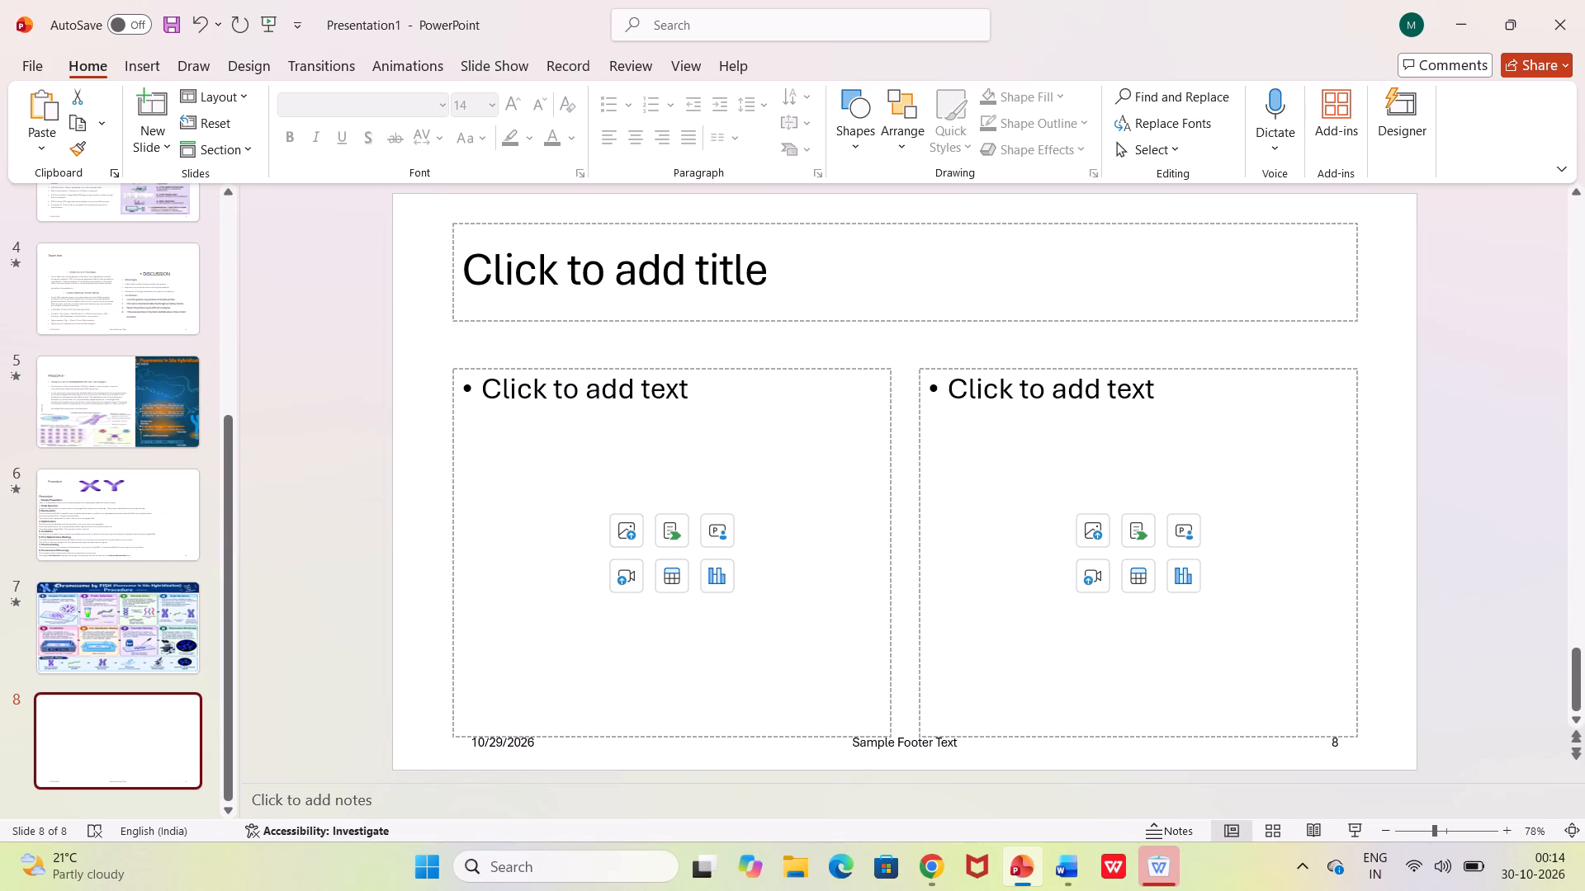
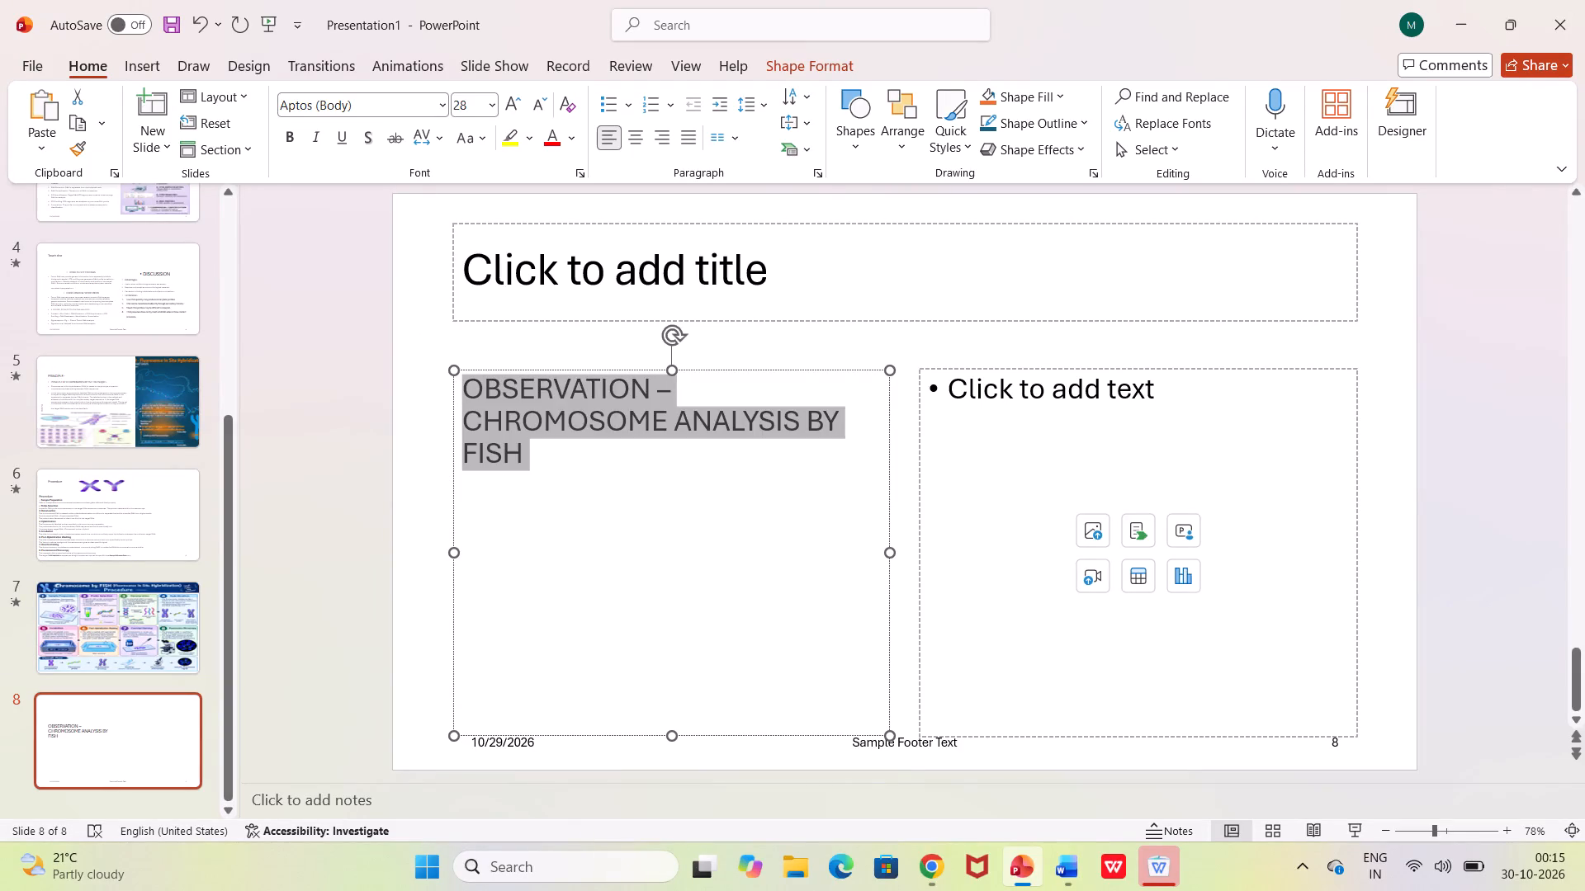
Set the font size of the "OBSERVATION – CHROMOSOME ANALYSIS BY FISH" text on slide 8 to 14.
left_click_drag(533, 446, 544, 455)
left_click(497, 103)
left_click(471, 280)
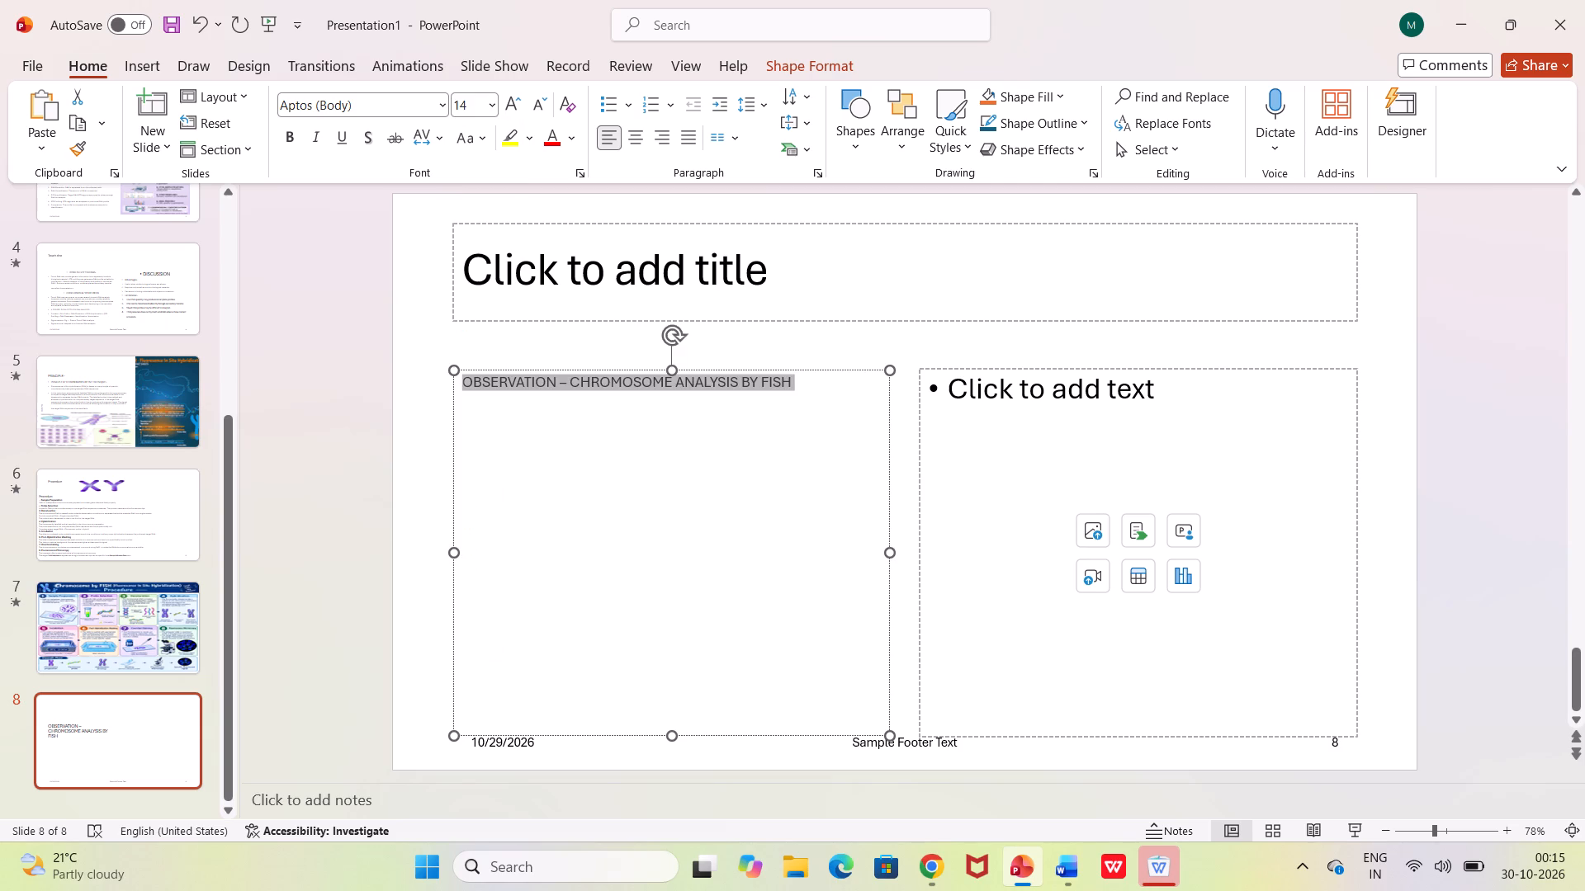
Start a new line below the "OBSERVATION – CHROMOSOME ANALYSIS BY FISH" heading in the same text placeholder.
left_click(802, 386)
key("Return")
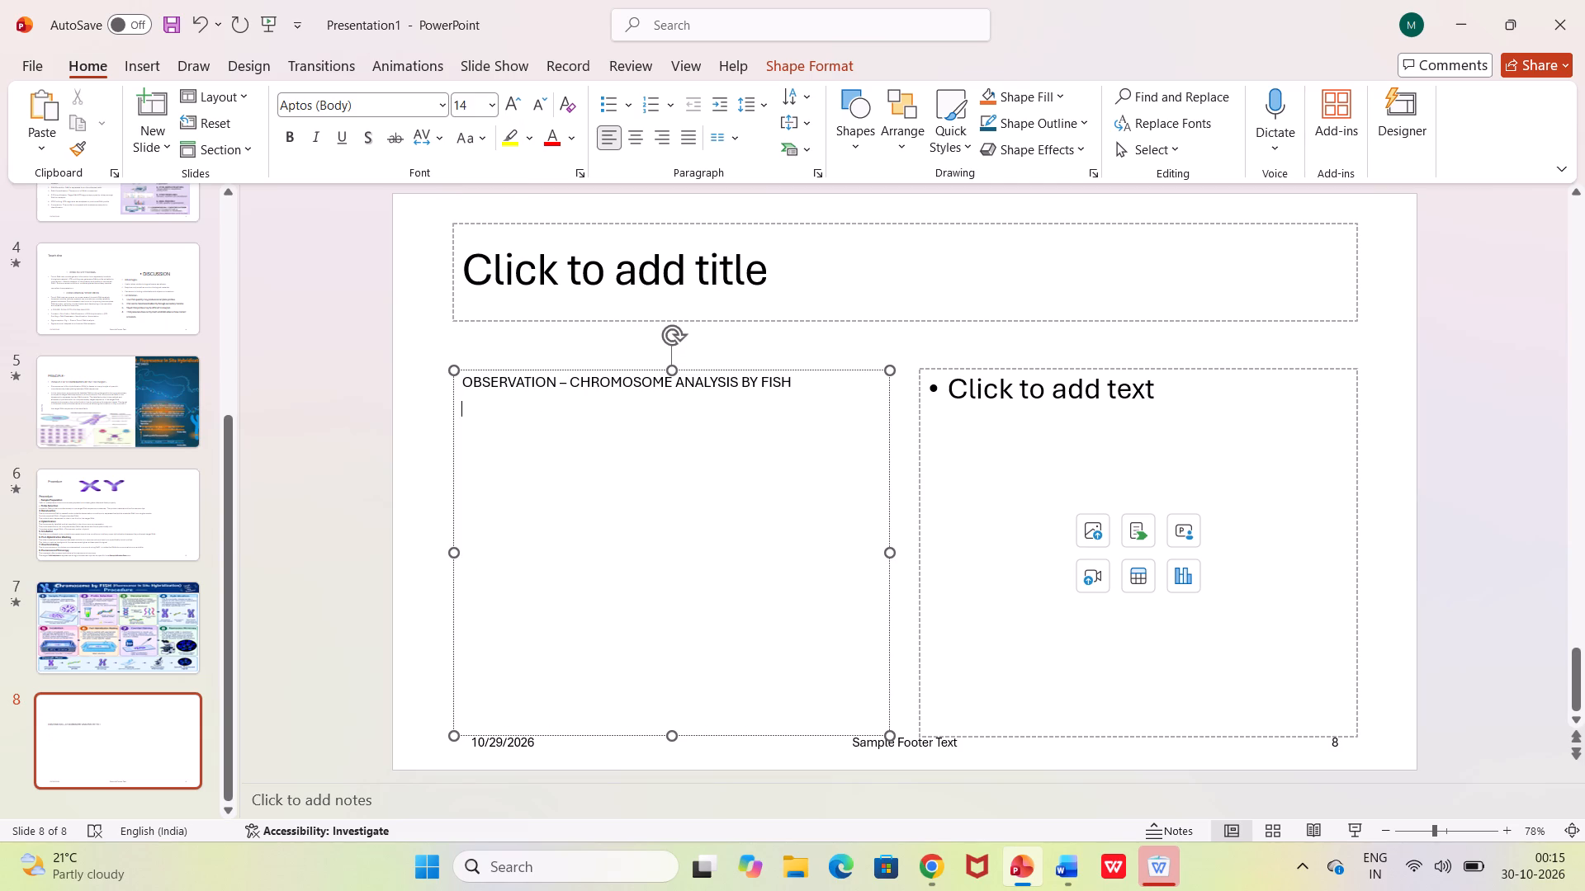
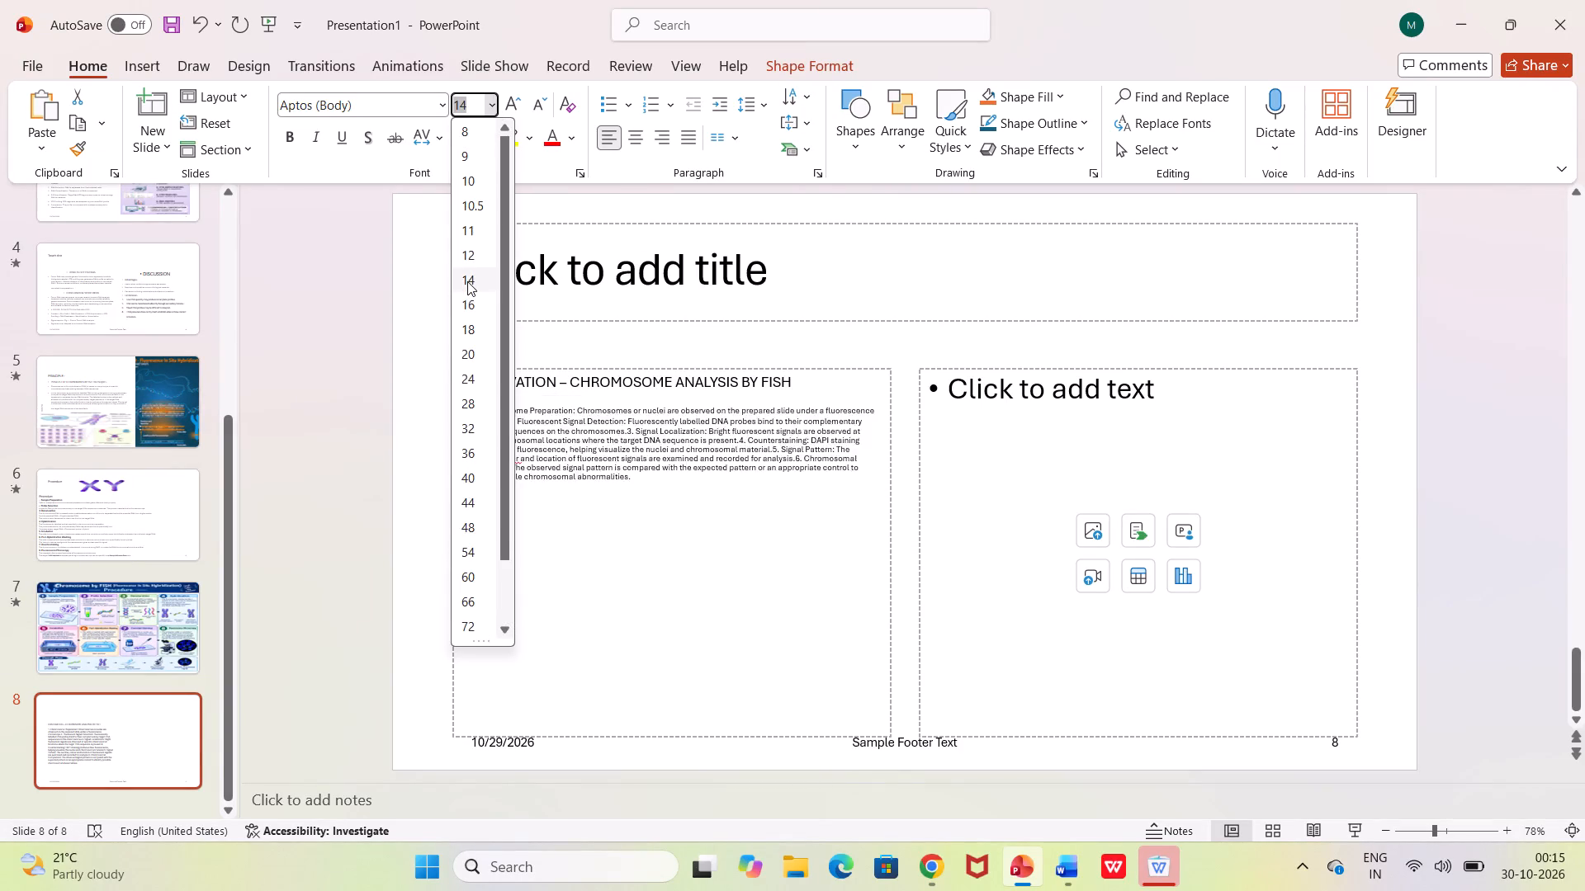
Set the font size of the observation paragraph below the heading on slide 8 to 12.
left_click_drag(467, 281, 468, 256)
left_click(468, 256)
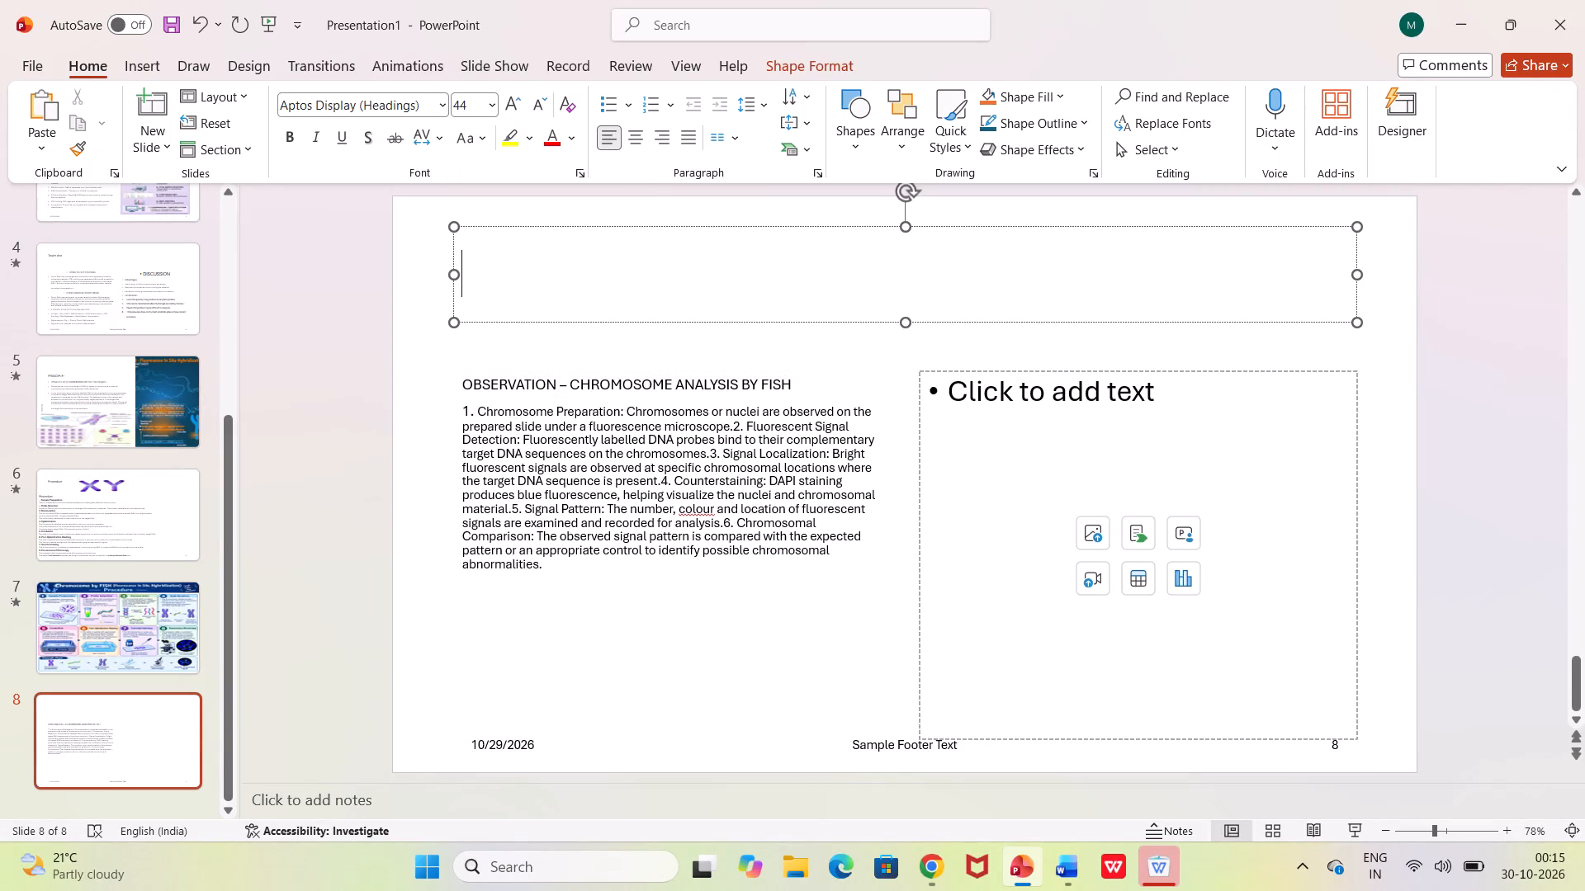
Split the observation paragraph into six separate numbered list items, from Chromosome Preparation through Chromosomal Comparison.
left_click(733, 432)
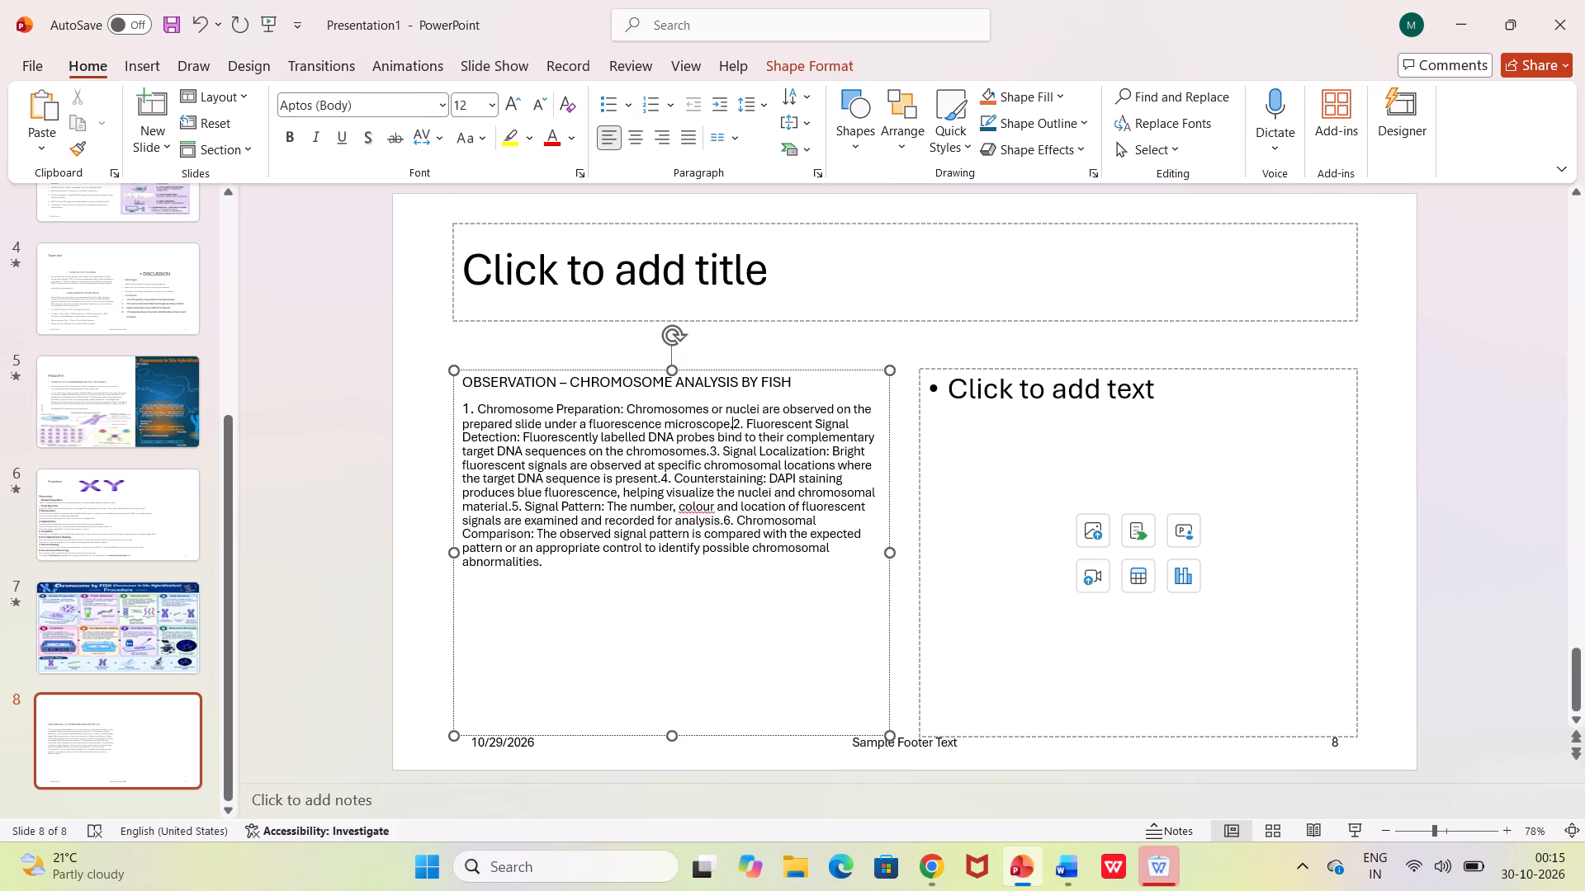
key("Return")
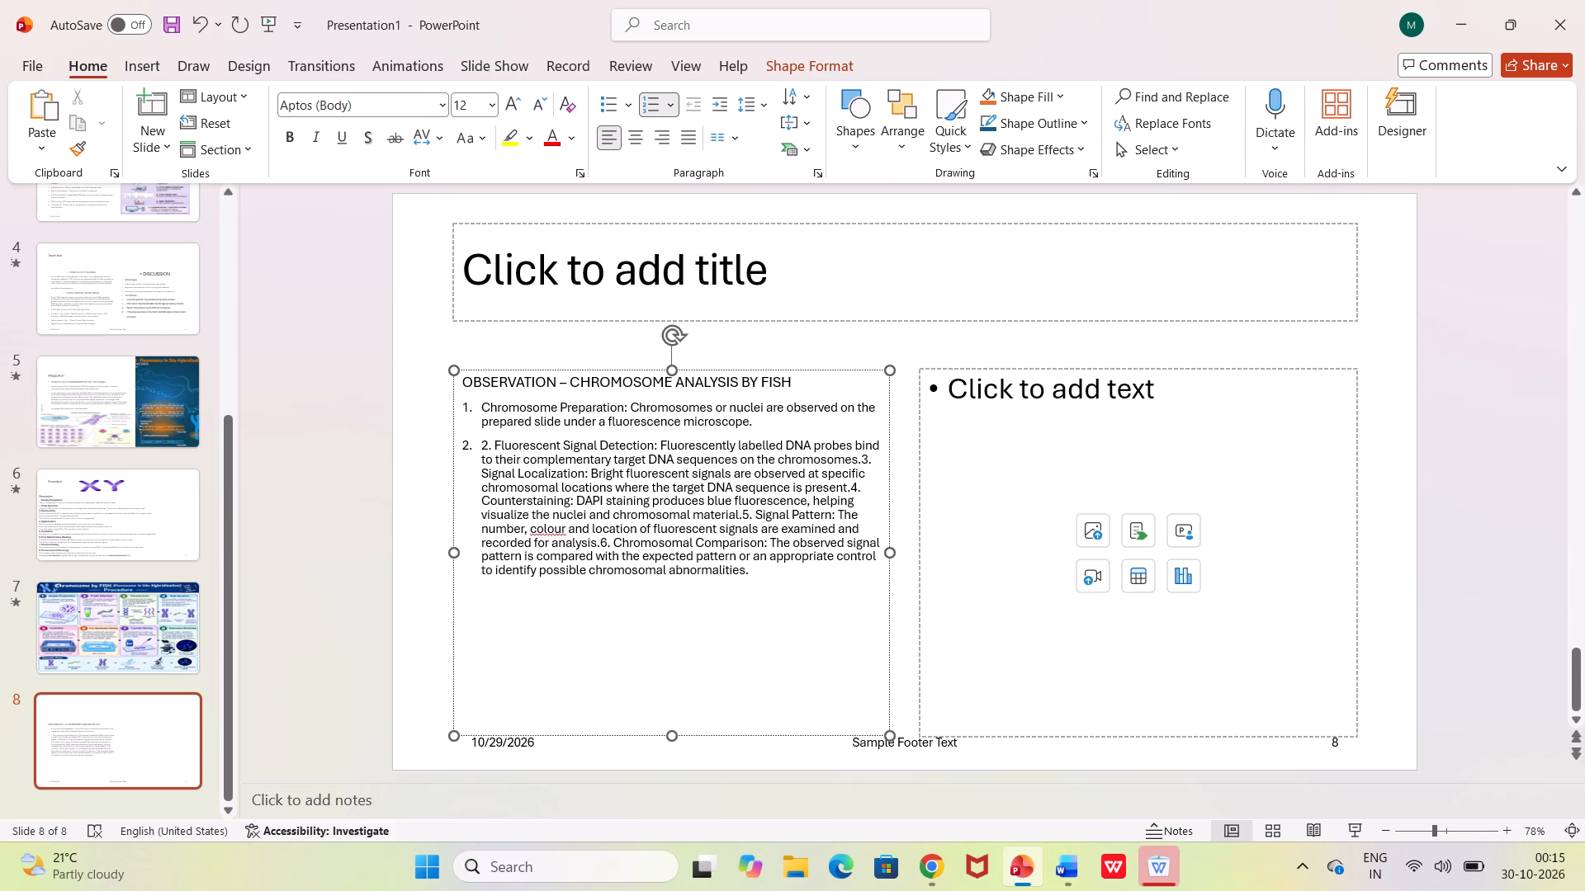
left_click(859, 460)
key("Right")
key("Return")
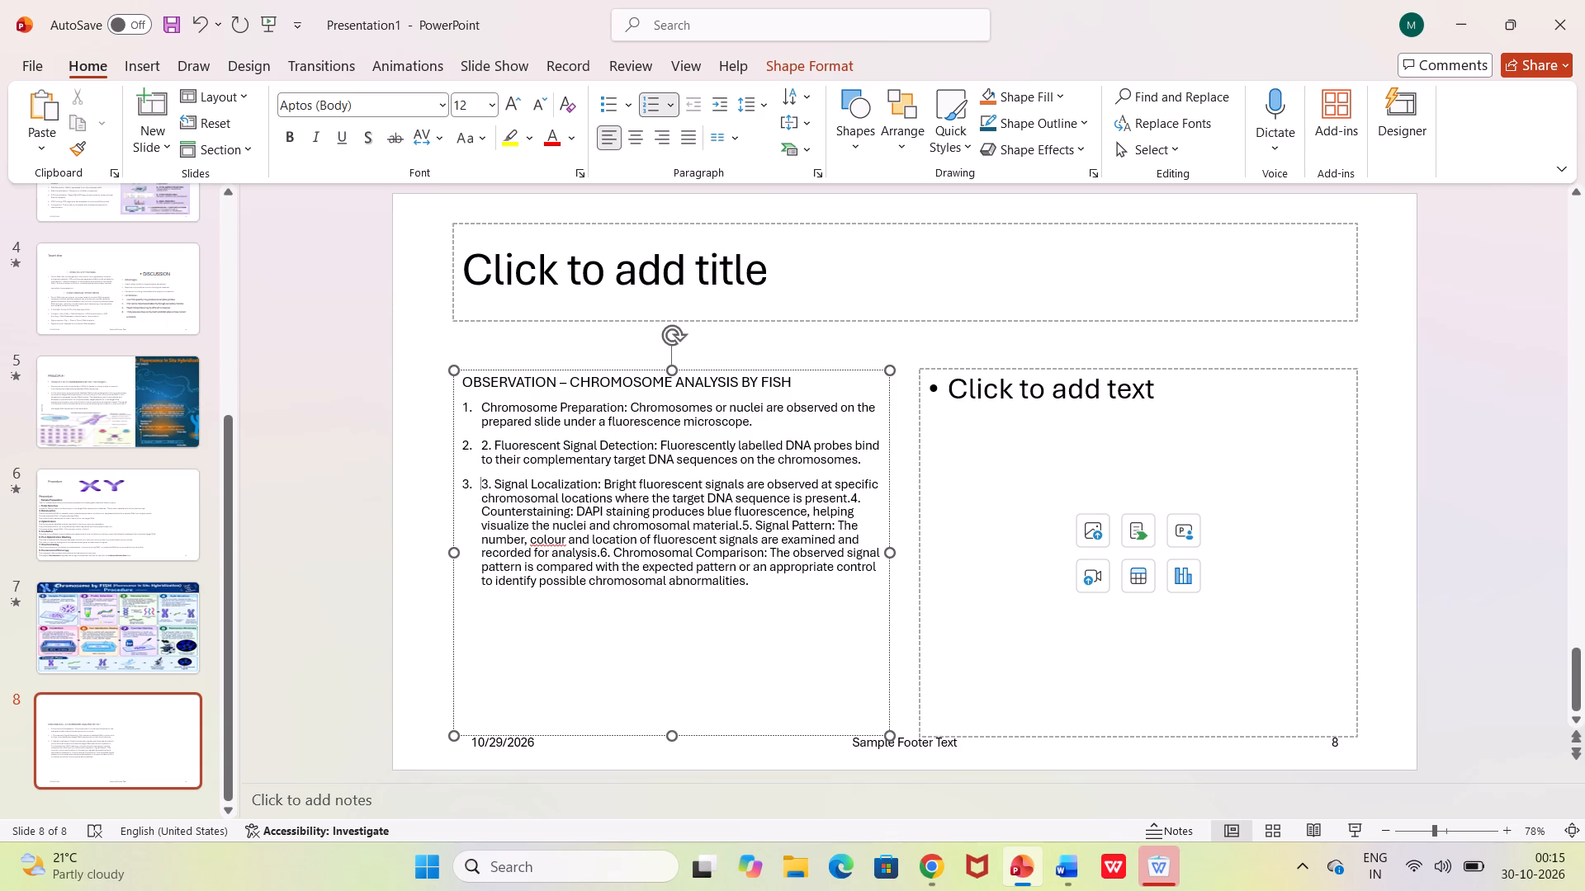
left_click(849, 496)
key("Return")
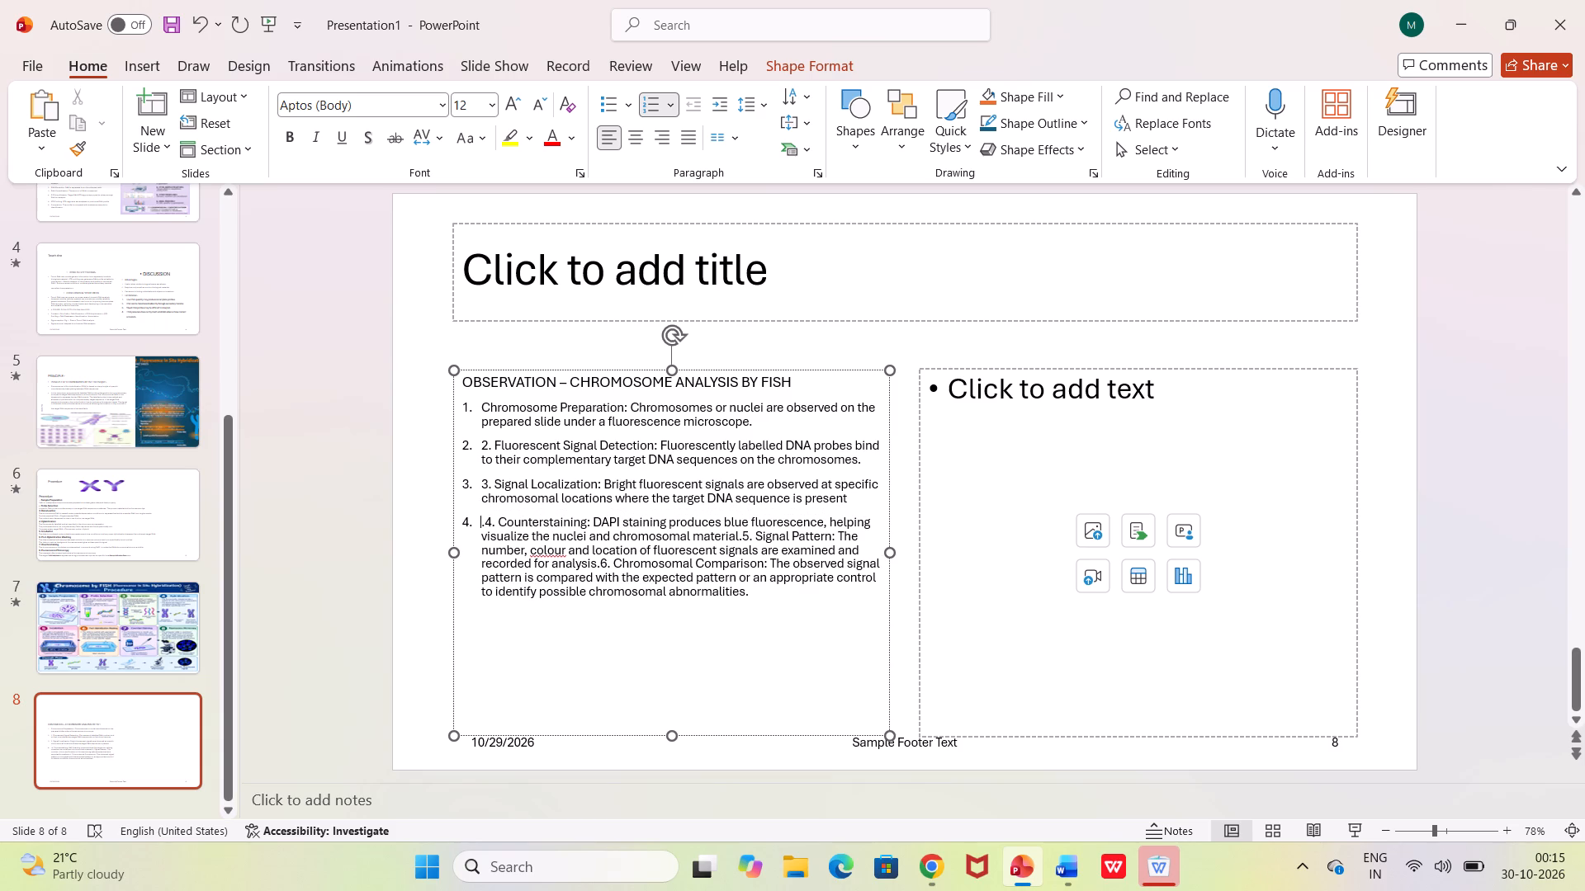
key("ctrl+z")
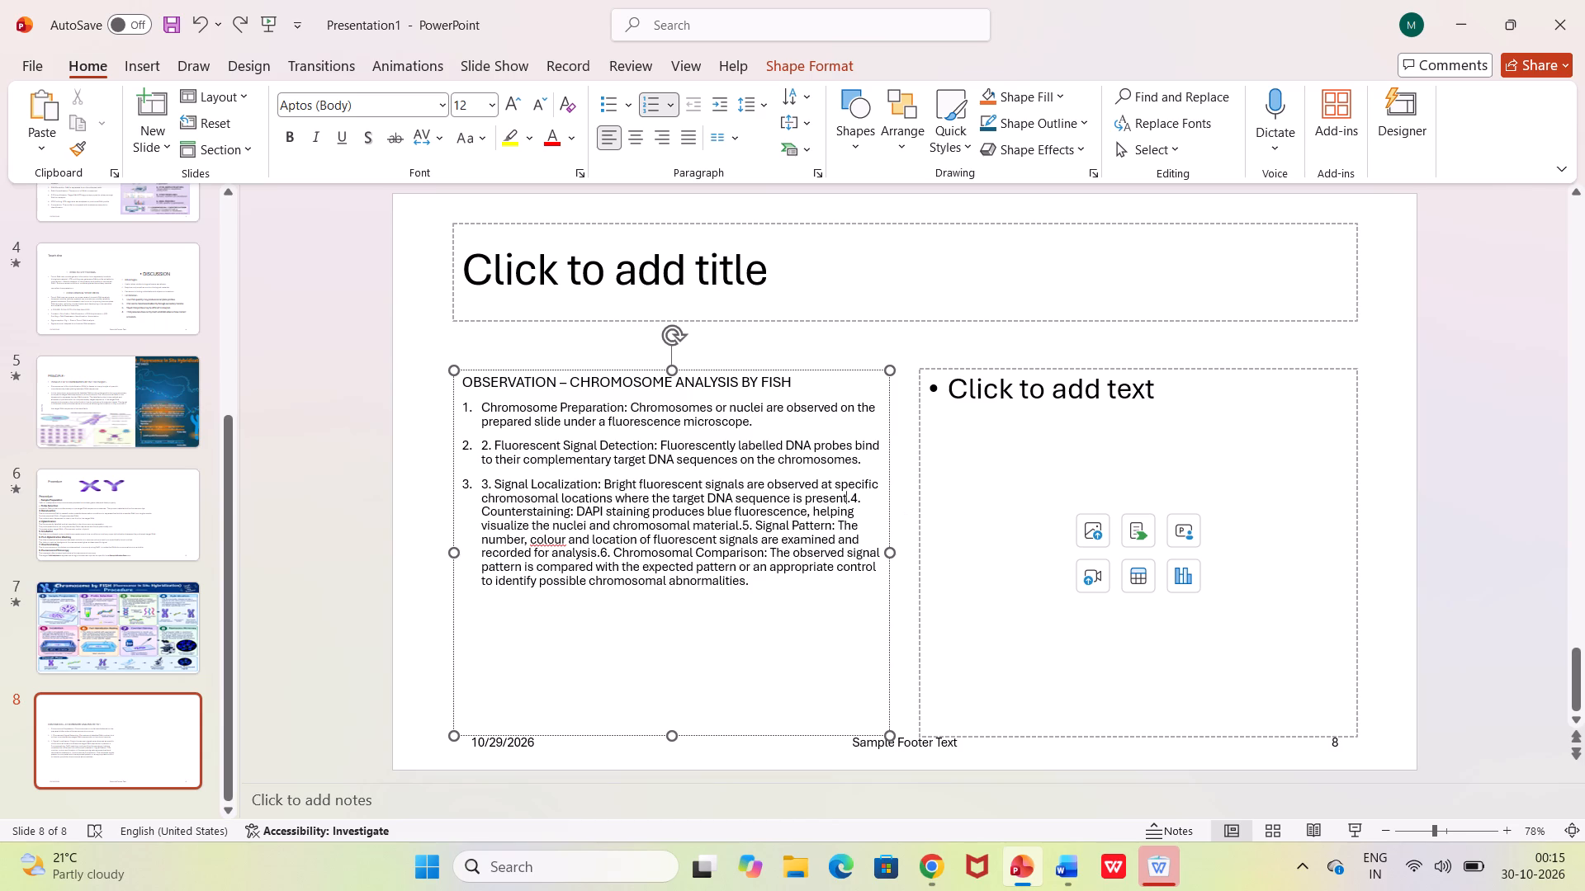
left_click(854, 500)
key("Return")
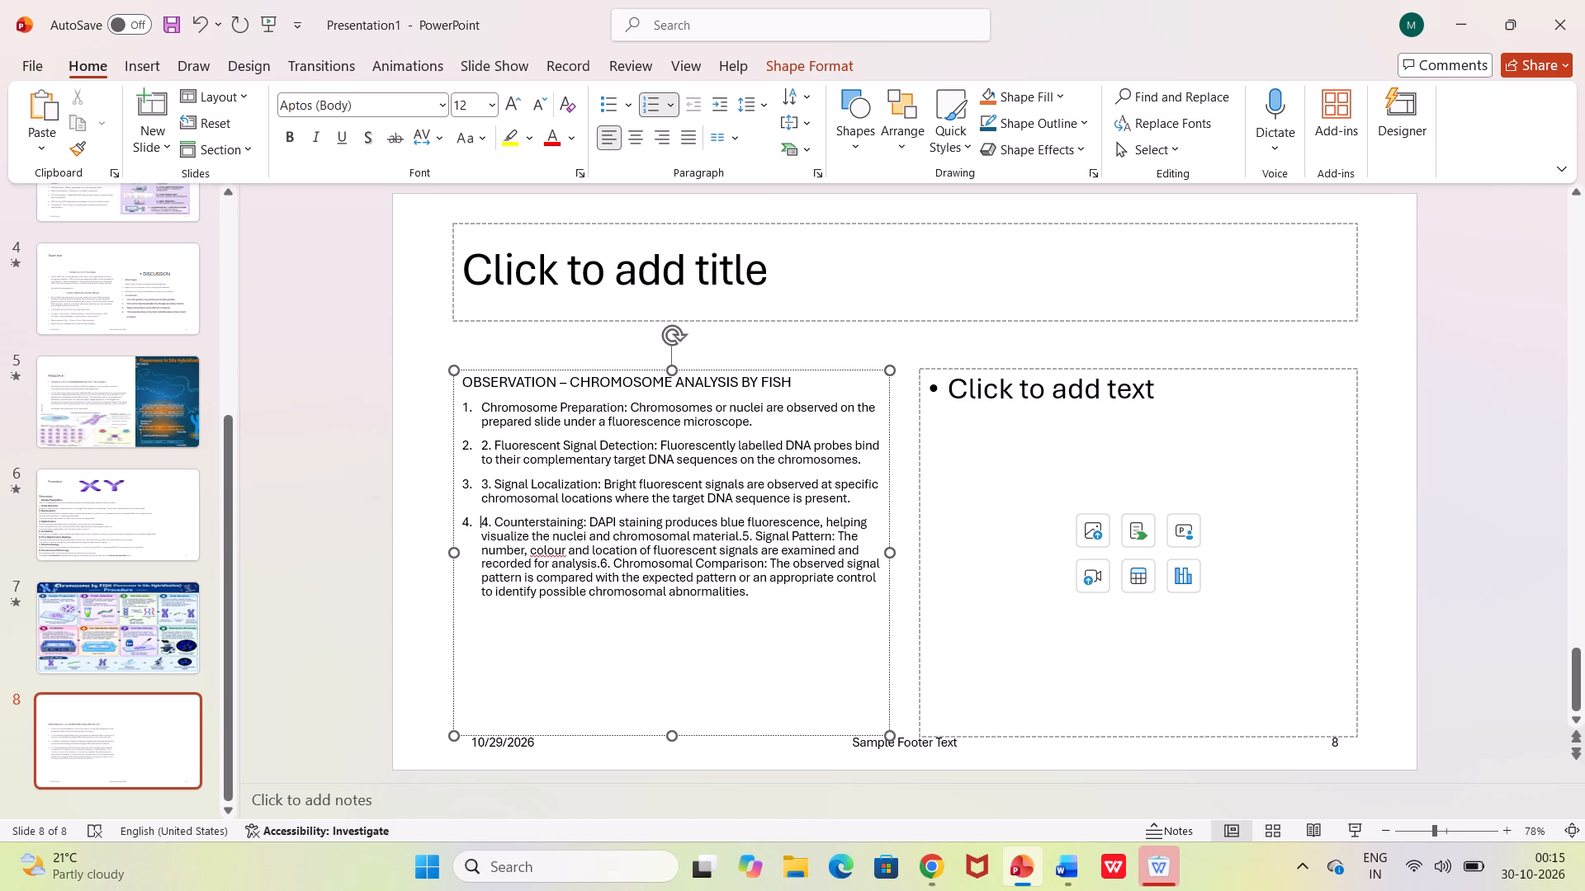
left_click(741, 537)
key("Return")
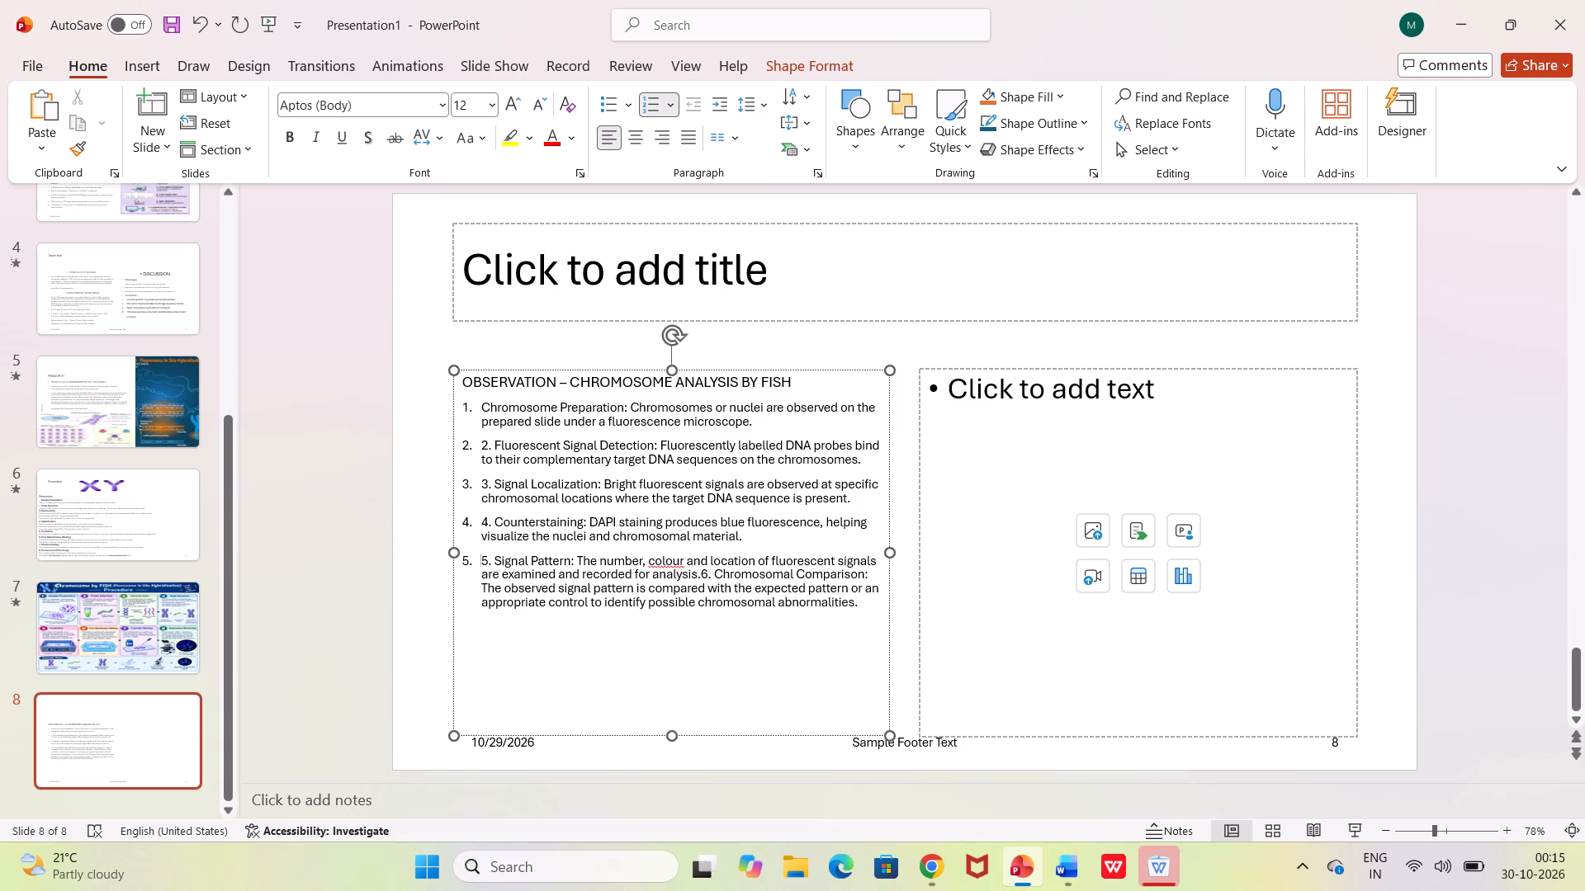
left_click(698, 581)
key("Right")
key("Return")
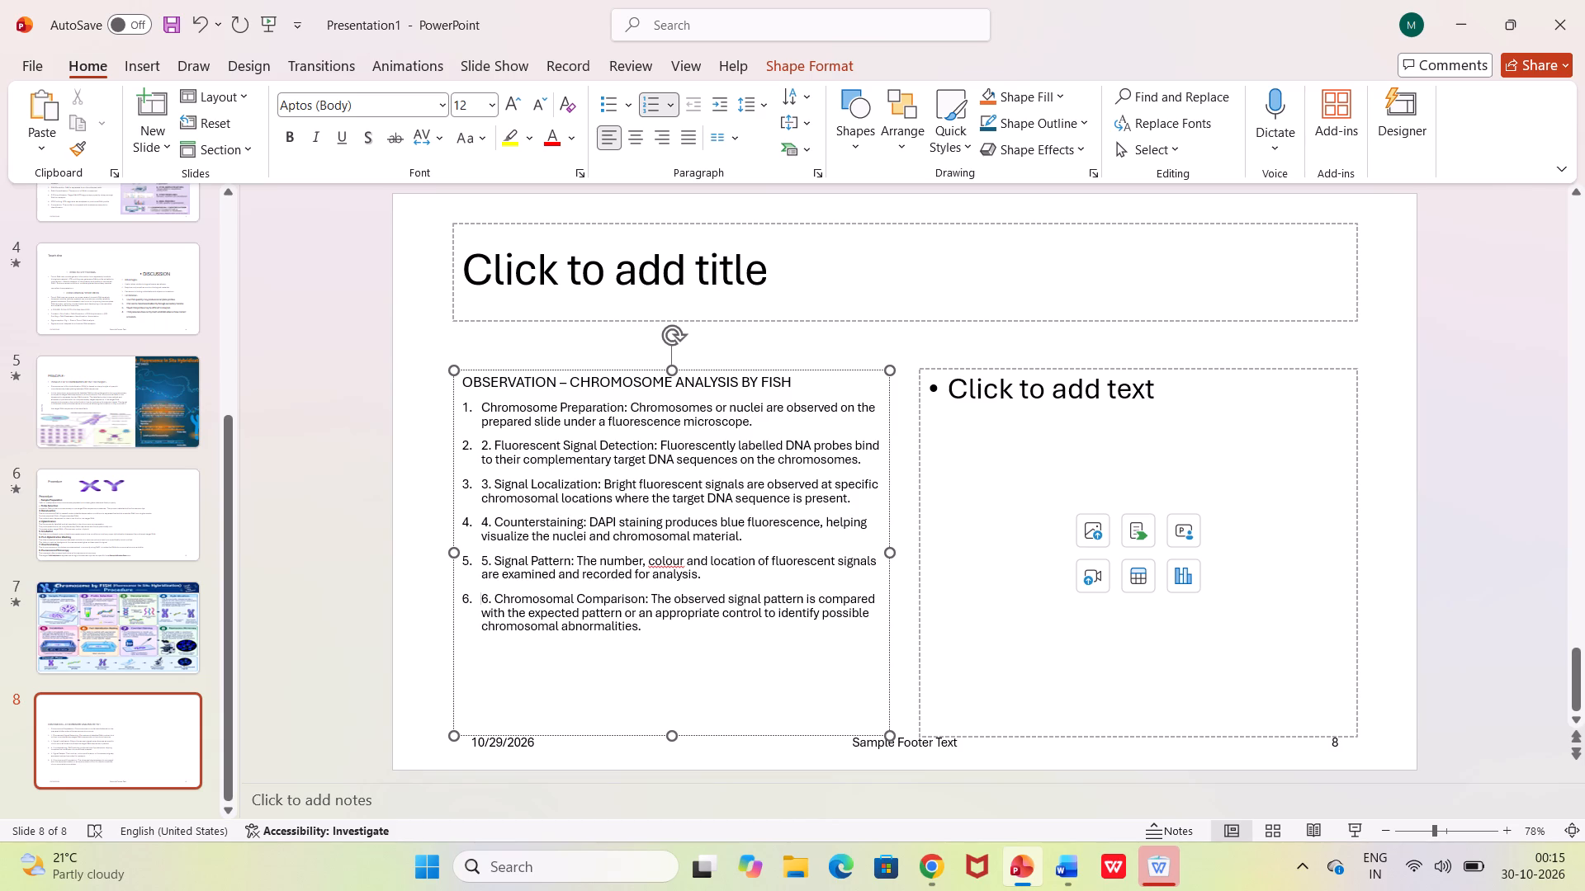
Delete the duplicate typed numbers "6." and "5." before the Chromosomal Comparison and Signal Pattern list items.
left_click(497, 605)
key("BackSpace")
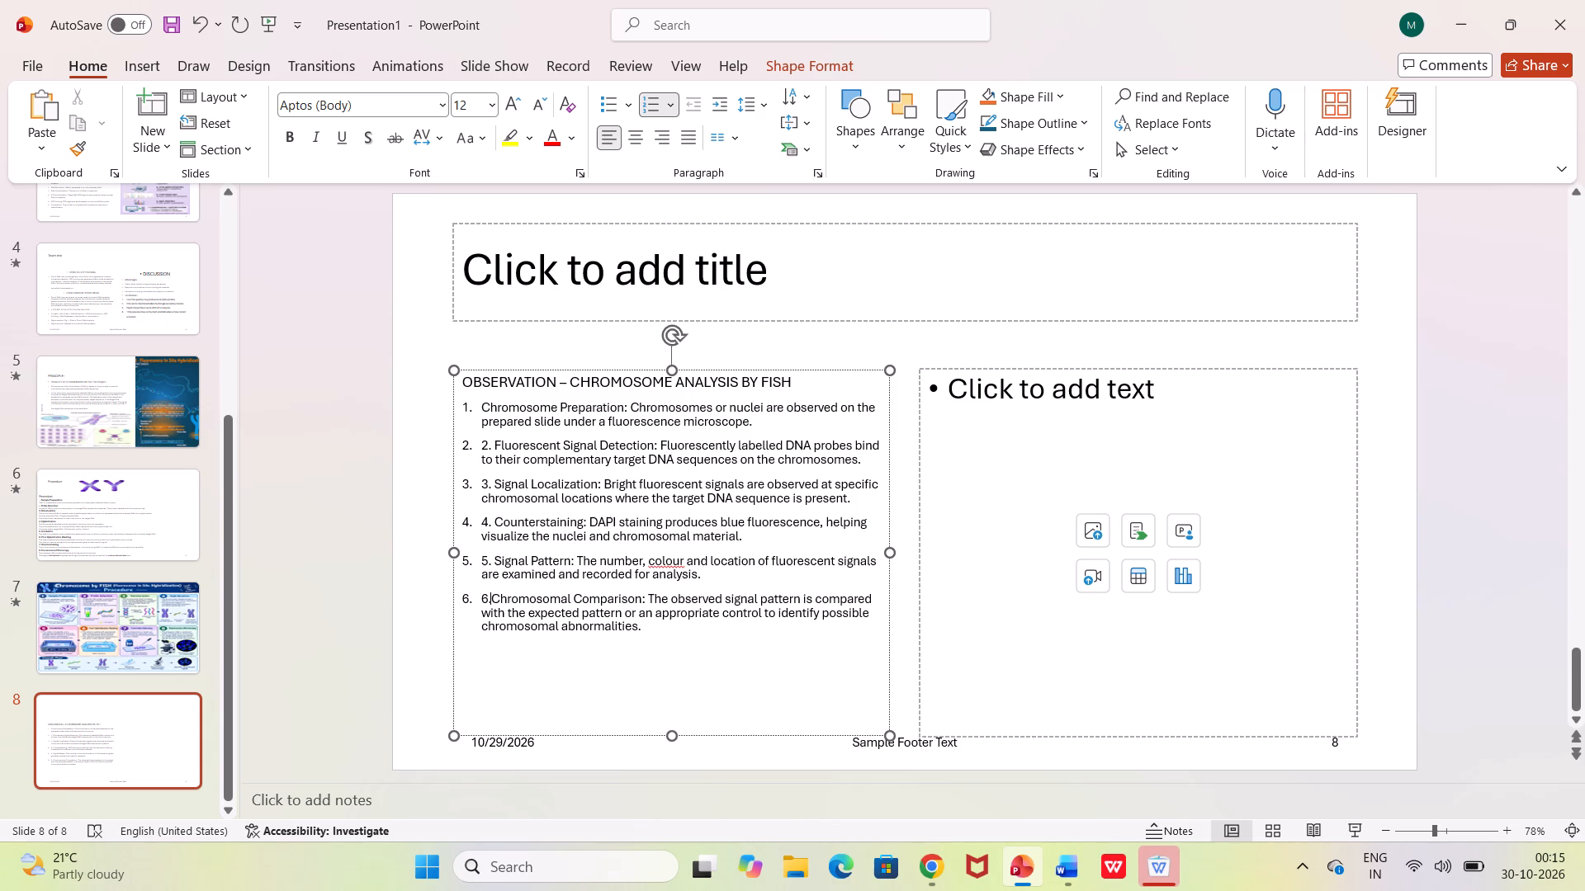
key("BackSpace")
key("backslash")
key("BackSpace")
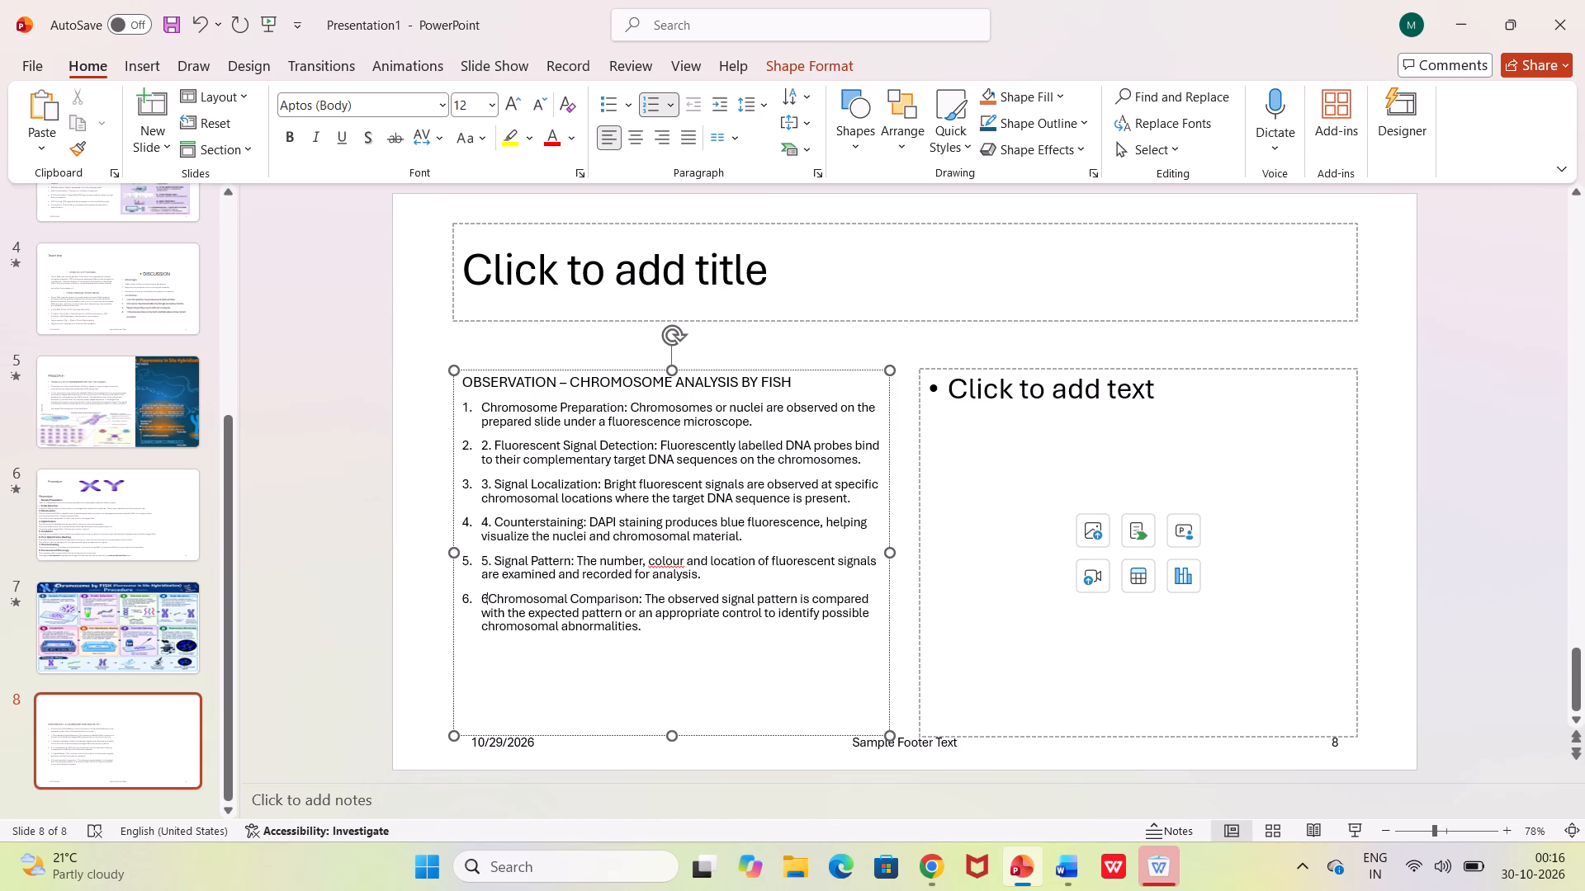
key("BackSpace")
left_click(493, 565)
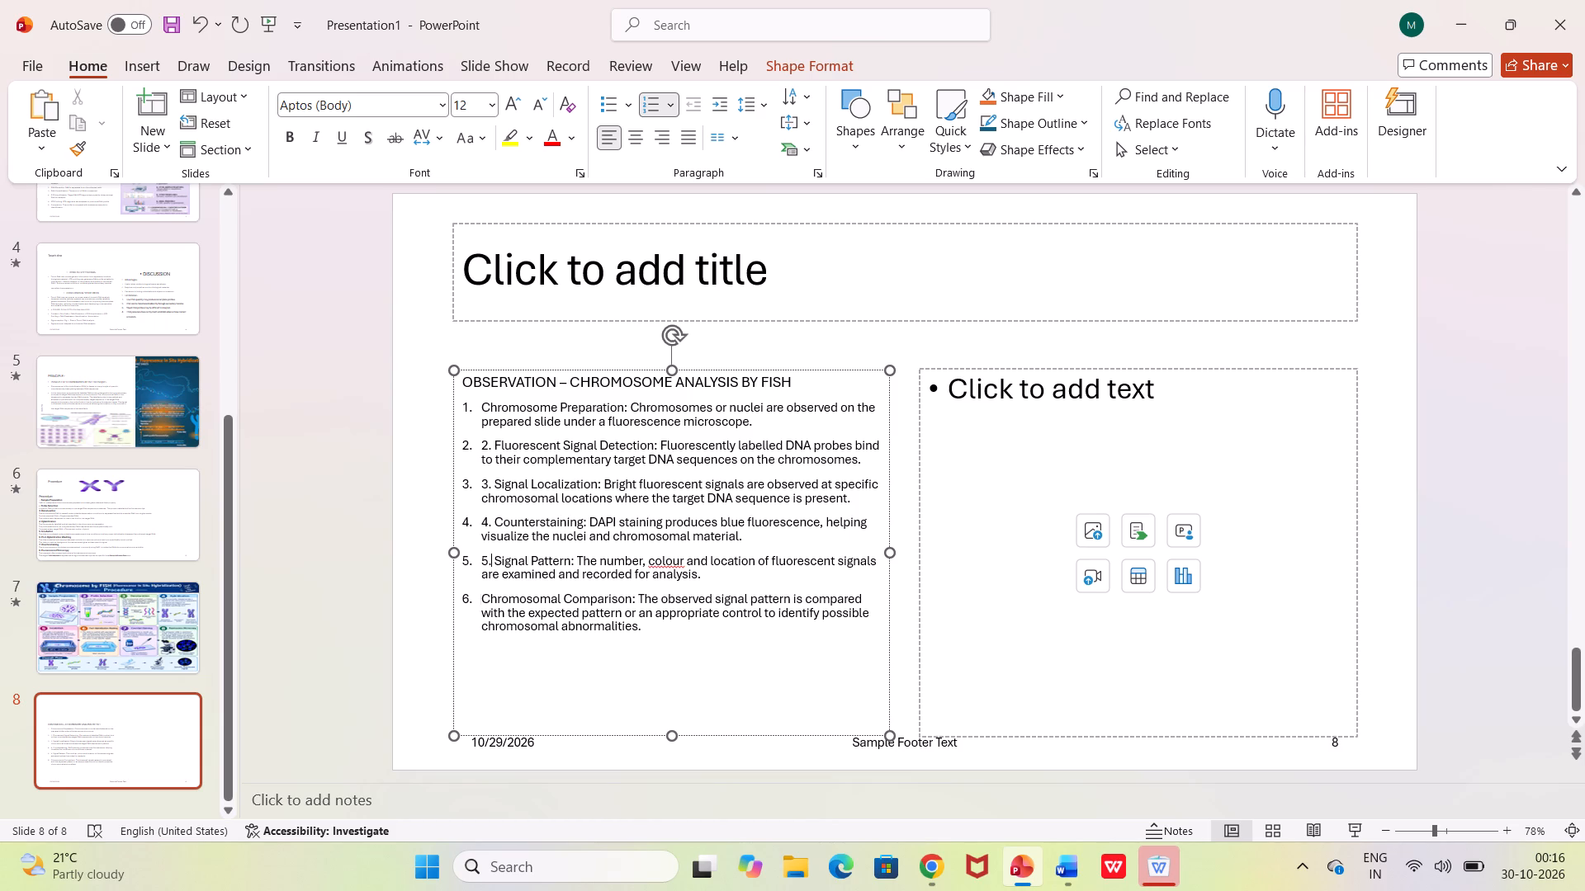
key("Right")
key("BackSpace")
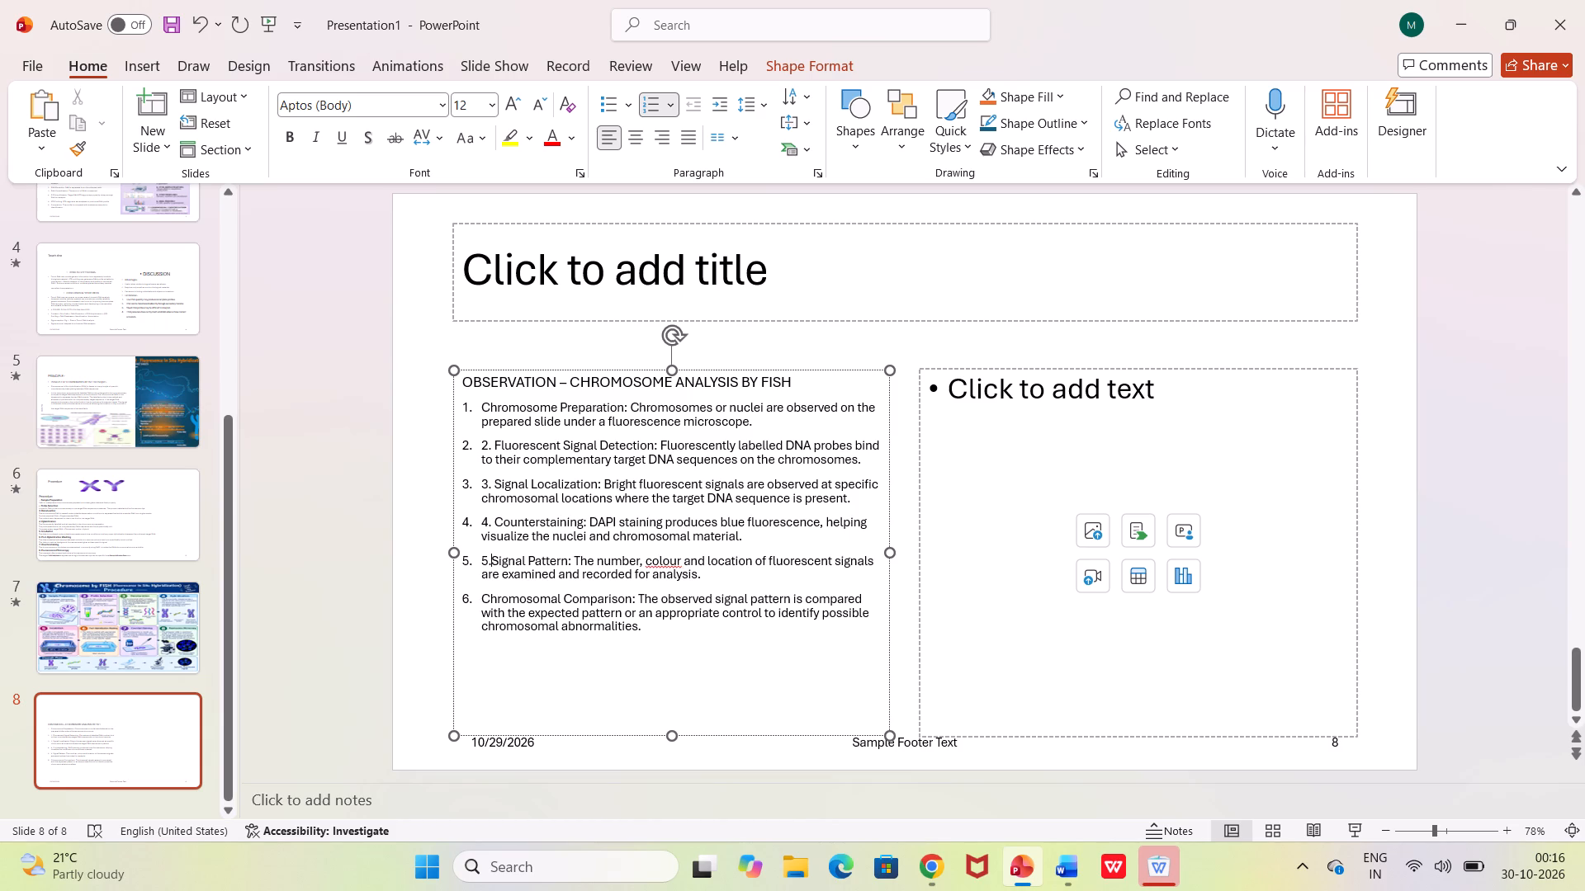
key("BackSpace")
key("BackSpace")
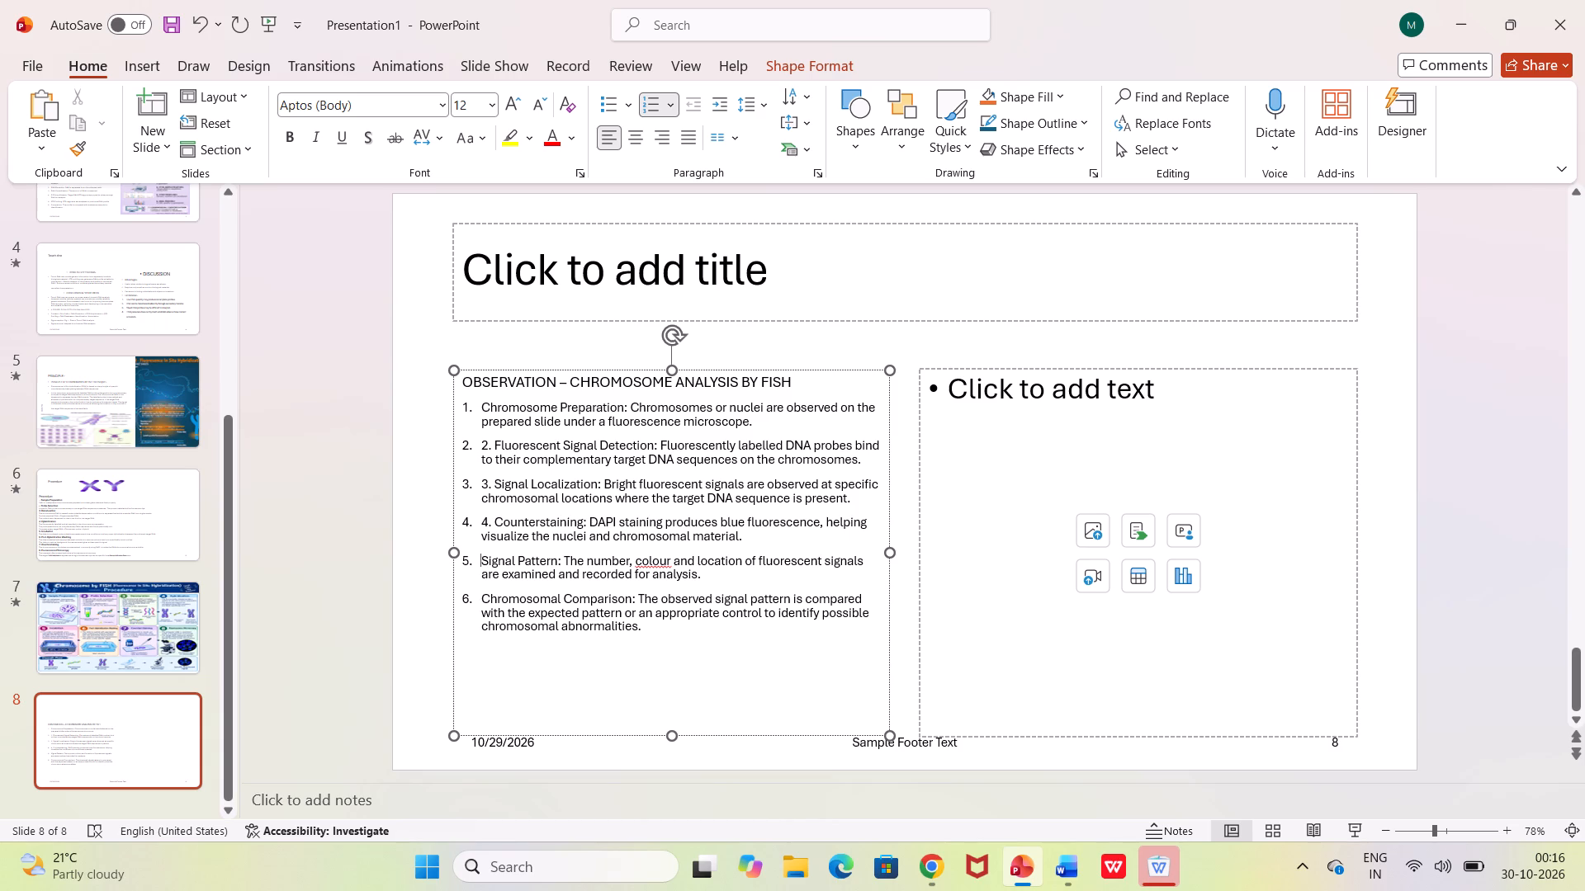
Delete the duplicate typed numbers "4.", "3." and "2." before the Counterstaining, Signal Localization and Fluorescent Signal Detection items.
left_click(496, 522)
key("BackSpace")
key("BackSpace")
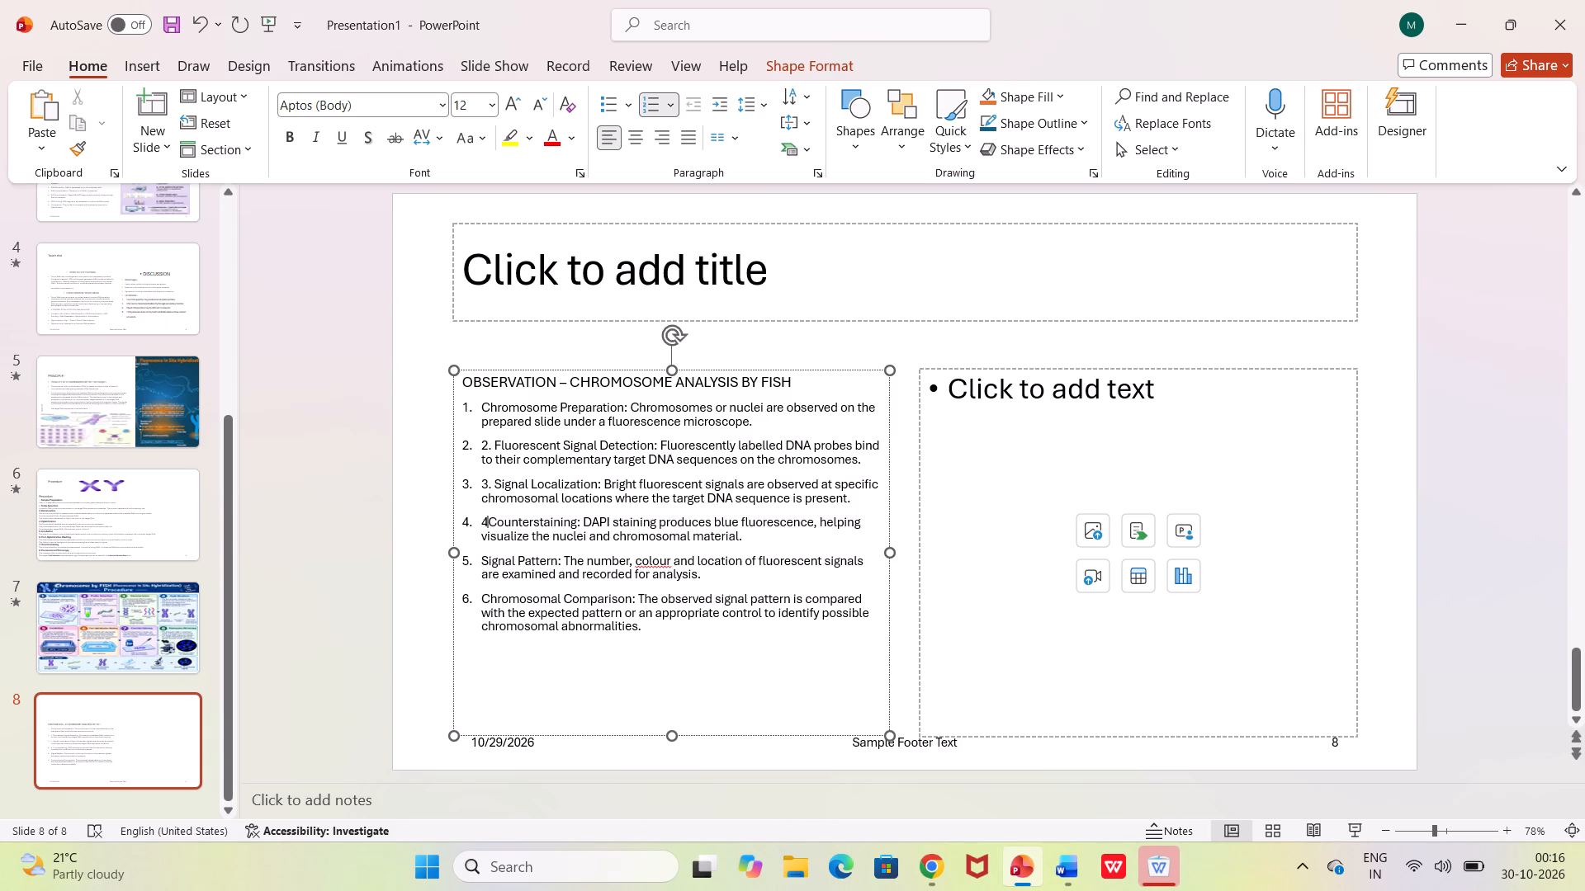
key("BackSpace")
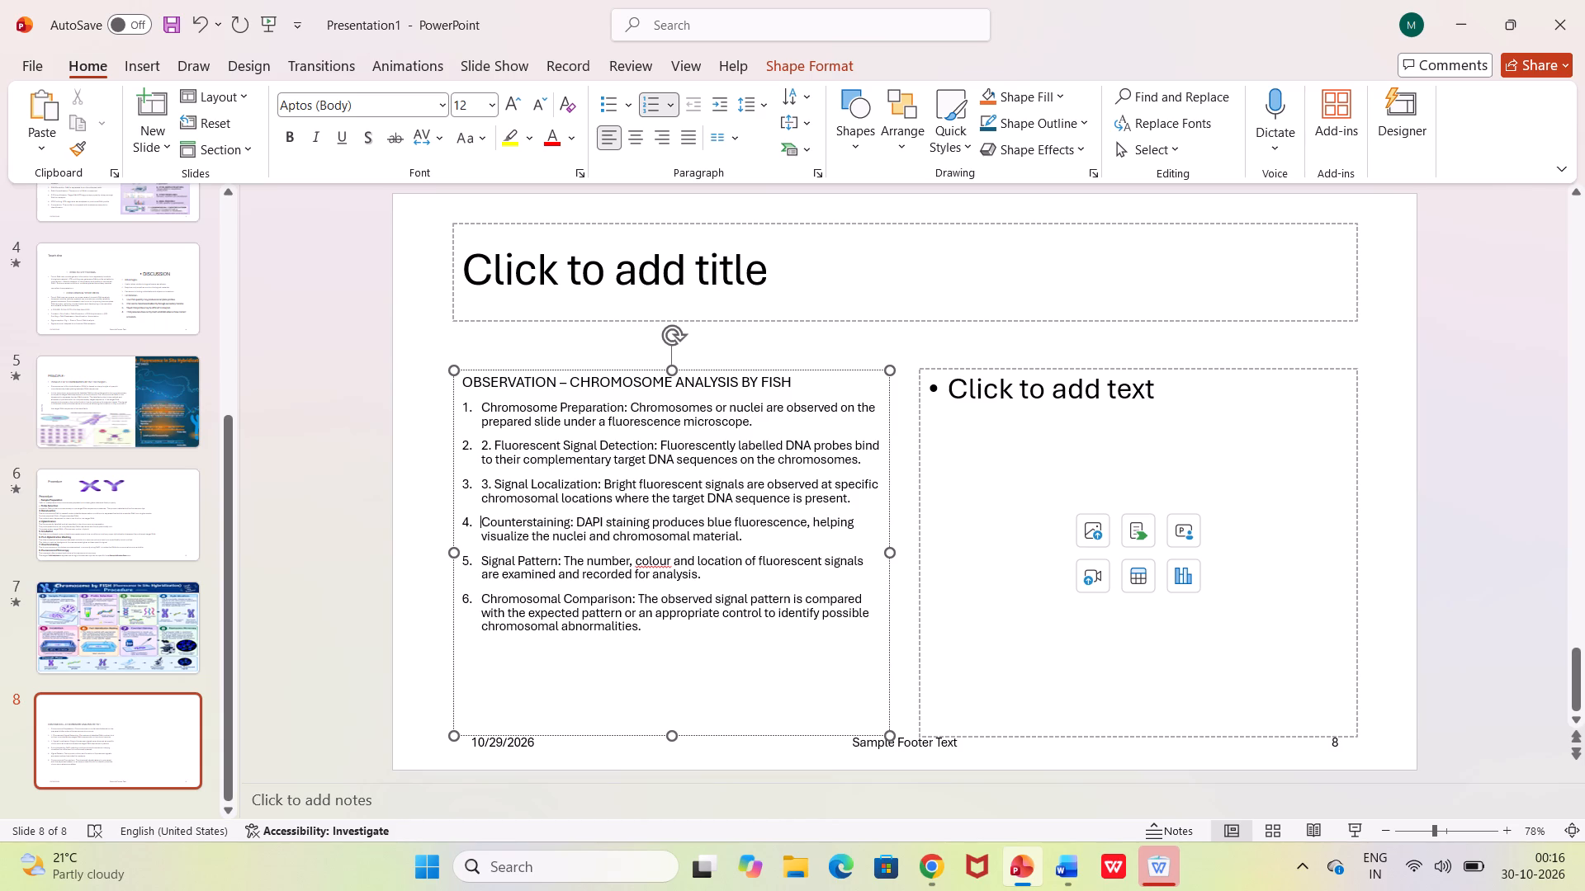
left_click(498, 488)
key("BackSpace")
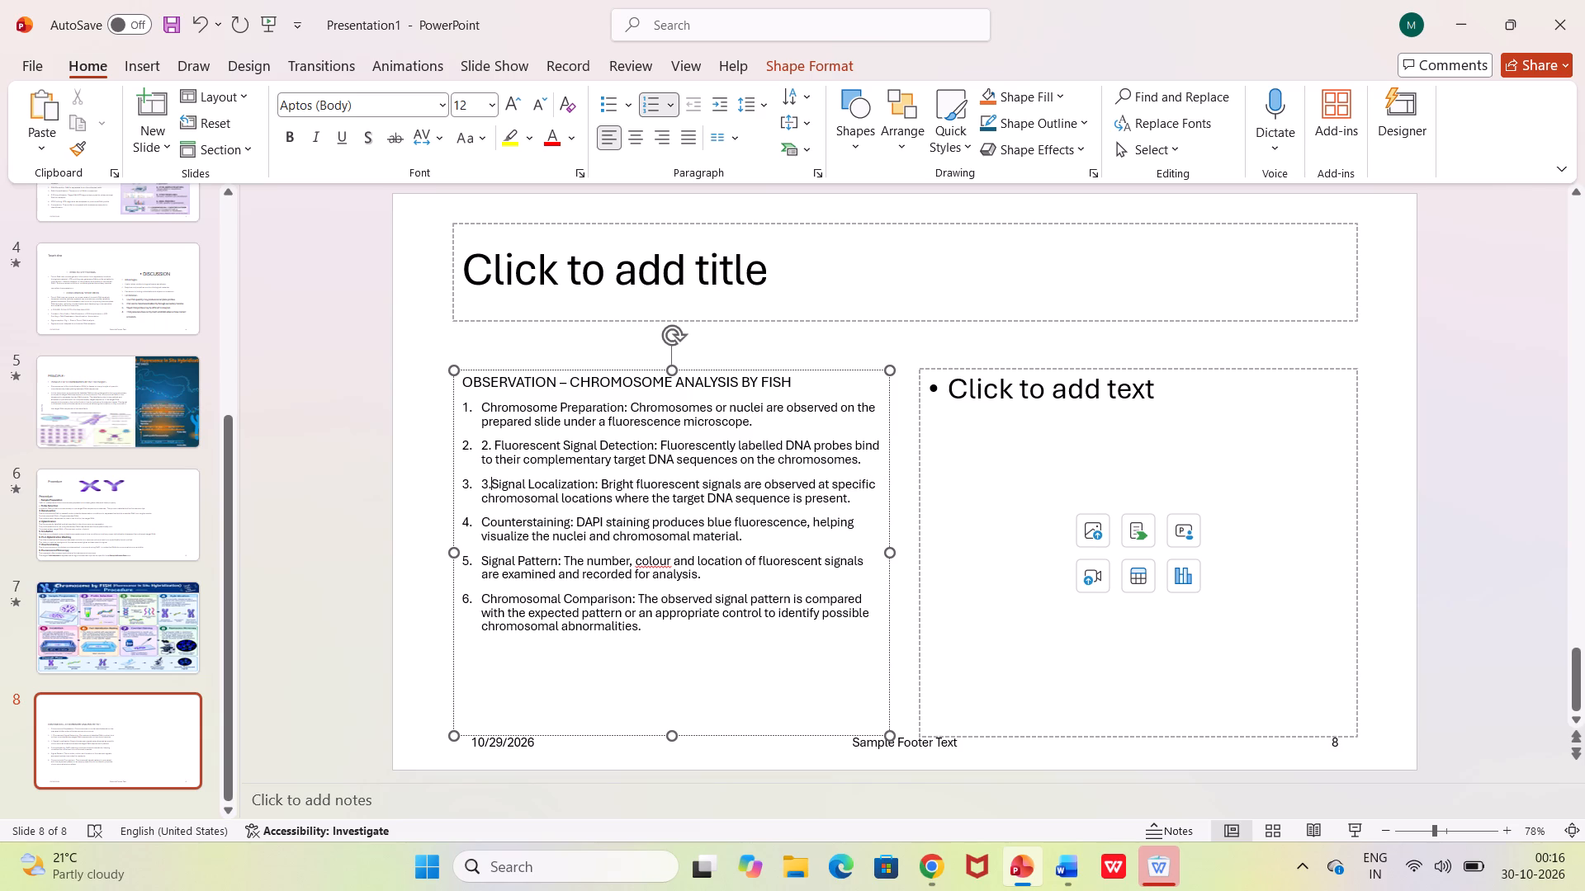
key("BackSpace")
key("BackSpace")
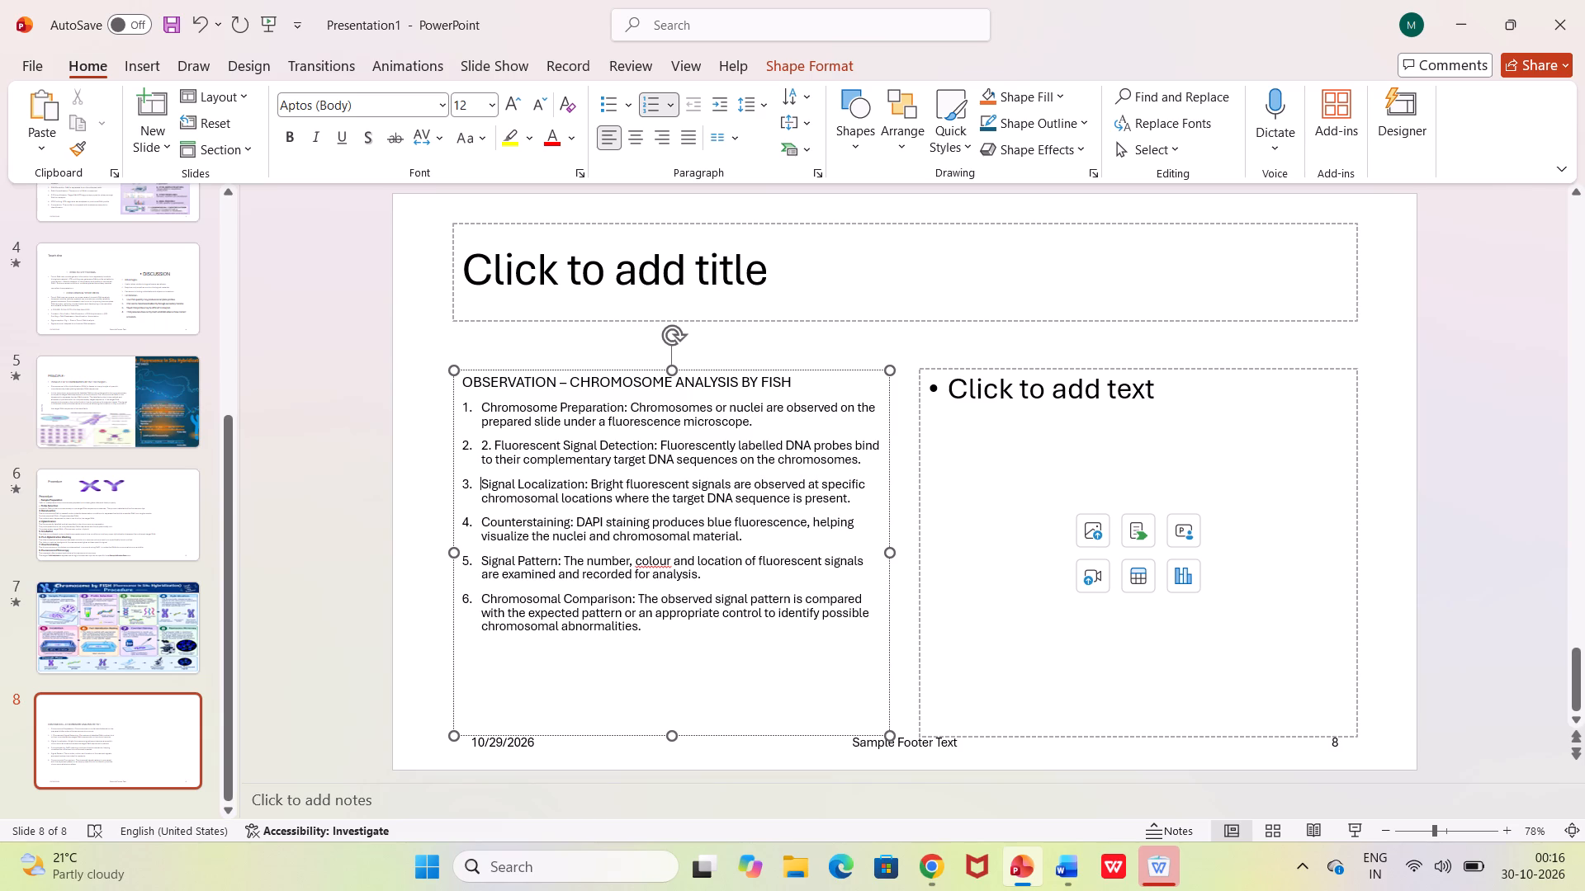
left_click(494, 444)
key("BackSpace")
key("BackSpace")
key("BackSpace")
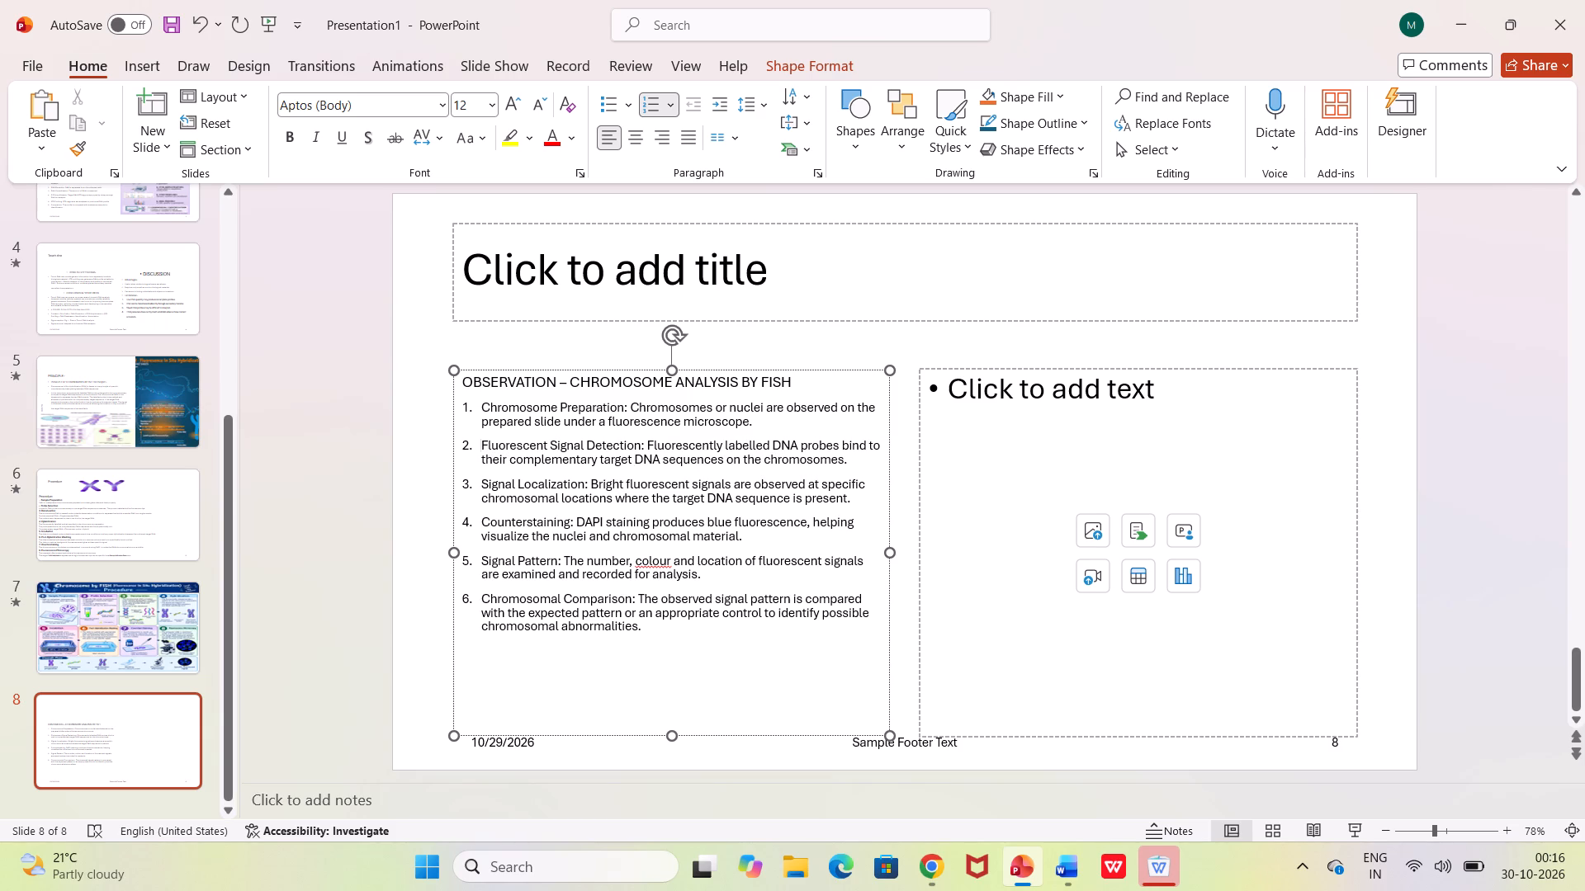
Add the flagged word "colour" in the Signal Pattern item to the spelling dictionary.
left_click(651, 561)
right_click(651, 561)
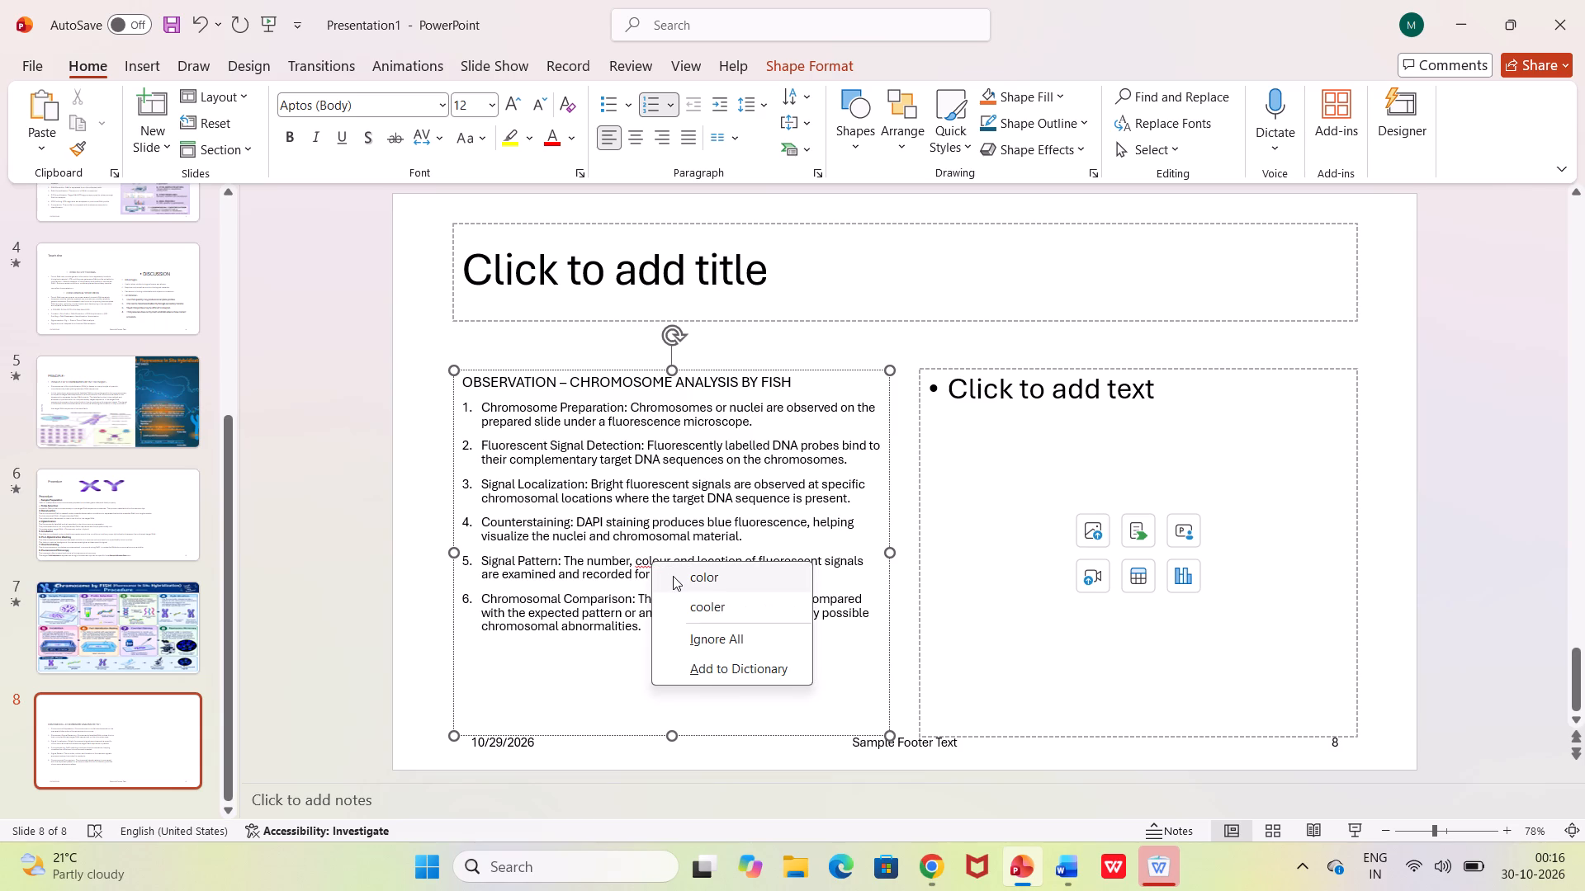
left_click(712, 669)
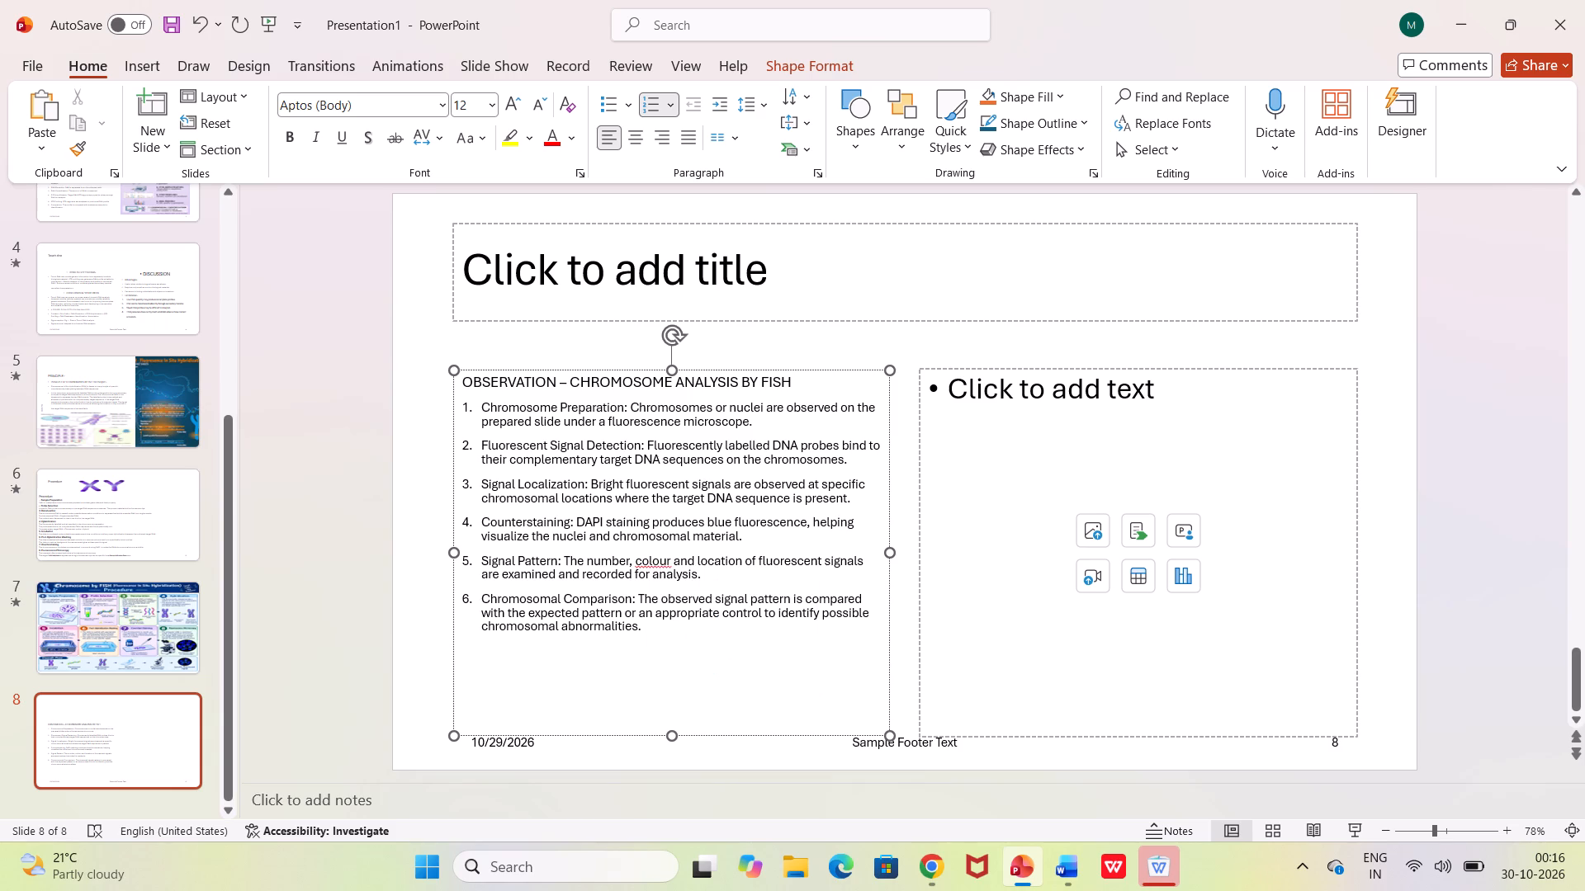
left_click(750, 619)
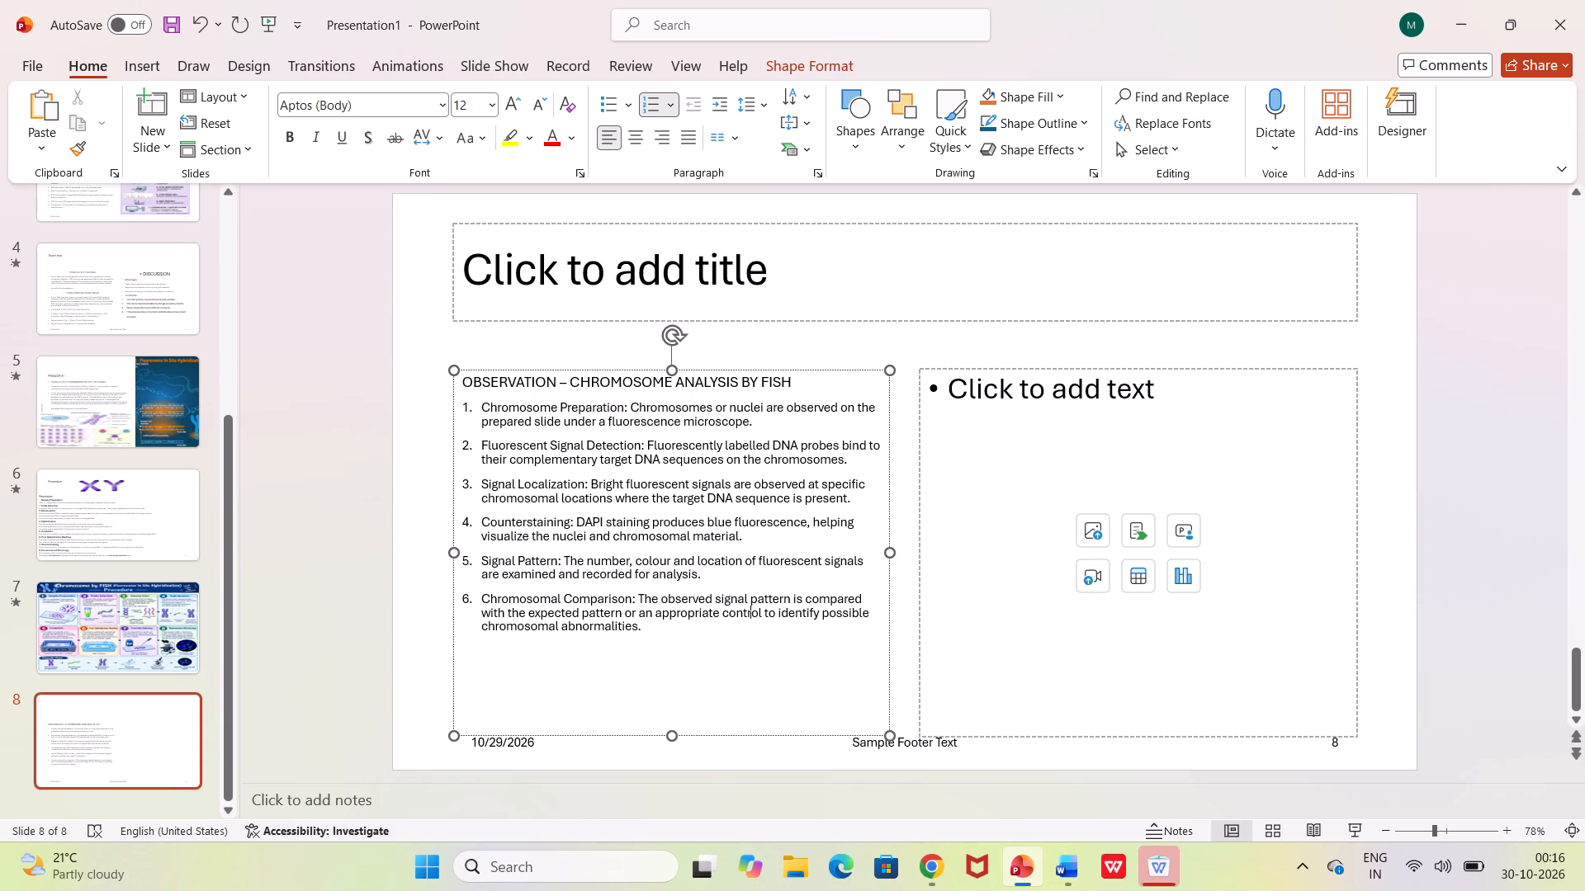
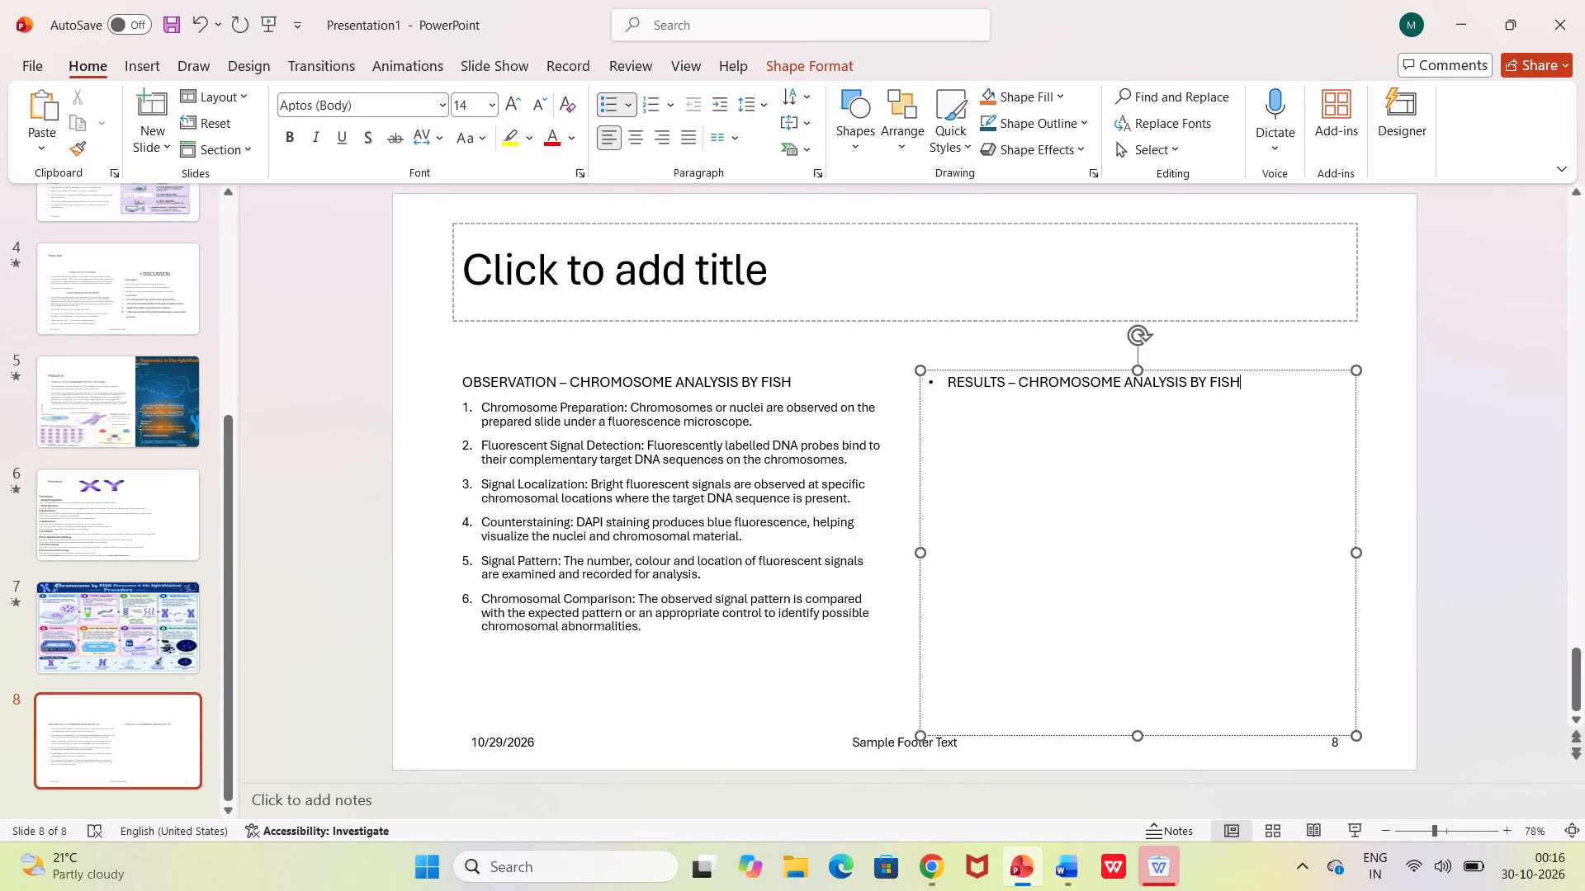
Place the insertion point at the start of the bulleted heading "RESULTS – CHROMOSOME ANALYSIS BY FISH" on slide 8.
left_click(949, 377)
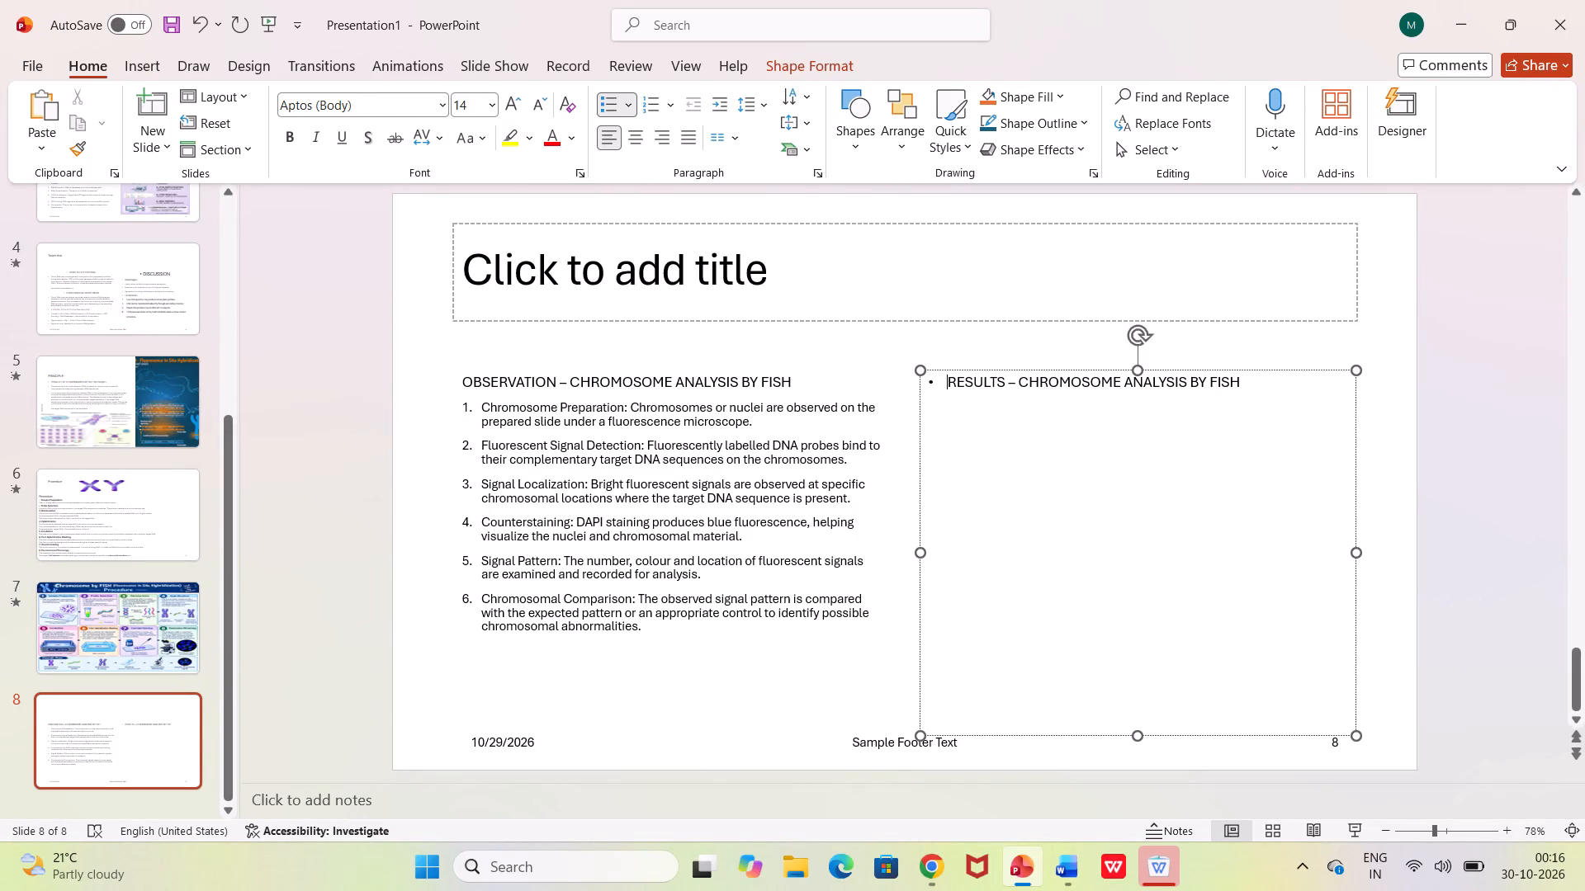
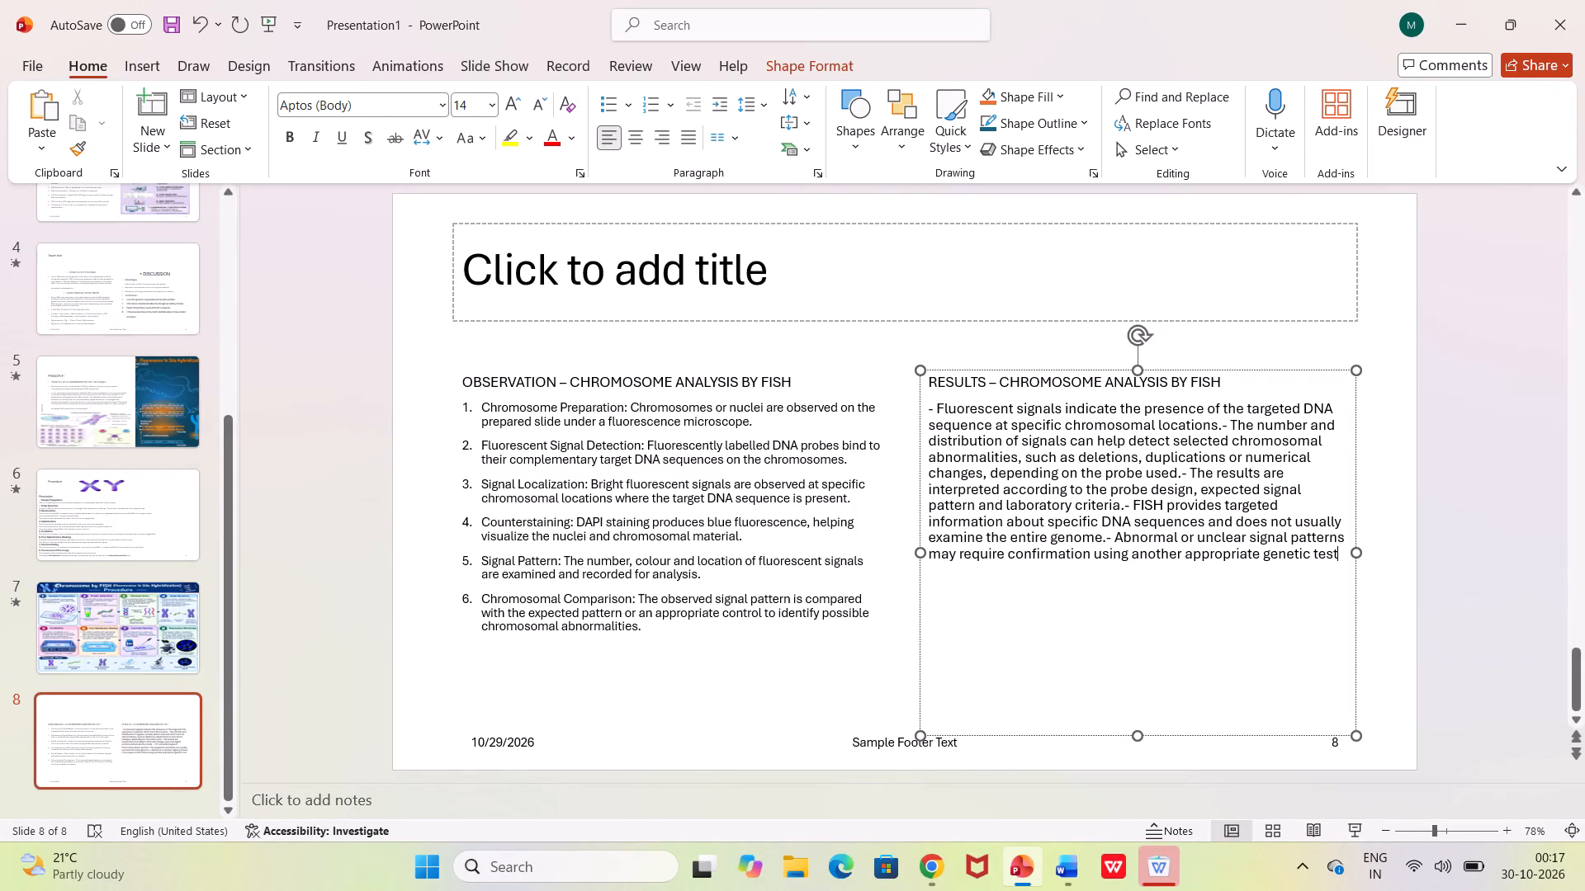
Remove the leading dash and space before "Fluorescent signals indicate" in the results text on slide 8.
left_click(940, 408)
key("BackSpace")
key("BackSpace")
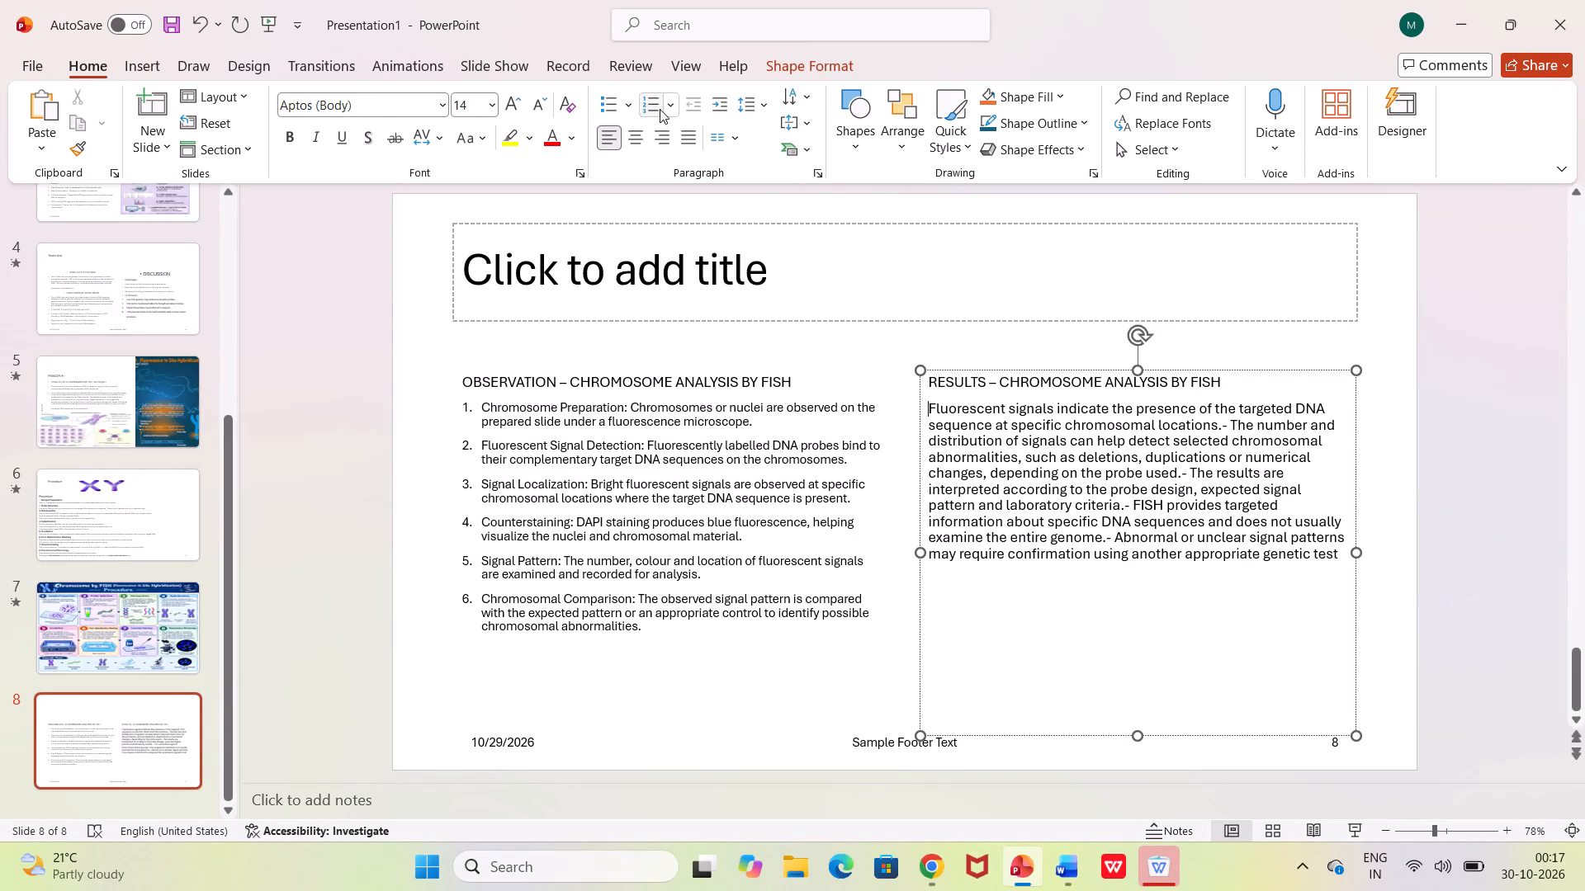
Open the numbering style choices for the results paragraph starting "Fluorescent signals indicate".
left_click(672, 108)
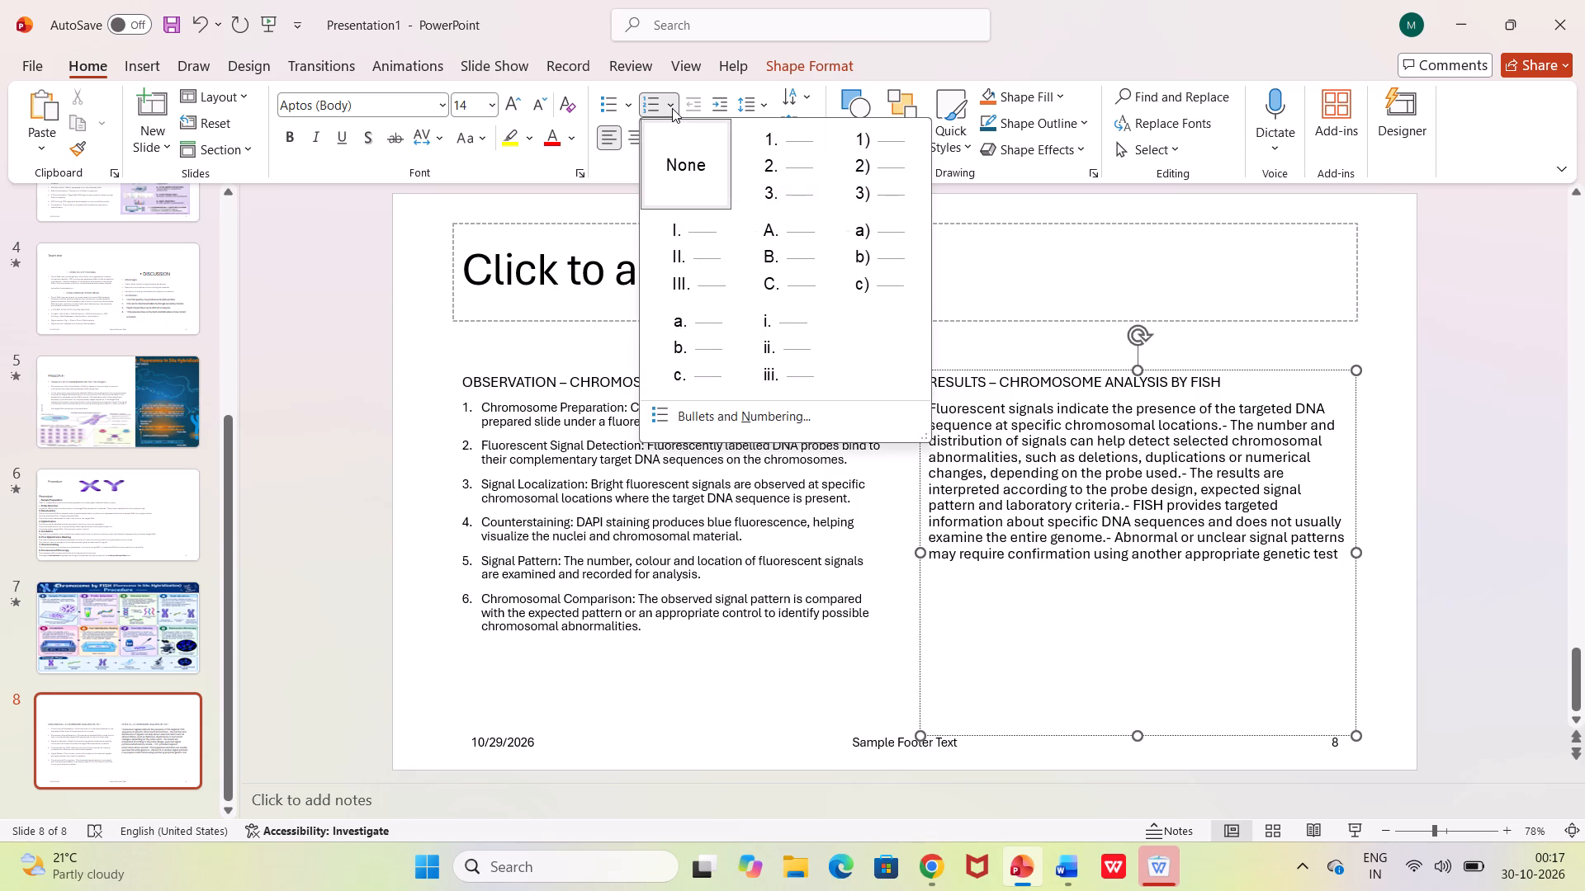
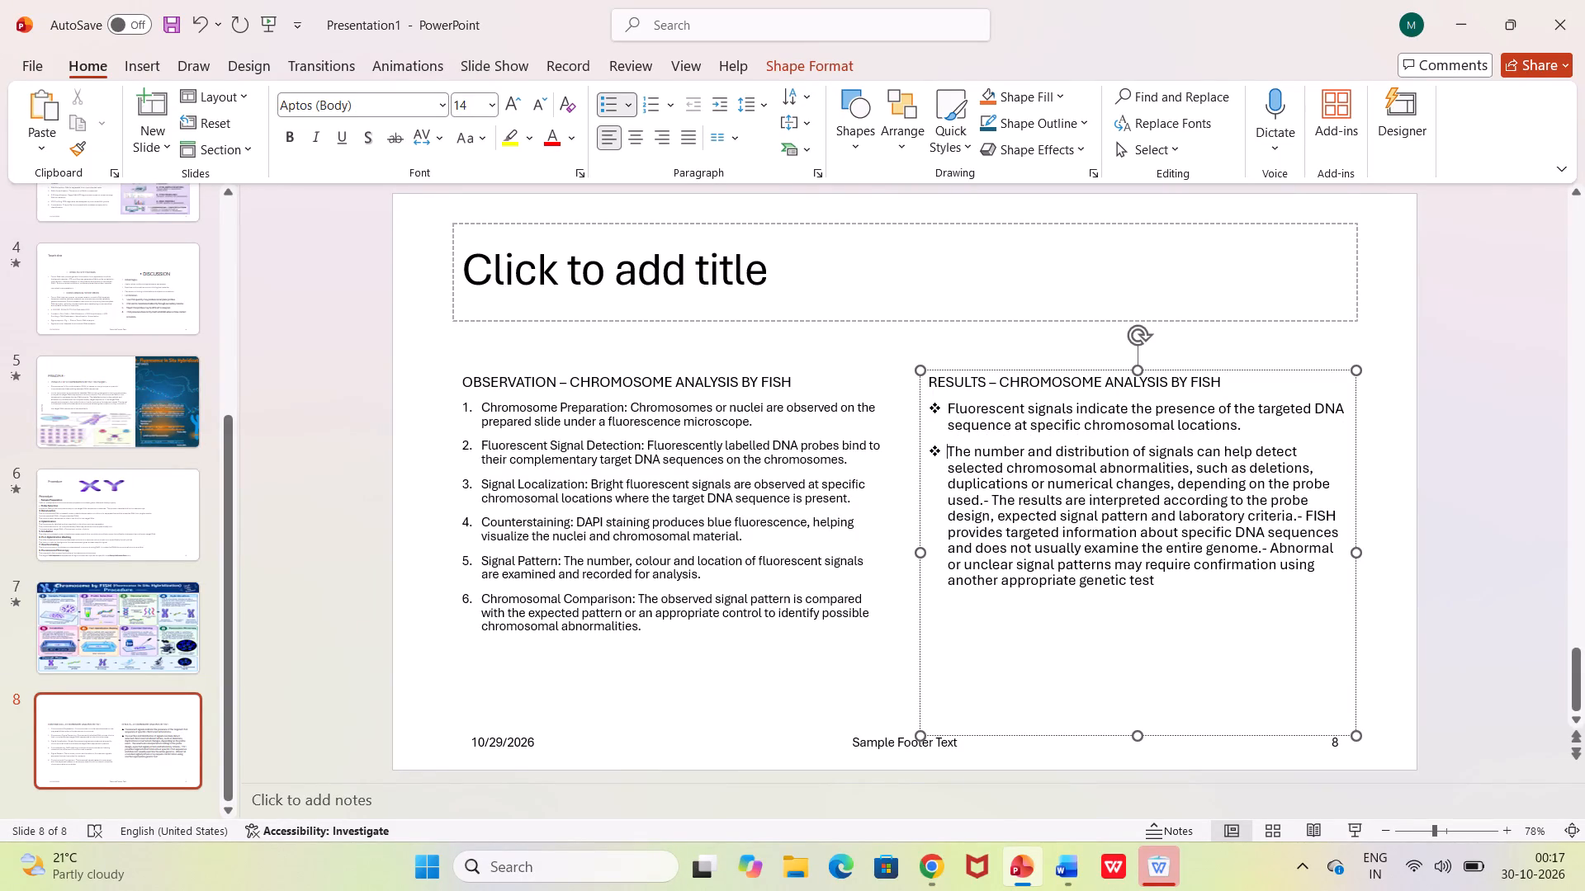
Break the remaining dashed results sentences on slide 8 into separate bullets without dashes, starting with "The results are interpreted" and "FISH provides".
left_click(991, 498)
key("BackSpace")
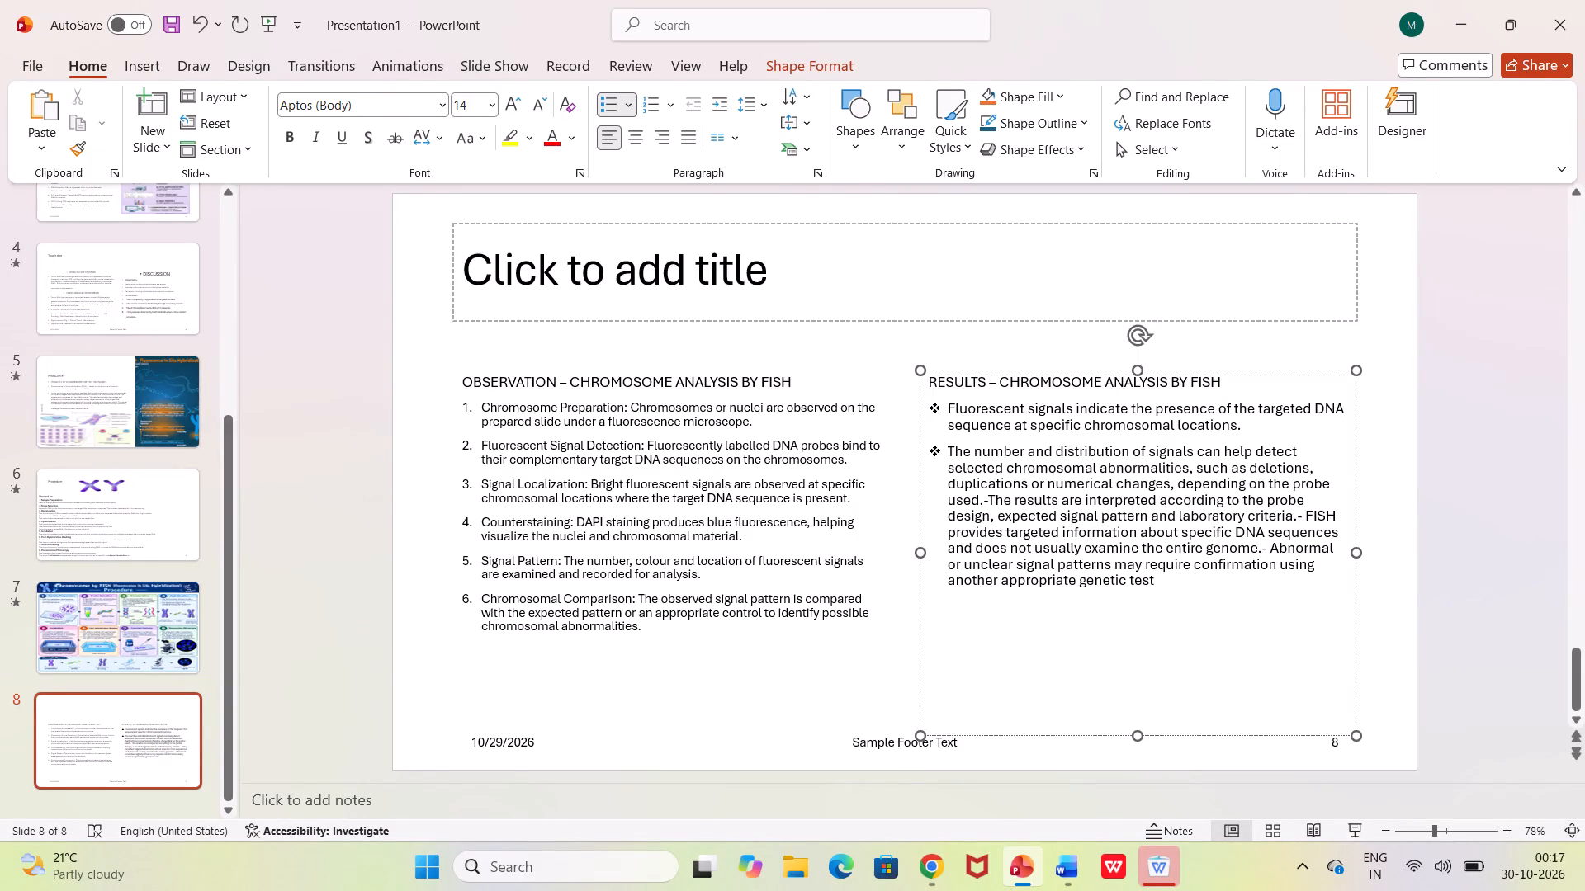
key("BackSpace")
key("Return")
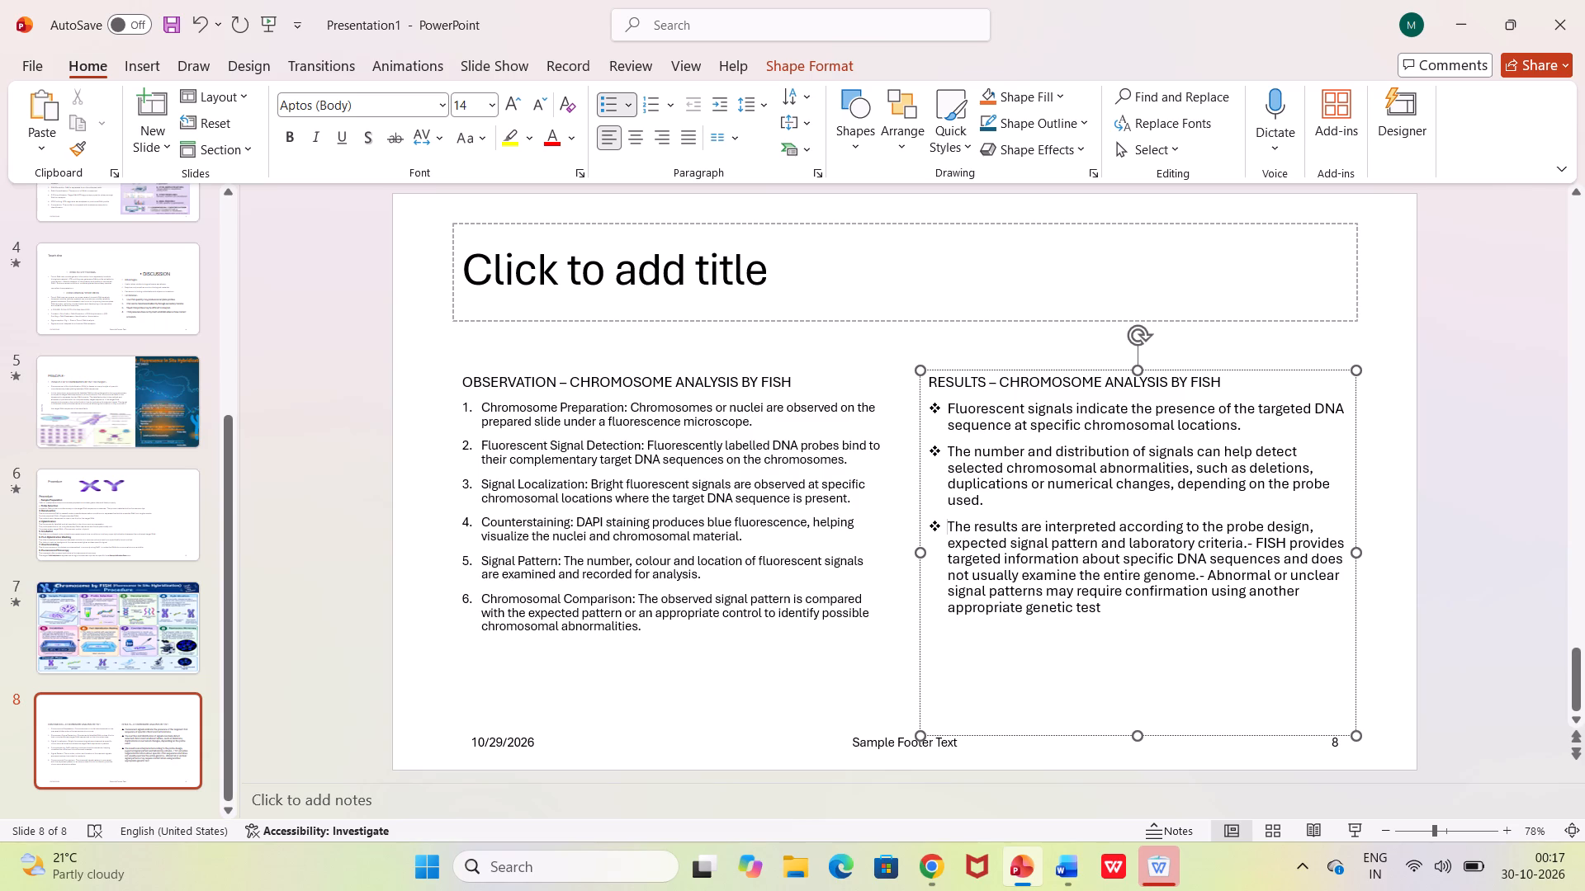
left_click(1256, 544)
key("BackSpace")
key("BackSpace")
key("Return")
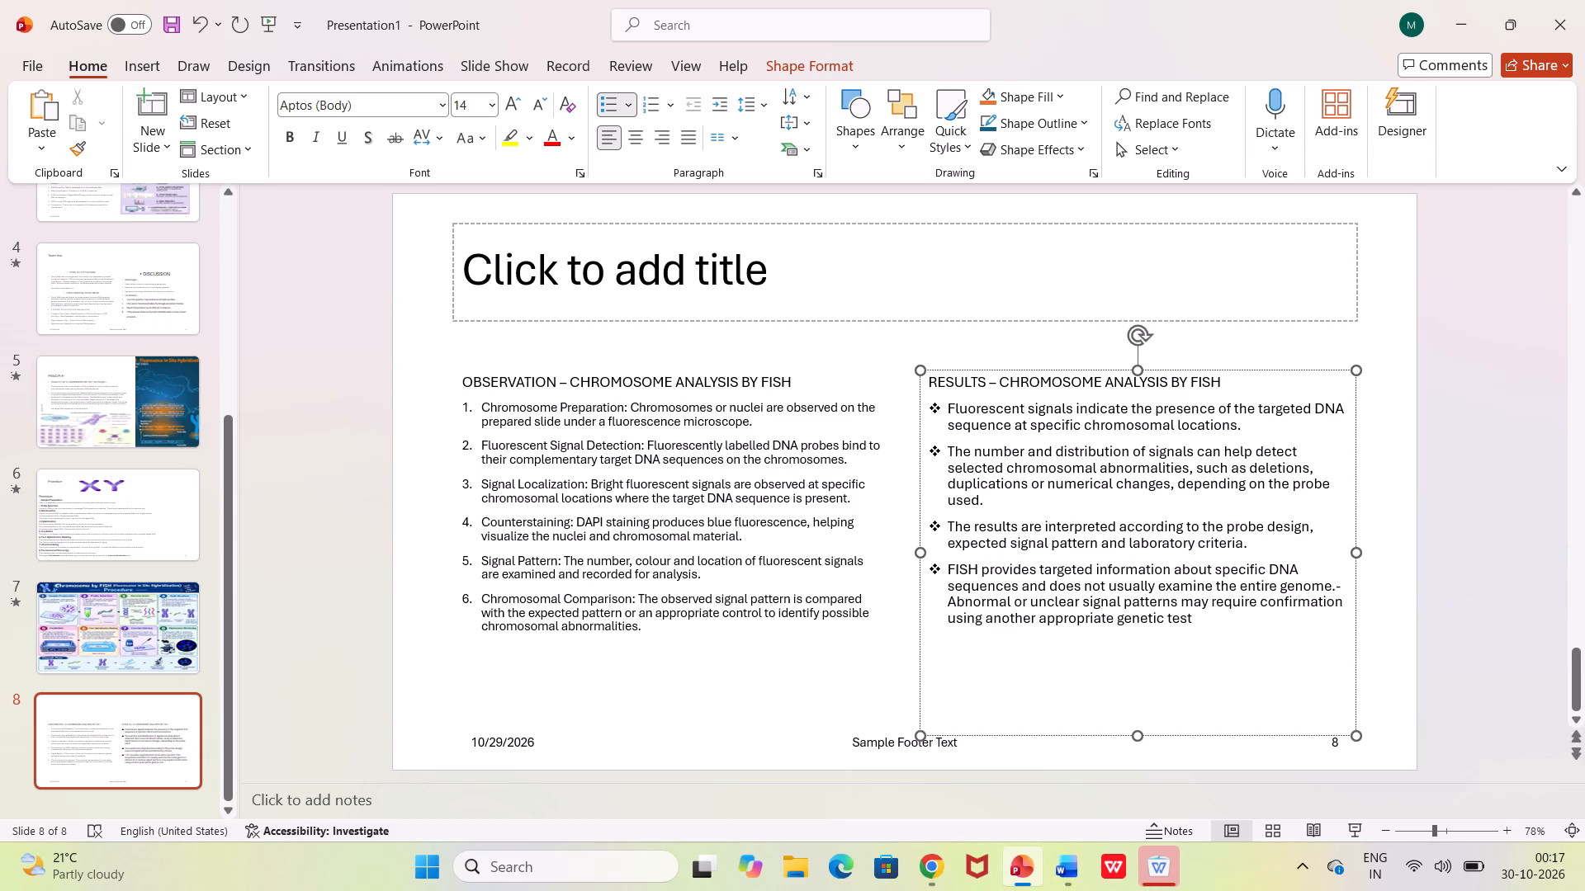
left_click(1346, 589)
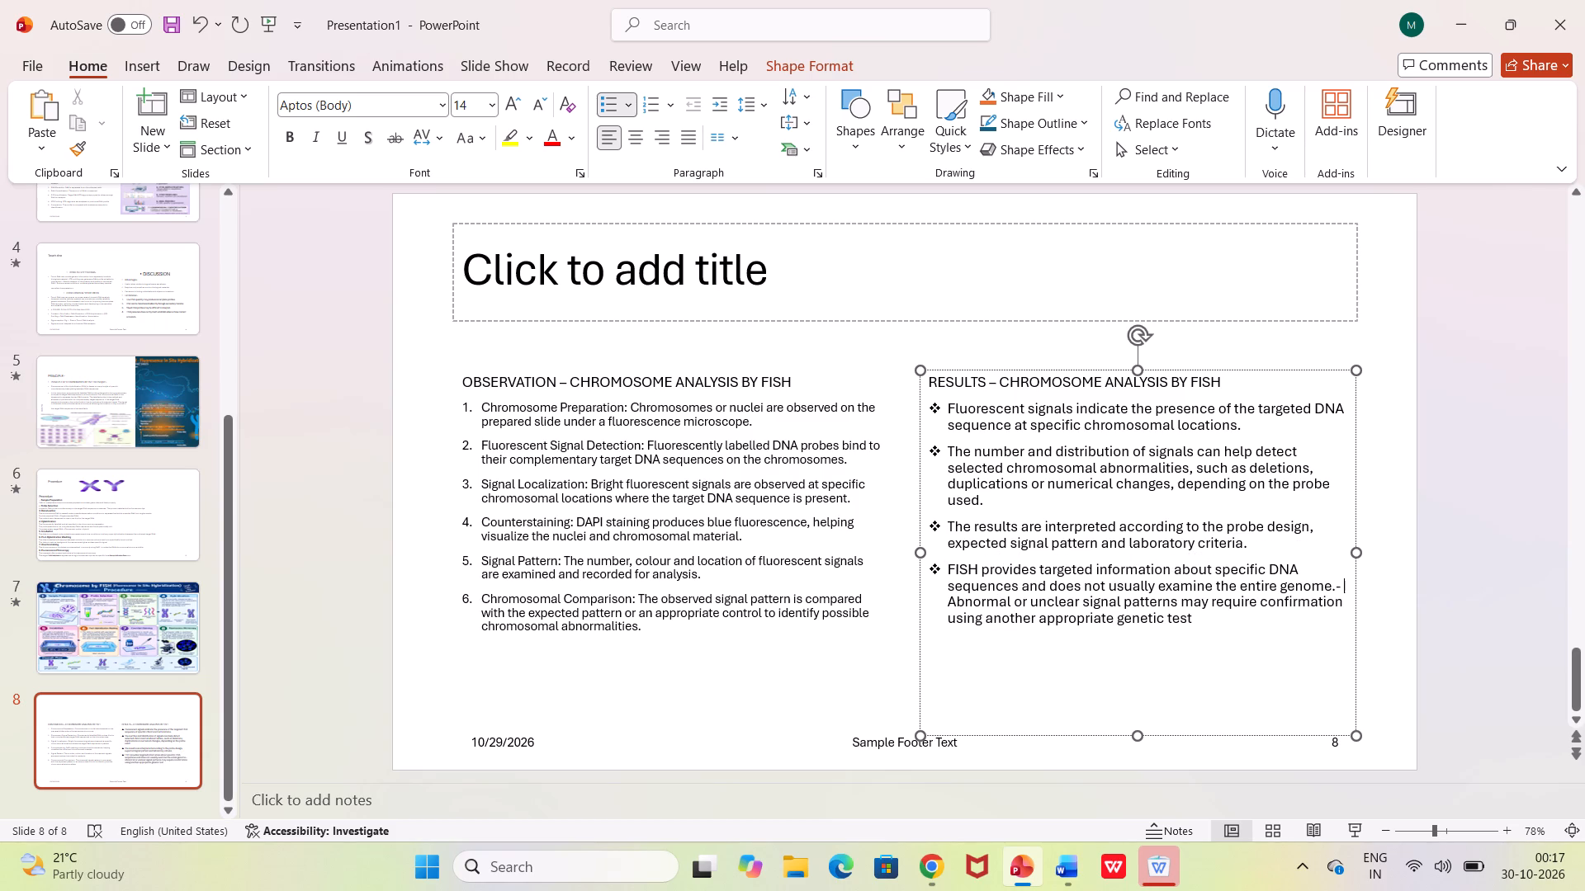
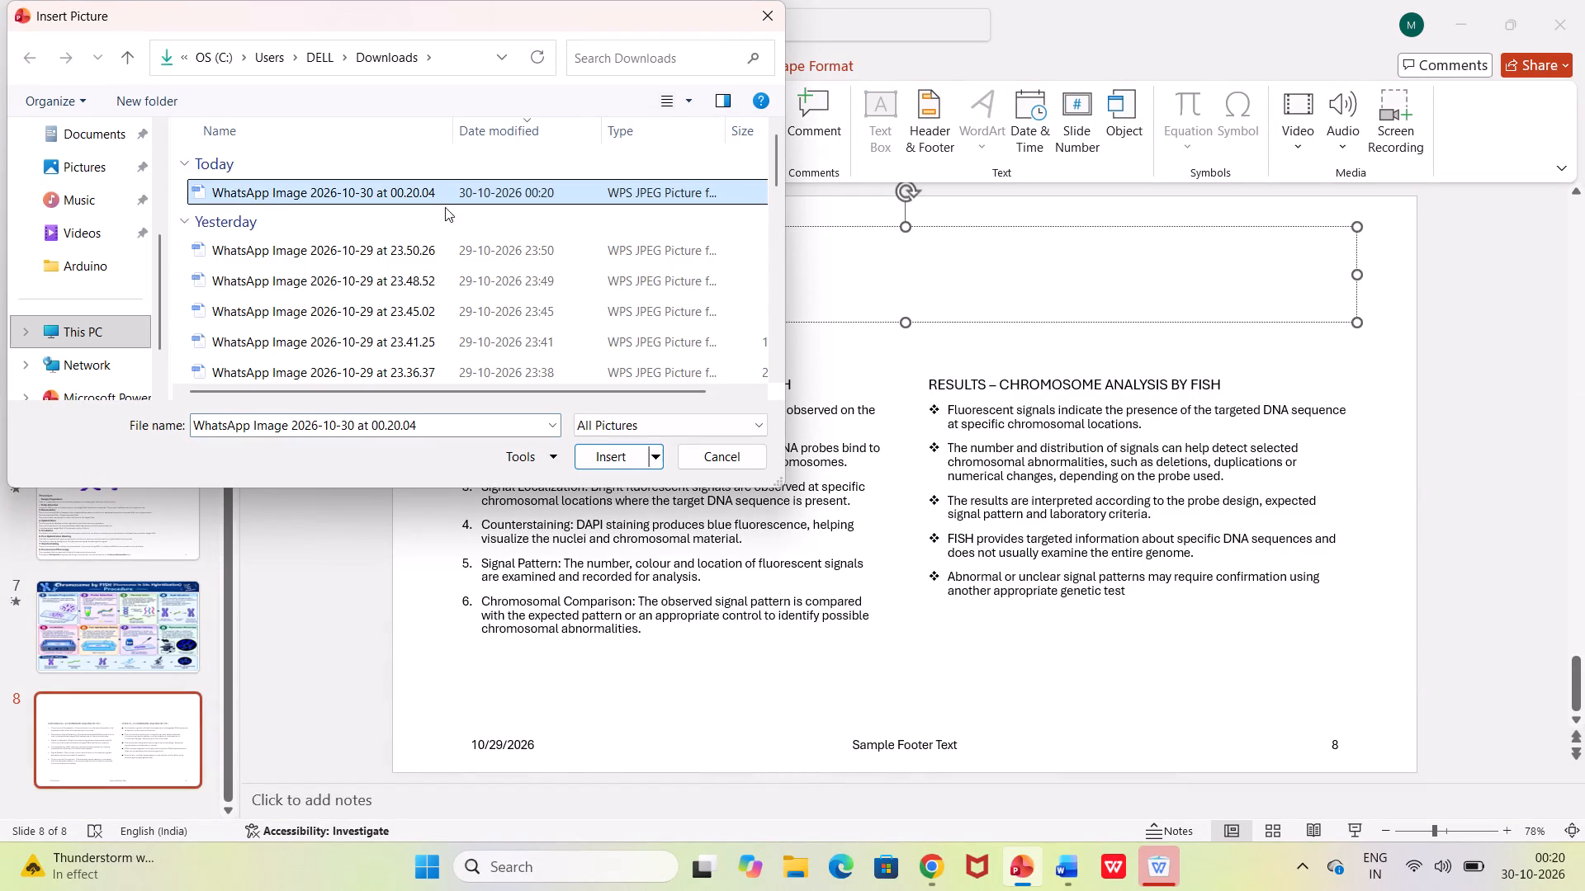
Insert the picture "WhatsApp Image 2026-10-30 at 00.20.04" from Downloads onto slide 8.
left_click(598, 463)
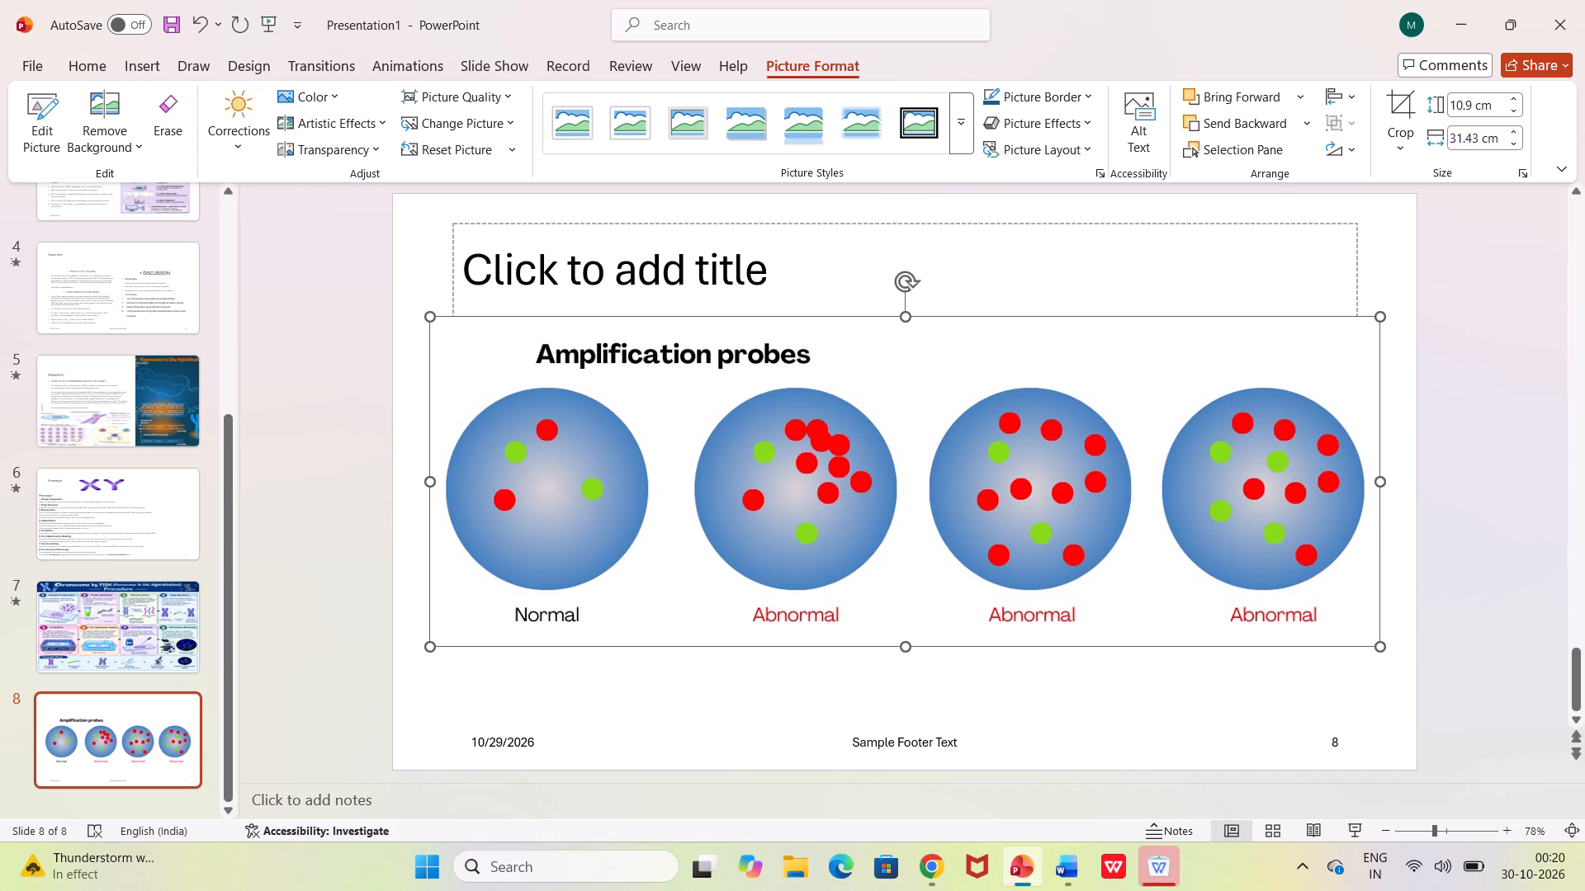
Flatten the amplification probes picture to about 4.58 cm high and move it above the observation and results text on slide 8.
left_click_drag(906, 644, 903, 454)
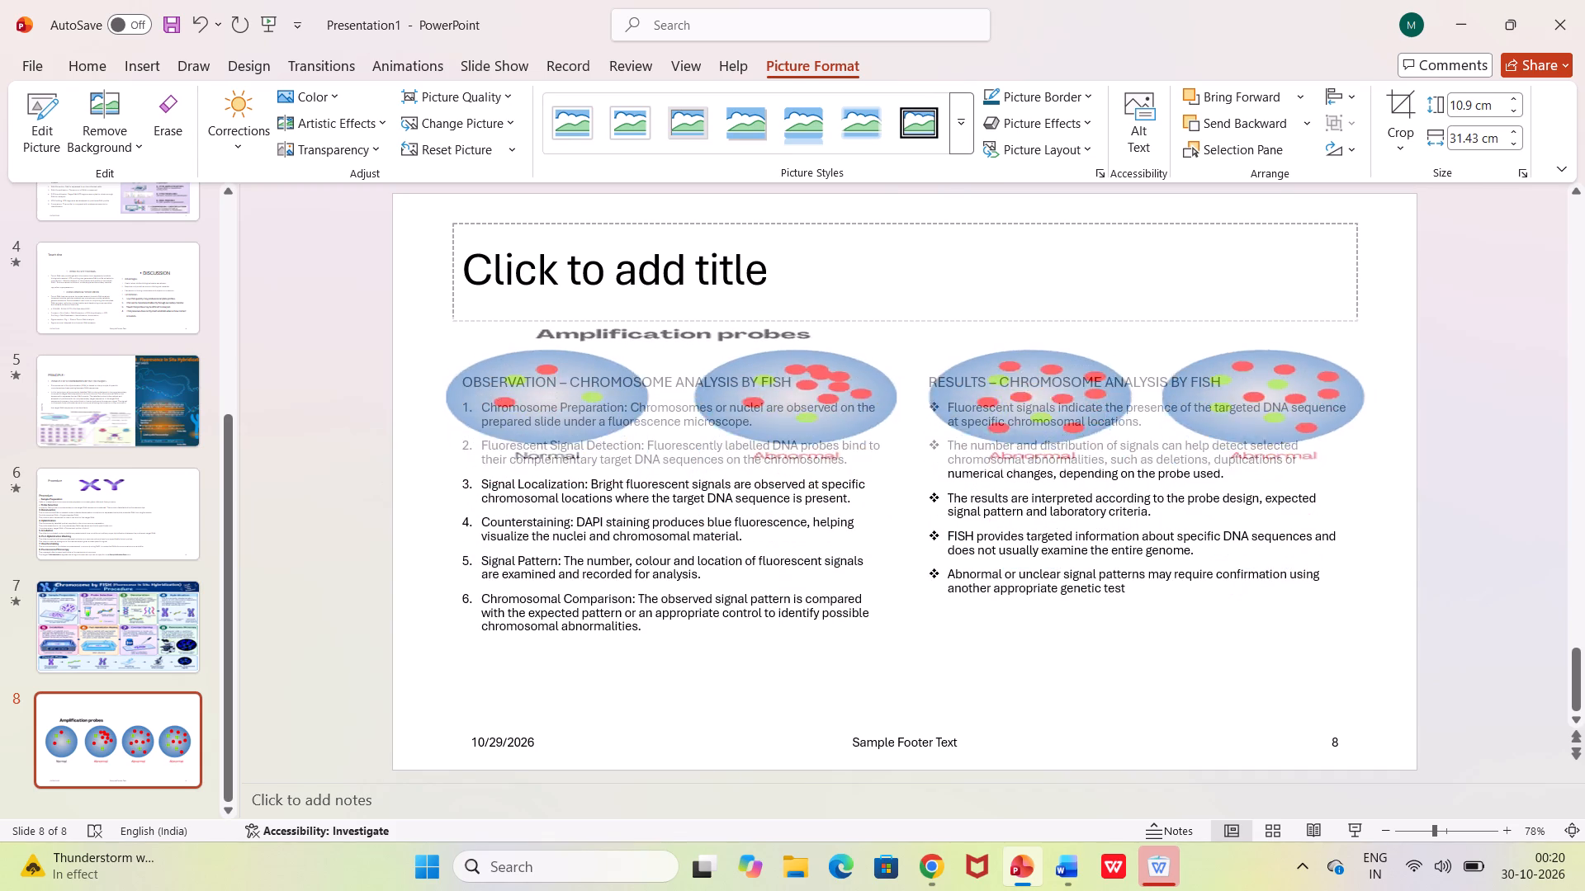
left_click_drag(903, 454, 904, 455)
left_click_drag(883, 384, 881, 308)
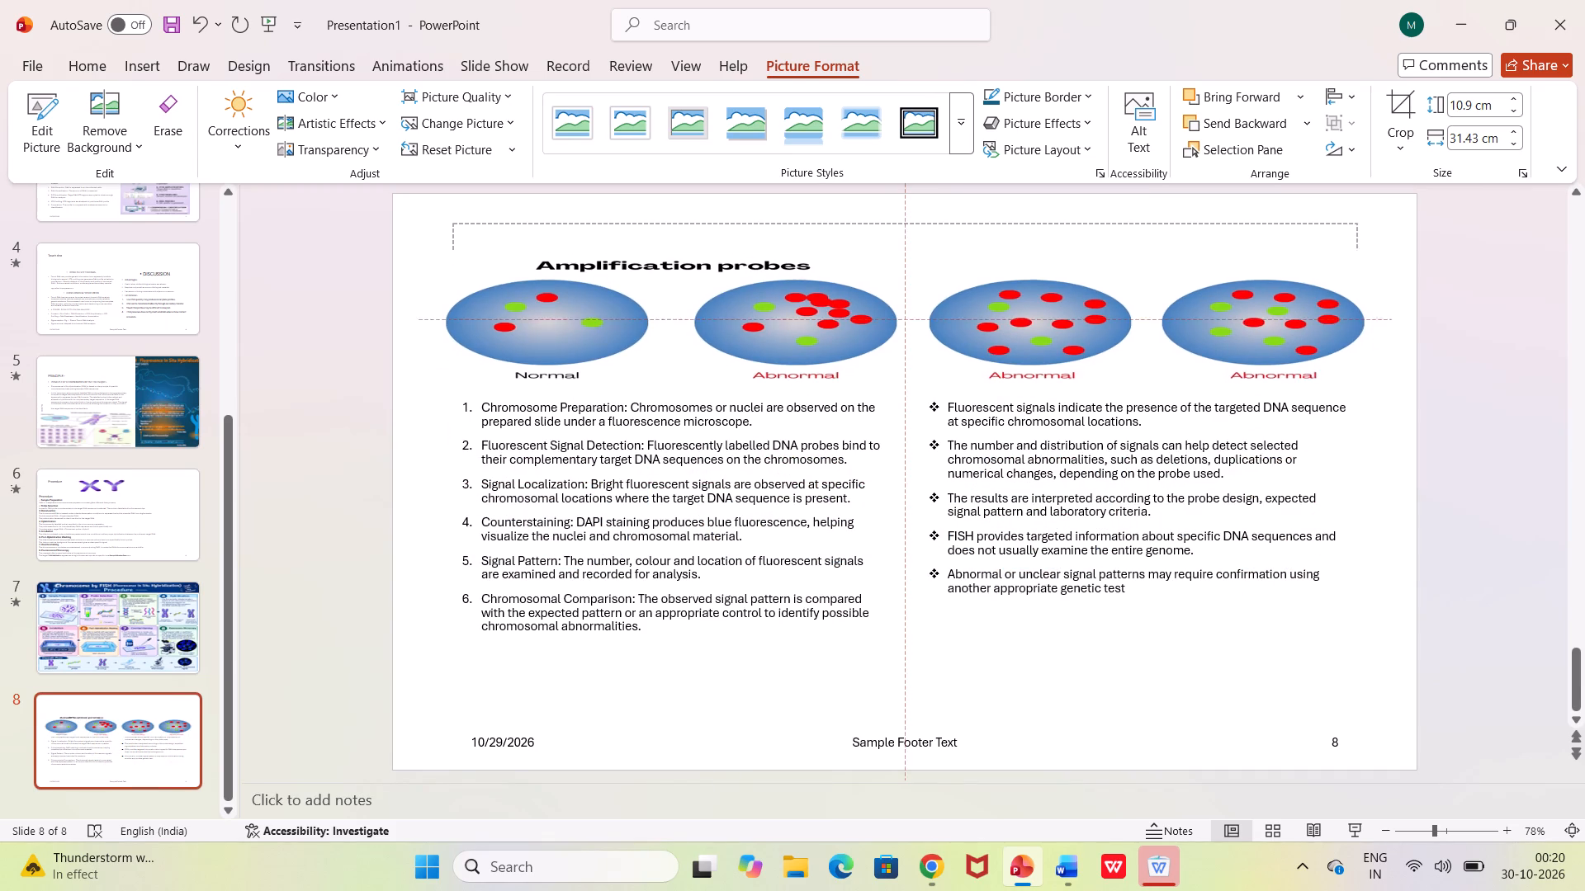
left_click_drag(881, 308, 881, 274)
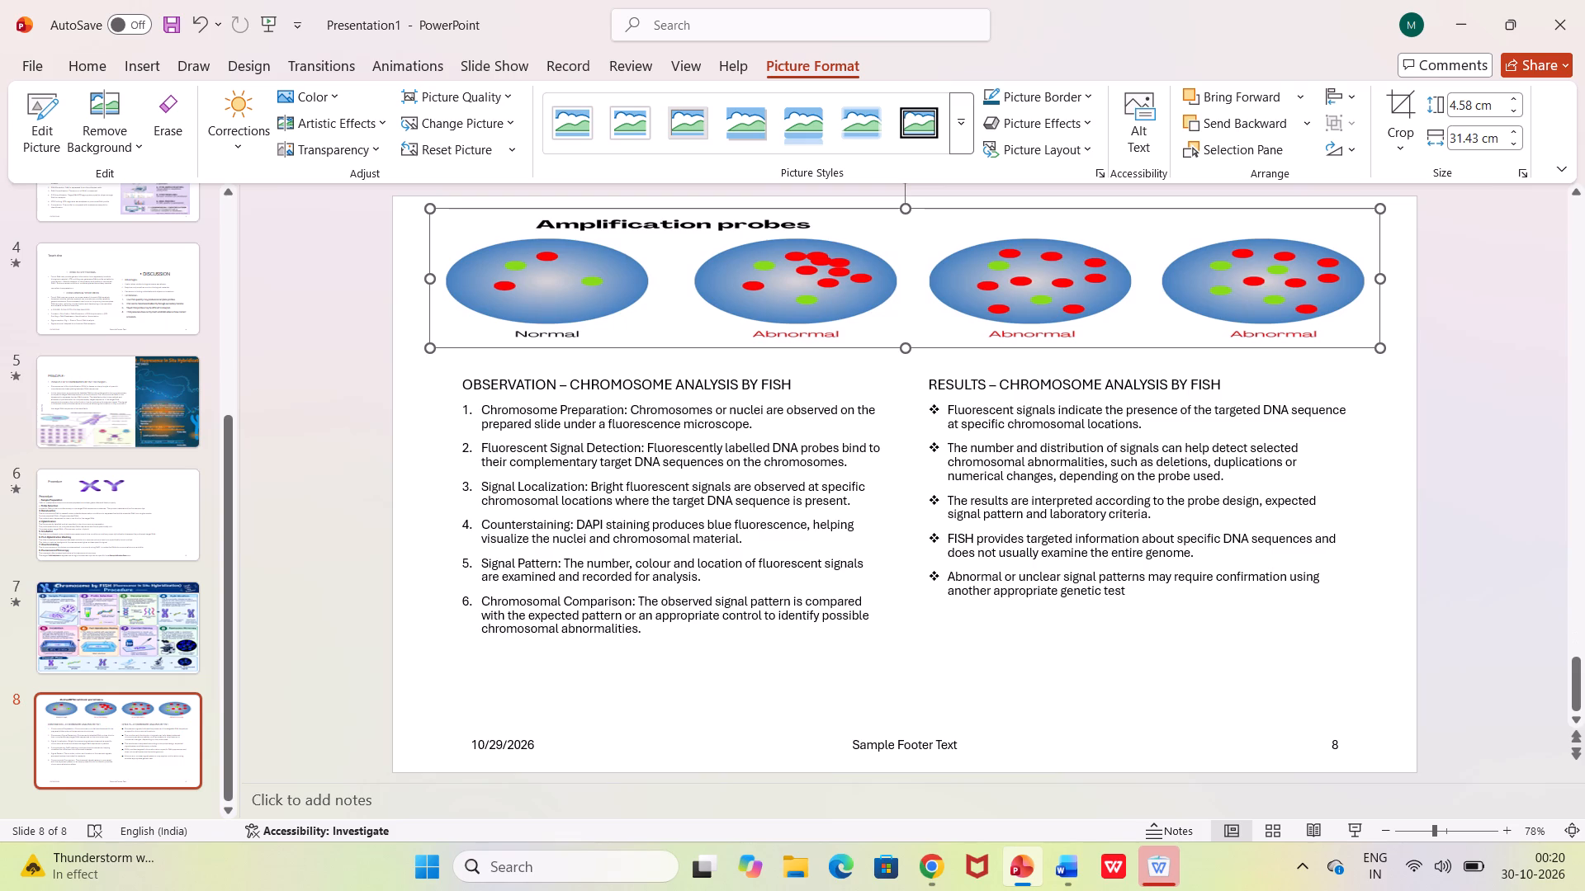
Delete the title text "Touch dna" from slide 4, leaving the title placeholder empty.
left_click(78, 265)
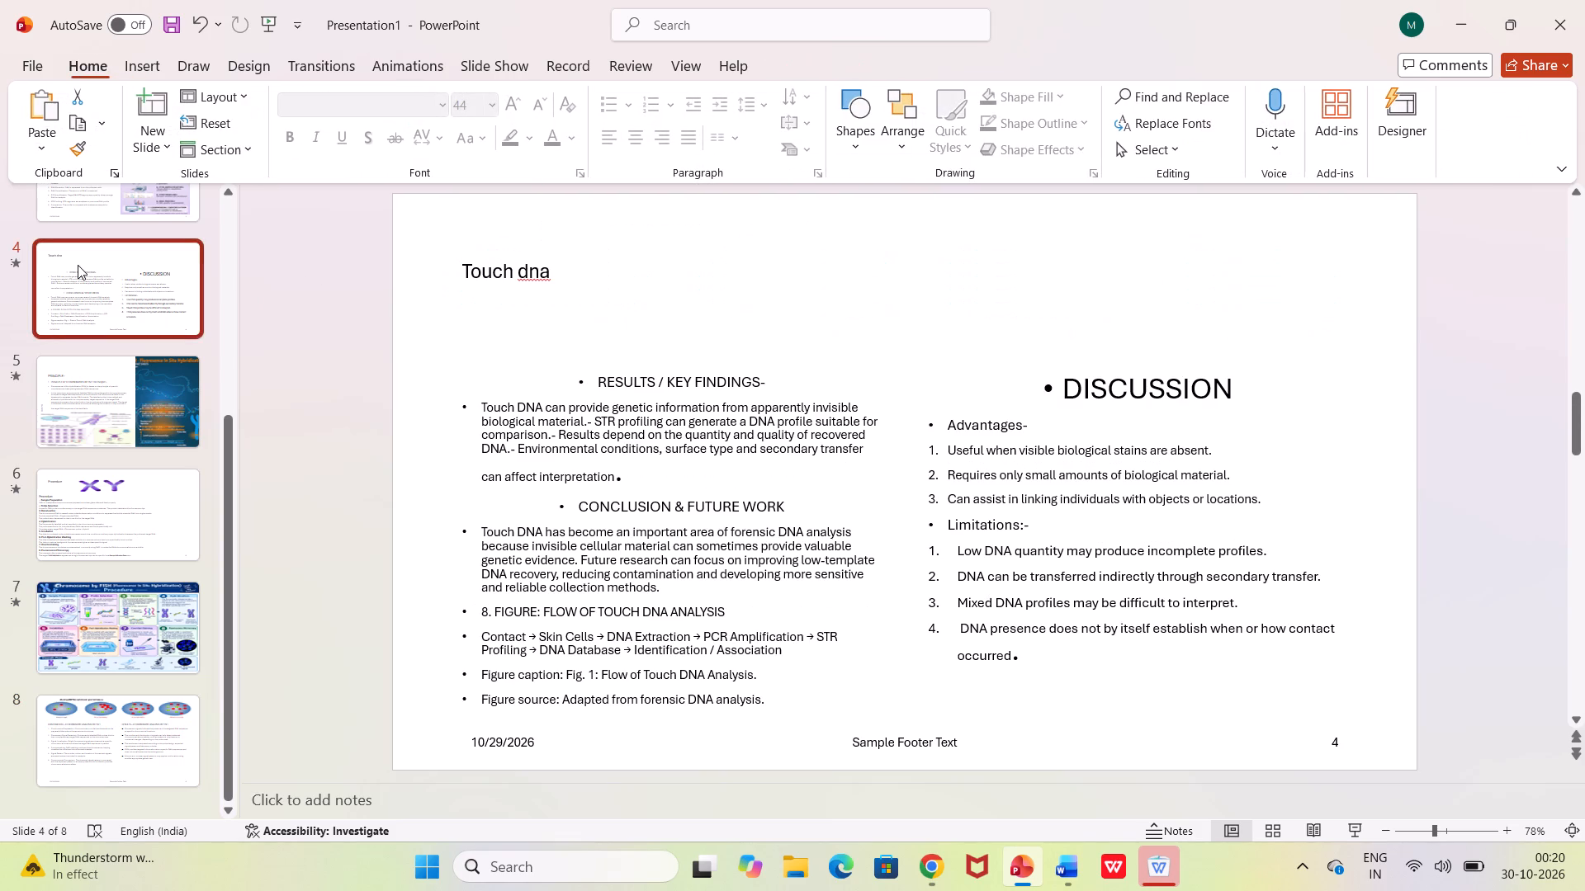
left_click(659, 296)
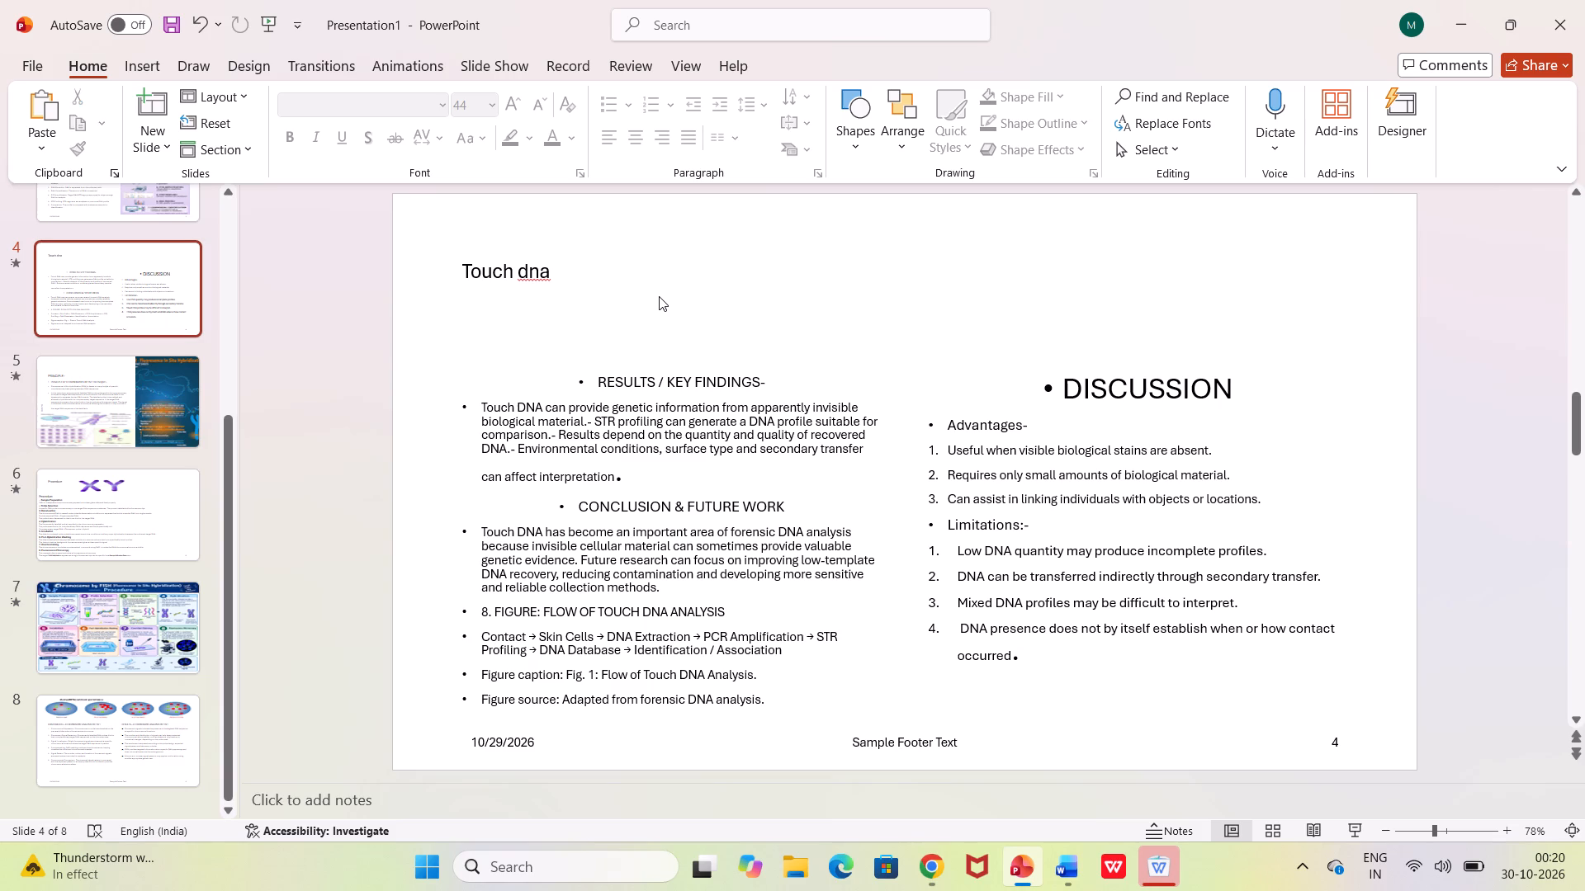
left_click(536, 280)
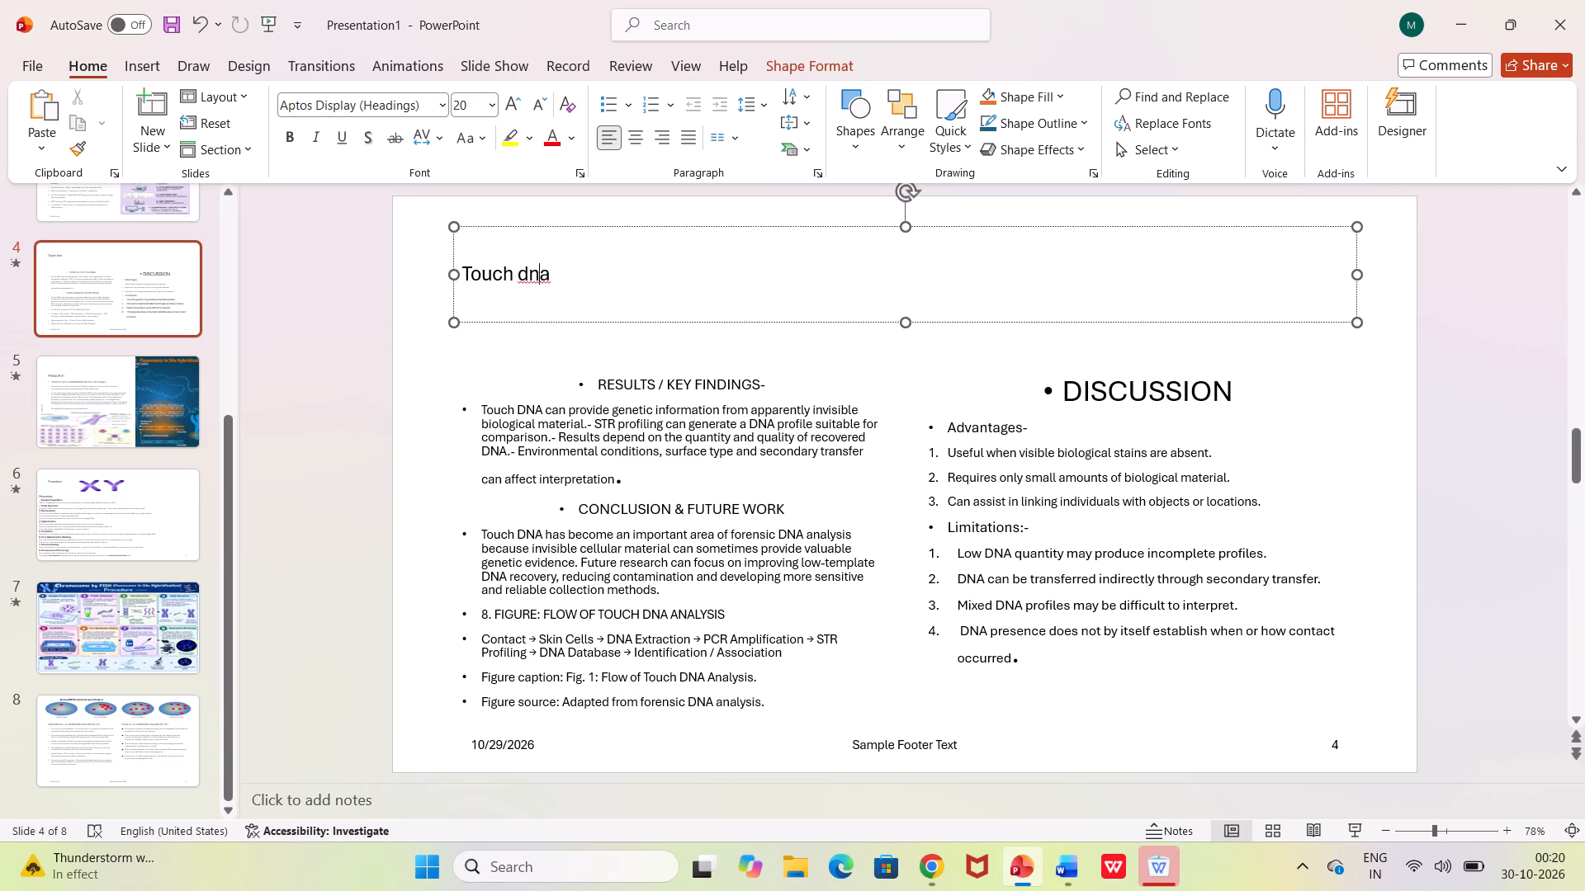
left_click(613, 283)
key("BackSpace")
key("BackSpace")
key("BackSpace")
key("BackSpace")
key("BackSpace")
key("BackSpace")
key("BackSpace")
key("BackSpace")
key("BackSpace")
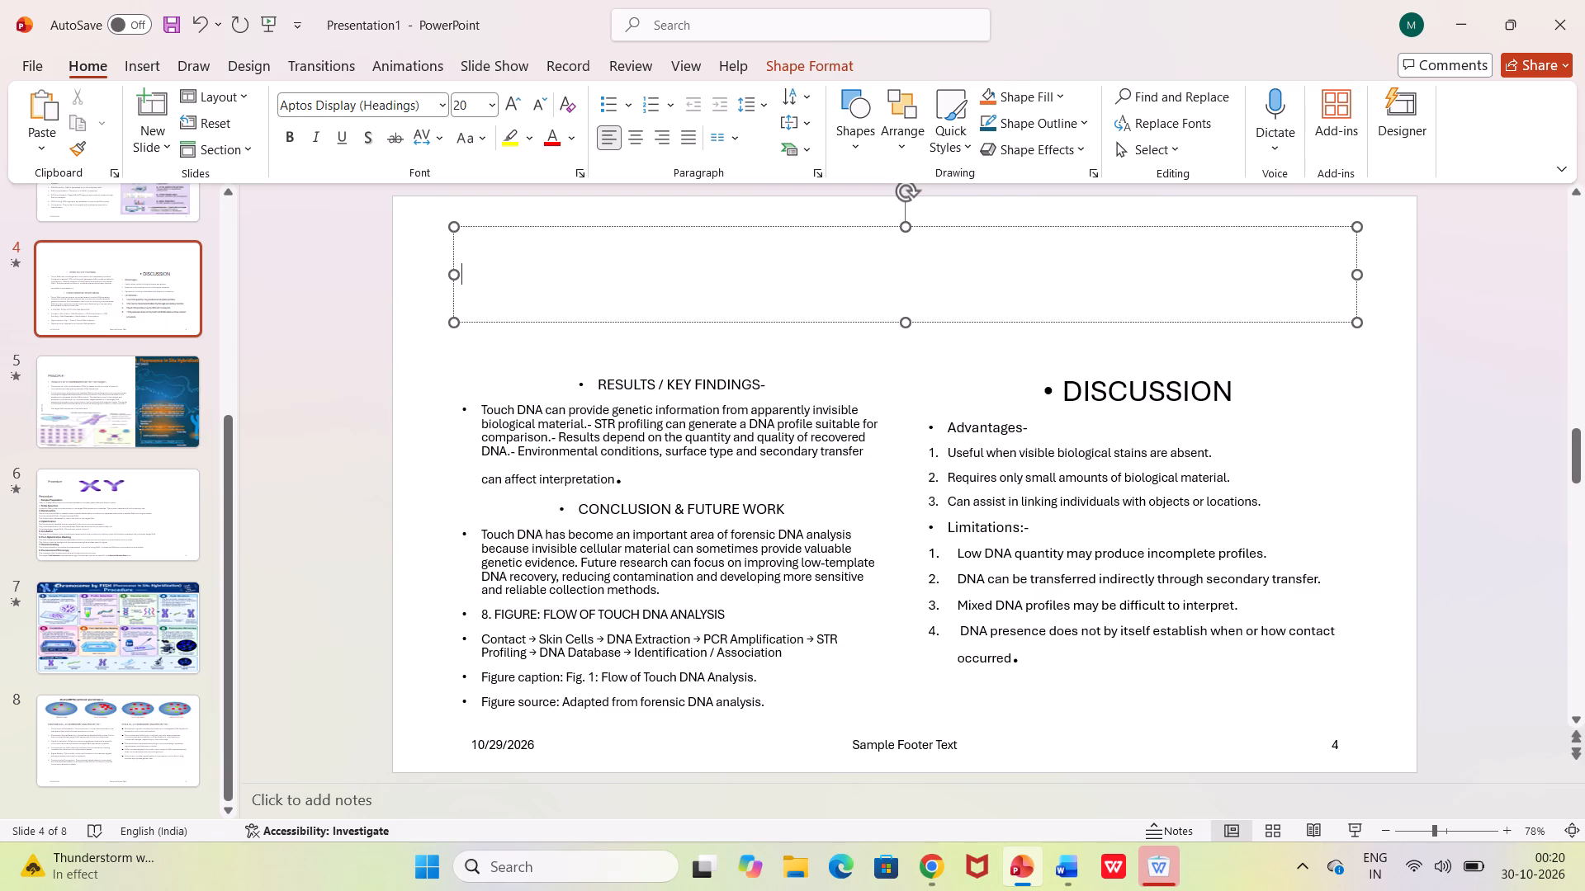
Reduce slide 4's "DISCUSSION" heading to font size 14 and remove its bullet.
left_click(1103, 407)
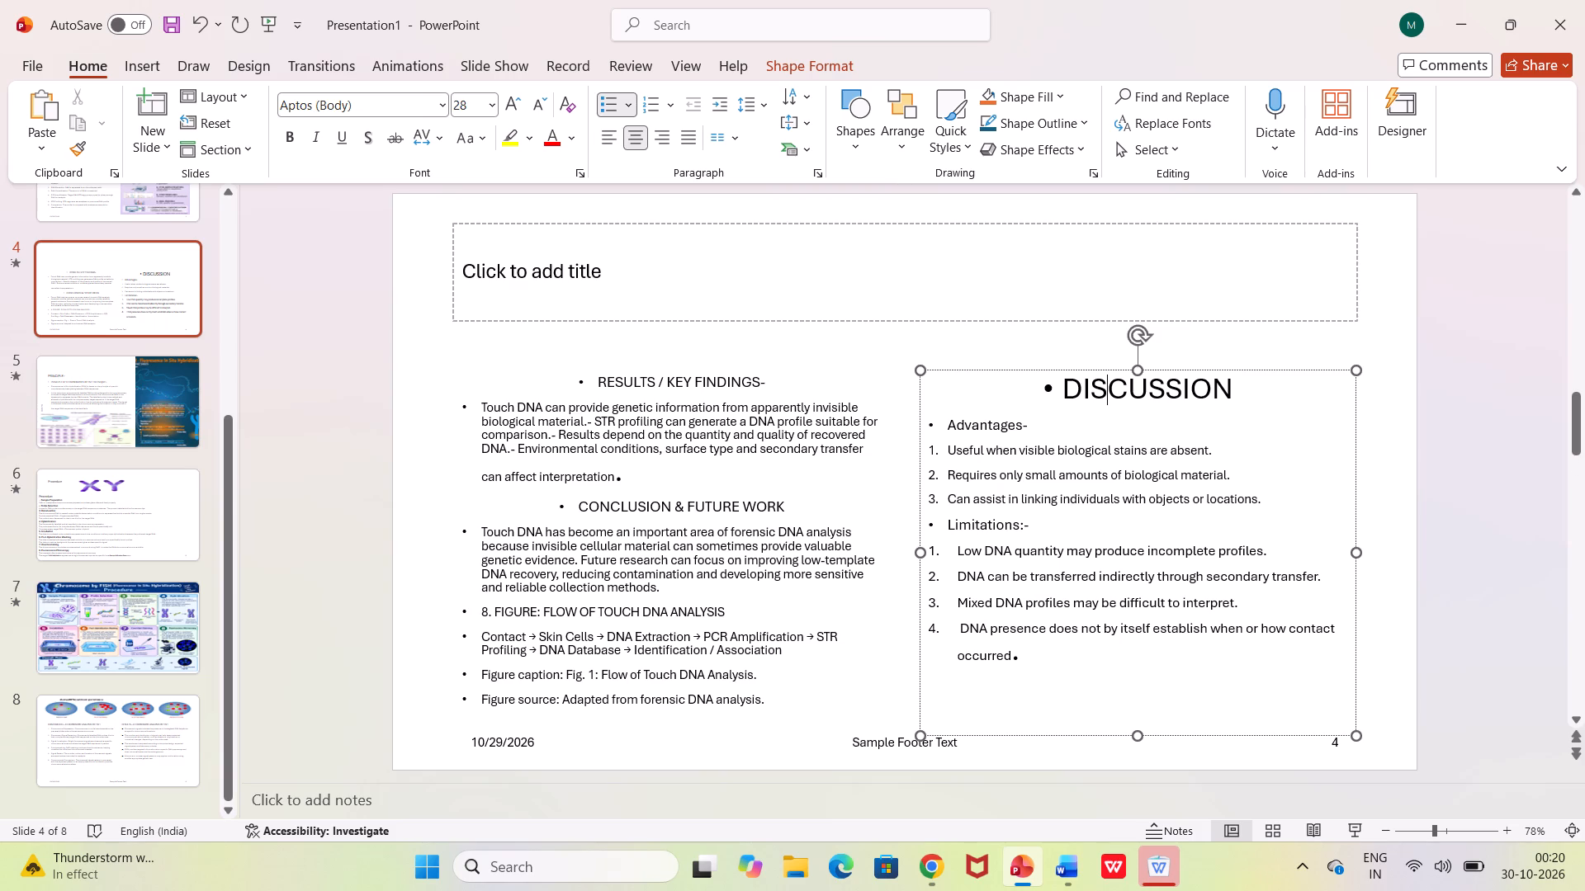
left_click(492, 106)
left_click(475, 279)
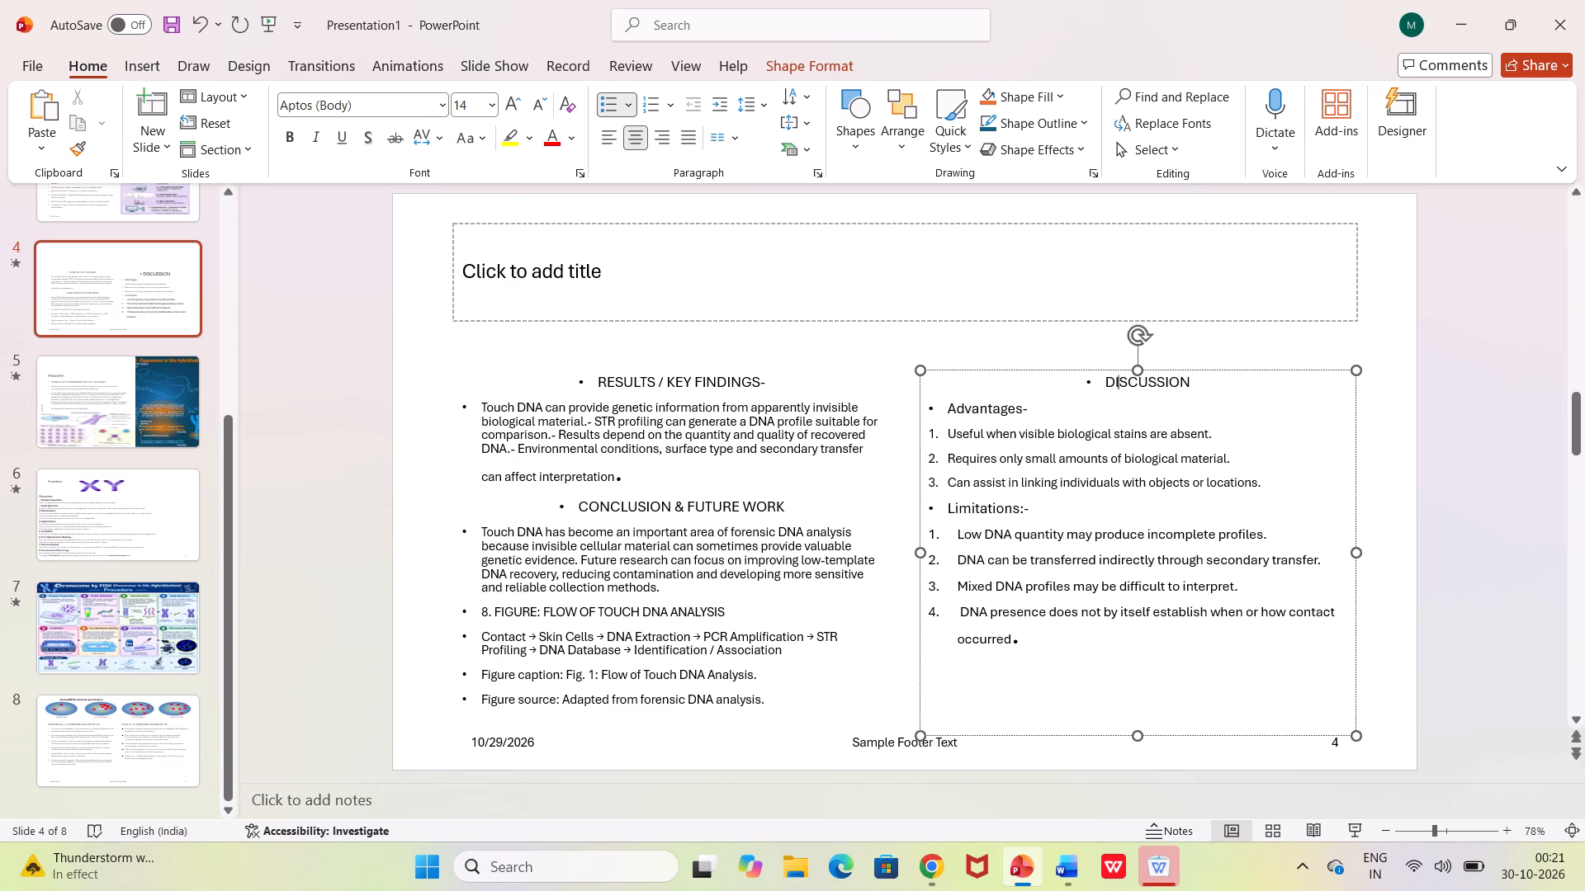
left_click(1108, 389)
key("BackSpace")
key("BackSpace")
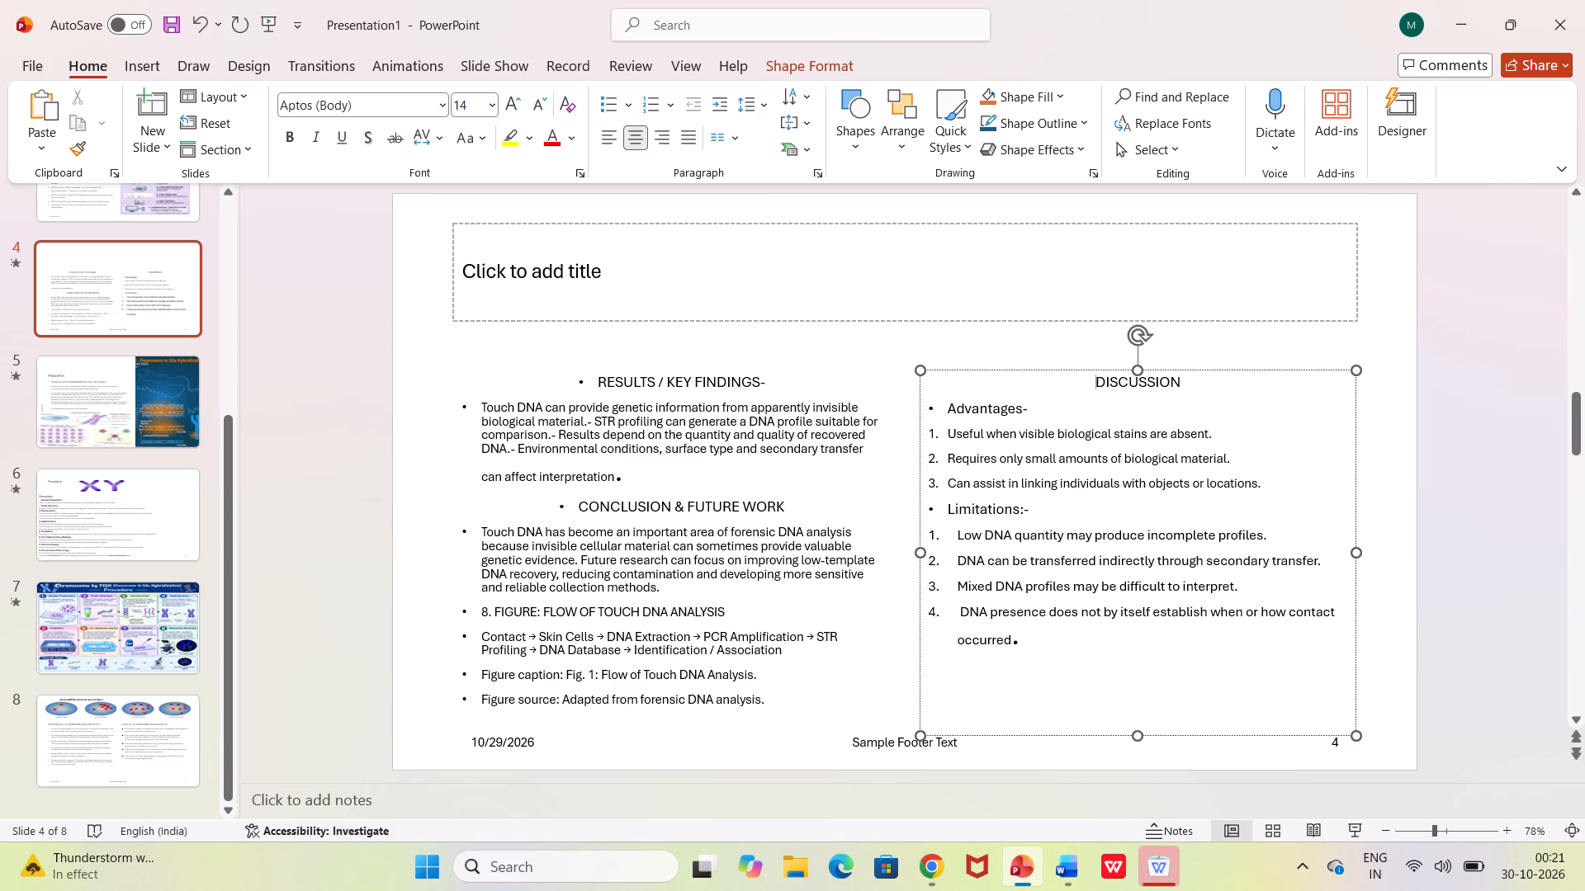
Remove the bullets from the "RESULTS / KEY FINDINGS-" and "CONCLUSION & FUTURE WORK" headings on slide 4.
left_click(603, 383)
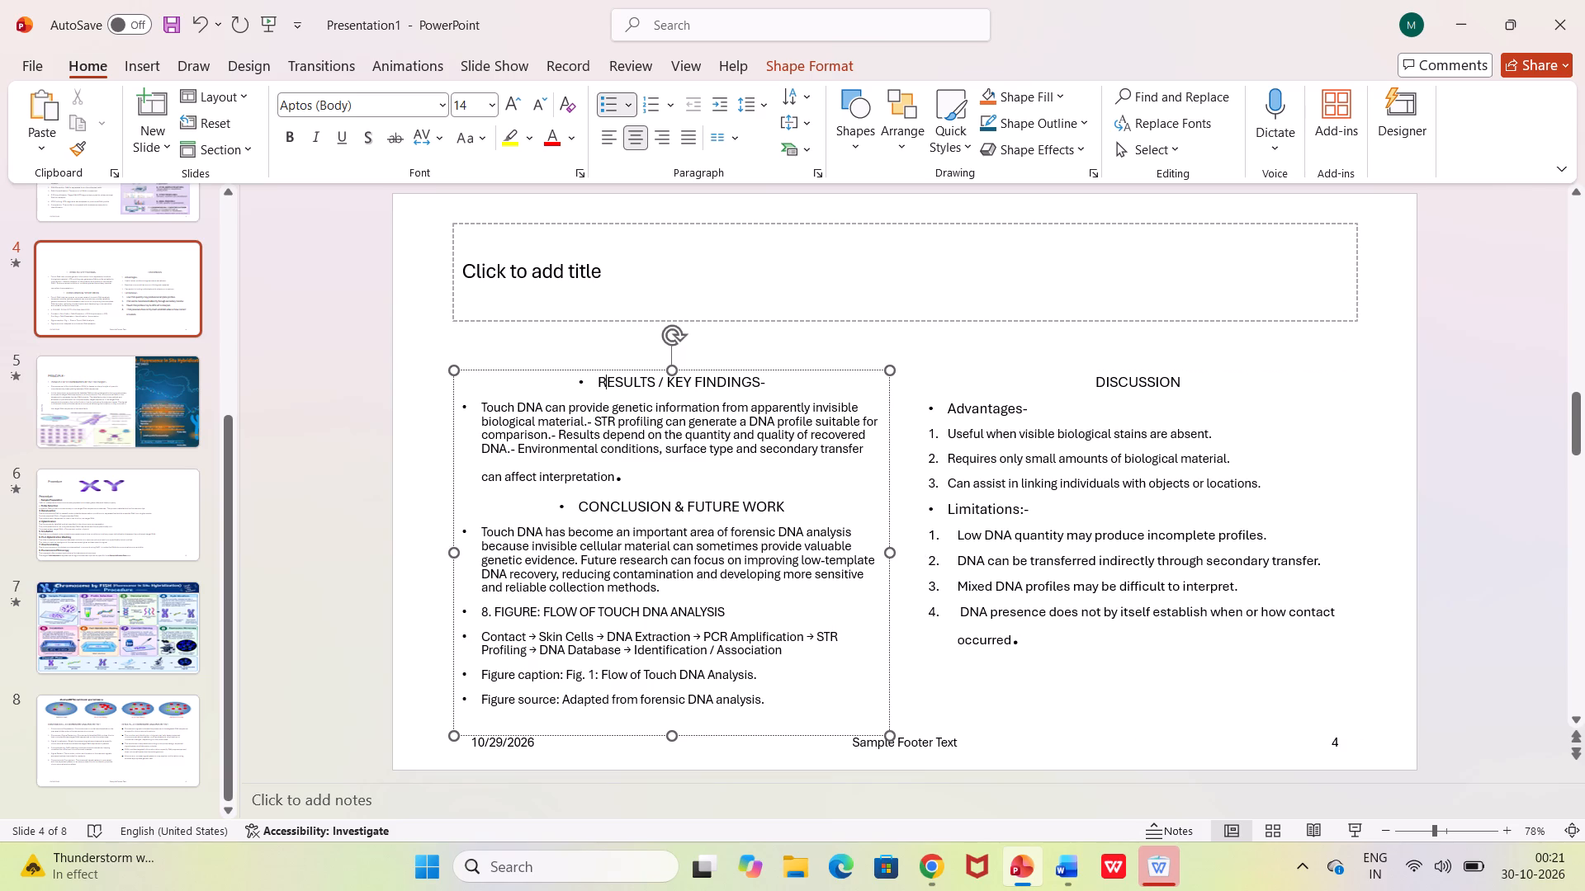
left_click(597, 388)
key("BackSpace")
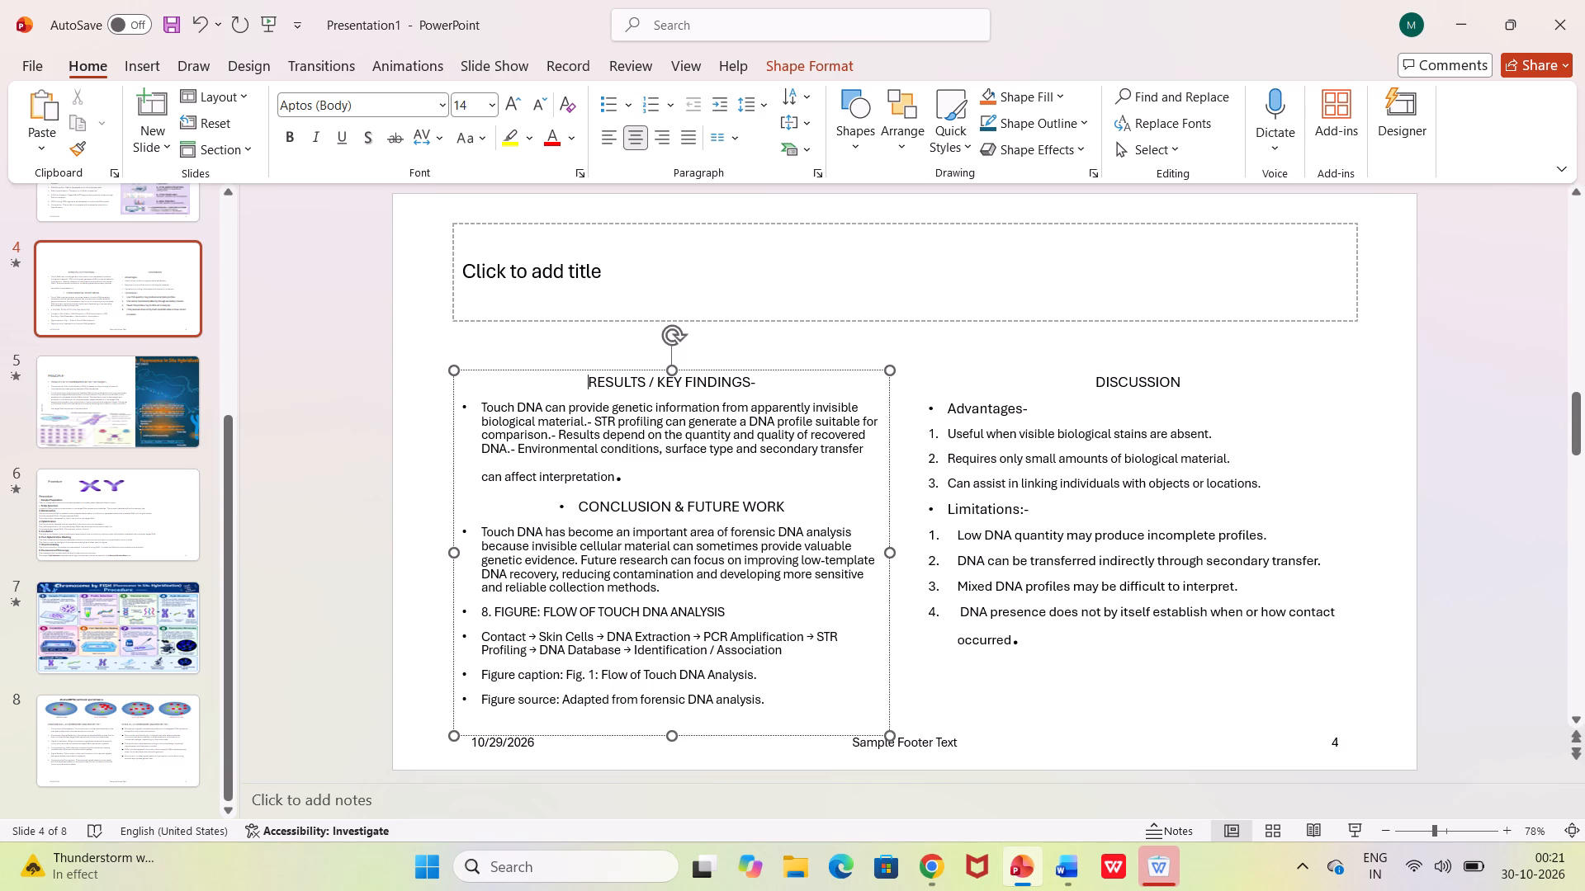
left_click(580, 511)
key("BackSpace")
Delete the oversized full stop after "can affect interpretation" in the results paragraph.
left_click(649, 481)
key("BackSpace")
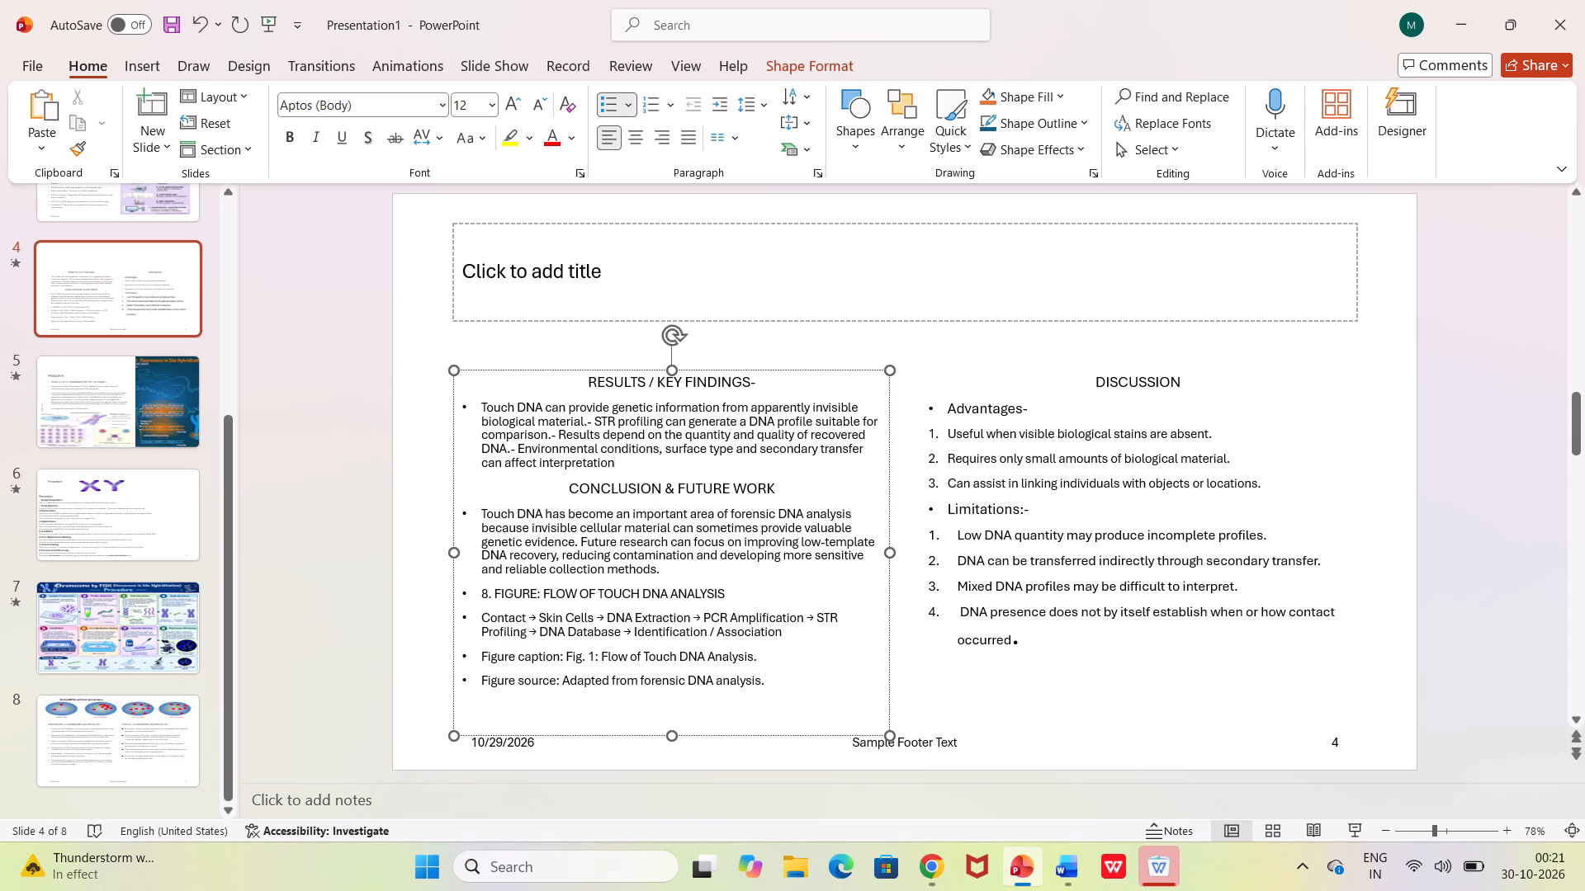
Strip the "8." number and the bullet from the "FIGURE: FLOW OF TOUCH DNA ANALYSIS" line and centre it.
left_click(496, 593)
key("BackSpace")
key("BackSpace")
key("BackSpace")
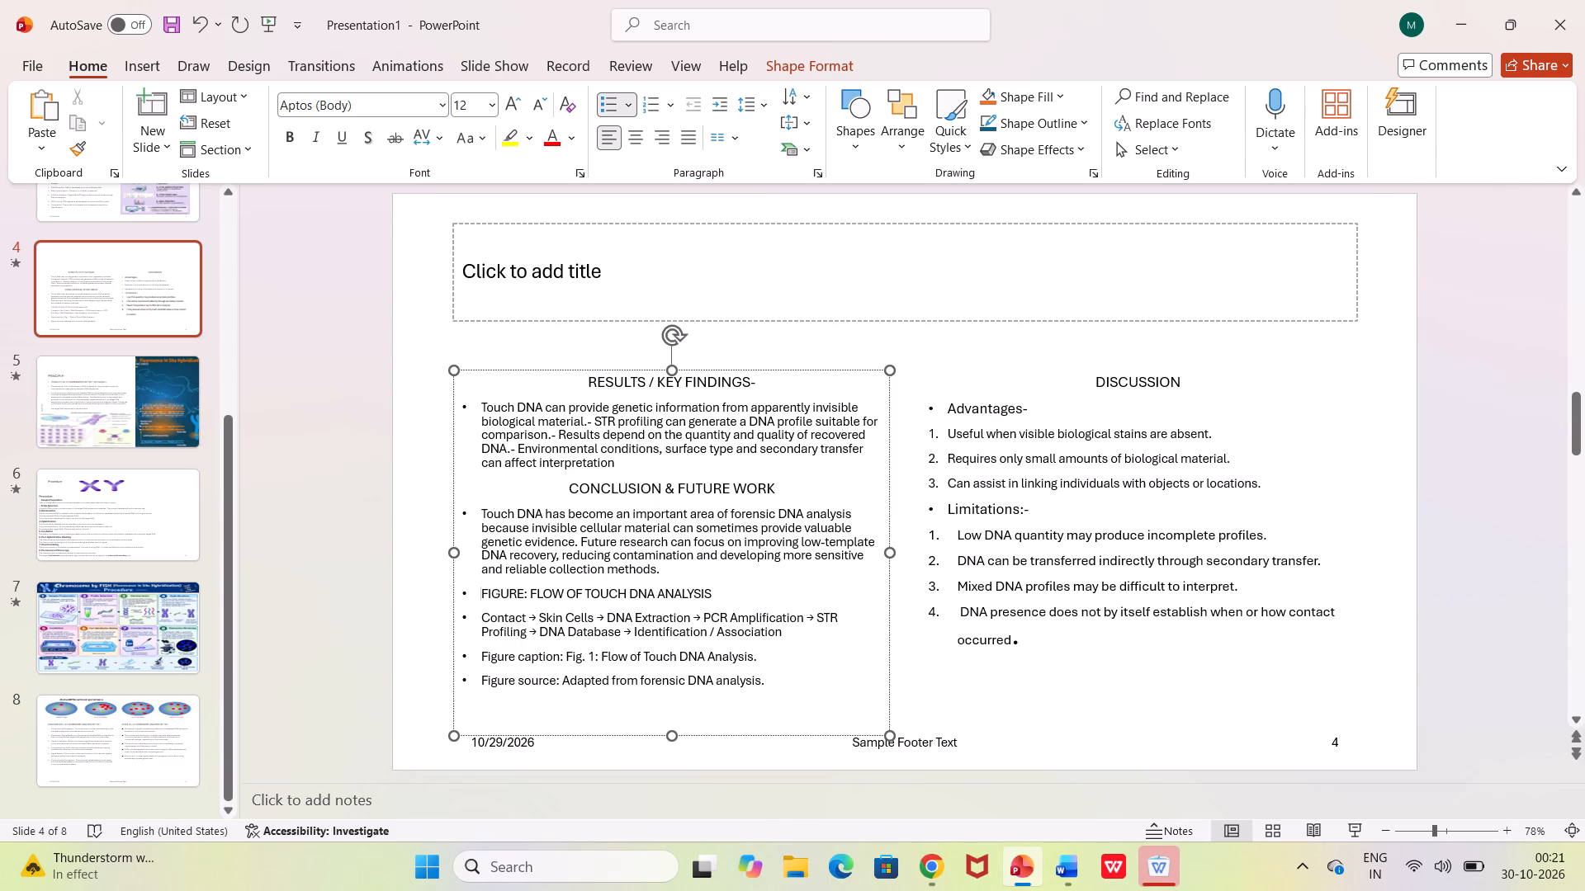
key("BackSpace")
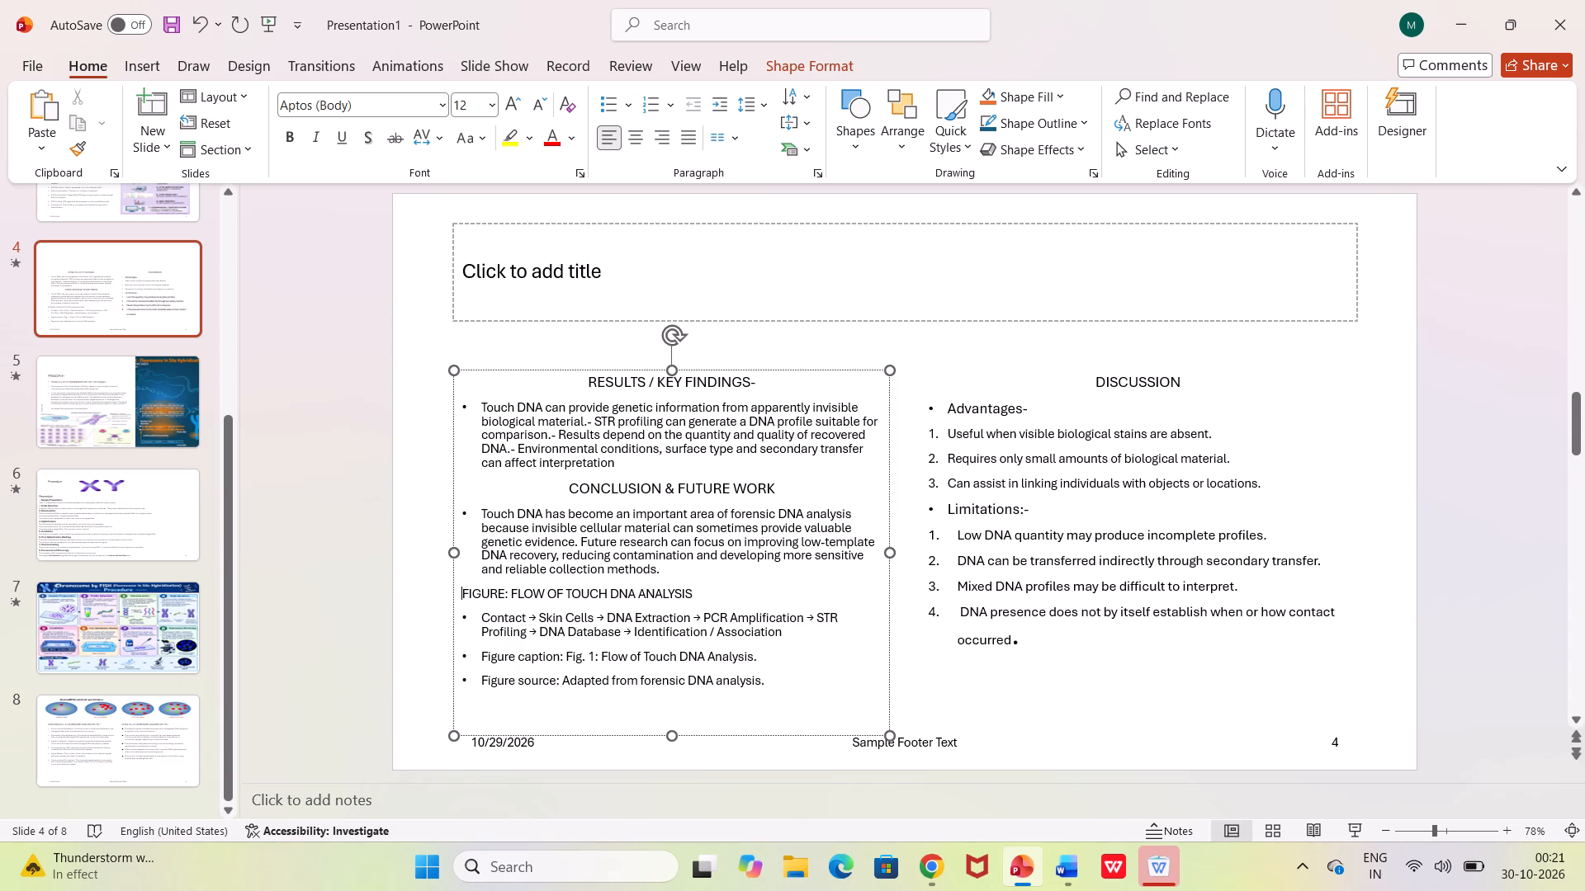
left_click(639, 143)
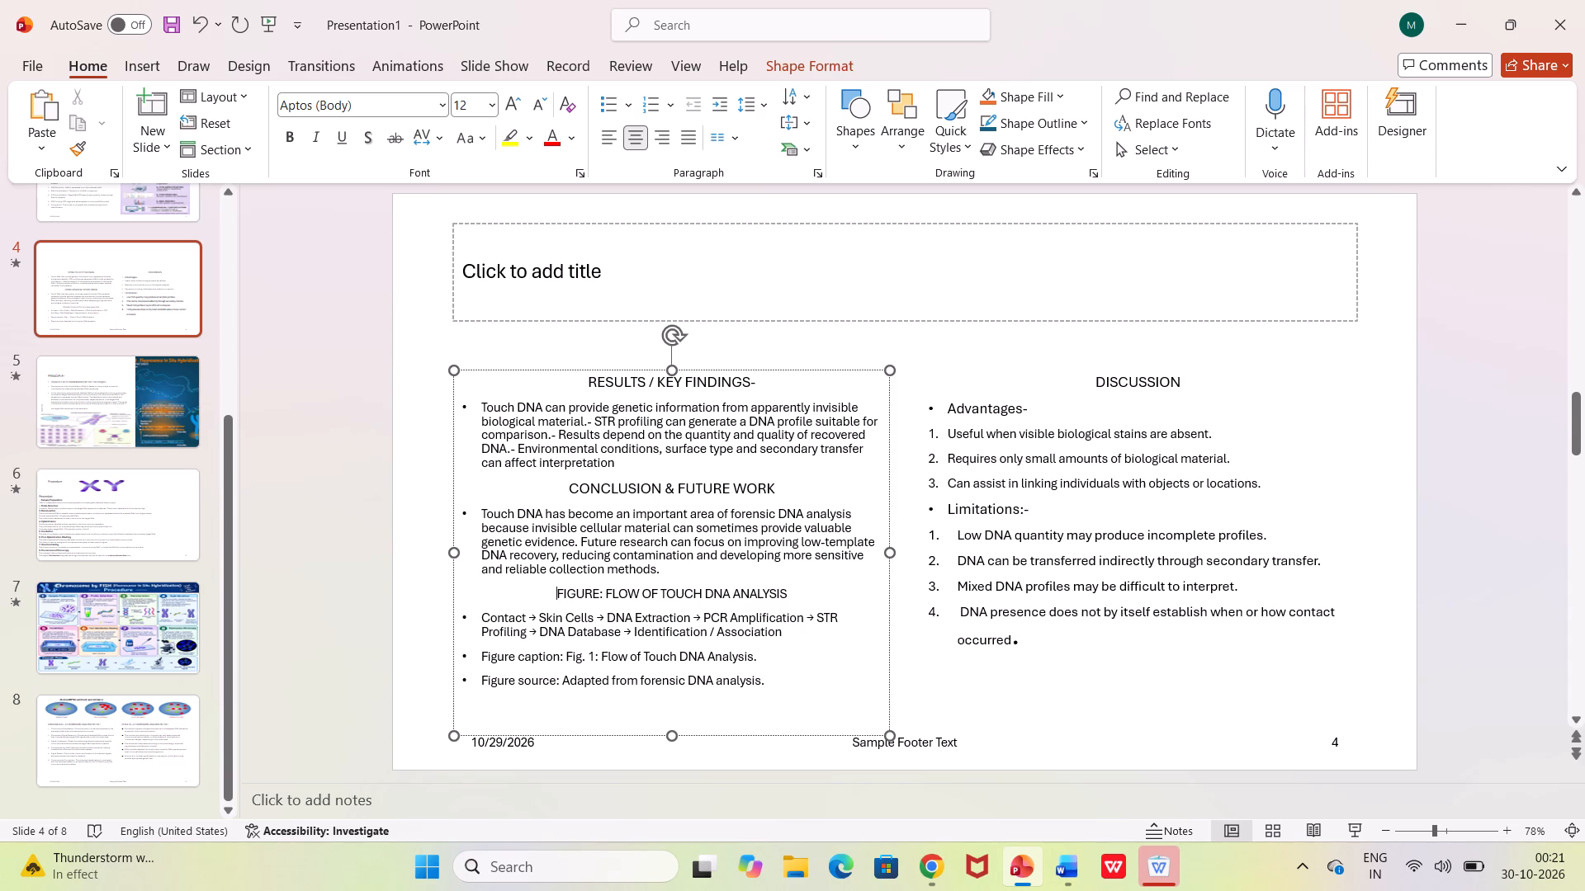
Set the "FIGURE: FLOW OF TOUCH DNA ANALYSIS" heading to font size 14, like the other headings.
left_click(595, 592)
left_click(615, 488)
left_click_drag(557, 584, 776, 591)
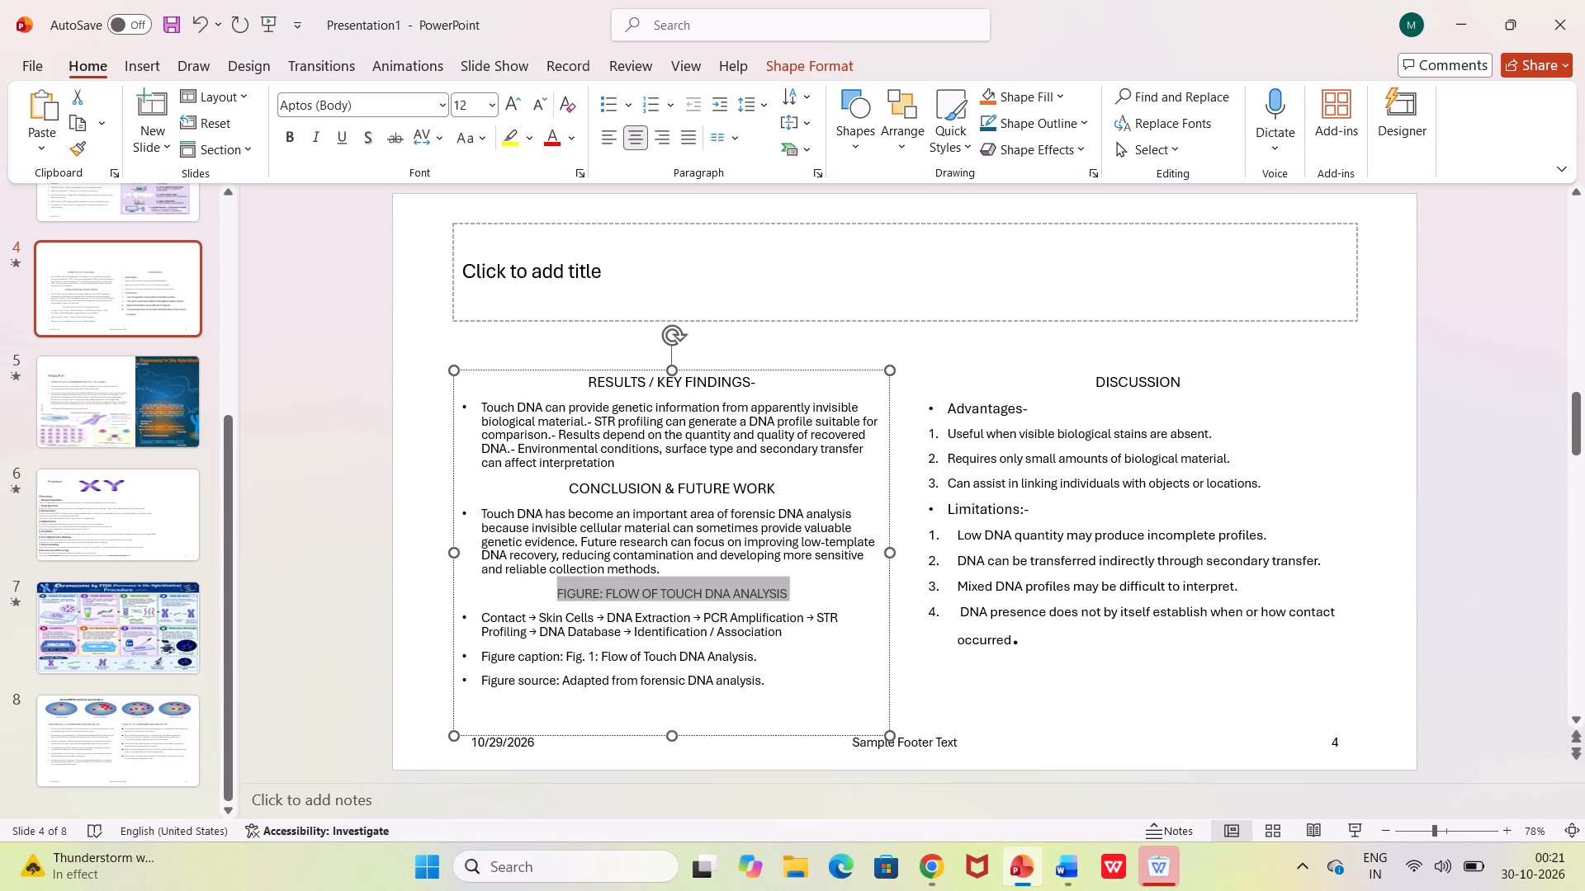
left_click(493, 104)
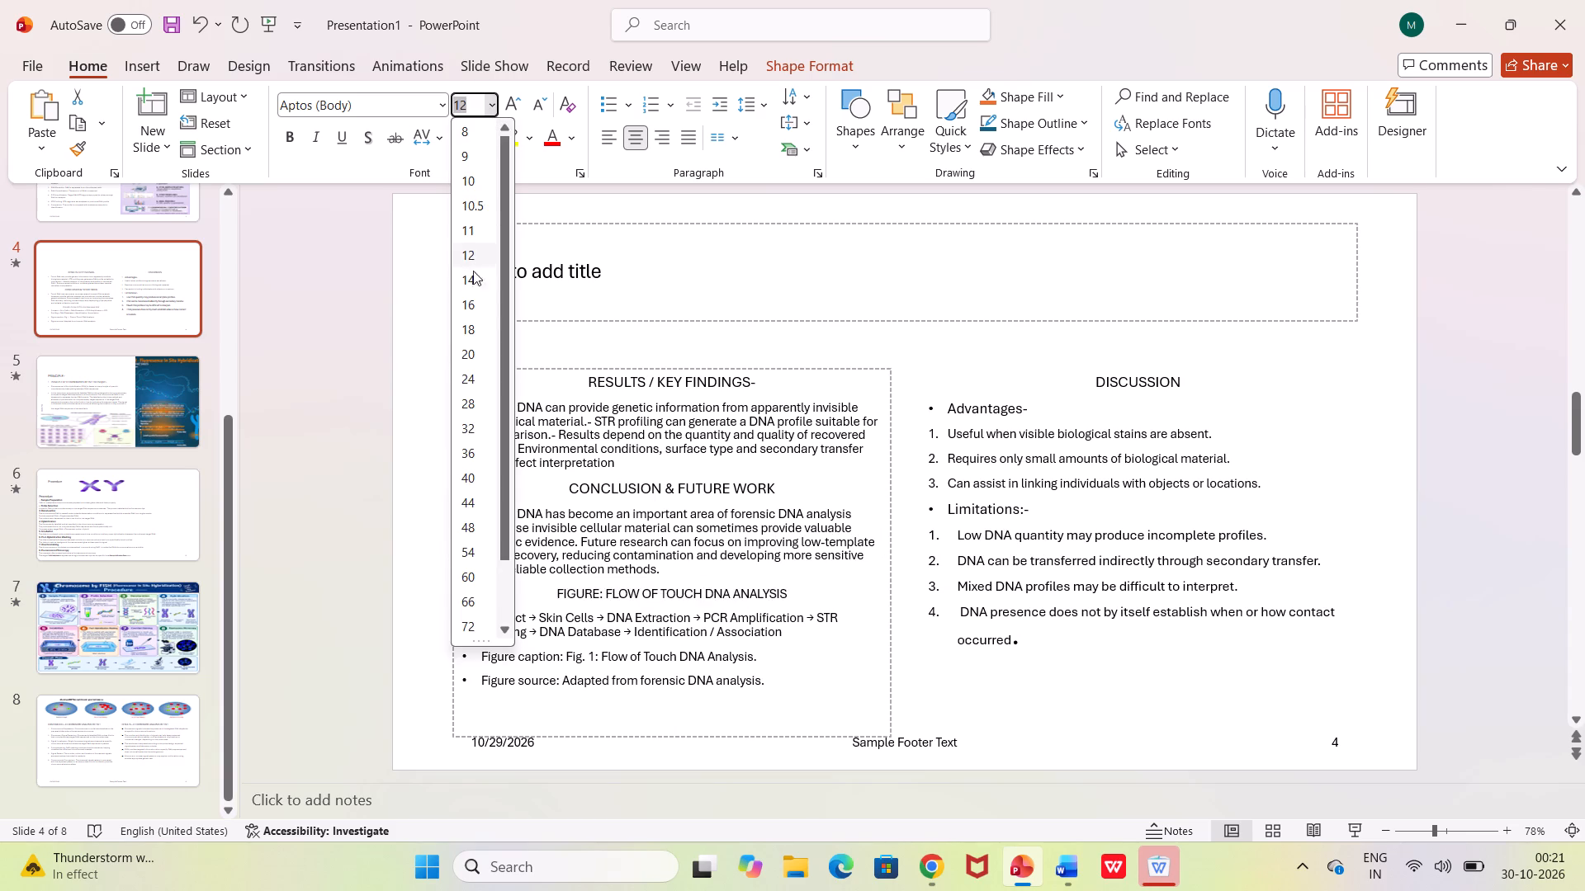
left_click(468, 289)
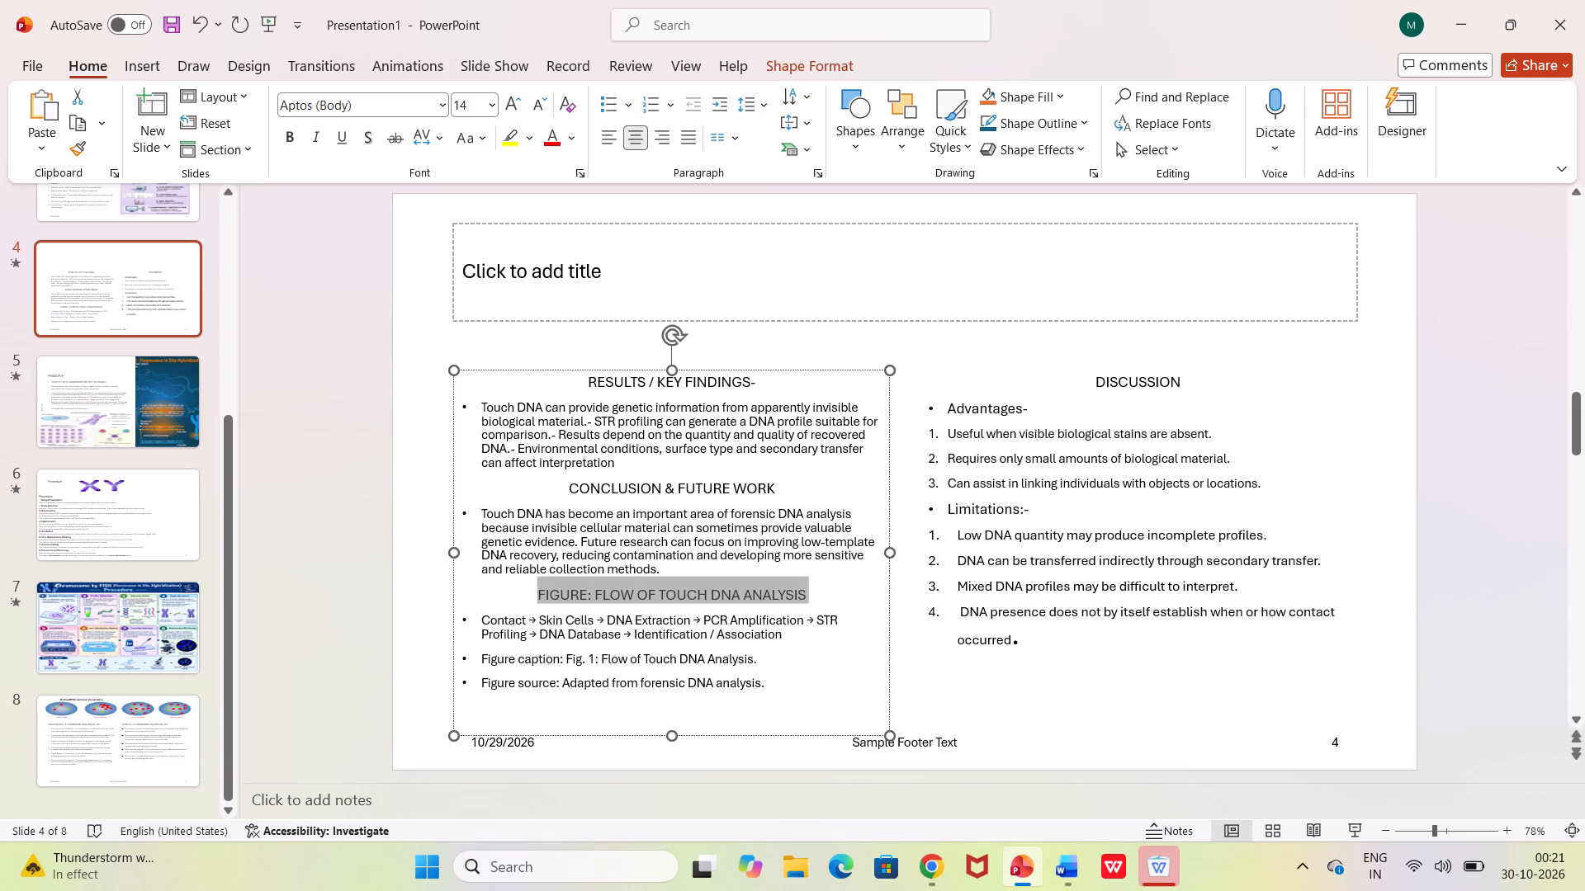
Replace the oversized full stop after "occurred" in the fourth limitation with one matching the text size.
left_click(1026, 645)
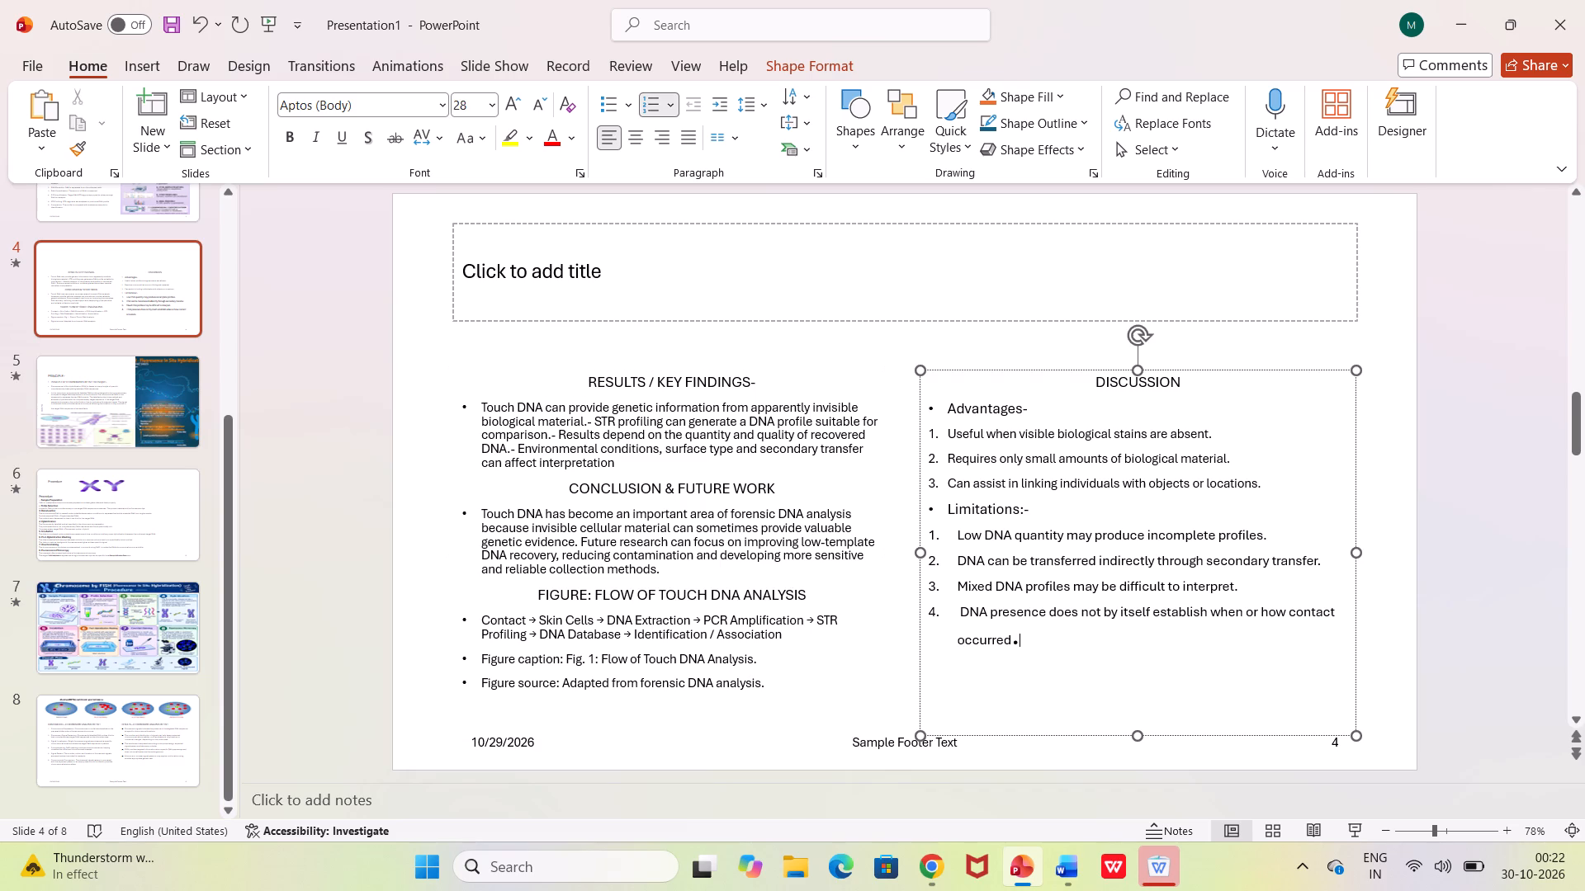
key("BackSpace")
key("period")
left_click(1081, 653)
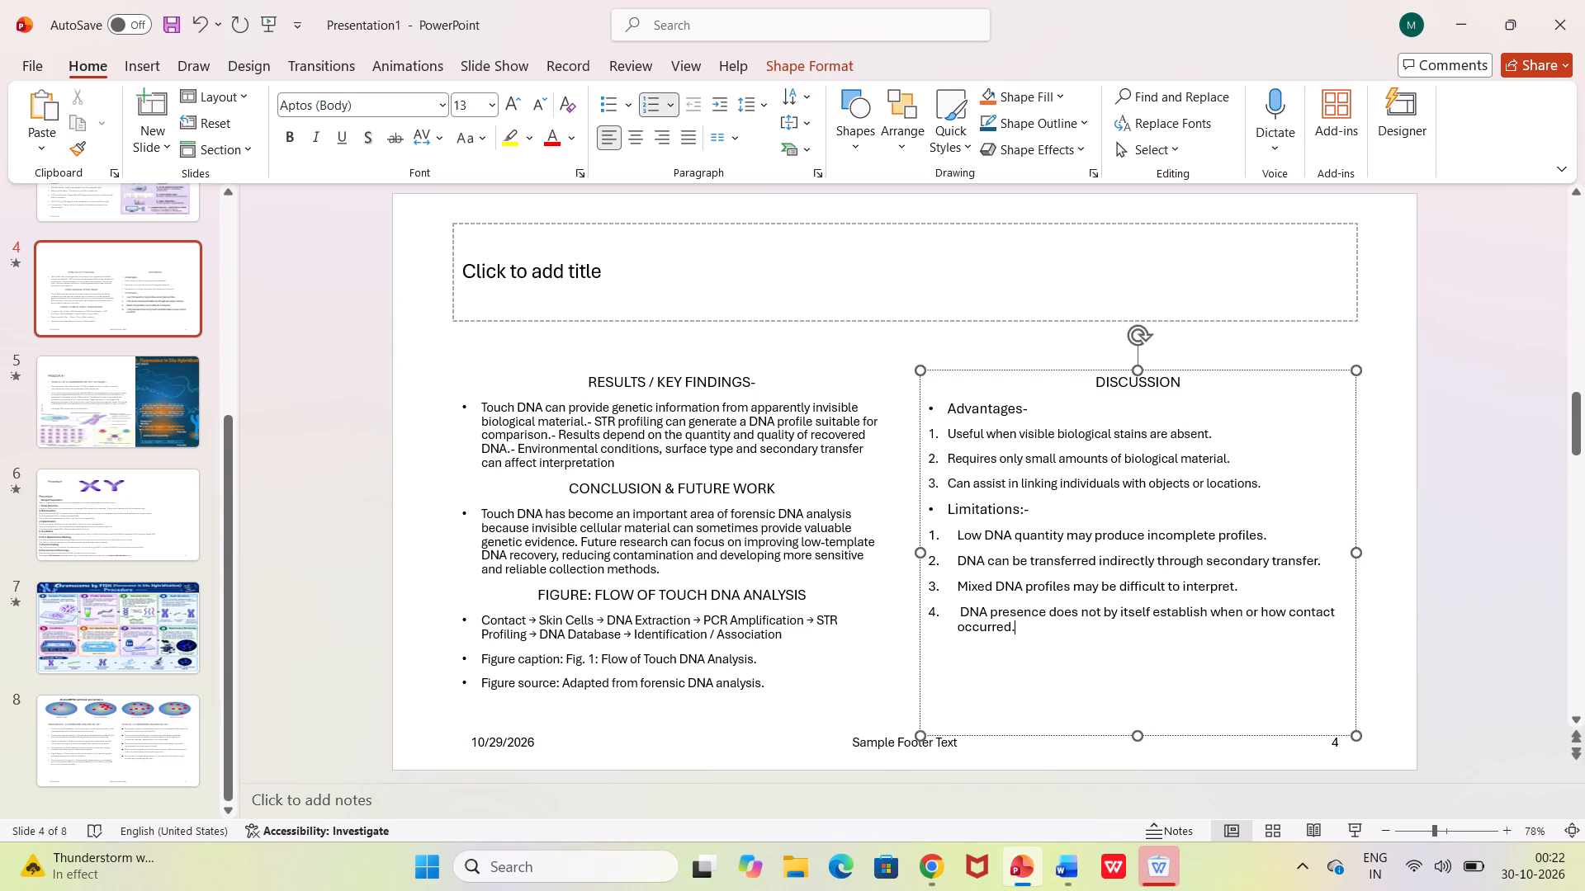
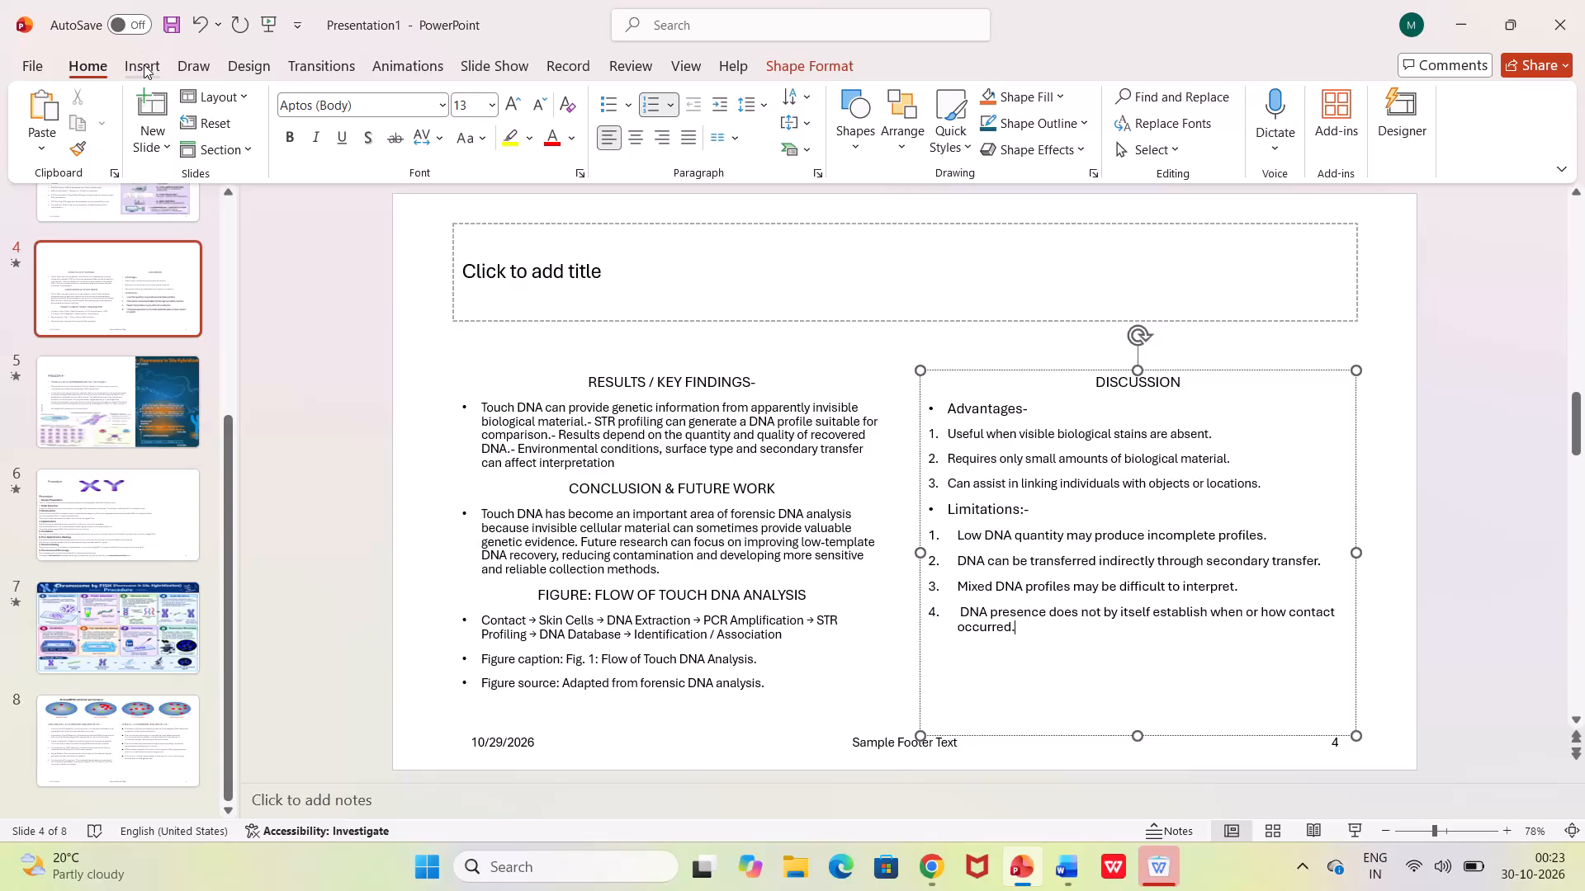
Insert the picture "WhatsApp Image 2026-10-30 at 00.23.01" from the Downloads folder on slide 4.
left_click(144, 64)
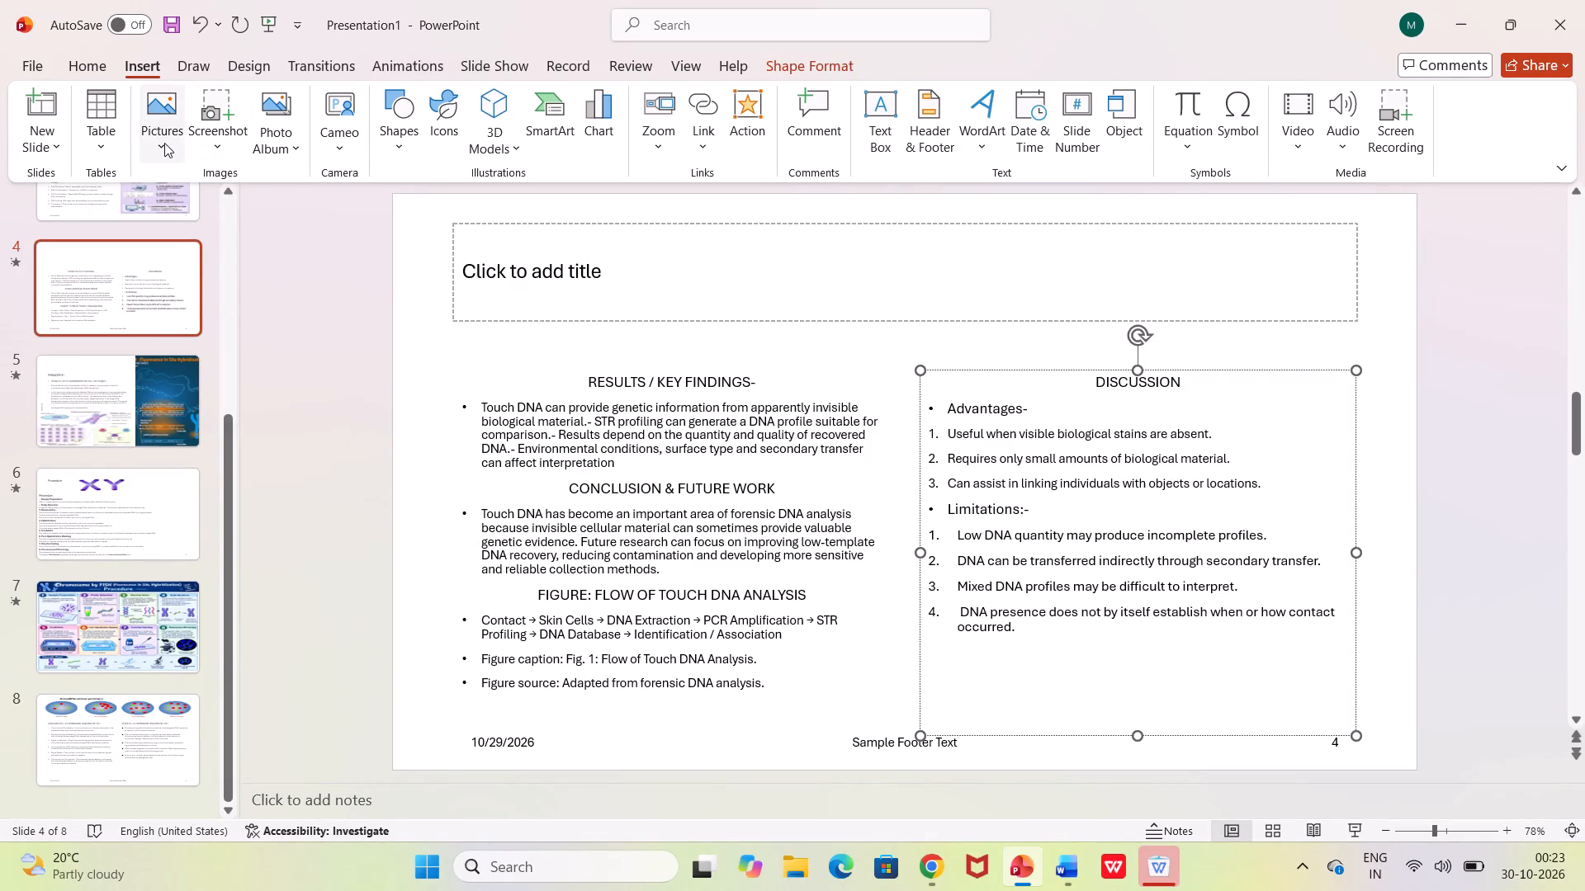
left_click(164, 143)
left_click(200, 205)
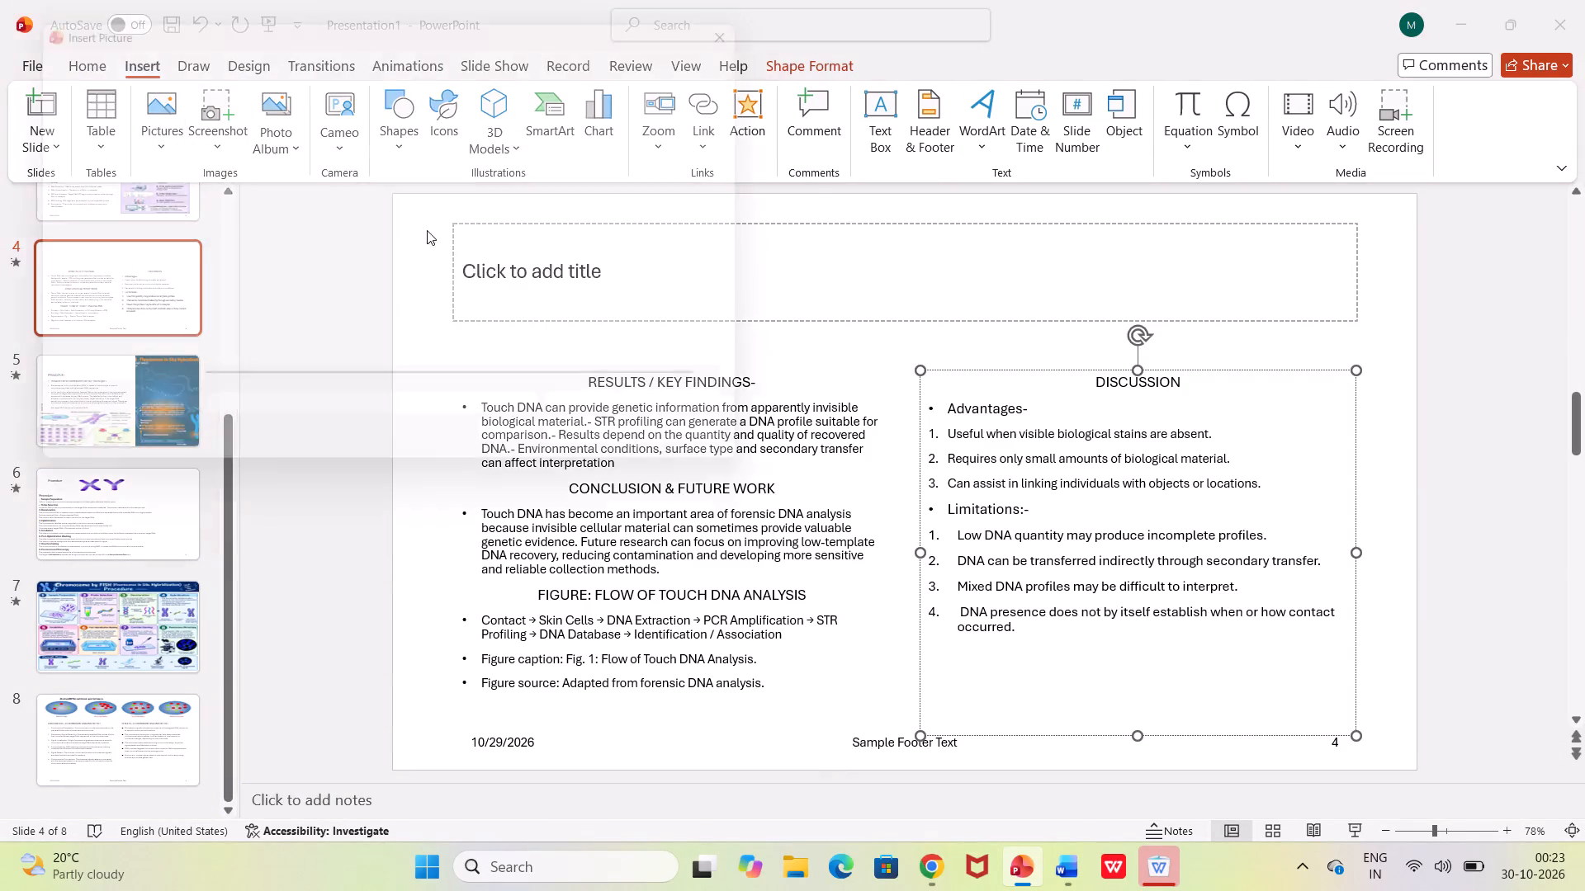
left_click(398, 196)
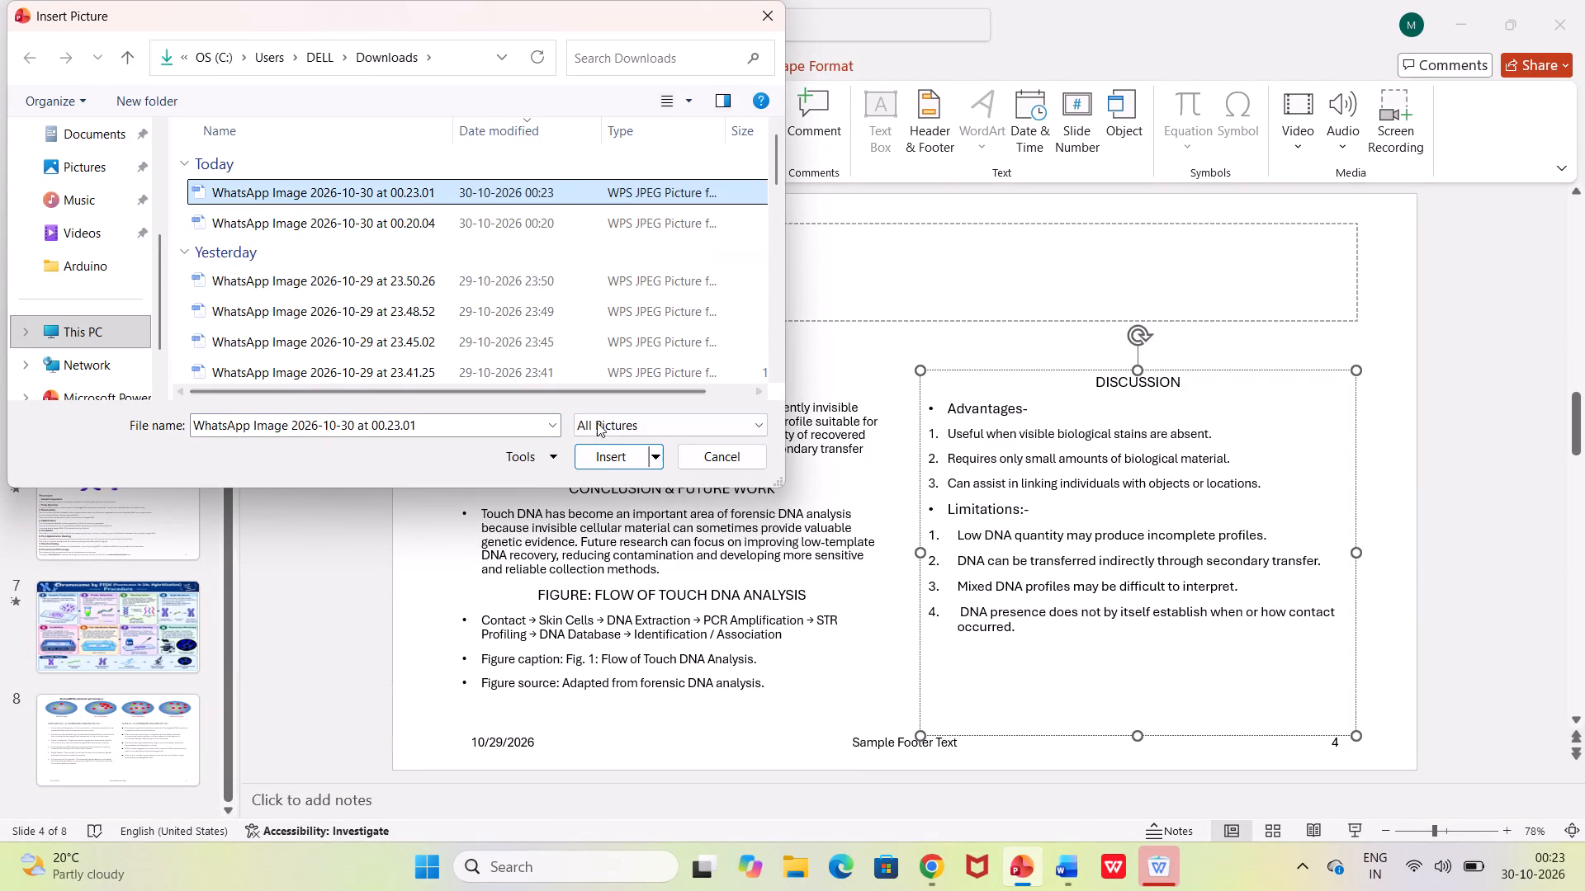
left_click(600, 457)
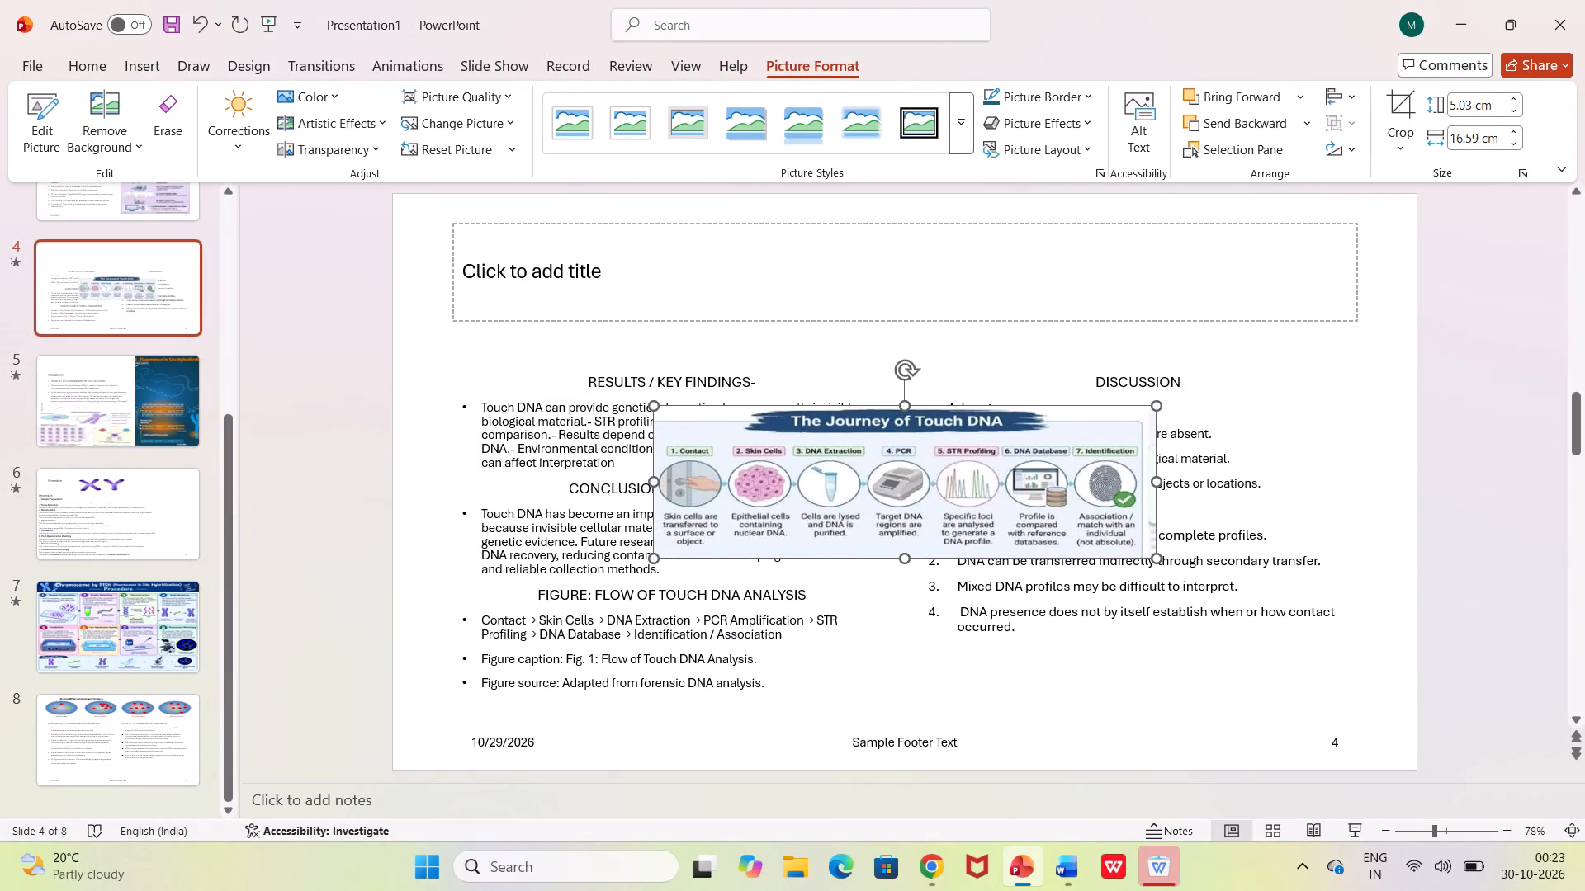
Move the "The Journey of Touch DNA" picture up over the empty title placeholder, above the two text columns.
left_click_drag(943, 568, 913, 459)
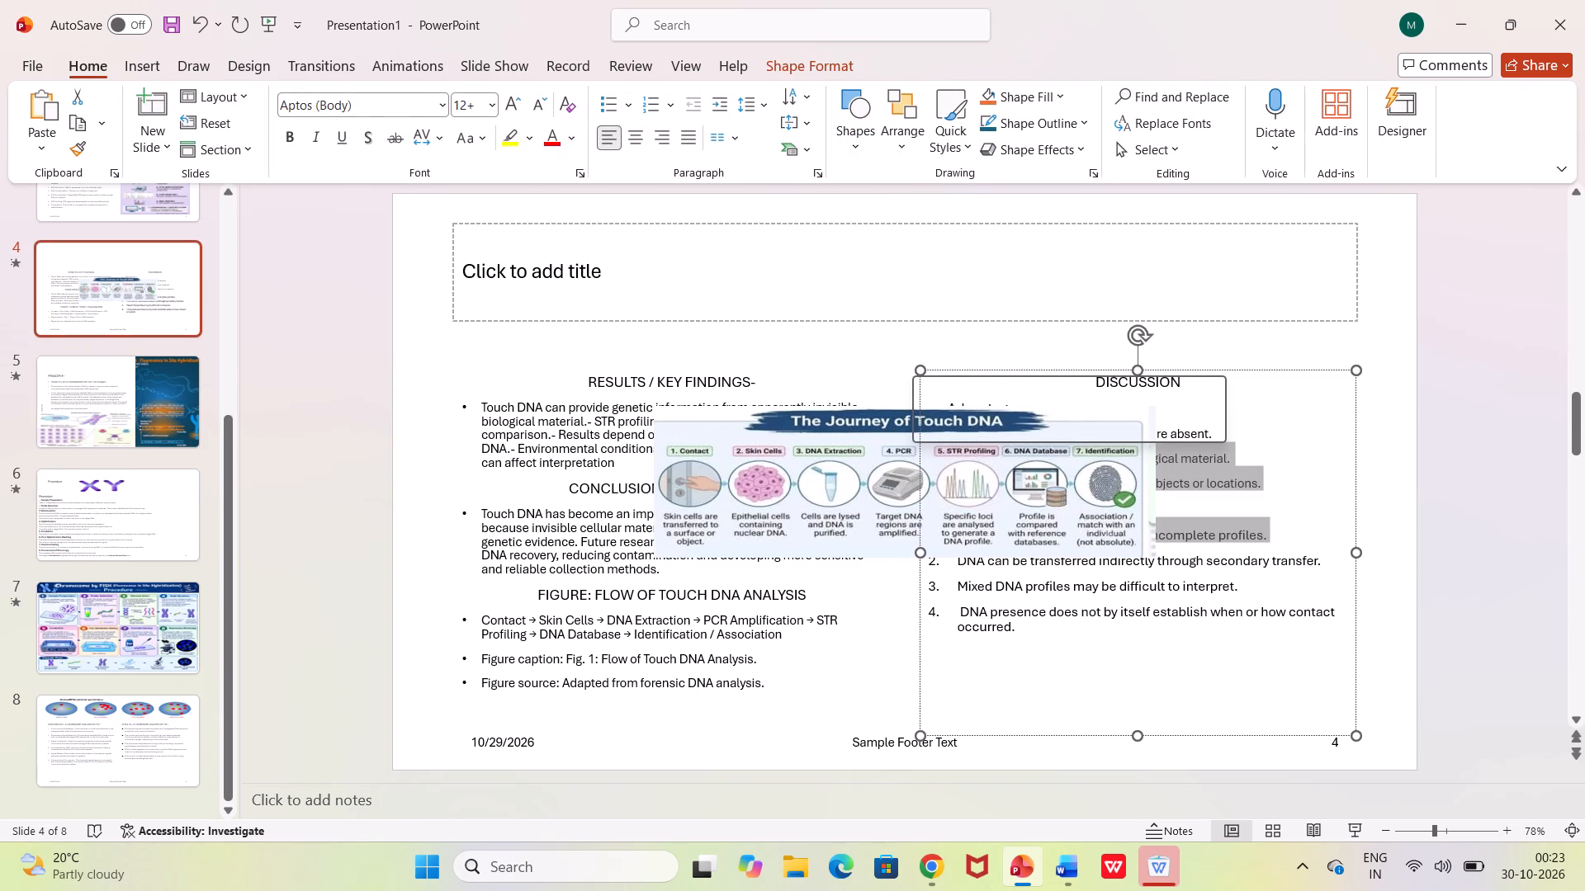
left_click(863, 496)
left_click_drag(863, 496, 840, 438)
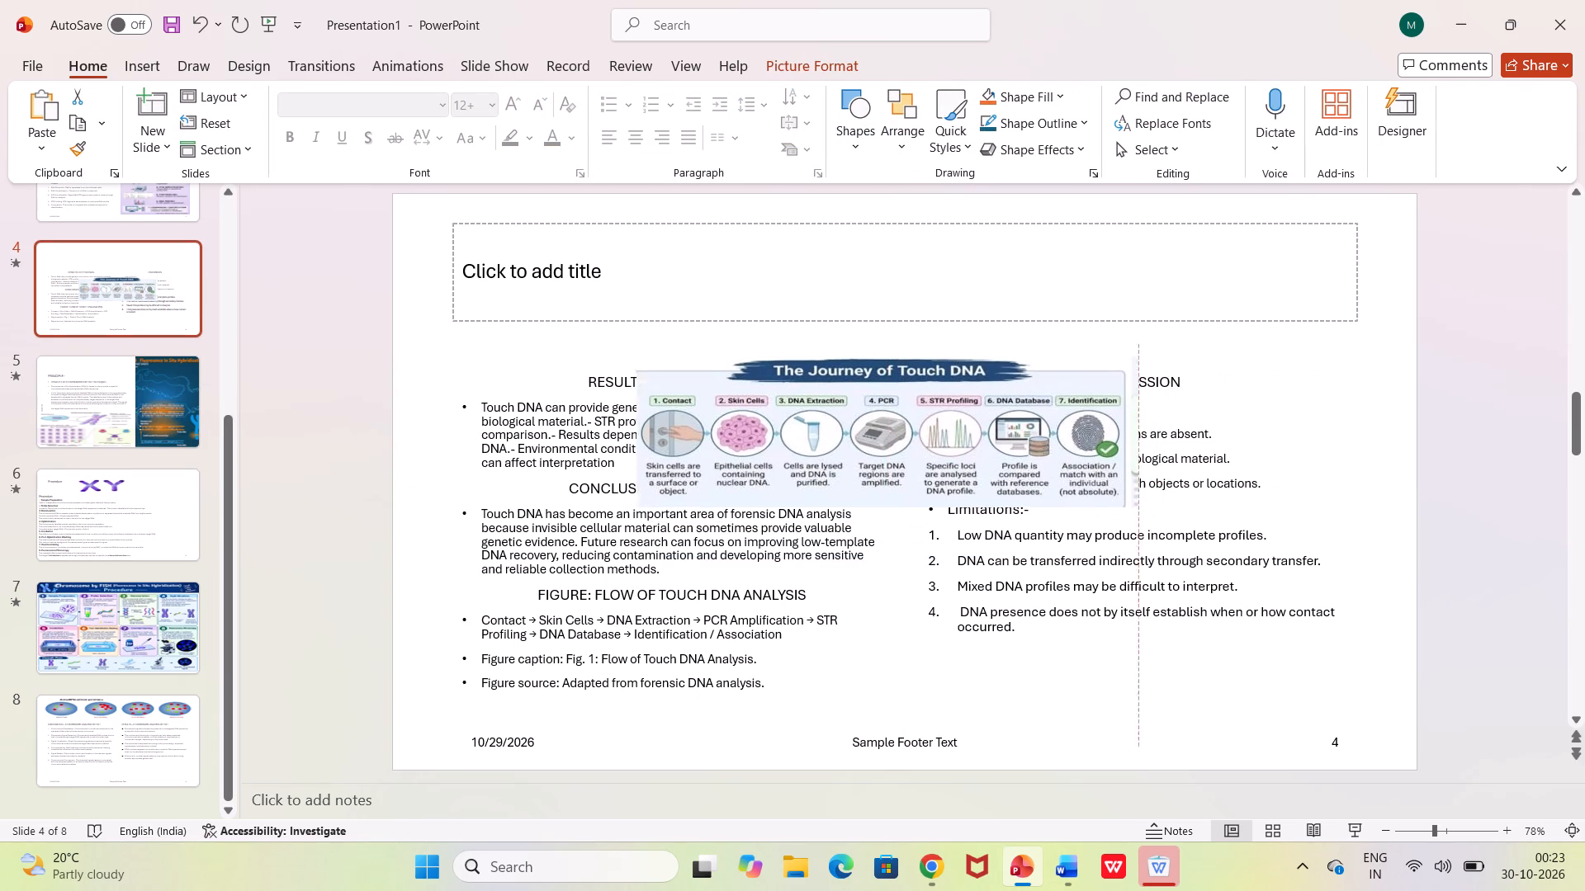
left_click_drag(840, 438, 817, 307)
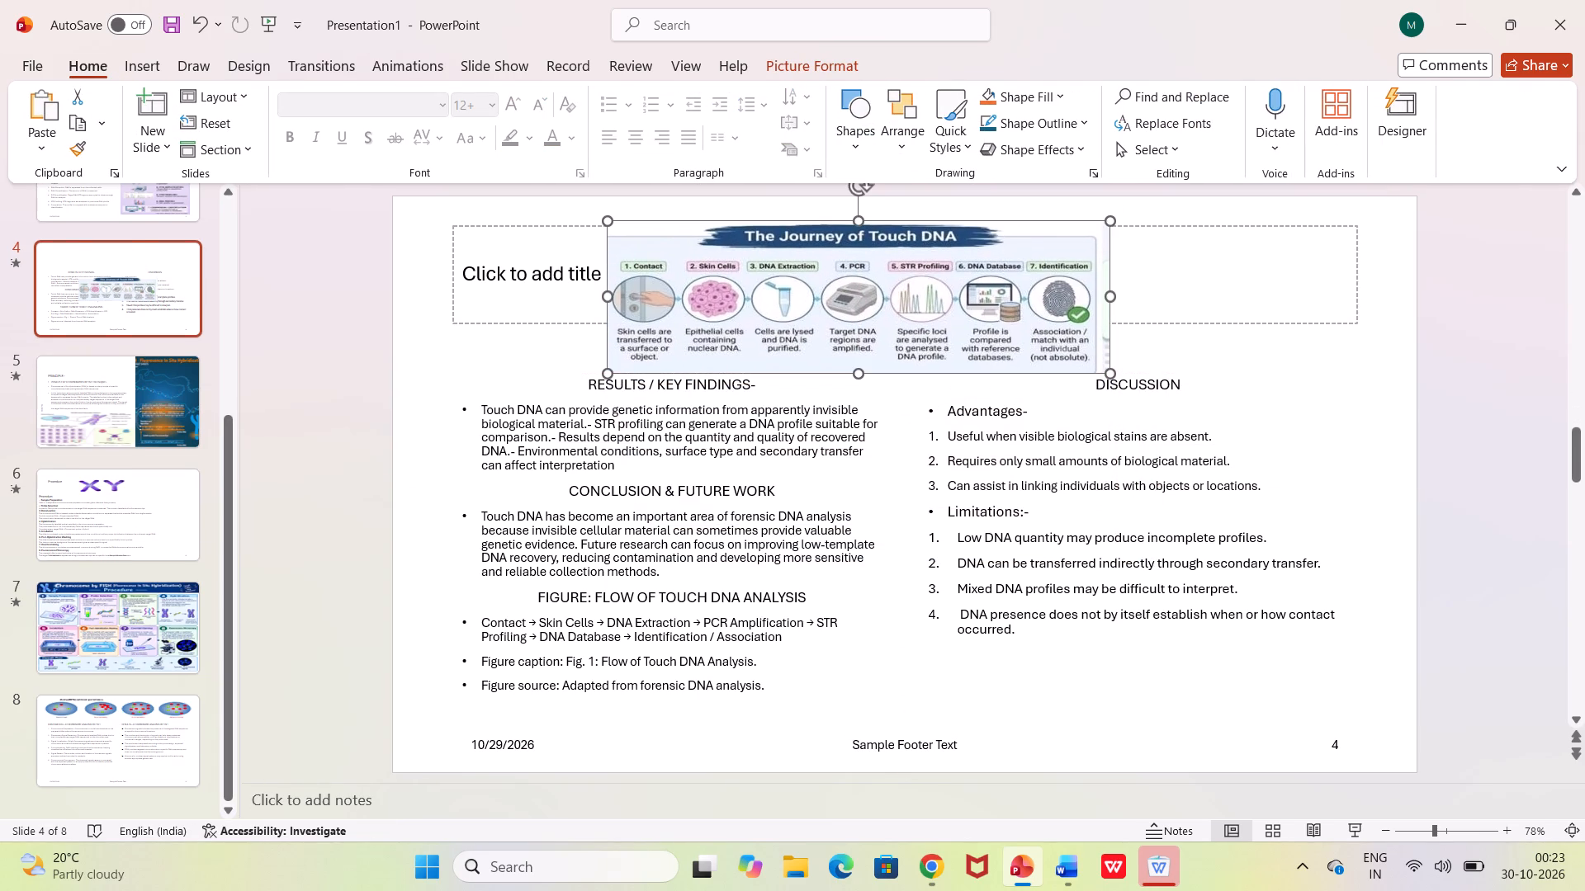
Reduce the height of the "The Journey of Touch DNA" picture so its bottom edge lines up with the title placeholder's bottom.
scroll(851, 351, "right", 1)
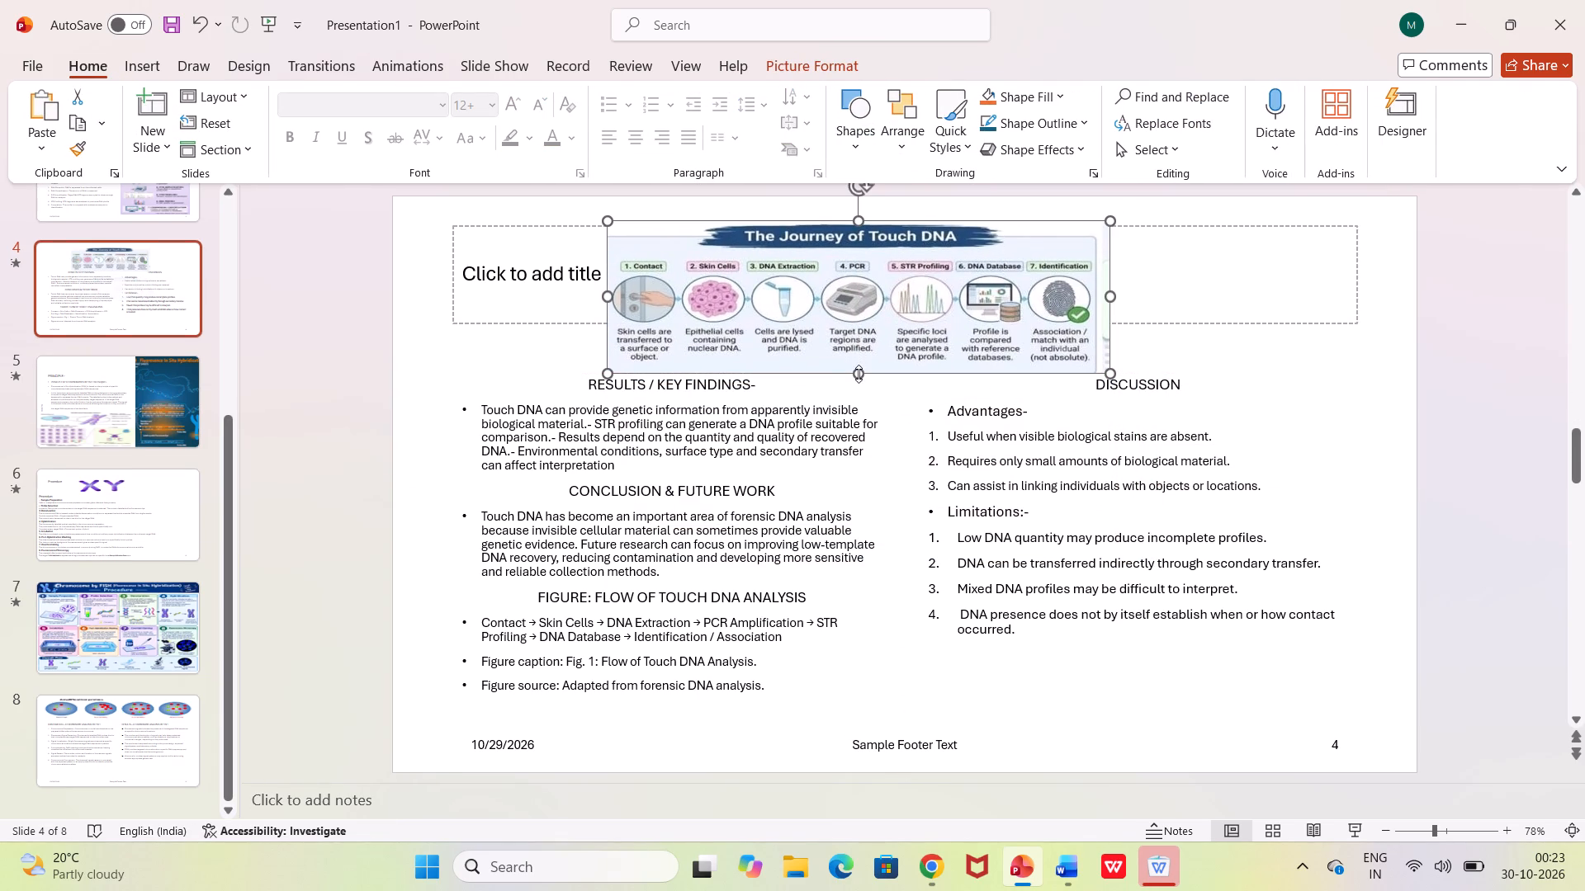
left_click_drag(859, 374, 848, 325)
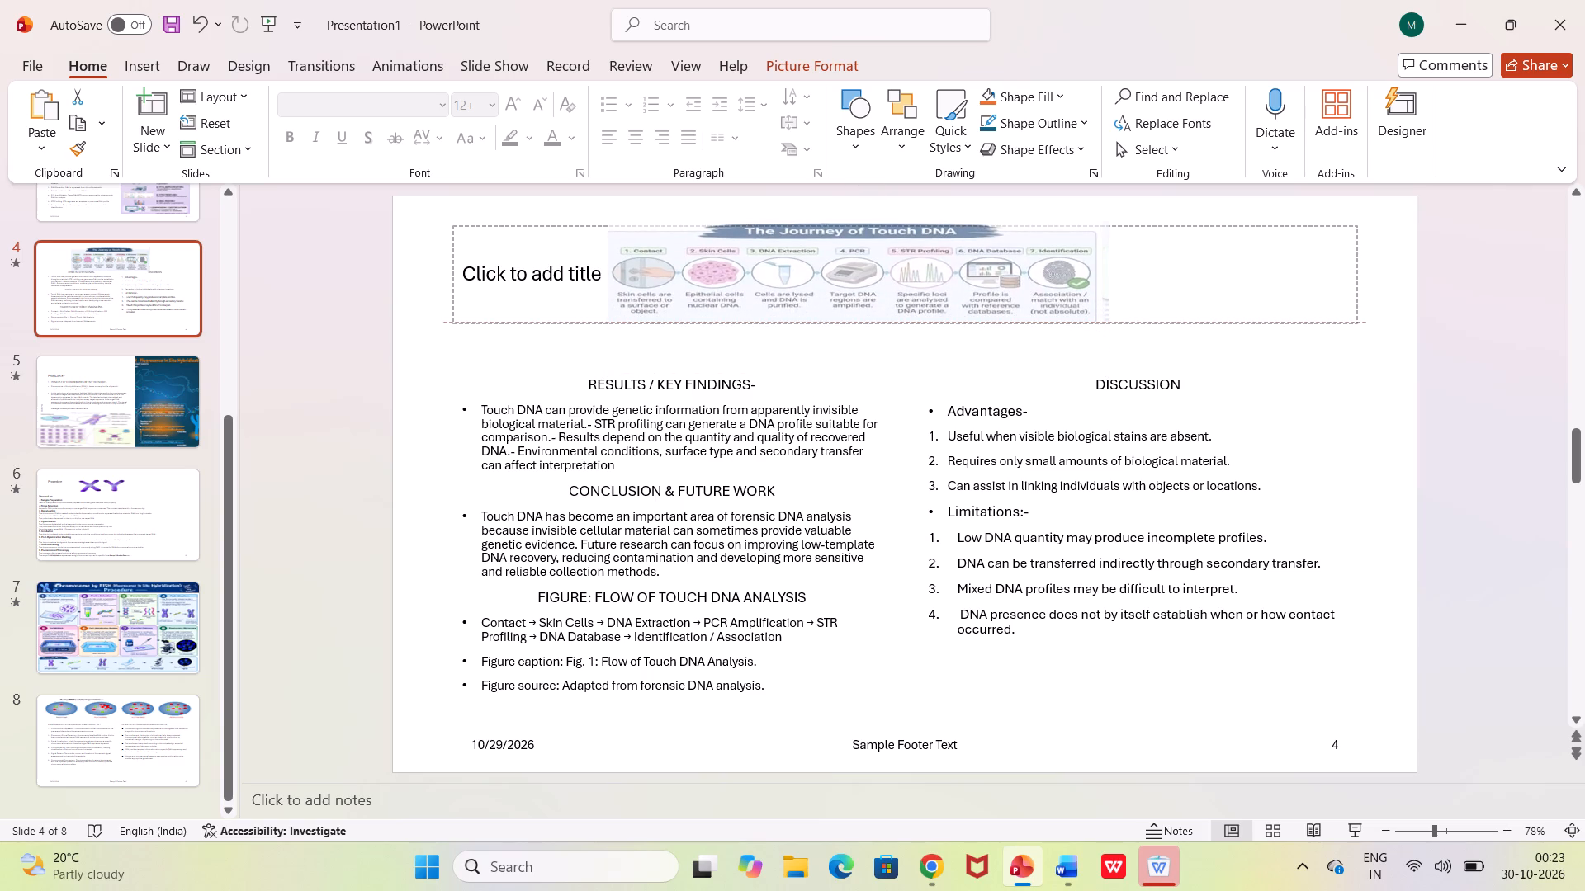
Stretch the "The Journey of Touch DNA" picture on slide 4 sideways so it spans the full width of the title placeholder.
left_click_drag(848, 325, 848, 326)
left_click_drag(609, 273, 551, 298)
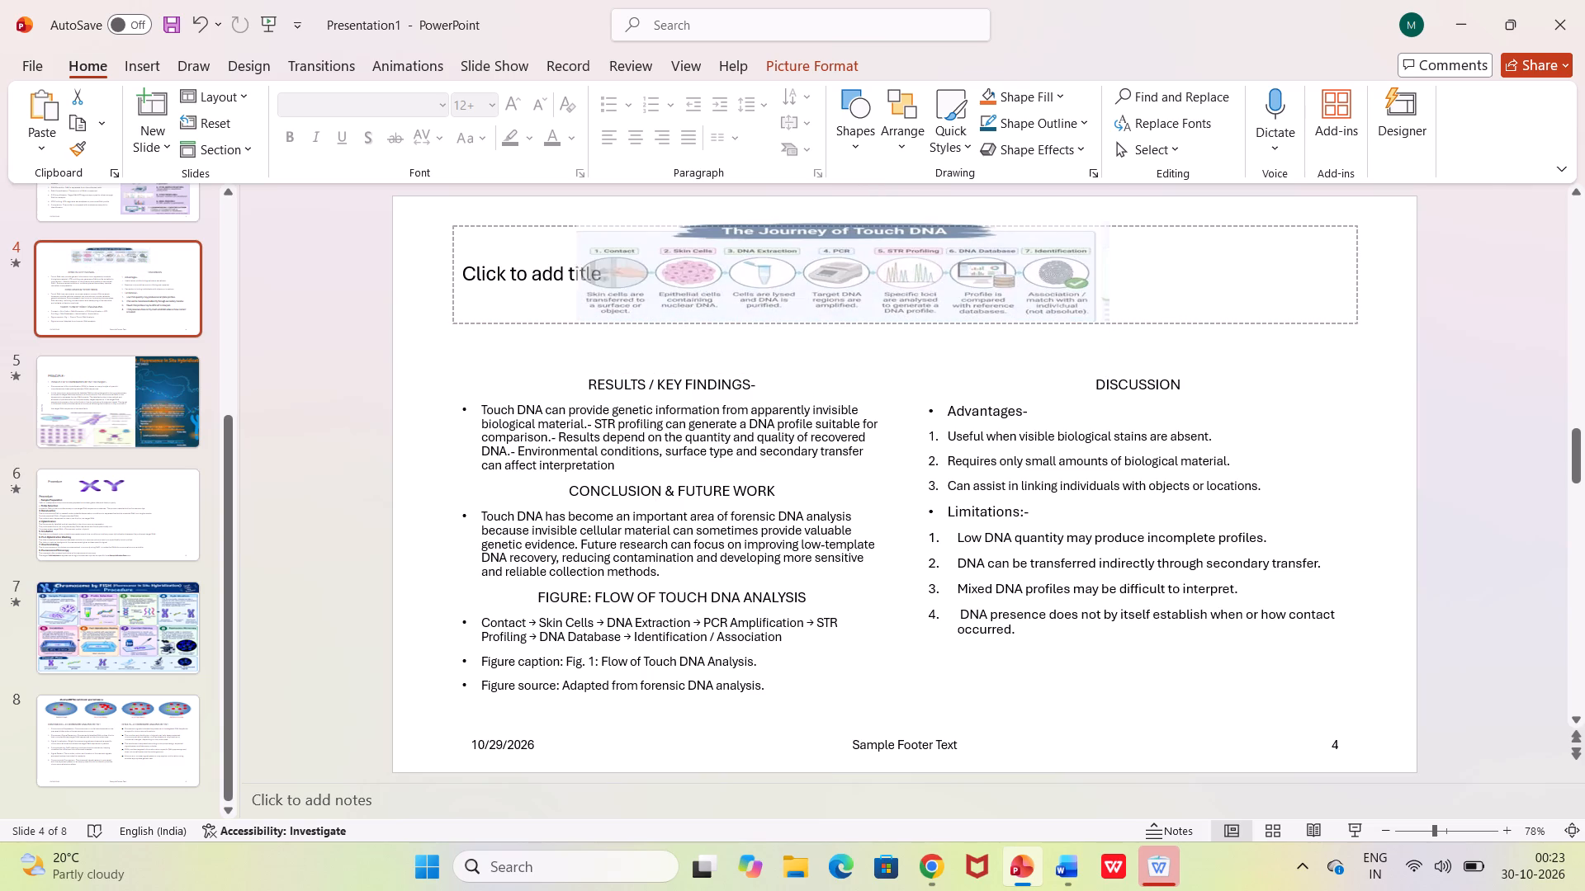
left_click_drag(551, 298, 452, 284)
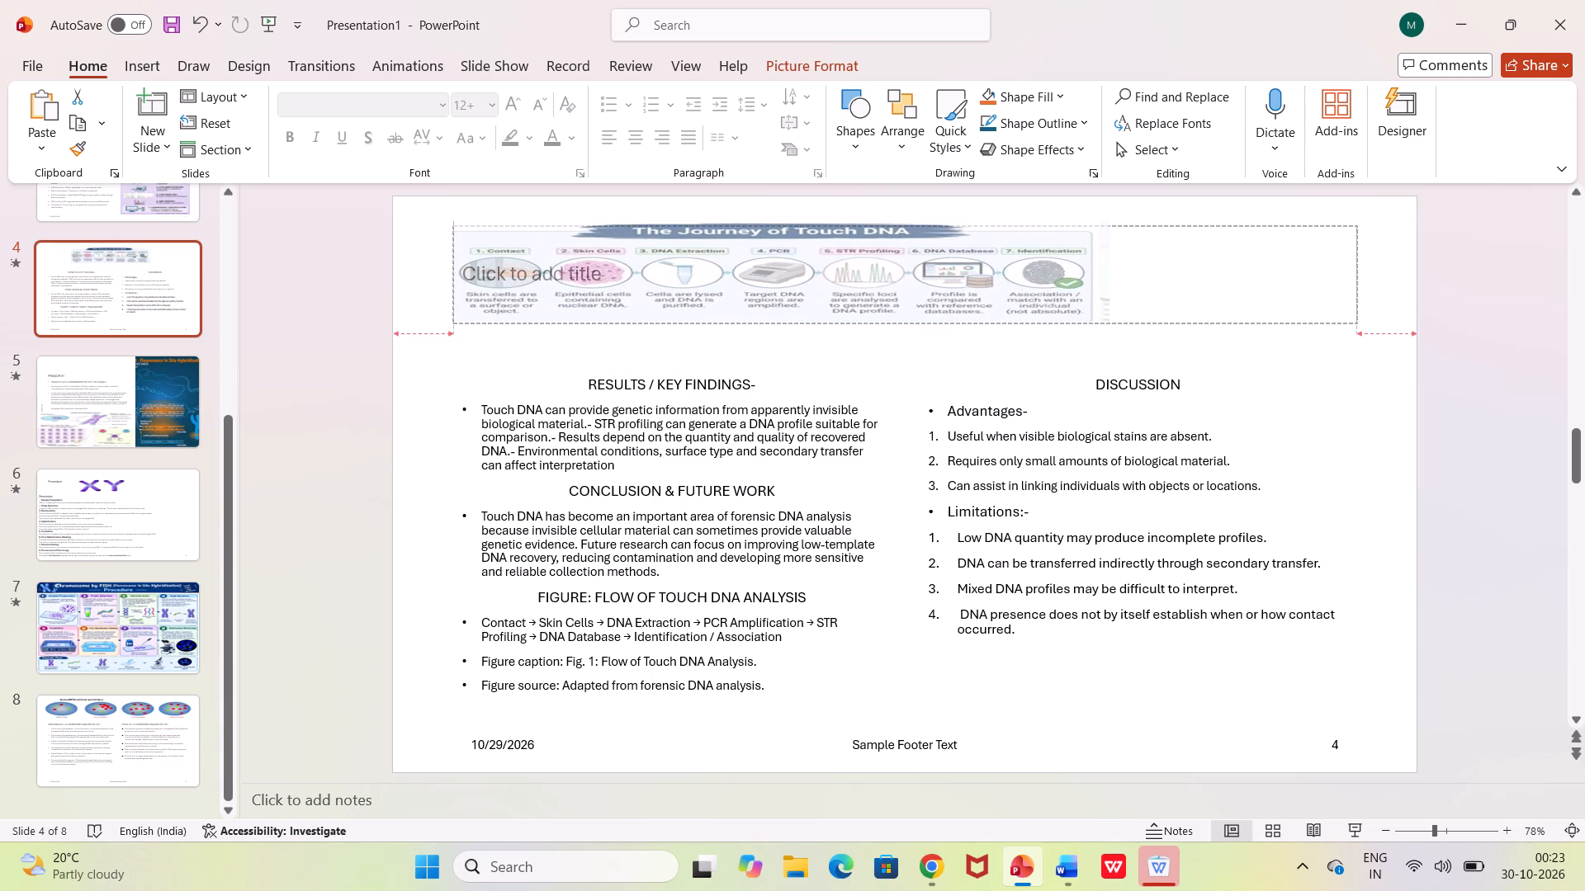
left_click_drag(452, 284, 456, 284)
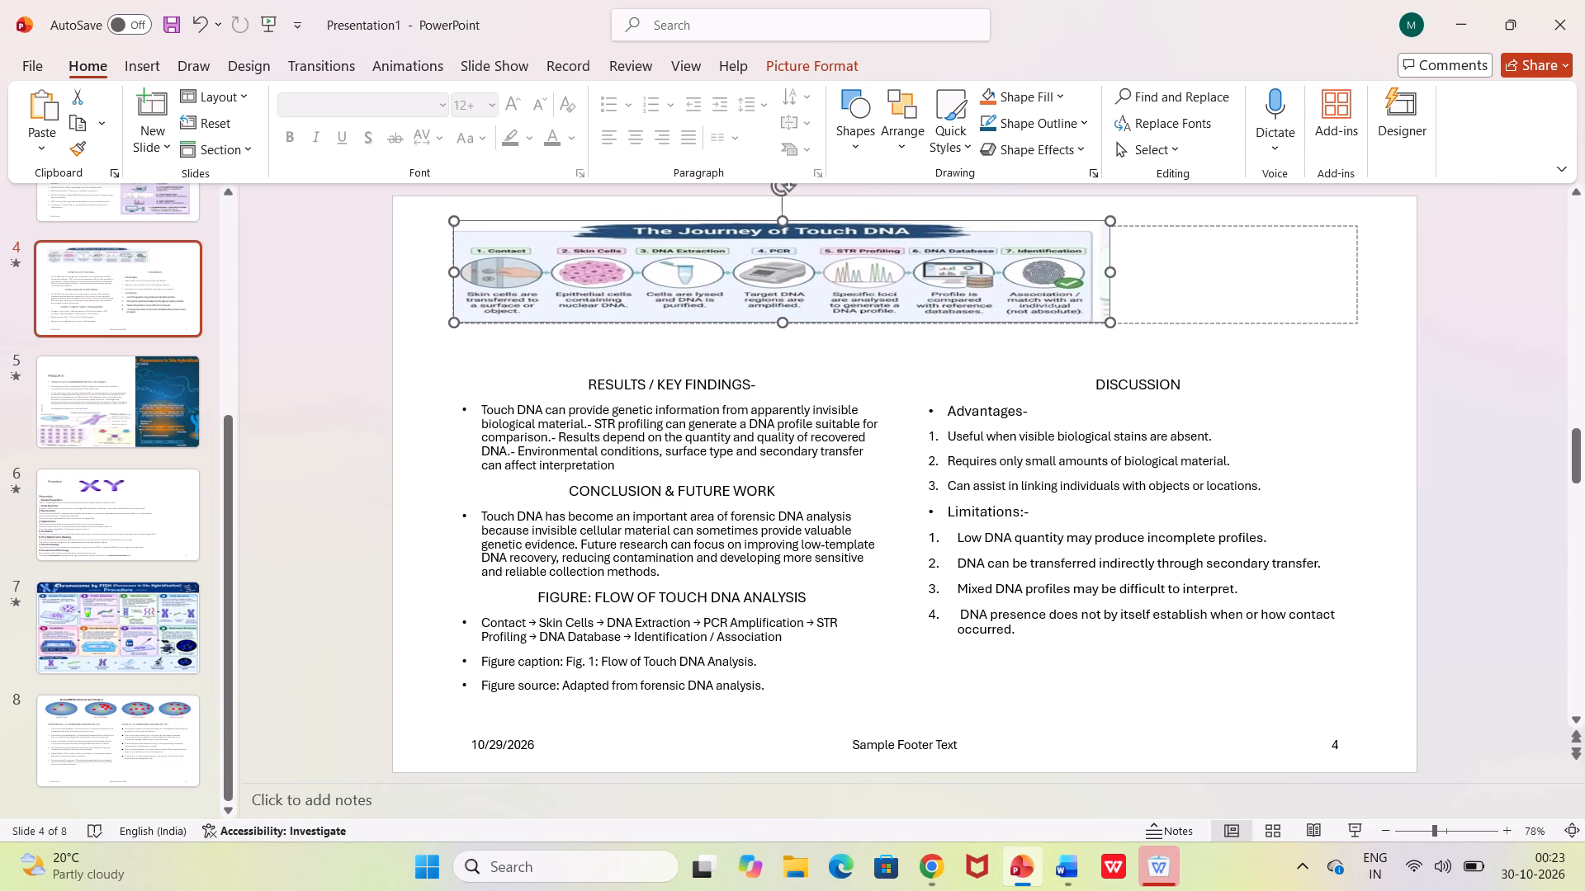
left_click_drag(1109, 273, 1282, 271)
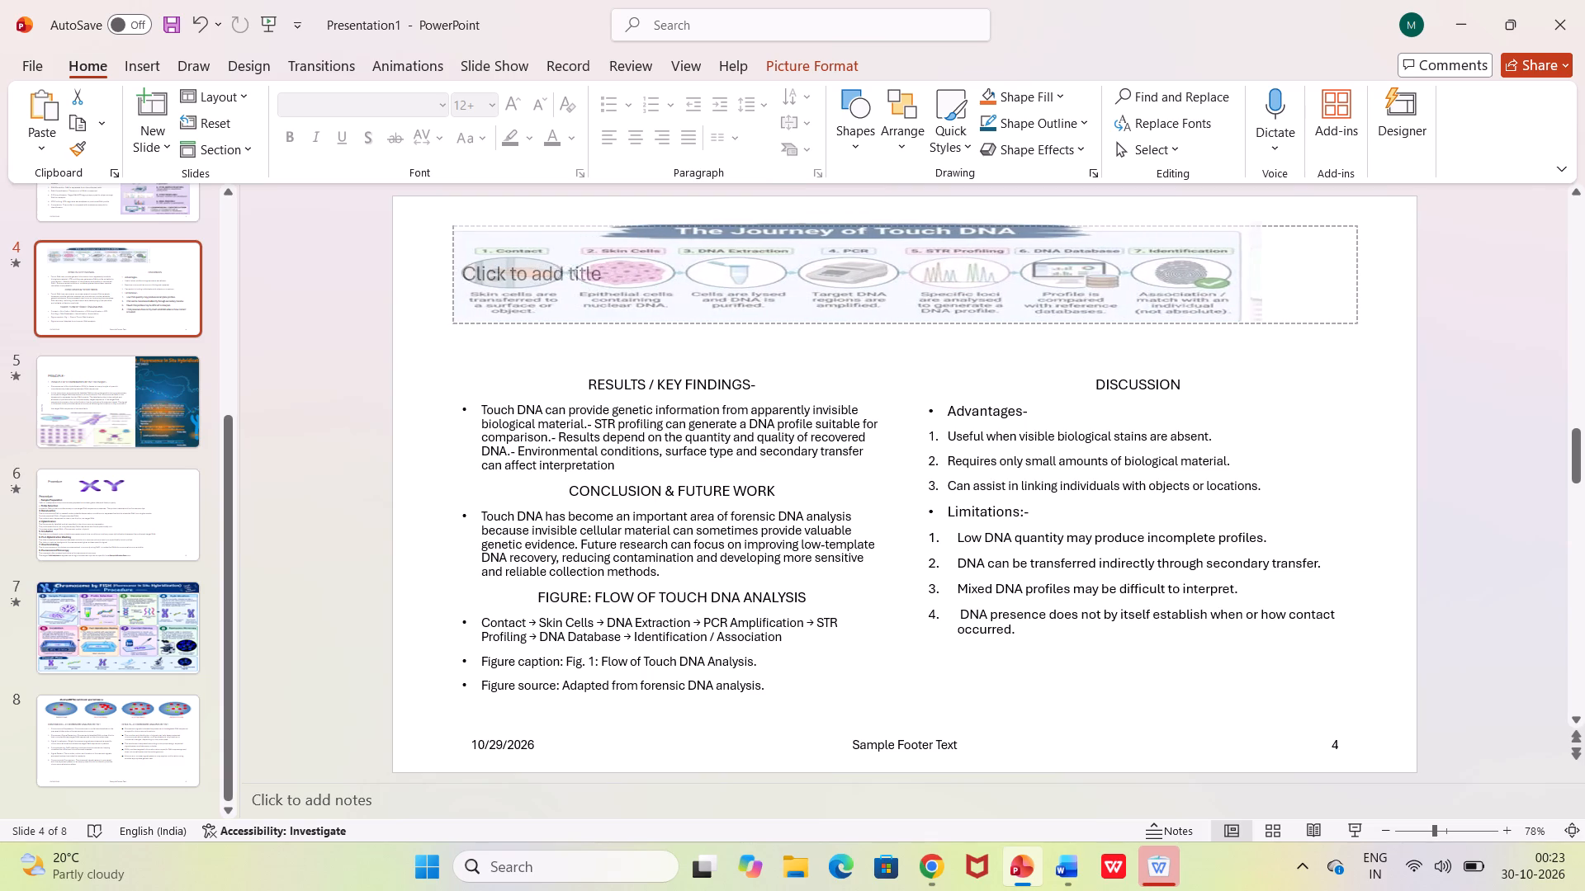
left_click_drag(1282, 271, 1382, 275)
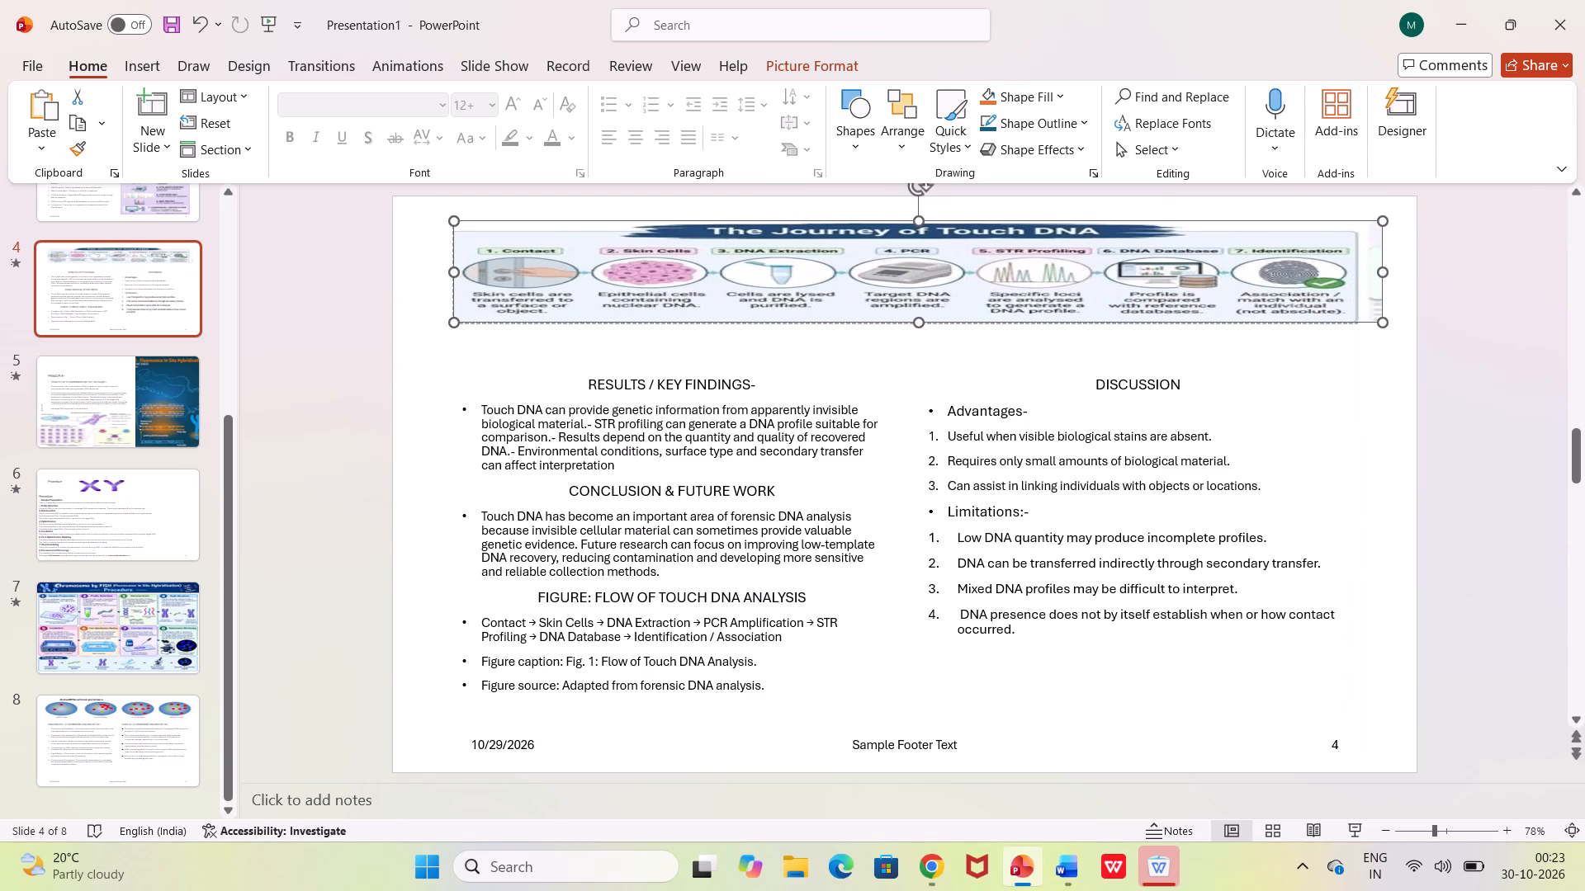
left_click(433, 411)
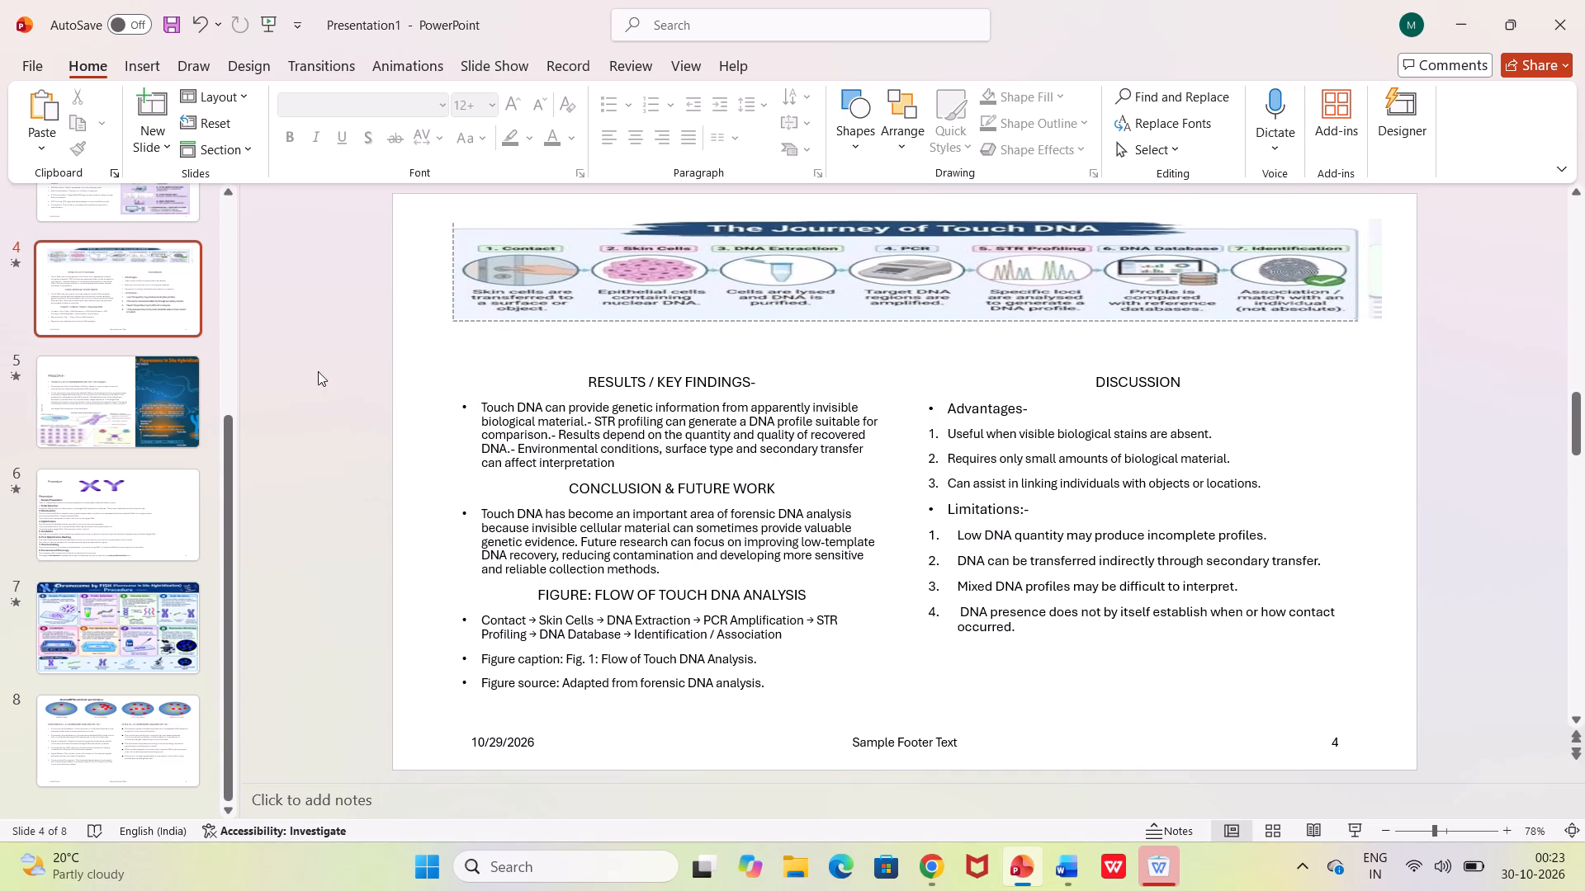
Preview the slide transitions on slide 4 and on the INTRODUCTION slide.
left_click(286, 63)
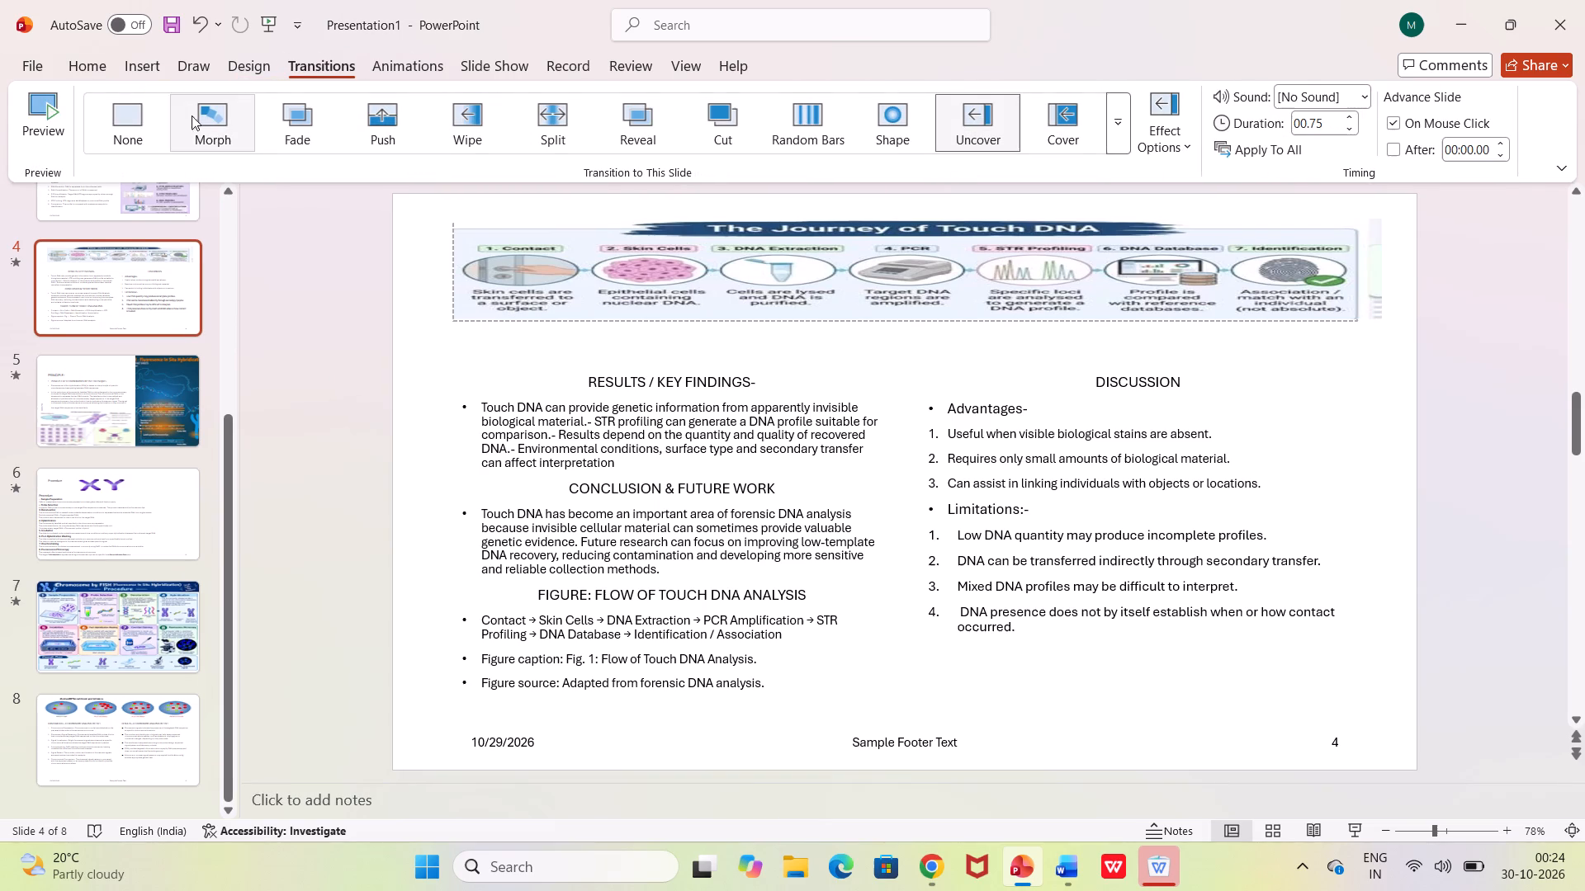
left_click(45, 135)
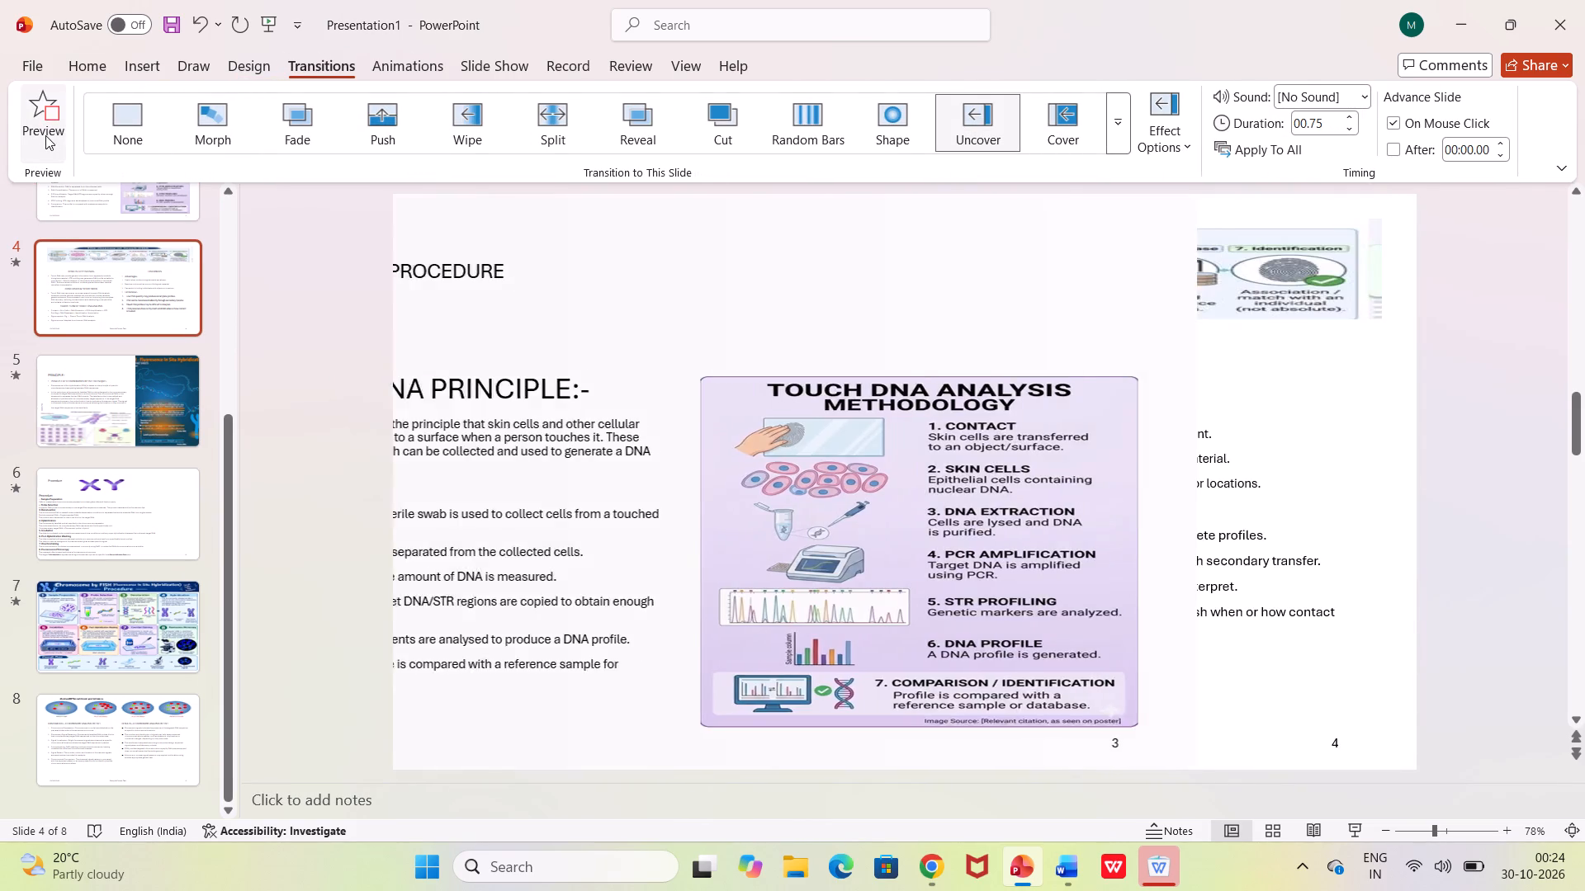
scroll(42, 396, "up", 10)
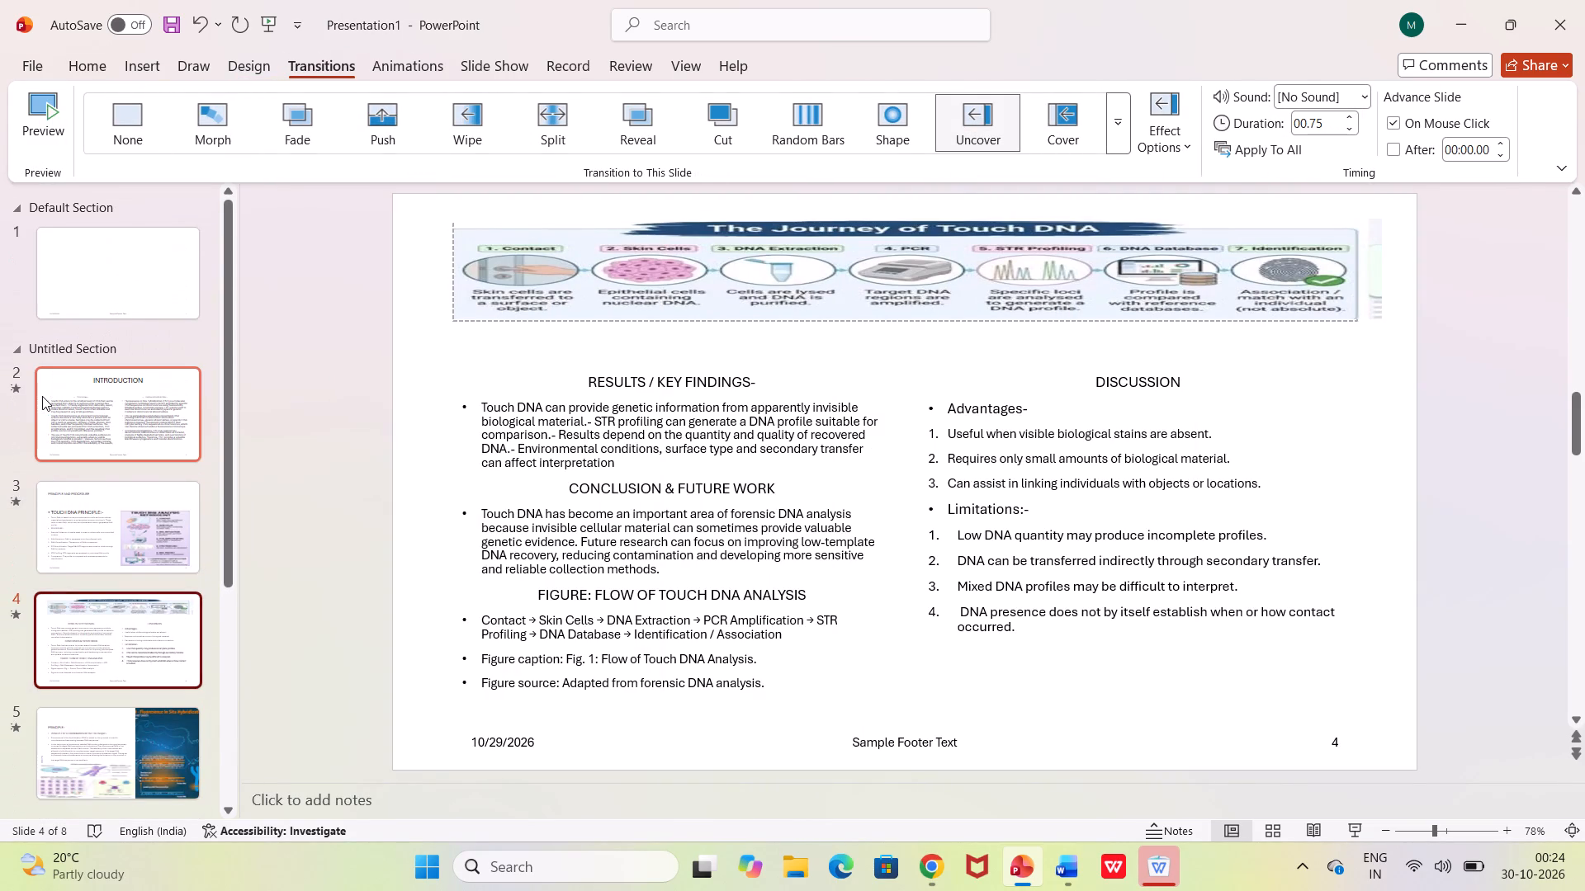
left_click(96, 400)
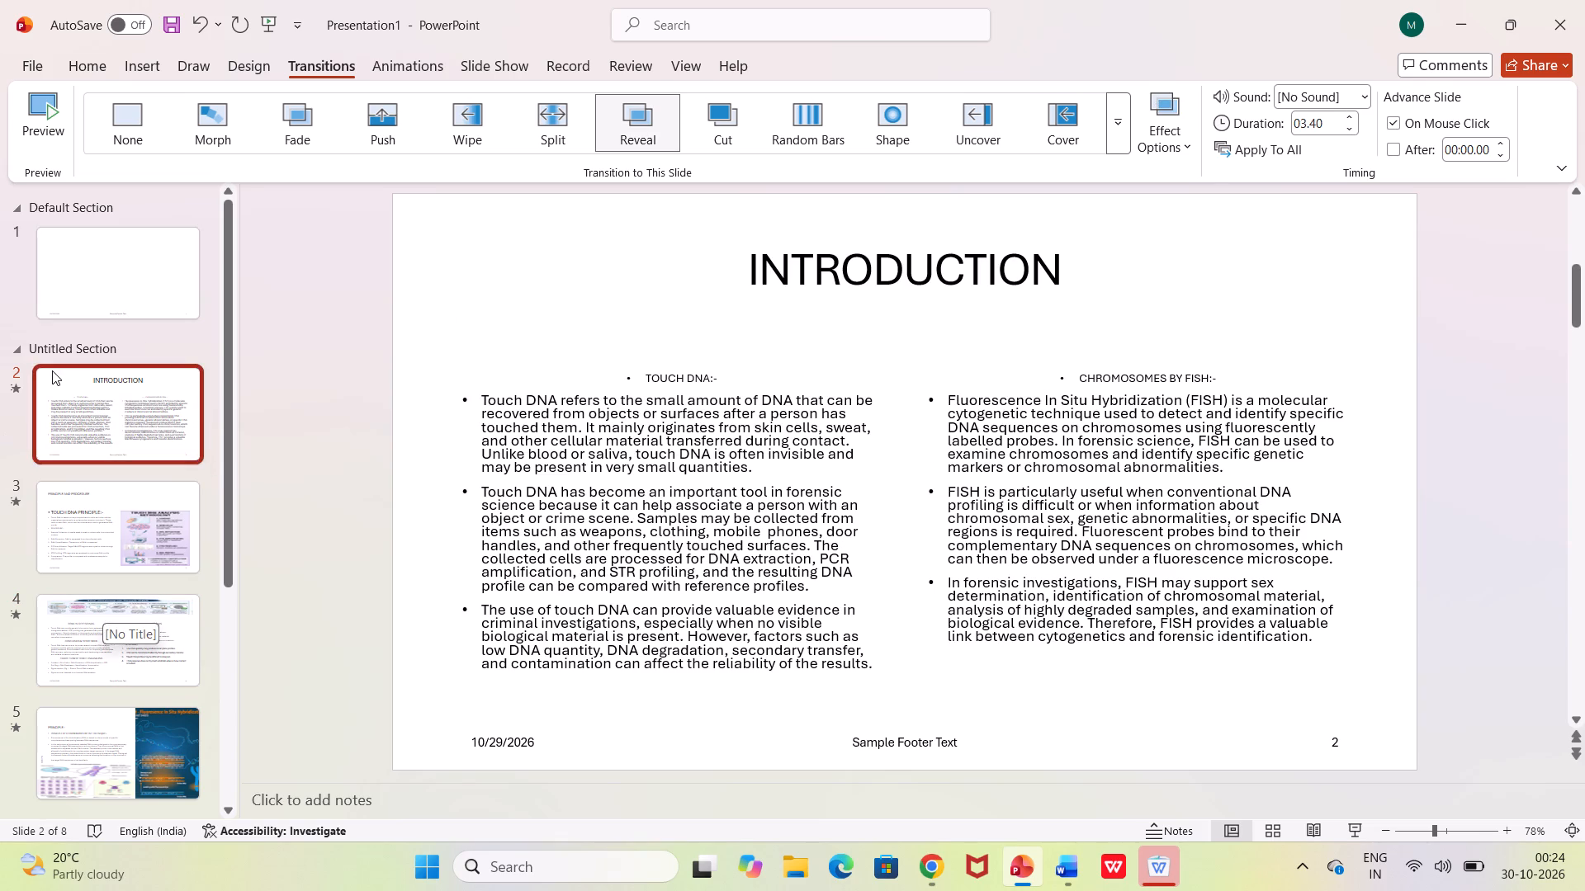
left_click(30, 144)
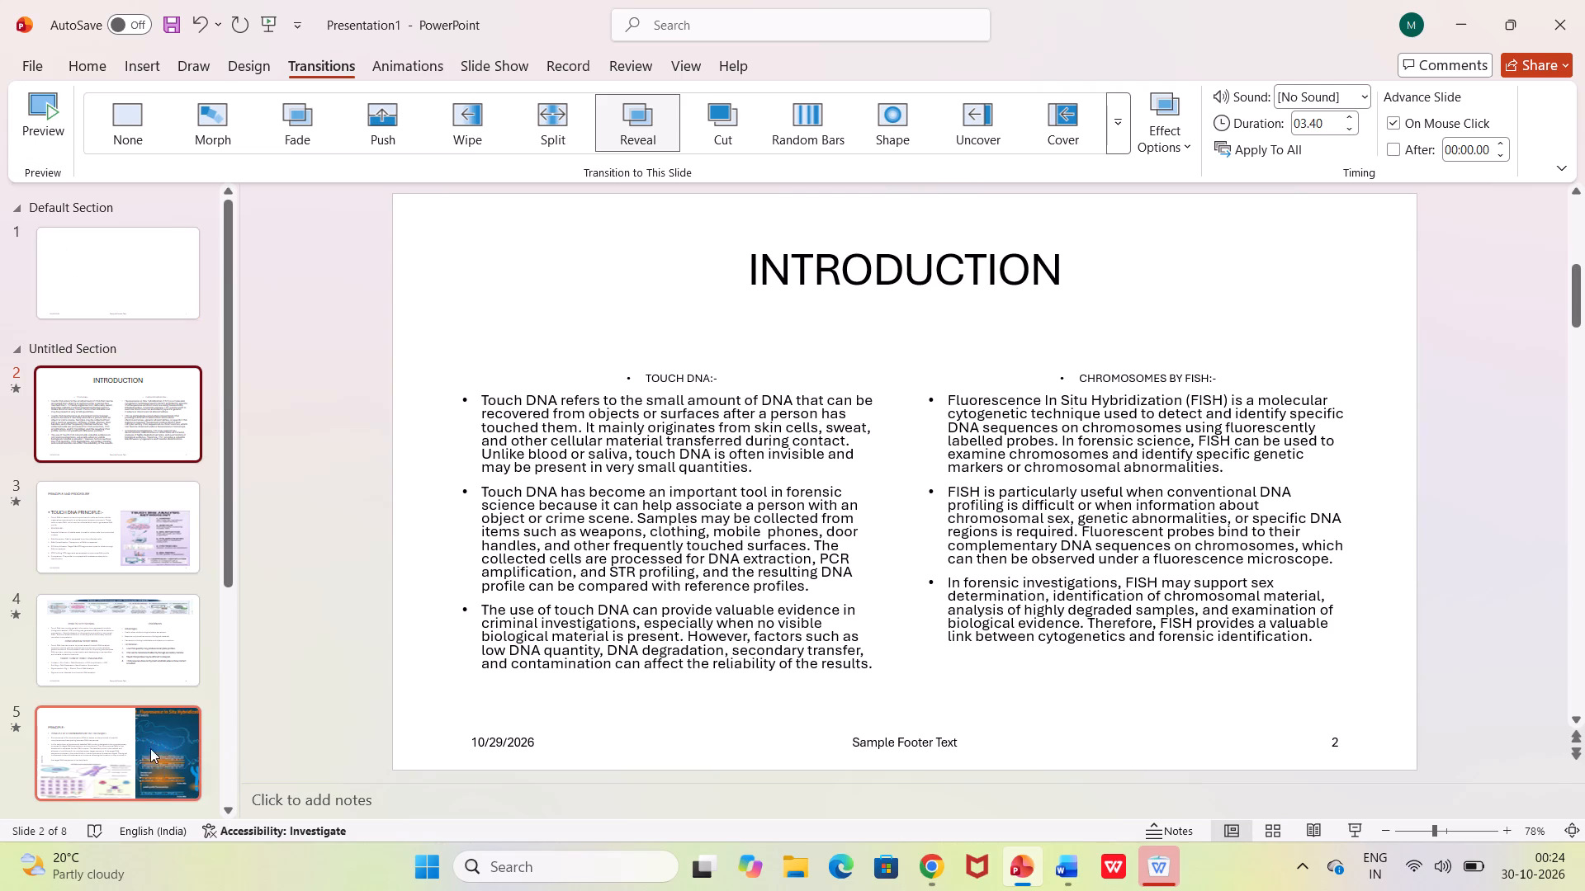
Add a new slide with the Blank layout after slide 8.
scroll(133, 627, "down", 5)
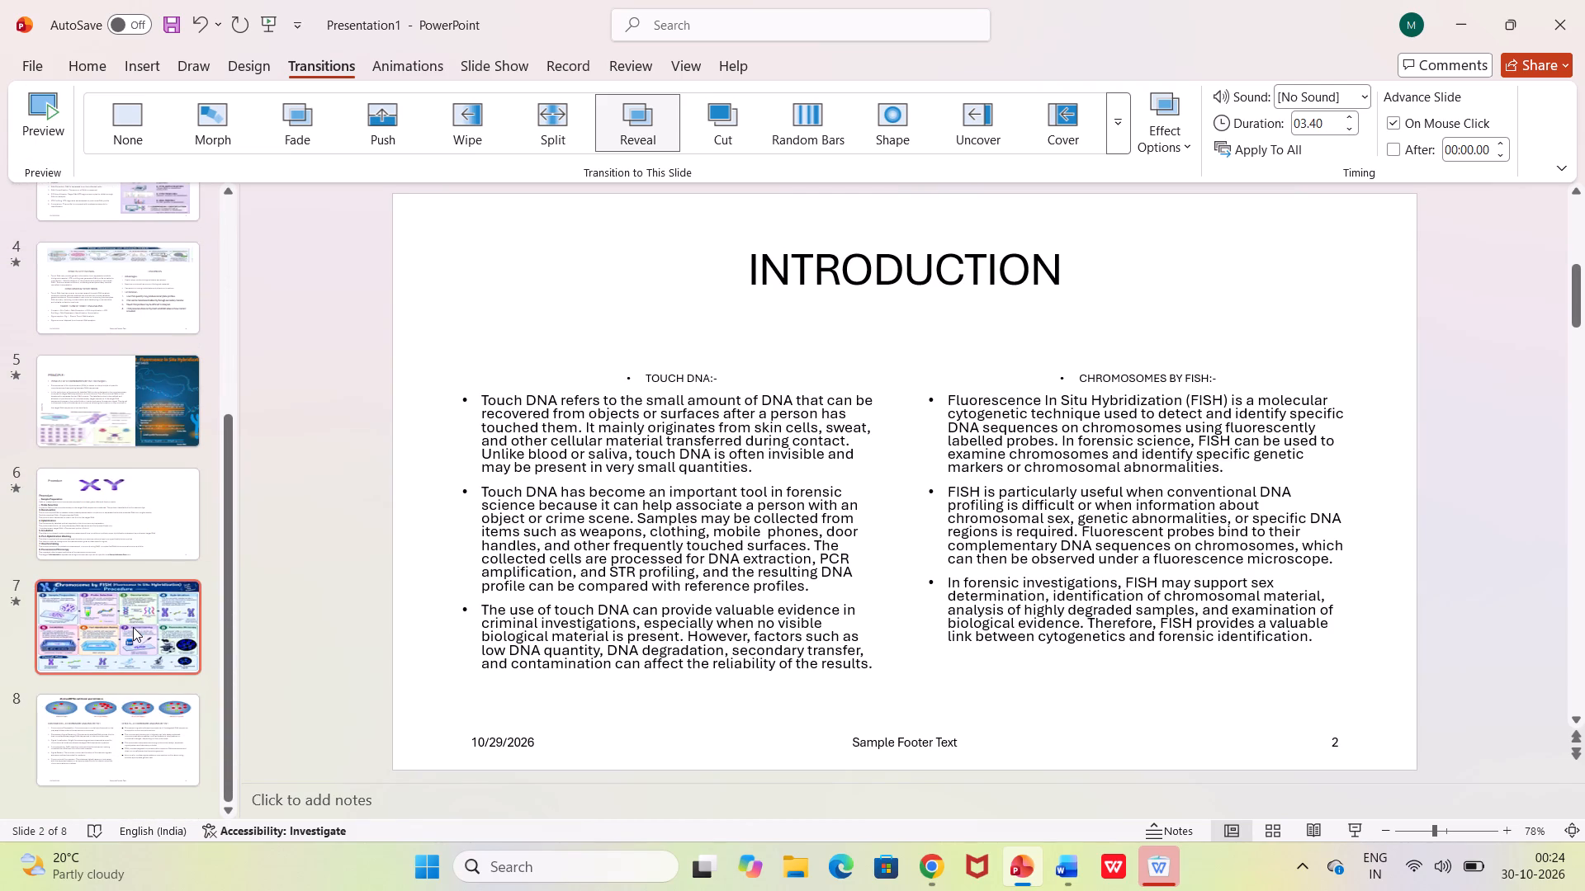
scroll(133, 627, "down", 1)
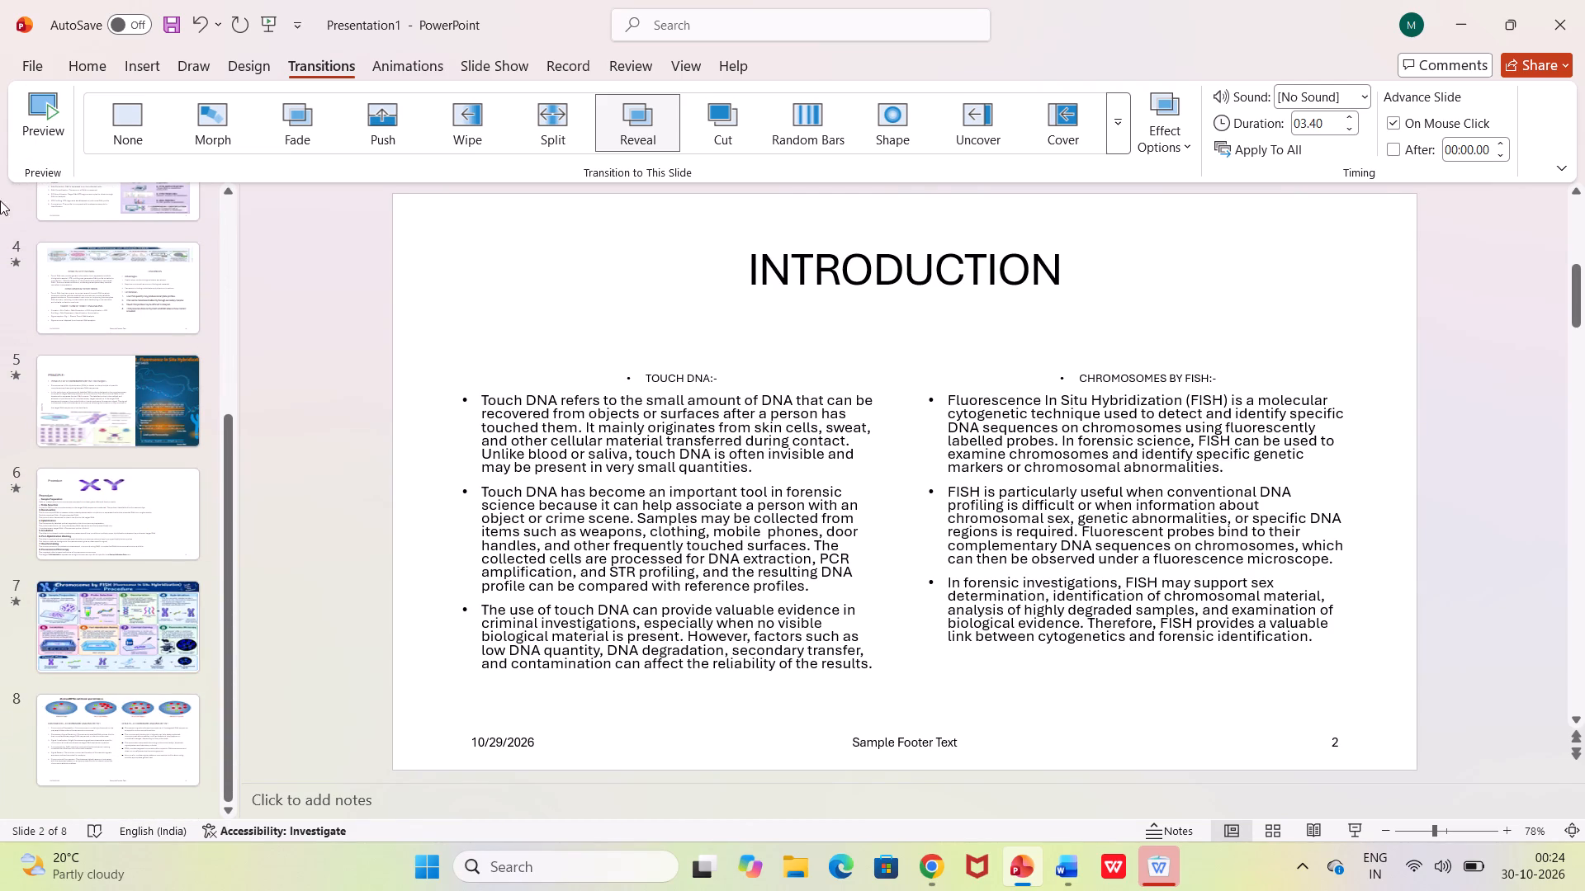
left_click(87, 71)
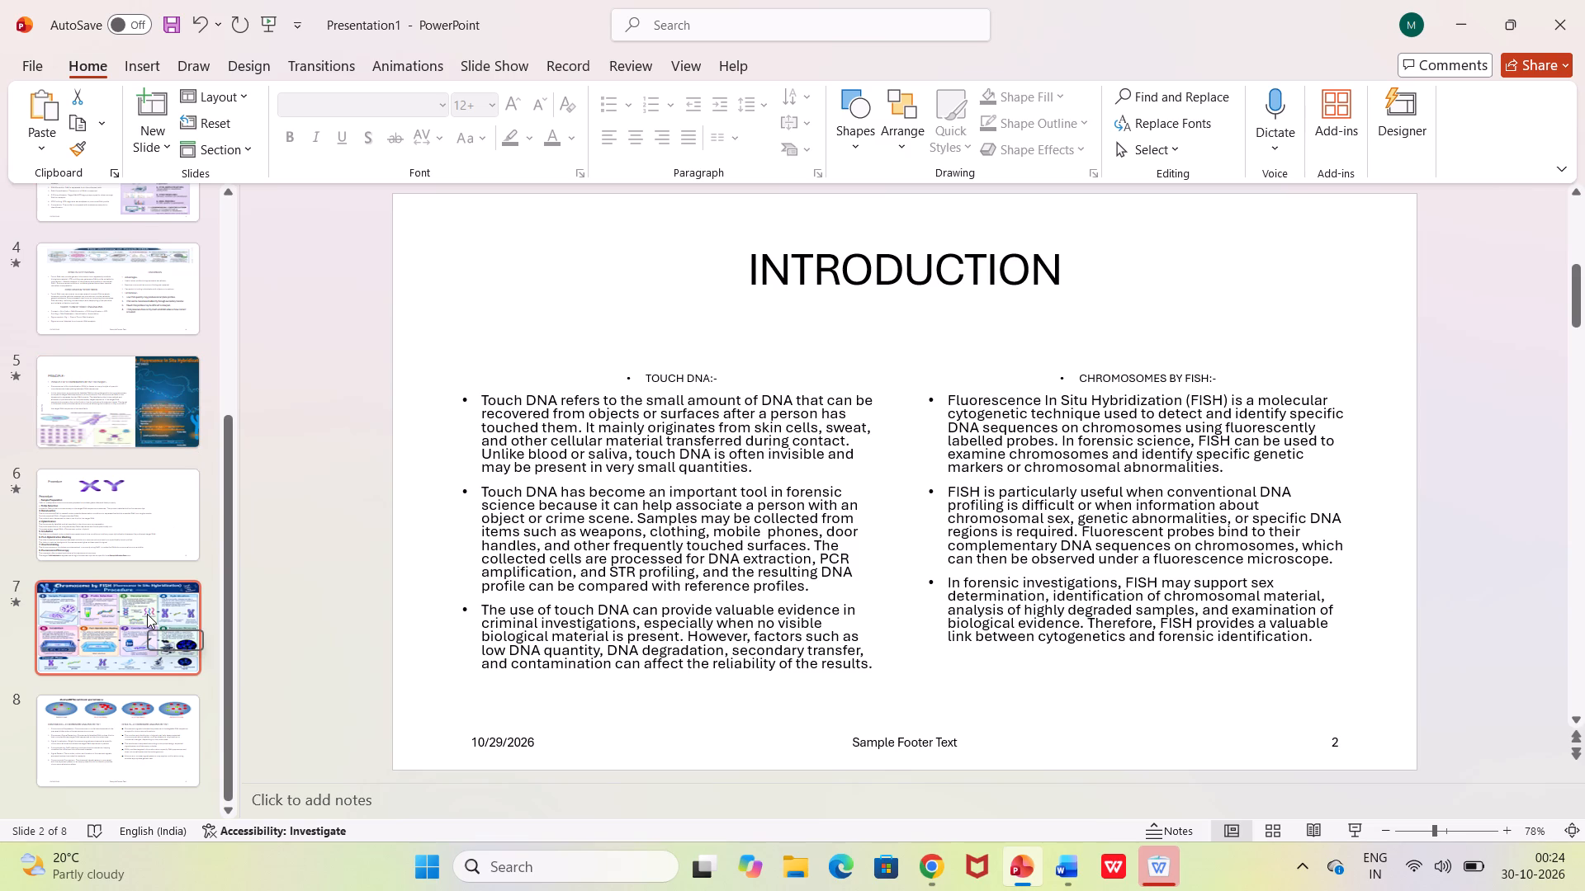
left_click(168, 761)
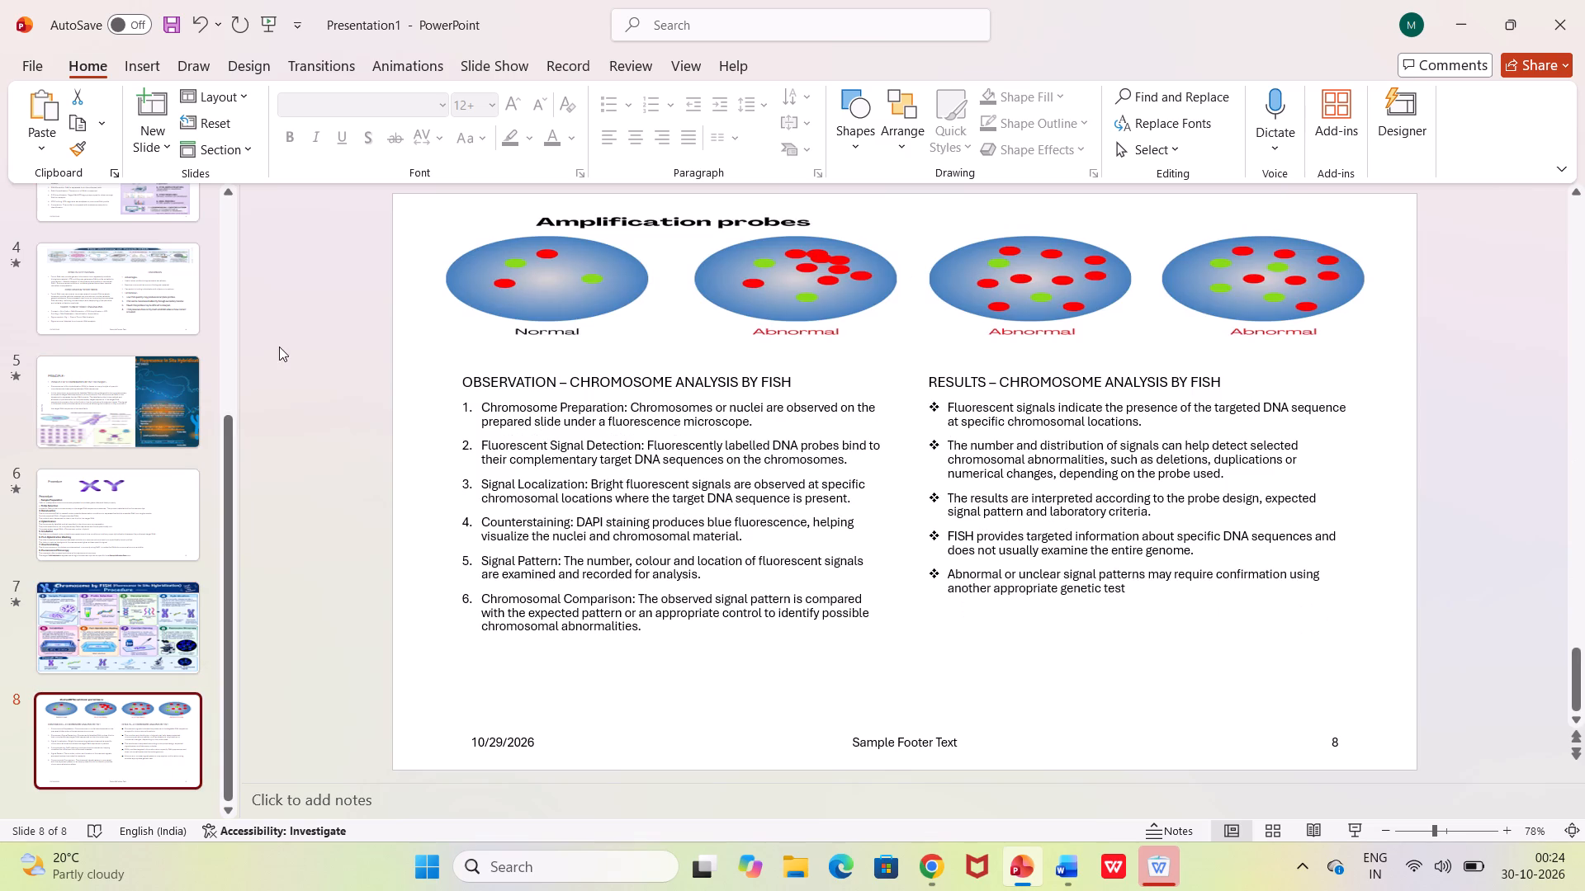
left_click(160, 156)
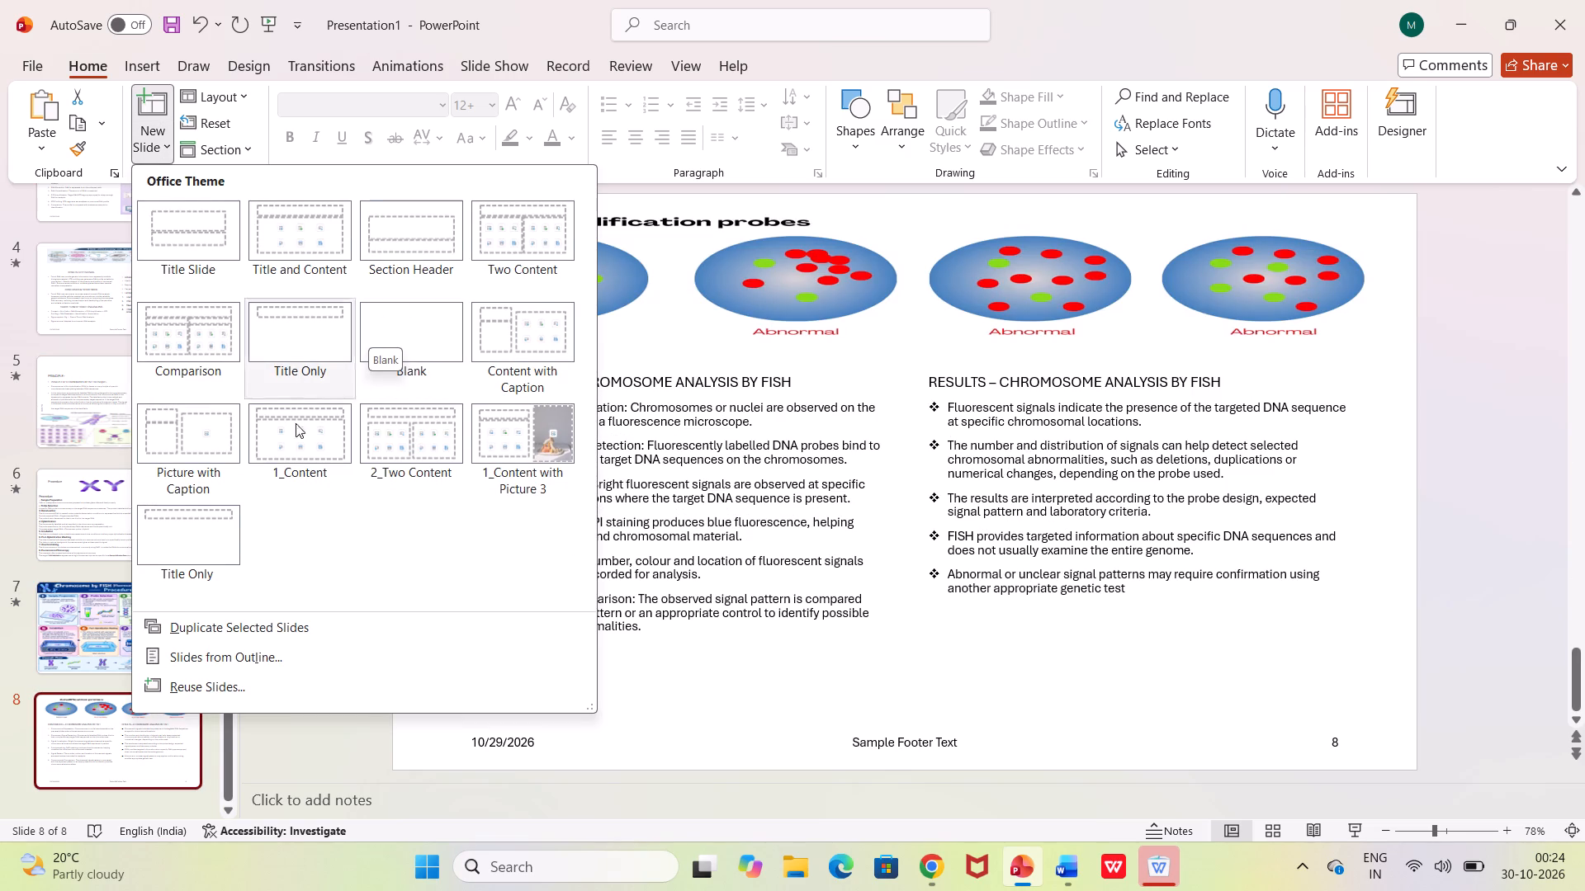
left_click(376, 321)
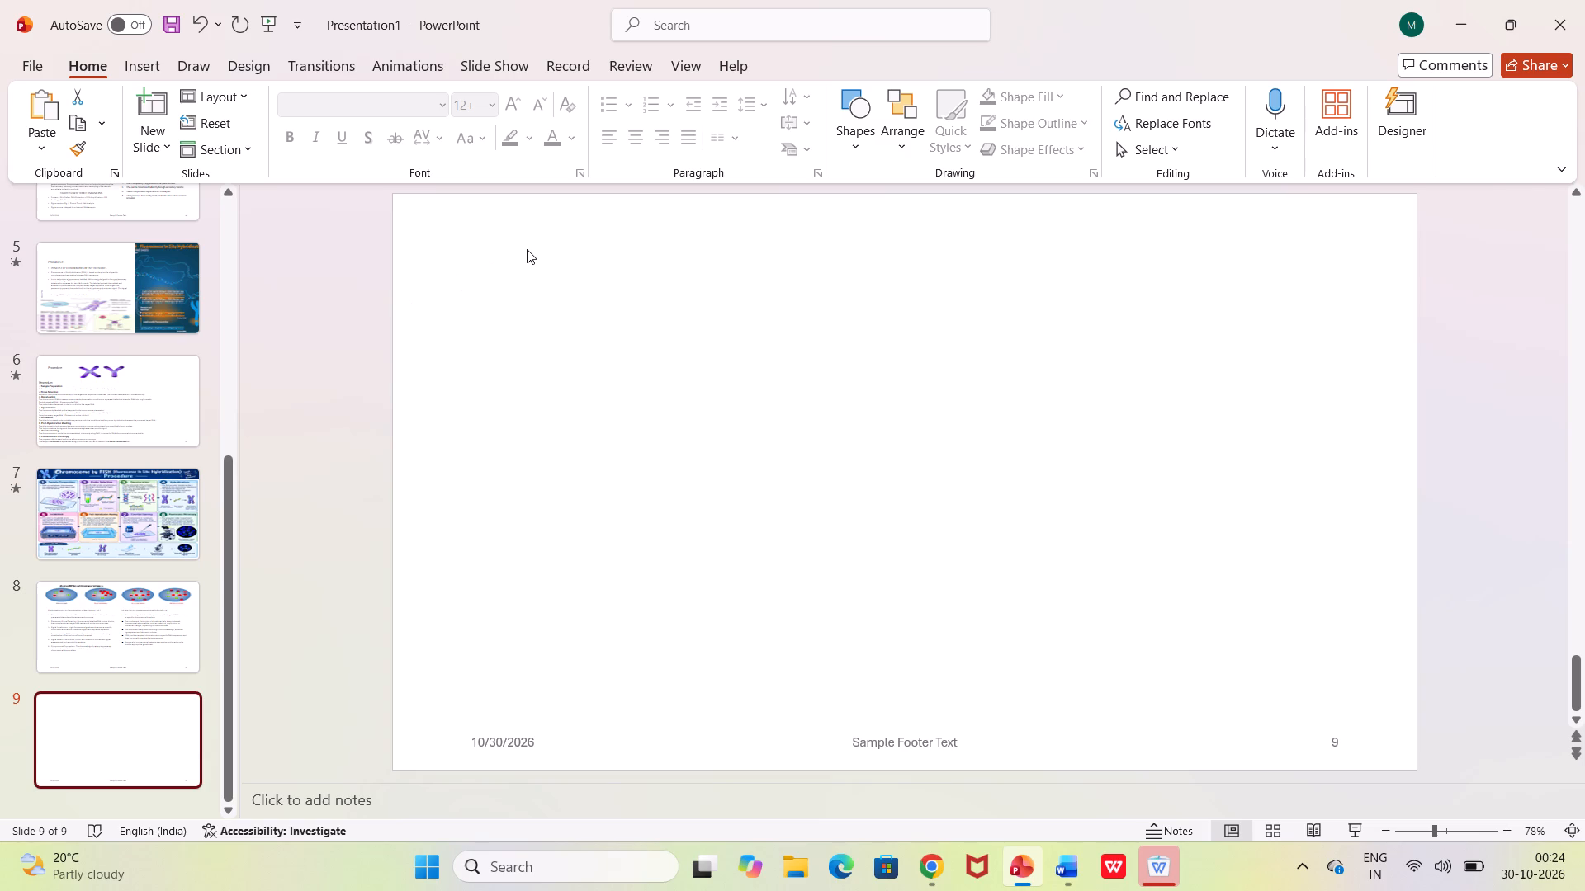
Insert a WordArt text box in the purple gradient style with reflection on the blank slide 9.
left_click(206, 59)
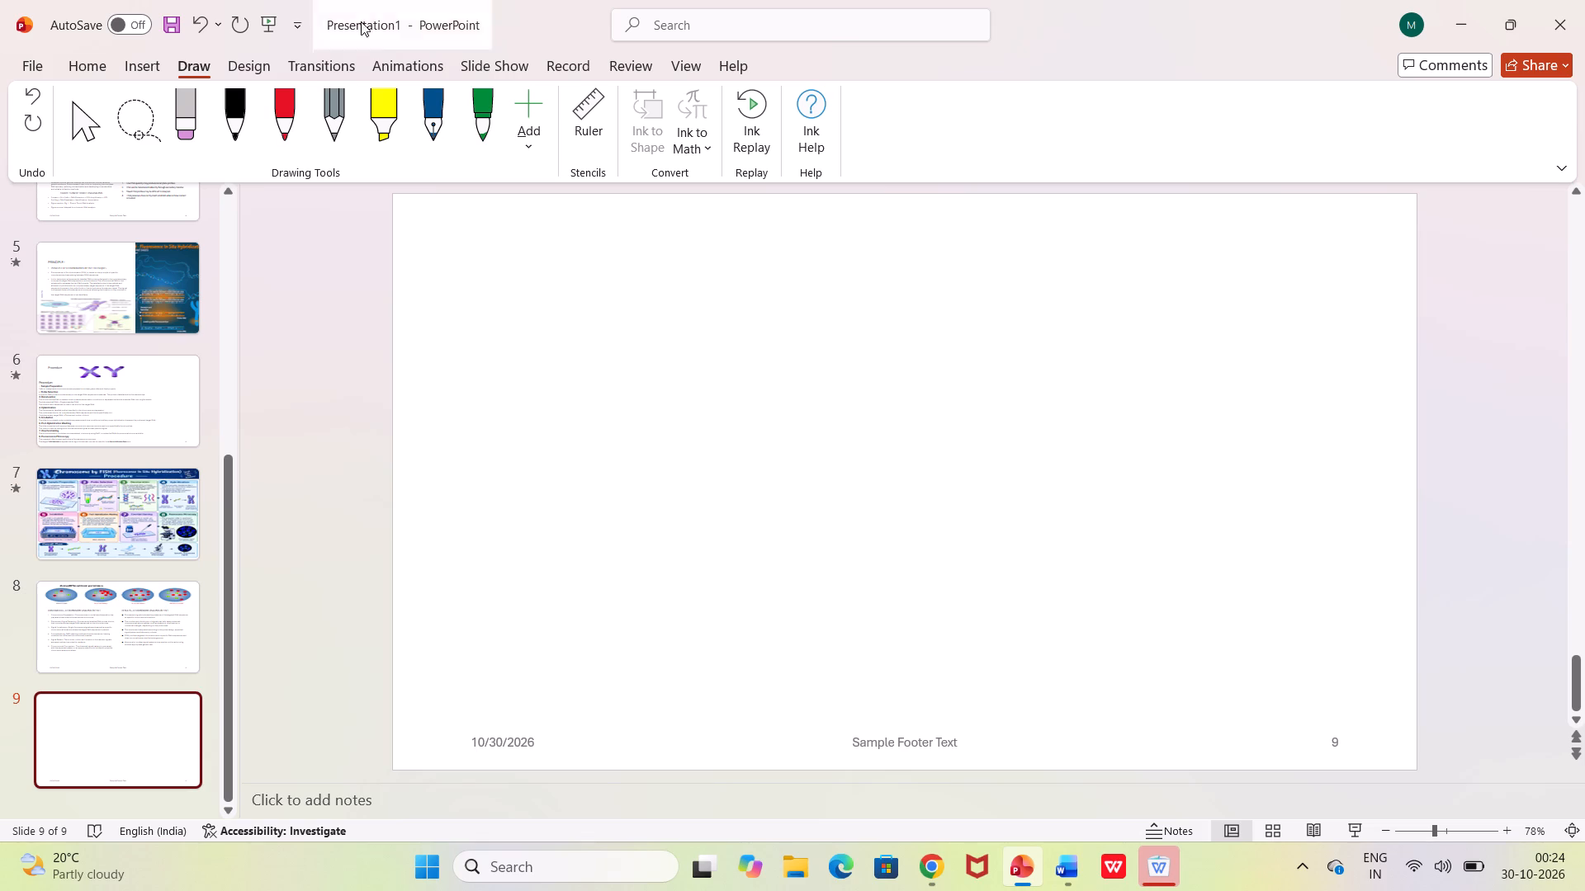
left_click(158, 61)
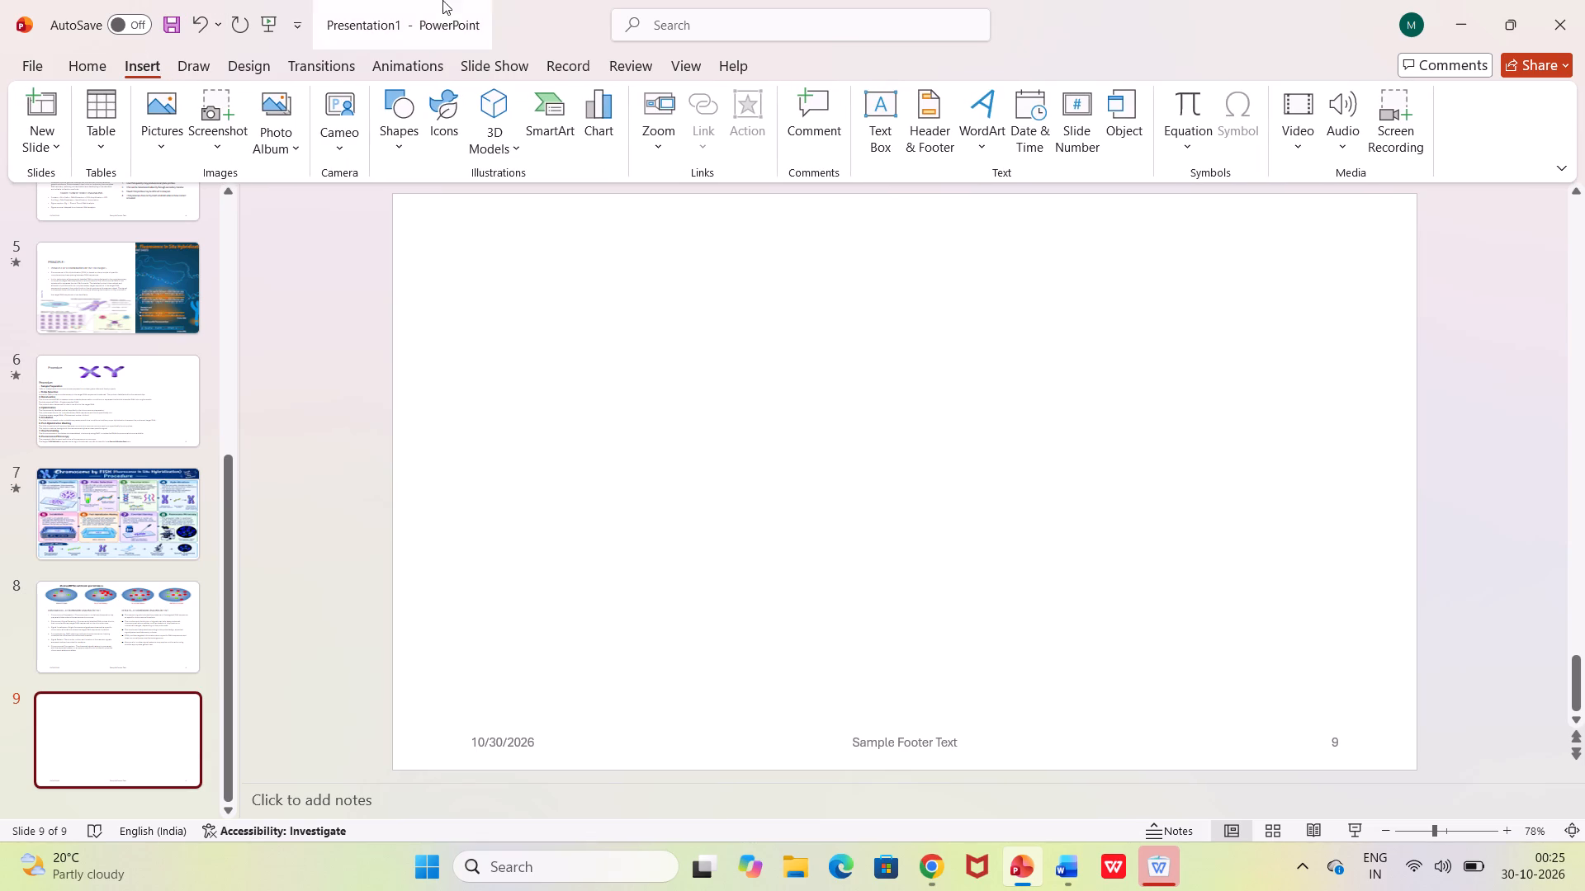
left_click(504, 145)
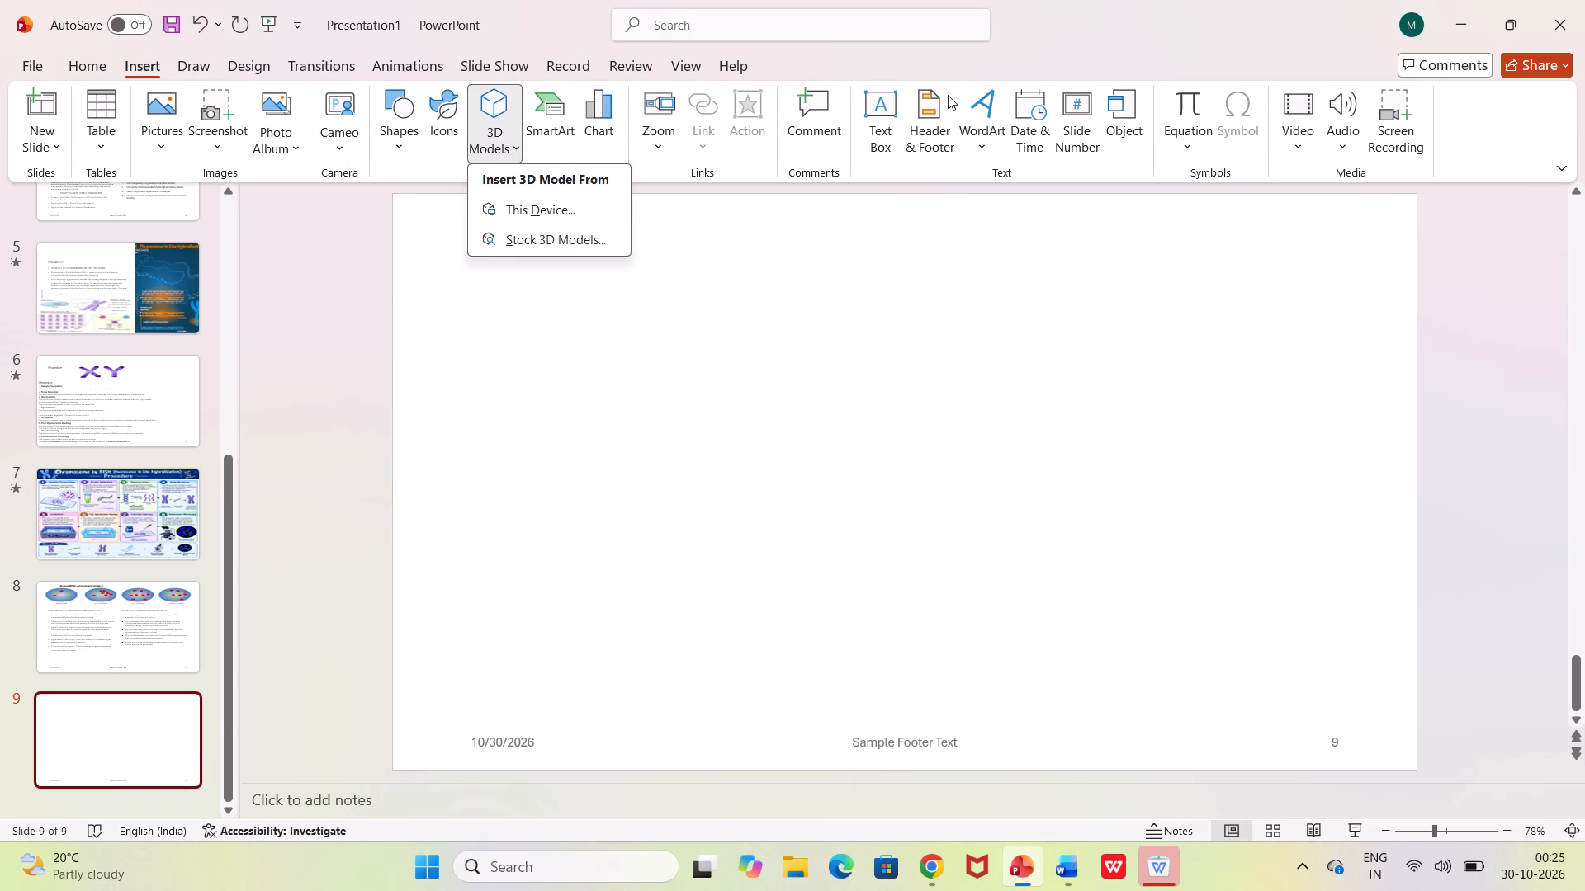
left_click(981, 125)
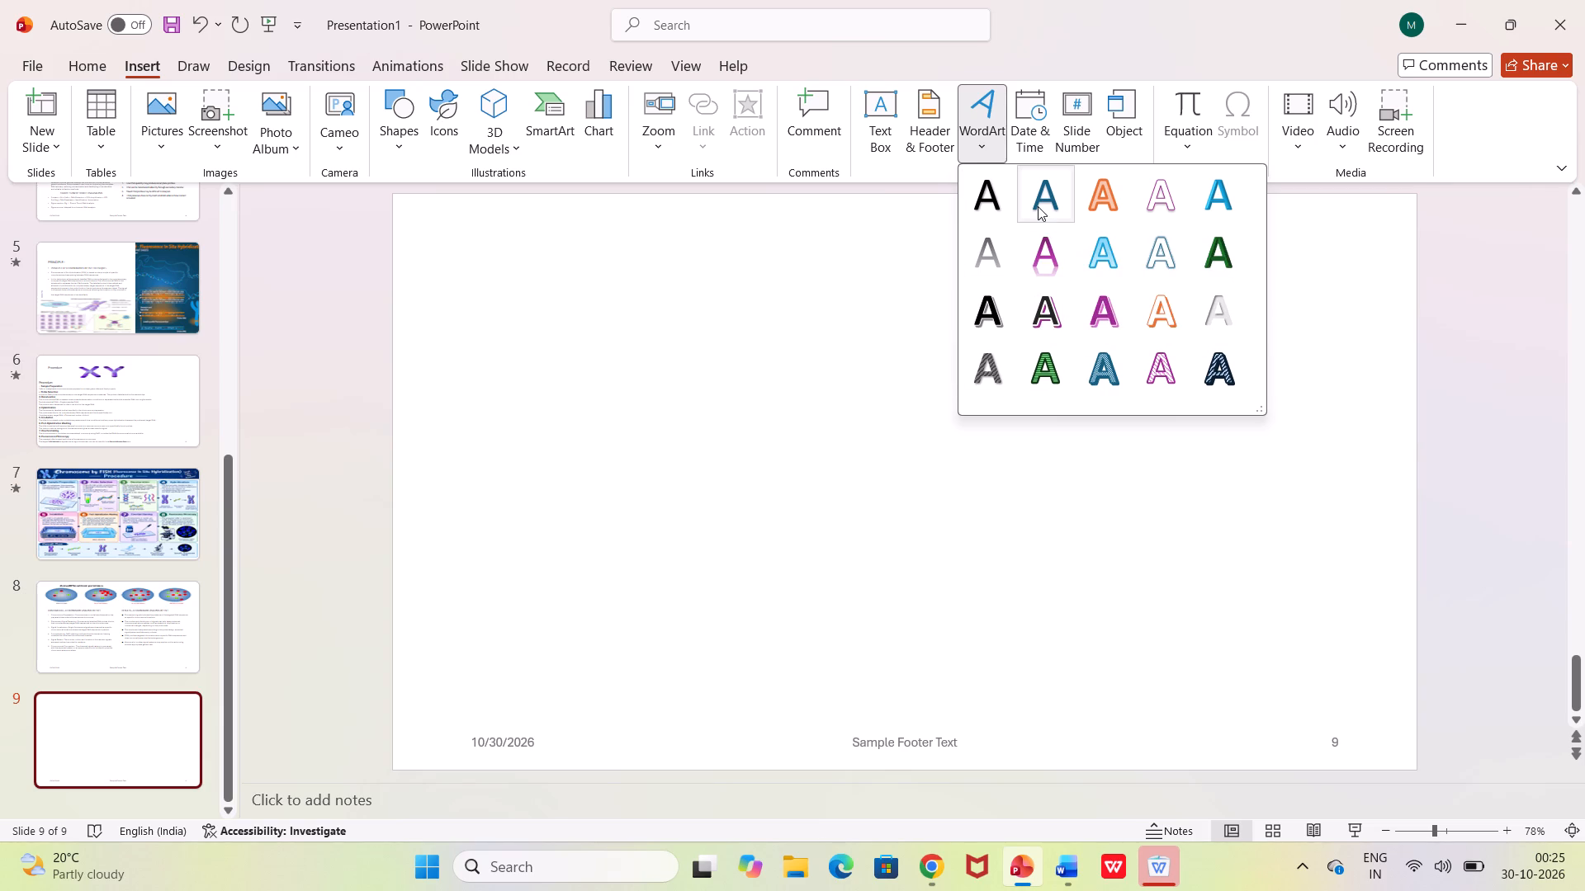
left_click(1048, 247)
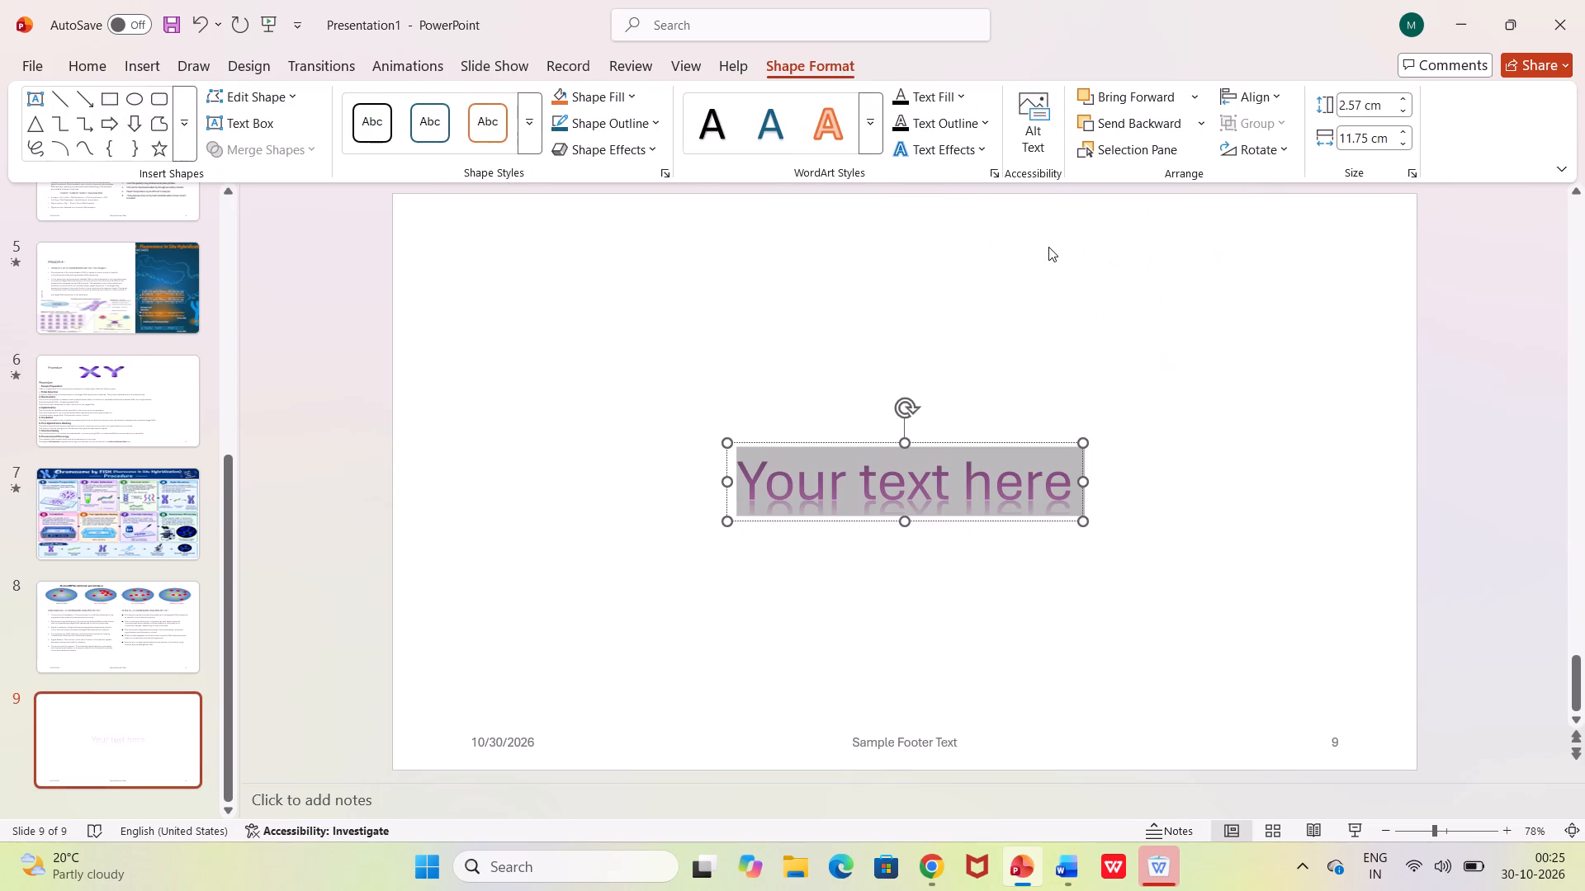
Replace the WordArt placeholder text on slide 9 with "THANKYOU".
left_click(963, 493)
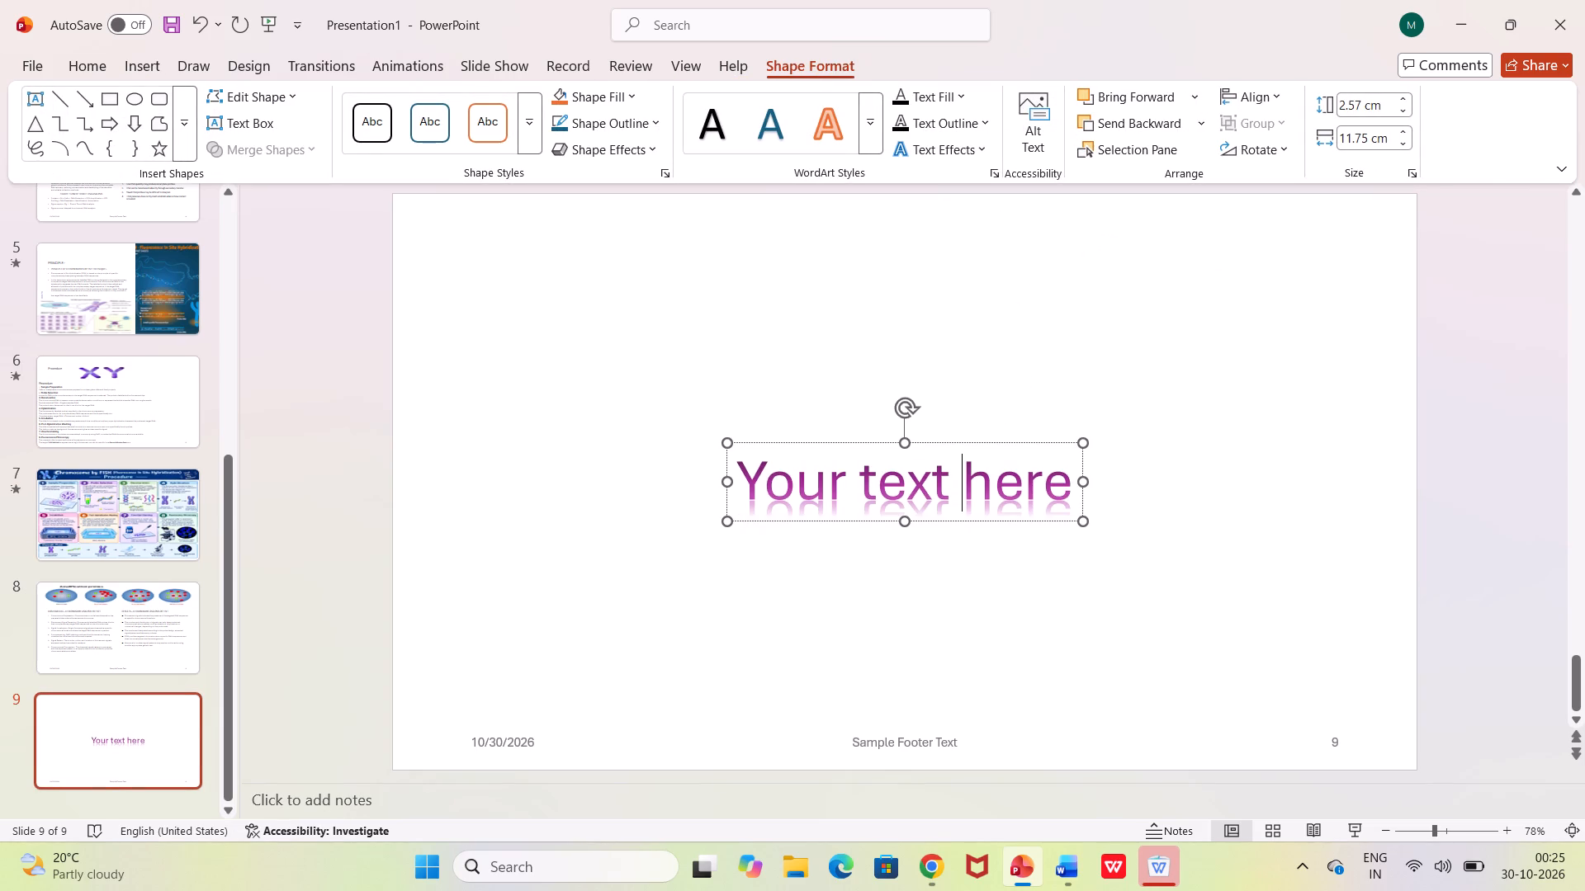
left_click(1066, 490)
key("BackSpace")
key("BackSpace")
key("BackSpace")
key("BackSpace")
key("BackSpace")
key("BackSpace")
key("BackSpace")
key("BackSpace")
key("BackSpace")
key("BackSpace")
key("BackSpace")
key("BackSpace")
key("BackSpace")
key("BackSpace")
key("BackSpace")
key("BackSpace")
key("BackSpace")
key("BackSpace")
key("BackSpace")
key("BackSpace")
key("BackSpace")
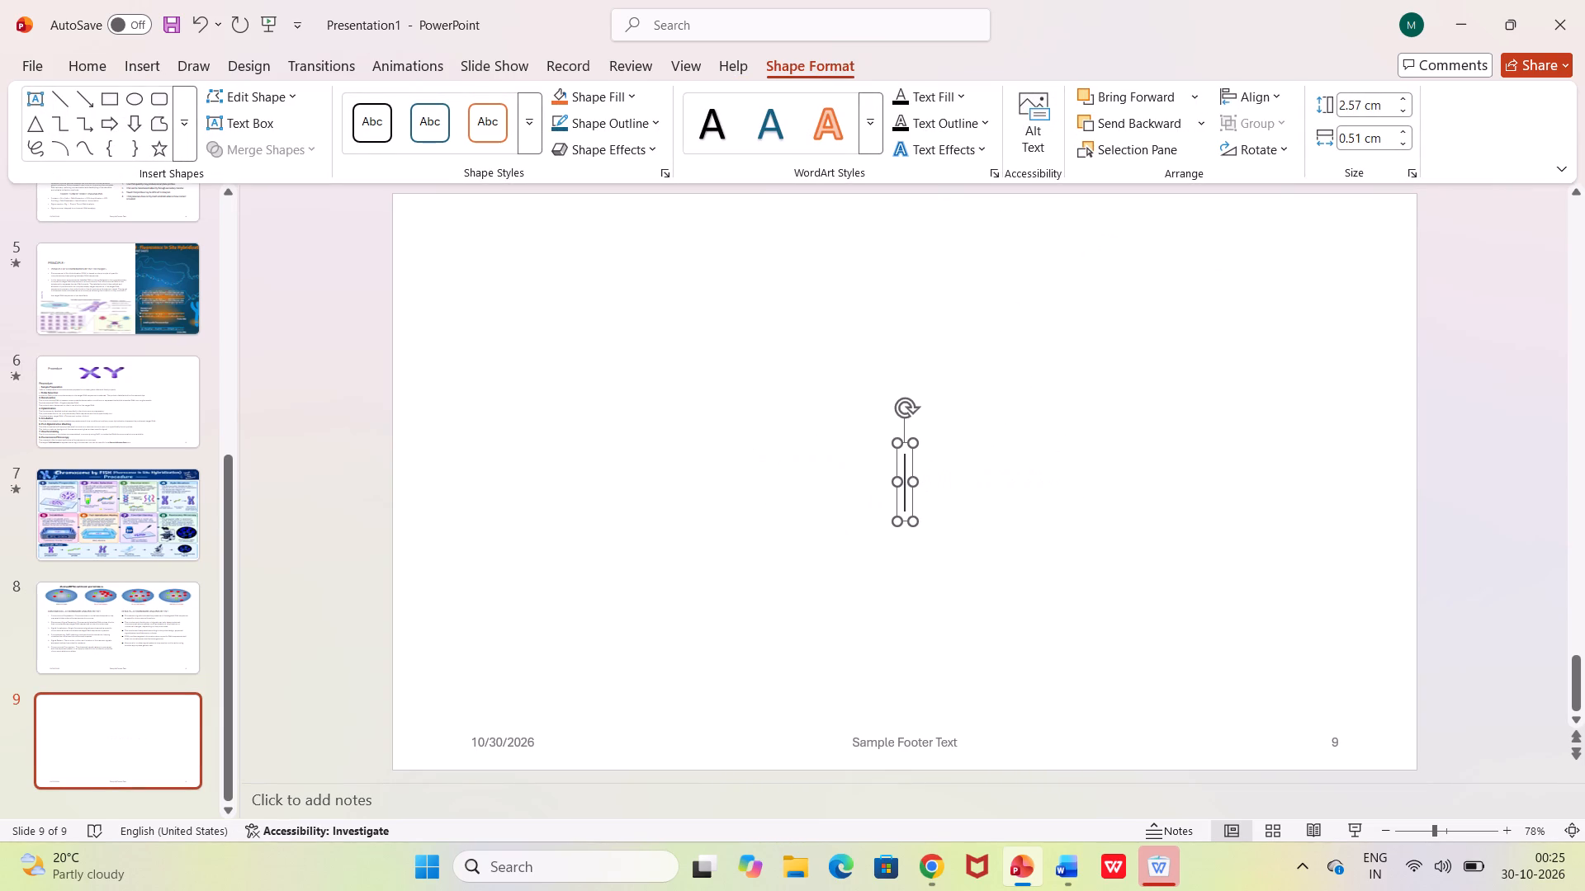
key("t")
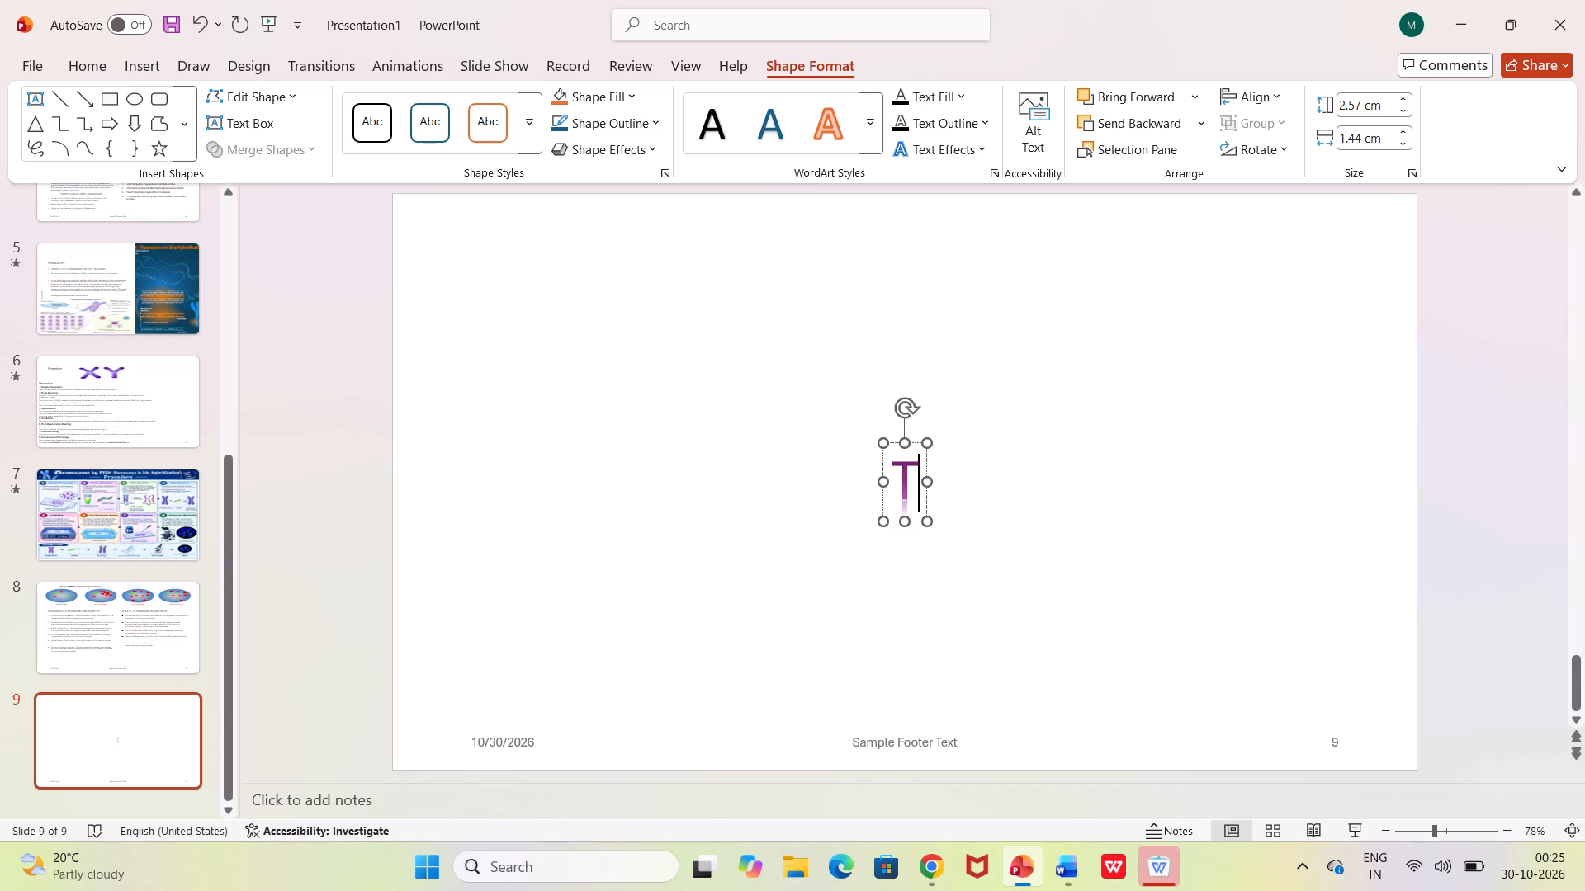
key("h")
type("ANK")
type("YOU")
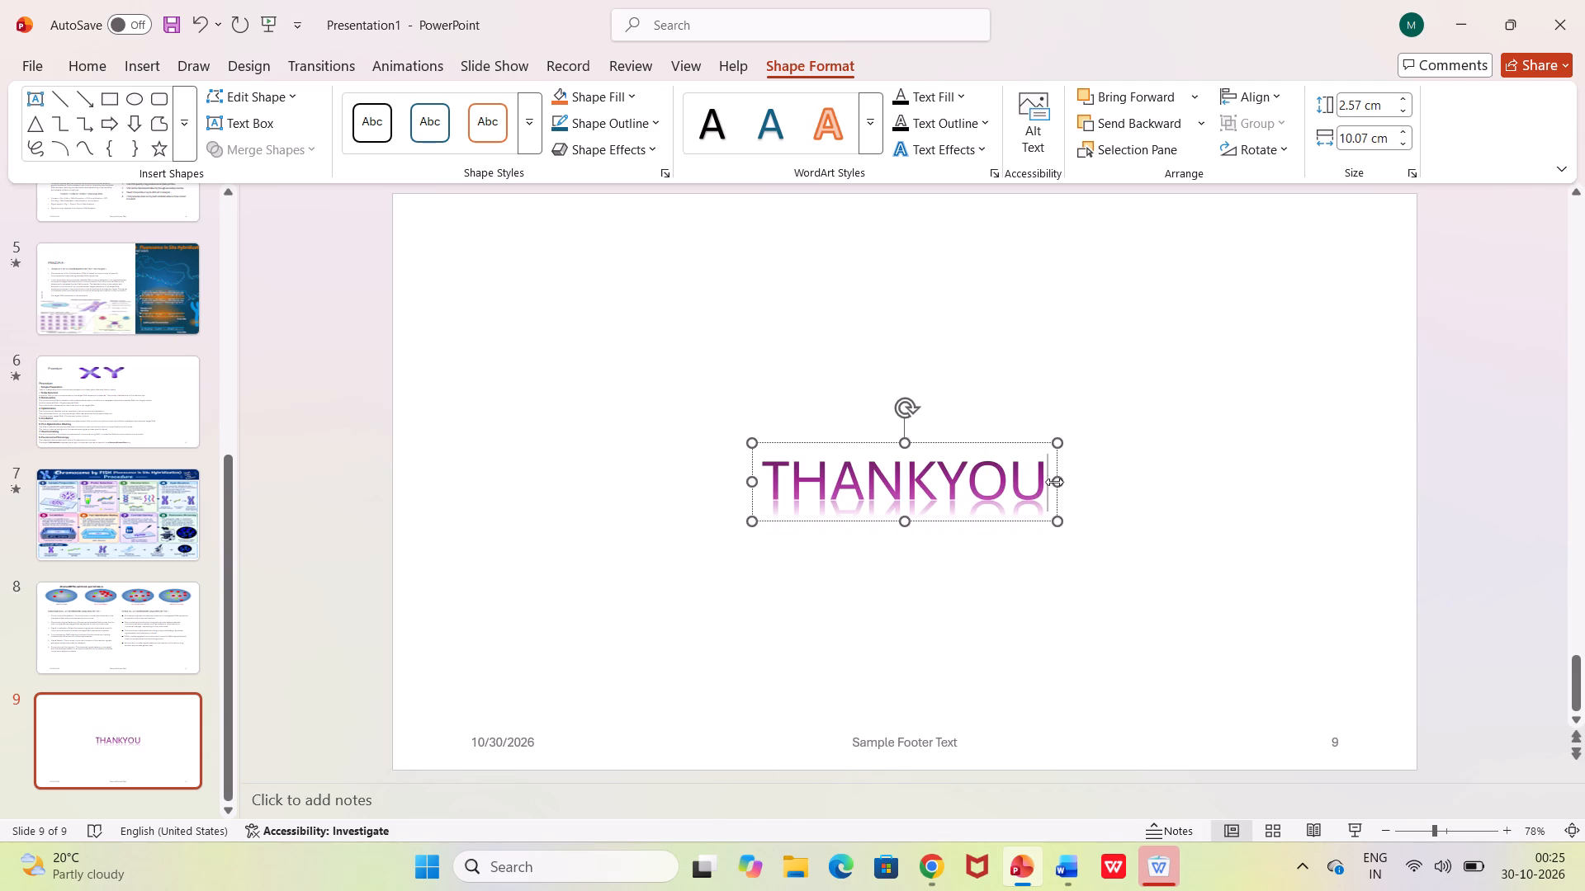
Widen the THANKYOU WordArt box in both directions to about 23.7 cm.
left_click_drag(1059, 483, 1207, 483)
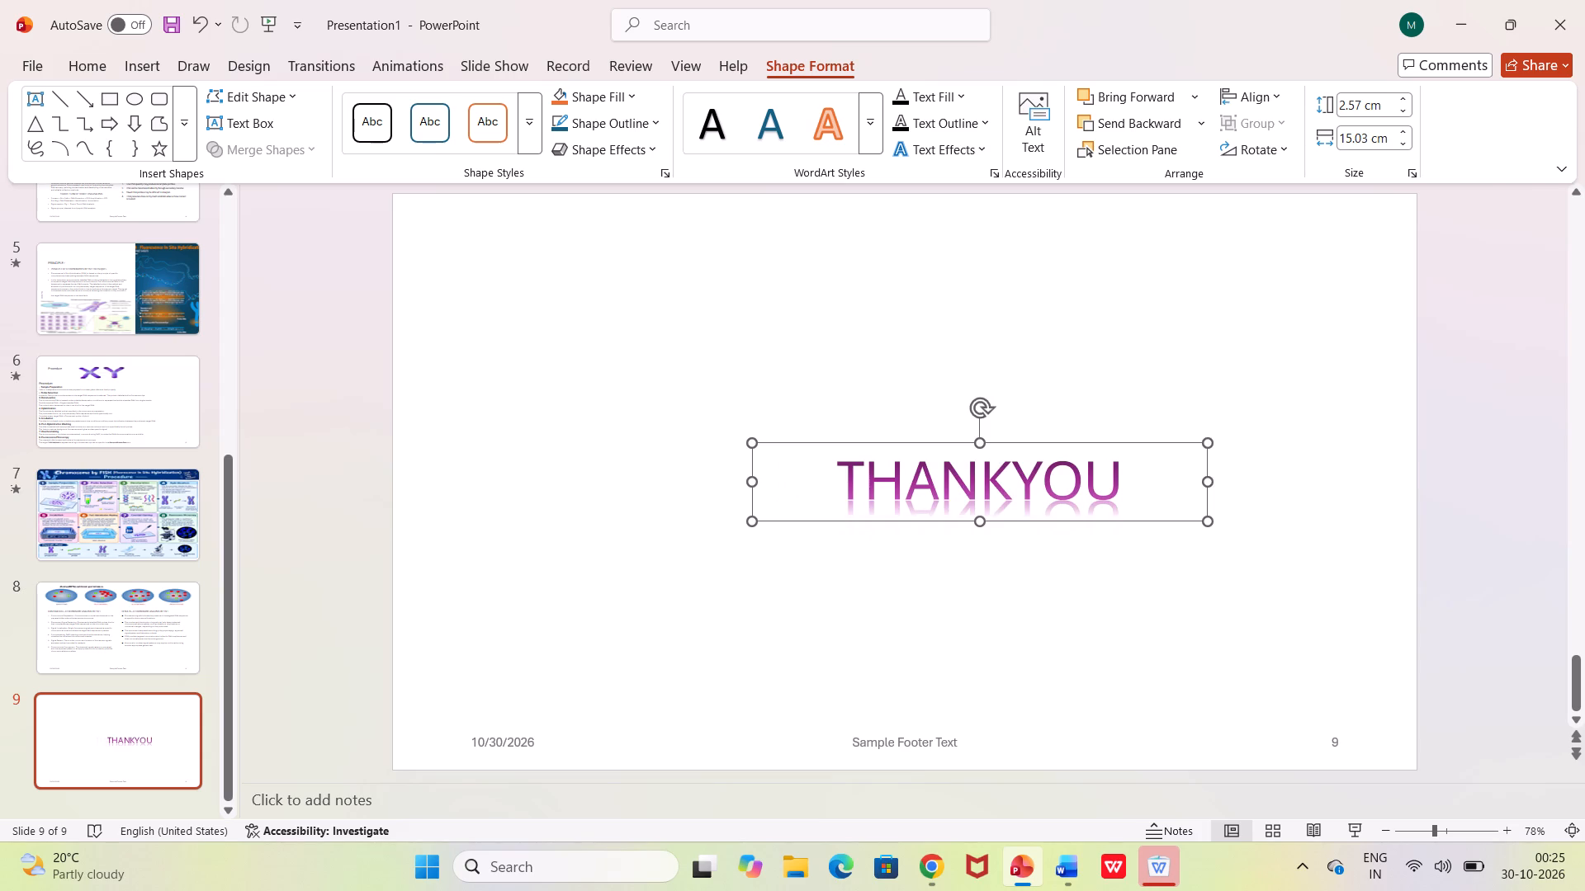
left_click_drag(751, 481, 714, 486)
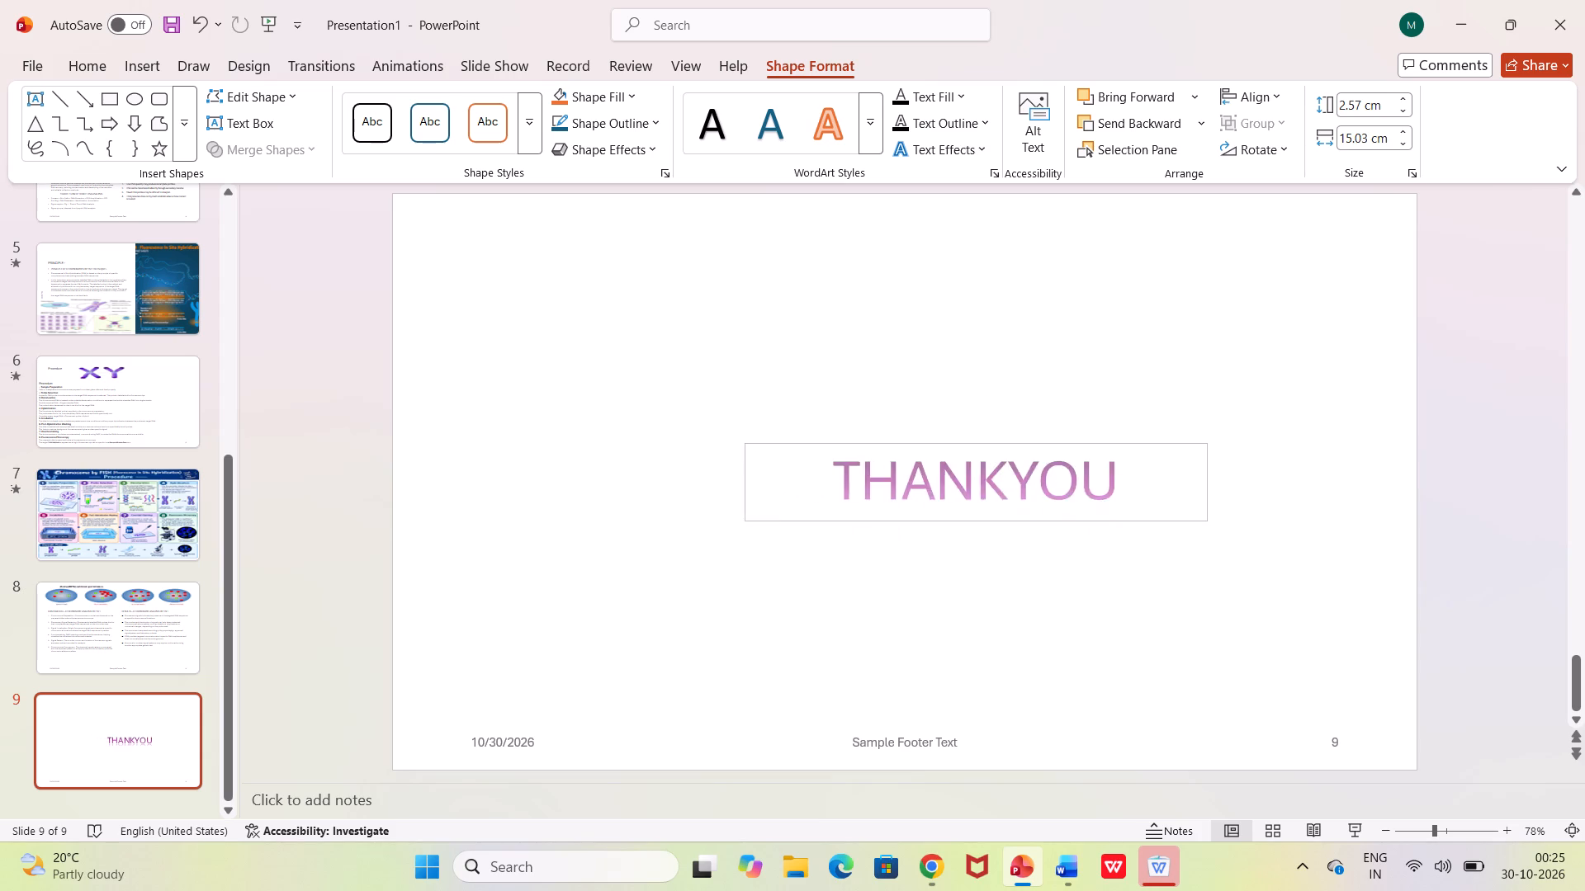
left_click_drag(714, 486, 490, 487)
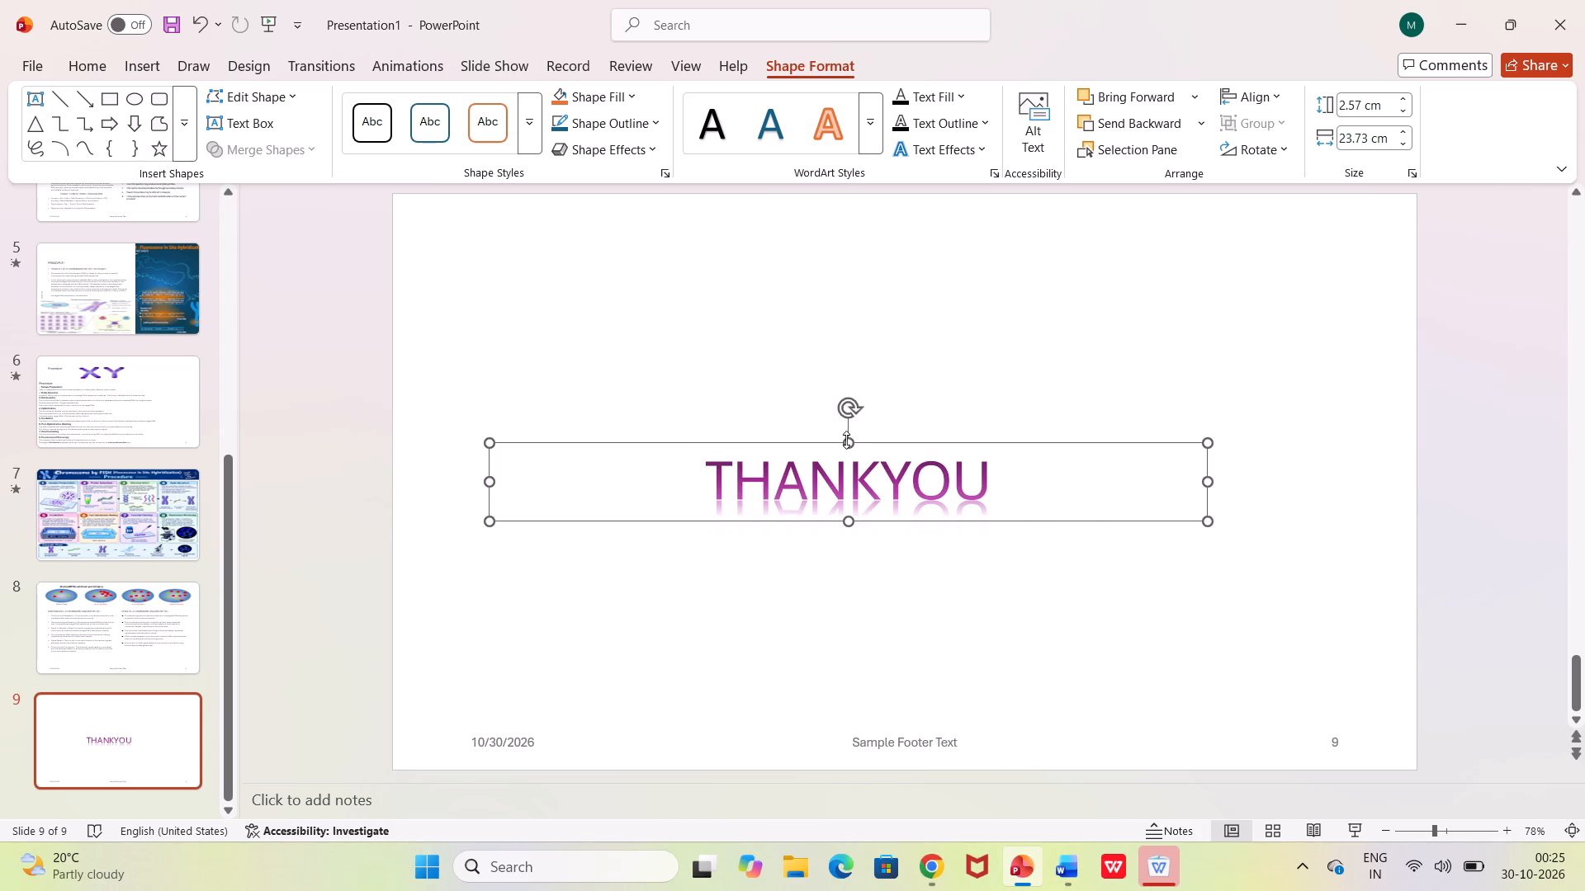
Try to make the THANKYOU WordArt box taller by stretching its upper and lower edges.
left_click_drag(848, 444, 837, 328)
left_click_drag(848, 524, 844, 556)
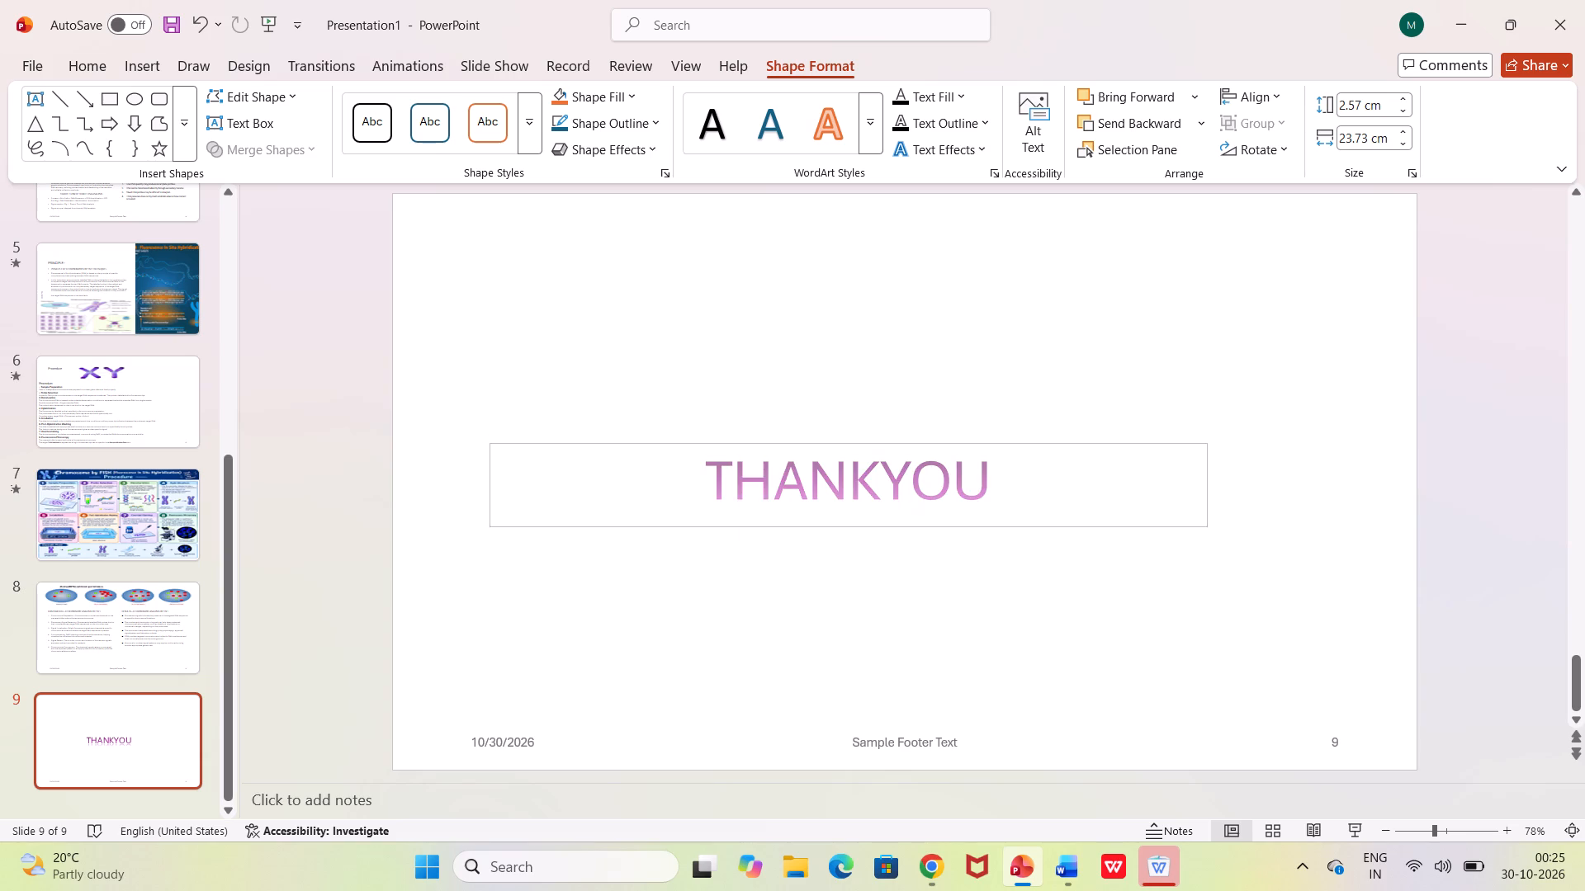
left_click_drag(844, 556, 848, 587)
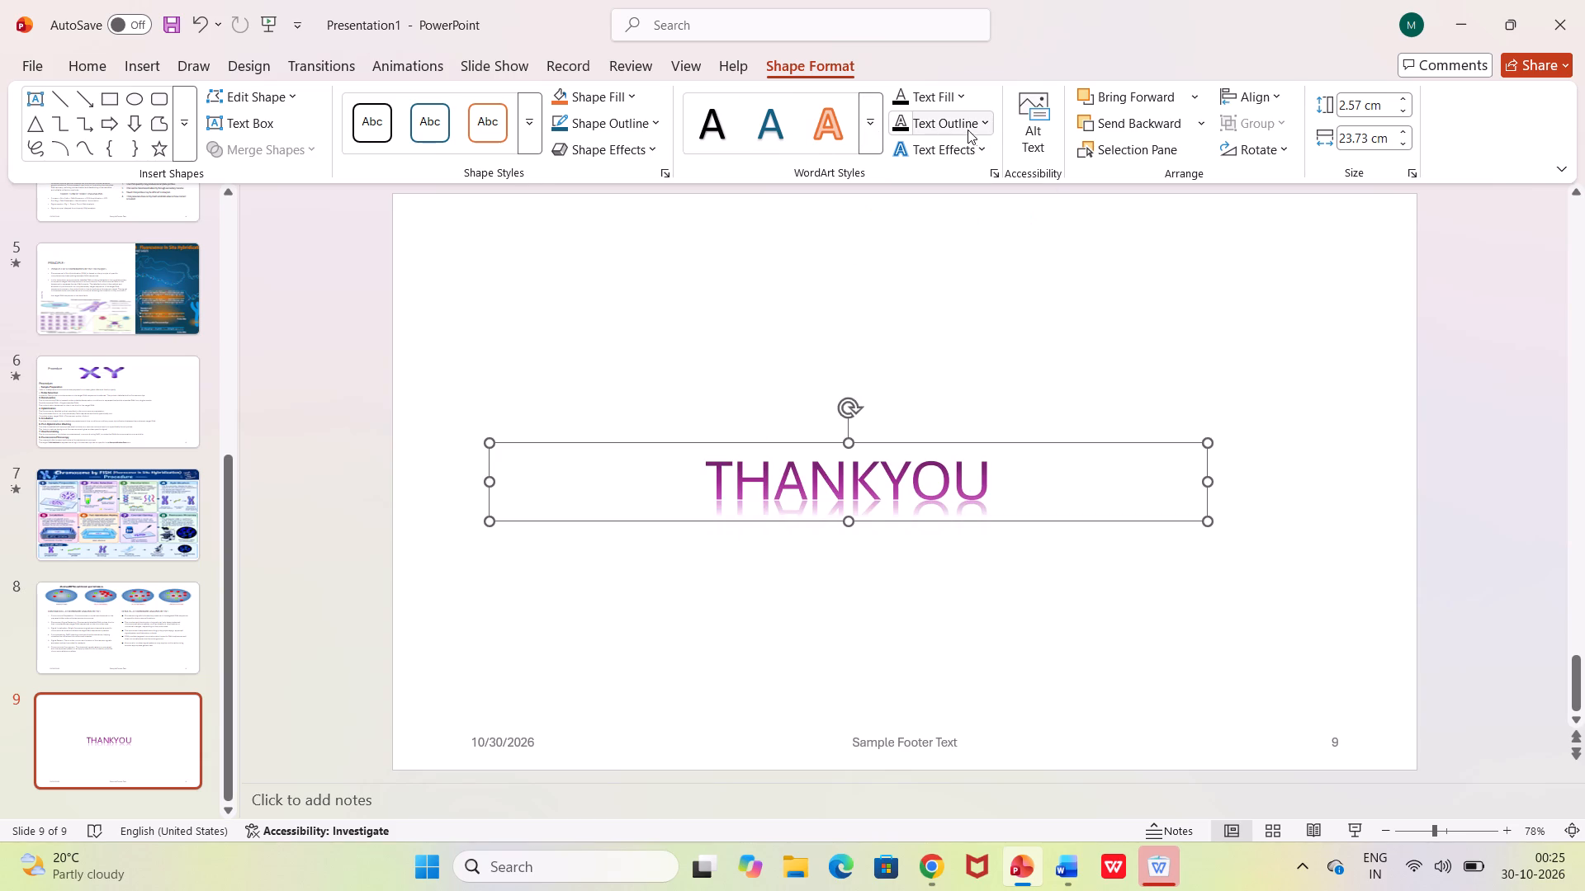
Give the THANKYOU WordArt text a dark blue theme-colour outline.
left_click(989, 122)
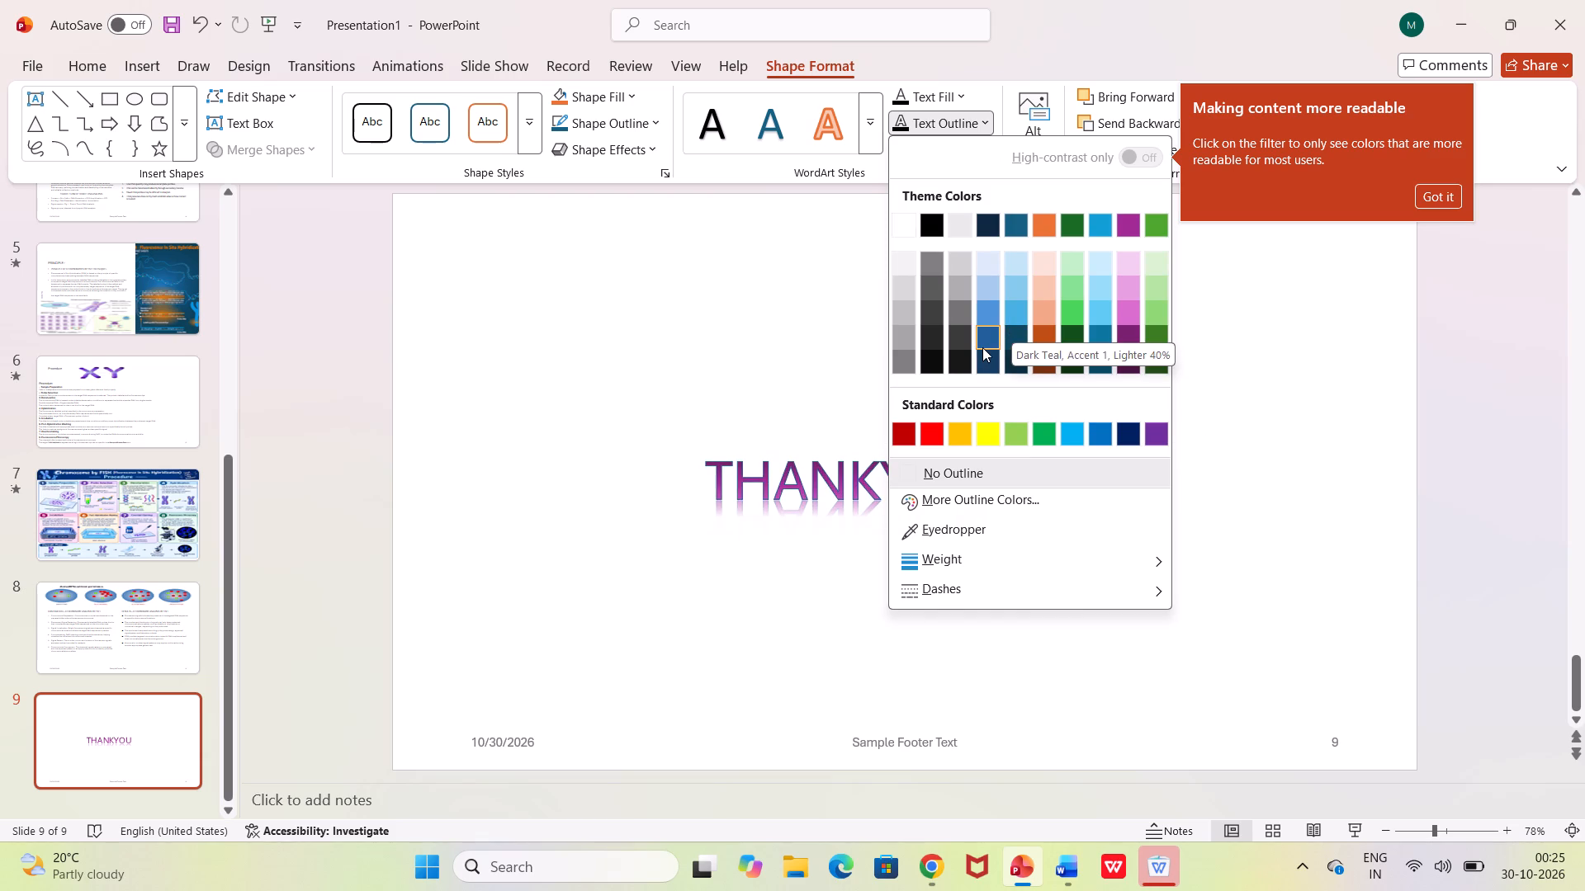
left_click(982, 347)
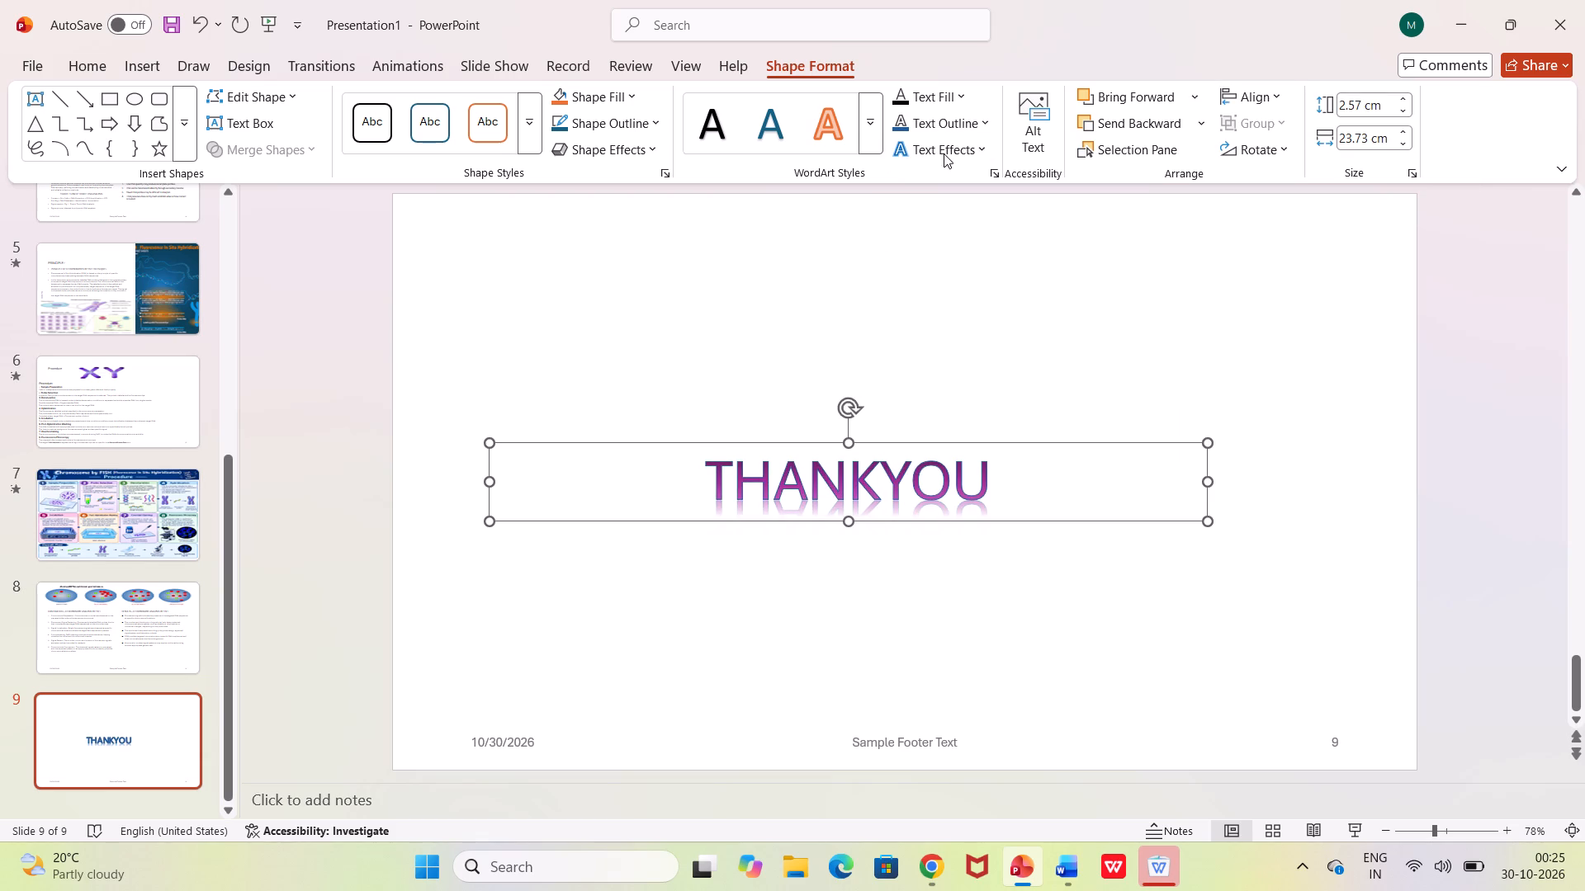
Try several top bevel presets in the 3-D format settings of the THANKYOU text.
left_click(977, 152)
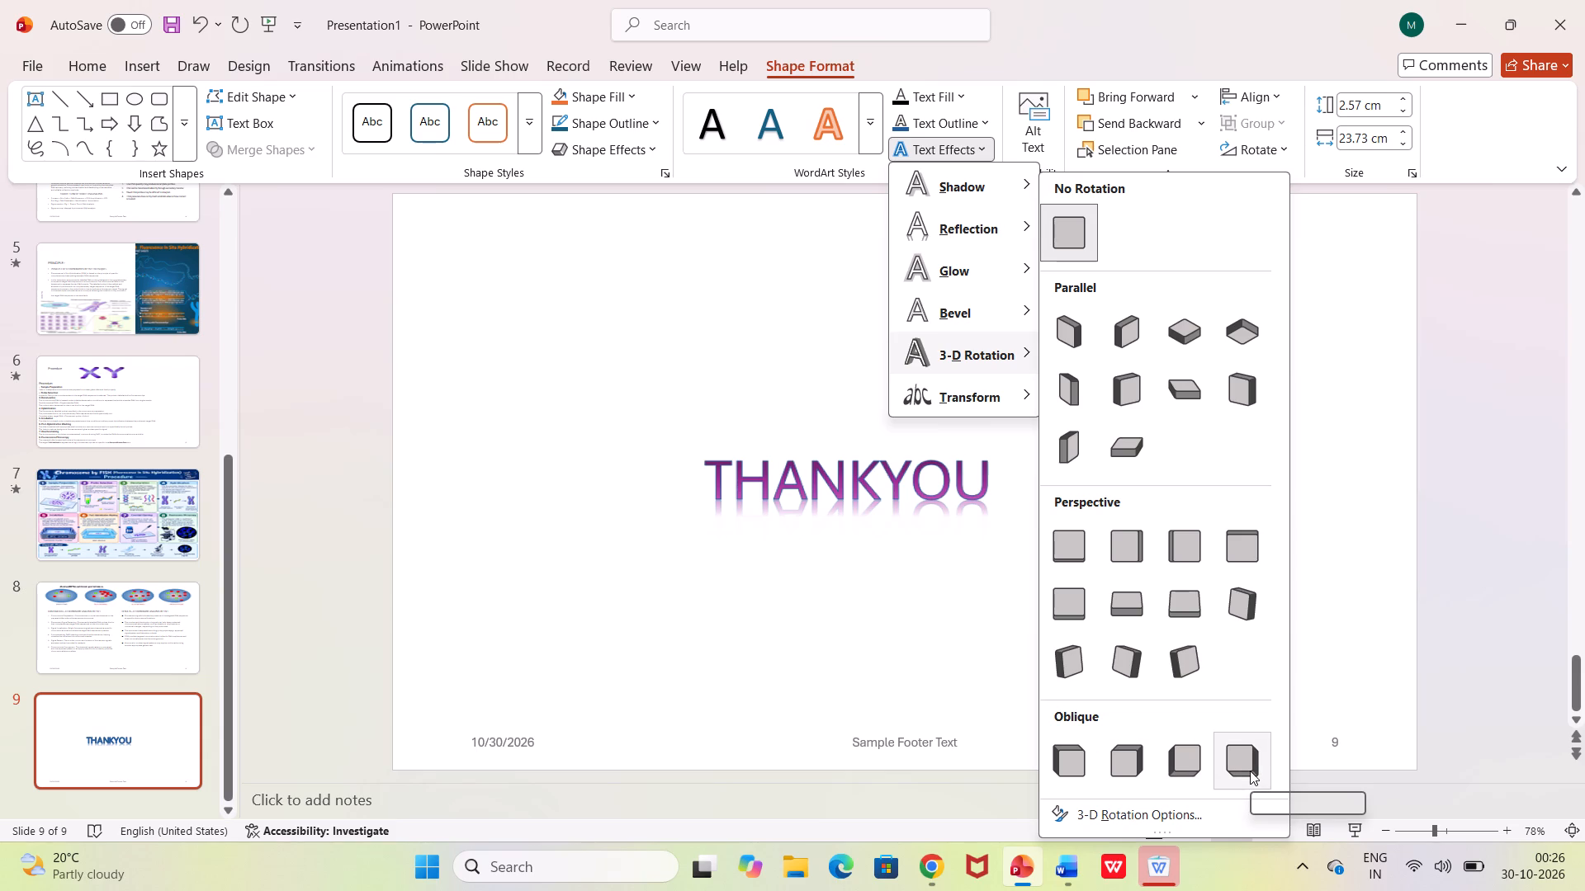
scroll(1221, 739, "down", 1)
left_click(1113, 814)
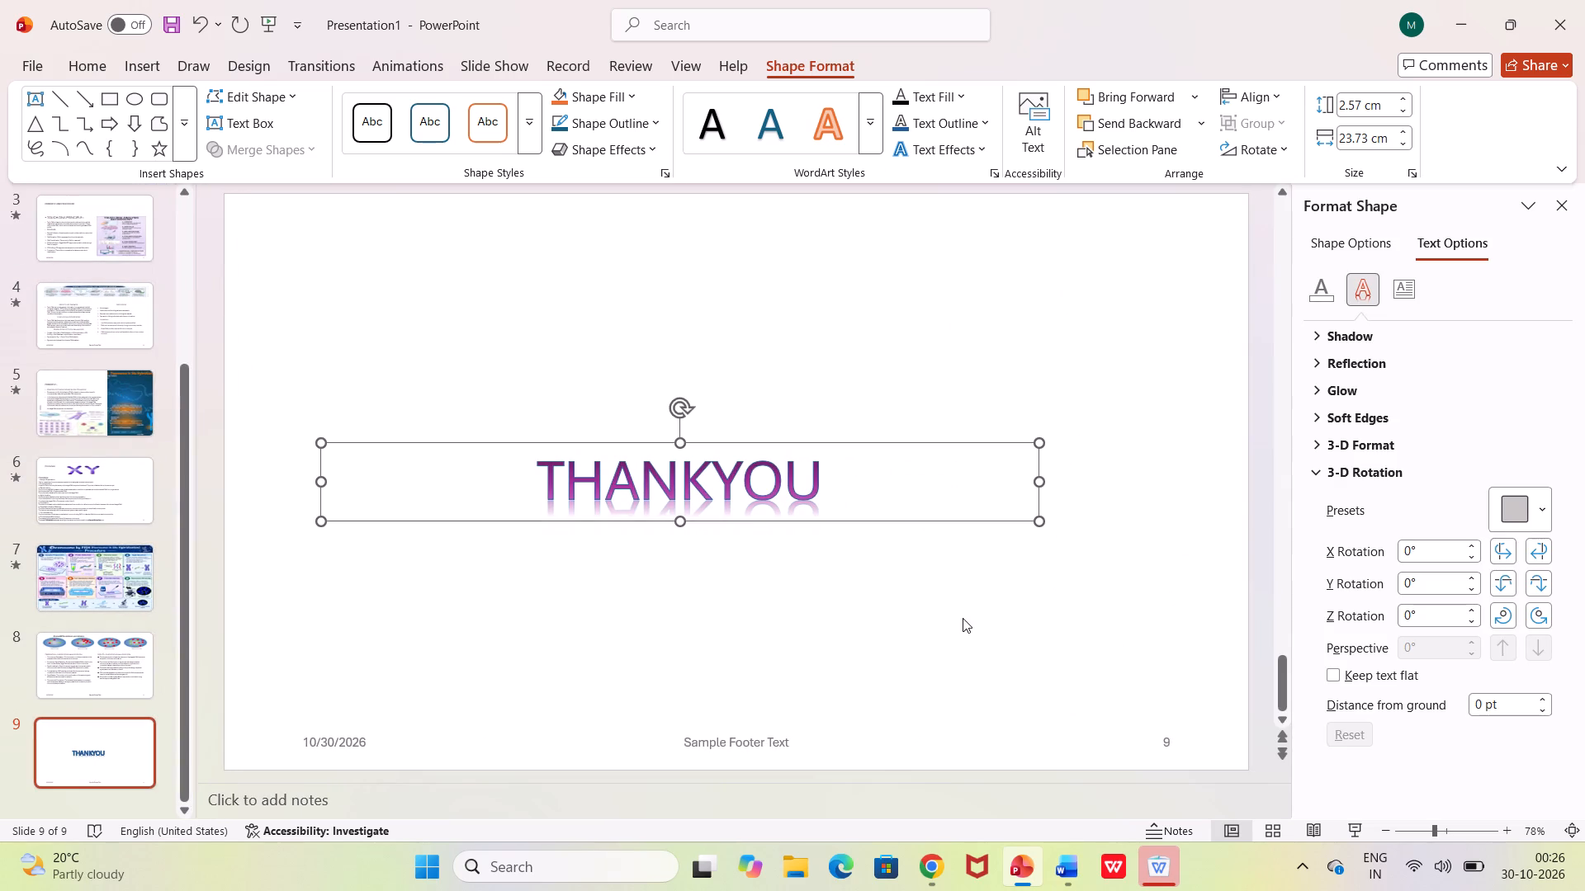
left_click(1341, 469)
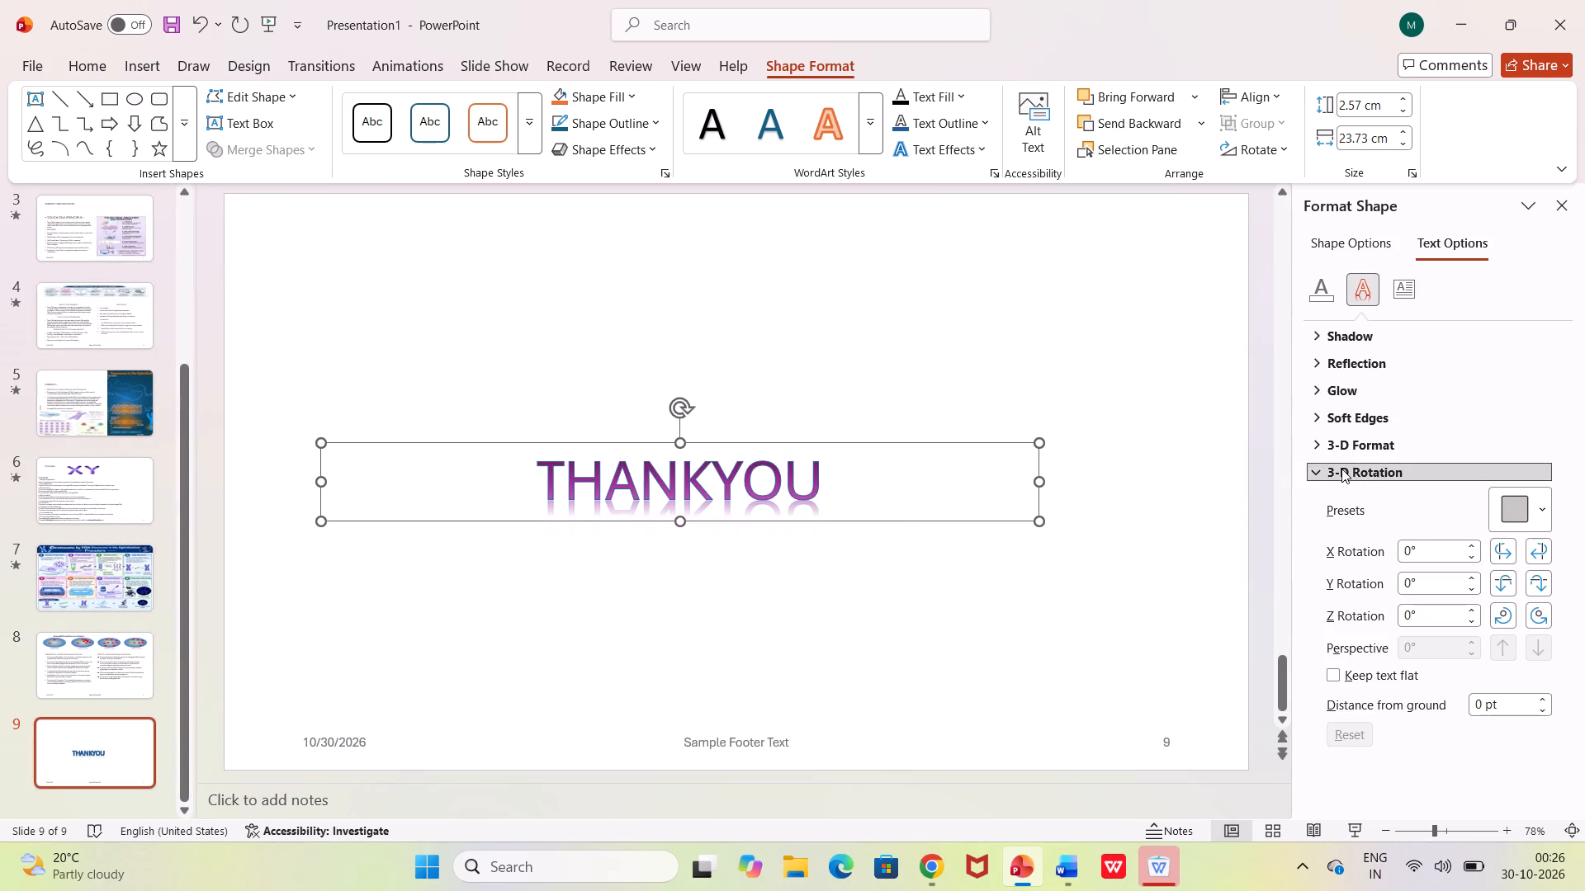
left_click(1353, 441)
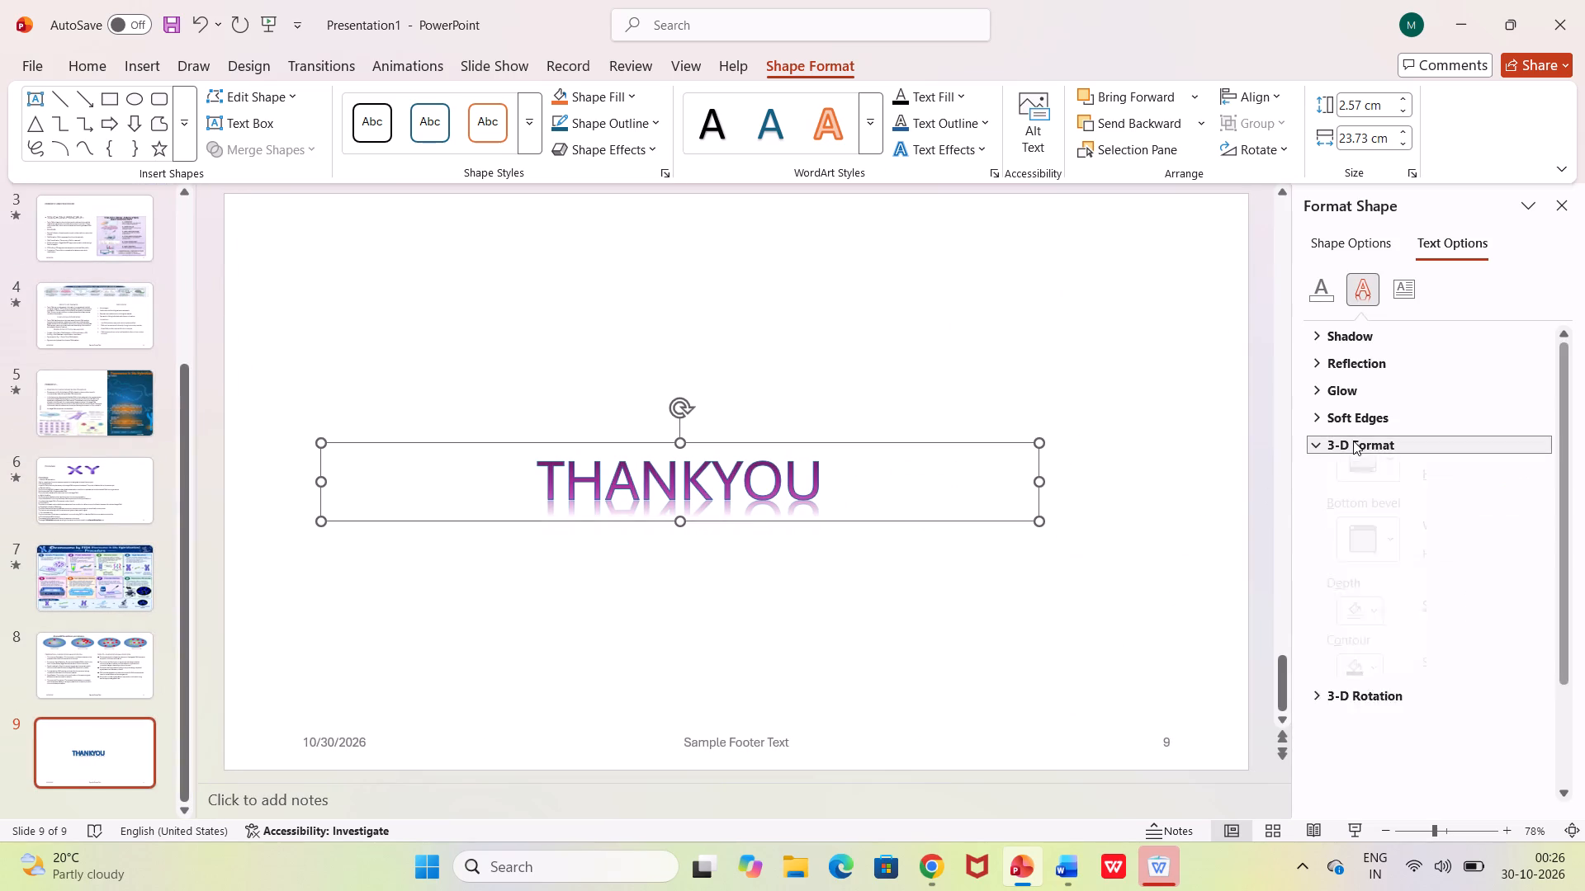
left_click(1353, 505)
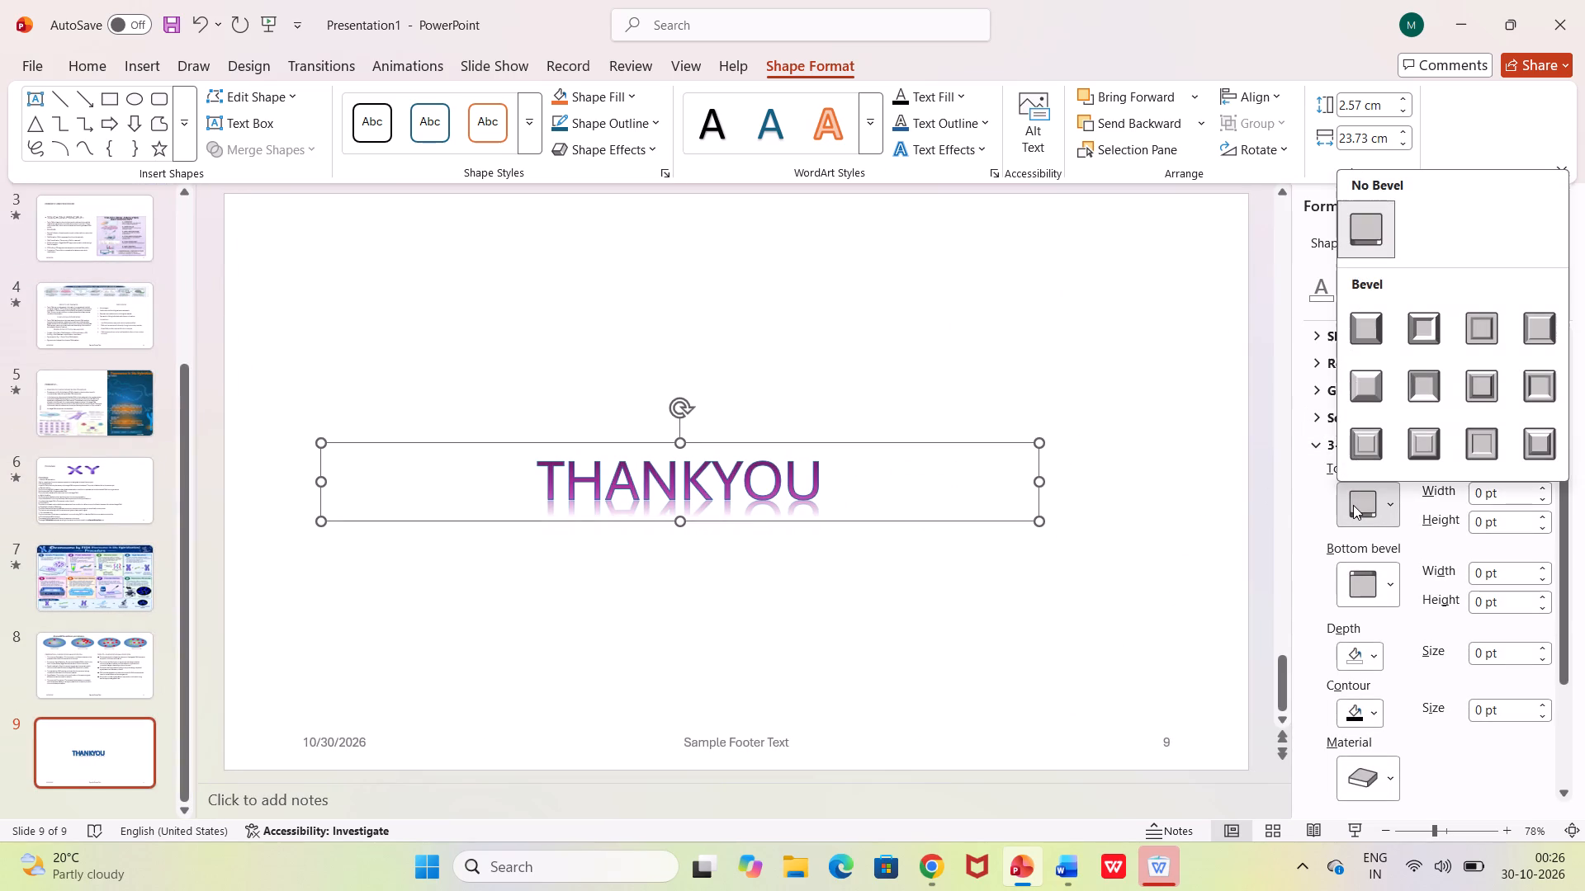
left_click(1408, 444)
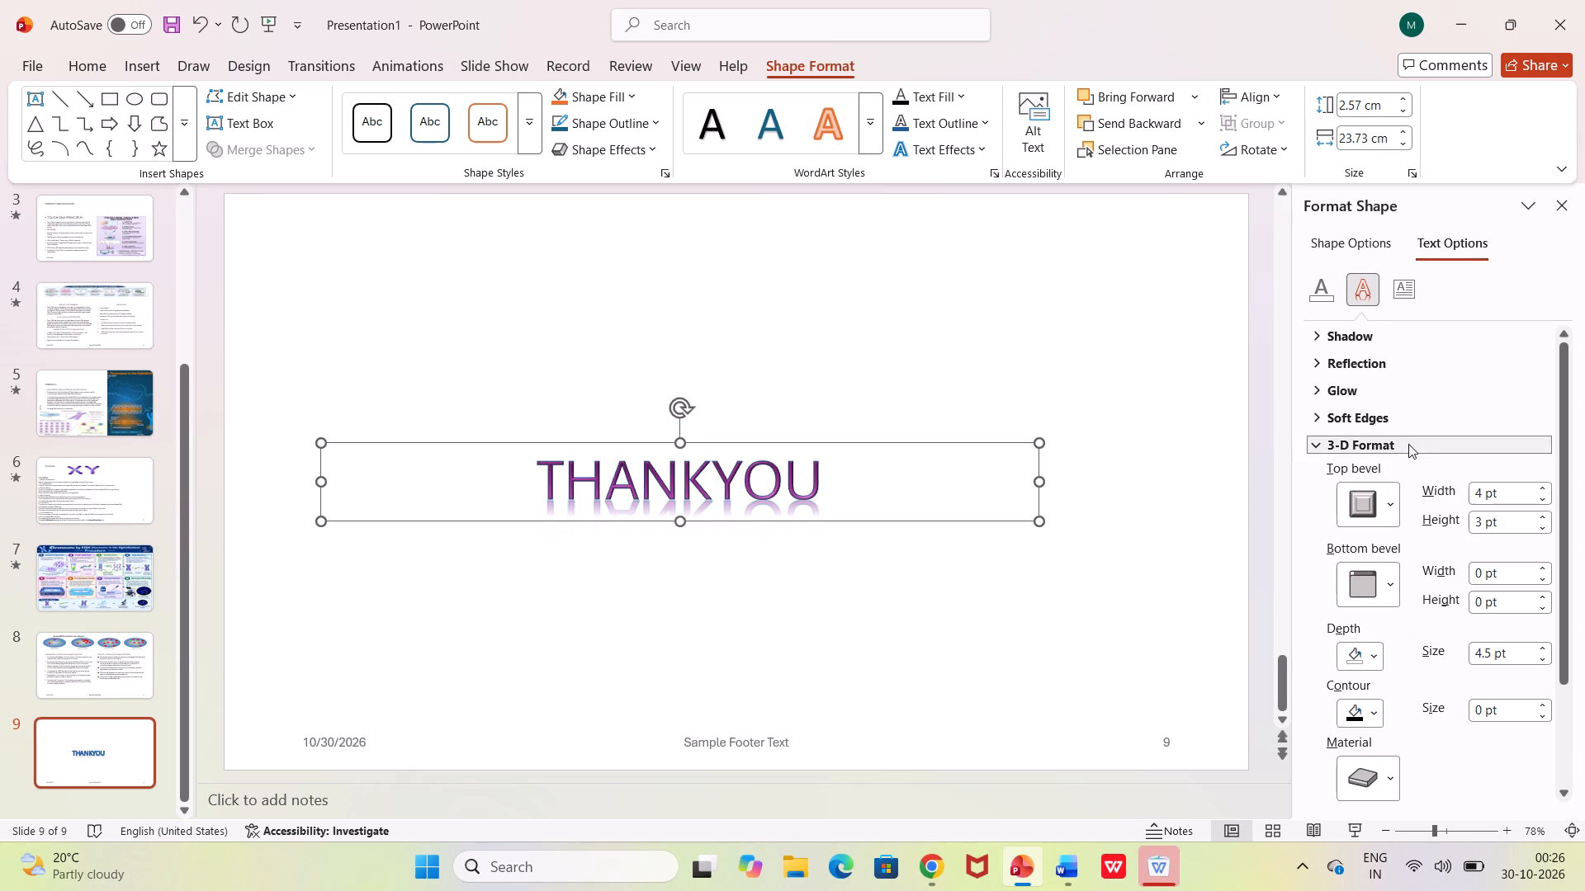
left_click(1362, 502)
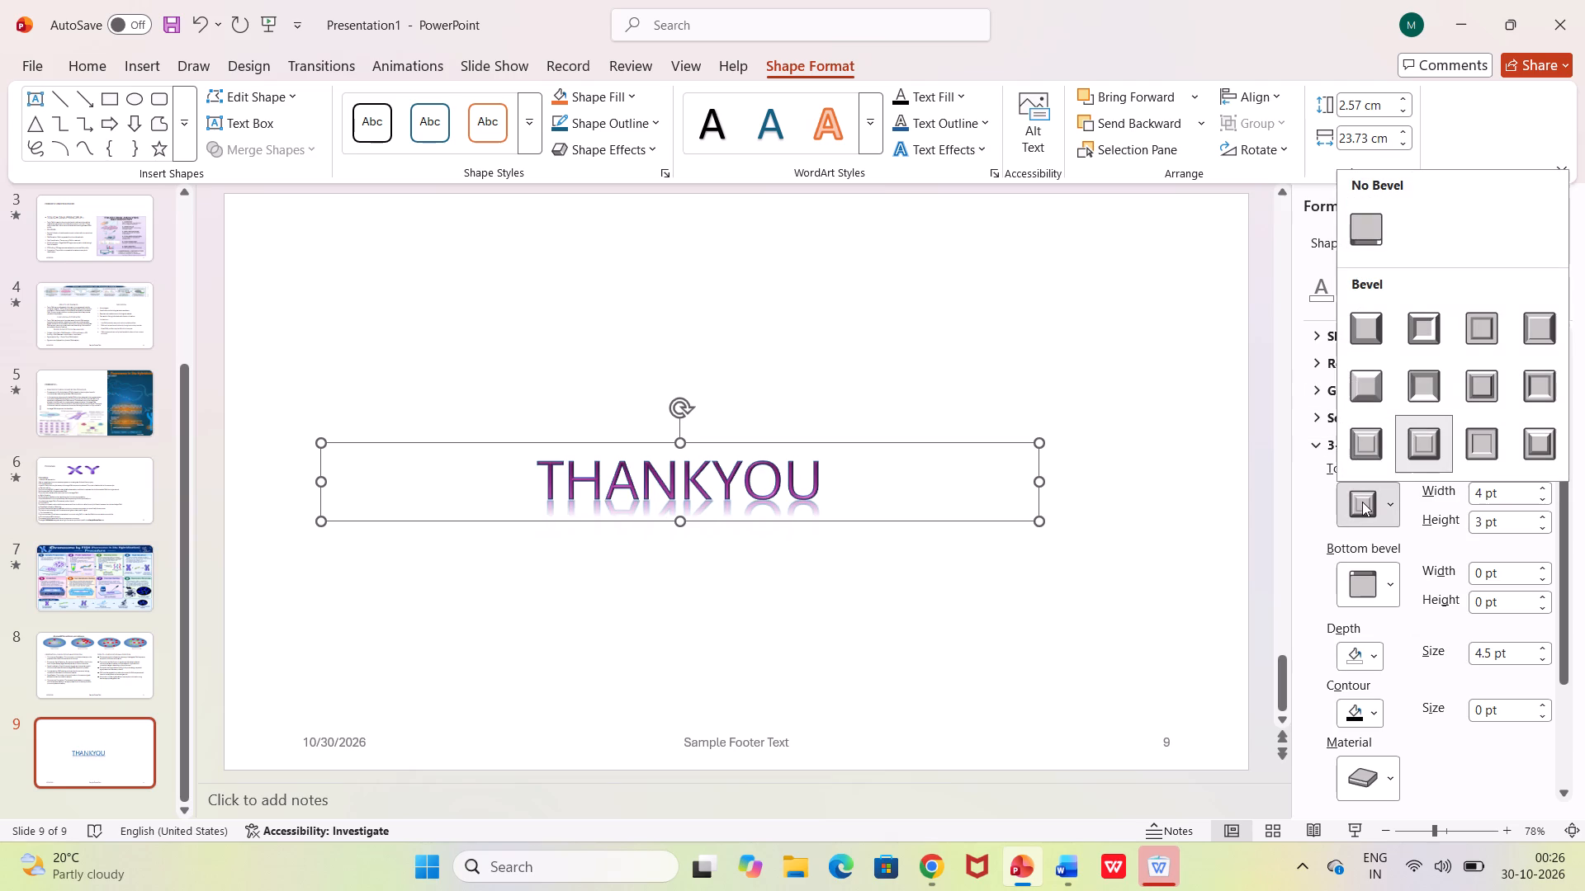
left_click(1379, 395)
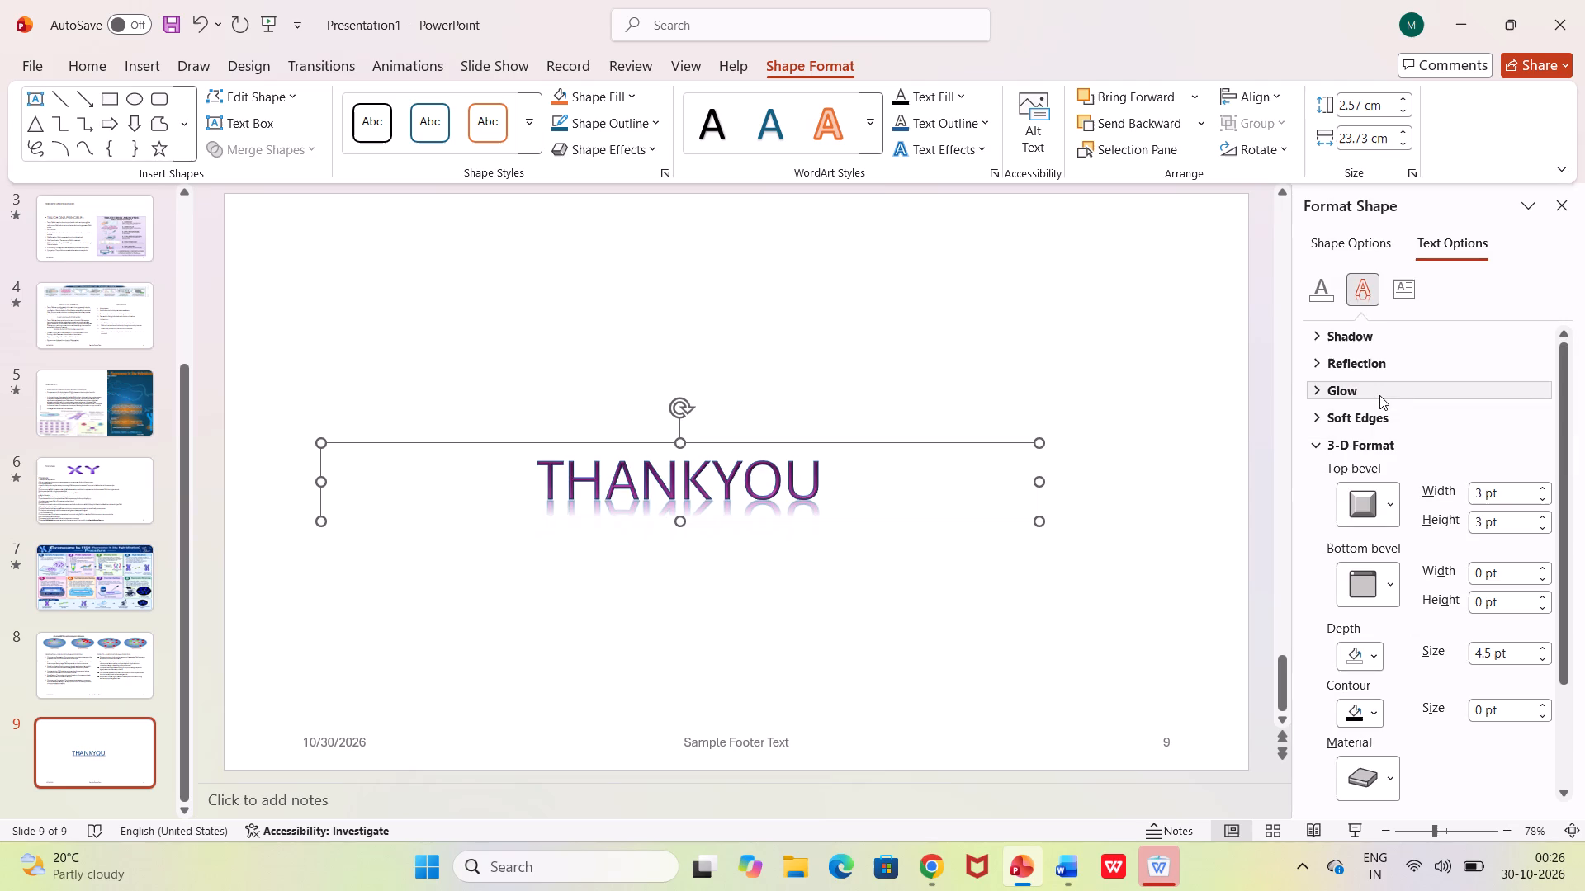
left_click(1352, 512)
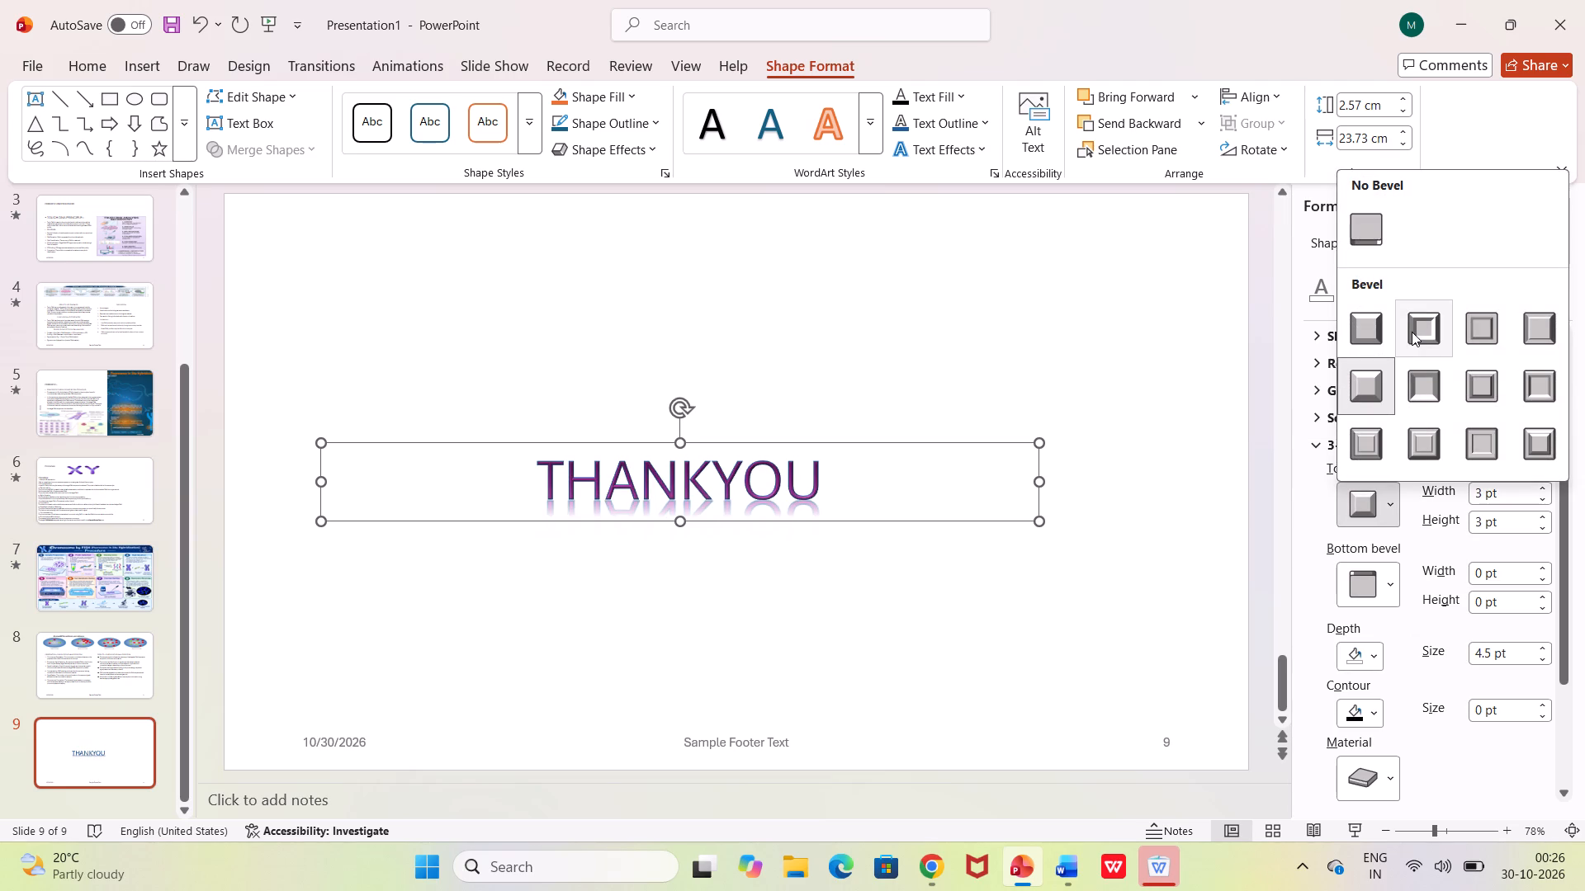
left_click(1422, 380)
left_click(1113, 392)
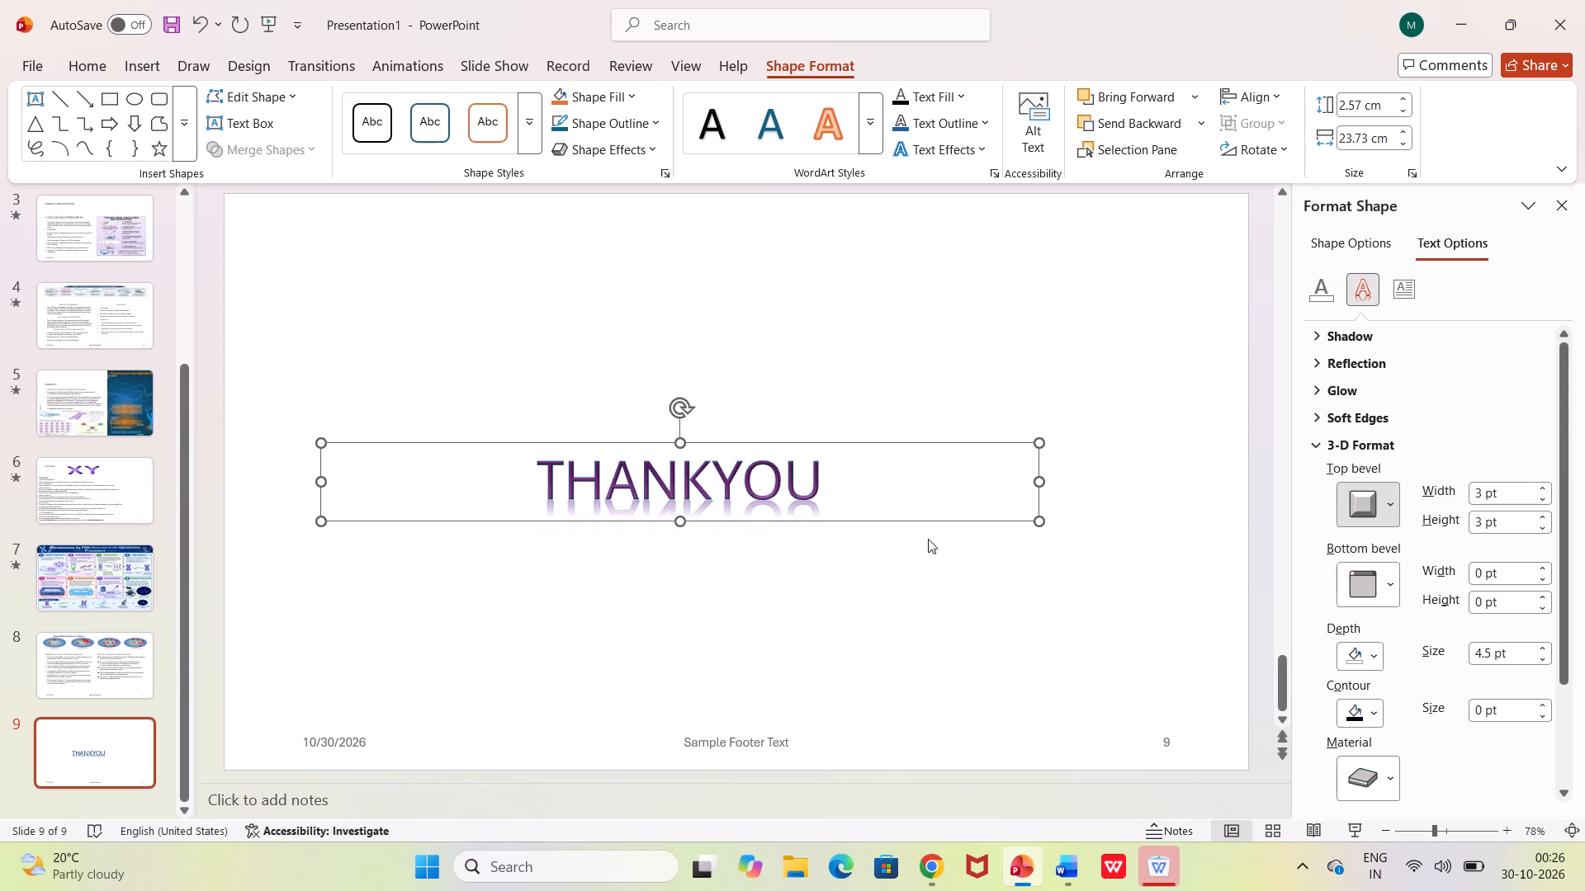
Move the THANKYOU WordArt box slightly to the right and up on slide 9.
left_click_drag(1039, 488, 1092, 481)
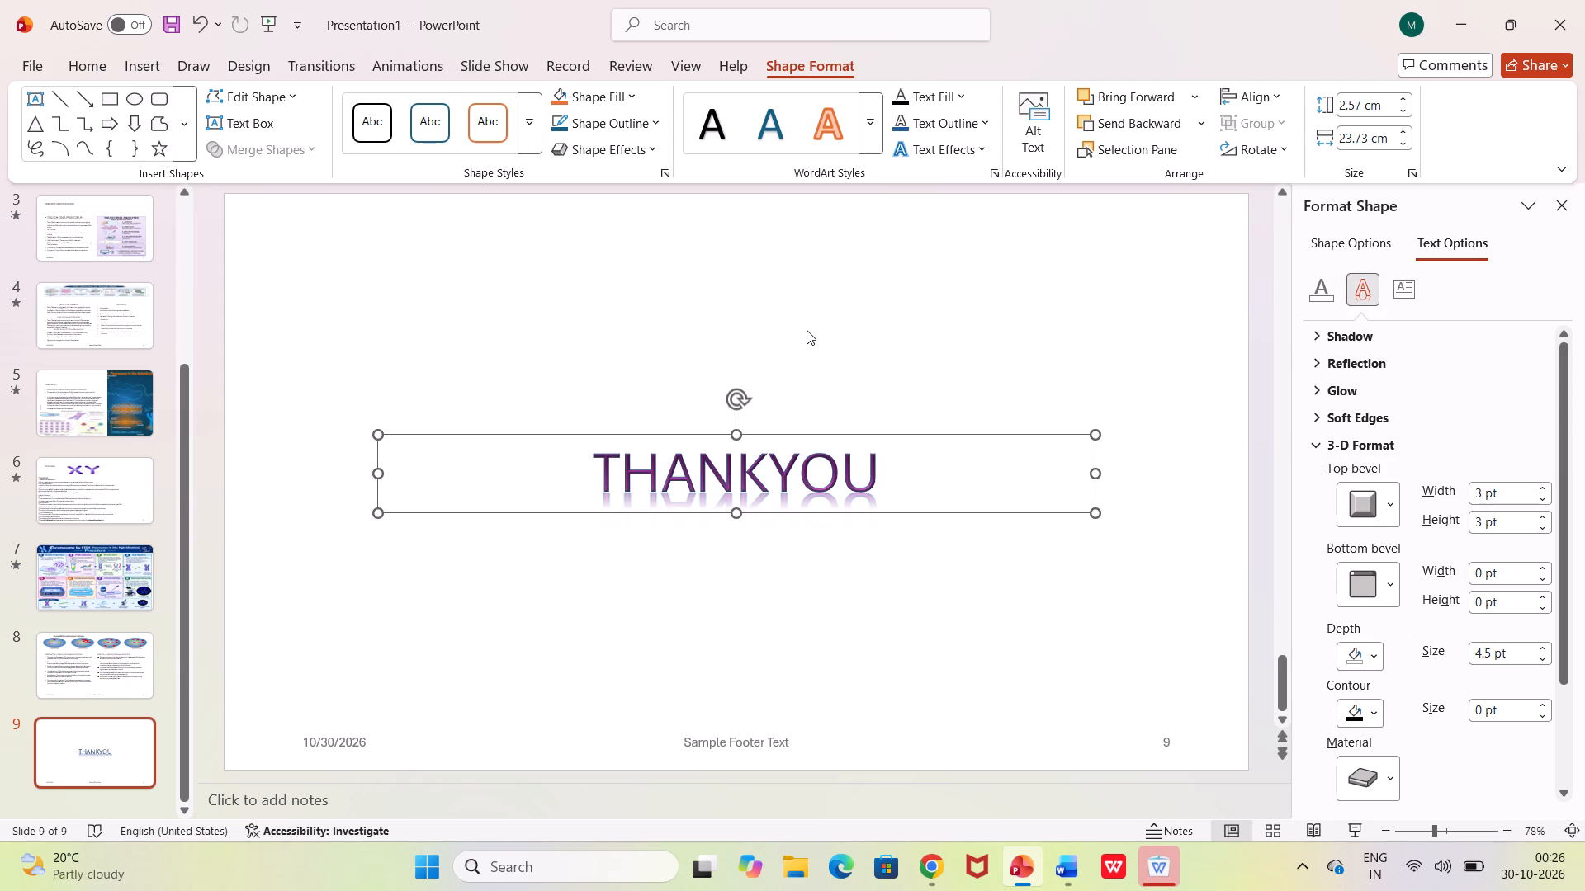
Apply the purple gradient WordArt style with a reflection to the THANKYOU text.
left_click(868, 125)
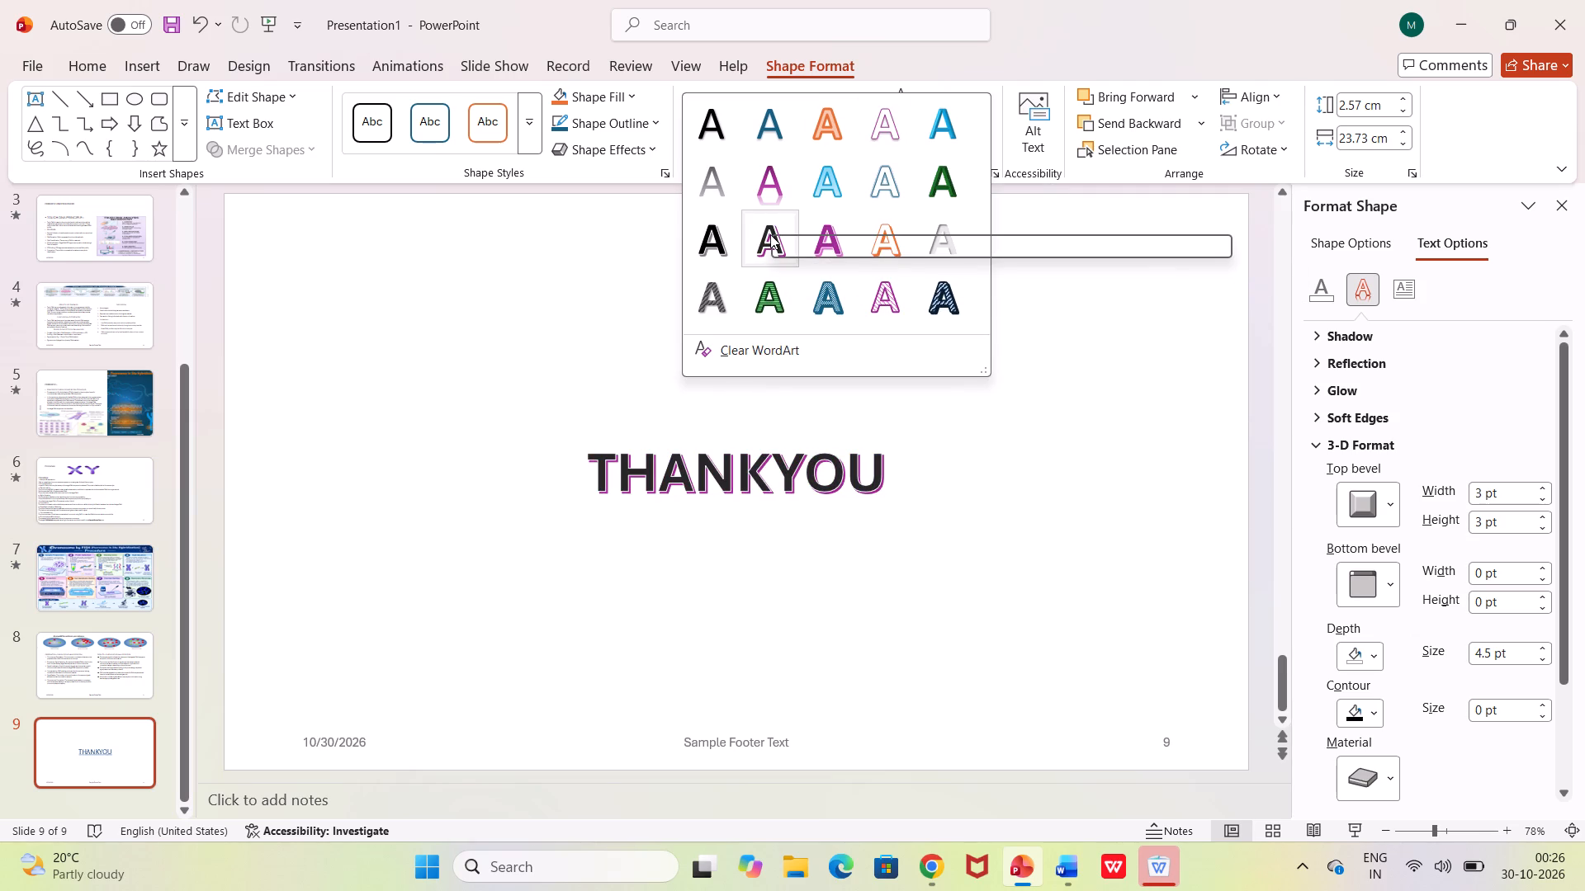
left_click(762, 183)
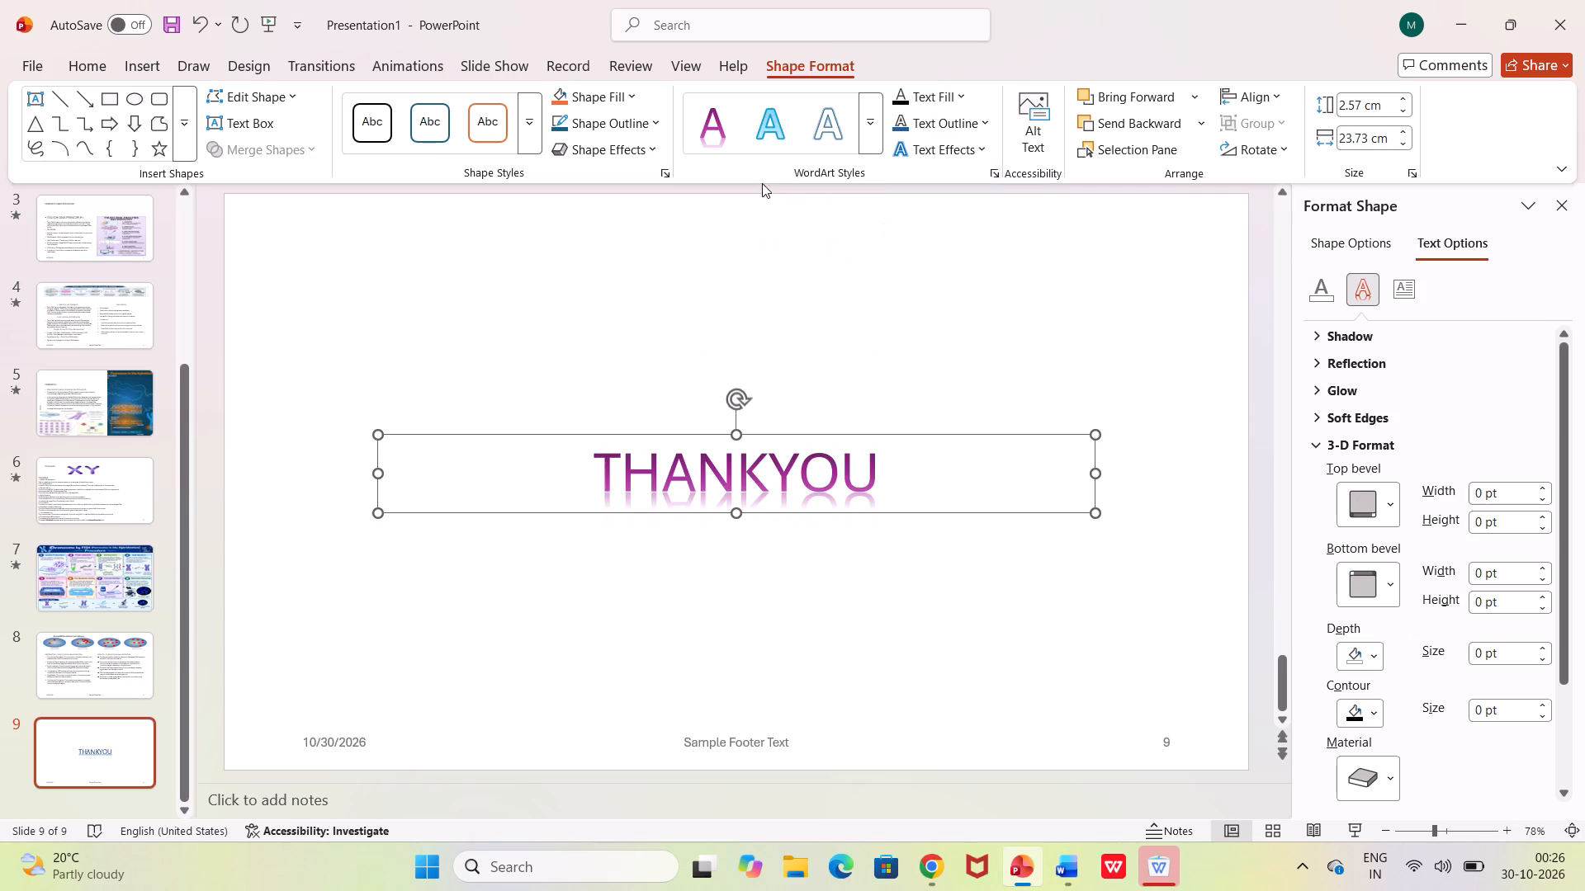
Apply the transparent preset shape style with light blue text and no outline to the THANKYOU box, and deselect it.
left_click(532, 118)
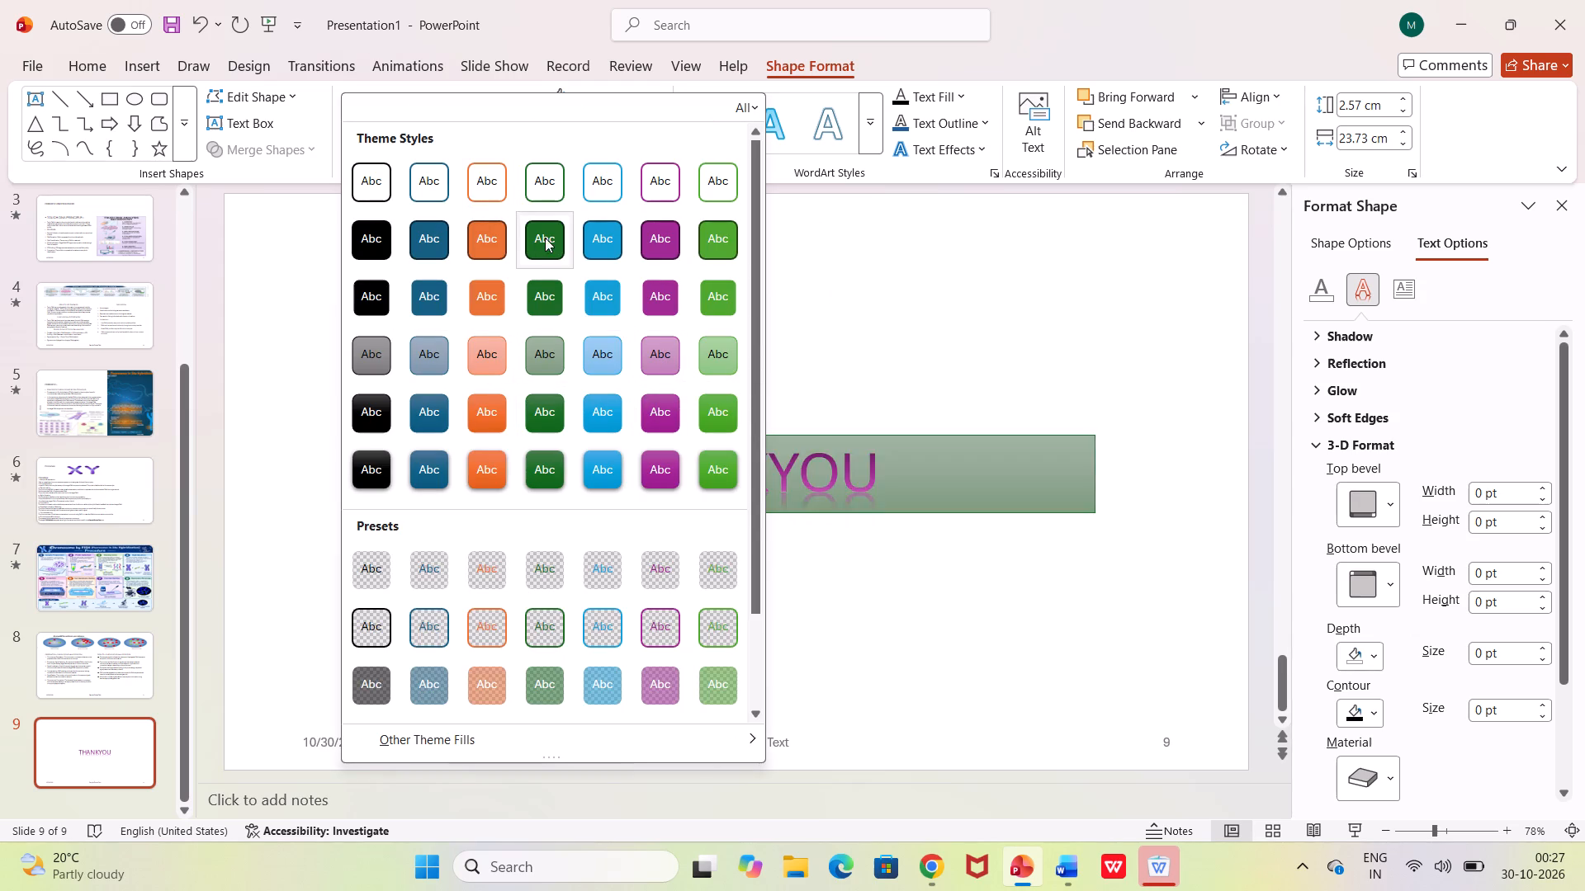
left_click(602, 560)
left_click(495, 642)
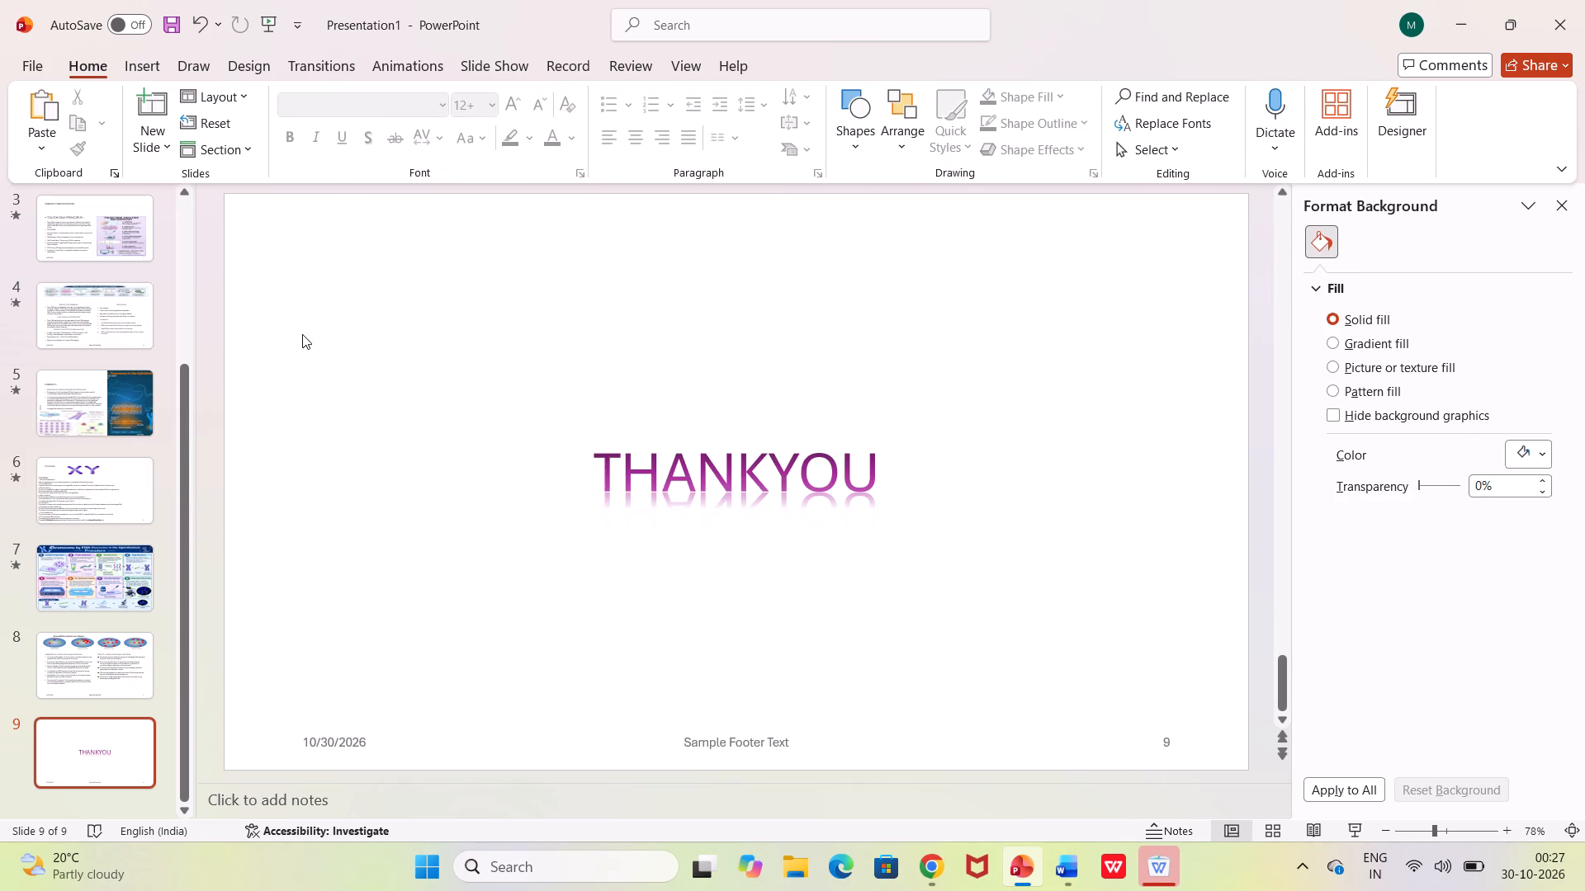
scroll(244, 321, "left", 1)
Delete the title text "INTRODUCTION" from the title placeholder on slide 2.
left_click(153, 62)
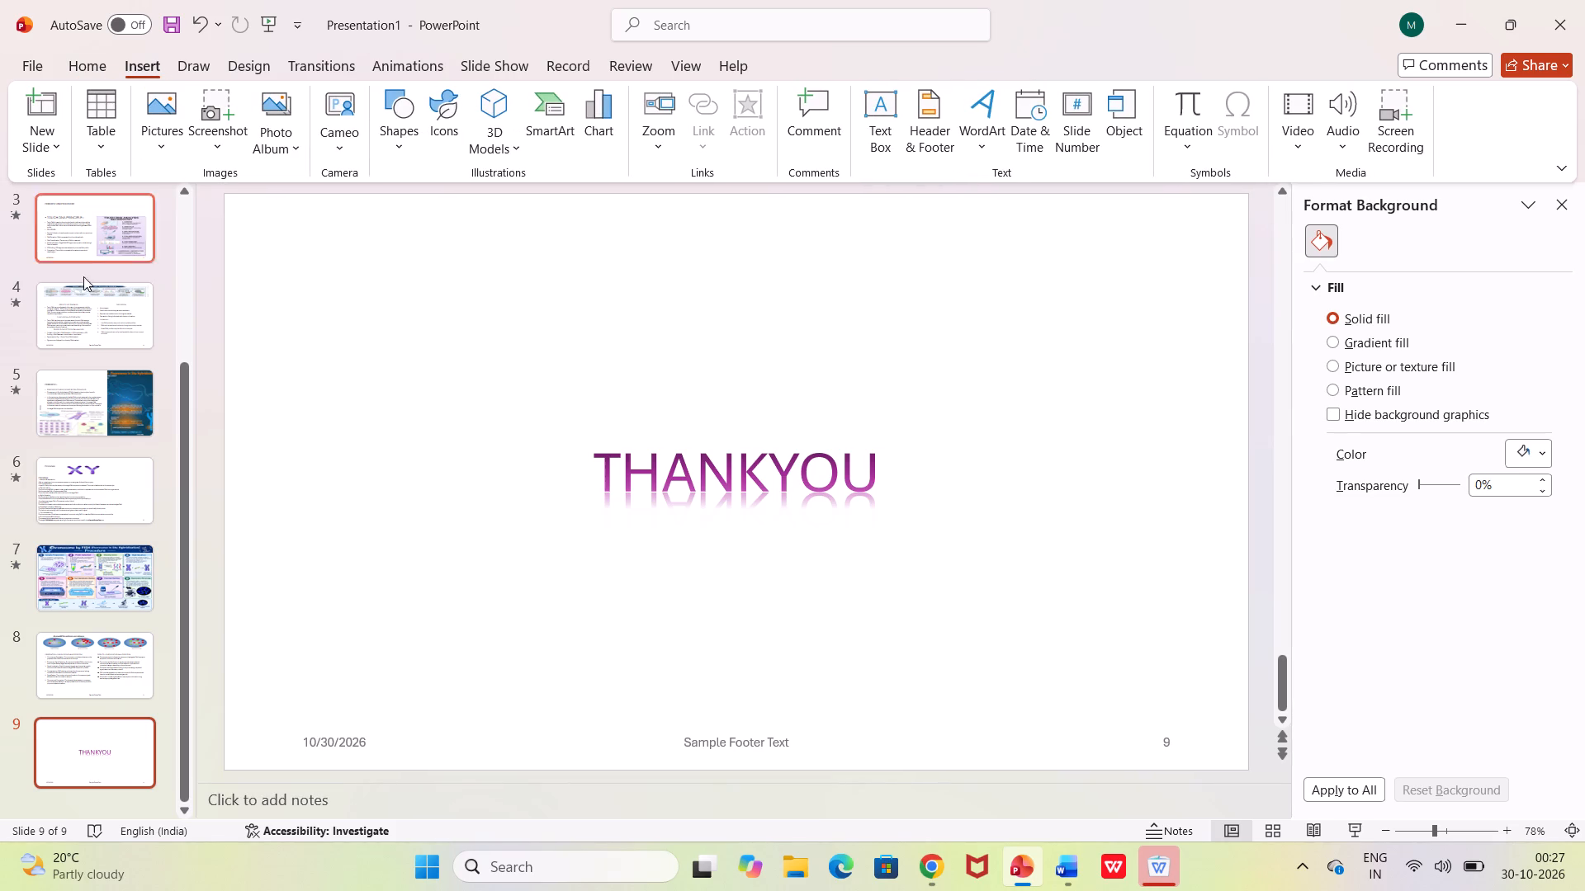
scroll(88, 629, "up", 1)
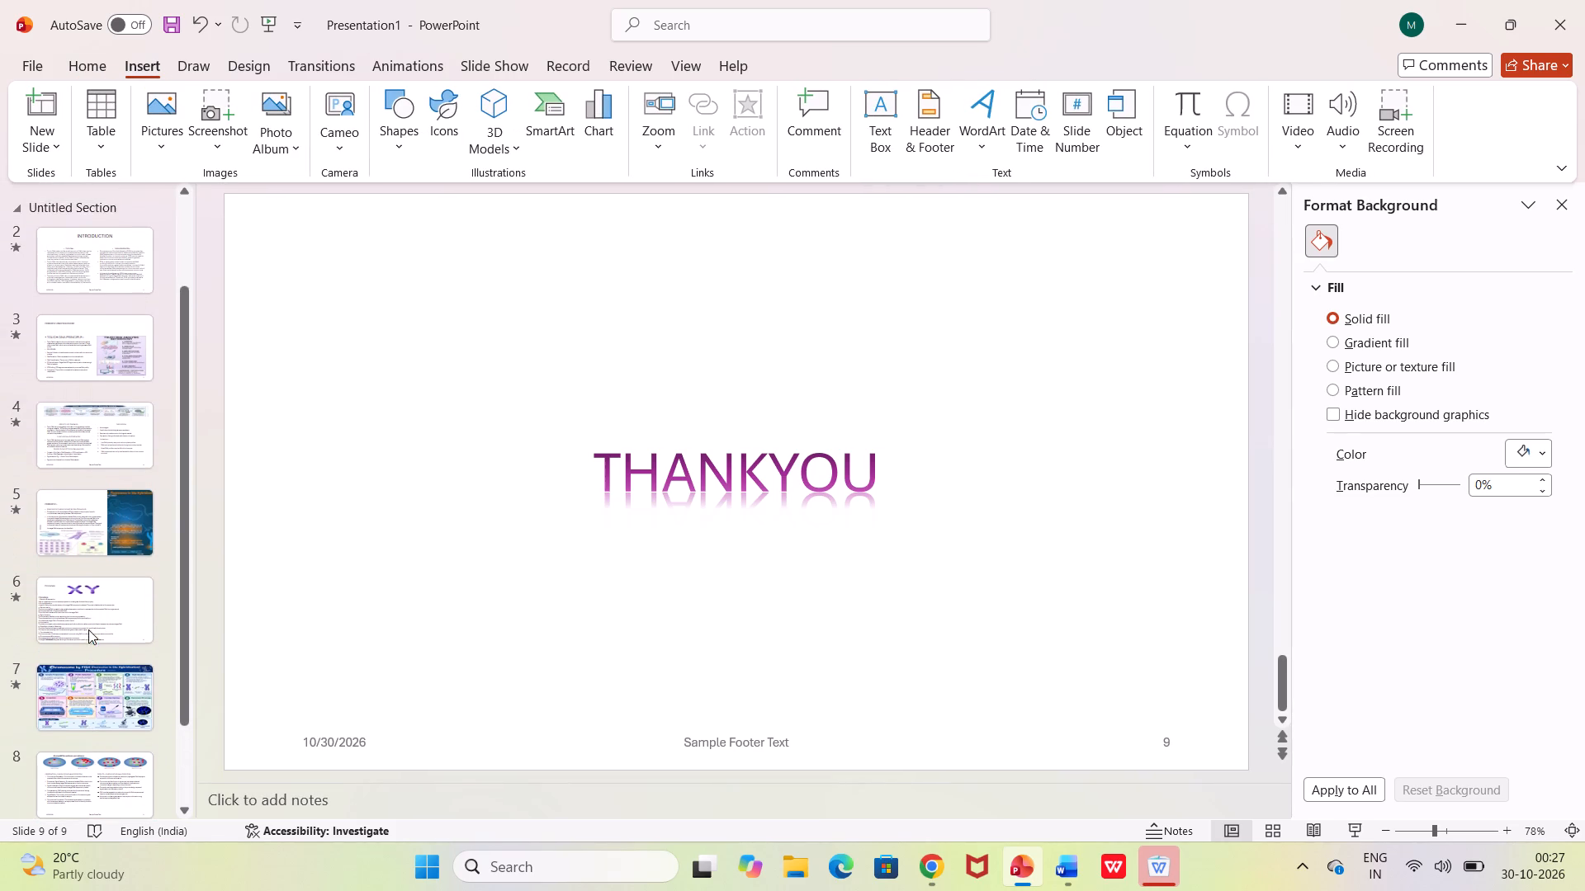
scroll(88, 629, "up", 6)
scroll(88, 629, "down", 6)
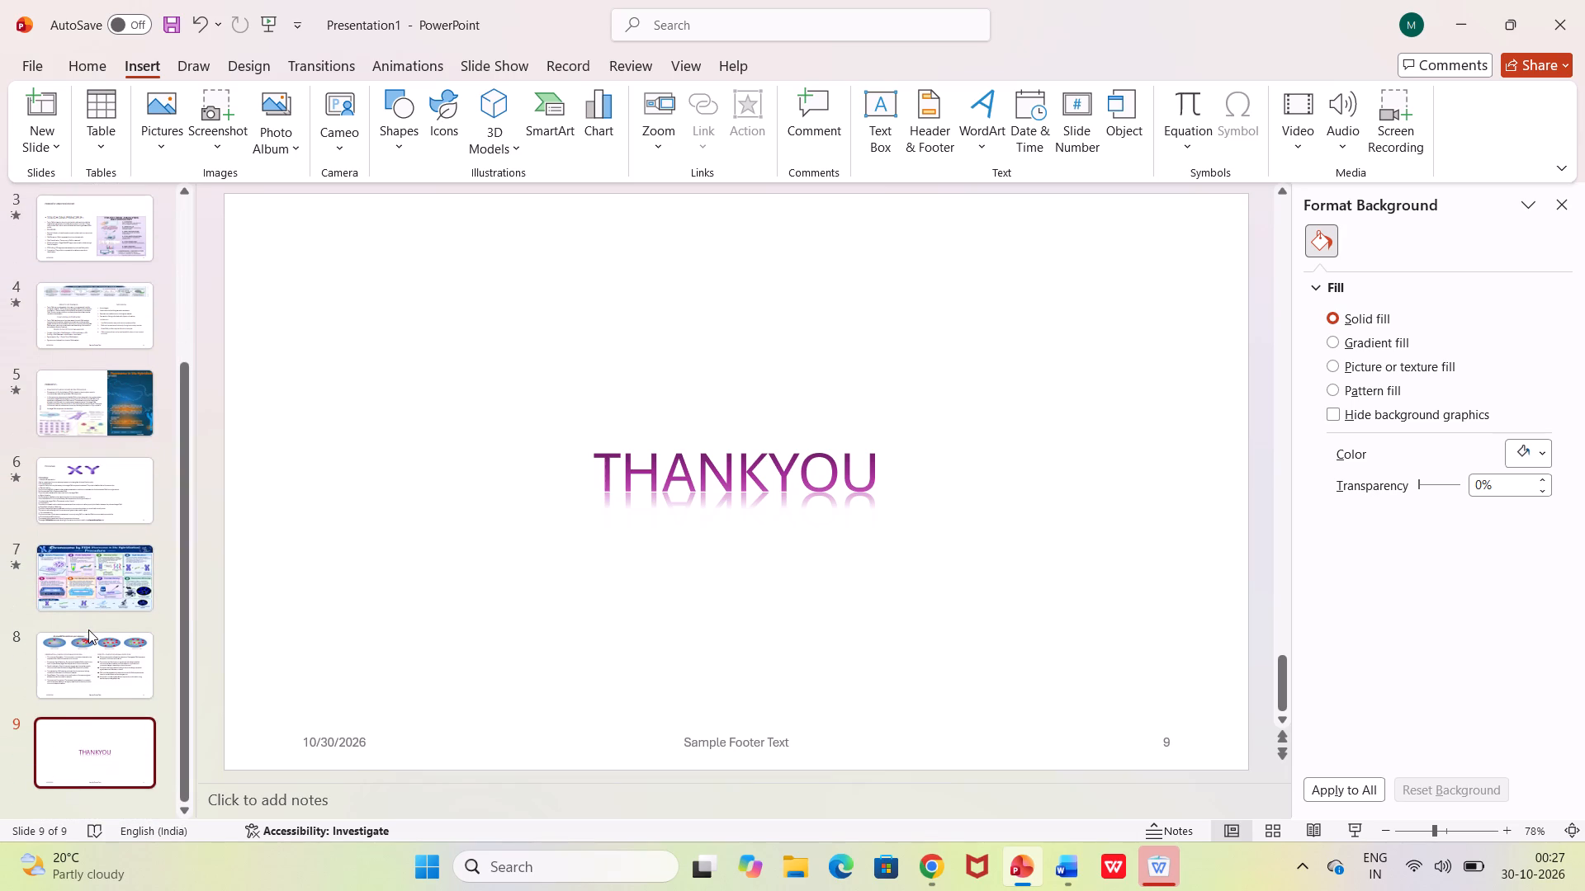
scroll(88, 629, "down", 3)
scroll(105, 378, "up", 12)
left_click(105, 378)
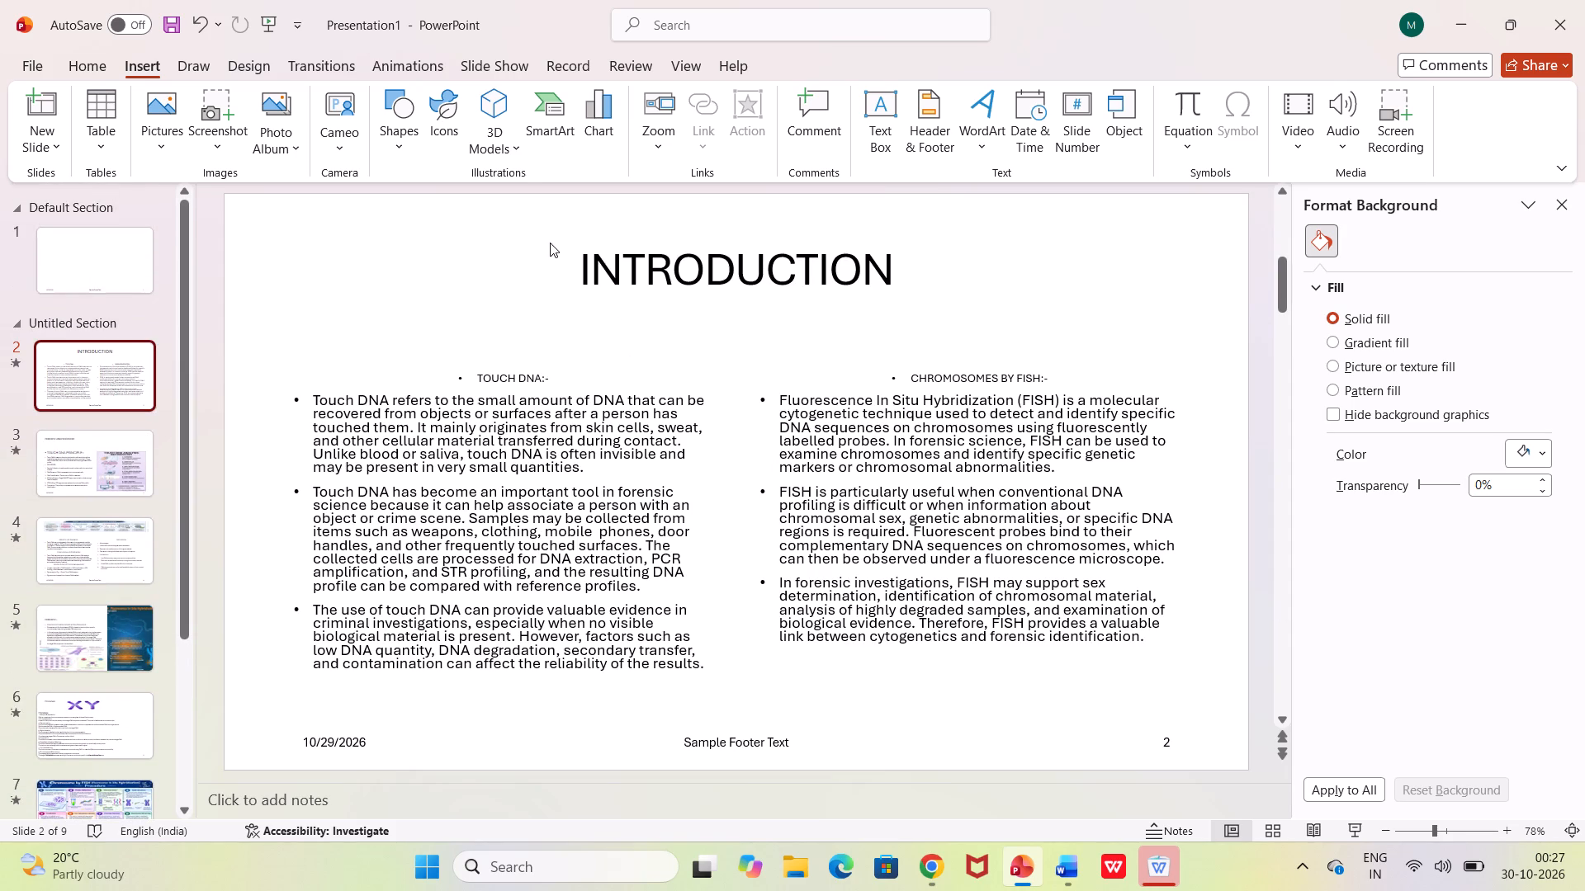
left_click(612, 269)
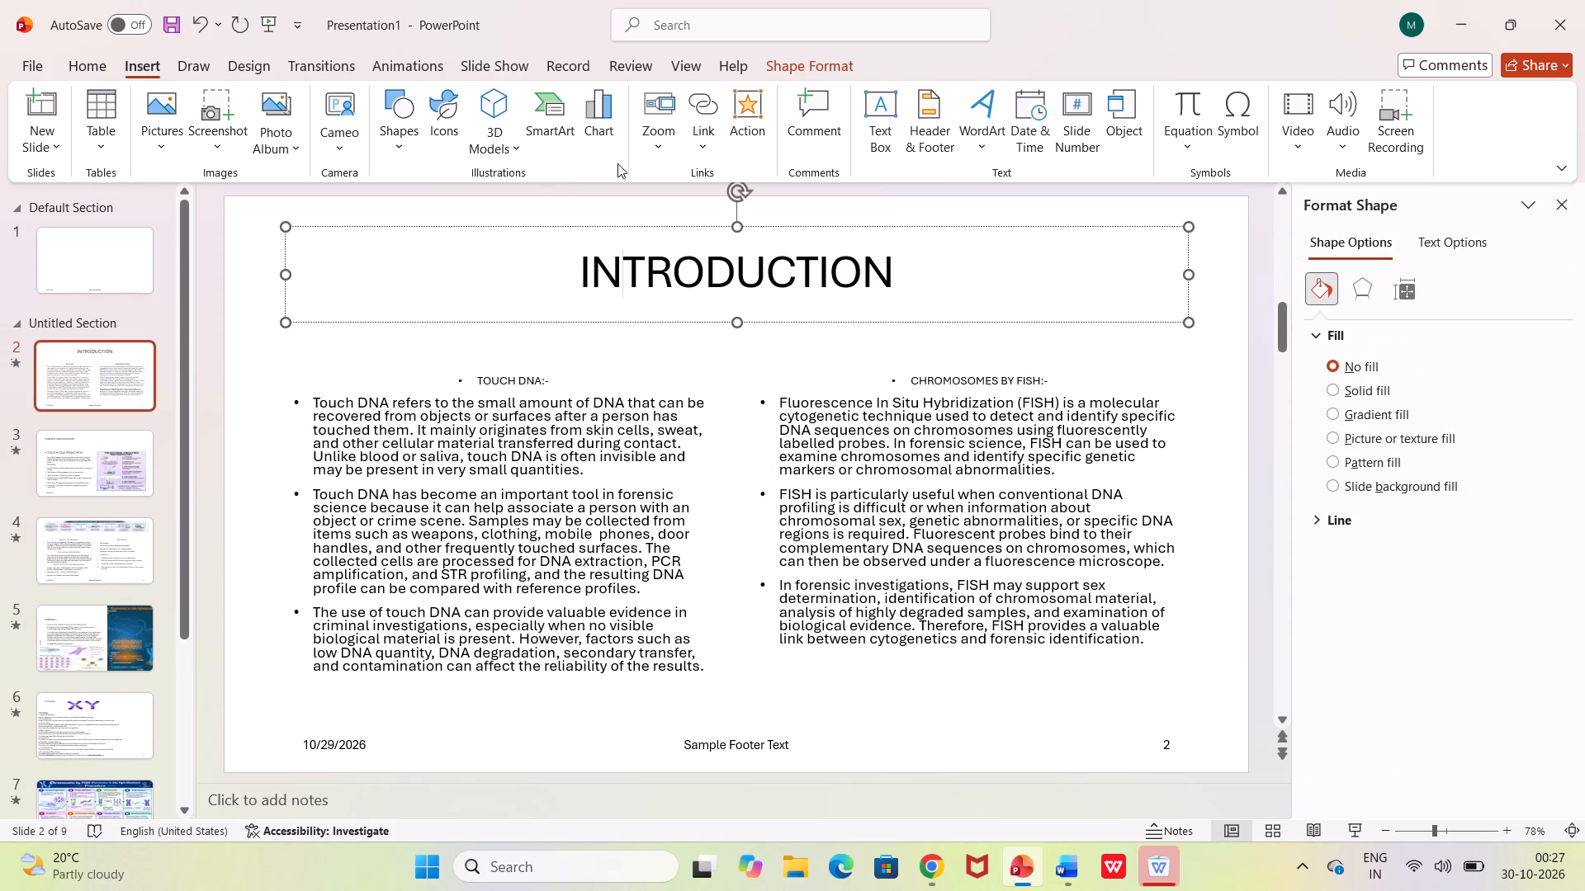
left_click(909, 281)
key("BackSpace")
key("BackSpace")
key("BackSpace")
key("BackSpace")
key("BackSpace")
key("BackSpace")
key("BackSpace")
key("BackSpace")
key("BackSpace")
key("BackSpace")
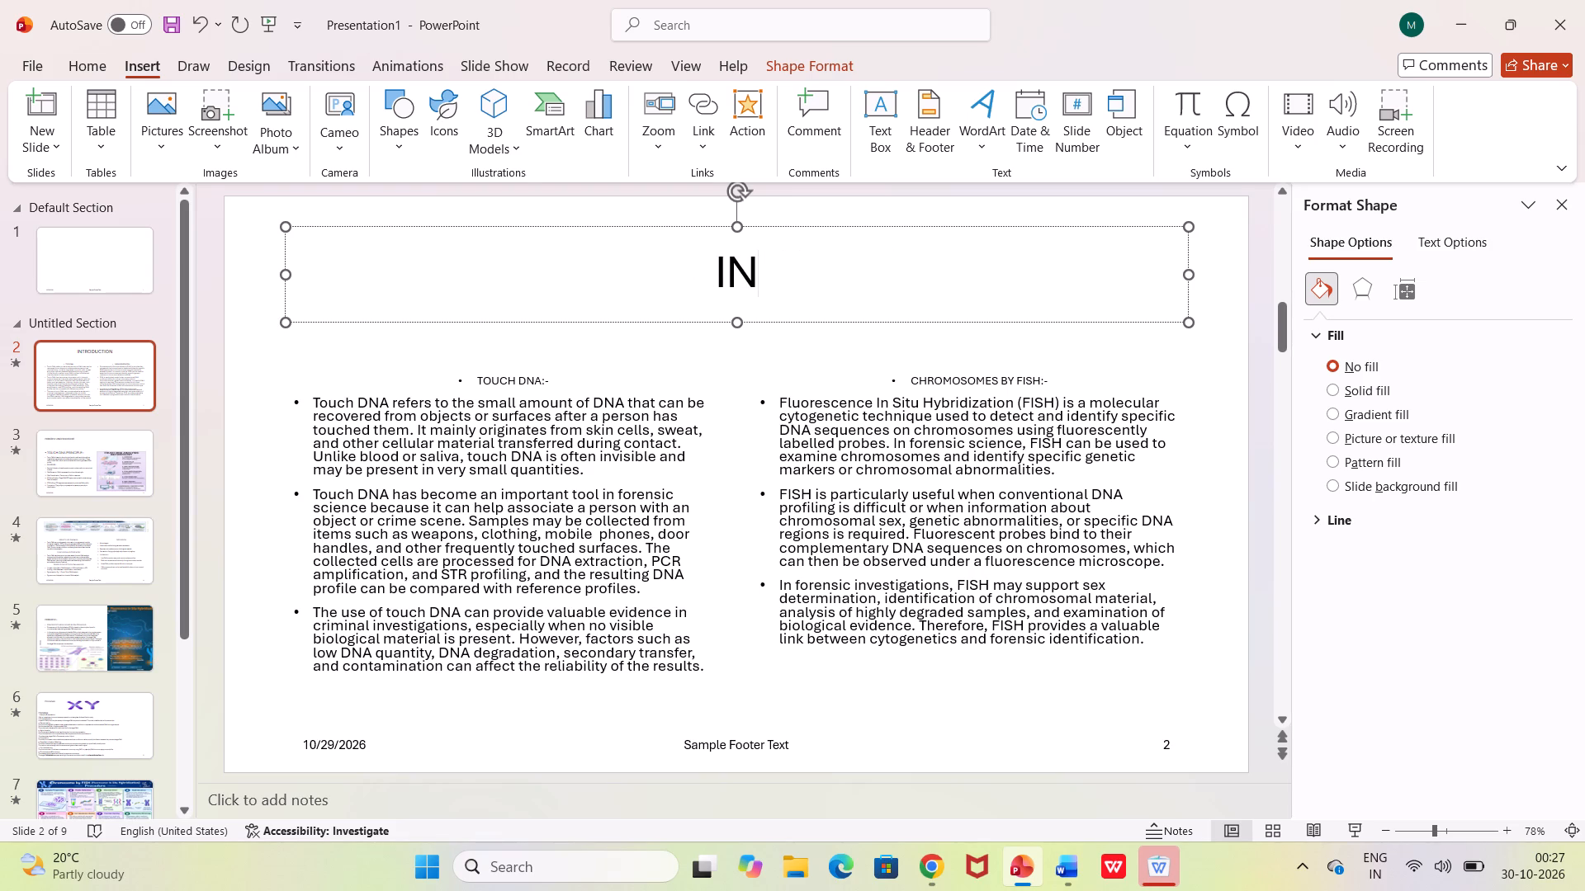
key("BackSpace")
key("BackSpace")
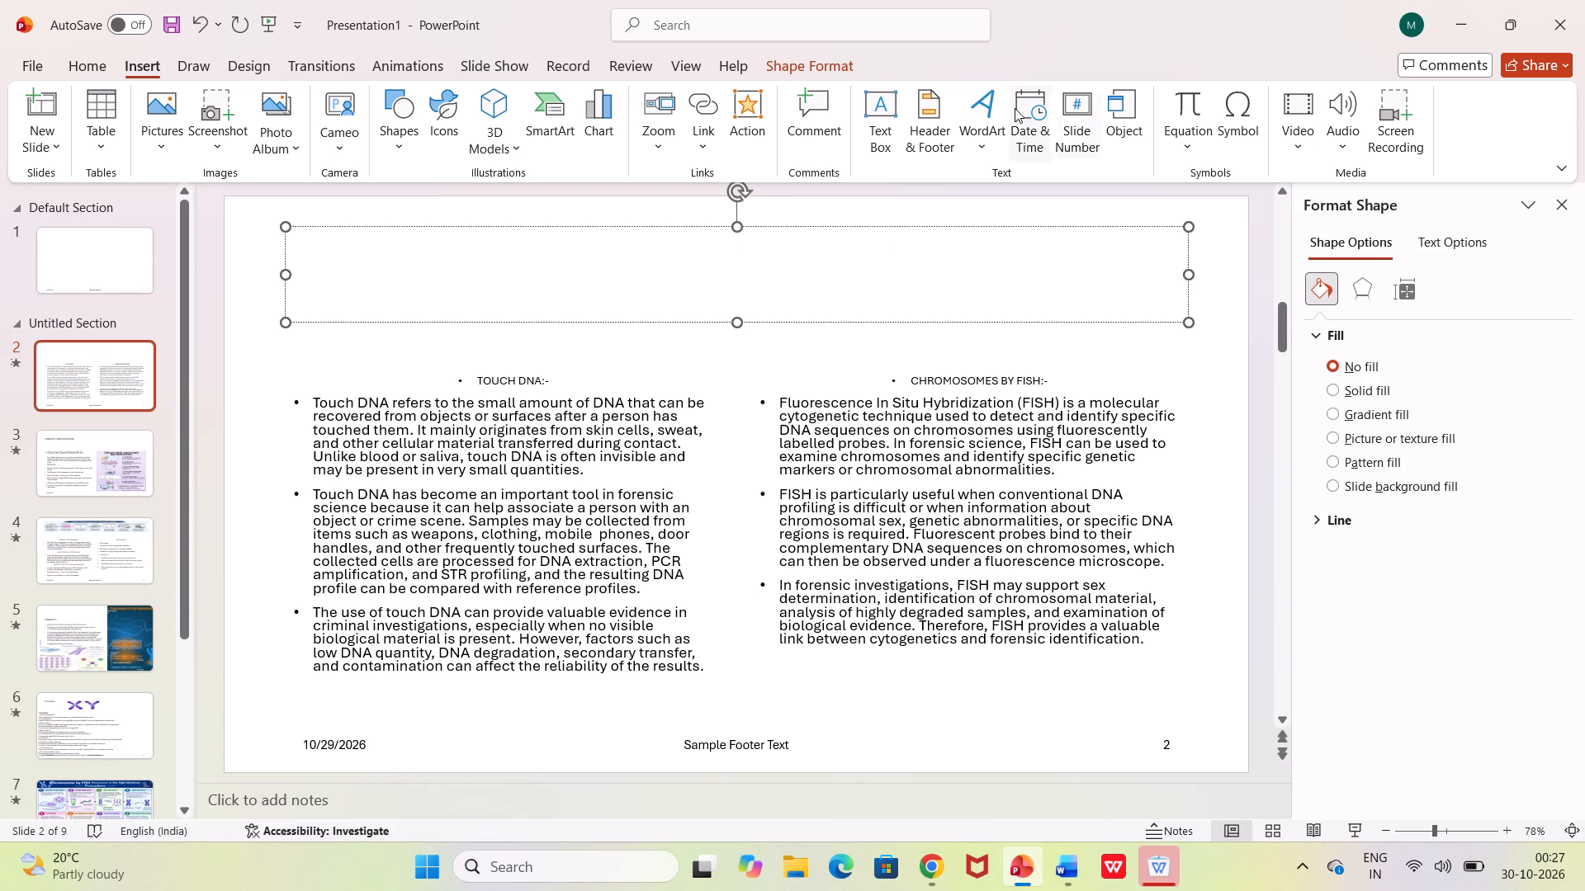
Insert a WordArt in the bold purple style with a shadow on slide 2 and clear its placeholder text.
left_click(992, 122)
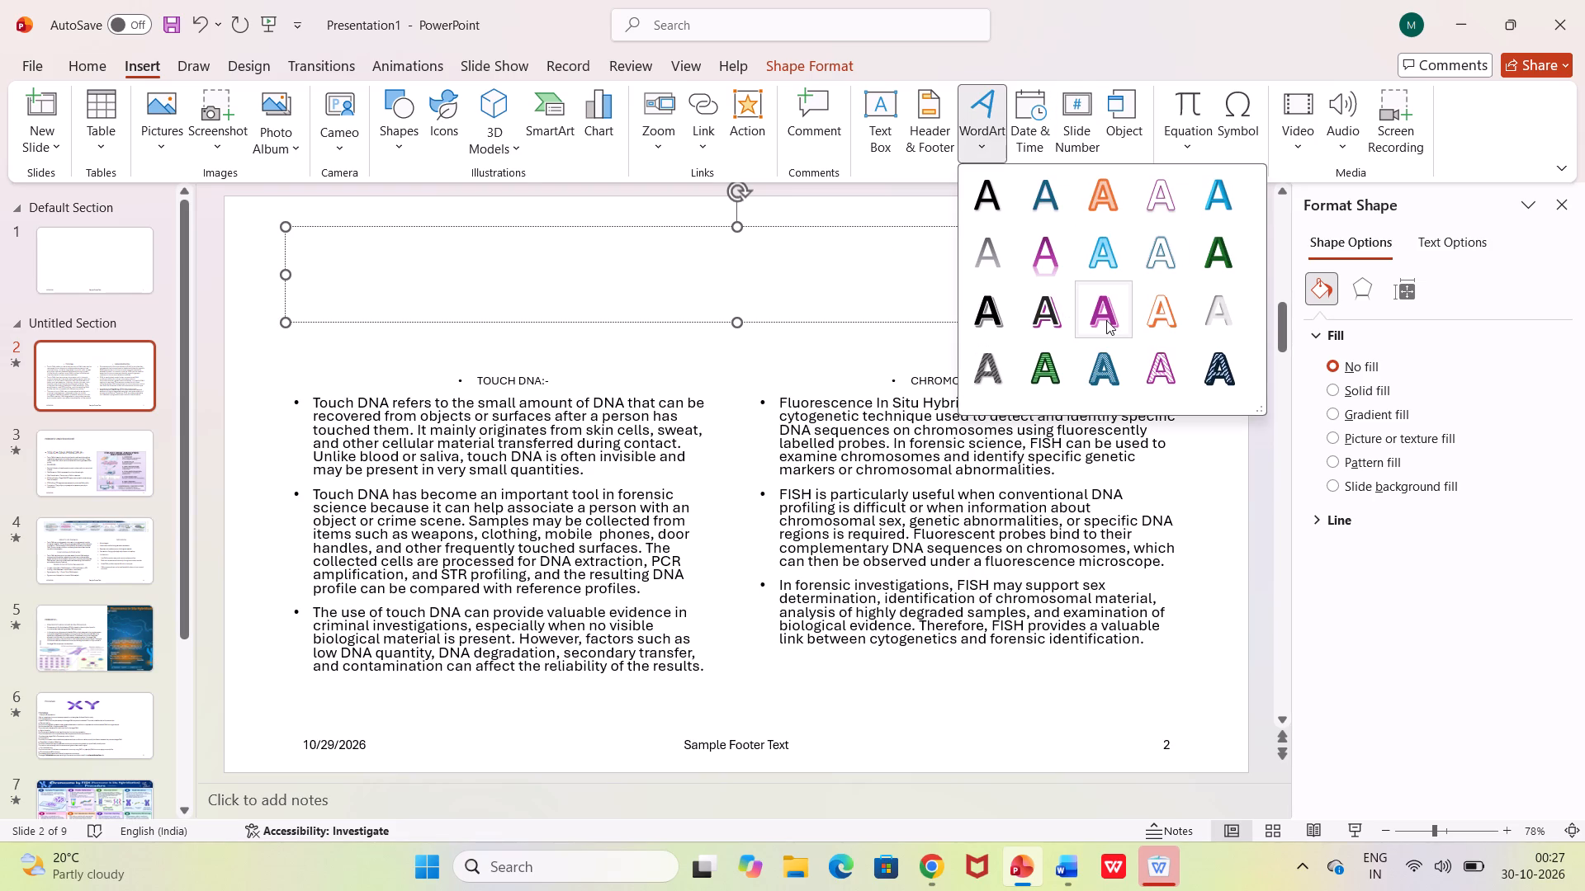
left_click(1106, 320)
left_click(878, 480)
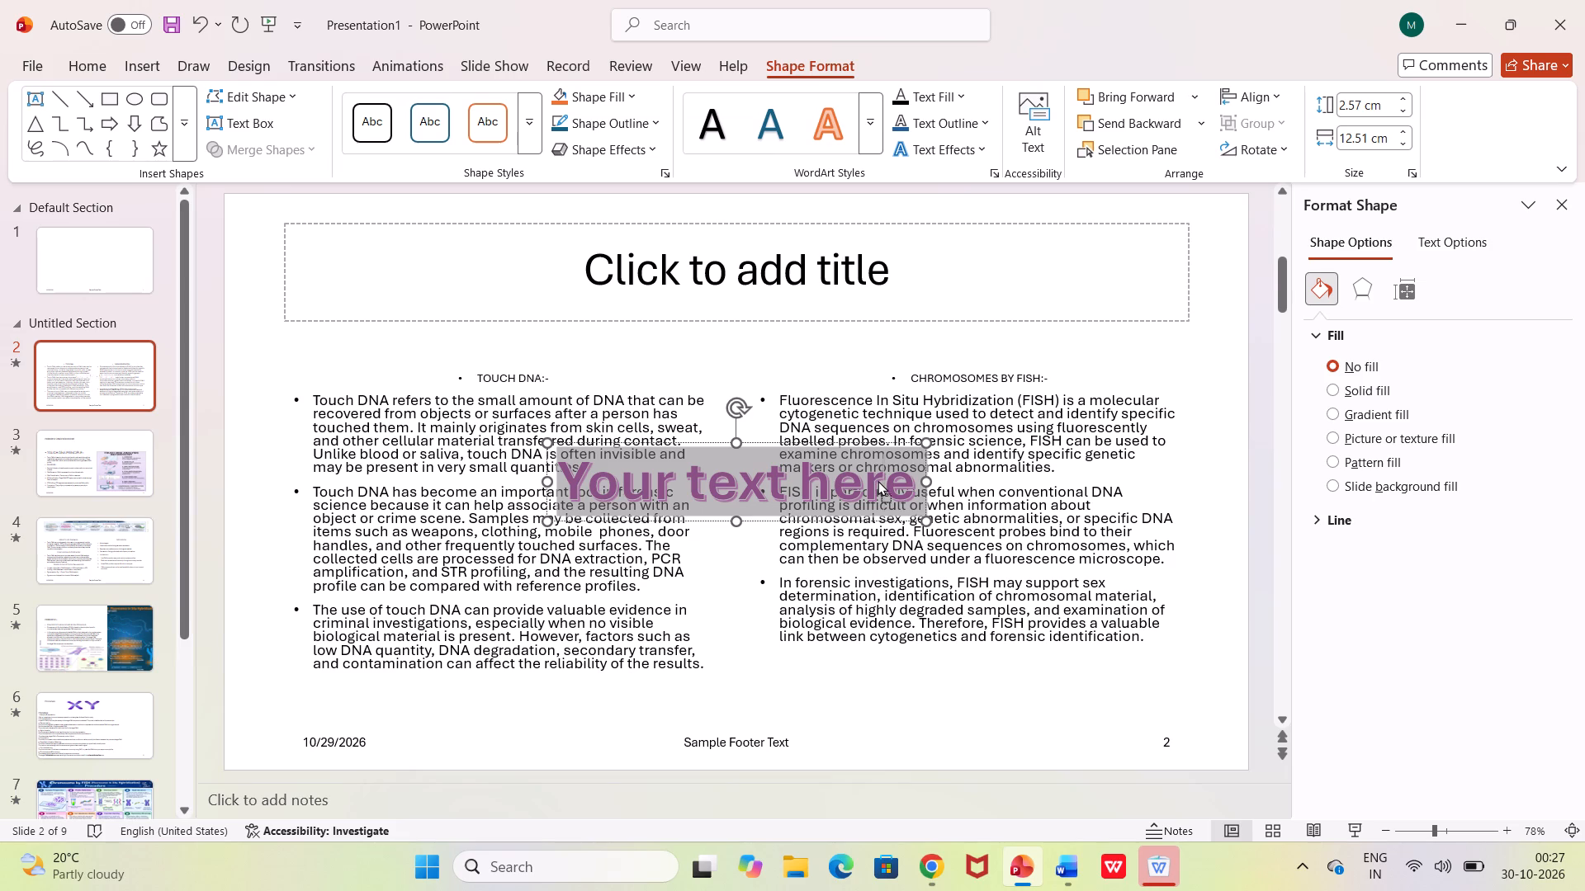
left_click(912, 483)
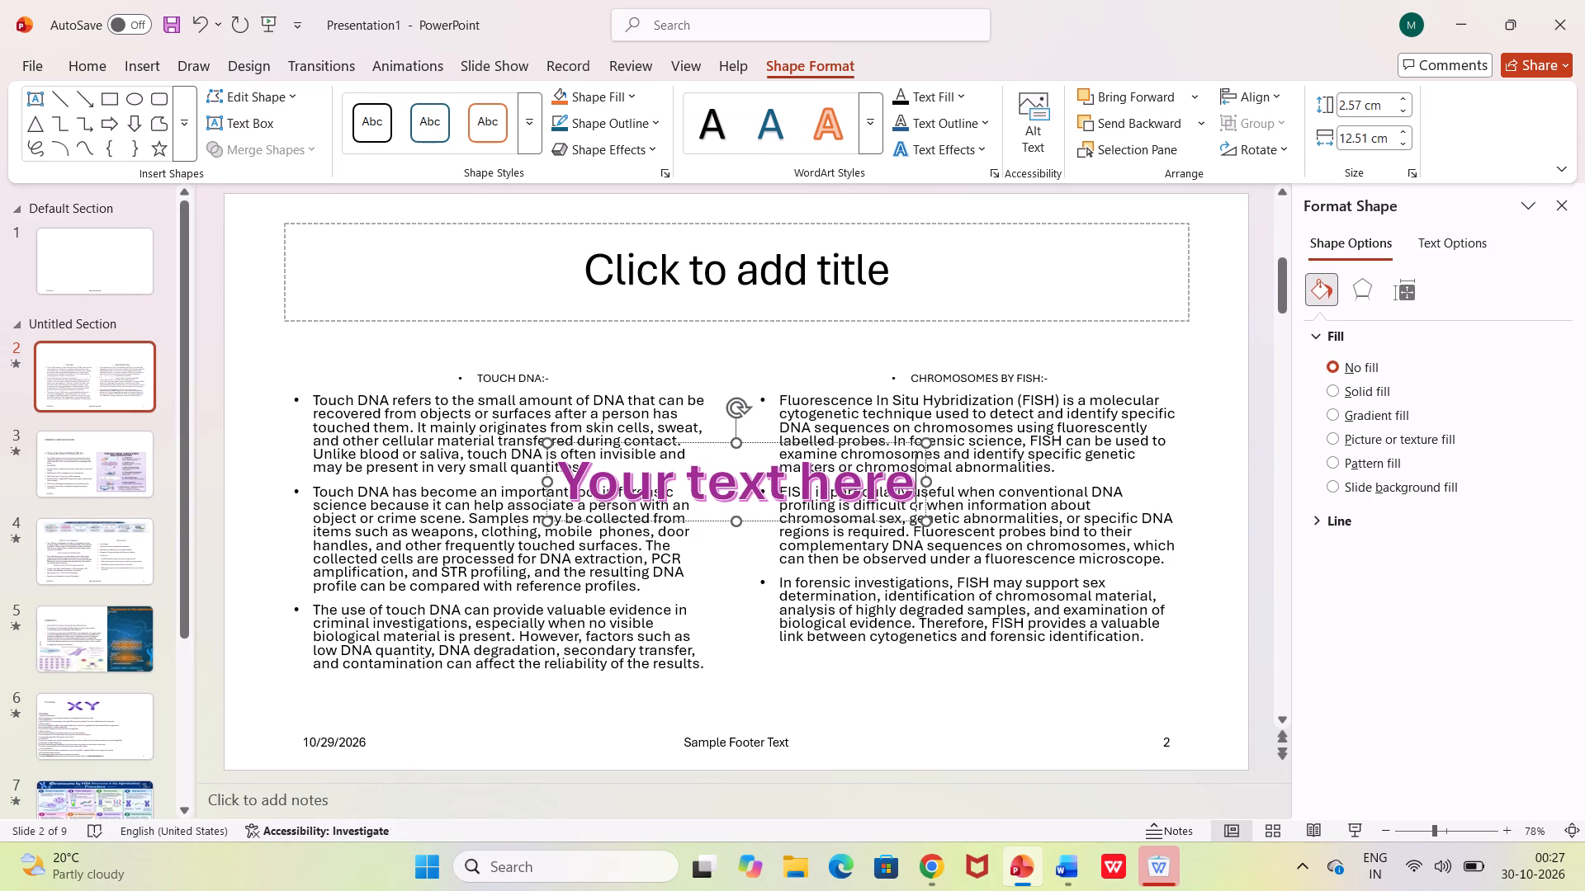
key("BackSpace")
key("BackSpace")
key("BackSpace")
key("BackSpace")
key("BackSpace")
key("BackSpace")
key("BackSpace")
key("BackSpace")
key("BackSpace")
key("BackSpace")
key("BackSpace")
key("BackSpace")
key("BackSpace")
key("BackSpace")
key("BackSpace")
key("BackSpace")
key("BackSpace")
key("BackSpace")
key("BackSpace")
key("BackSpace")
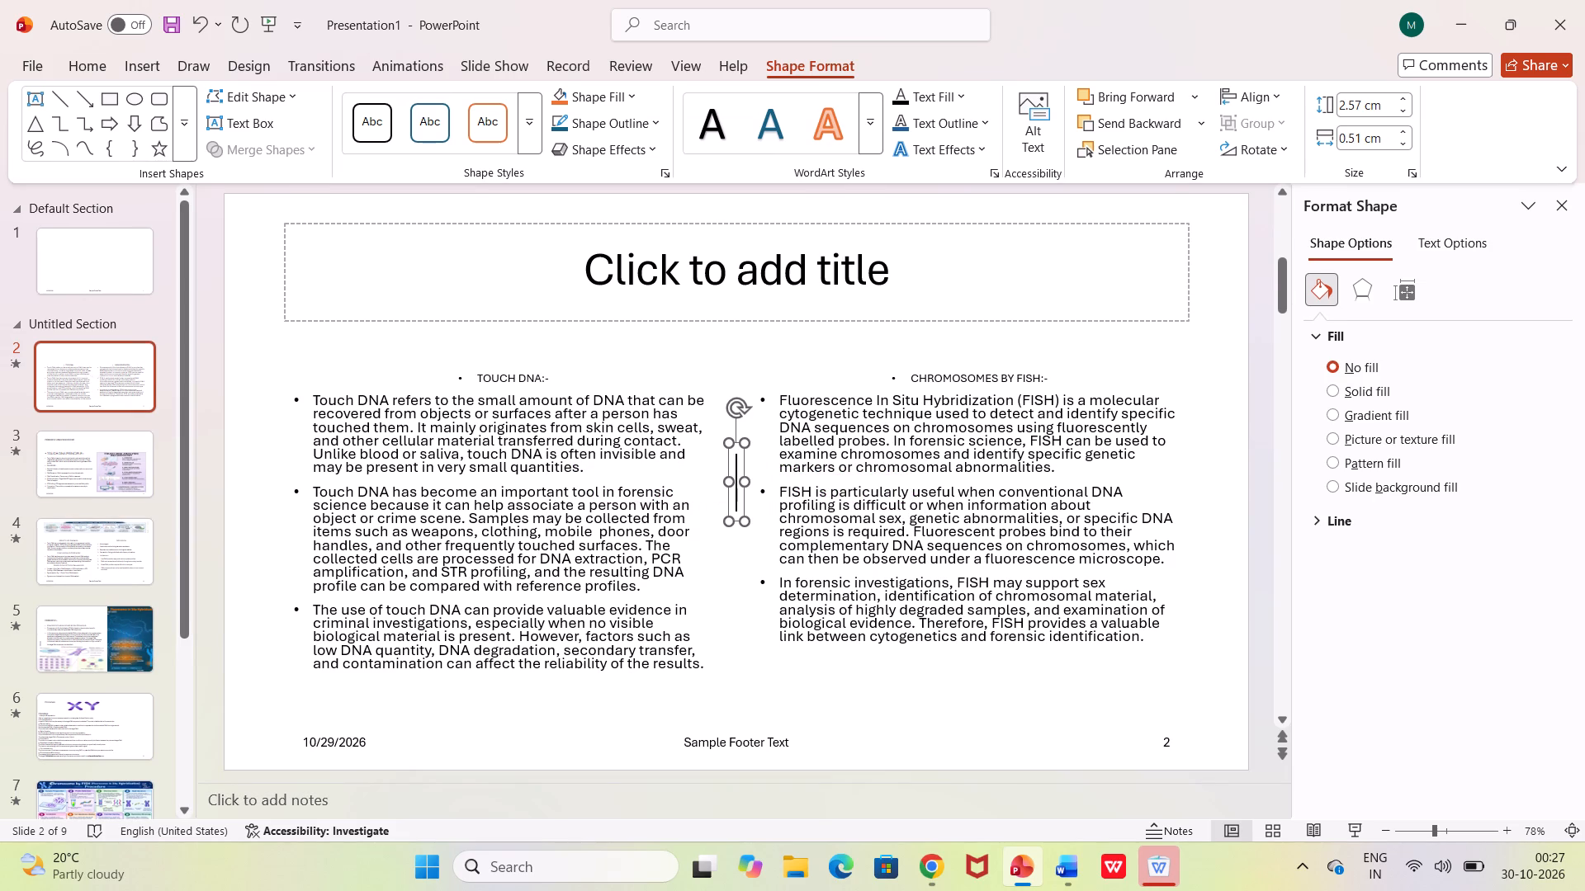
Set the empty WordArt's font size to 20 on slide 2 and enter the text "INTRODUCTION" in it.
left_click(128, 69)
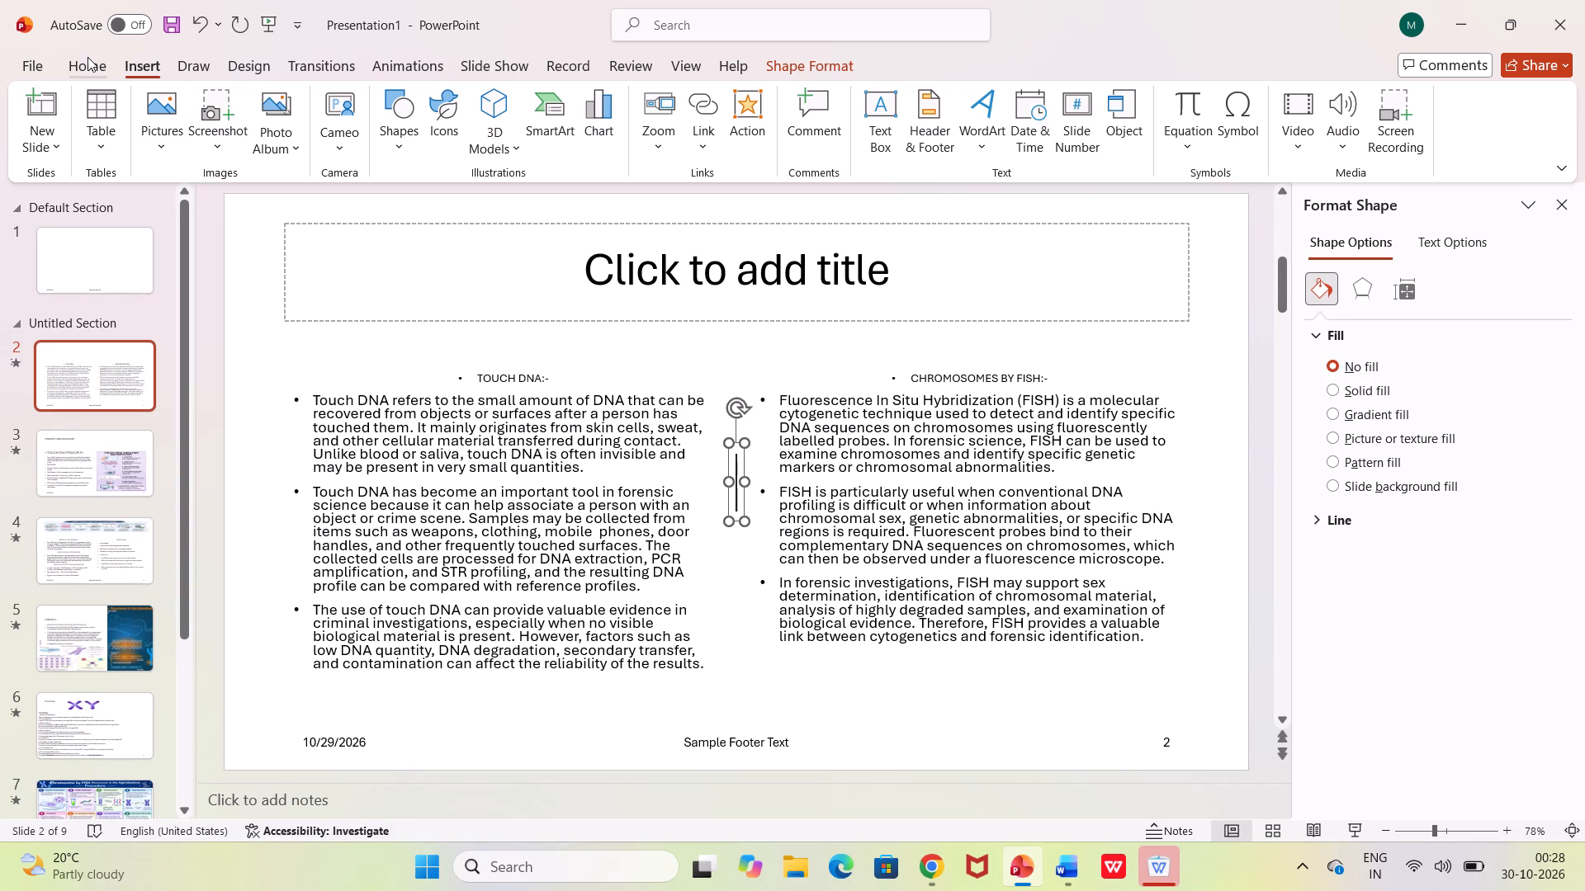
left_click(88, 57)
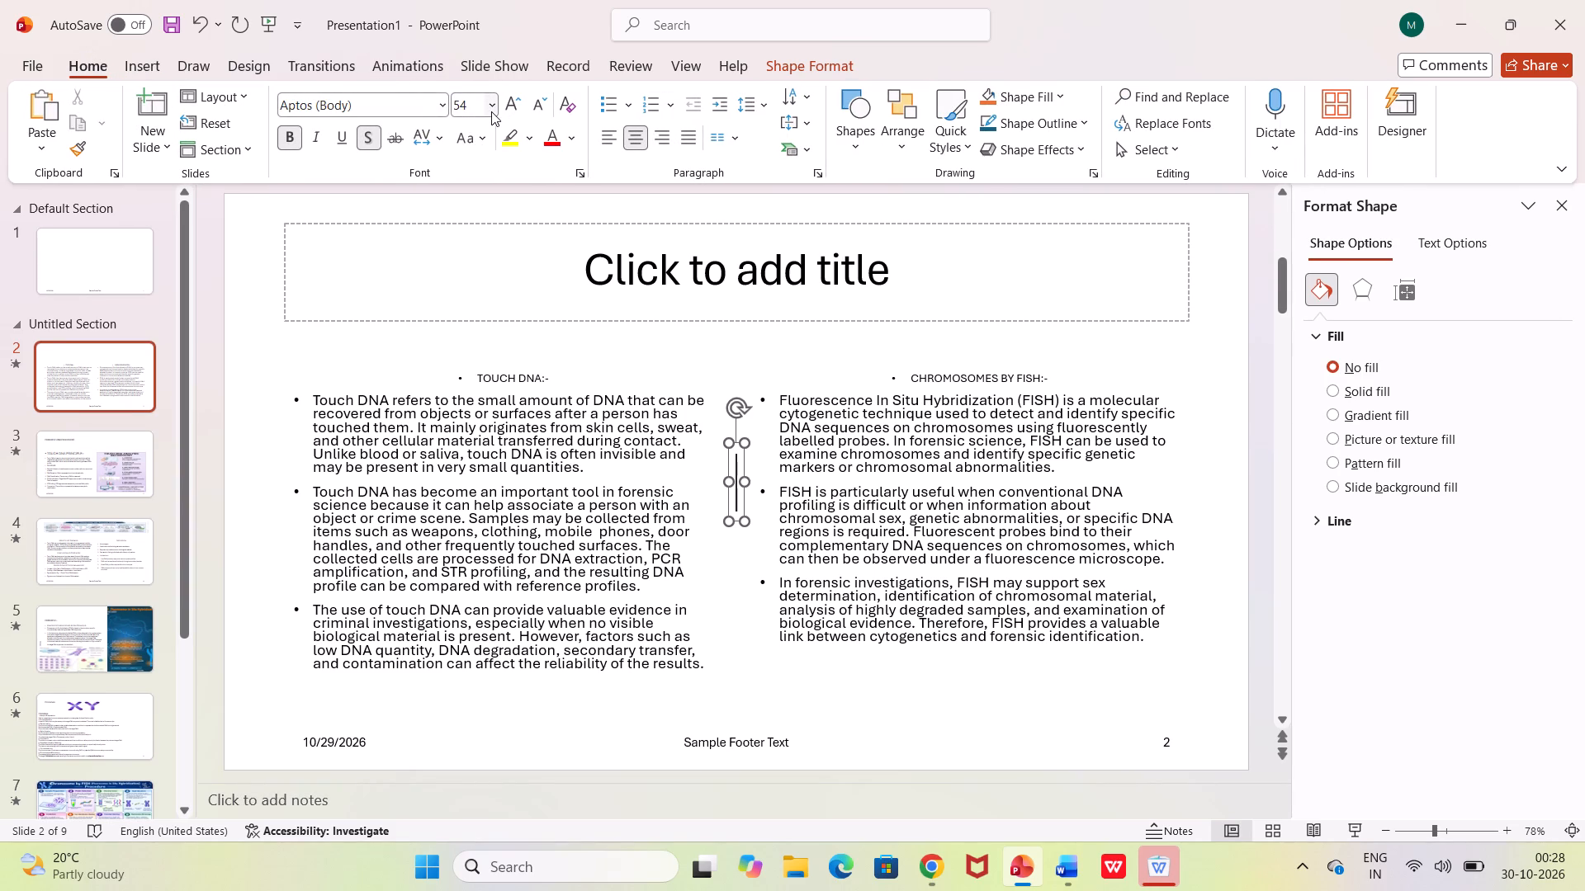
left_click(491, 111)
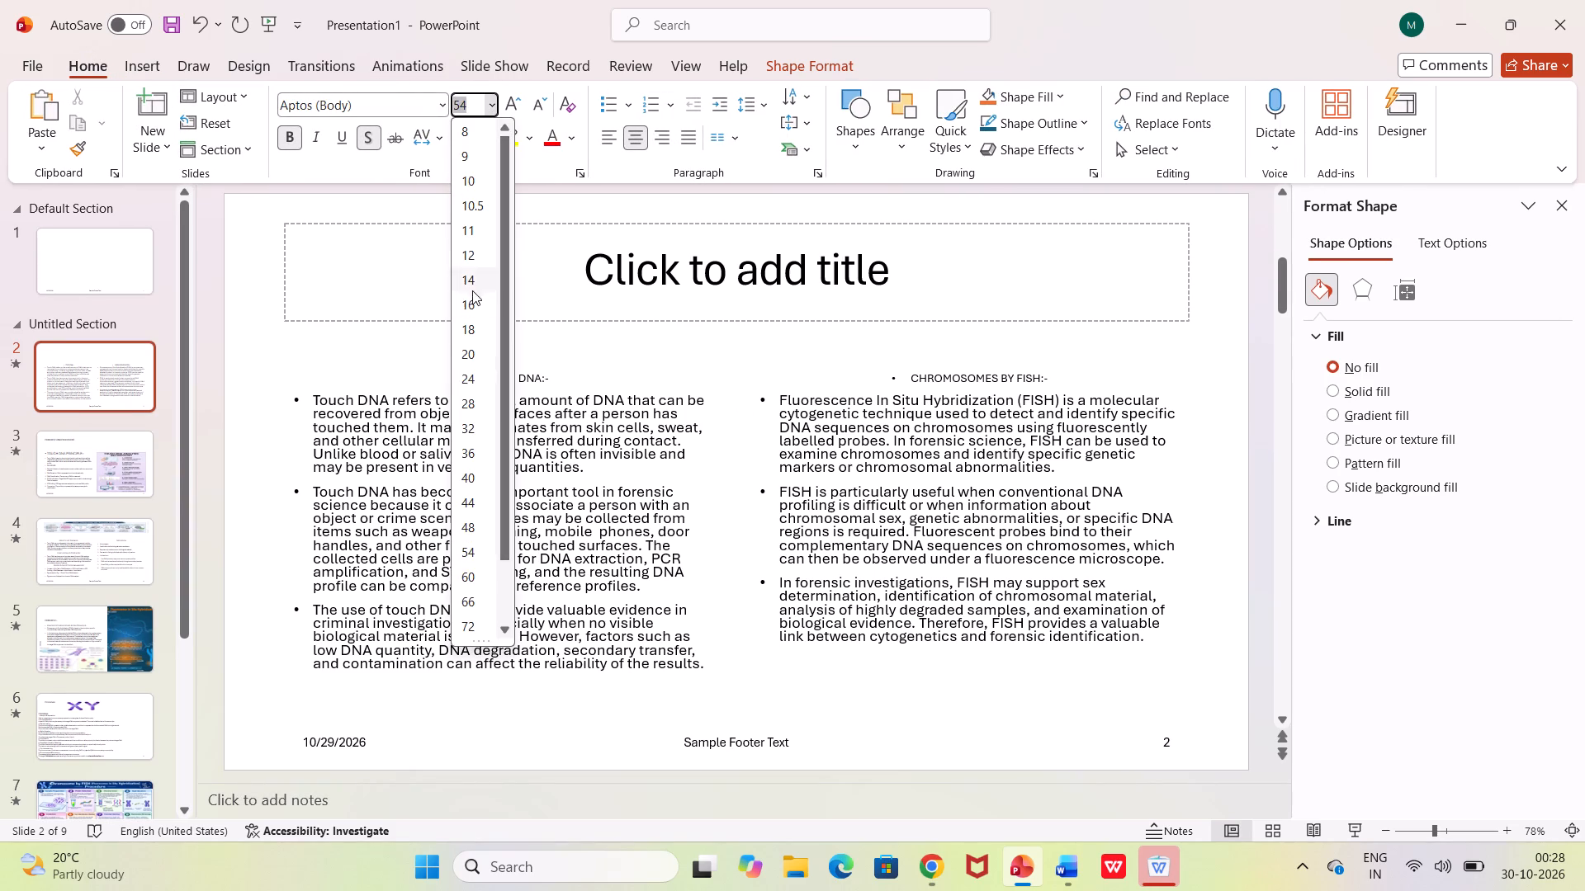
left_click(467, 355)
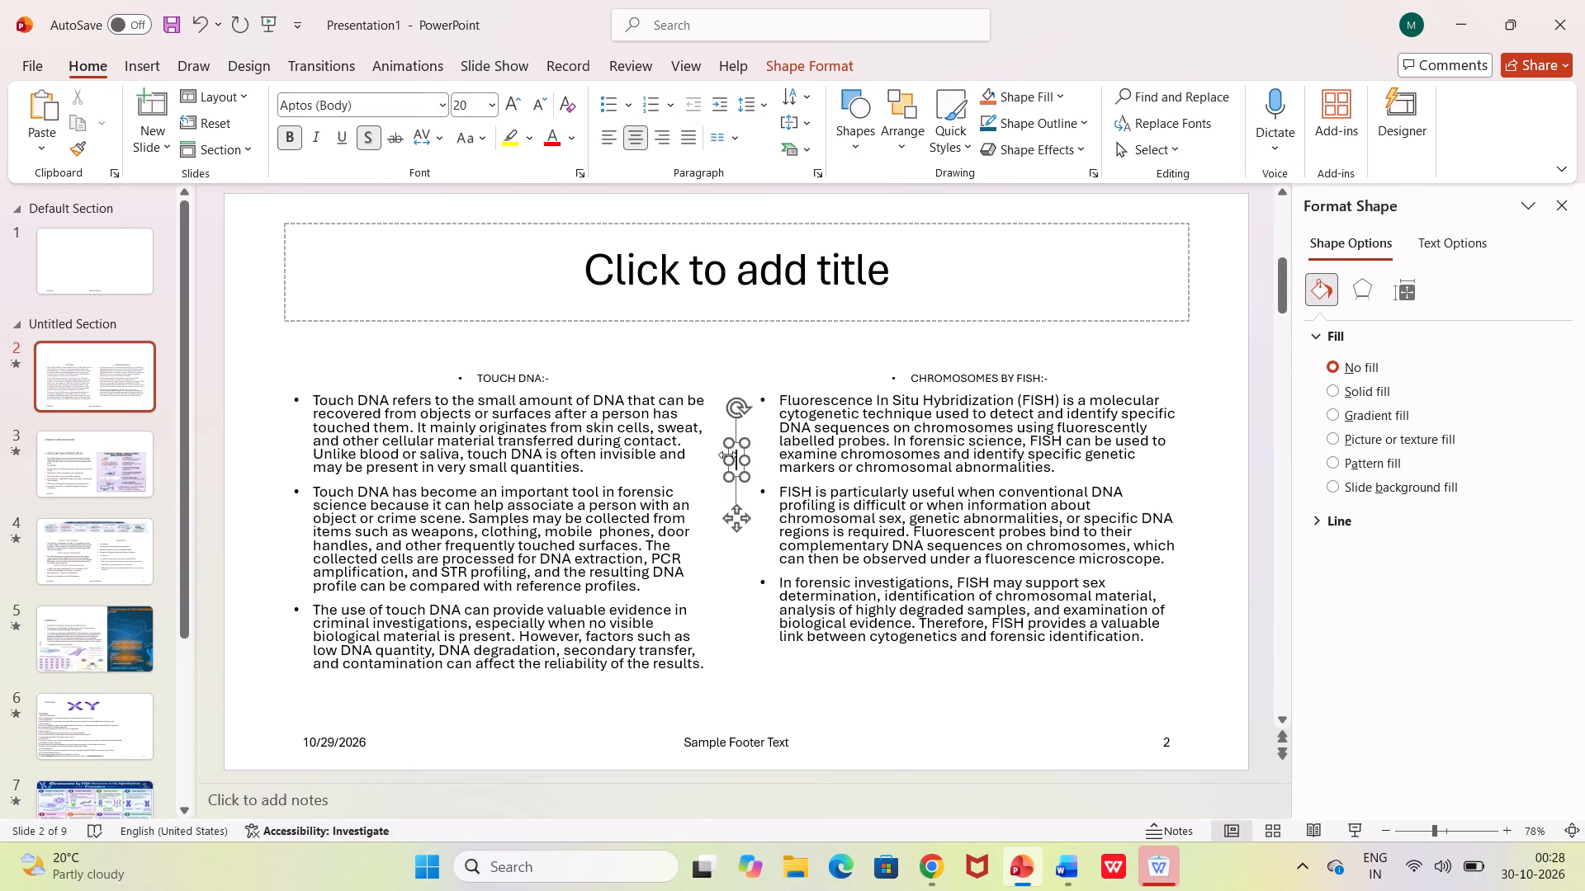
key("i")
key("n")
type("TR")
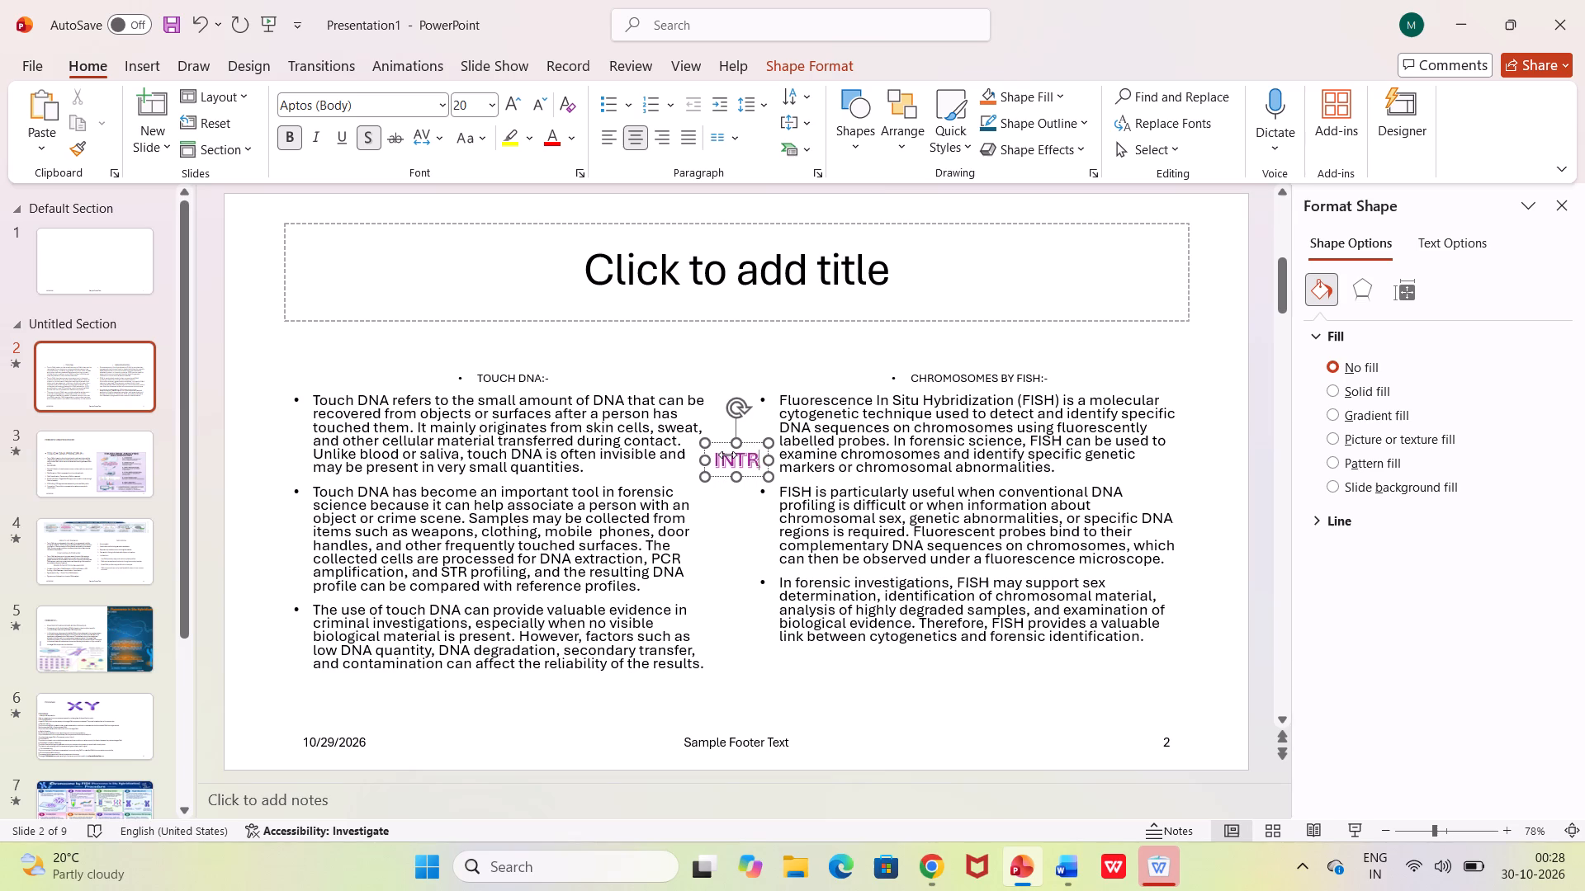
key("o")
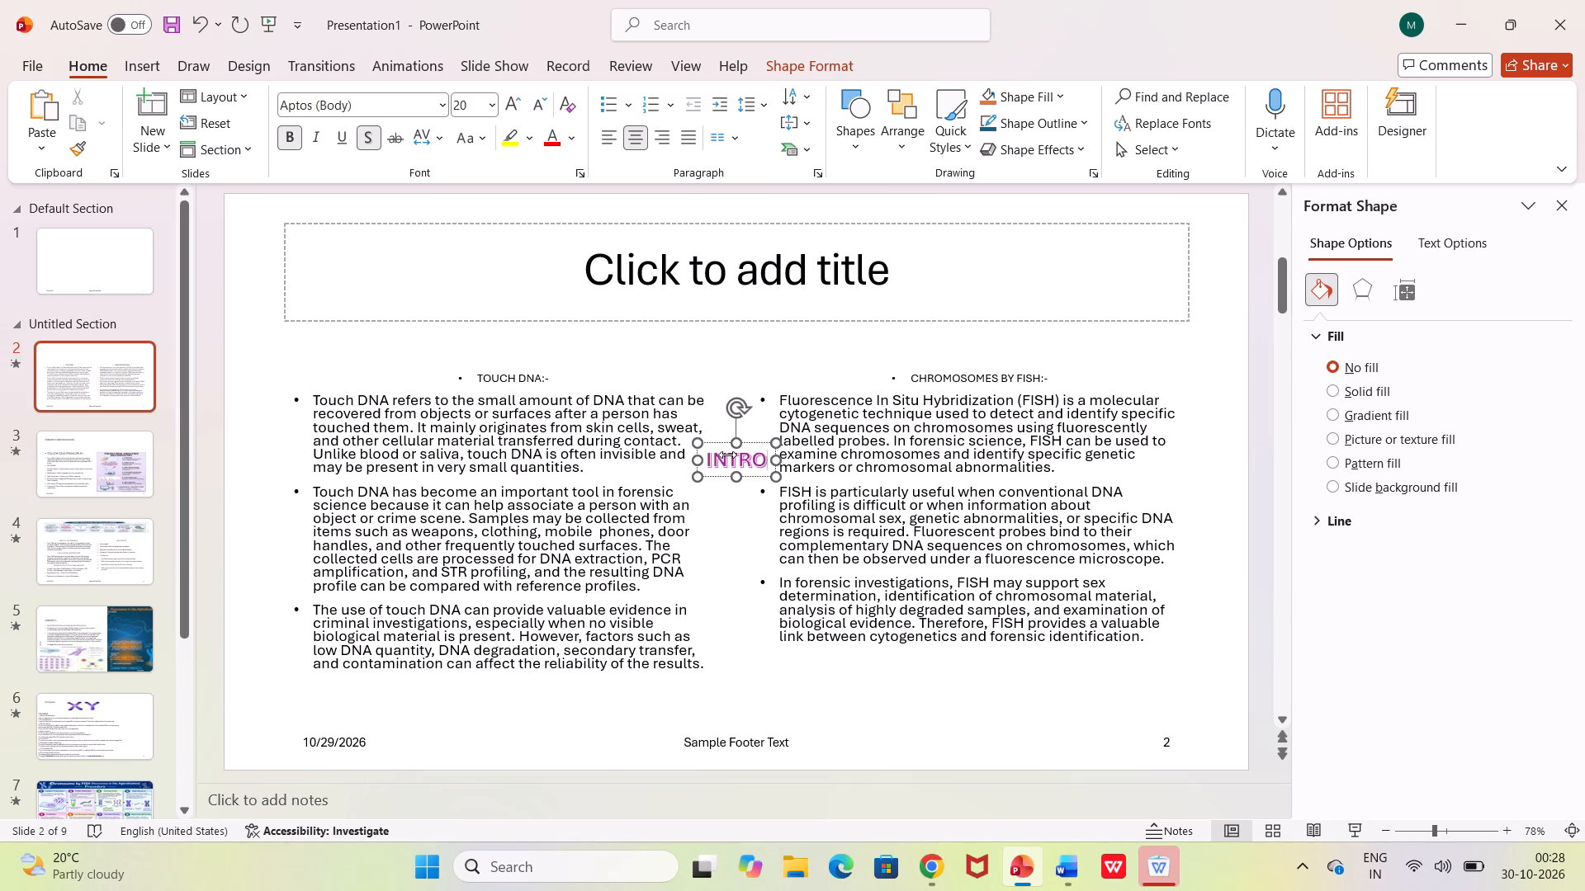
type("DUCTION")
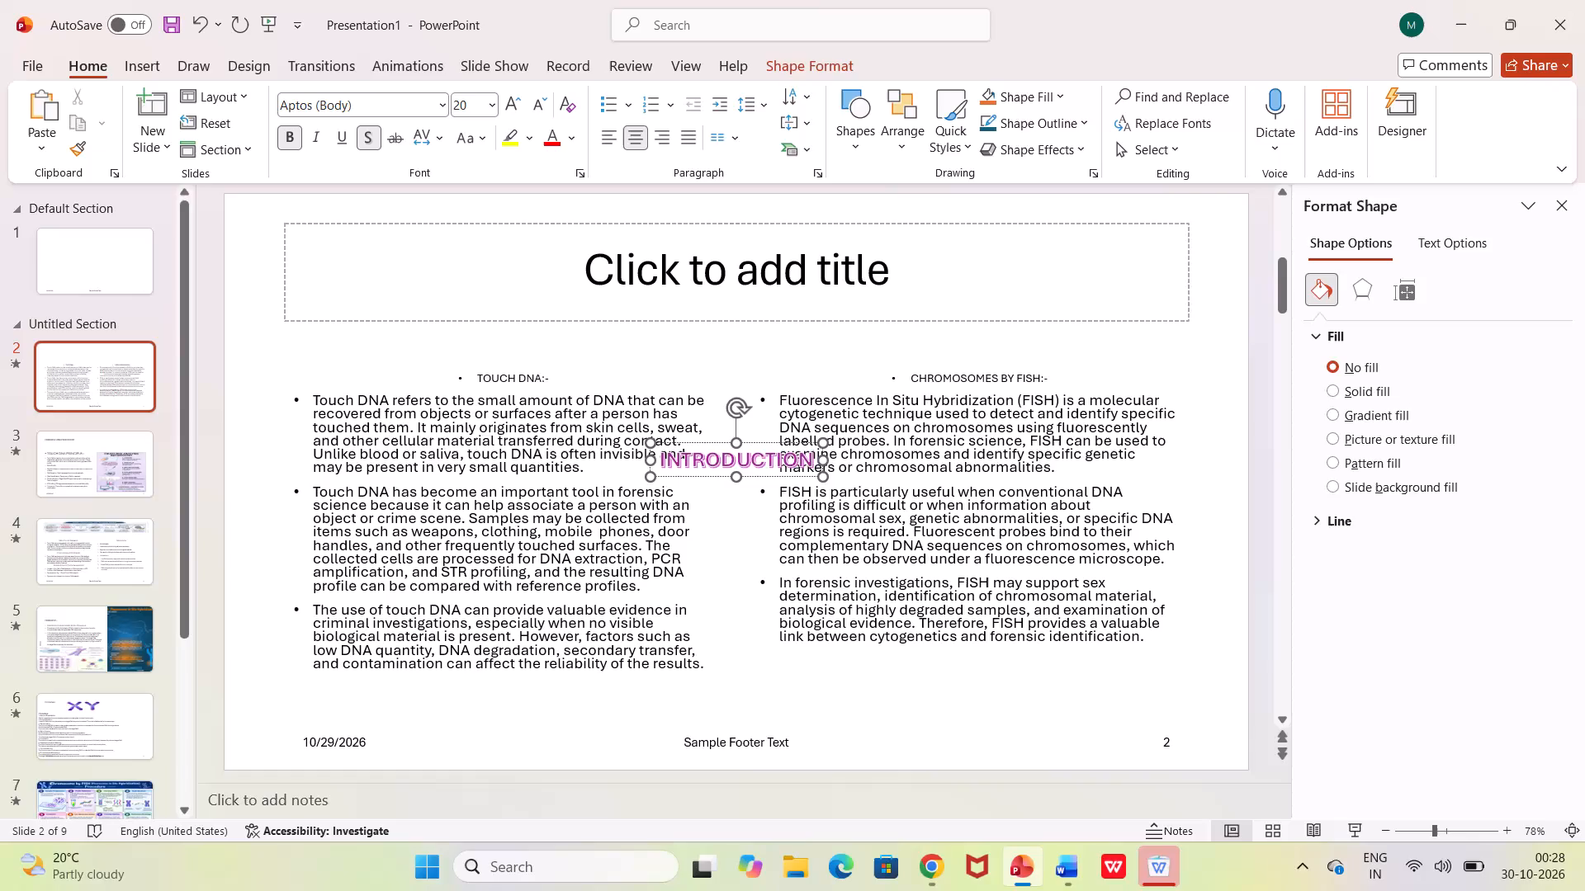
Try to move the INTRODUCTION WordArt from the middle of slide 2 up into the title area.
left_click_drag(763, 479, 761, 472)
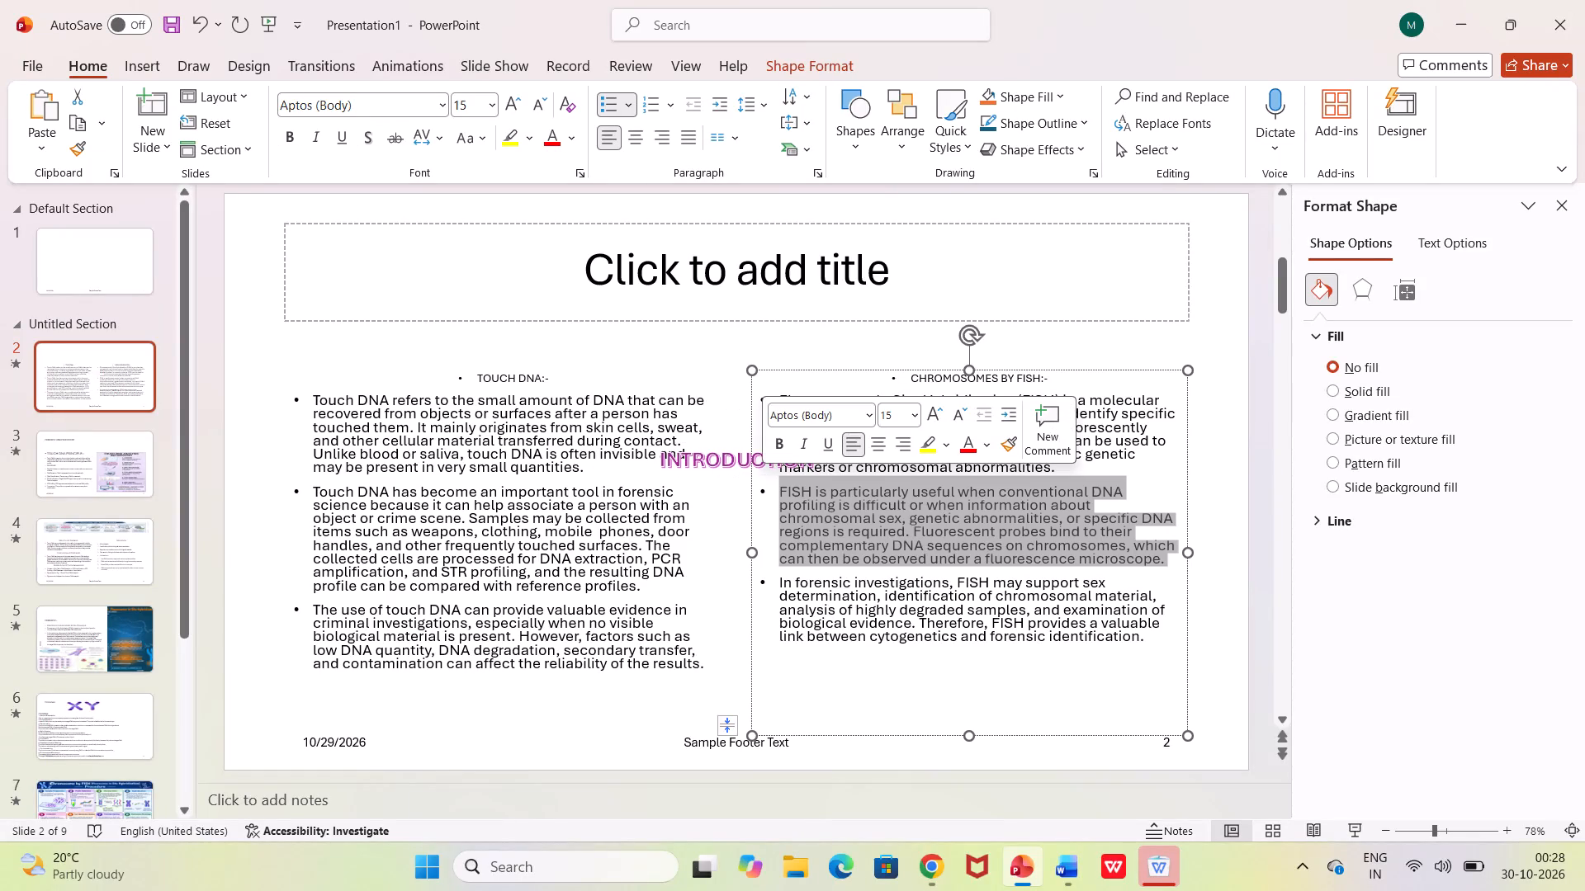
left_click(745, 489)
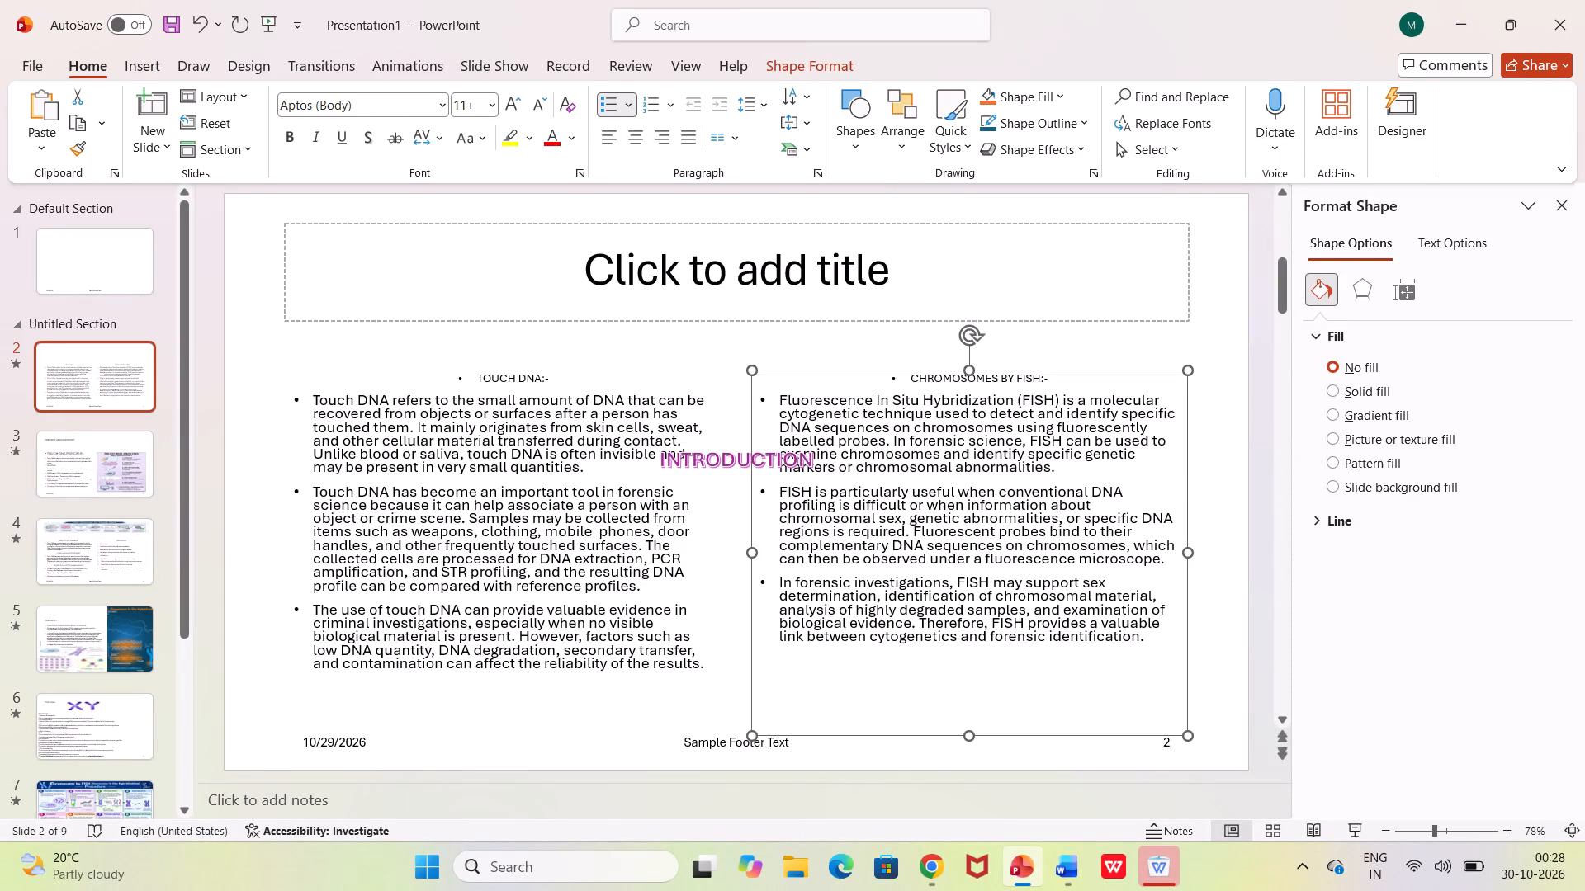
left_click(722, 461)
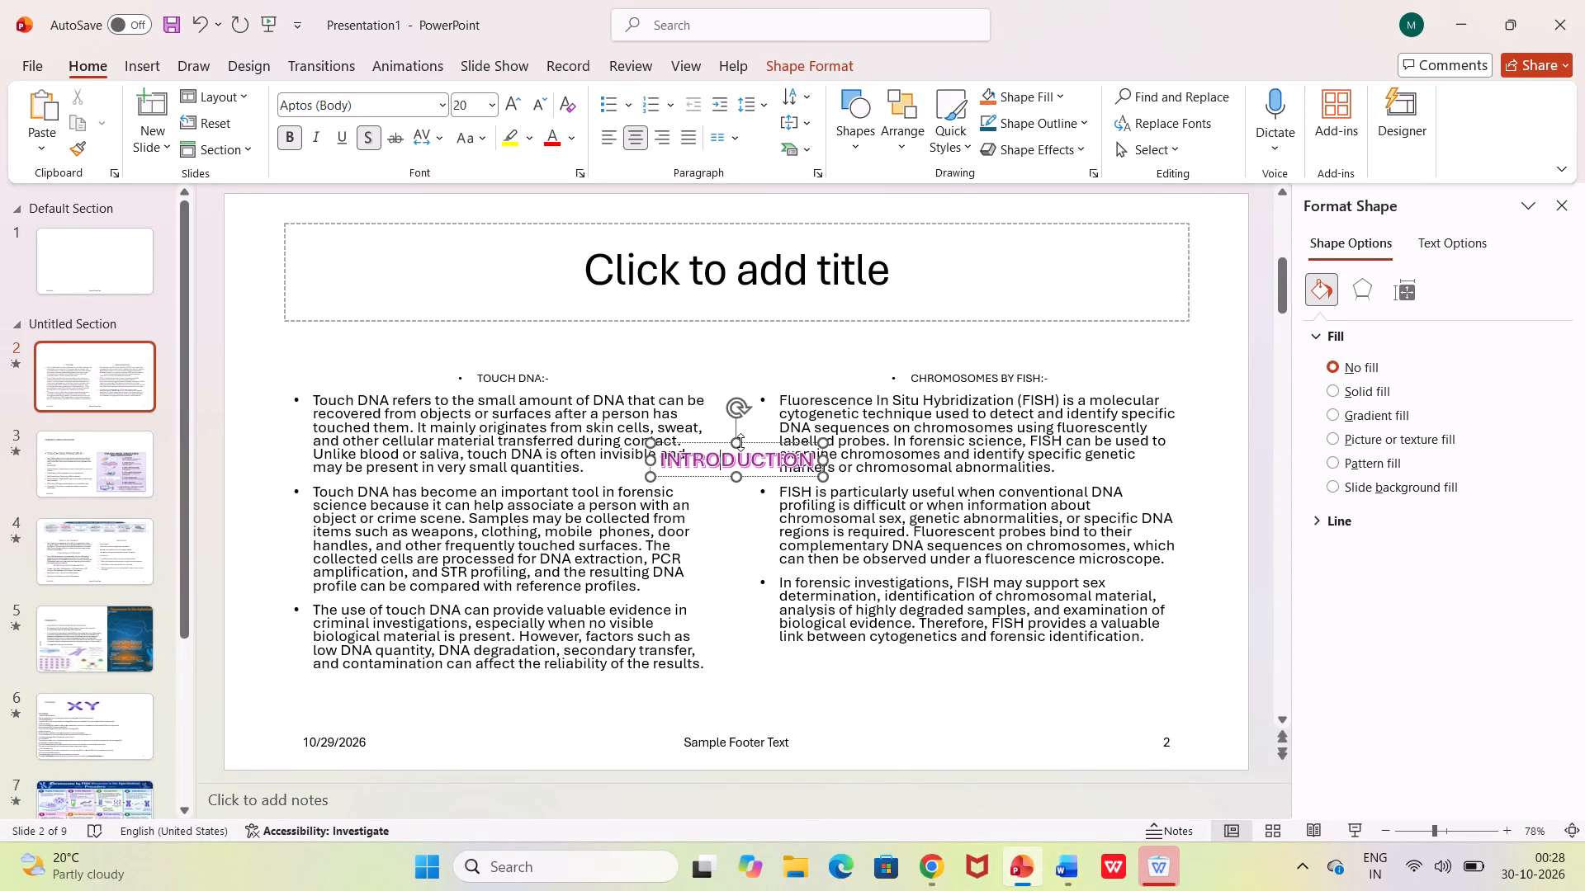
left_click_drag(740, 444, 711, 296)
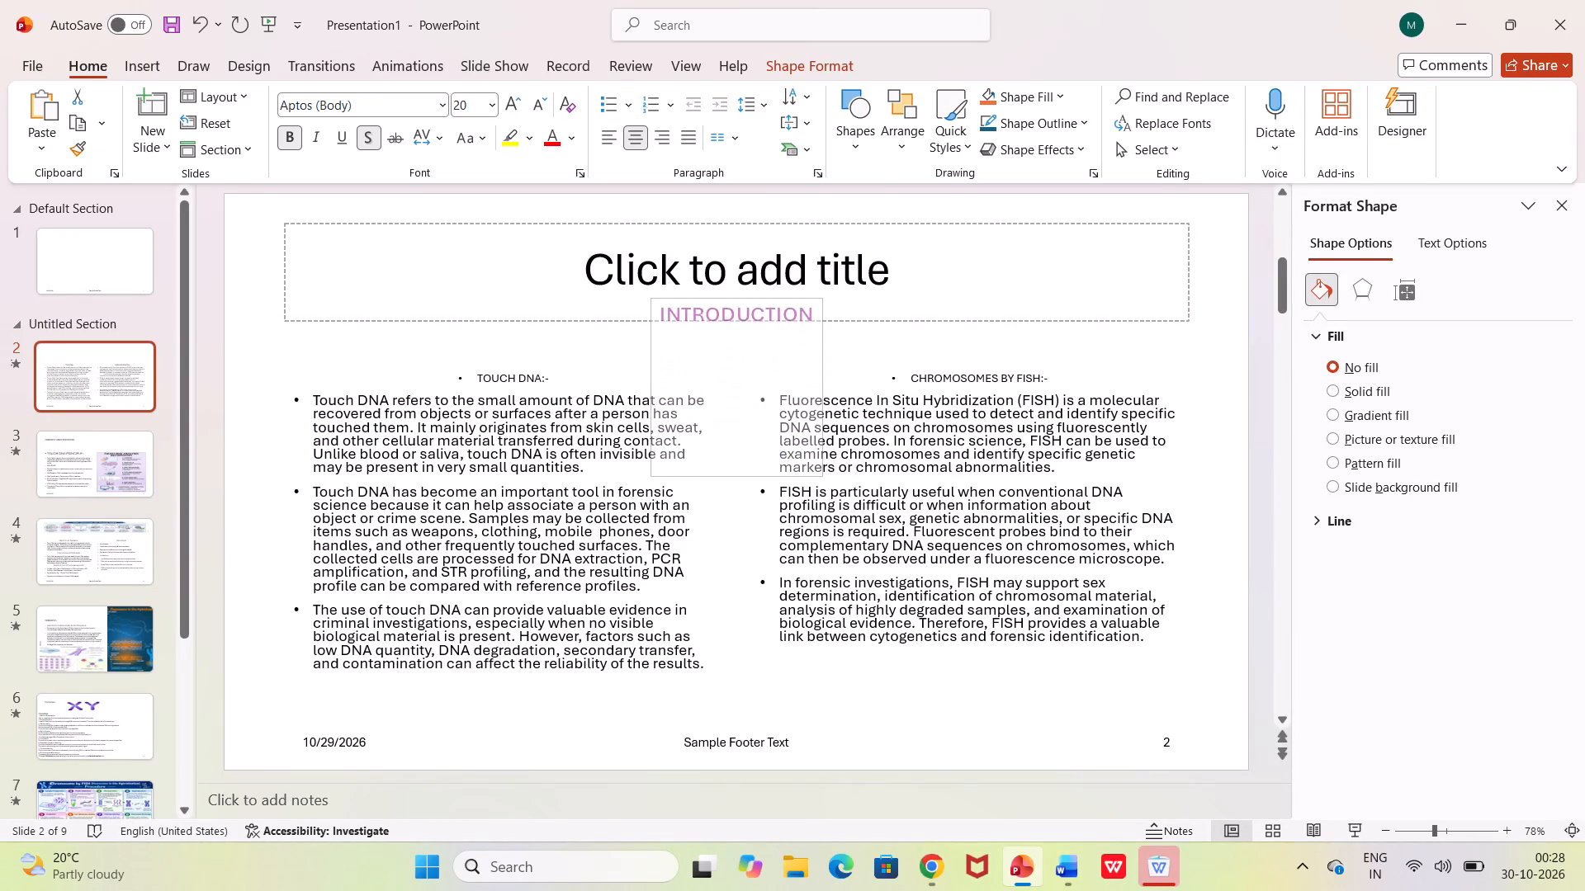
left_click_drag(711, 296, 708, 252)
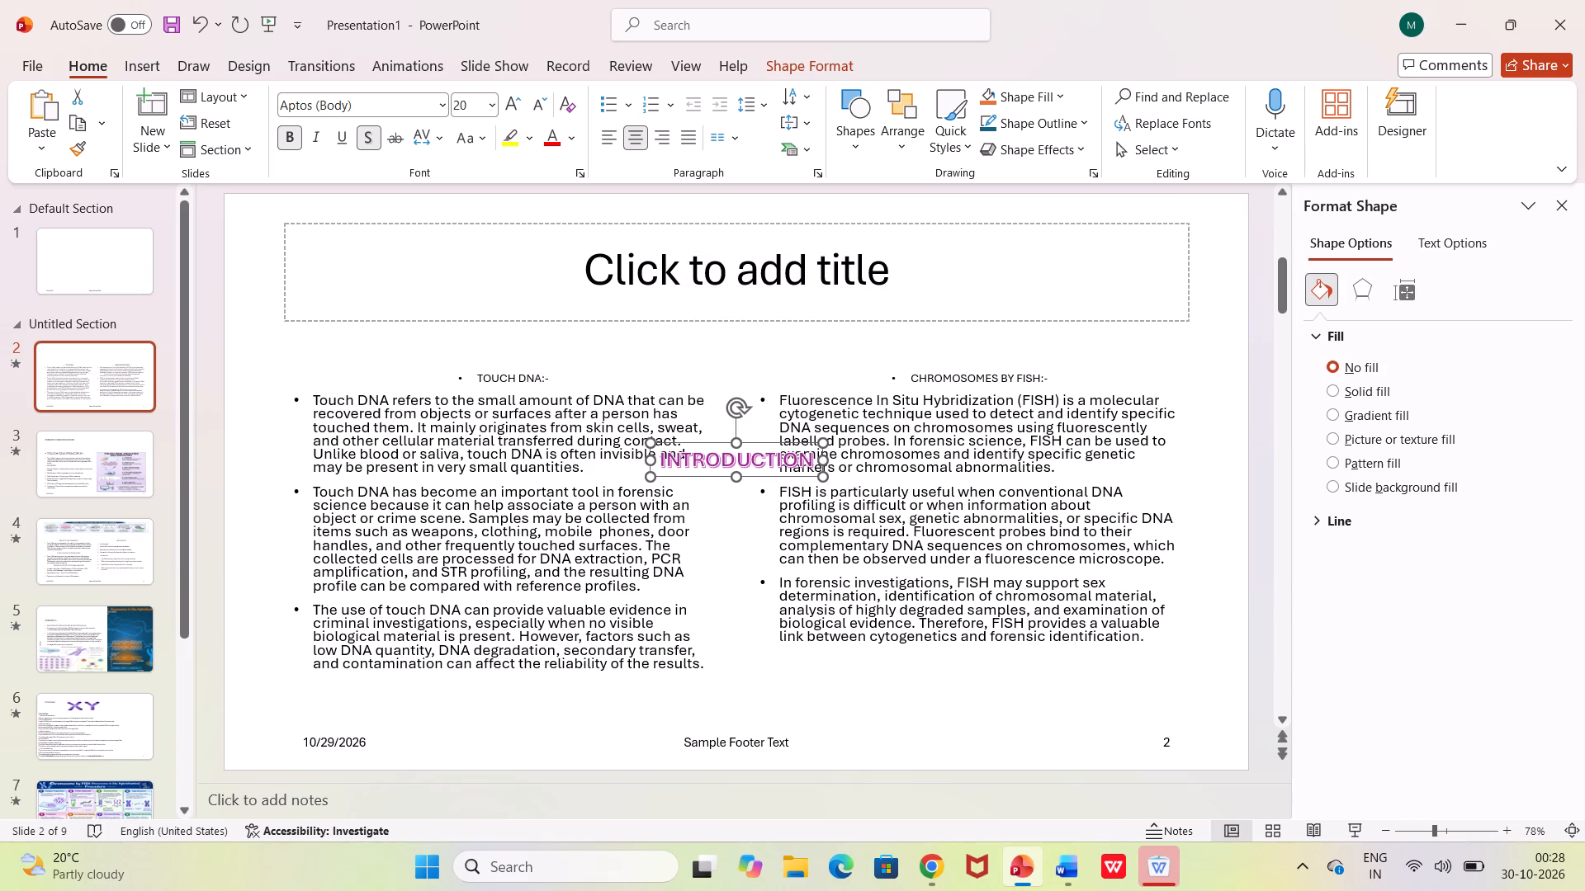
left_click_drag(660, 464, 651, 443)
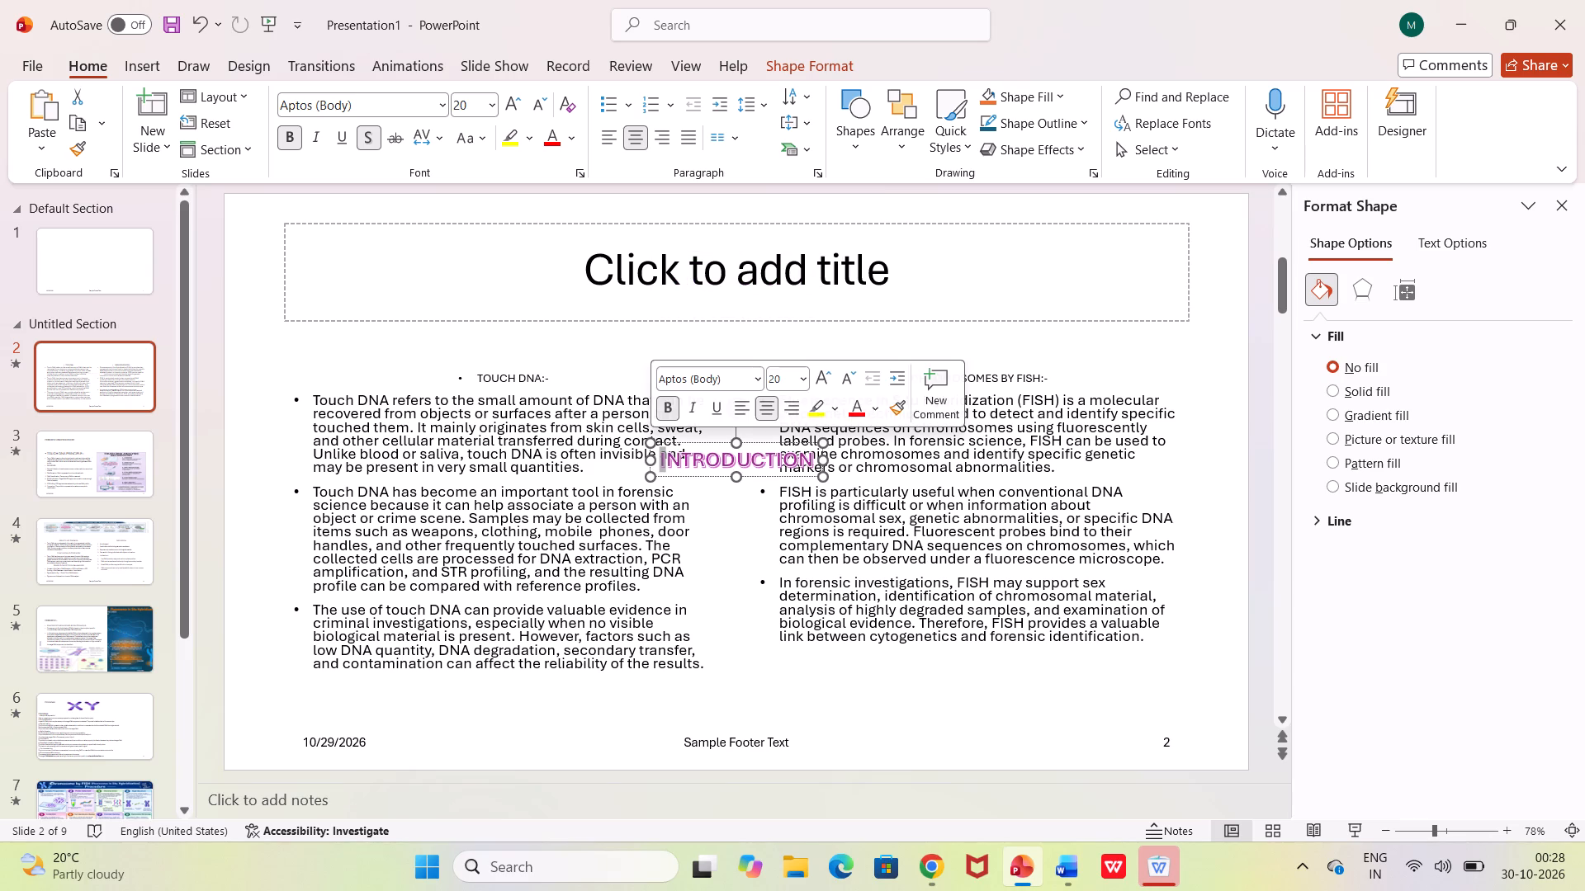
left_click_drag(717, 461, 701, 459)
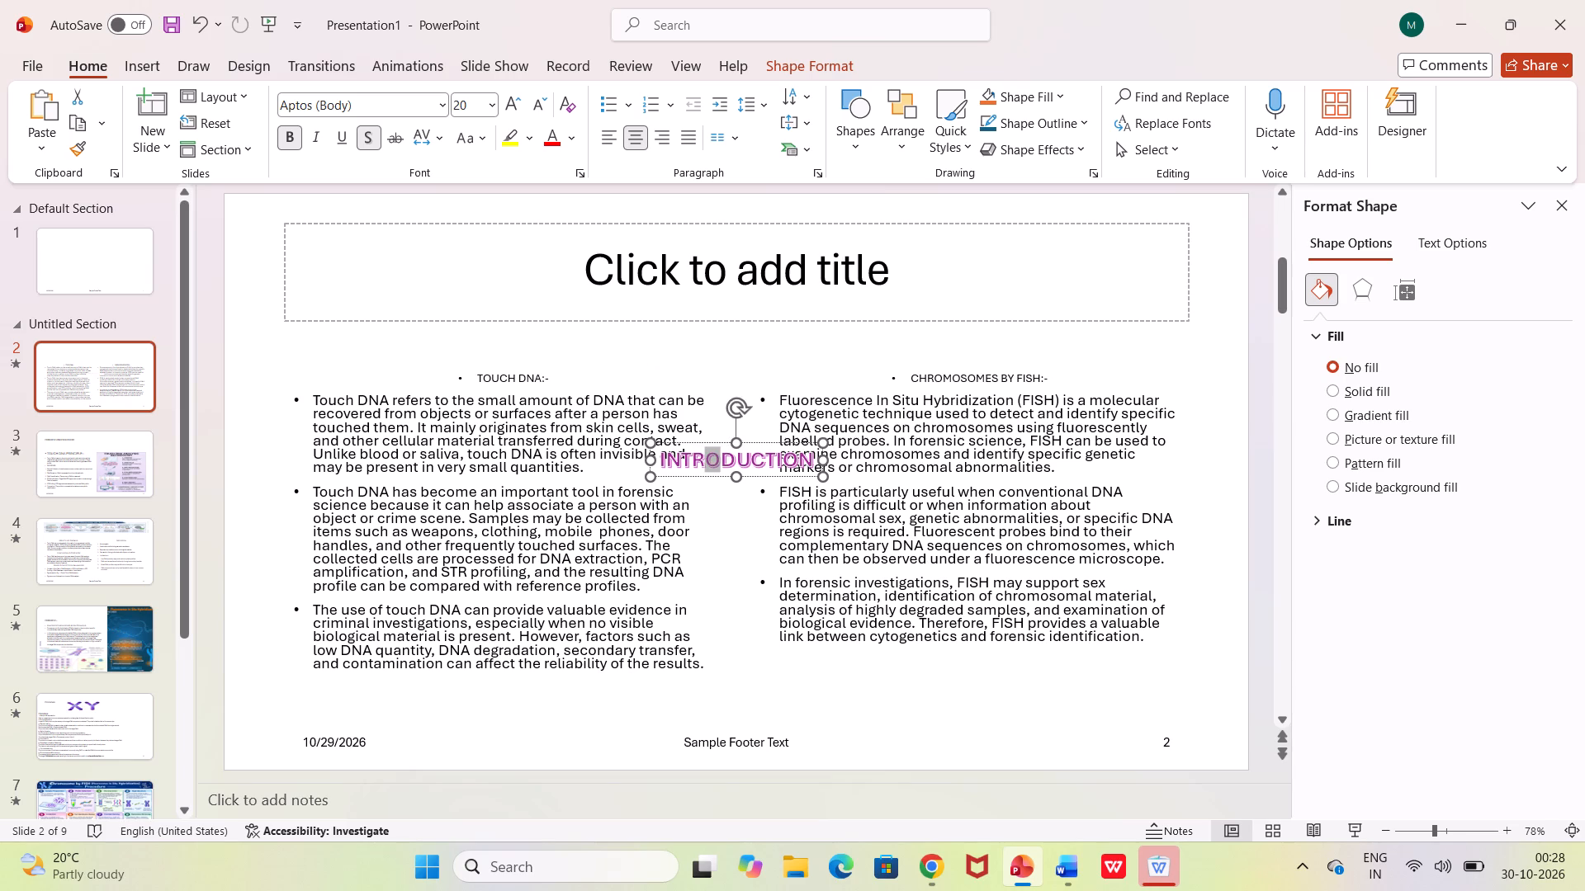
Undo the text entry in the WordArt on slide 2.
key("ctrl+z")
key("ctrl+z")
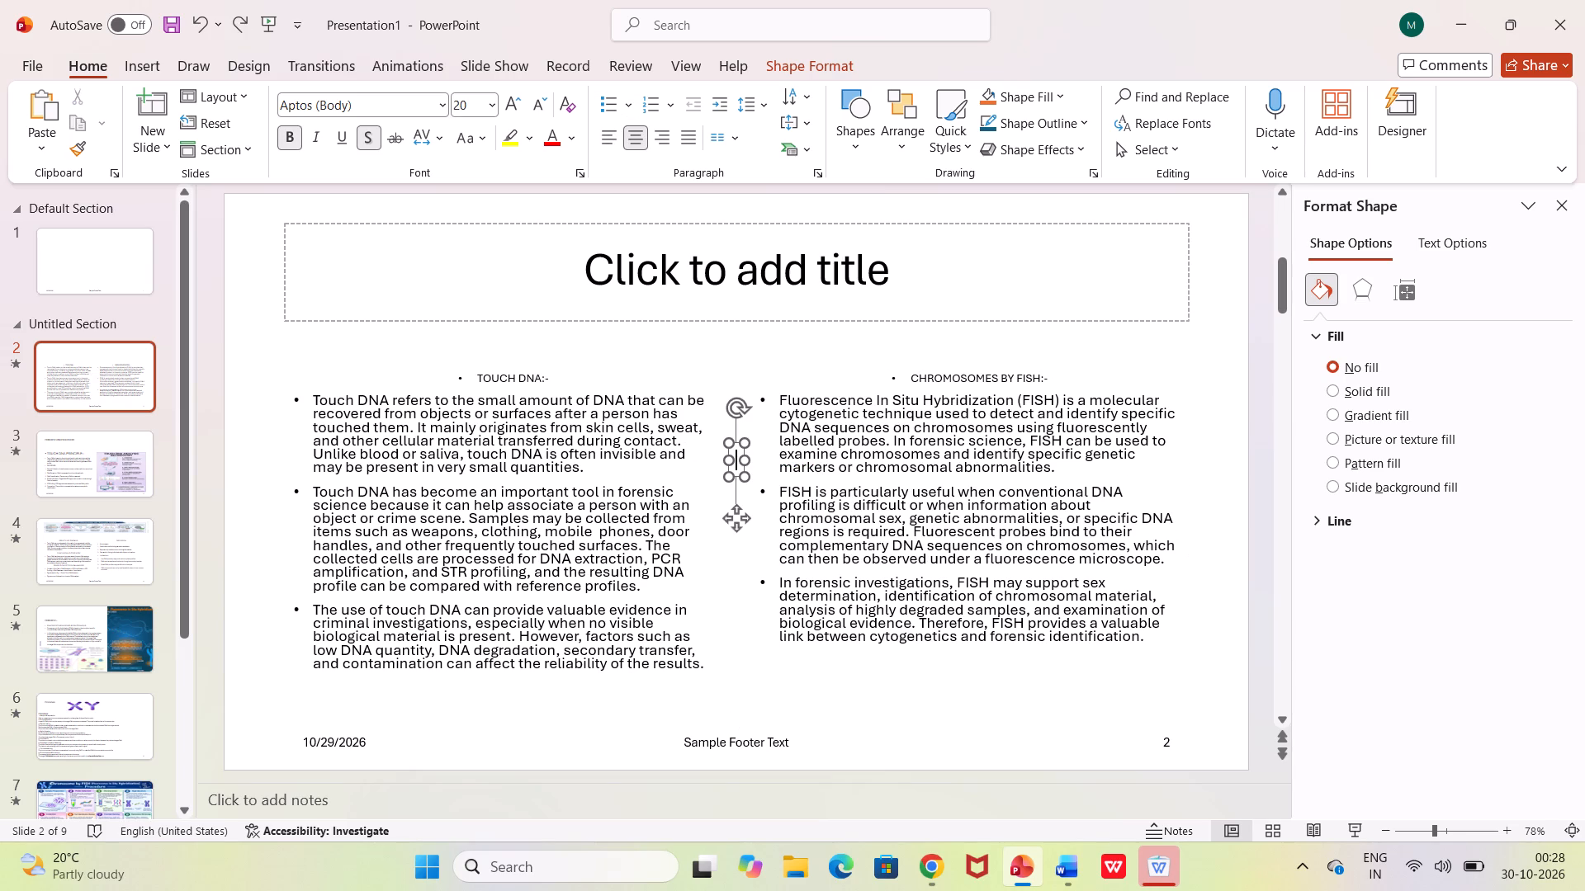
Set the font size of the empty title placeholder on slide 2 to 20, leaving the placeholder without text.
left_click(906, 295)
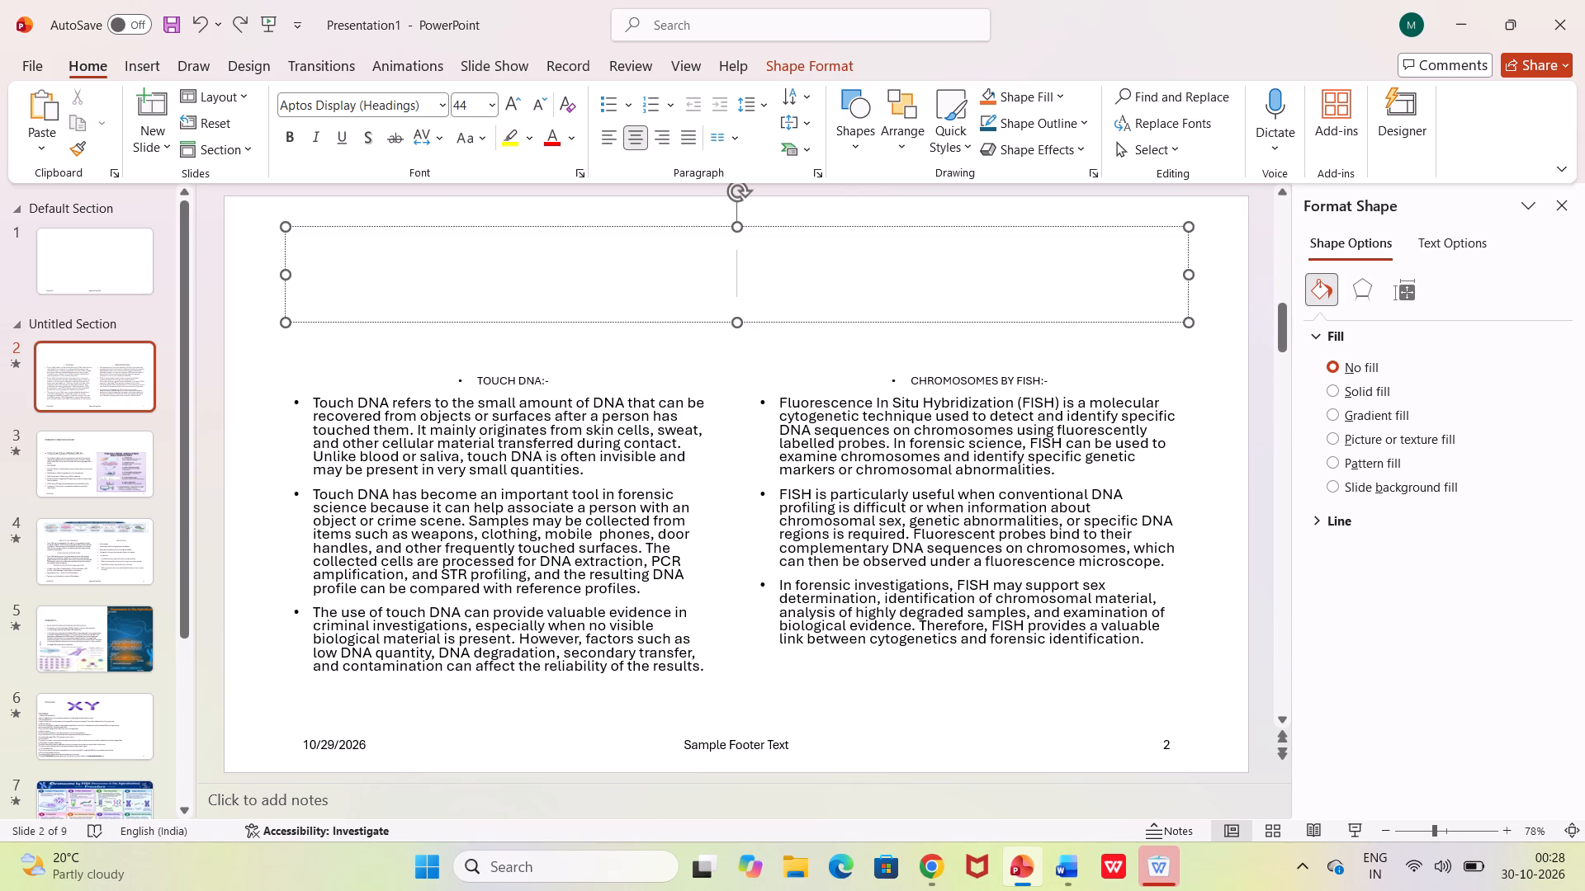
left_click(859, 134)
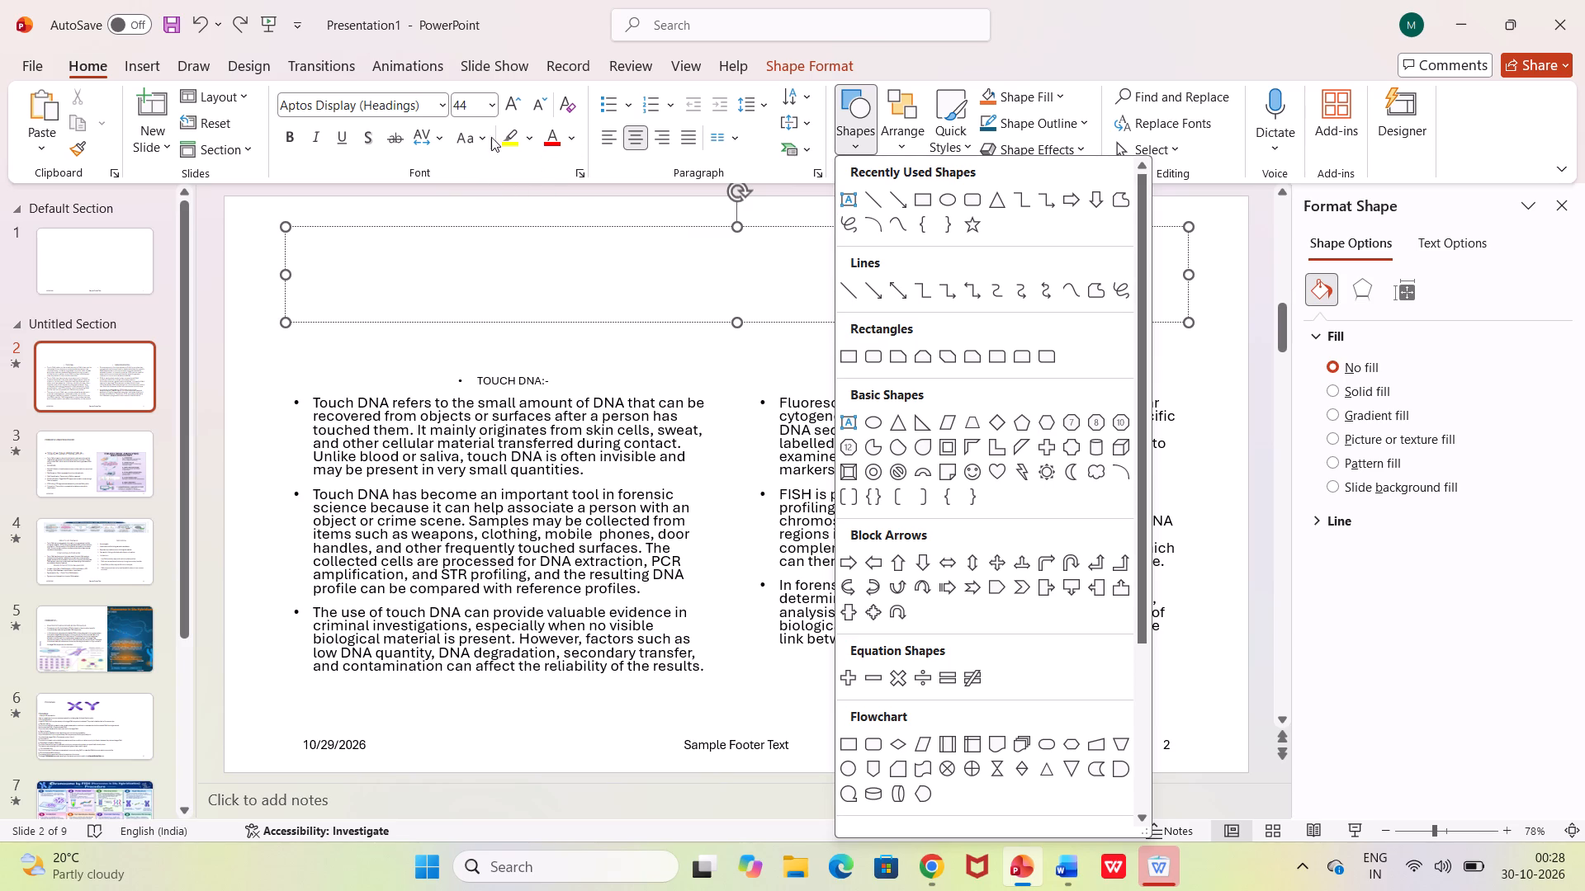
left_click_drag(467, 107, 494, 108)
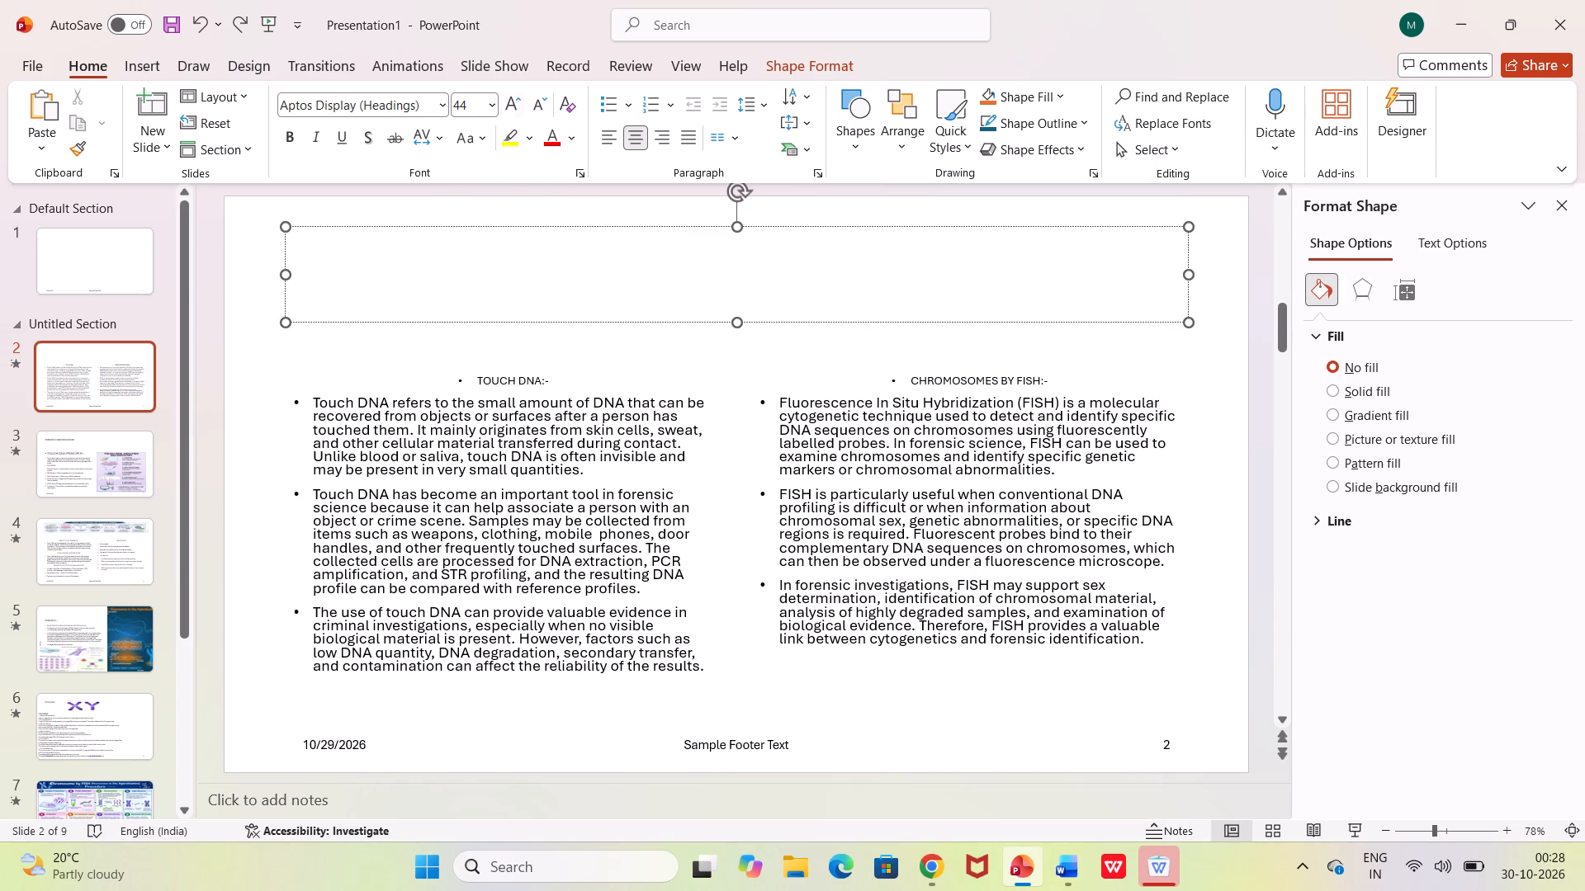
left_click_drag(494, 108, 488, 110)
left_click(488, 110)
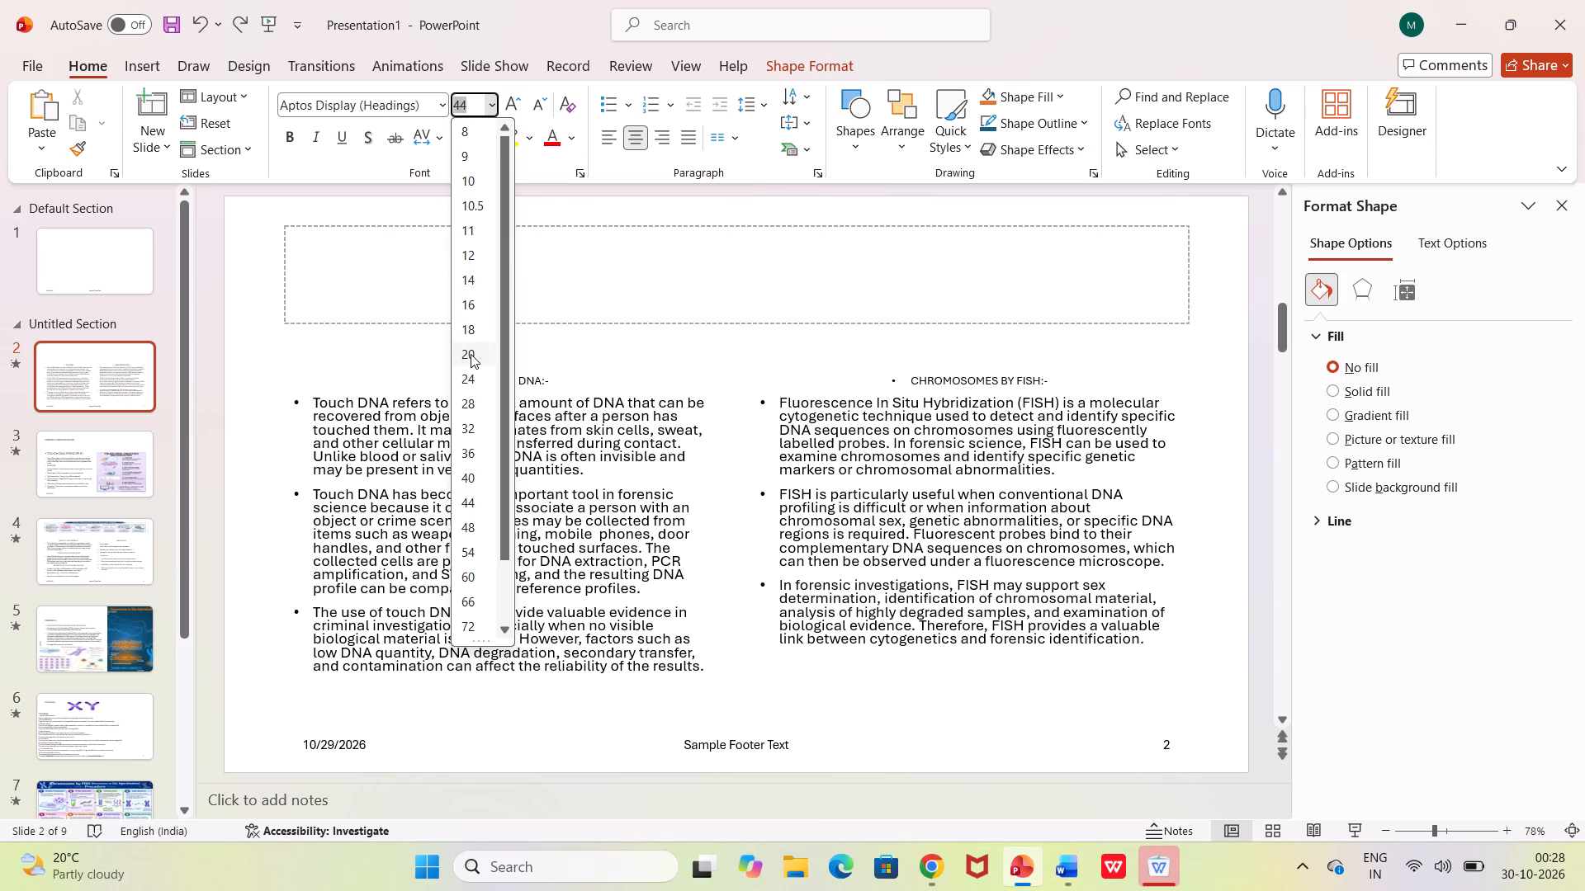
left_click(471, 361)
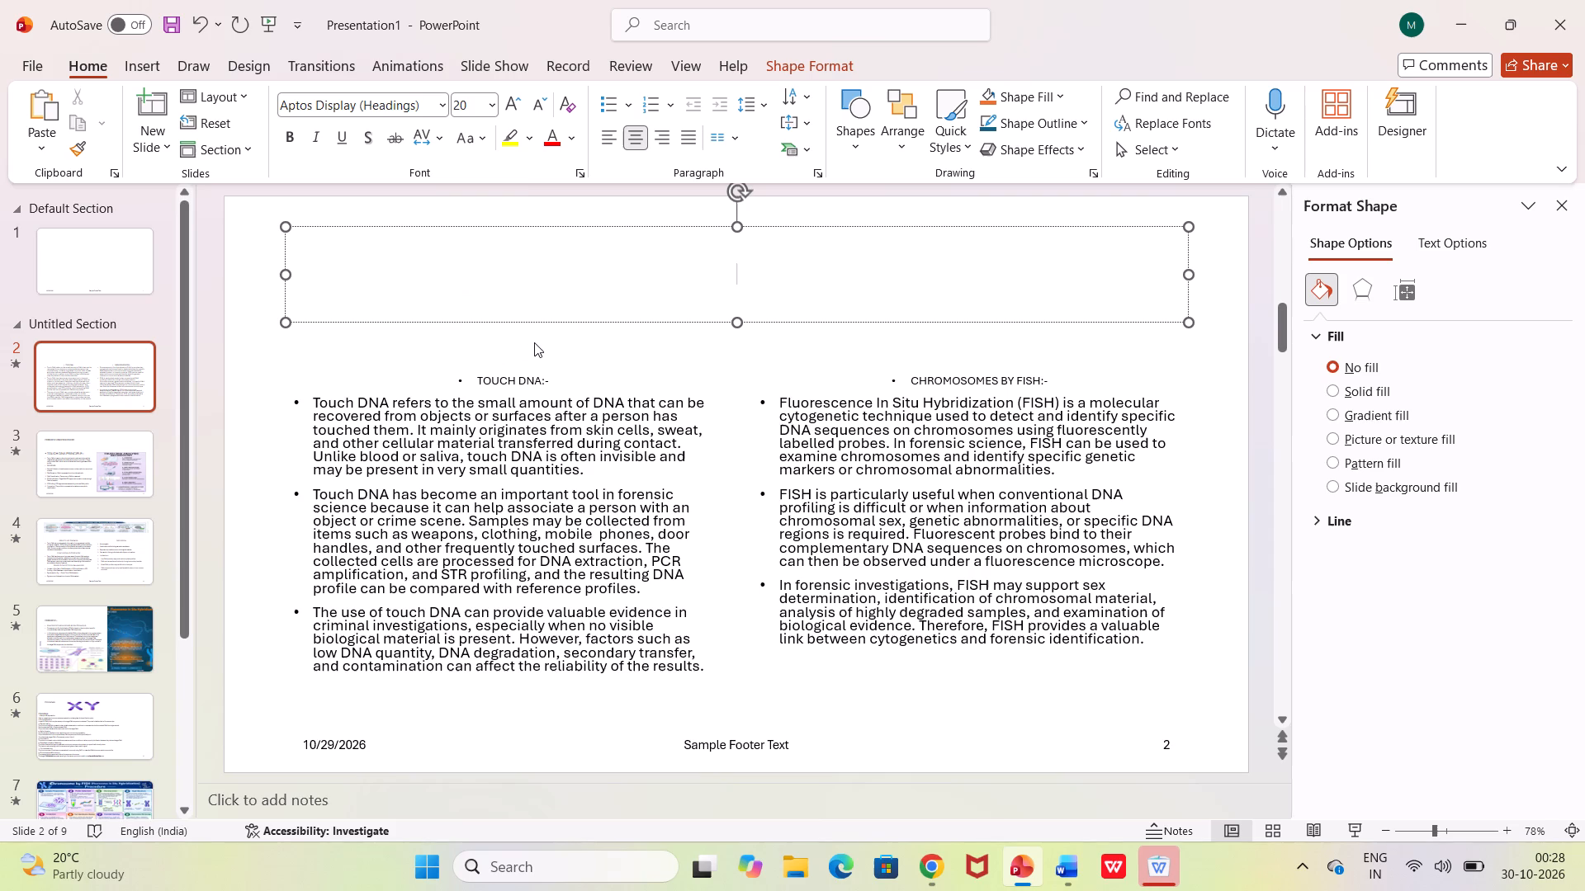
key("i")
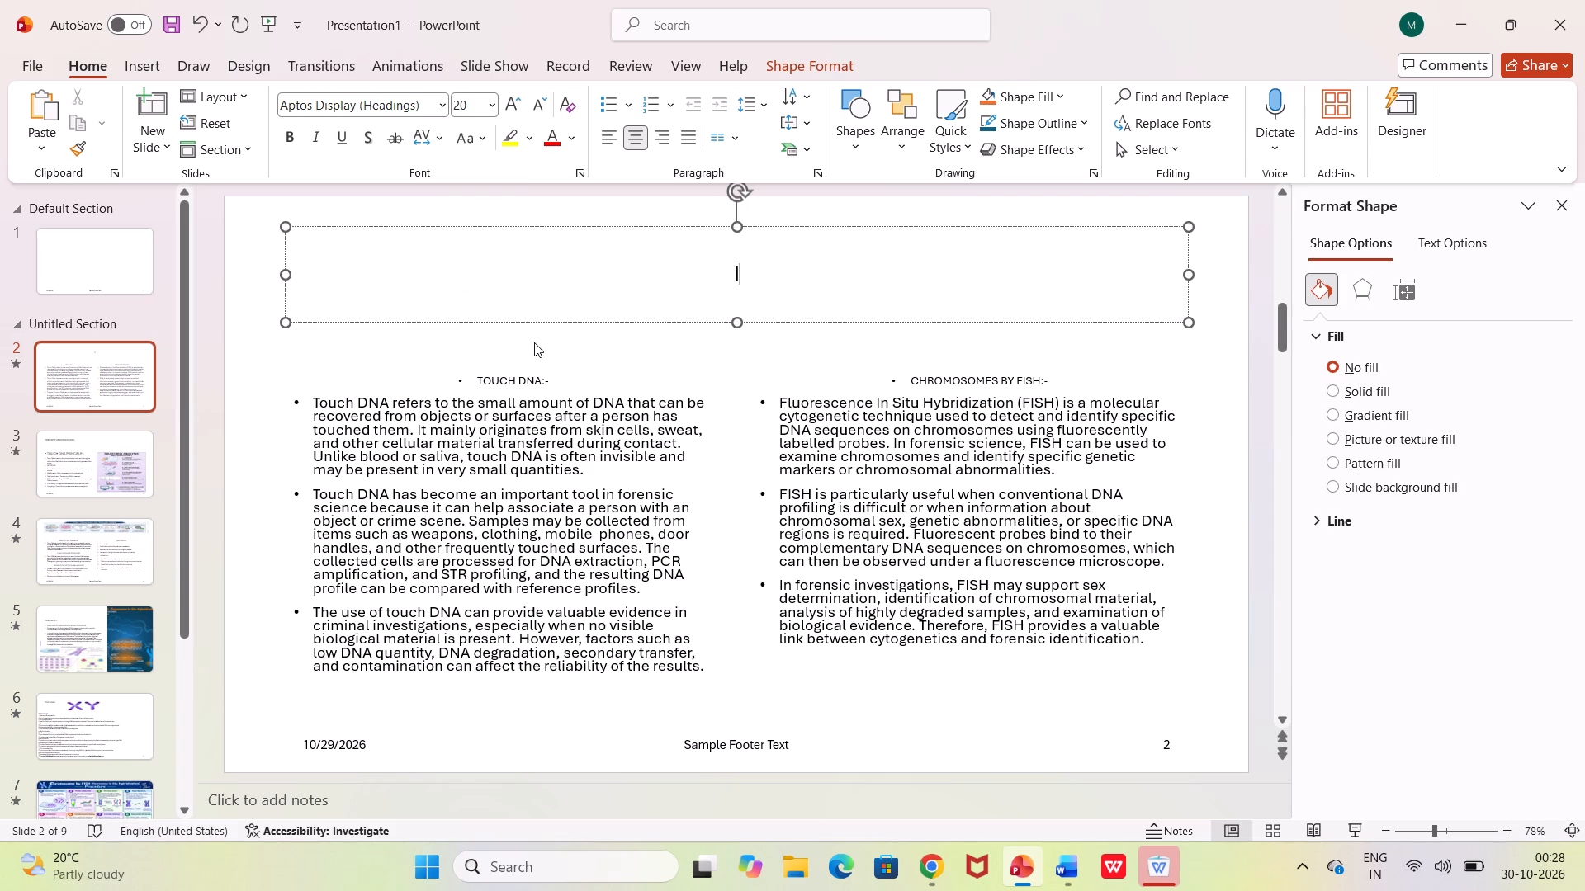
key("BackSpace")
Apply the centred inner shadow shape effect to the title placeholder on slide 2.
left_click(1039, 155)
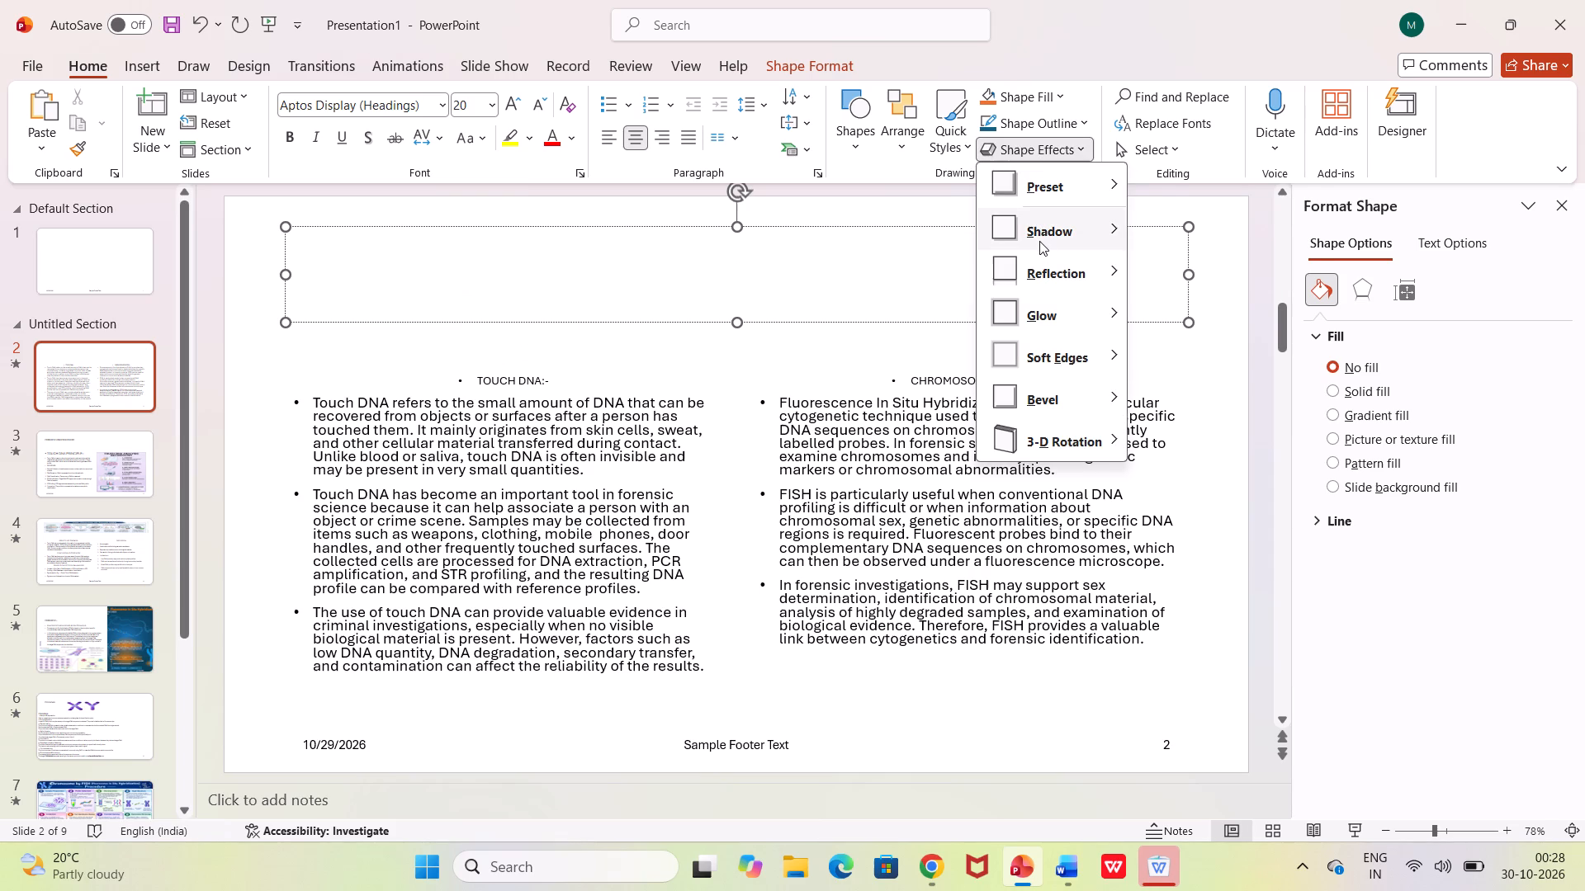
left_click(1039, 239)
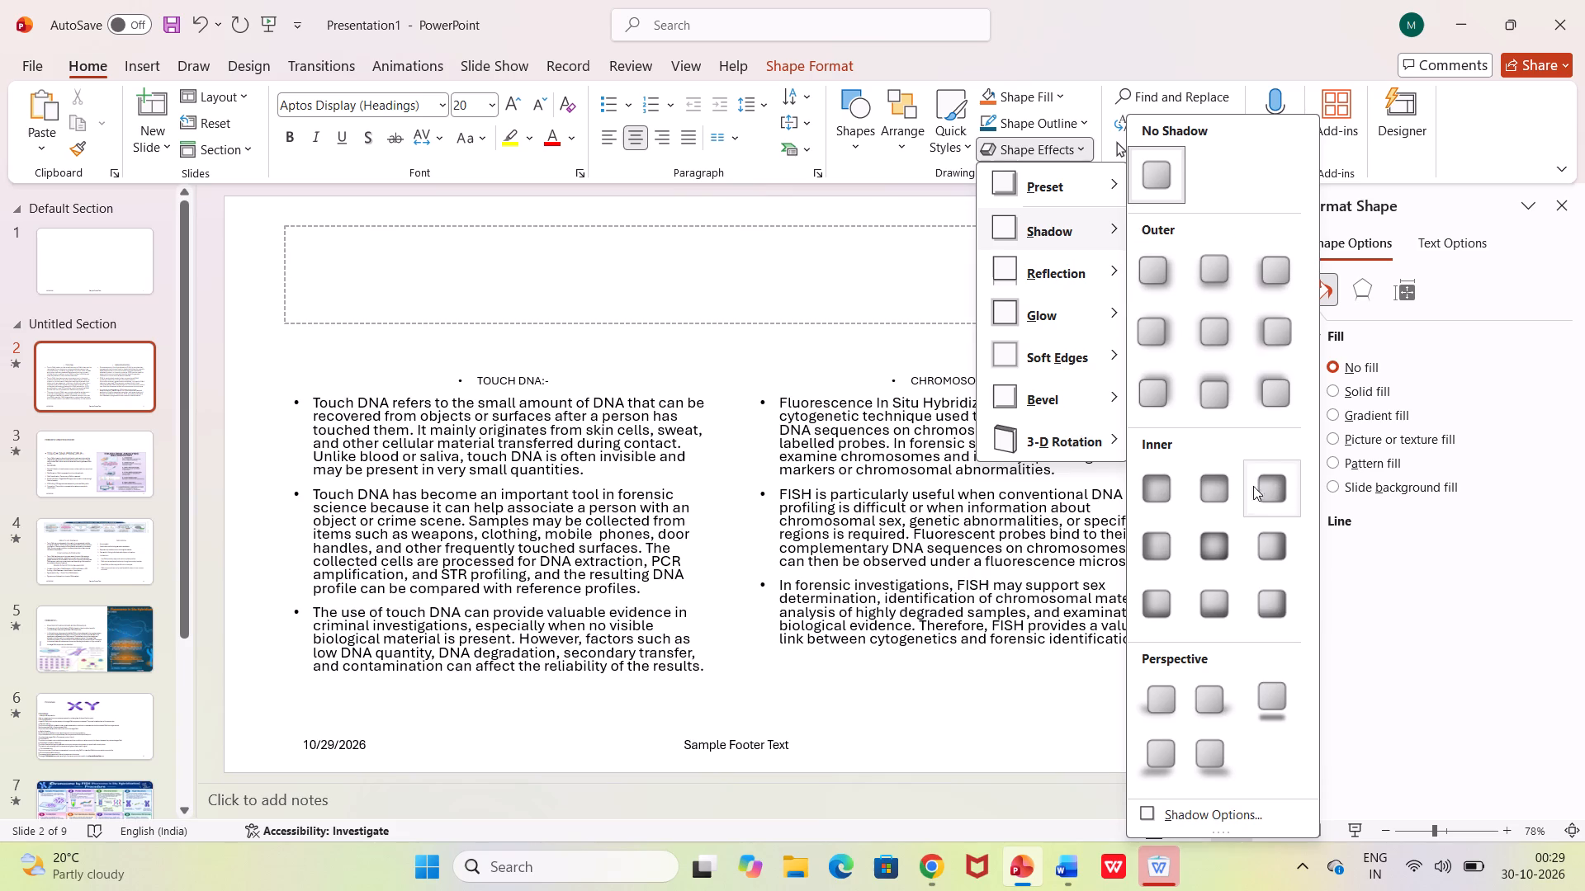
left_click(1204, 541)
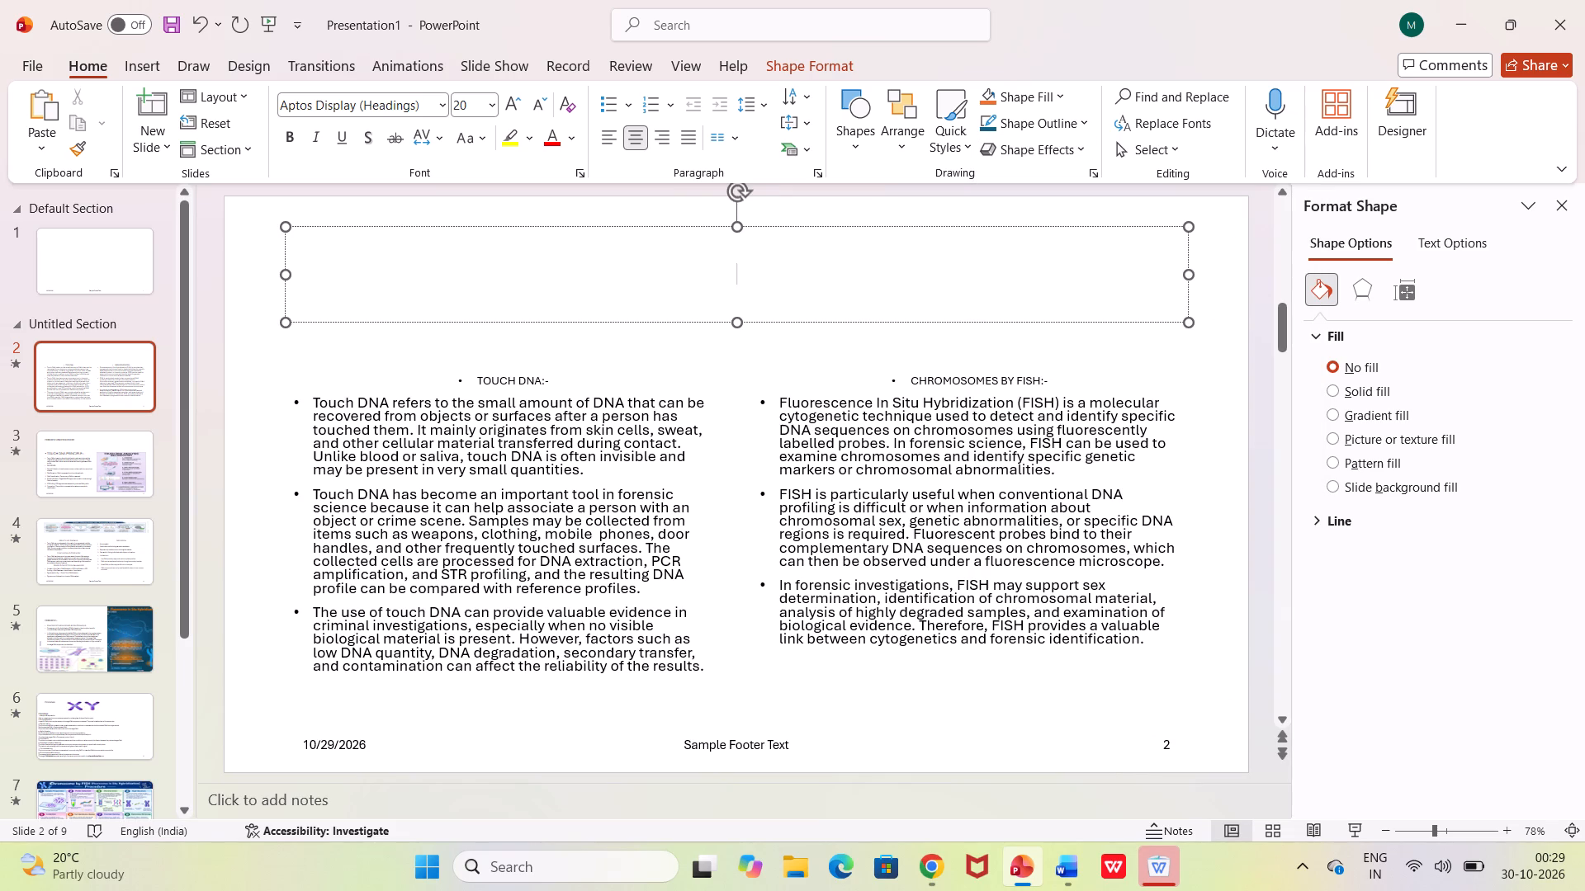
Enter "INTRODUCTION" as the title in the title placeholder on slide 2.
key("i")
key("n")
type("TRO")
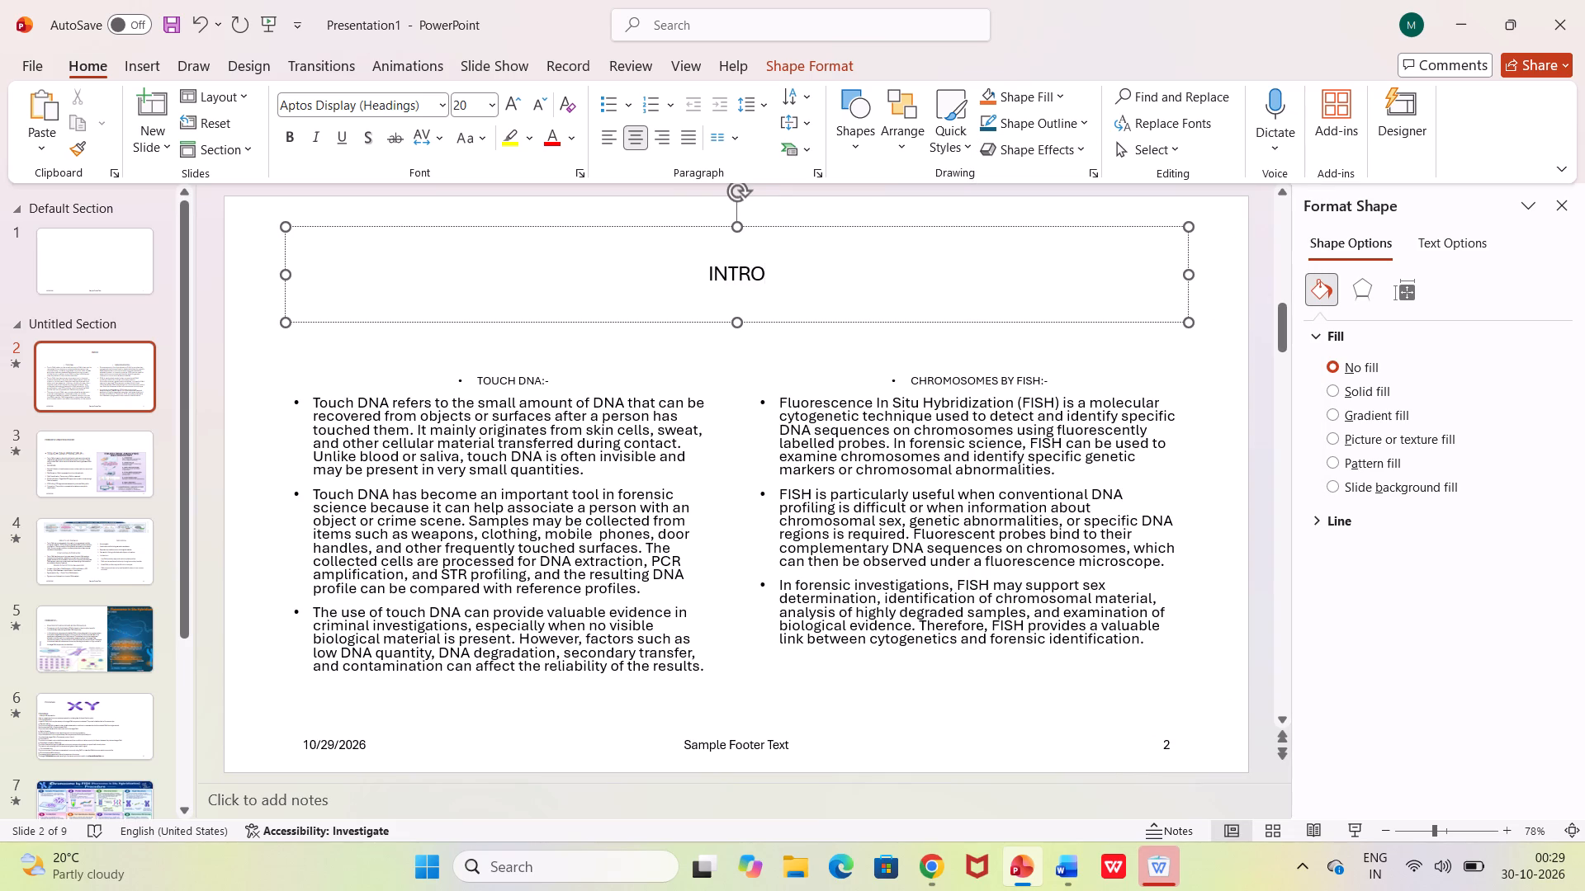
type("DUCTION")
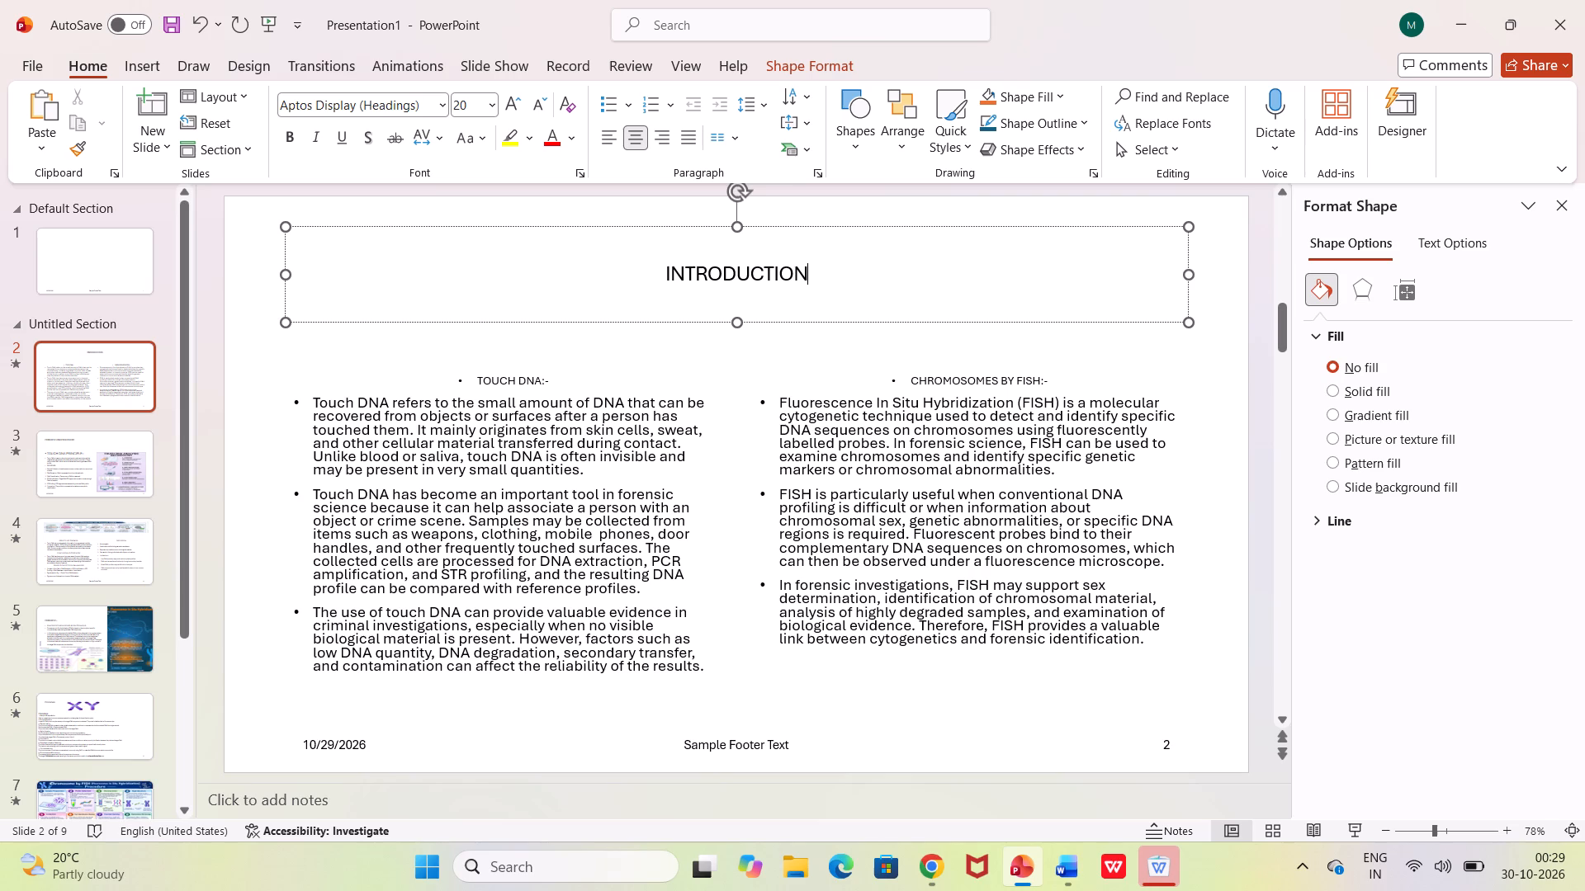
Recolour the INTRODUCTION title text on slide 2 to the dark purple theme shade, after trying light blue and light purple.
left_click_drag(647, 265, 778, 272)
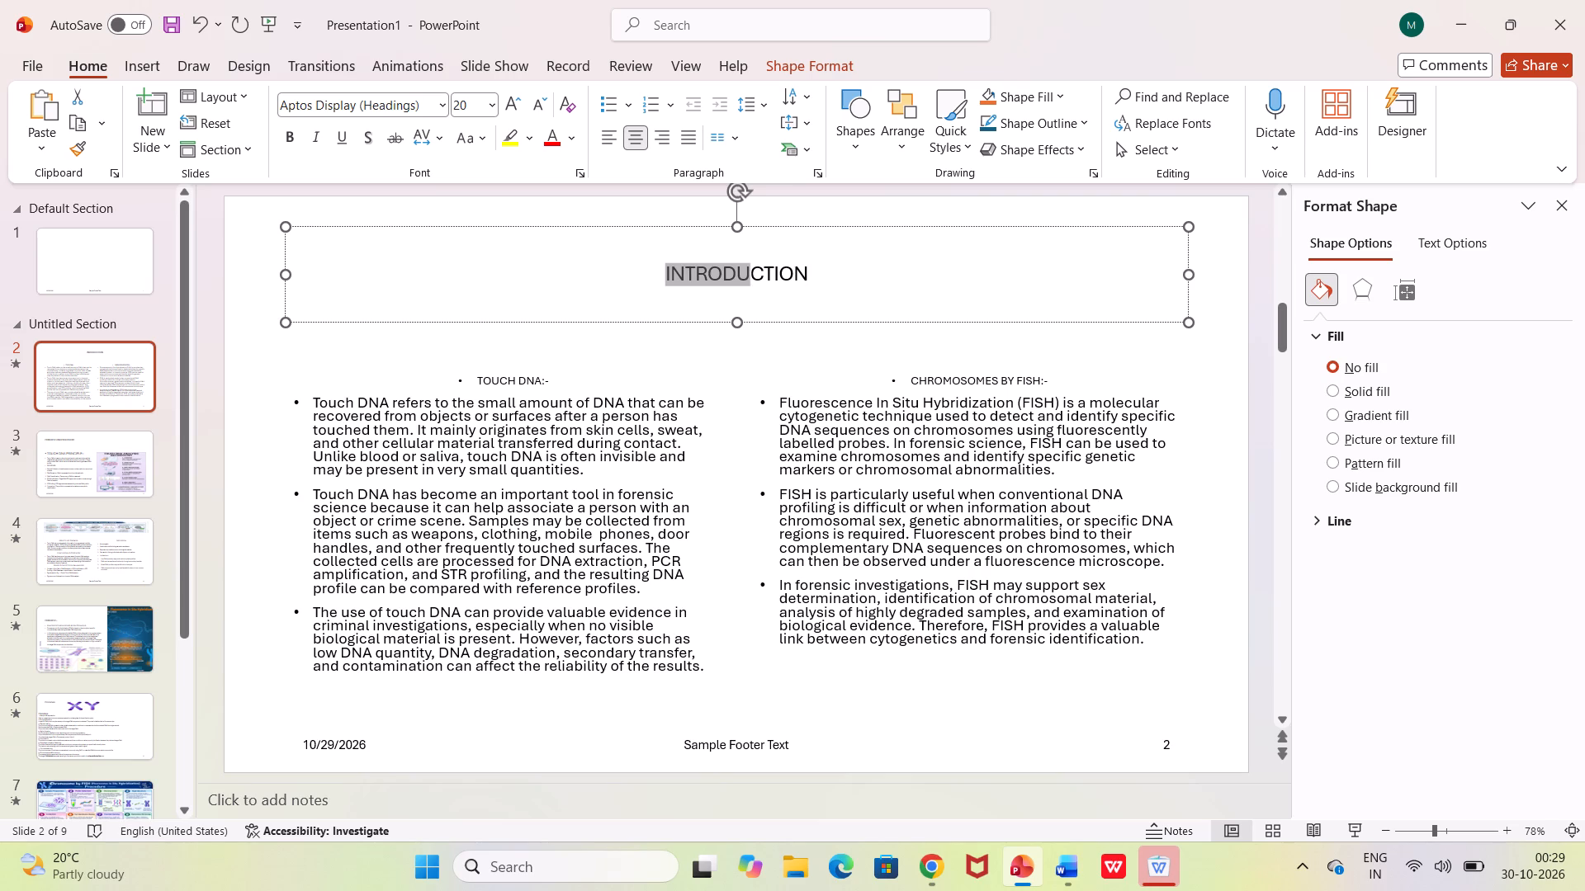
left_click_drag(778, 272, 893, 283)
left_click(572, 131)
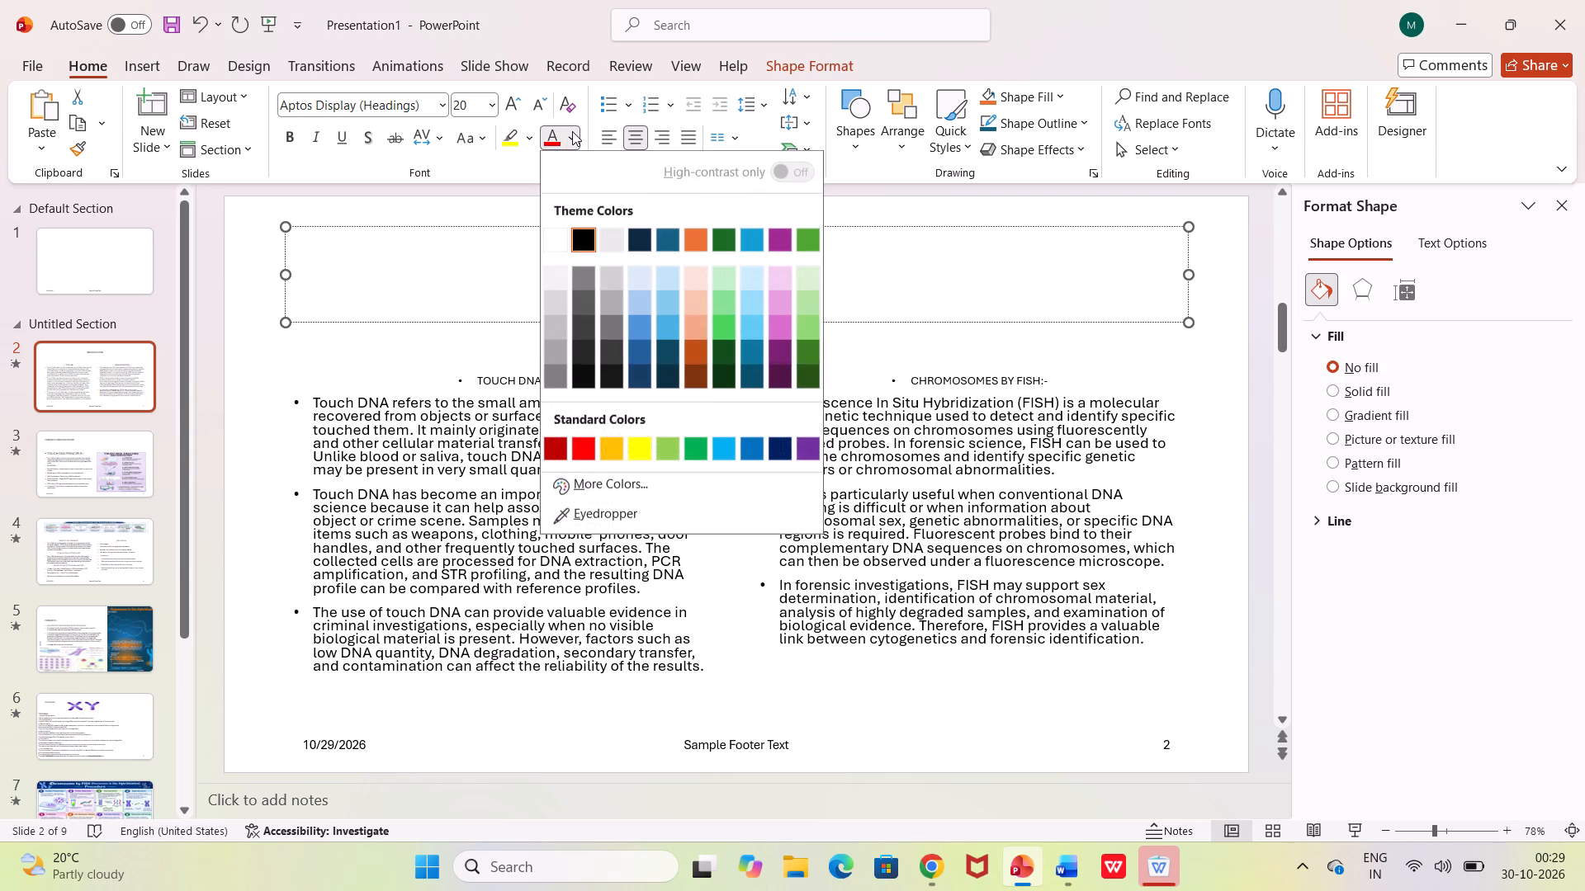
left_click(660, 298)
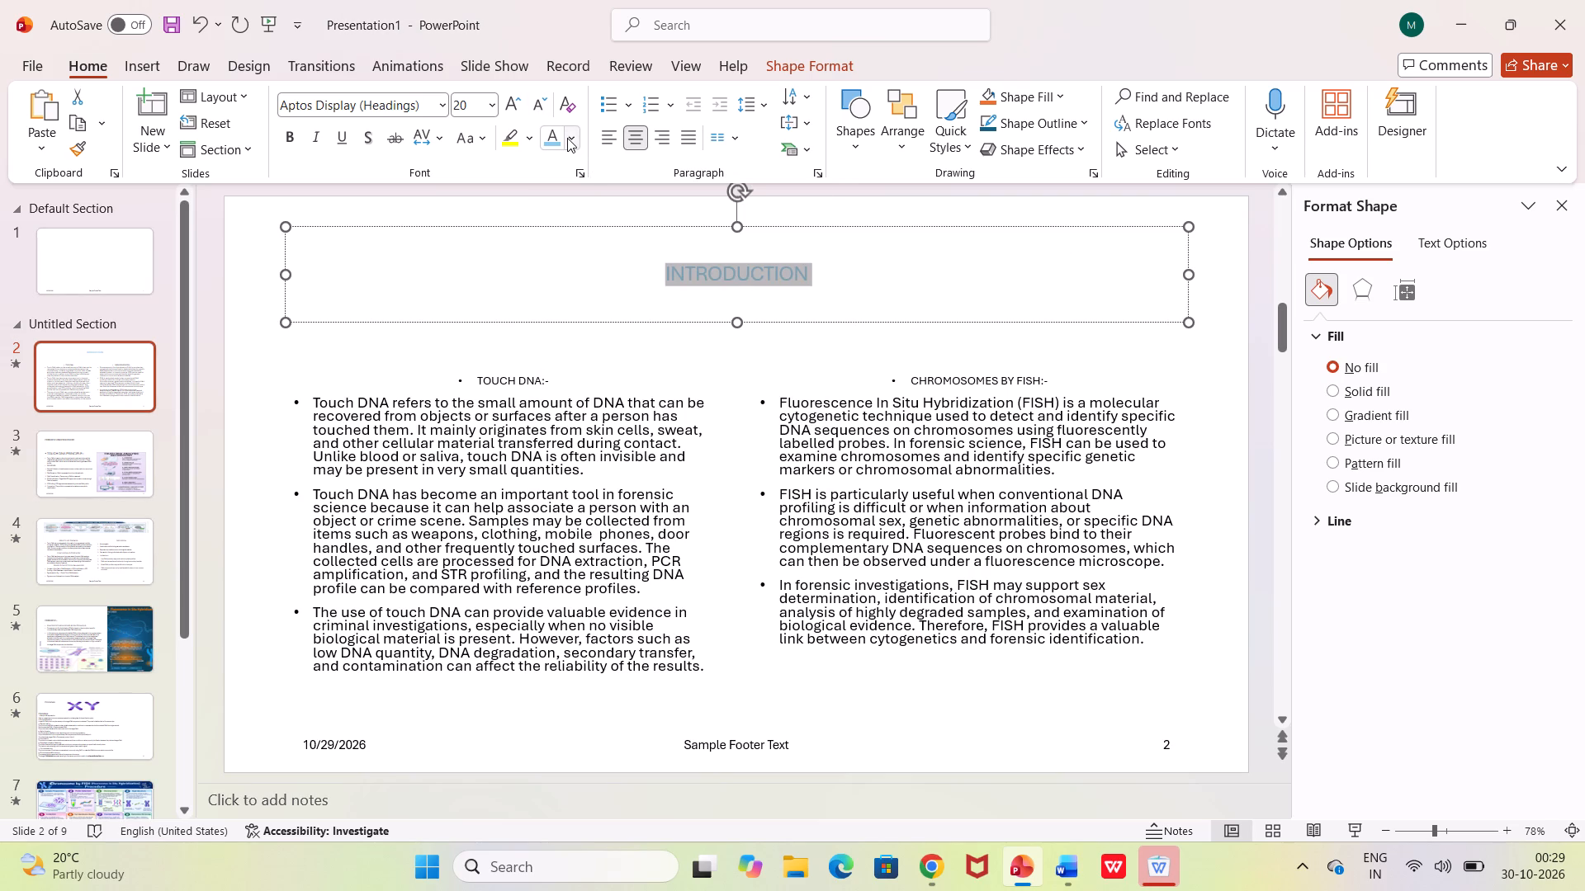
left_click(567, 138)
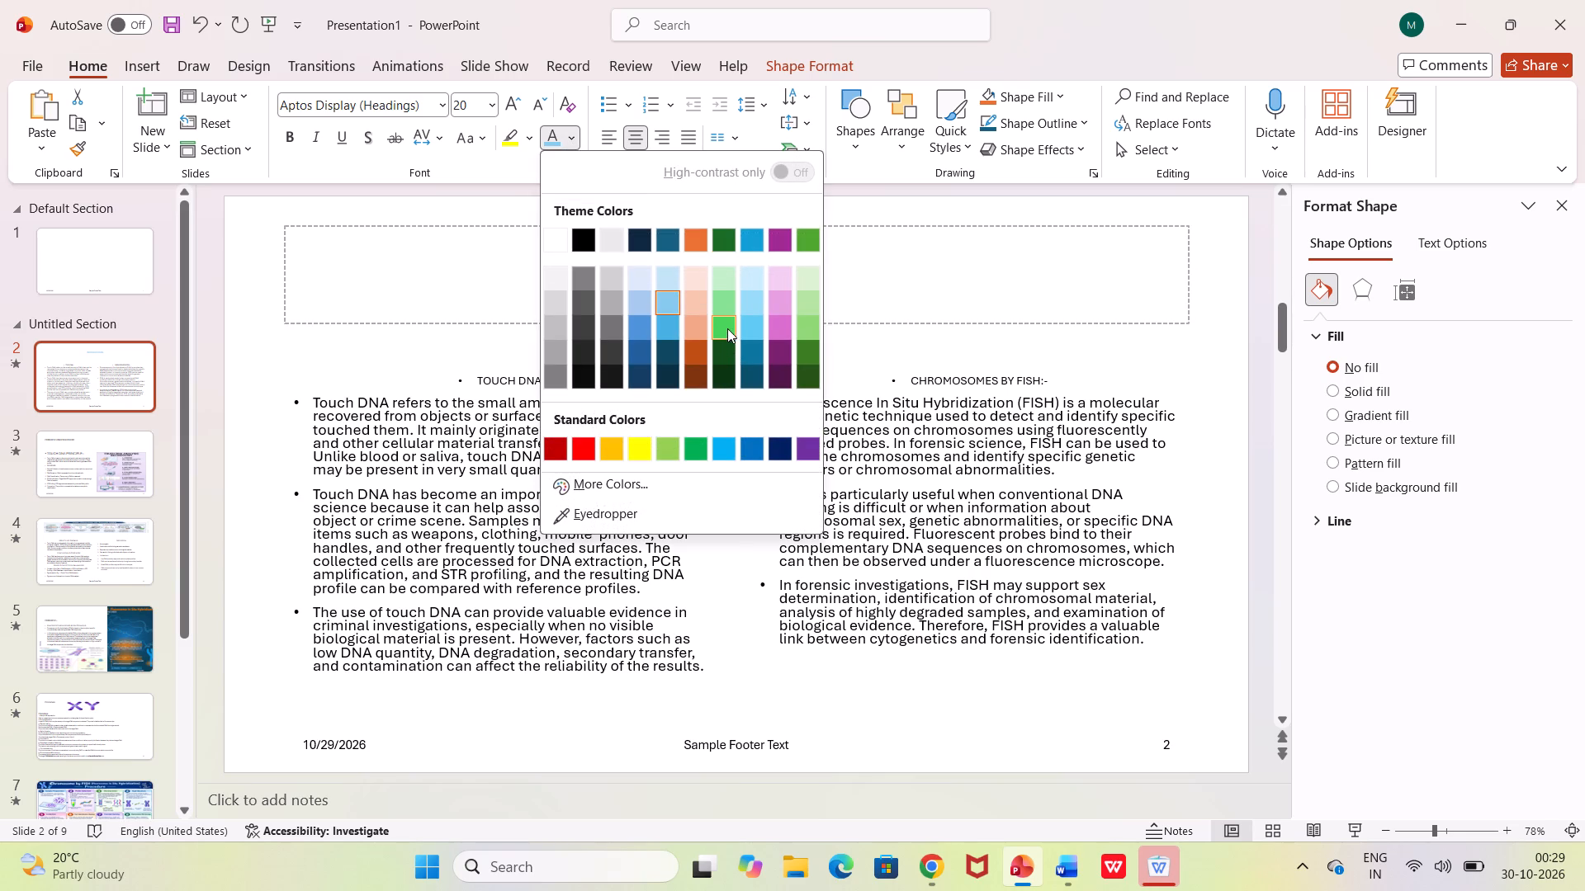
left_click(782, 327)
left_click(579, 141)
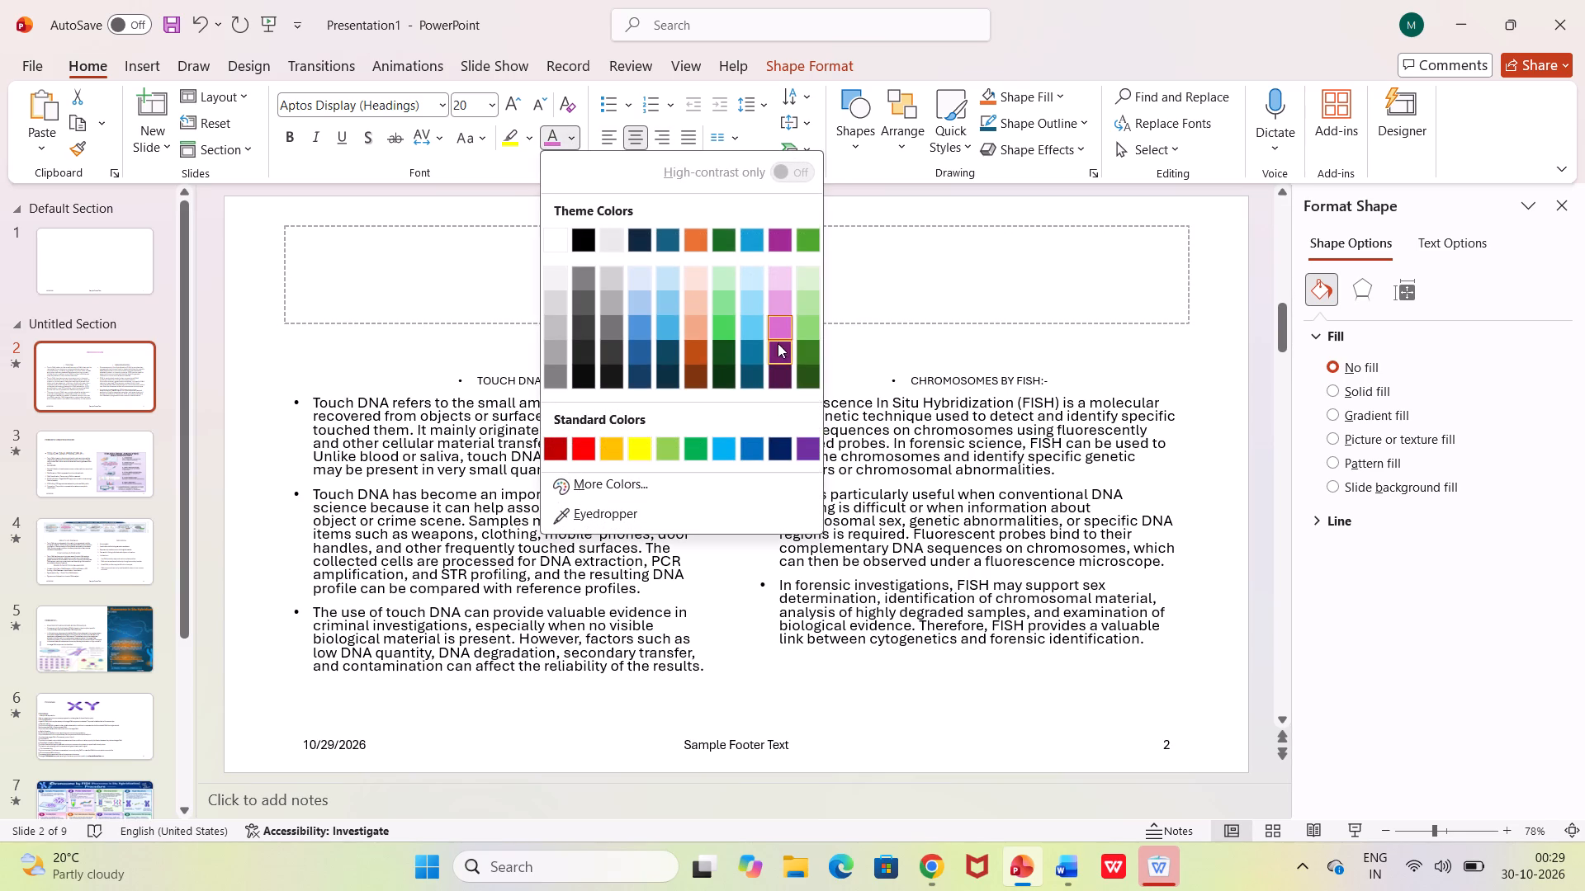
left_click(781, 359)
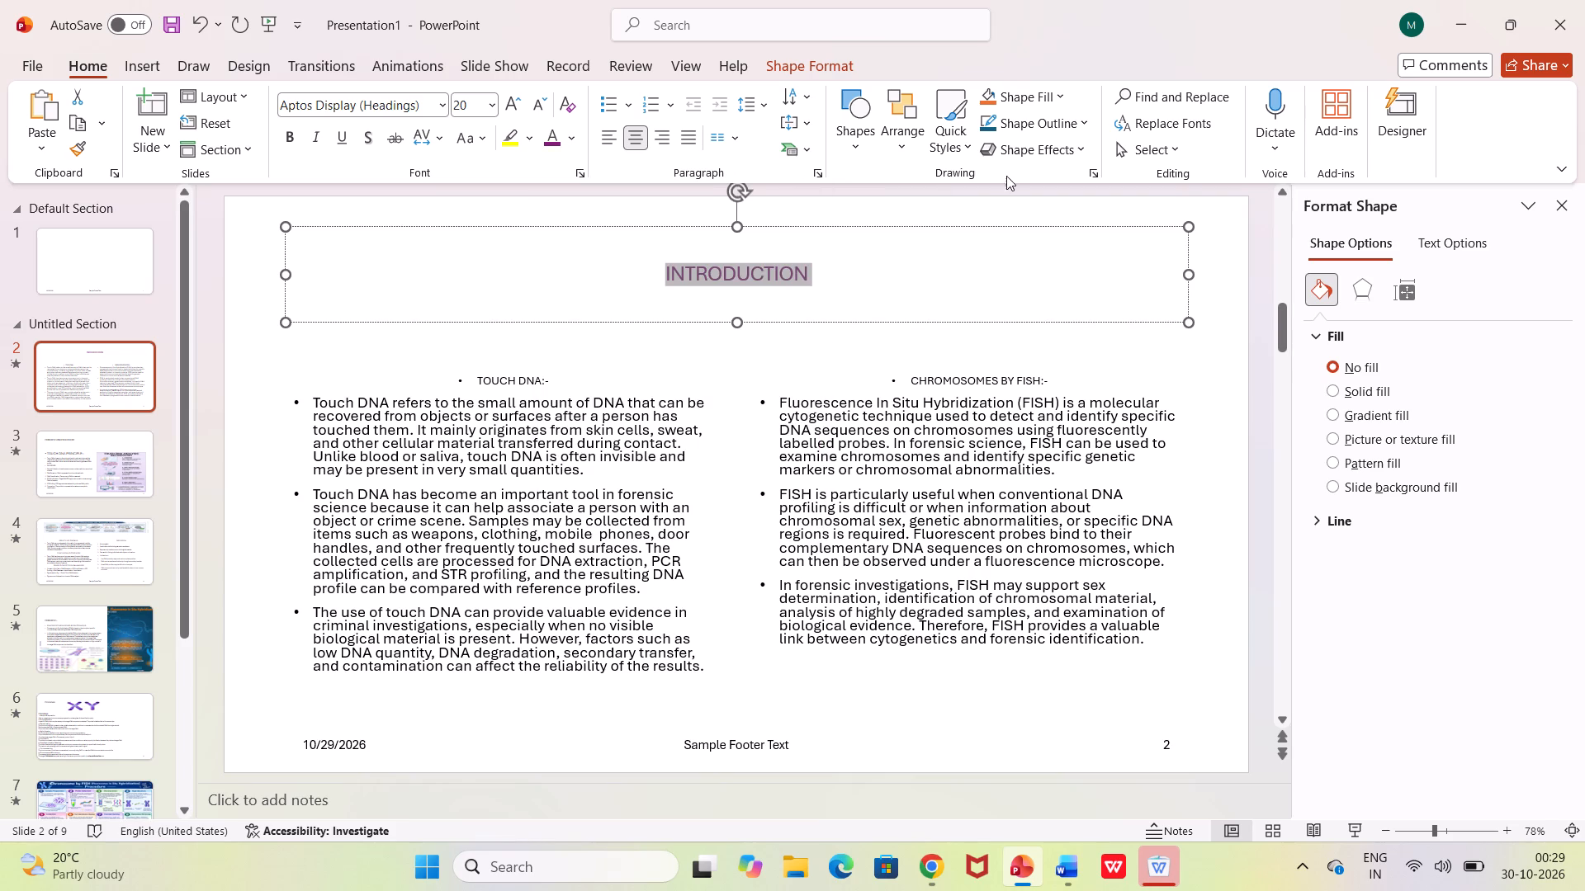
Apply the second Perspective preset of the 3-D Rotation shape effect to the INTRODUCTION title on slide 2.
left_click(852, 146)
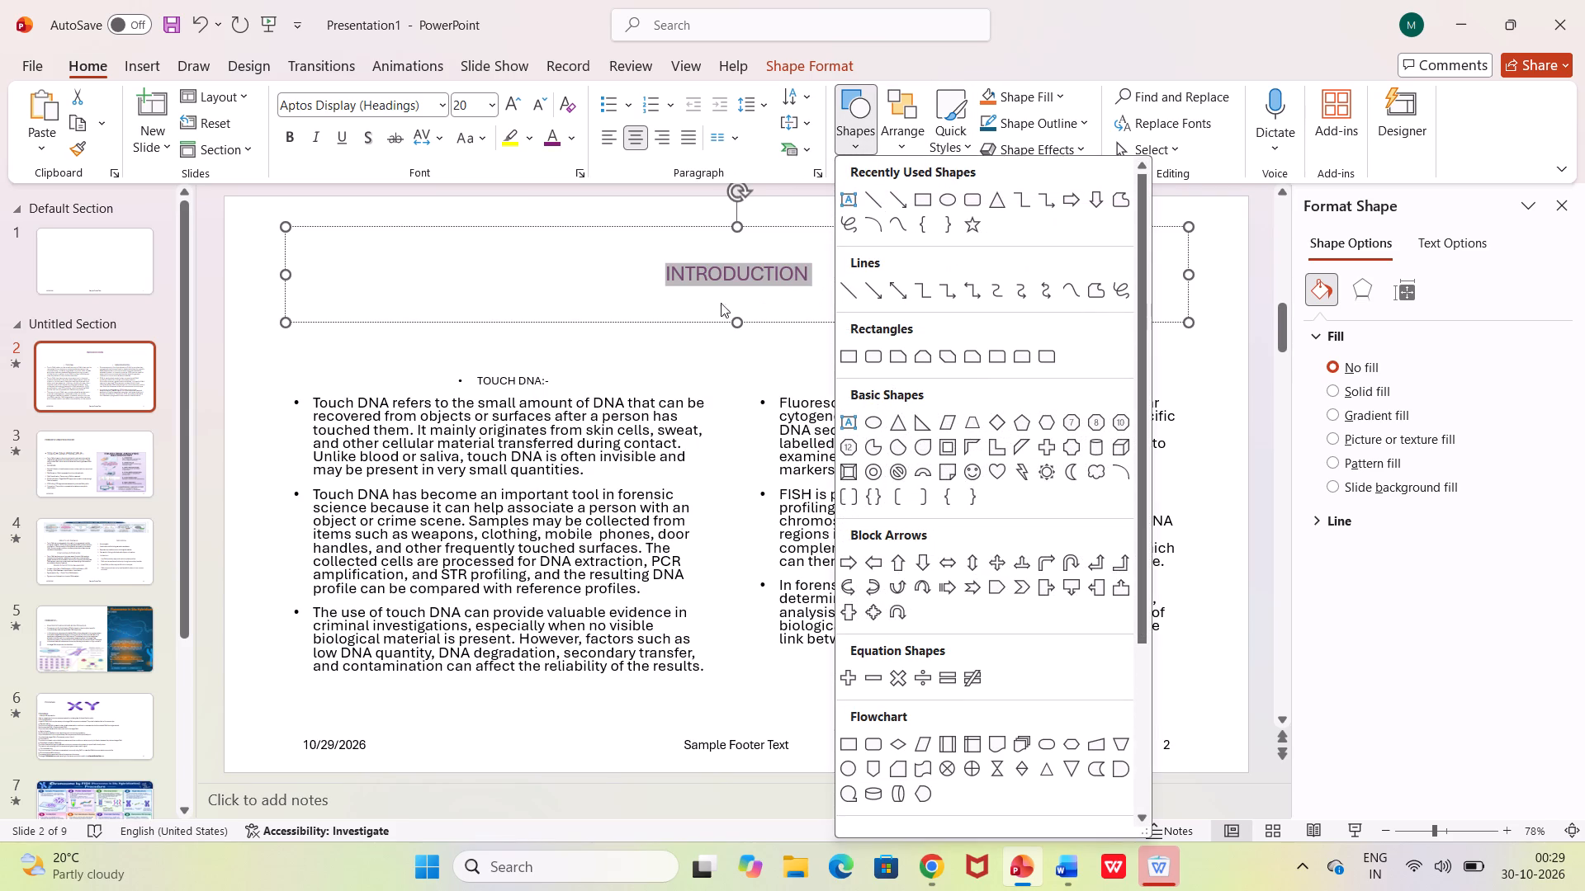
left_click(682, 299)
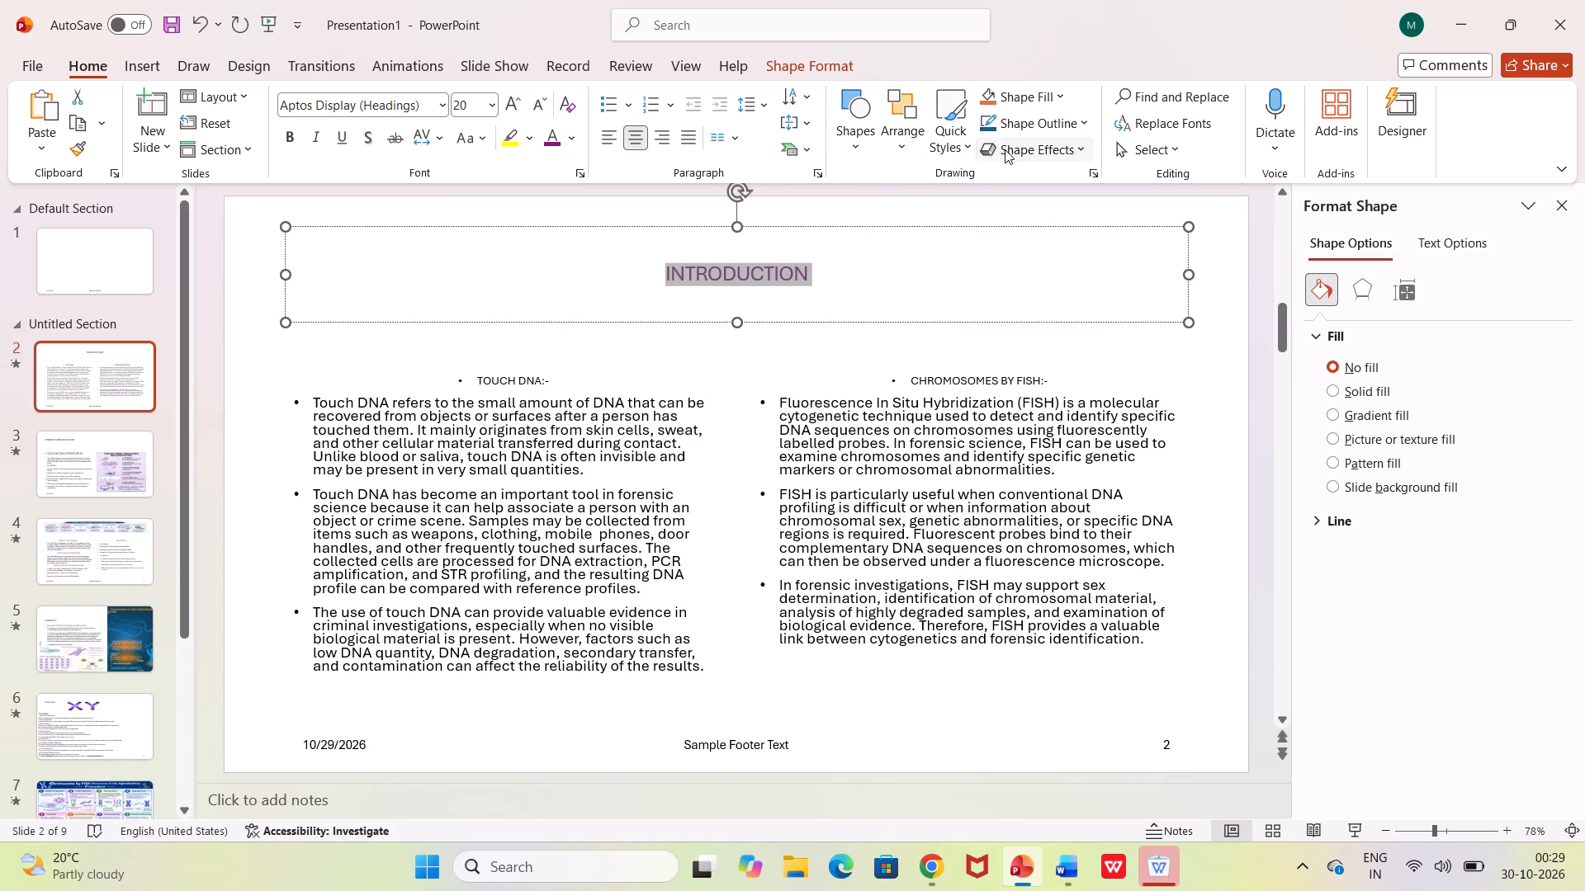
left_click(1005, 149)
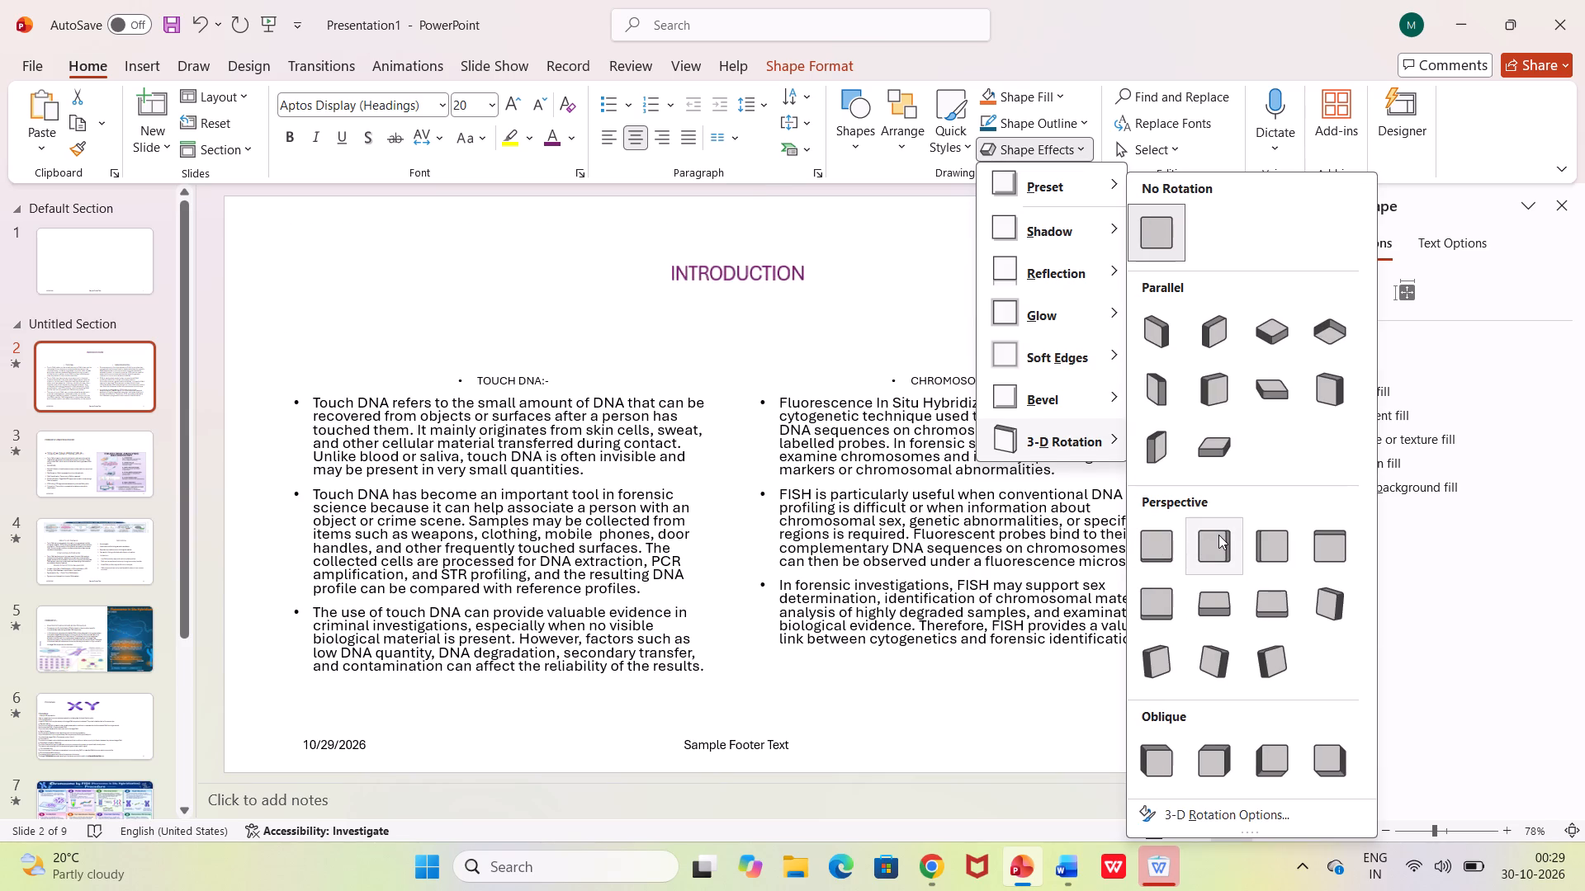
left_click(1218, 535)
left_click(835, 277)
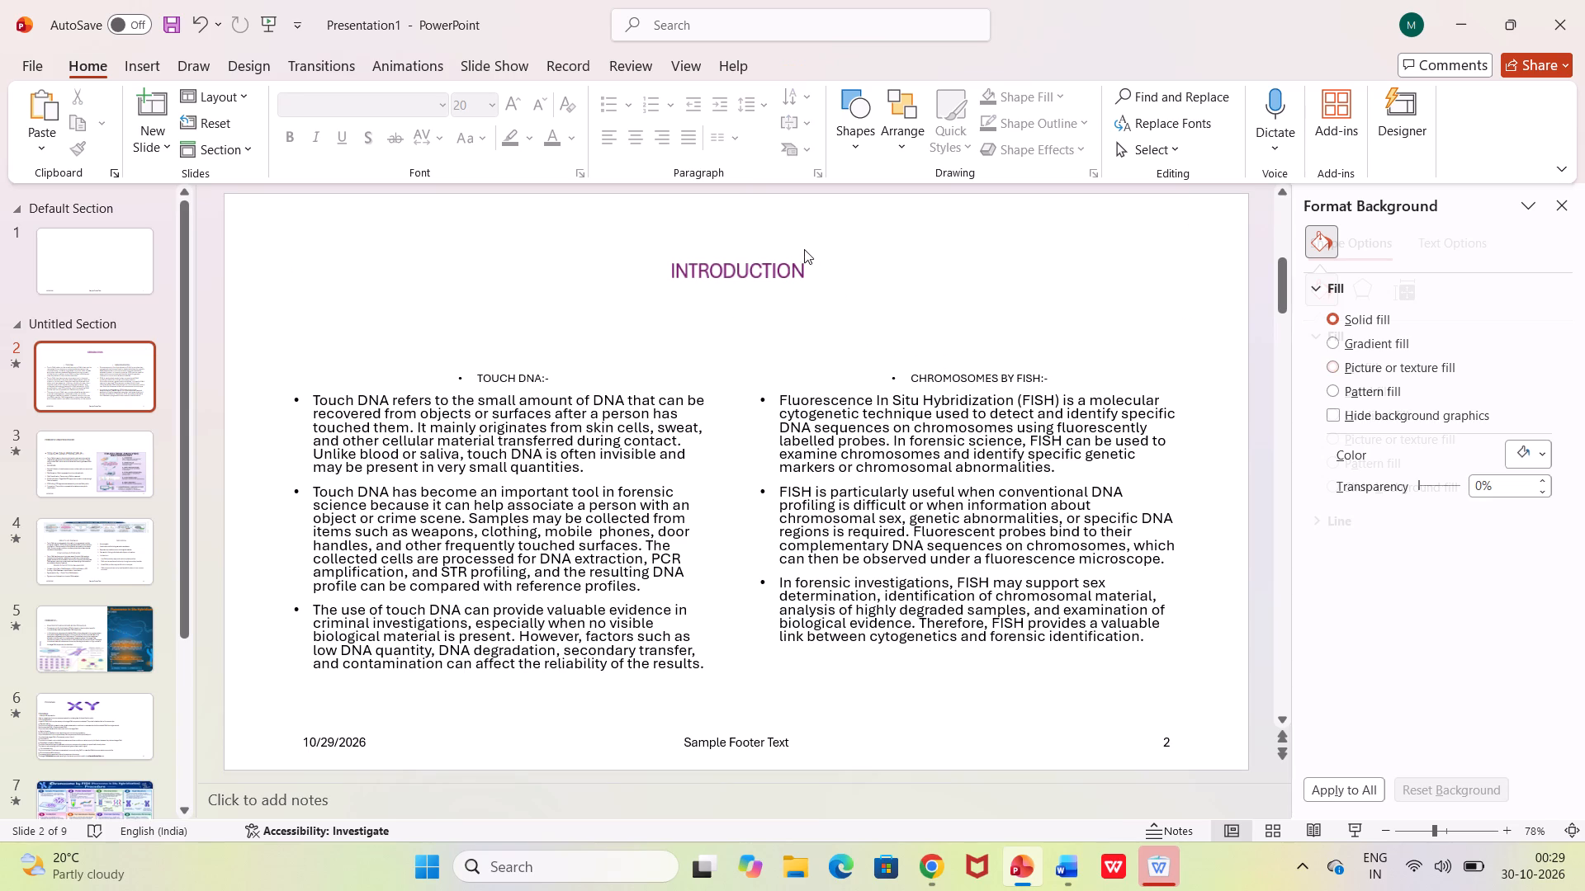
Set the font size of the INTRODUCTION title on slide 2 to 40.
left_click(778, 265)
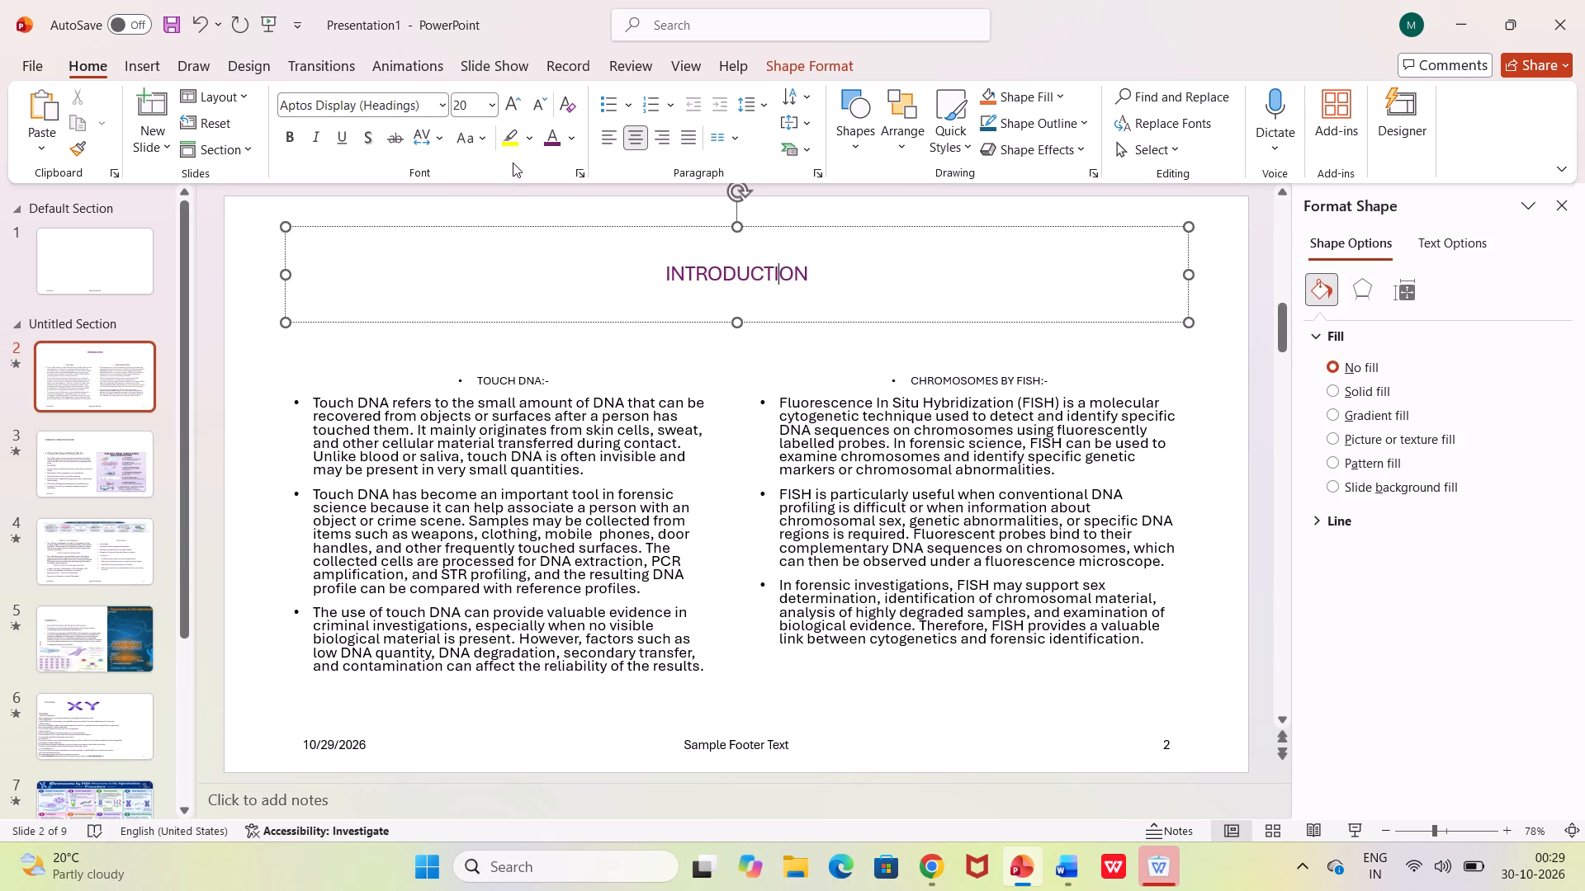
left_click(493, 105)
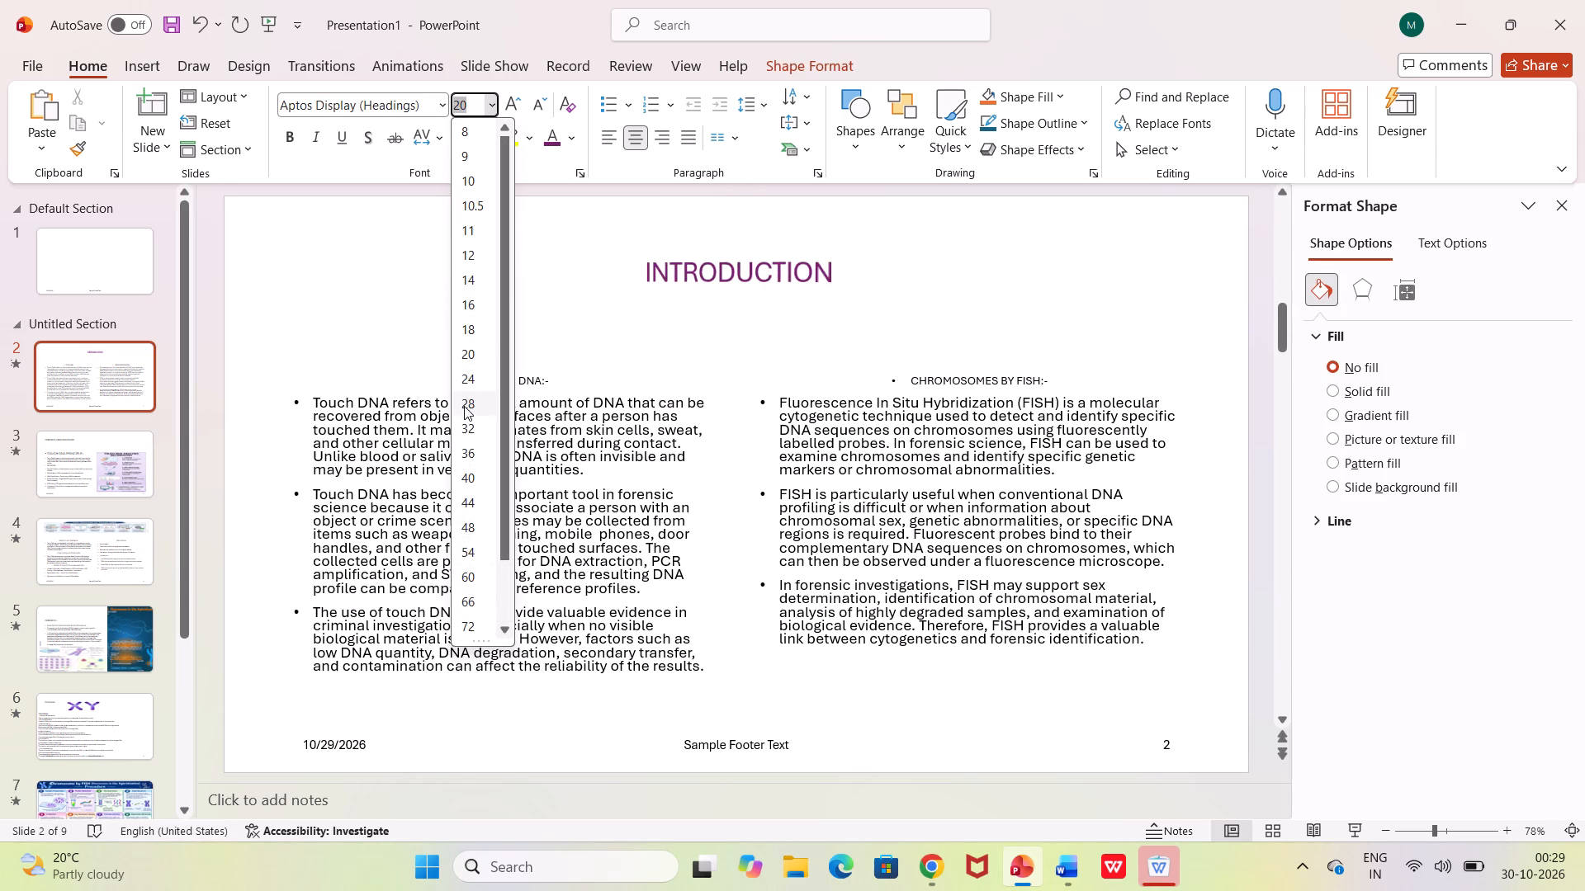
left_click(480, 478)
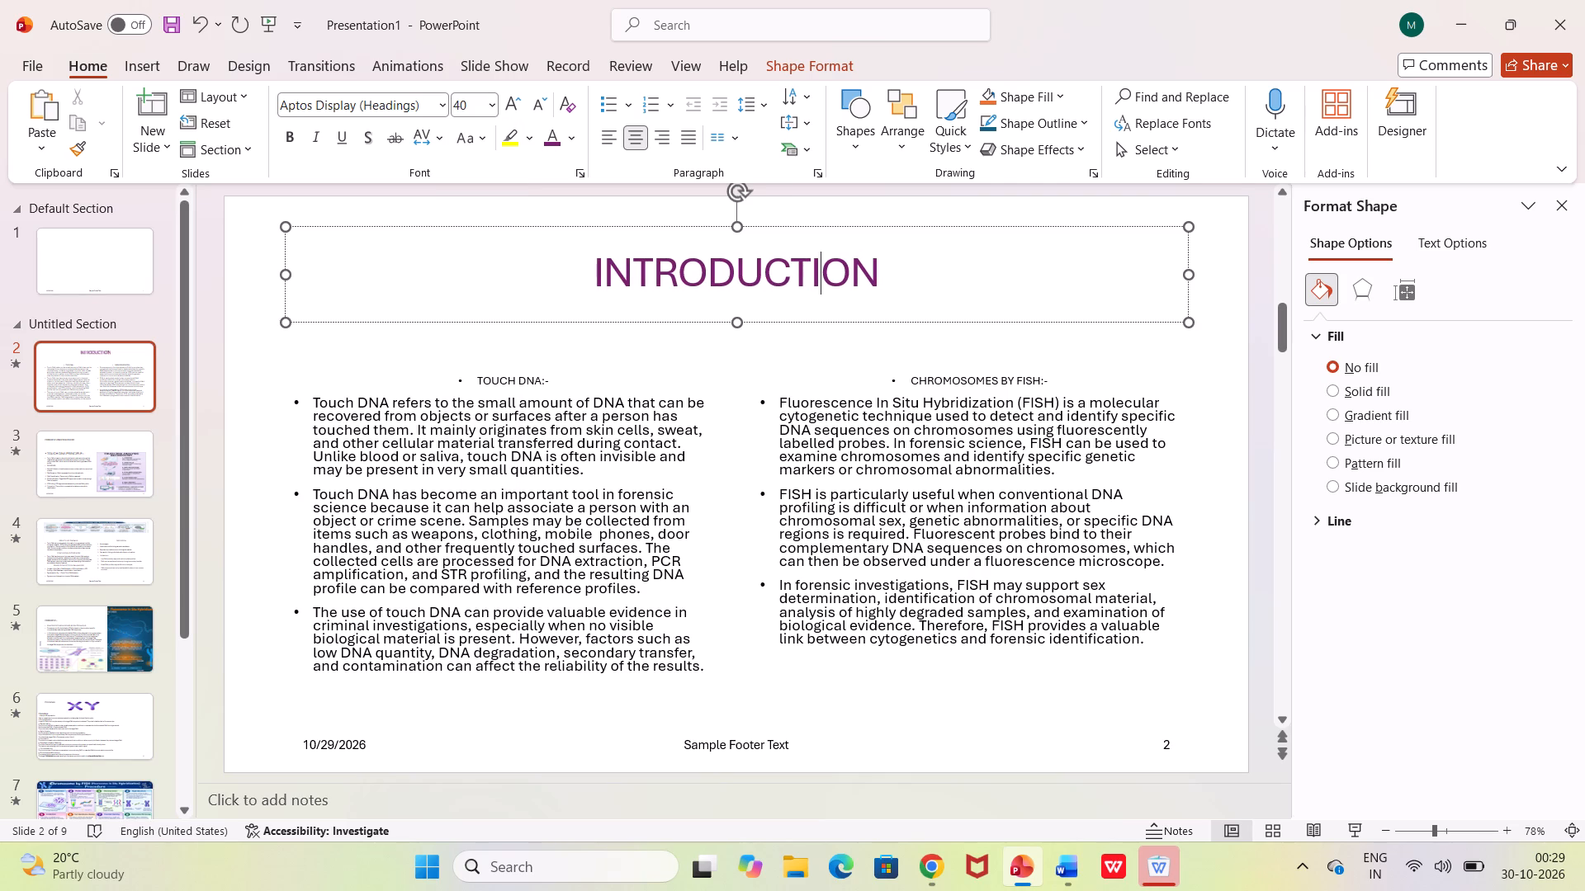
Remove the bullet from the "TOUCH DNA:-" heading on slide 2 and set its font size to 20.
left_click(494, 380)
left_click(474, 382)
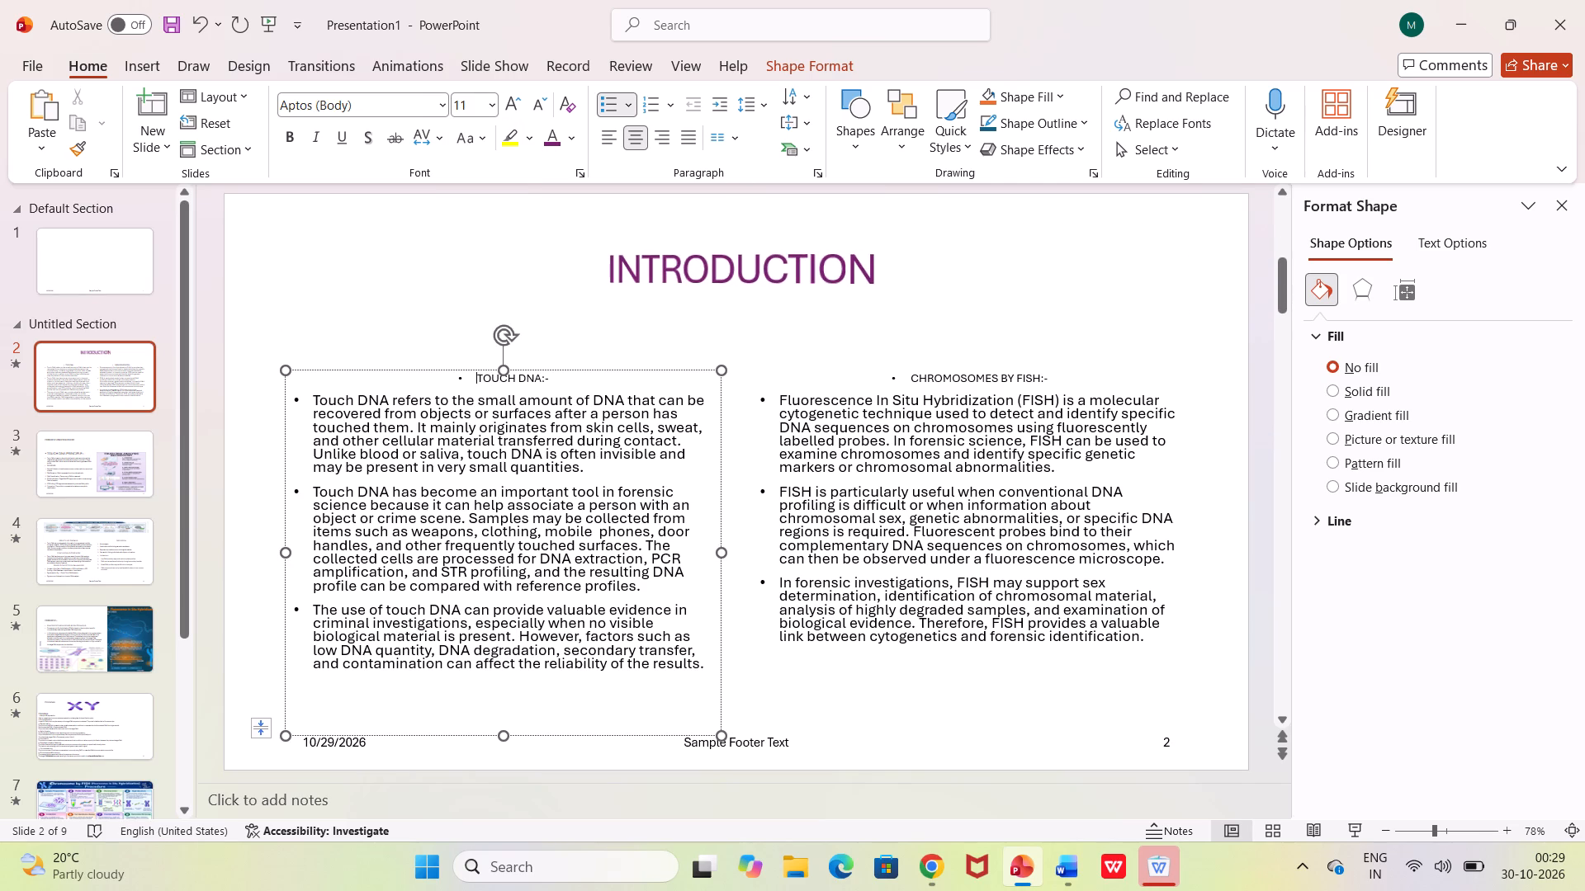
key("BackSpace")
left_click_drag(464, 385, 522, 388)
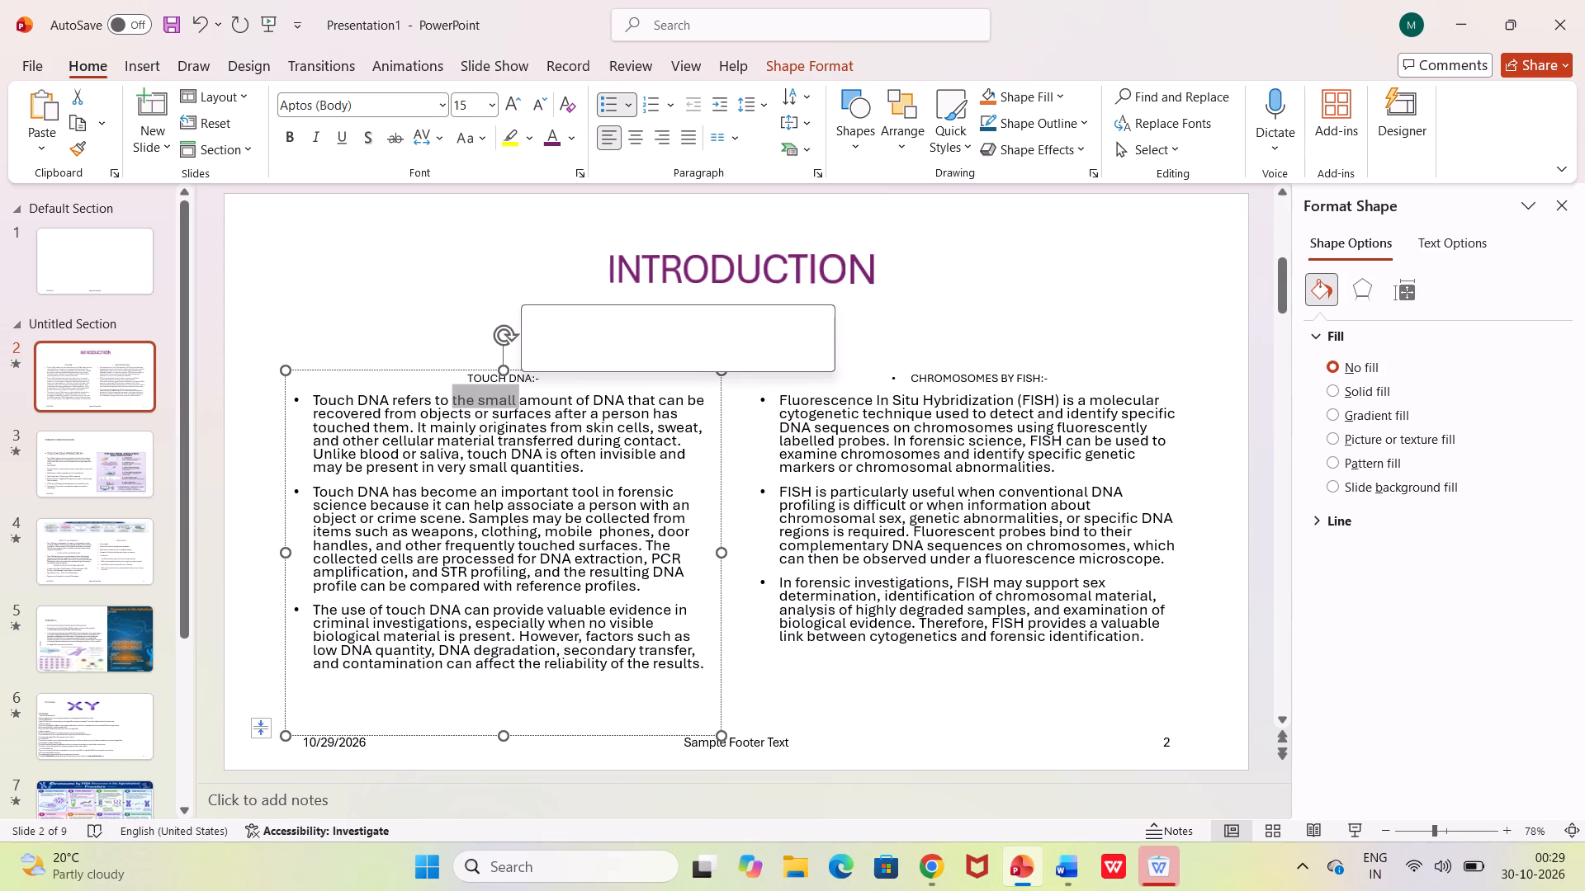
double_click(507, 376)
left_click(437, 392)
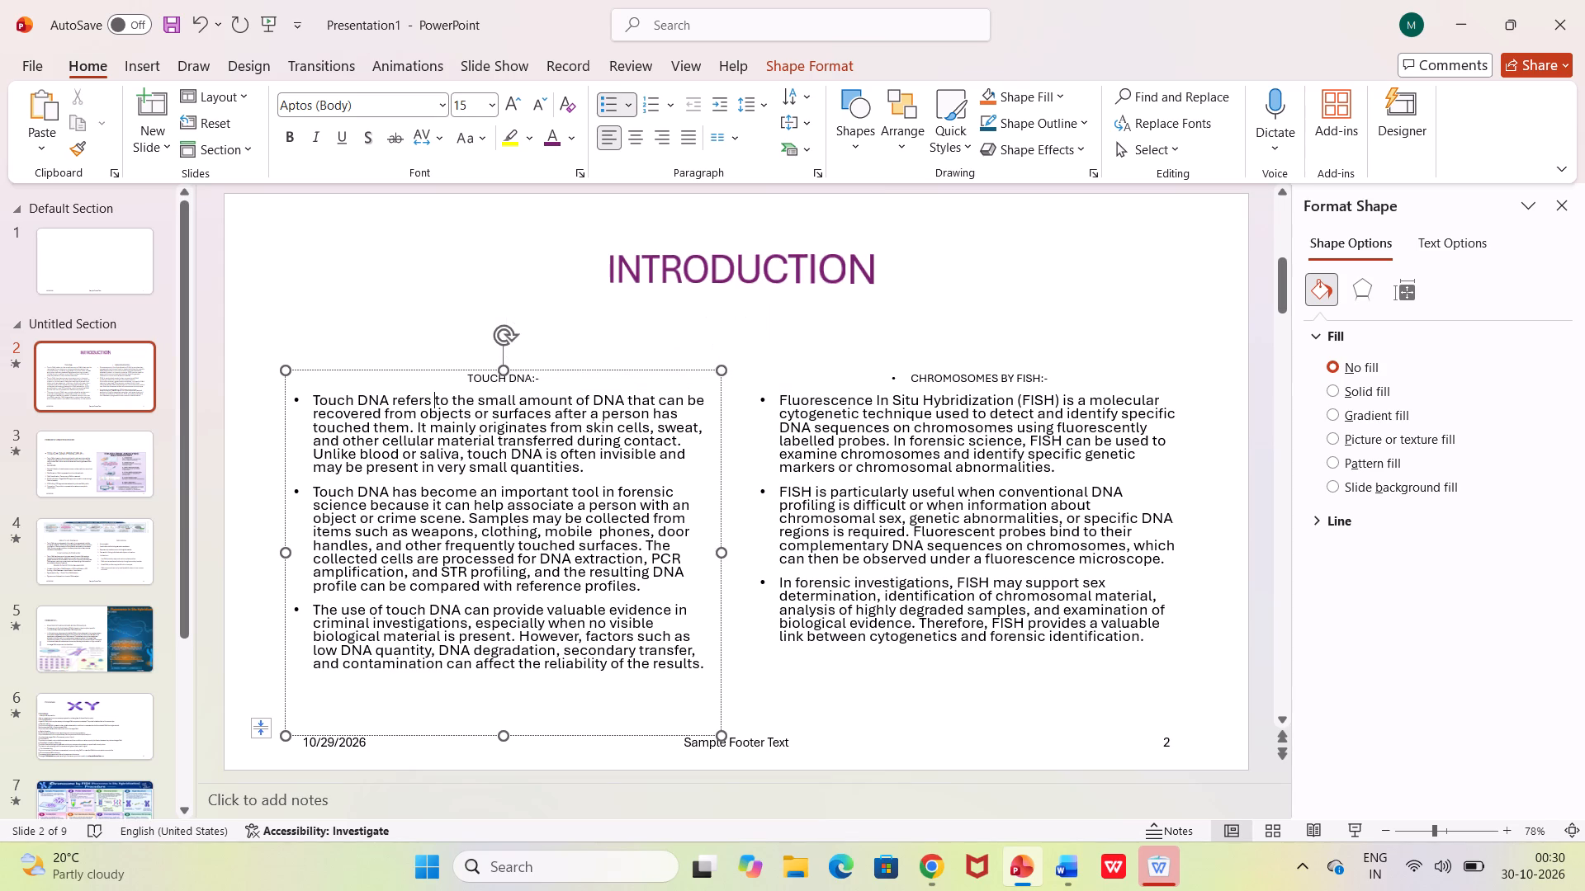
left_click_drag(452, 384, 550, 382)
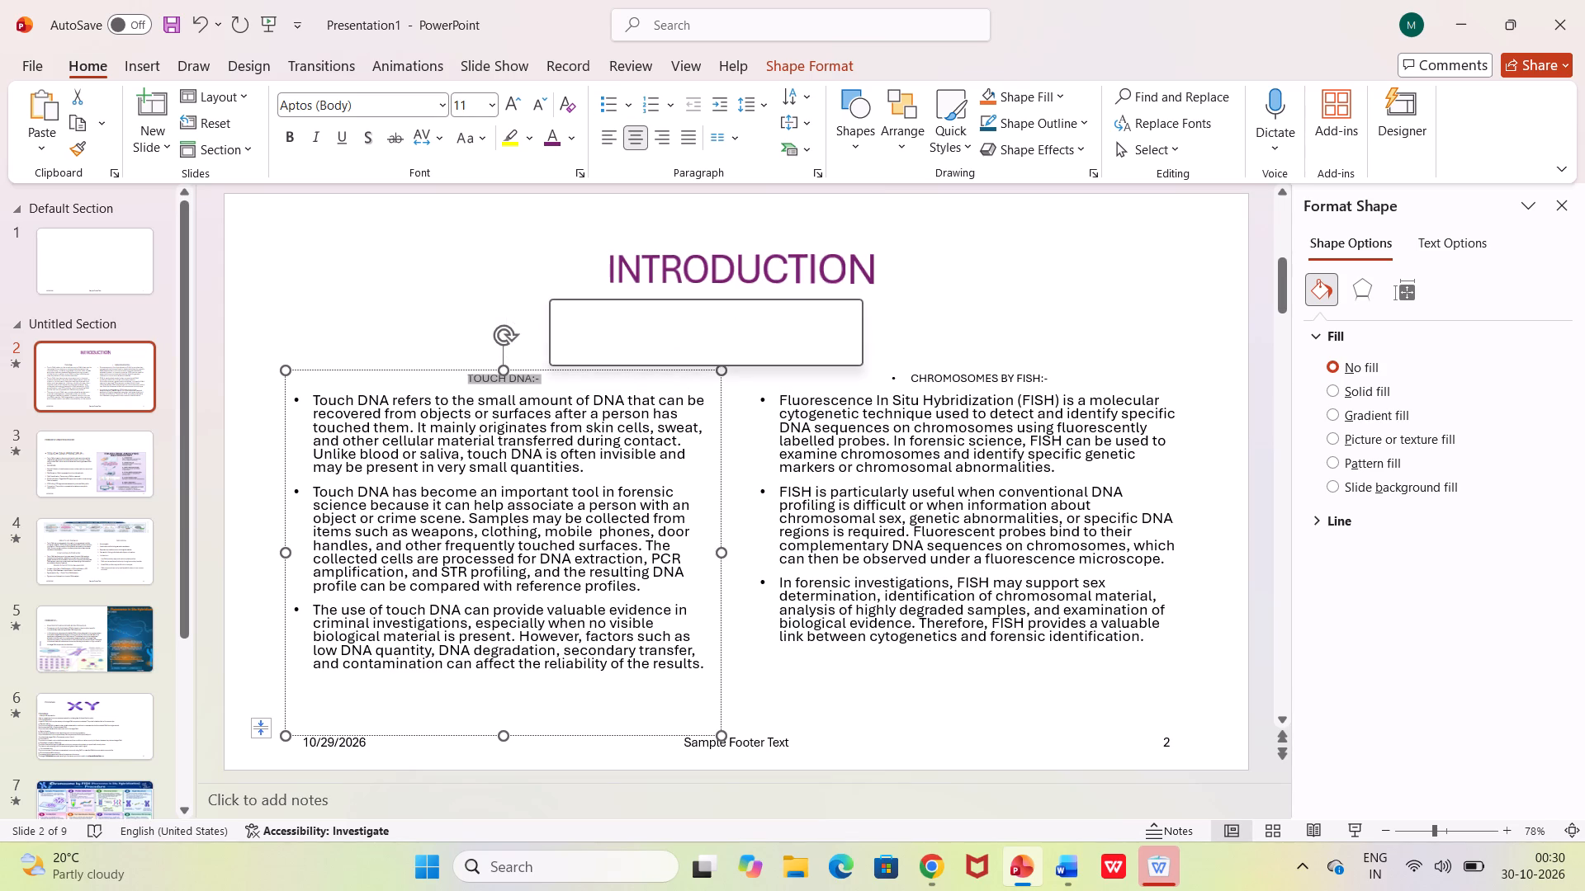
left_click(490, 111)
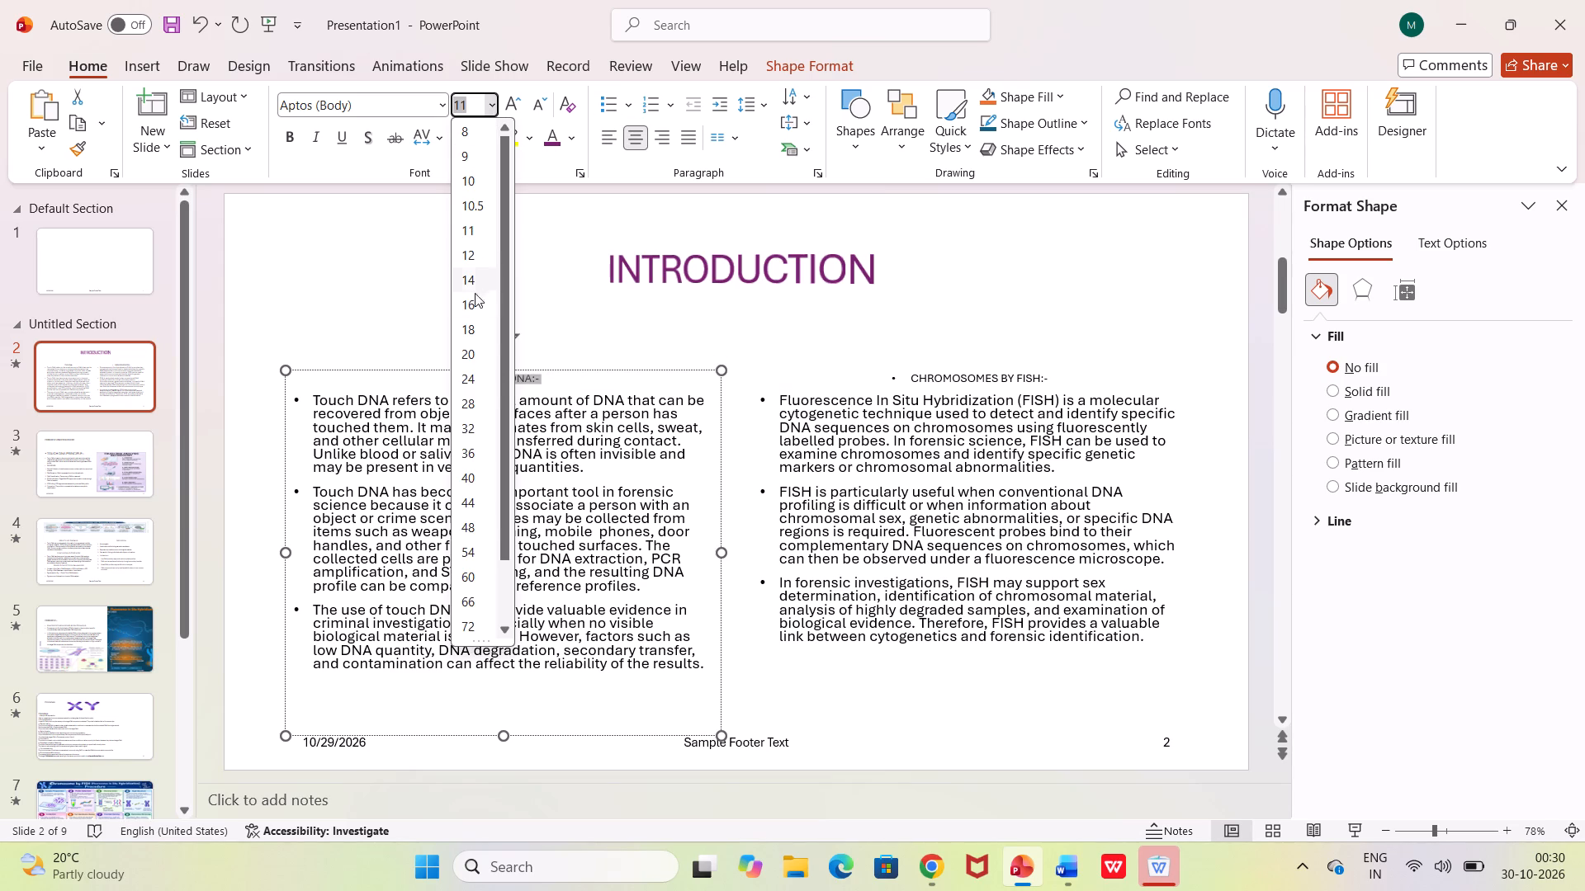
left_click(467, 357)
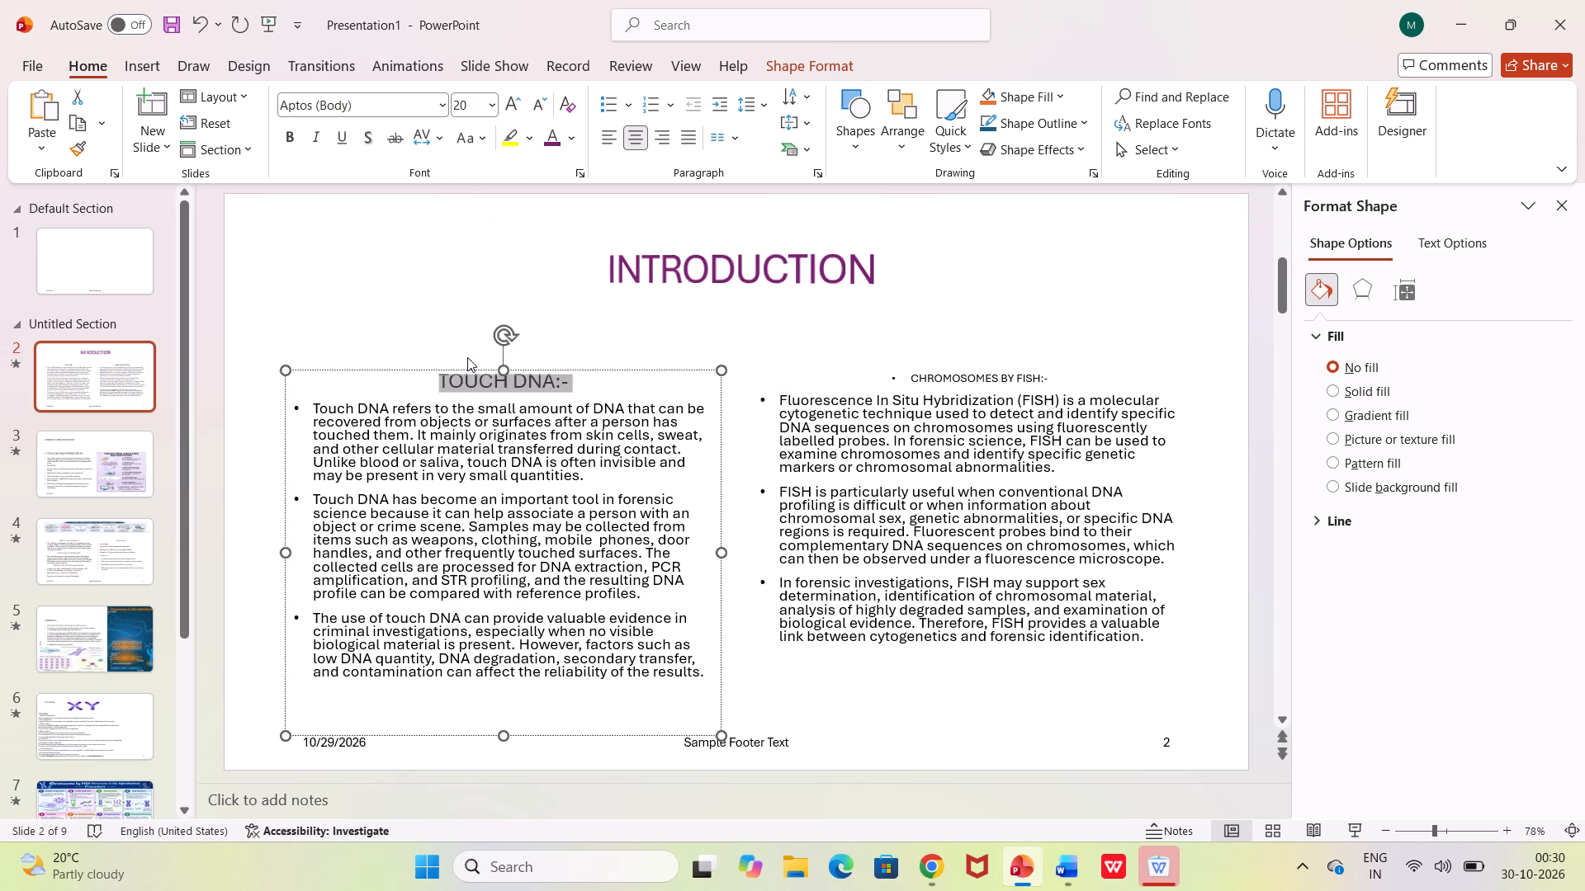
Remove the bullet from the "CHROMOSOMES BY FISH:-" heading on slide 2 and set its font size to 20.
left_click(916, 375)
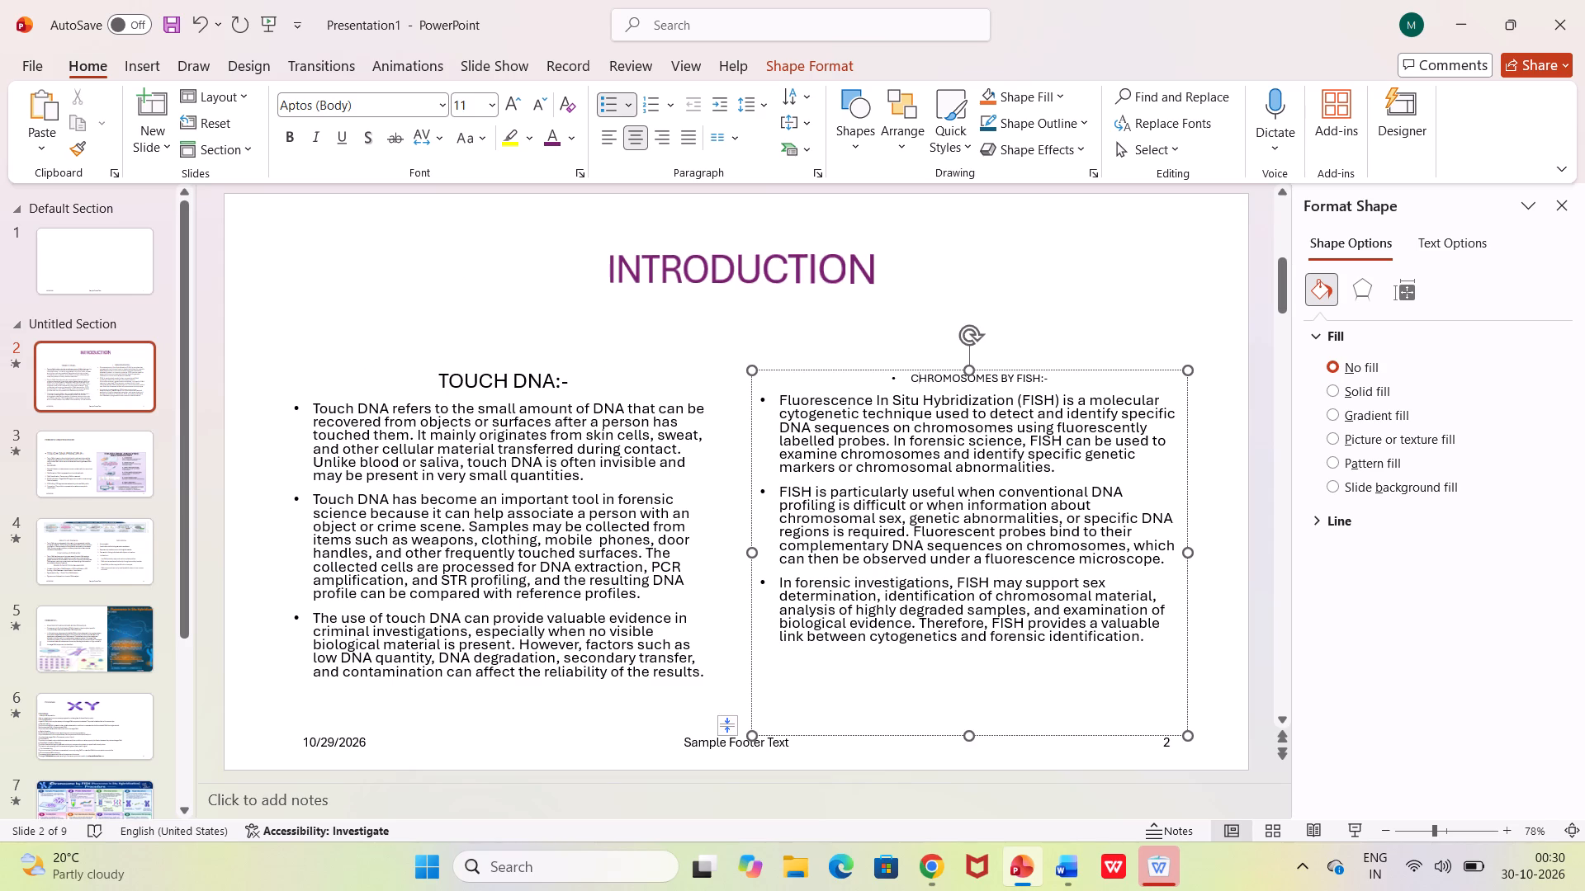
key("Left")
key("BackSpace")
left_click_drag(900, 380, 1048, 377)
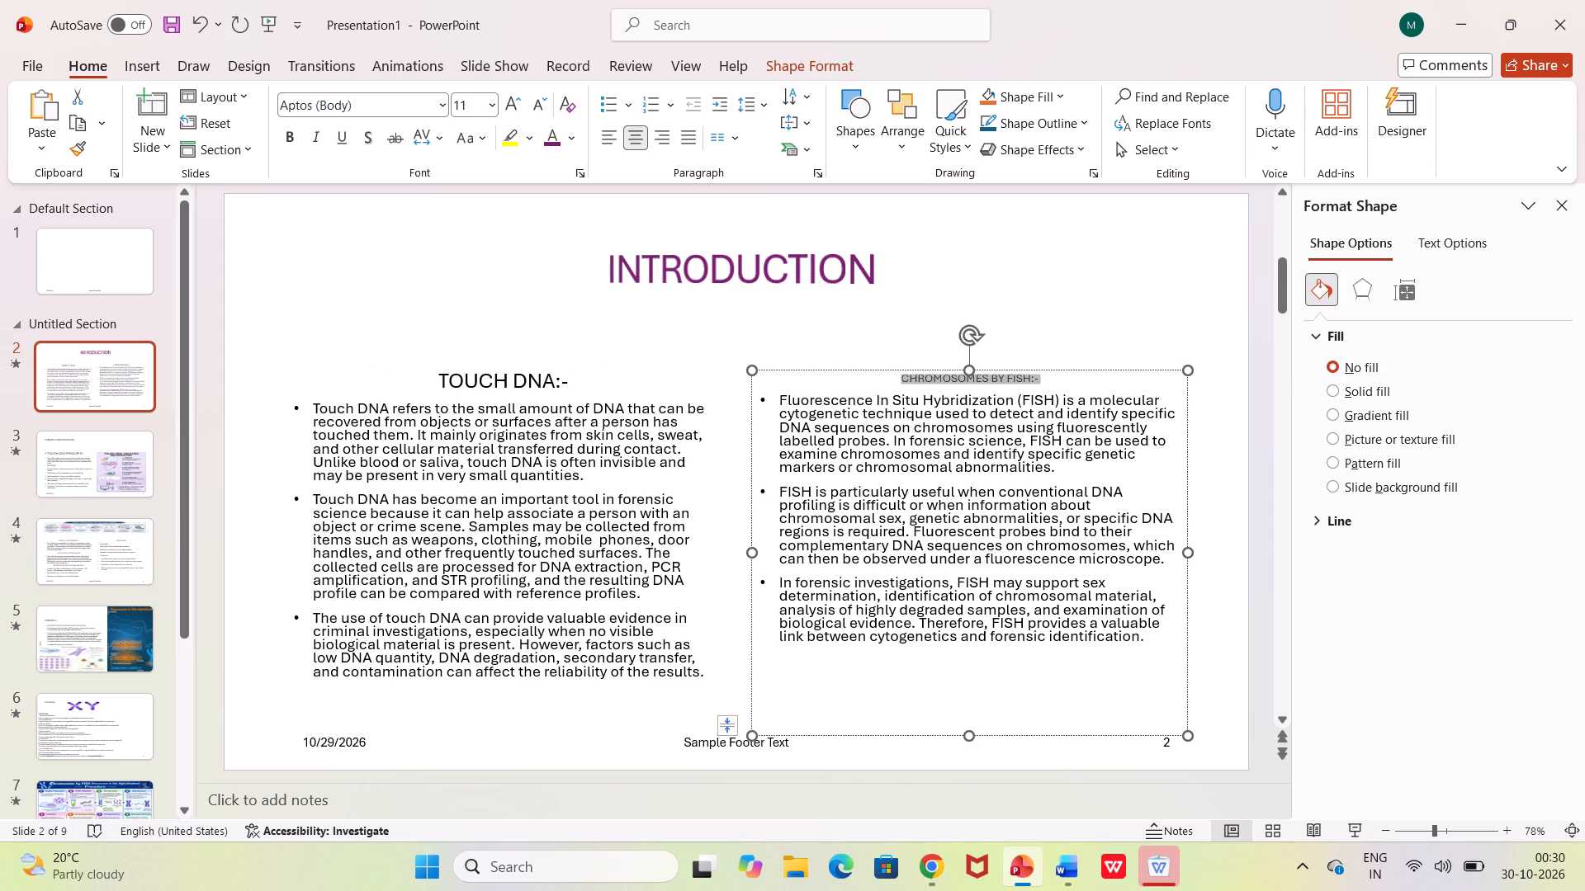
left_click_drag(1048, 377, 1052, 377)
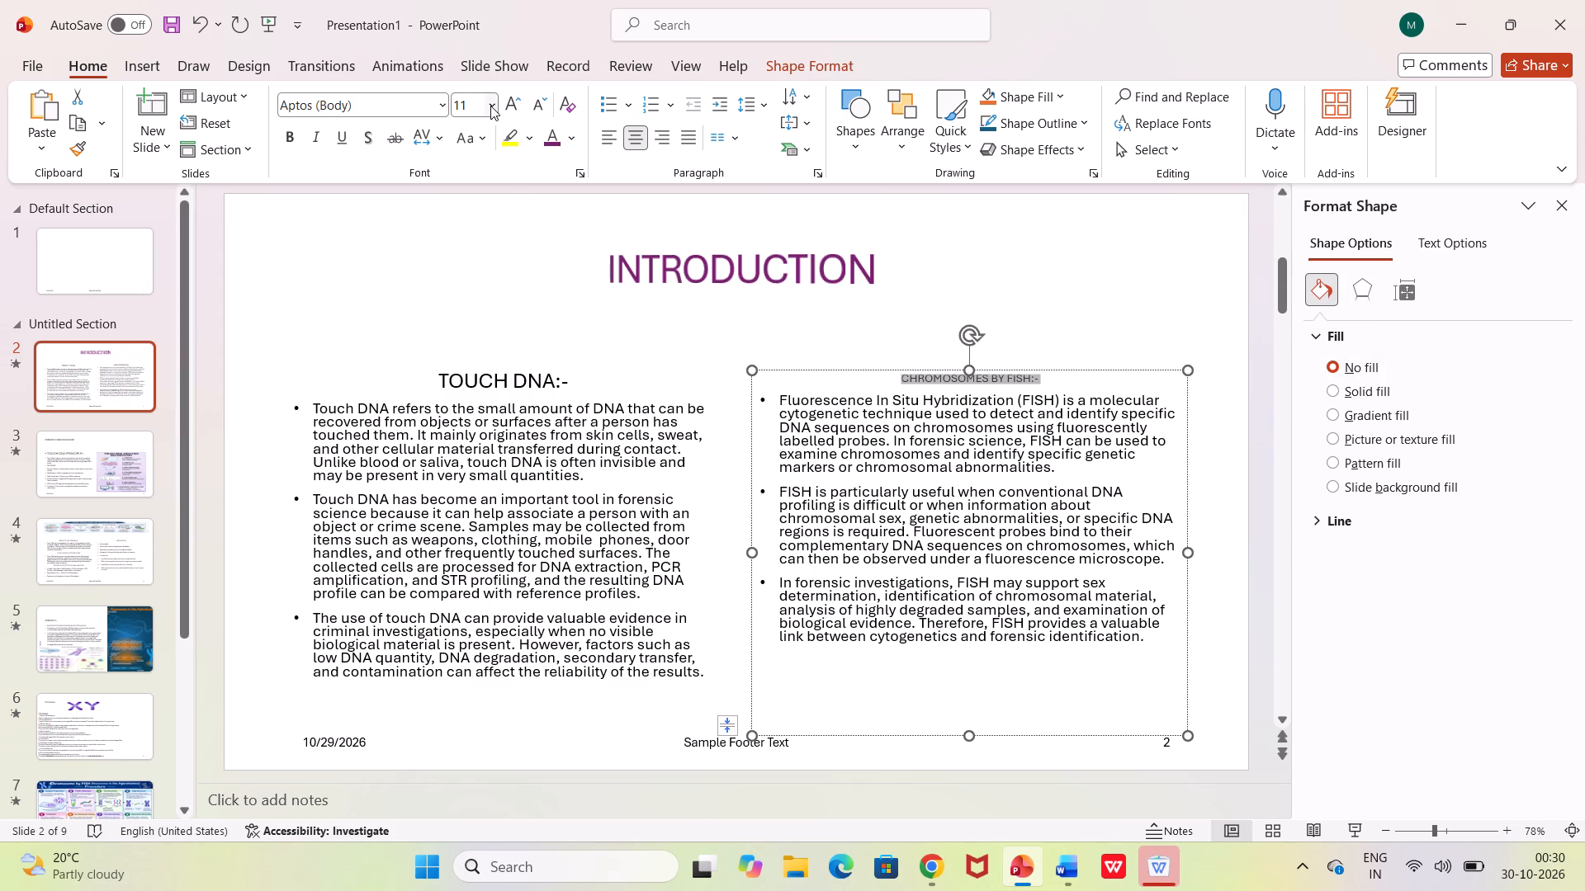
left_click(490, 106)
left_click(469, 357)
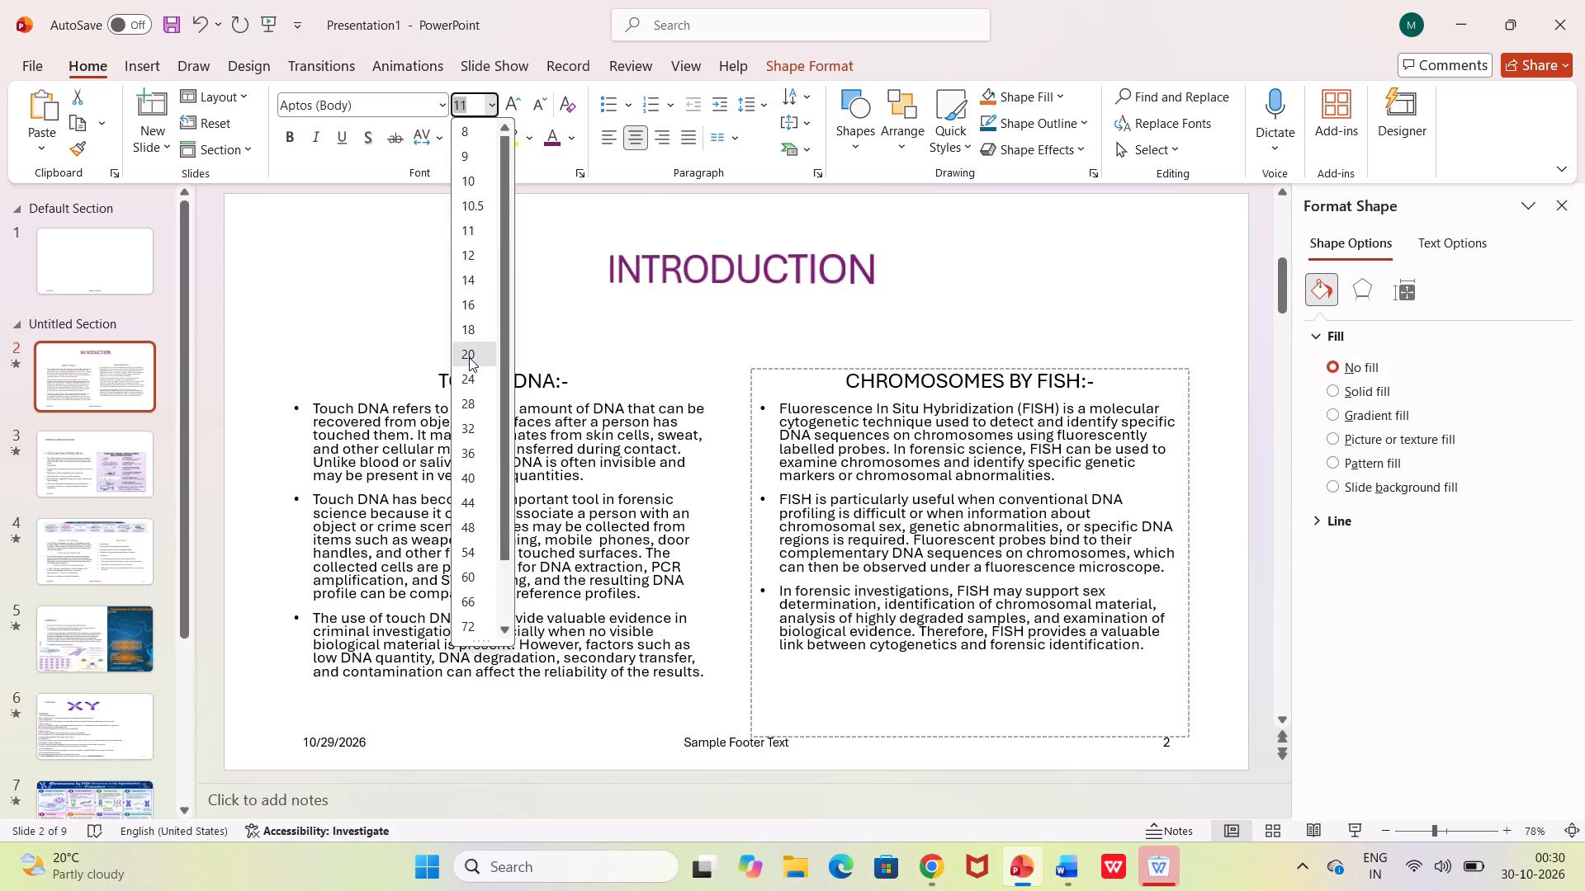
left_click(444, 568)
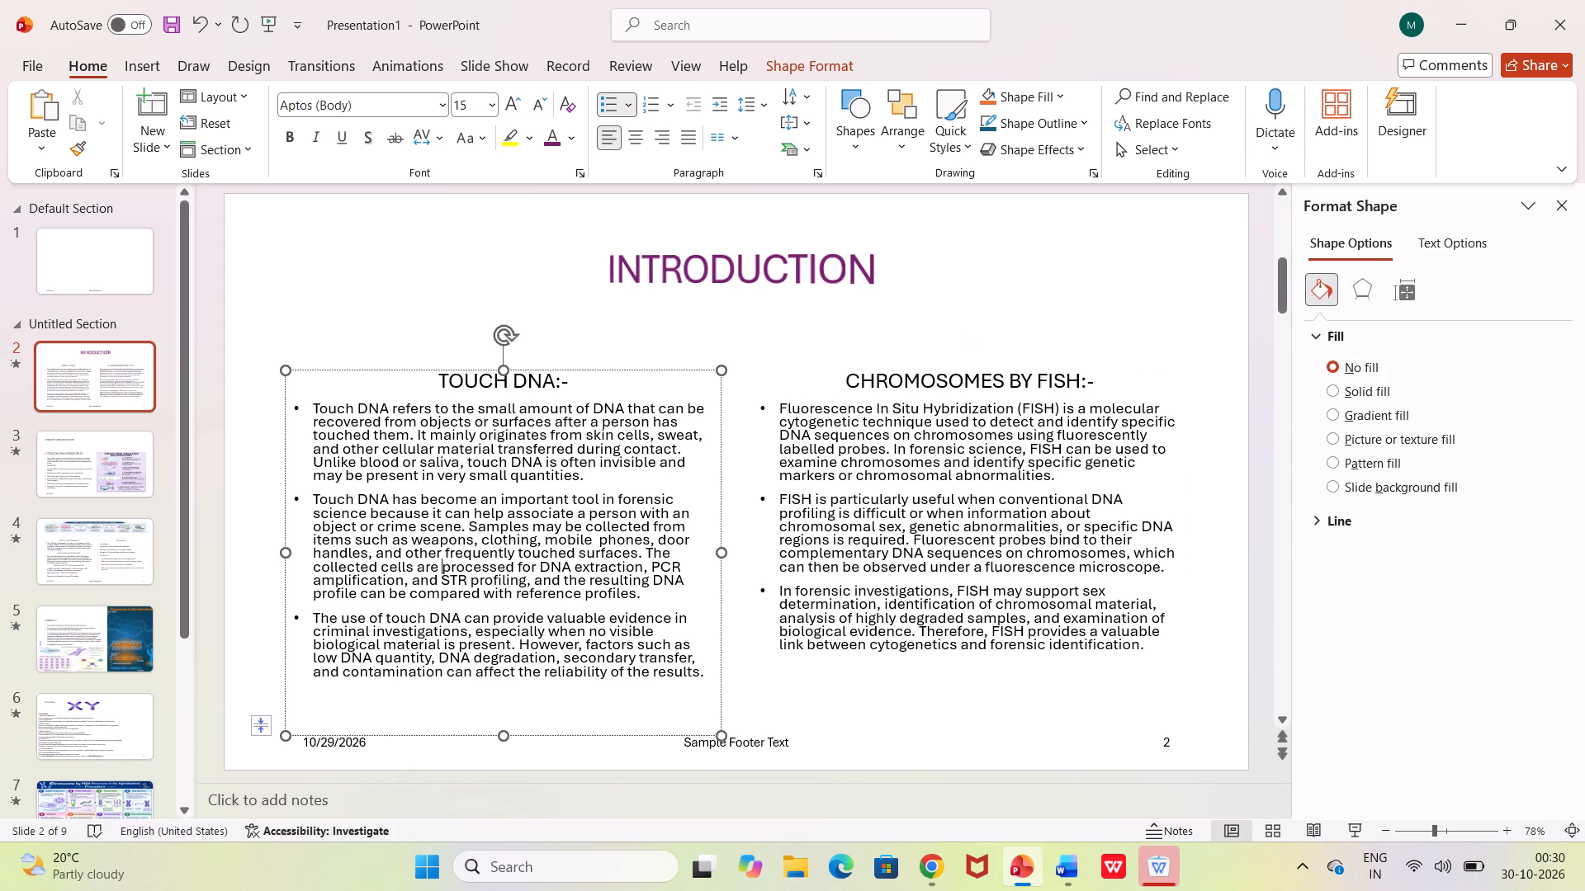
left_click(1017, 502)
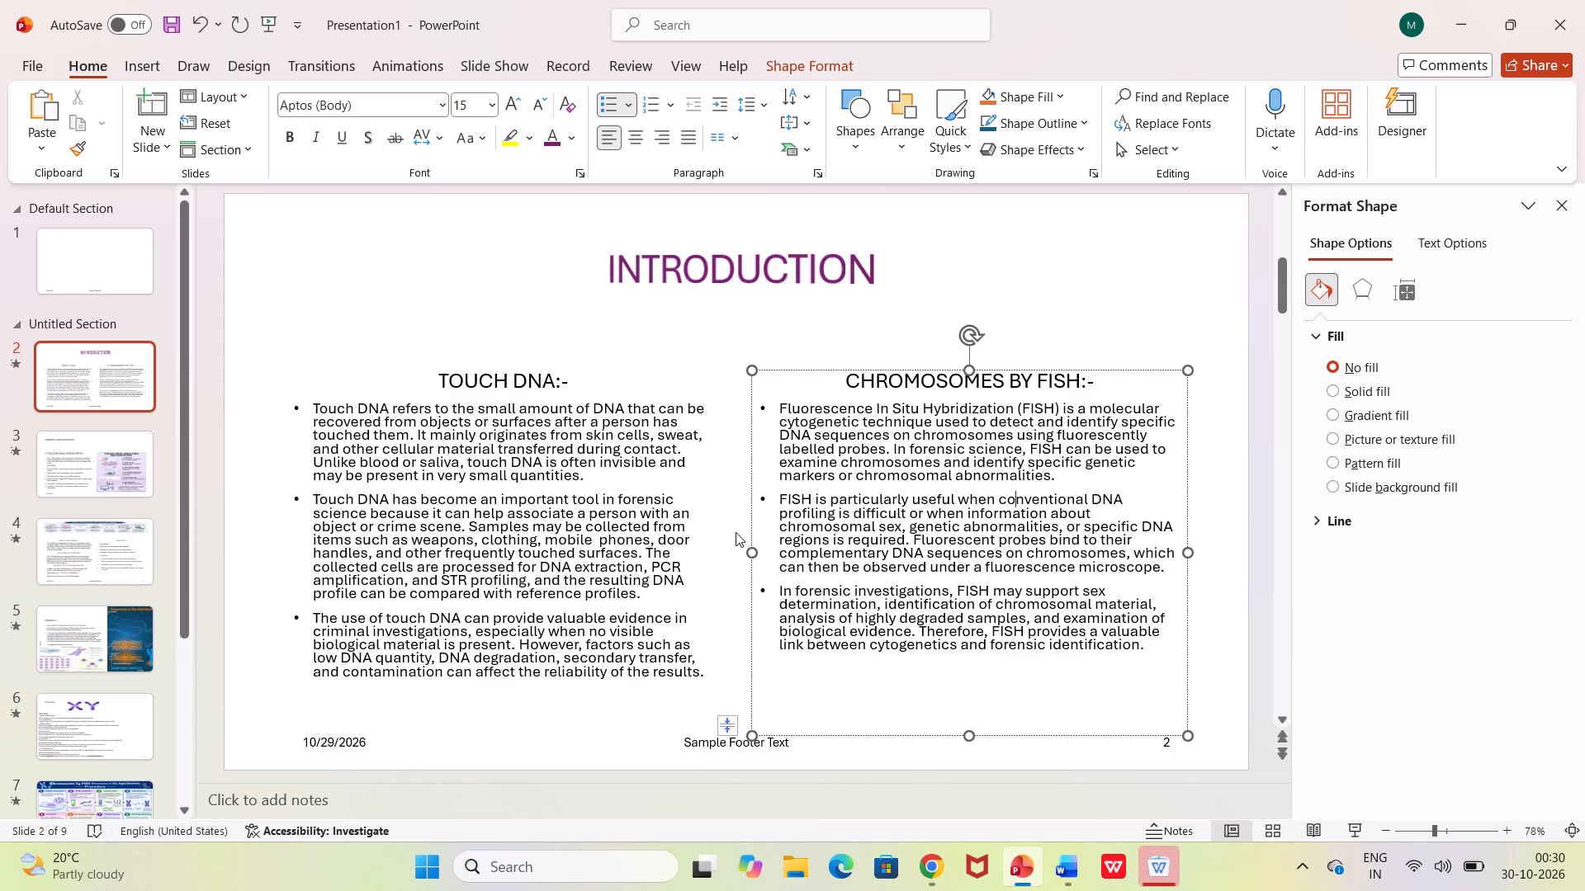
Centre the "PRINCIPLE AND PROCEDURE" title on slide 3.
left_click(56, 455)
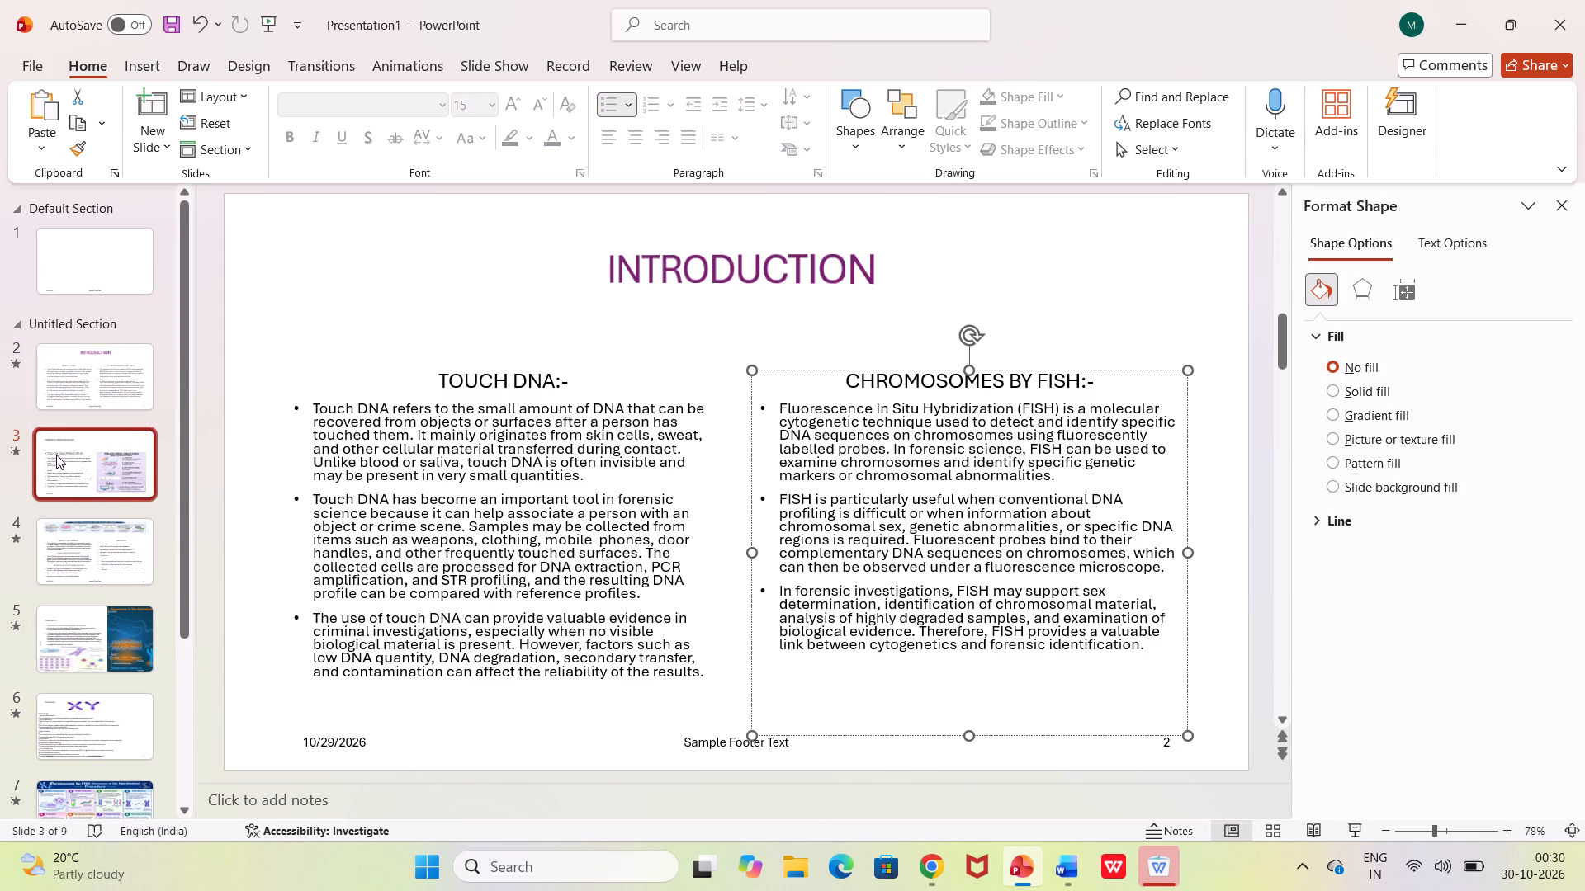
left_click(355, 267)
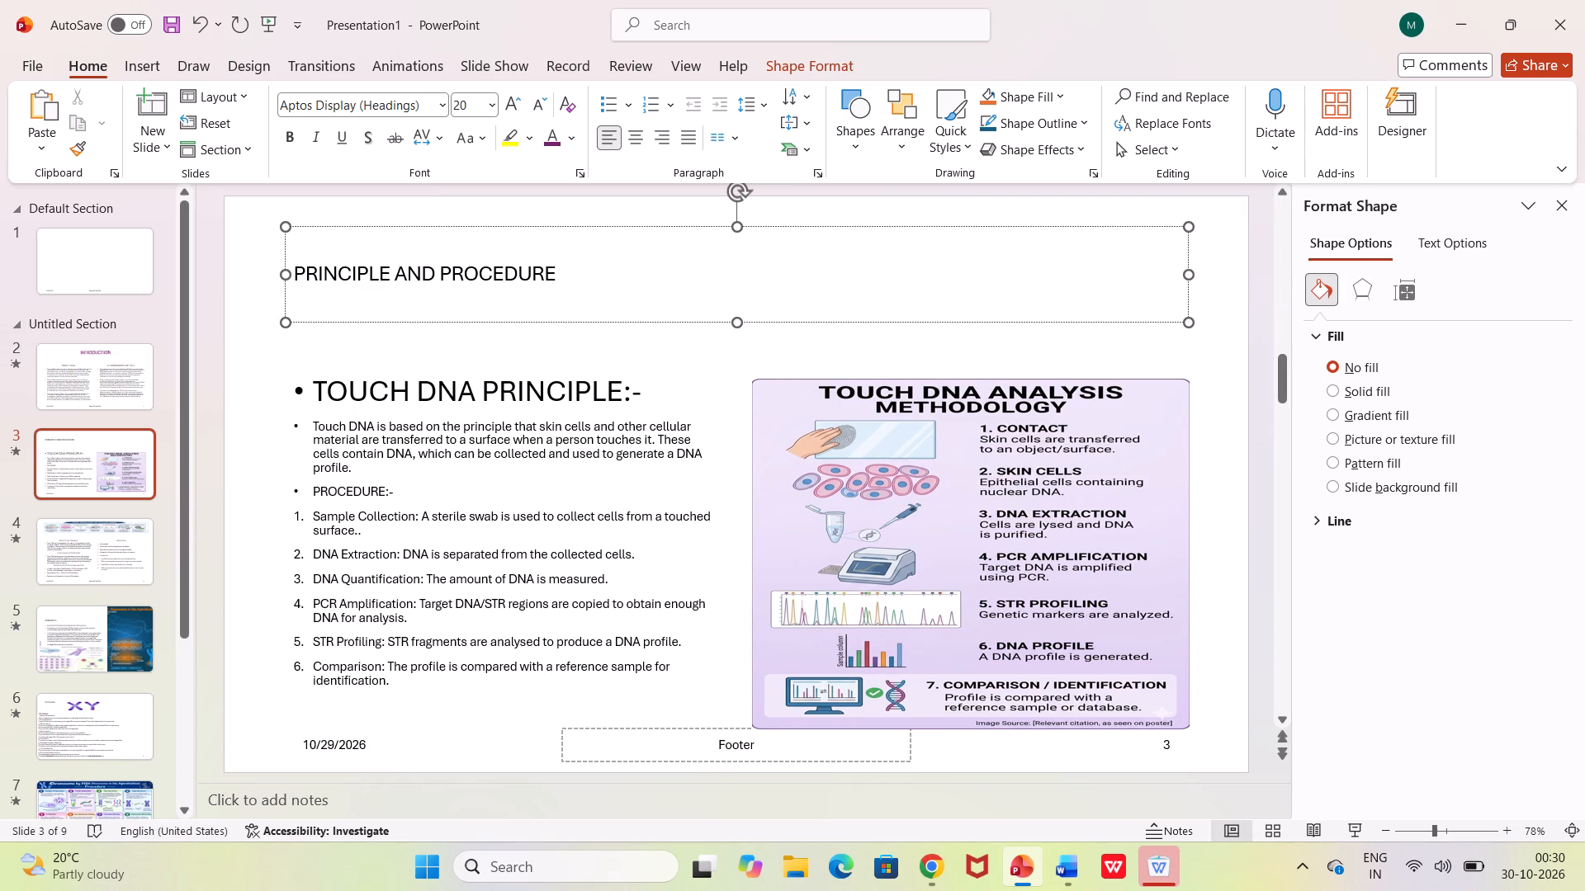
left_click(627, 132)
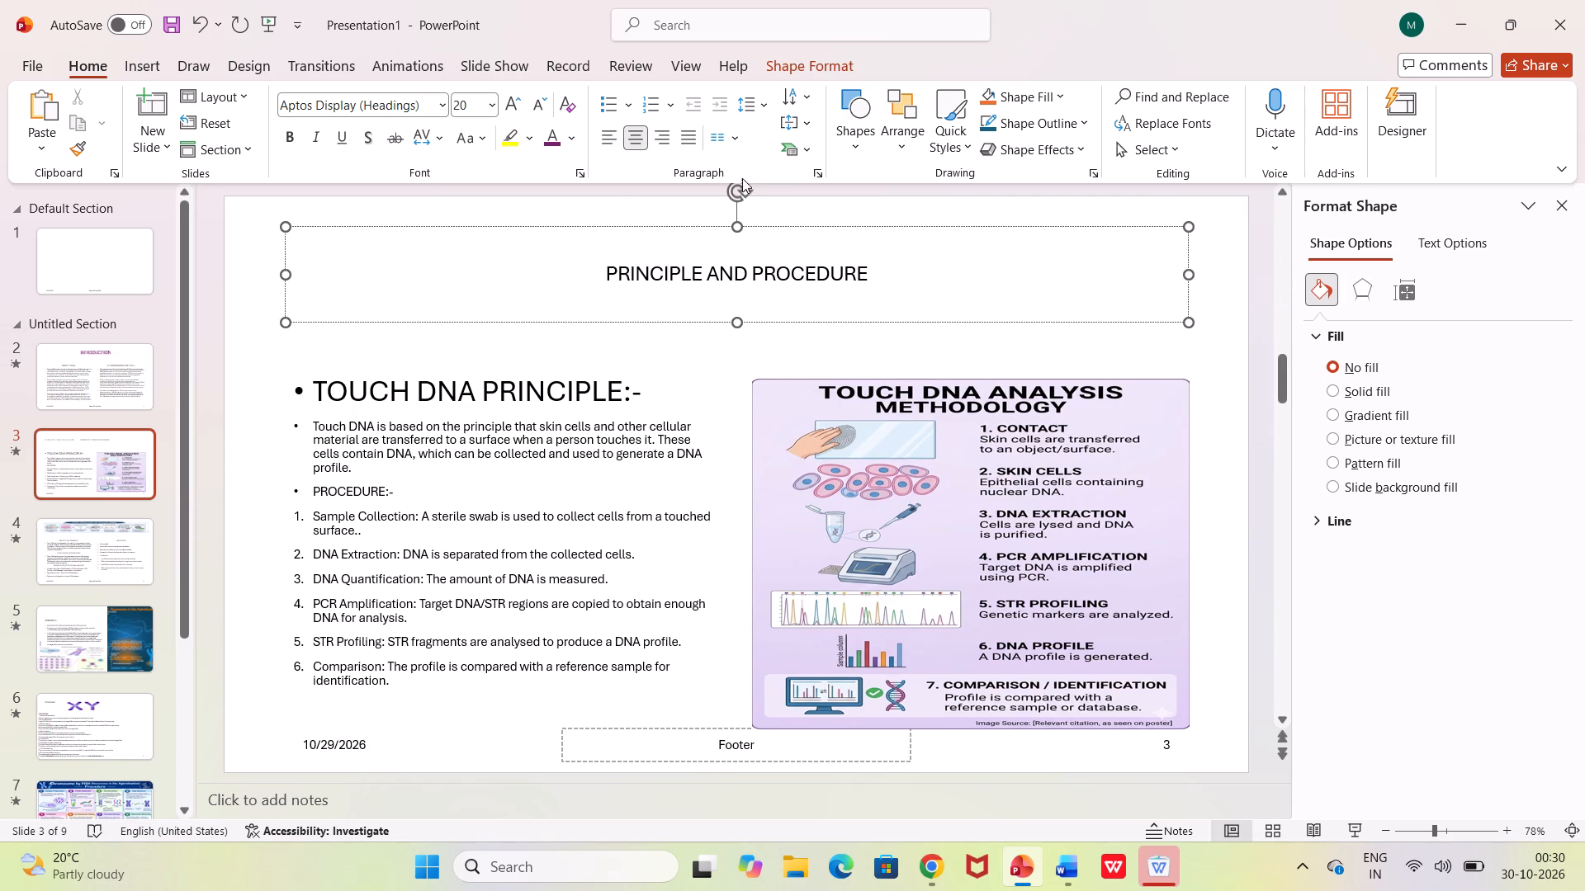
Set the font size of the whole "PRINCIPLE AND PROCEDURE" title on slide 3 to 40.
left_click(498, 104)
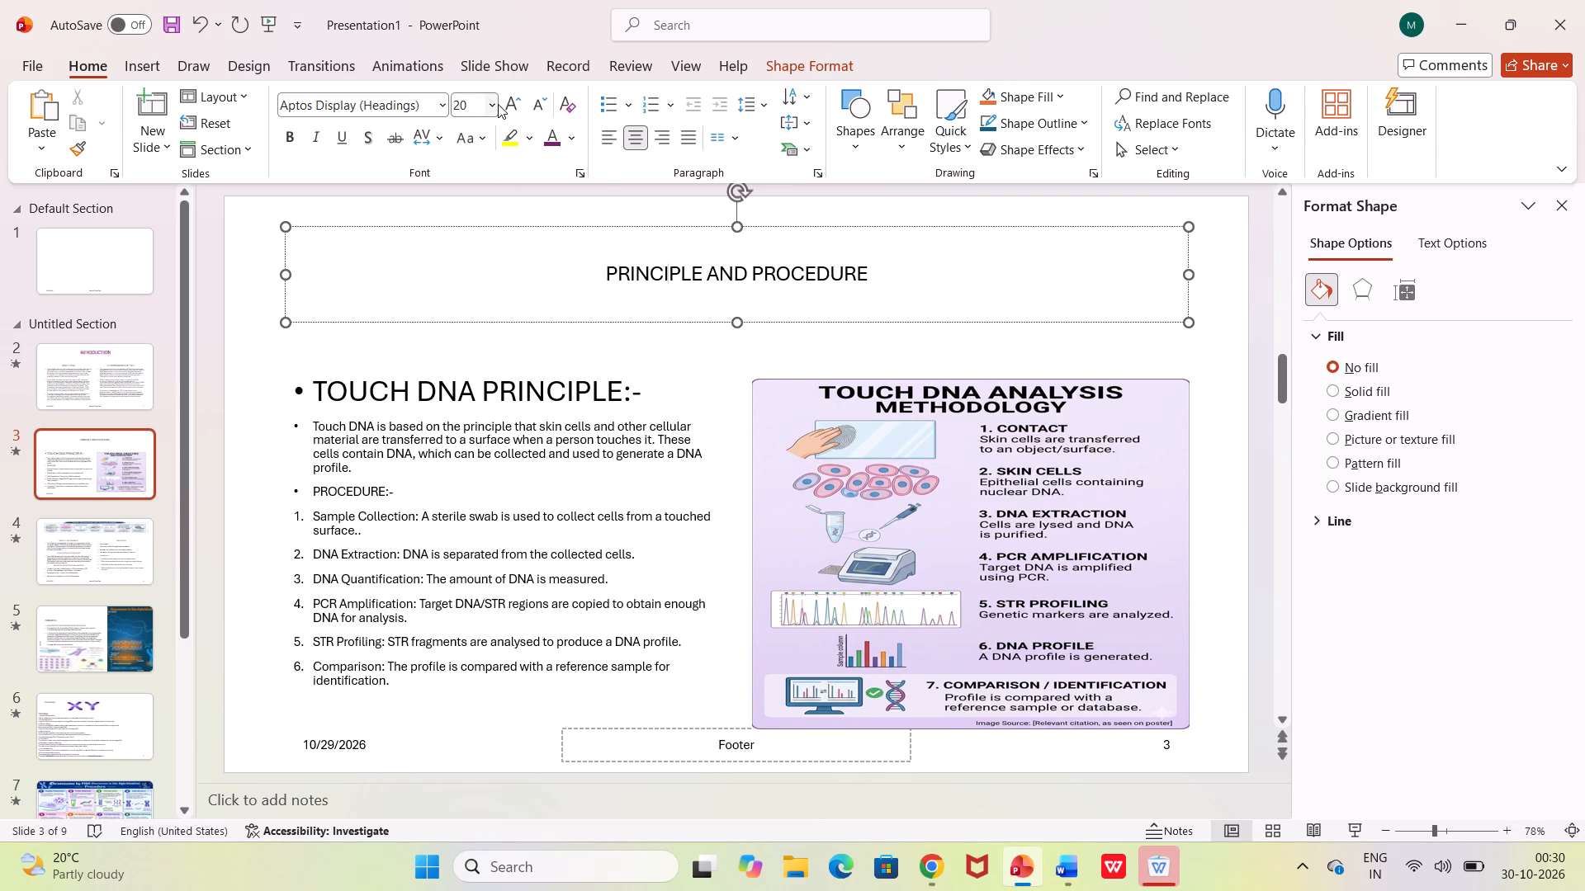
left_click(490, 106)
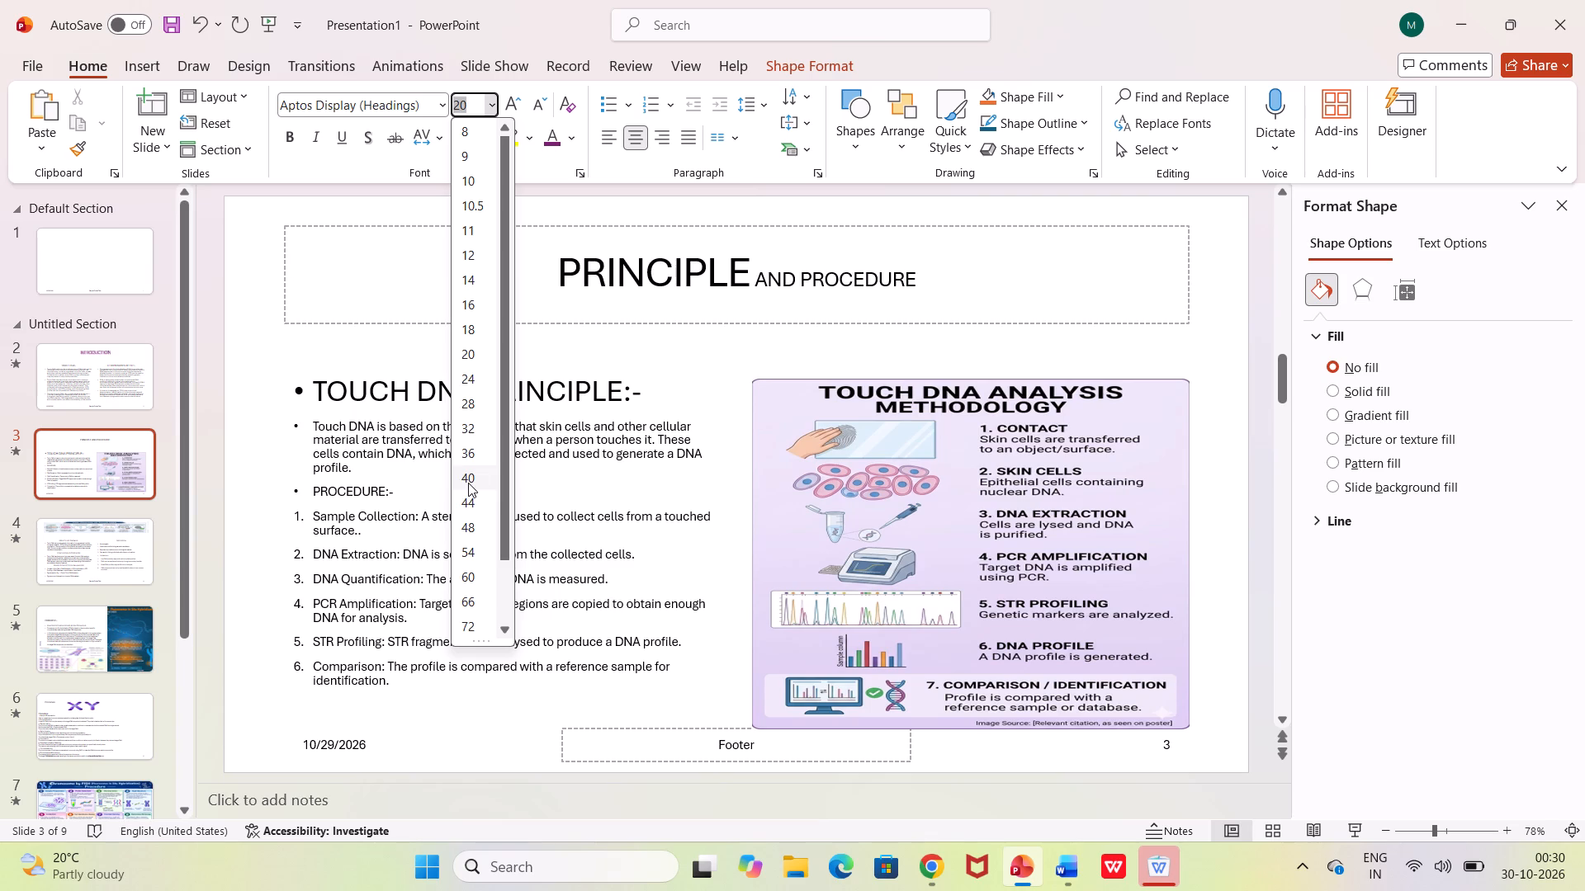
left_click(894, 276)
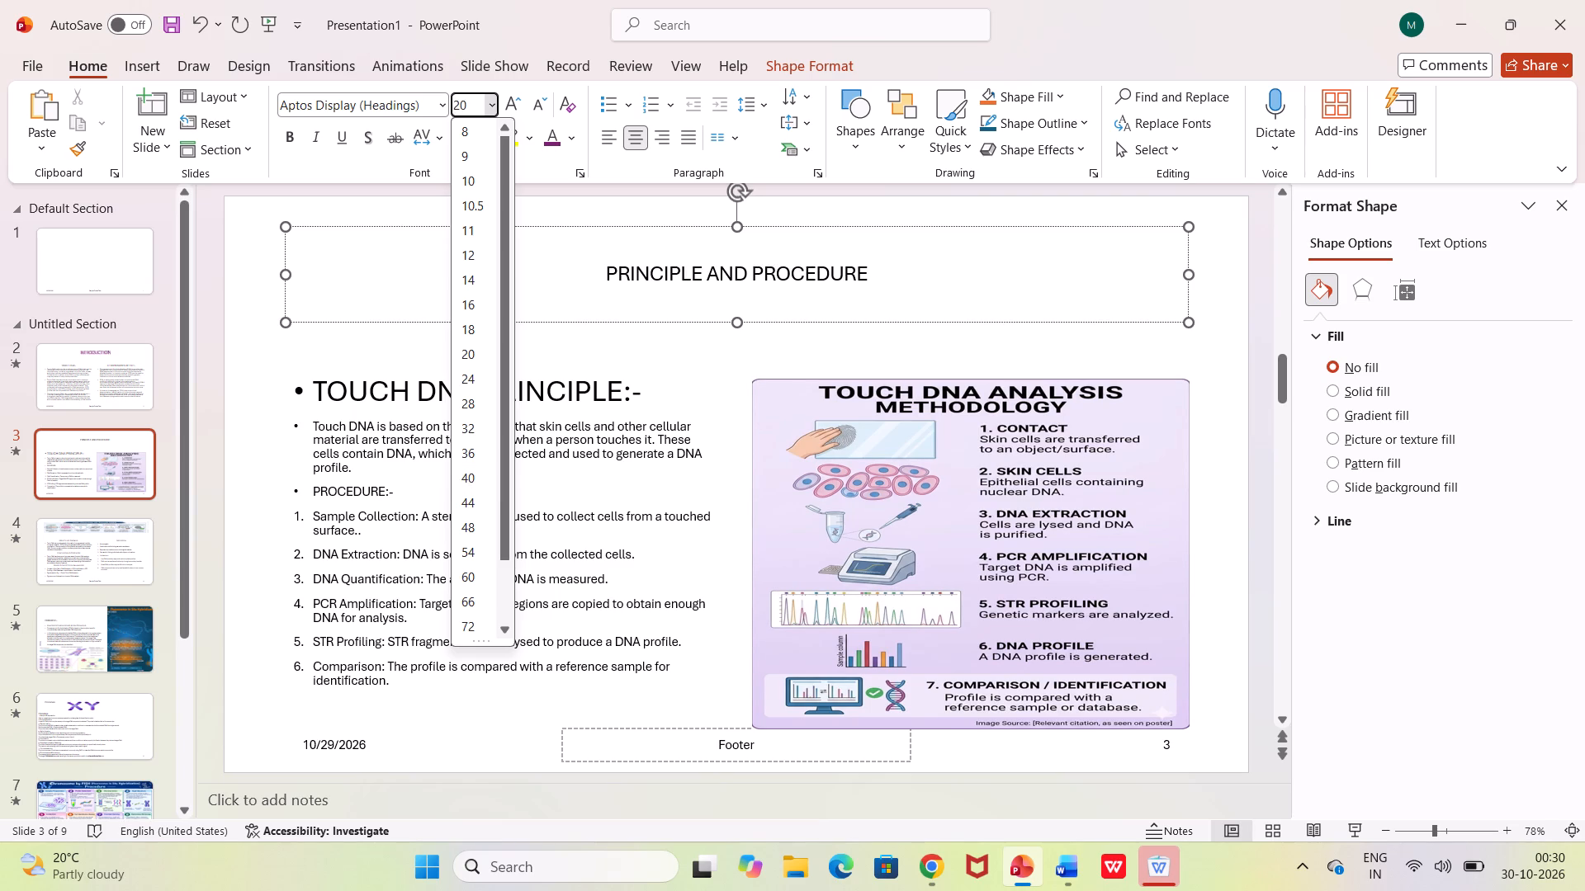
left_click_drag(894, 277, 453, 314)
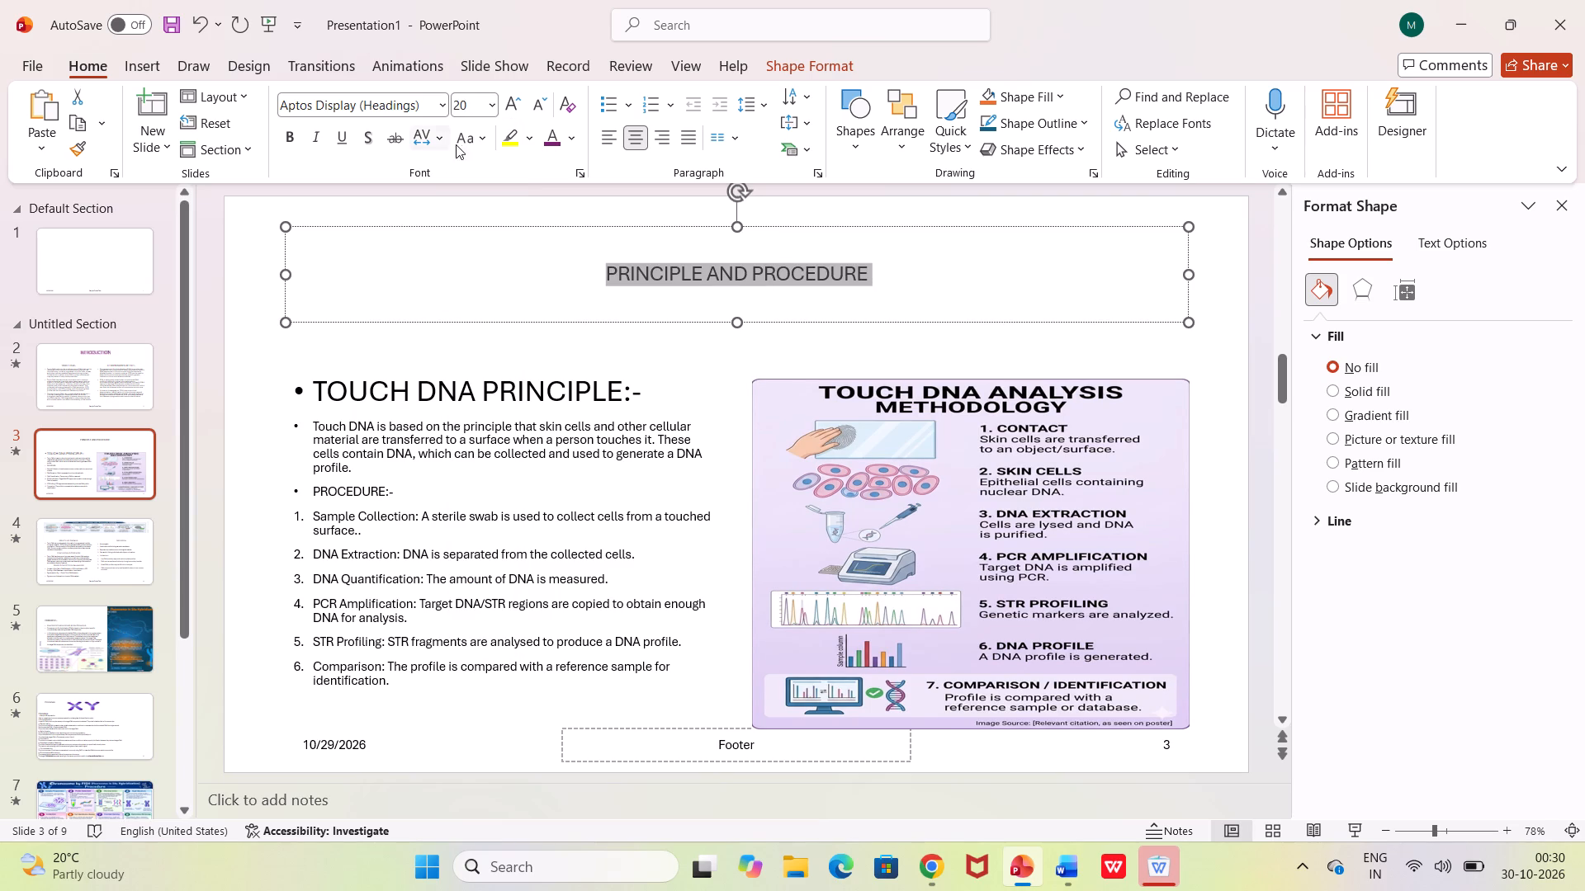
left_click(490, 107)
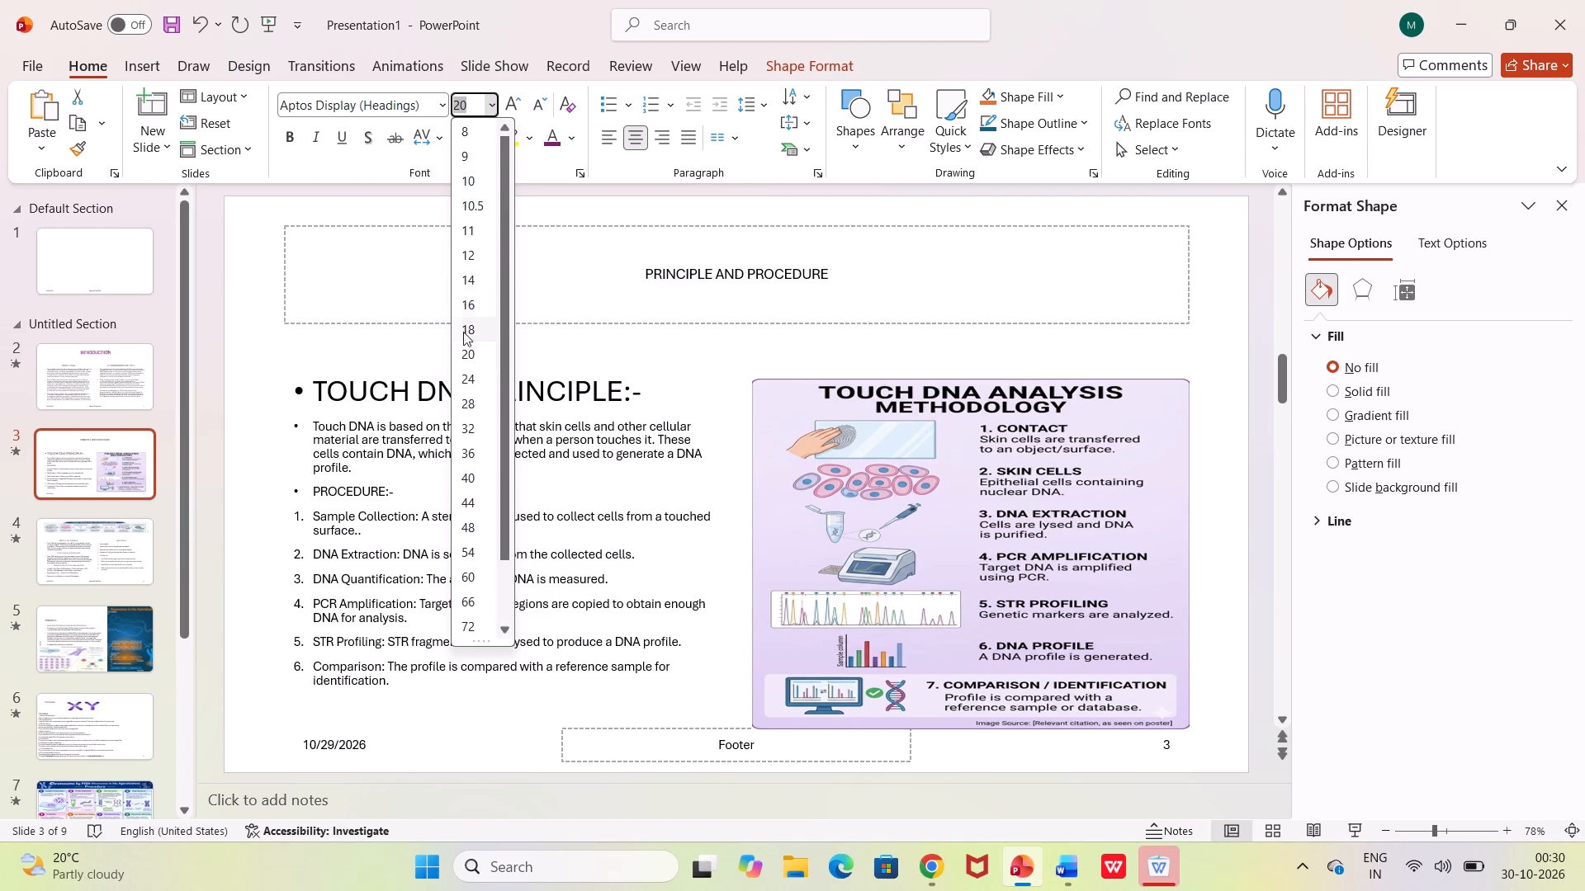
left_click(466, 479)
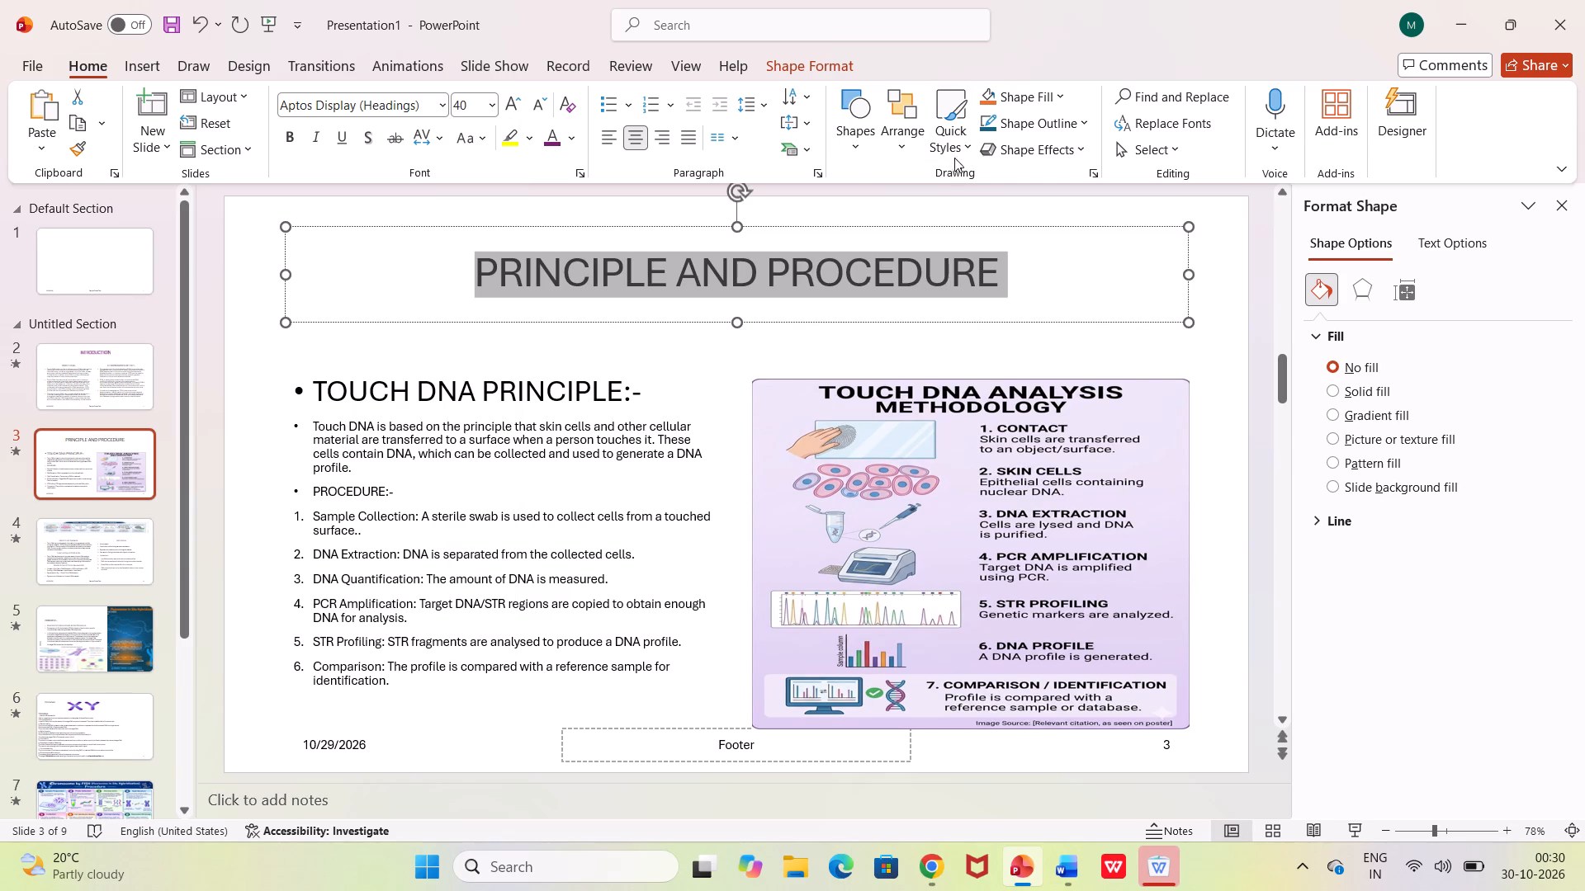
Apply the first perspective 3-D rotation preset to the "PRINCIPLE AND PROCEDURE" title box.
left_click(1003, 158)
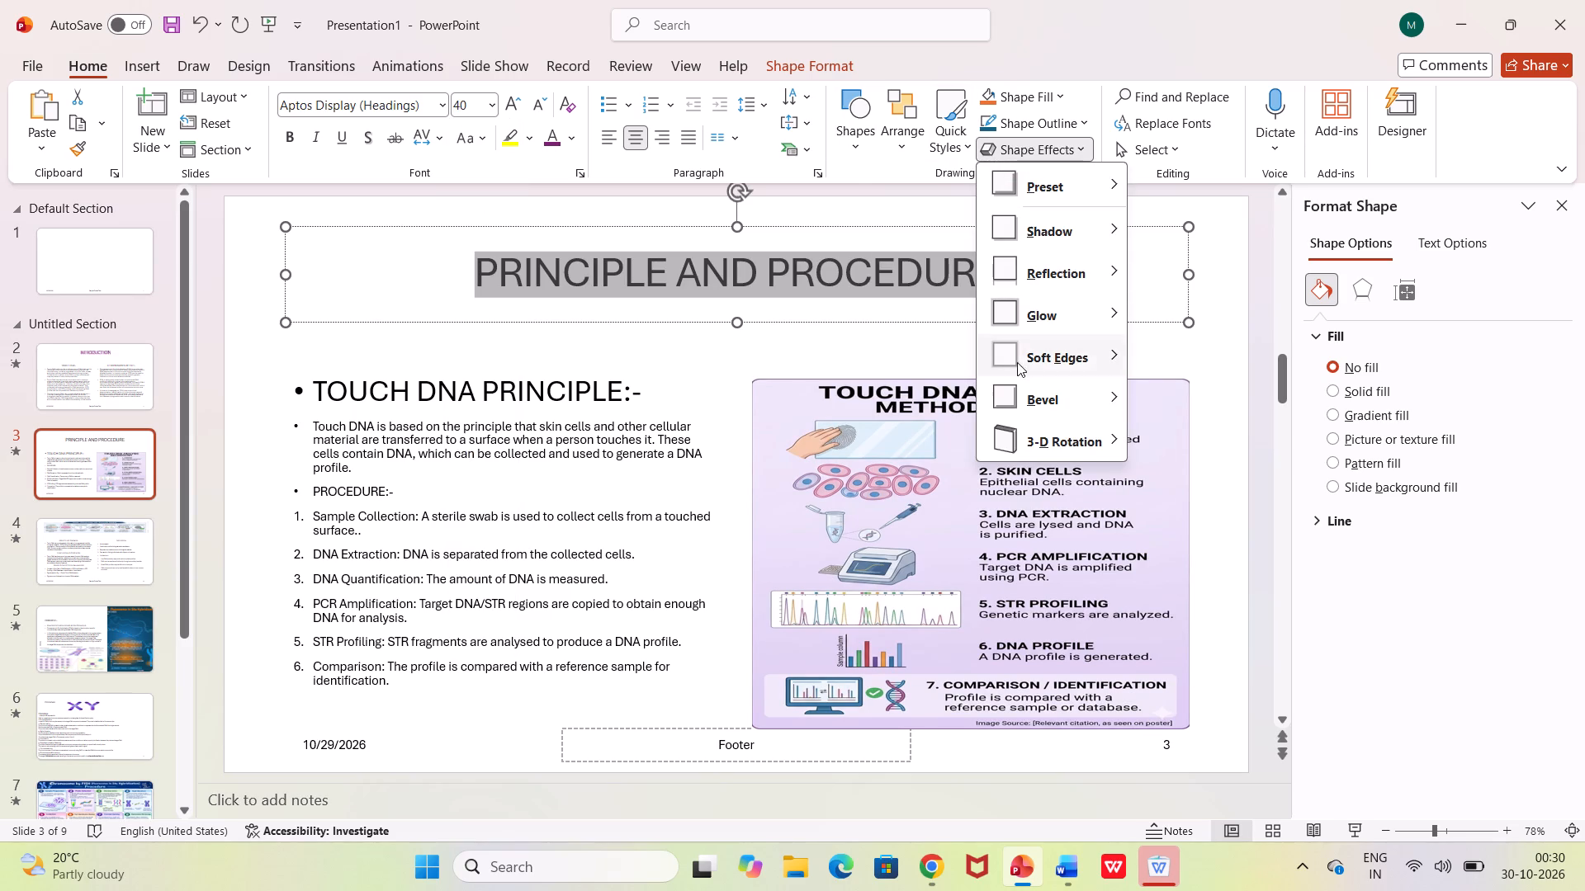
left_click(1039, 453)
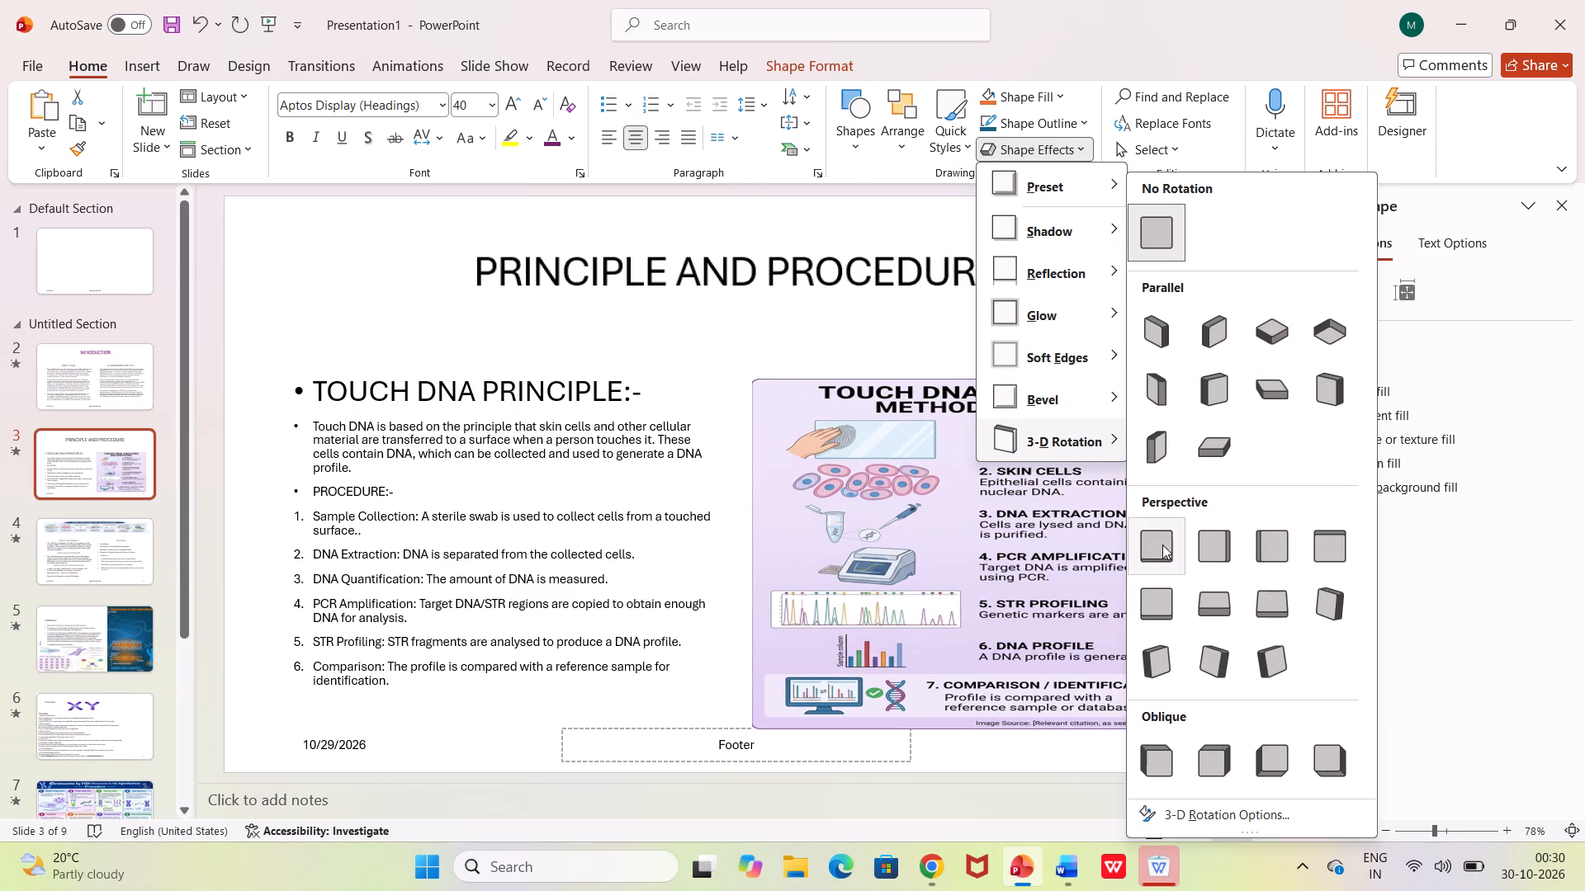
left_click(1154, 543)
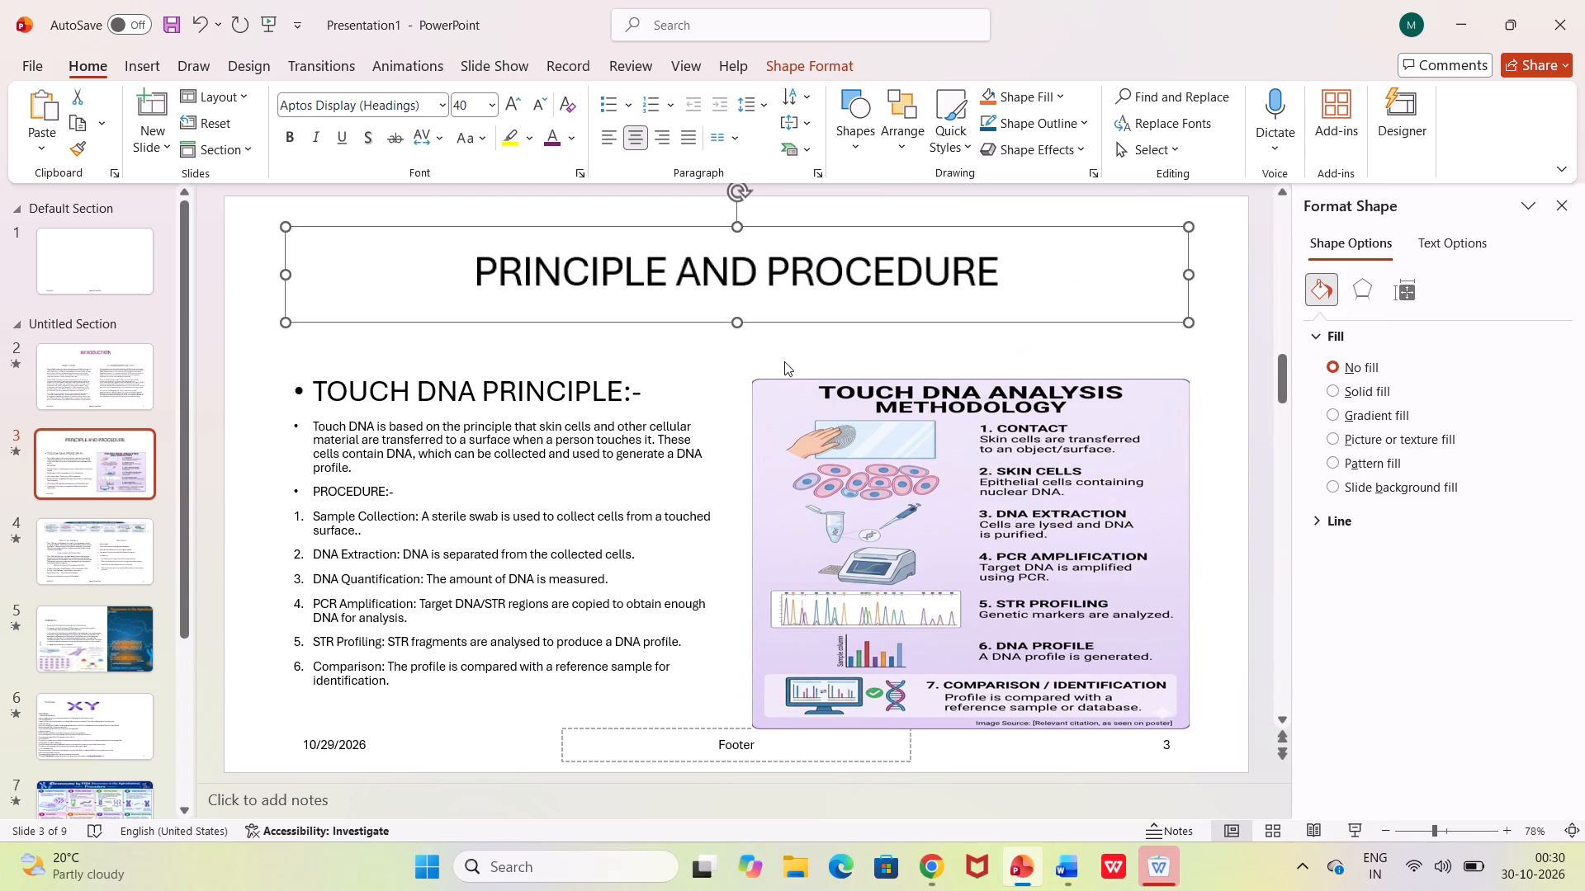
Colour the full "PRINCIPLE AND PROCEDURE" title text dark green from the theme colours.
left_click(1020, 276)
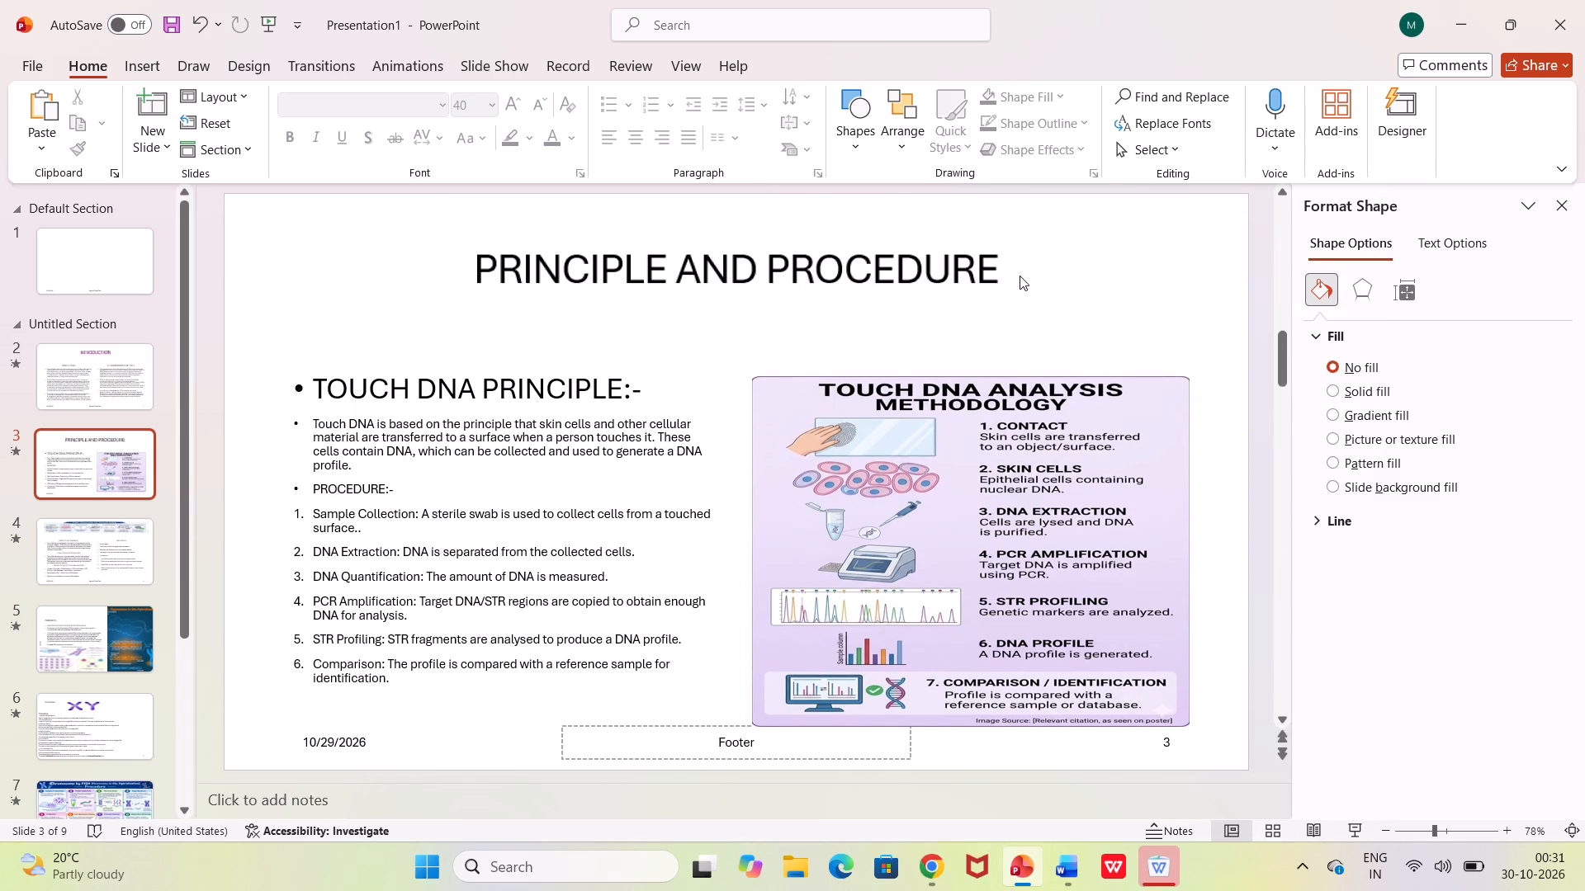
double_click(920, 286)
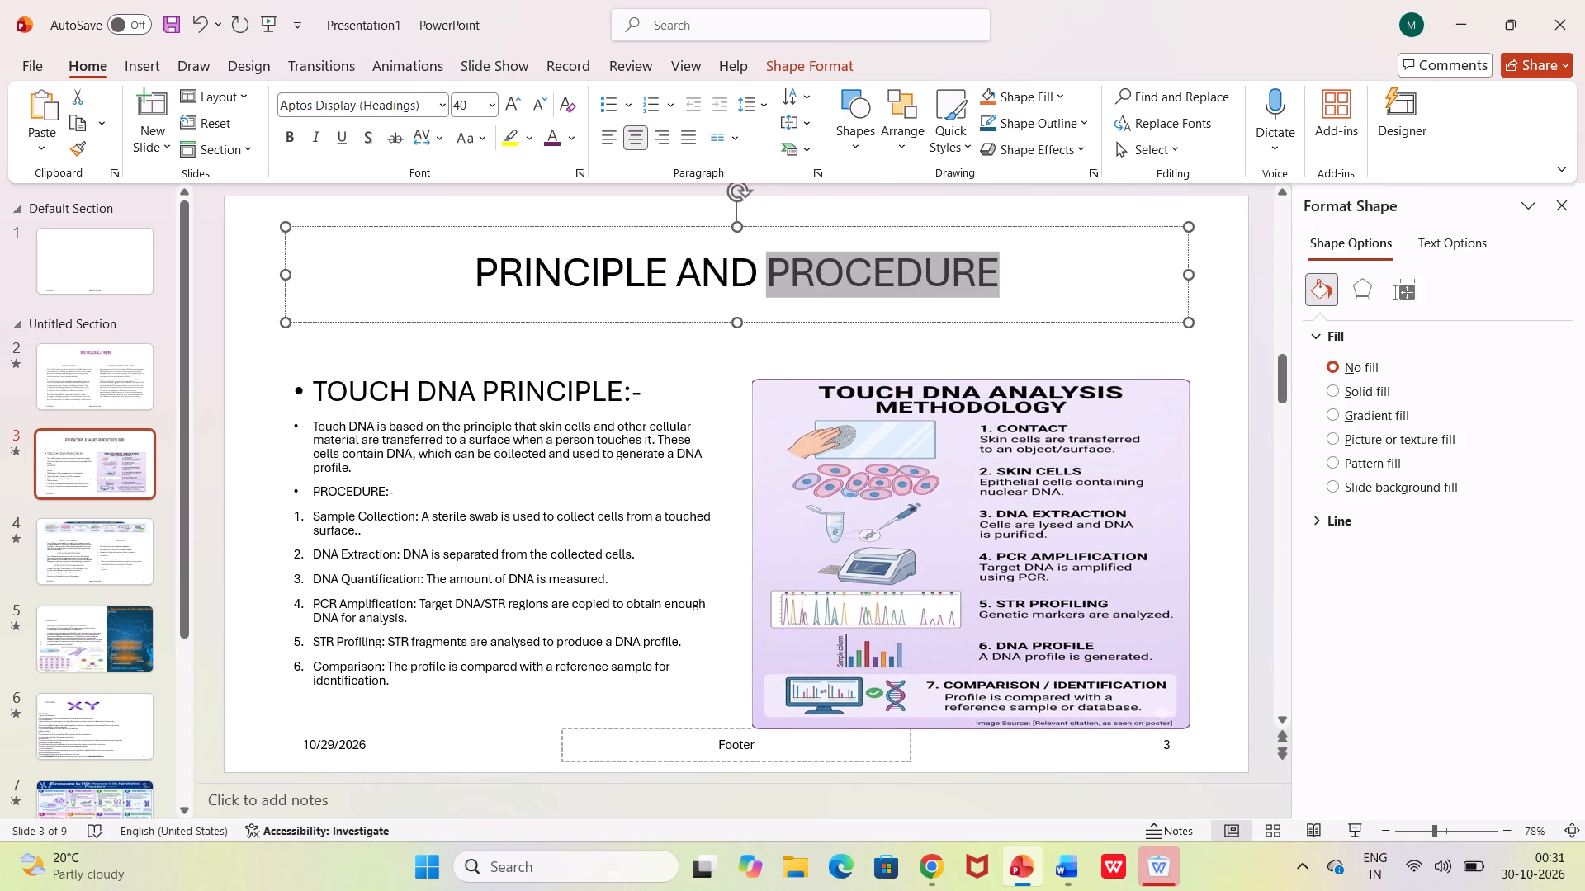
left_click_drag(470, 278, 891, 262)
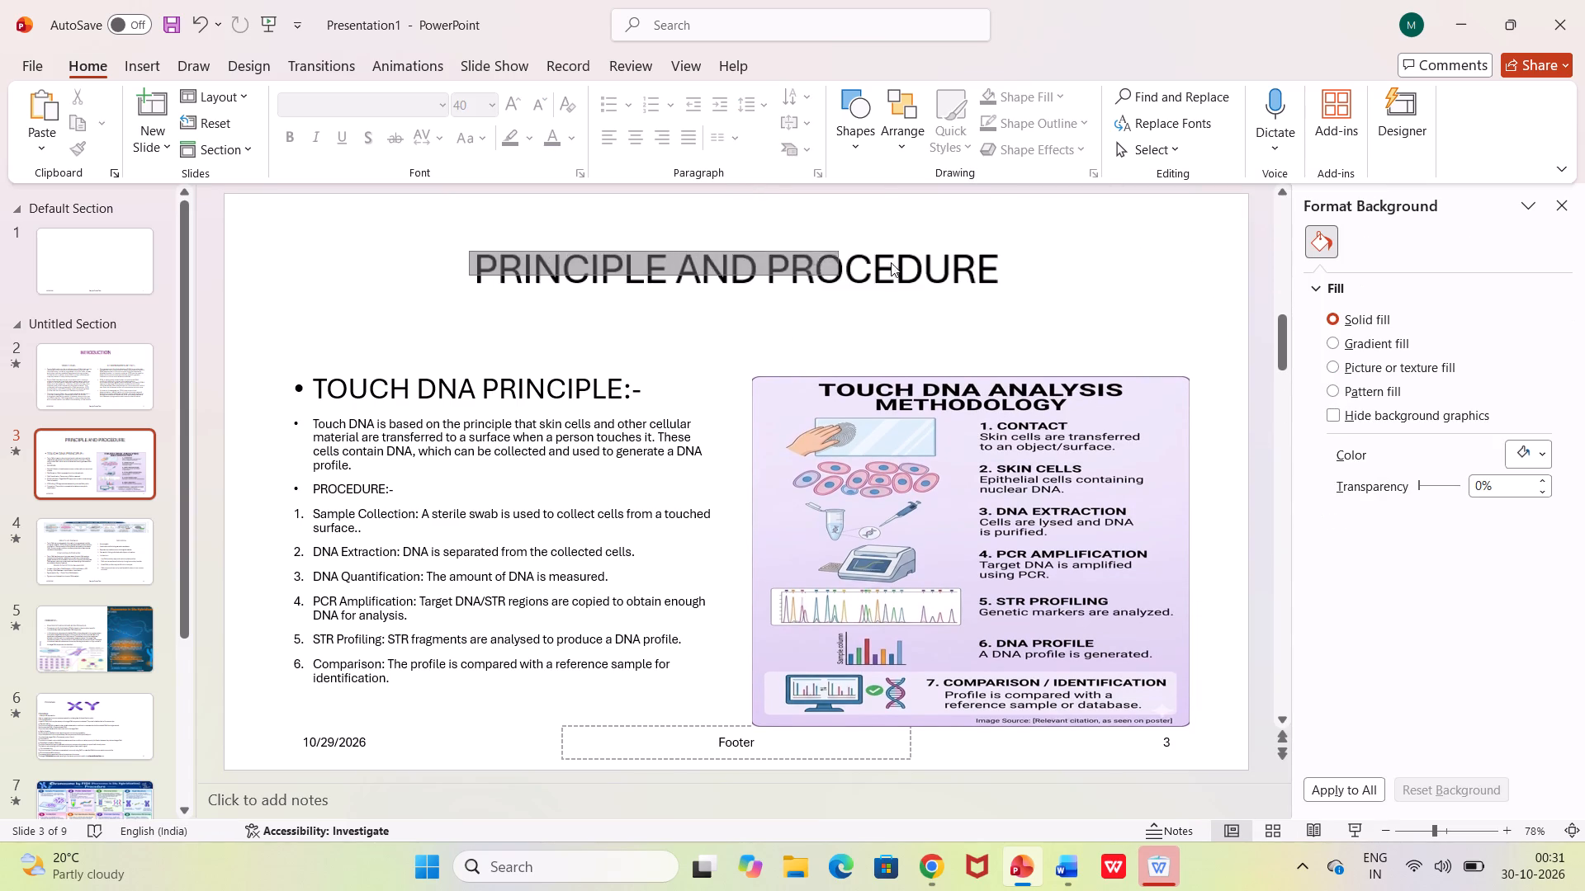
left_click_drag(891, 262, 1031, 256)
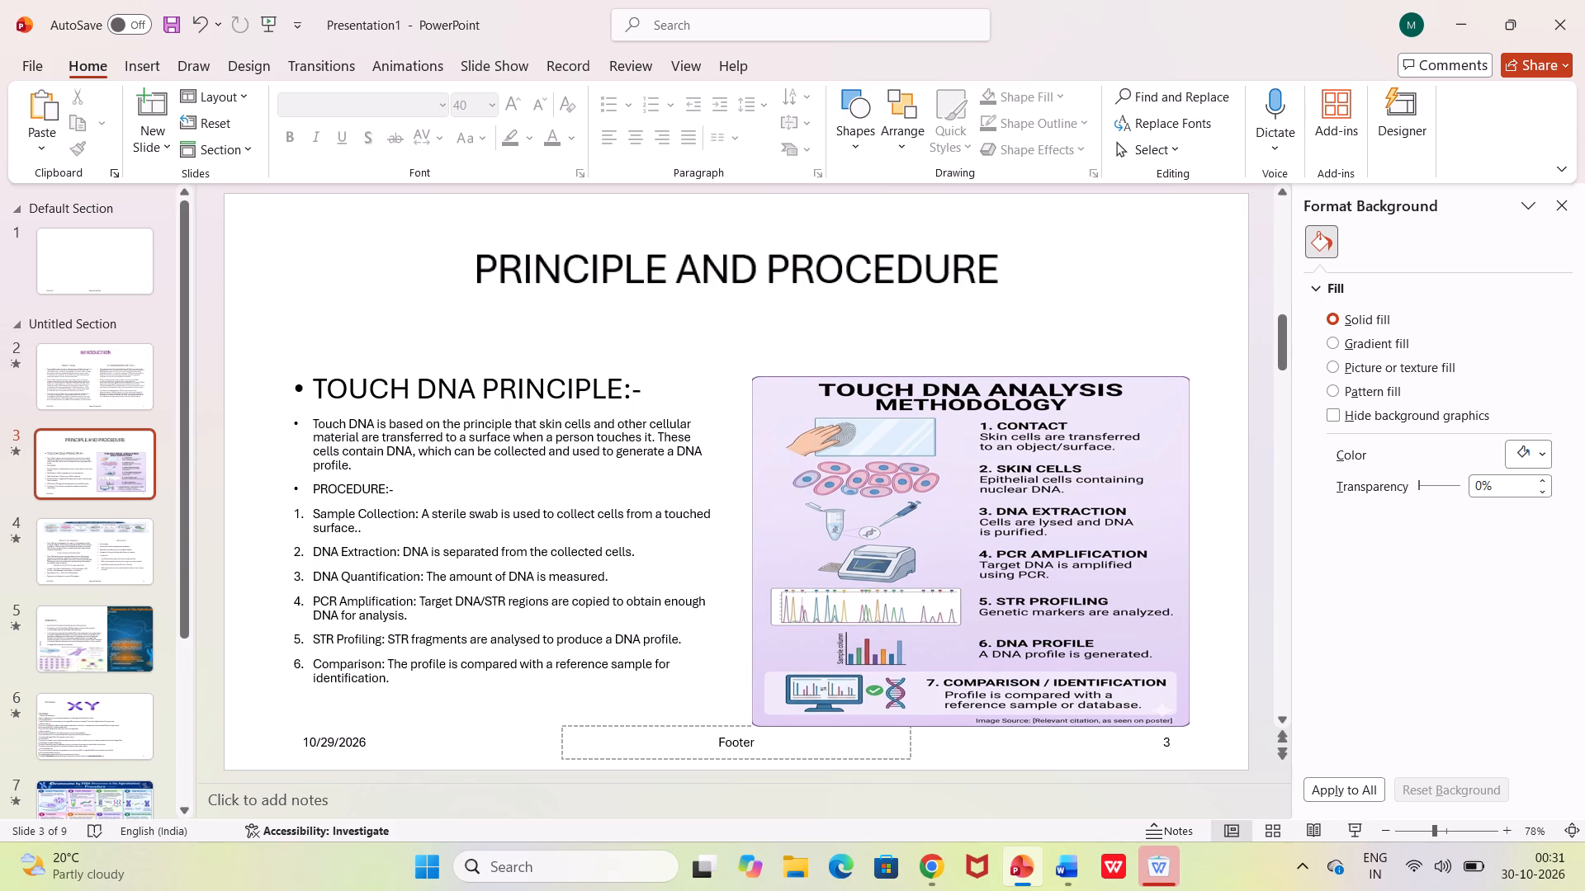
left_click_drag(475, 258, 1080, 247)
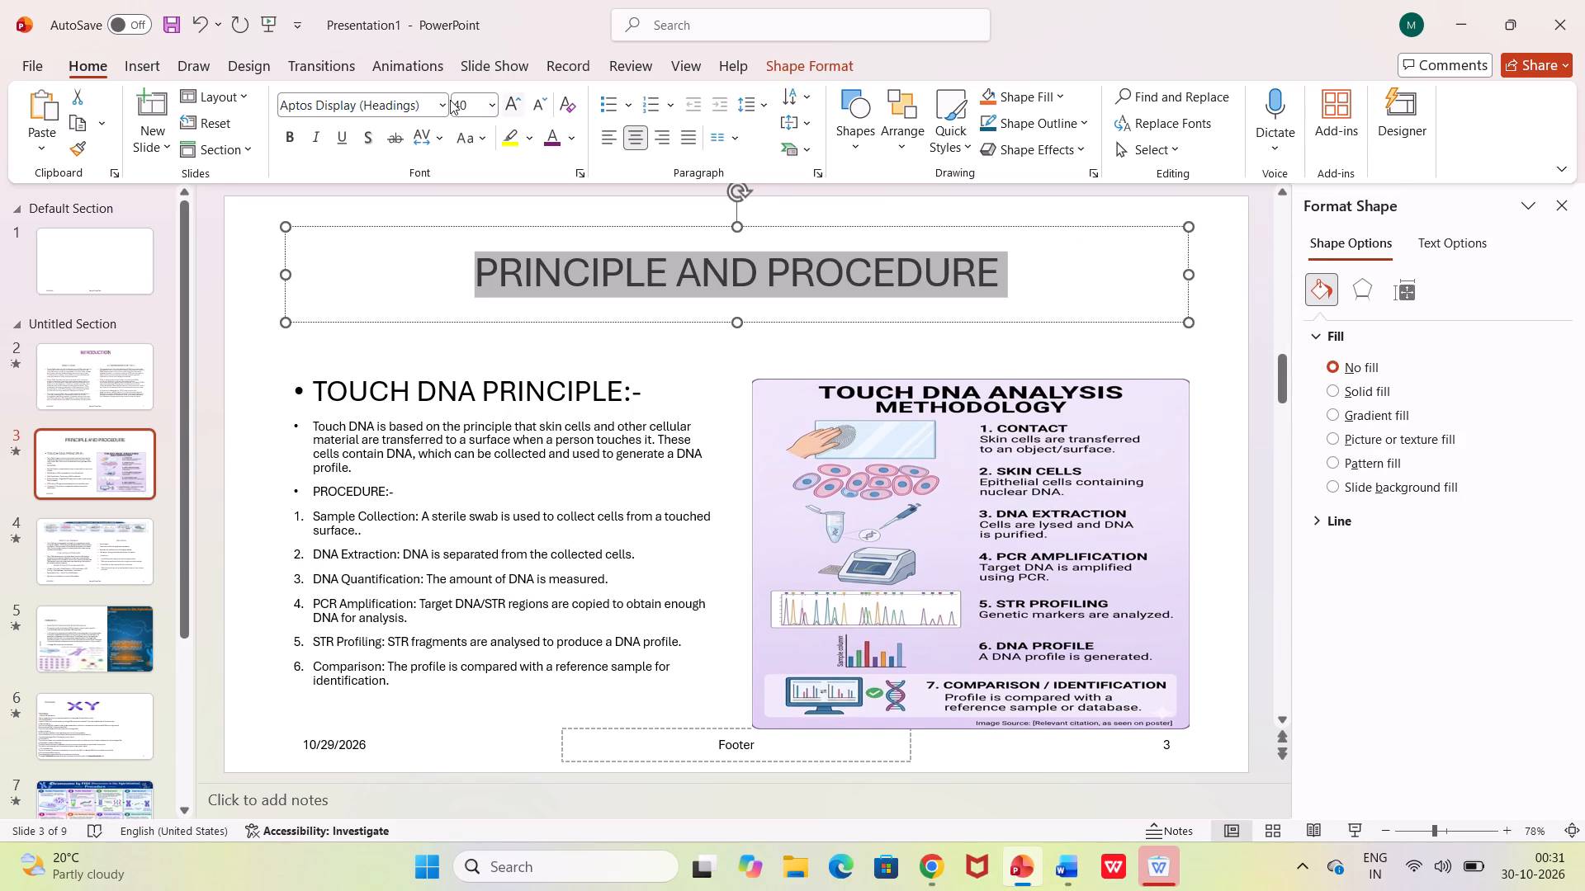
left_click(573, 139)
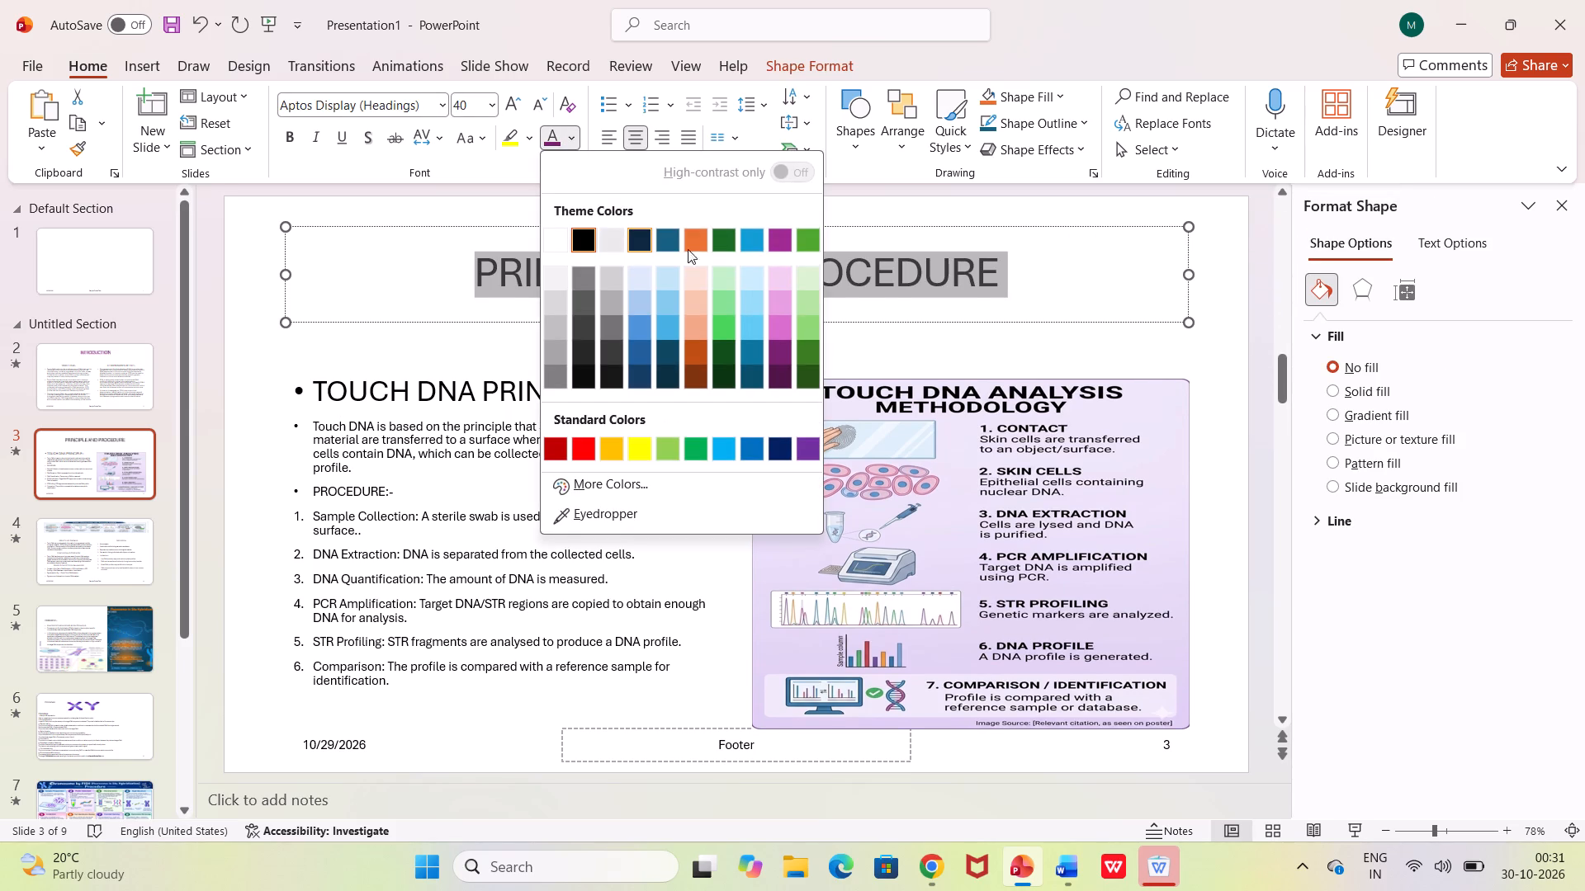
left_click(804, 343)
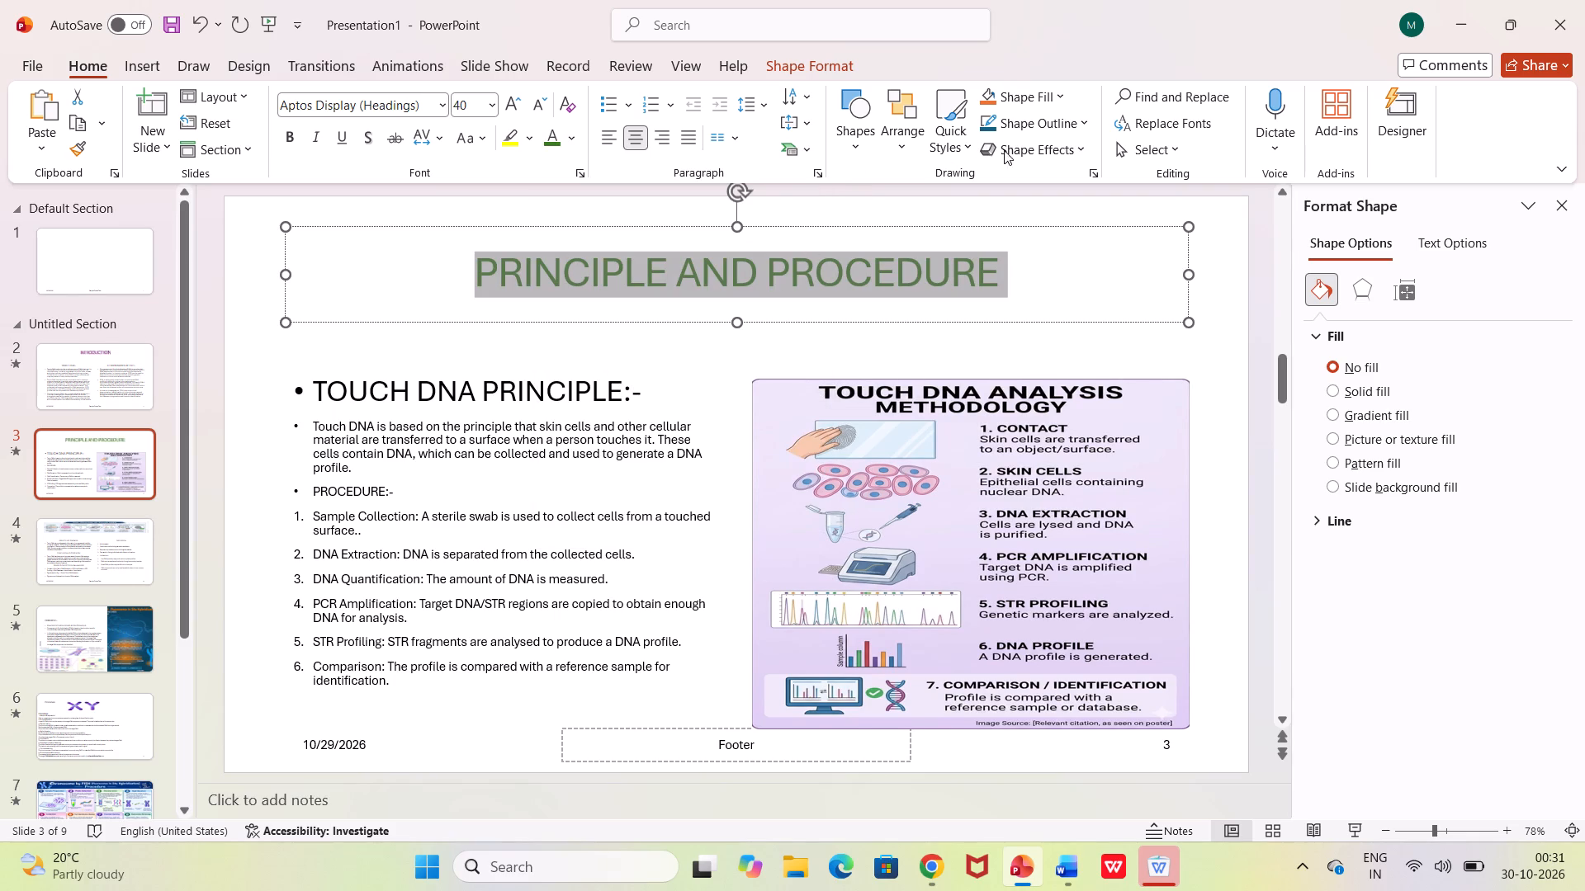
Give the "PRINCIPLE AND PROCEDURE" title box a light green outline.
left_click(1020, 119)
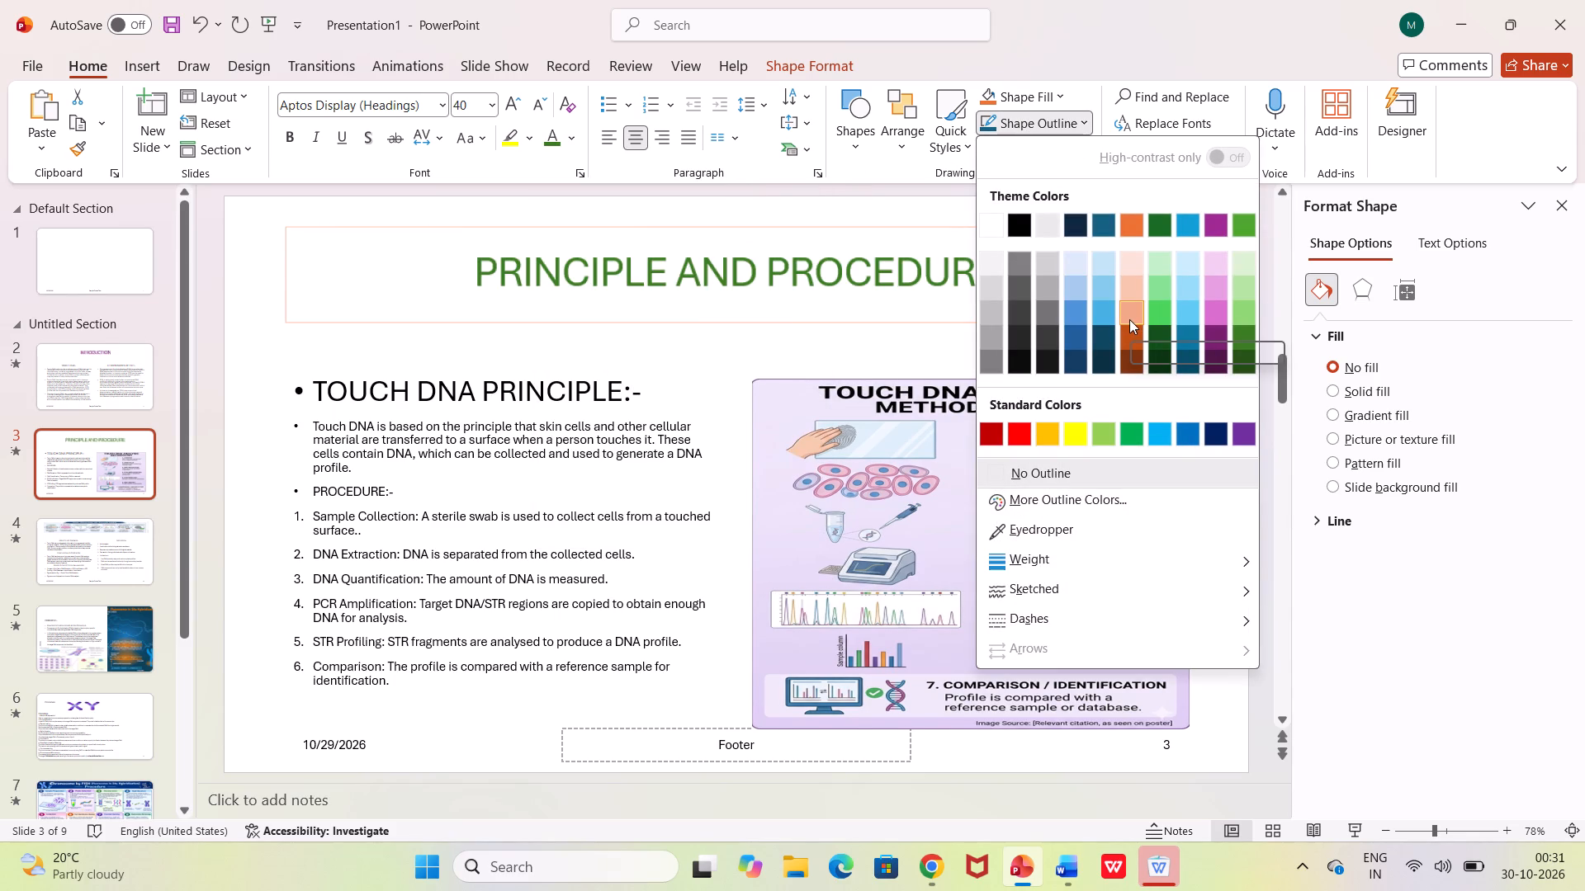
left_click(1165, 290)
Apply the centre inner shadow effect to the "PRINCIPLE AND PROCEDURE" title box.
left_click(1052, 154)
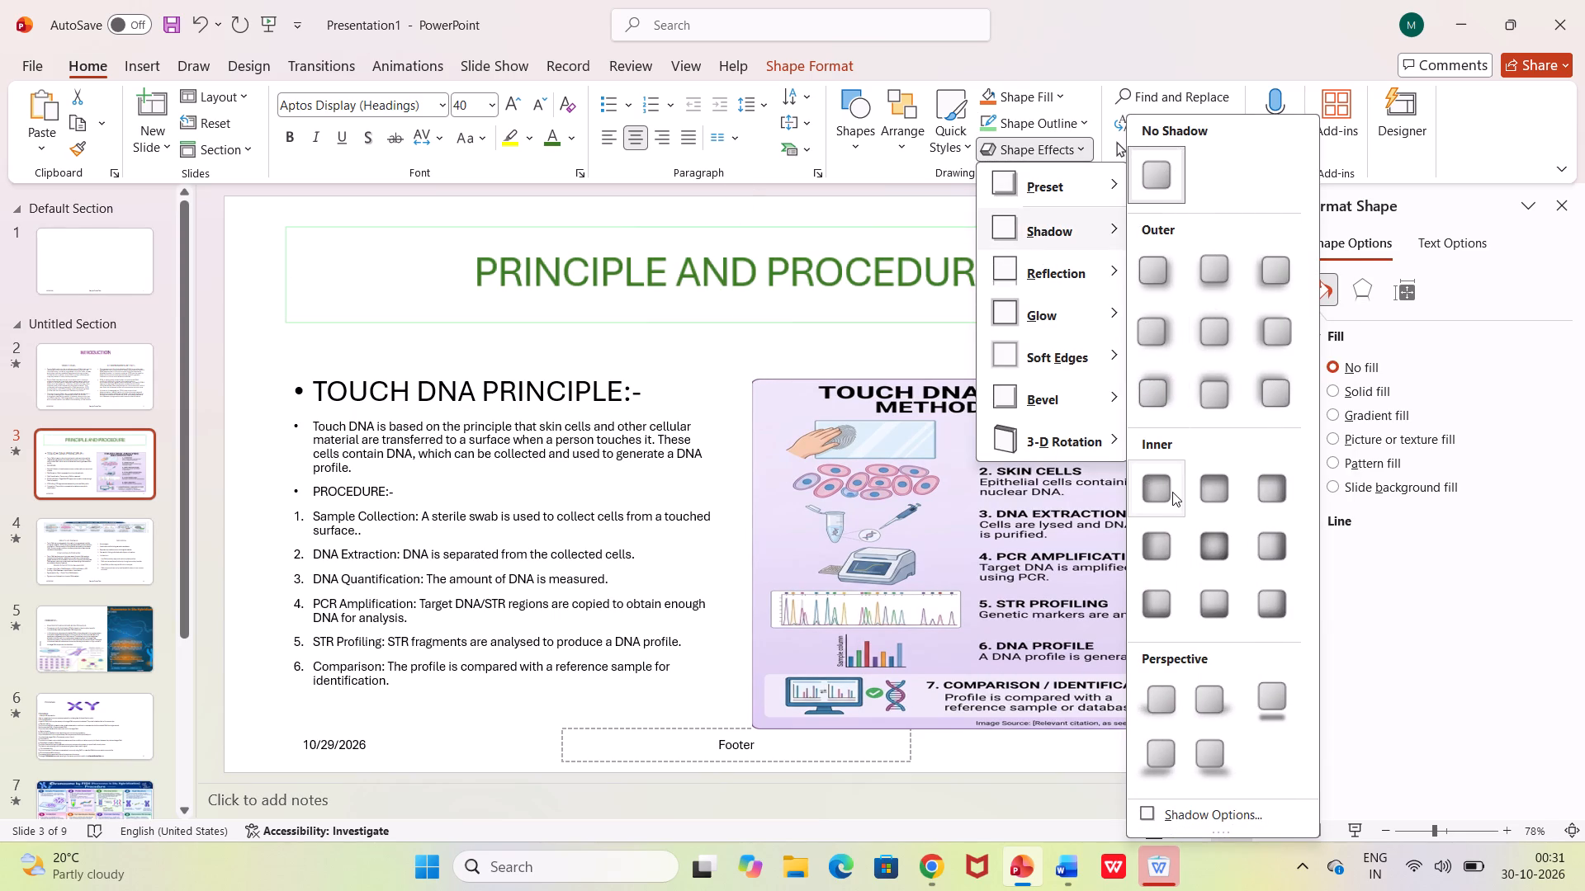
left_click(1219, 562)
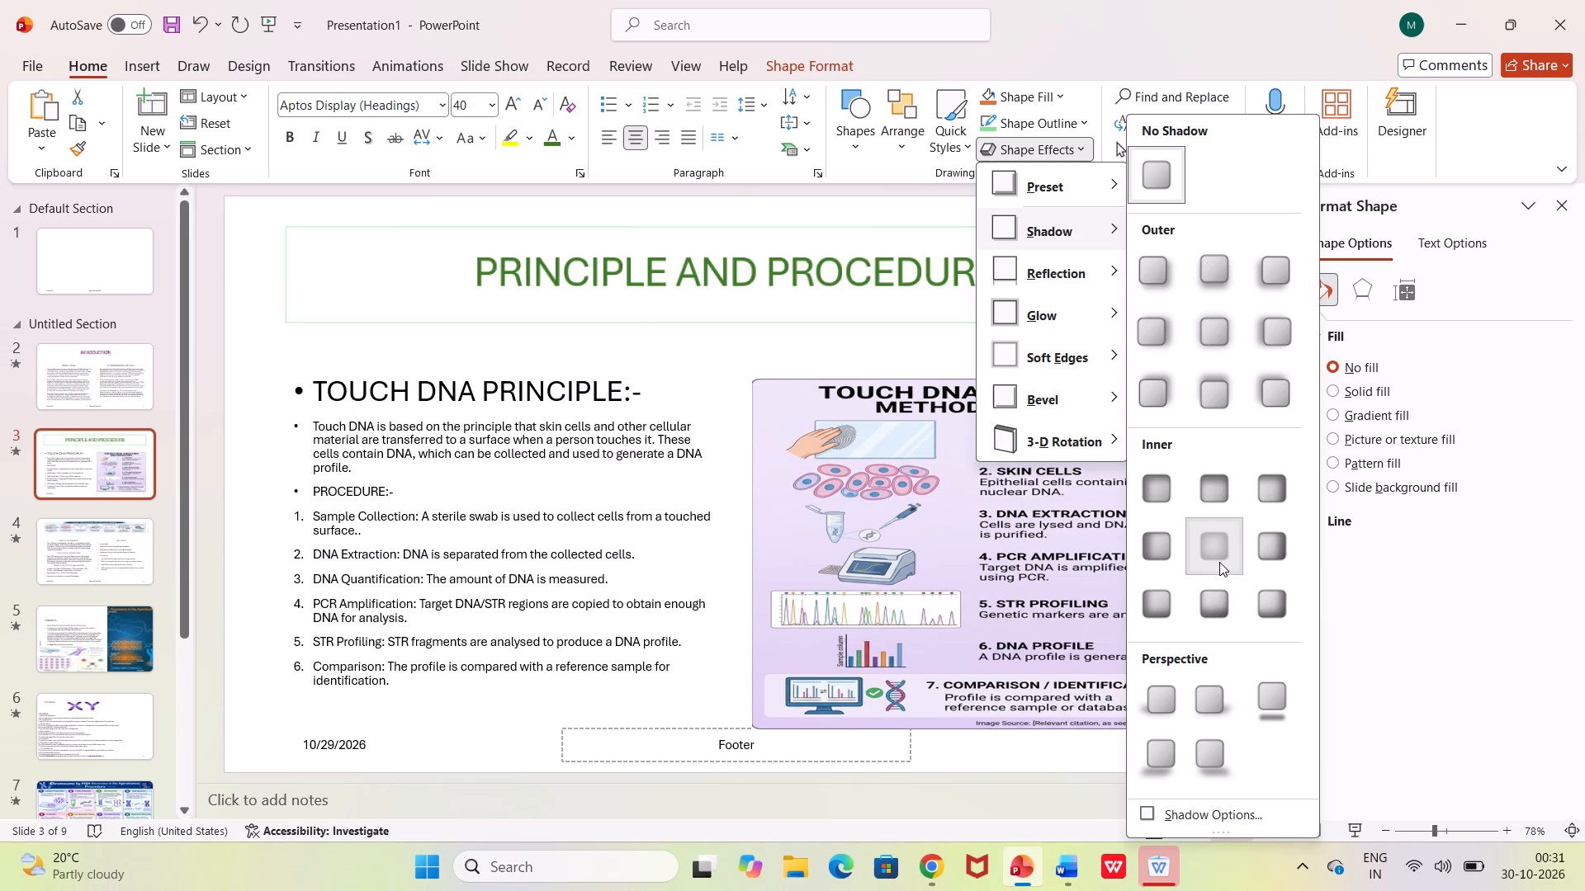
Fill the "PRINCIPLE AND PROCEDURE" title box with the lightest shade of the theme's dark green.
left_click(1057, 101)
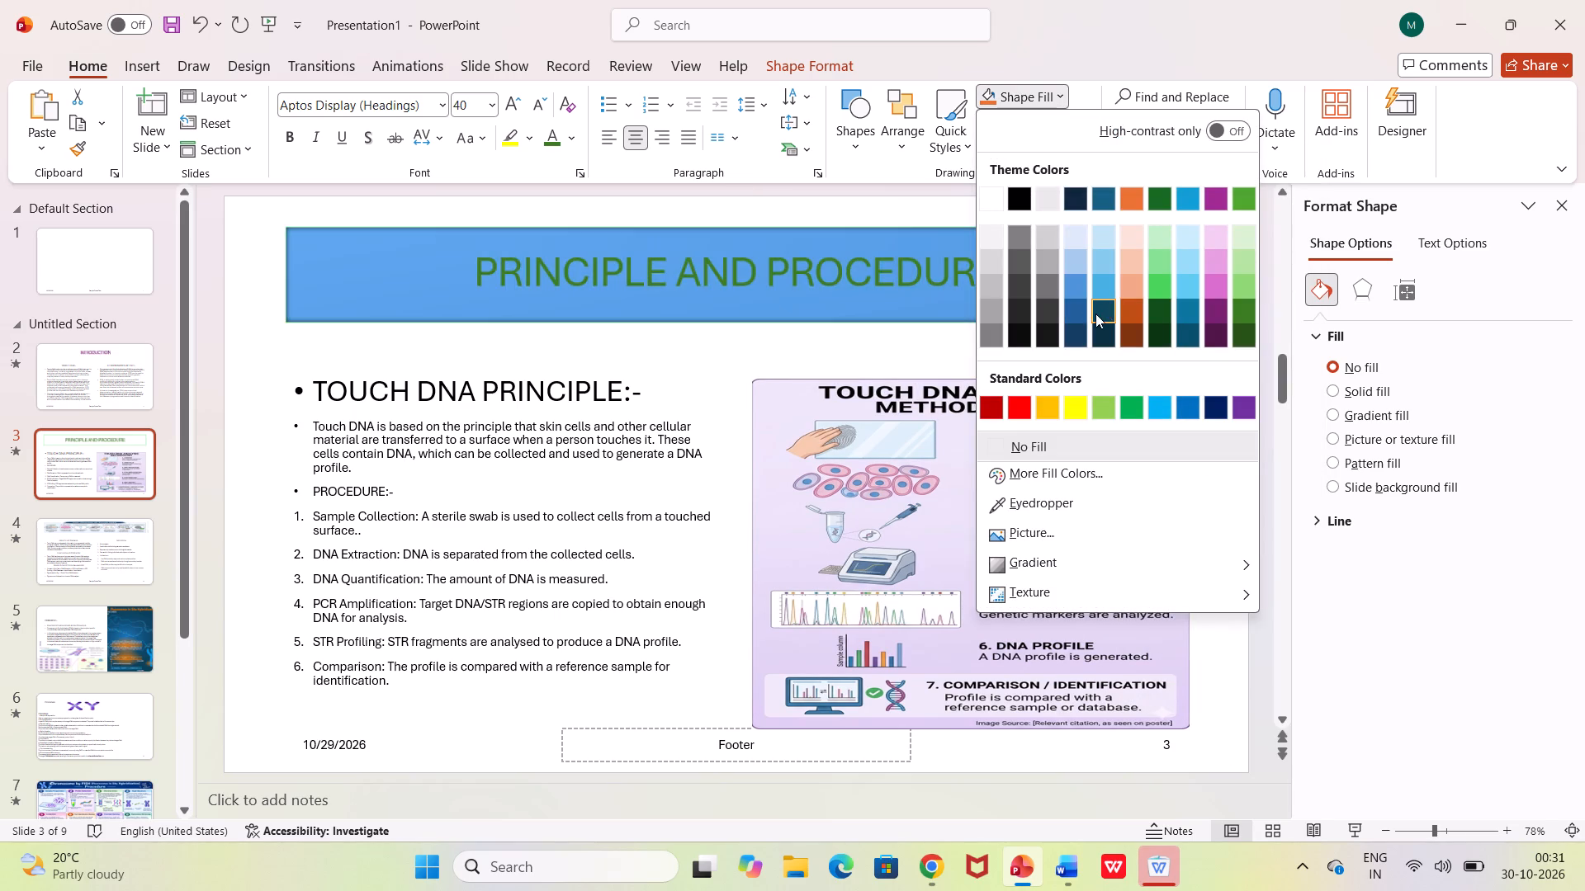
left_click(1152, 243)
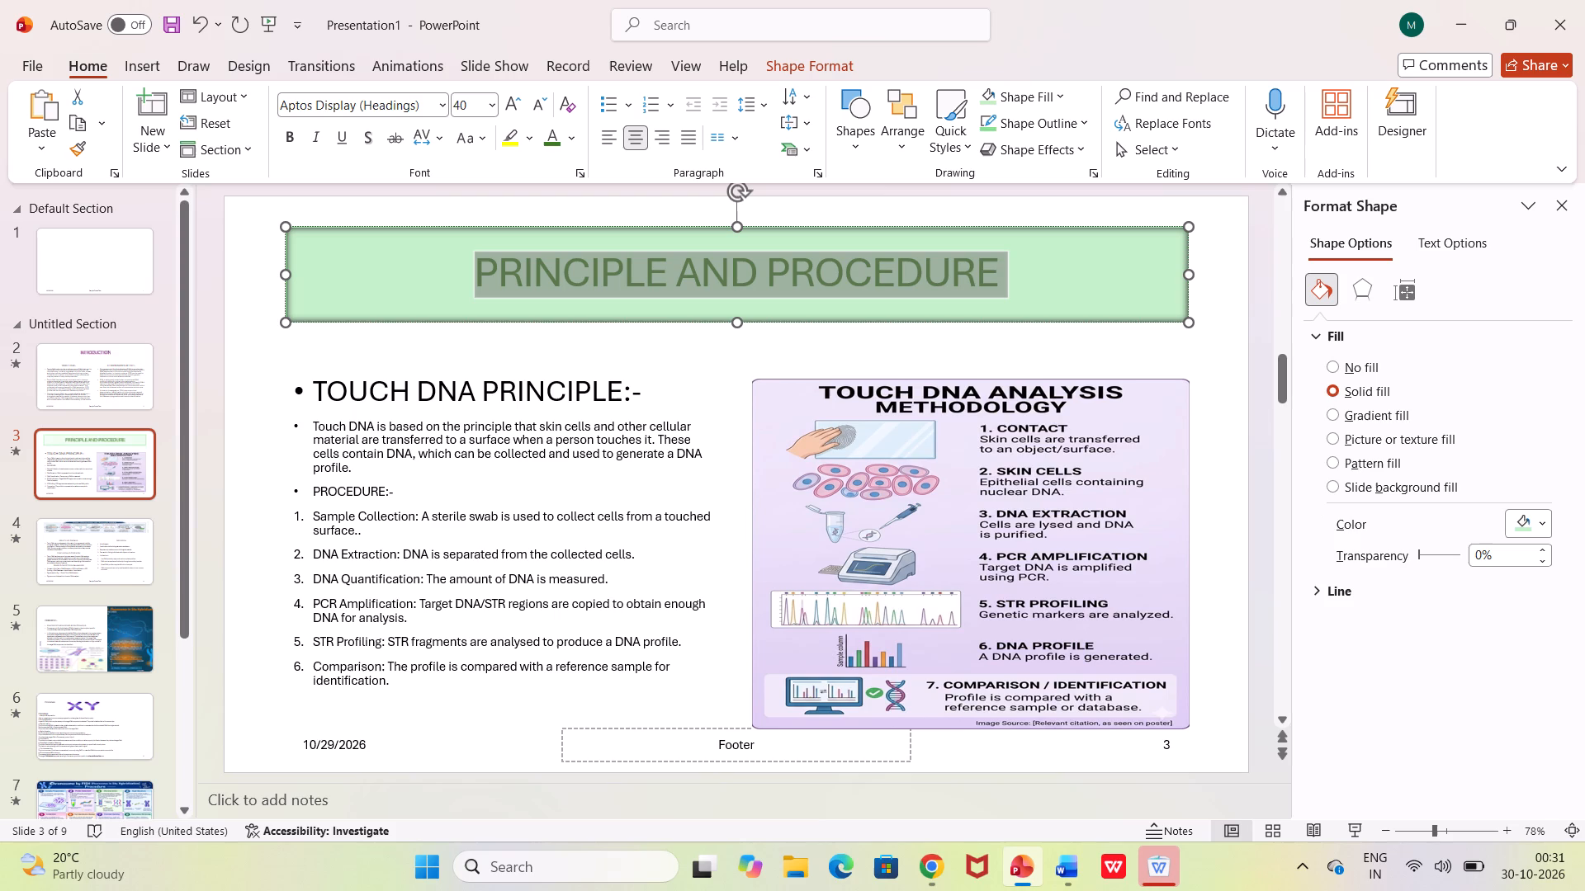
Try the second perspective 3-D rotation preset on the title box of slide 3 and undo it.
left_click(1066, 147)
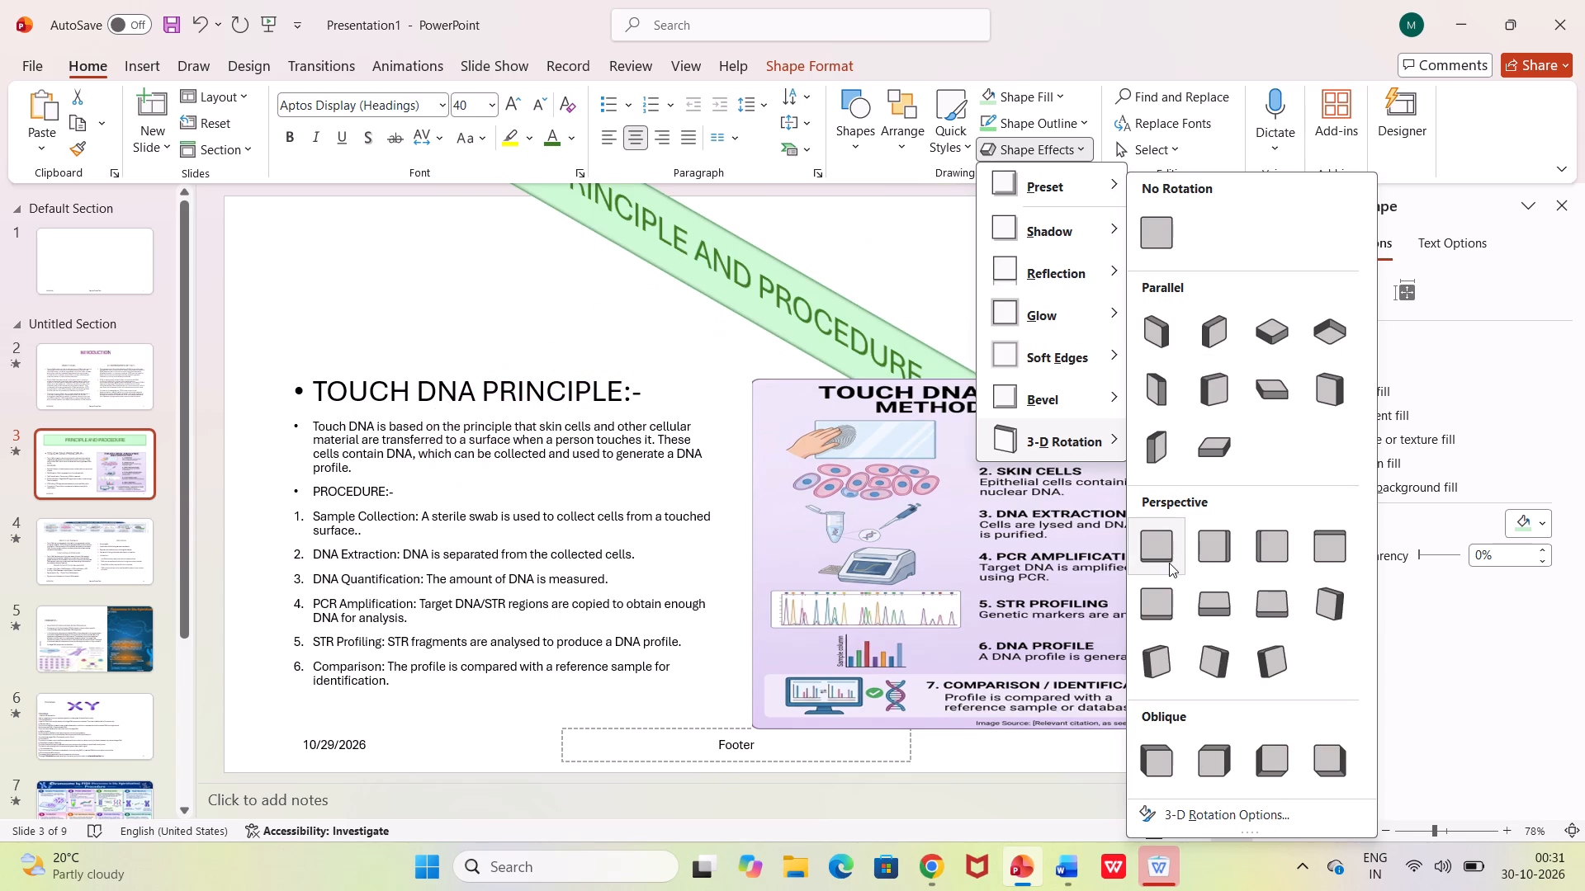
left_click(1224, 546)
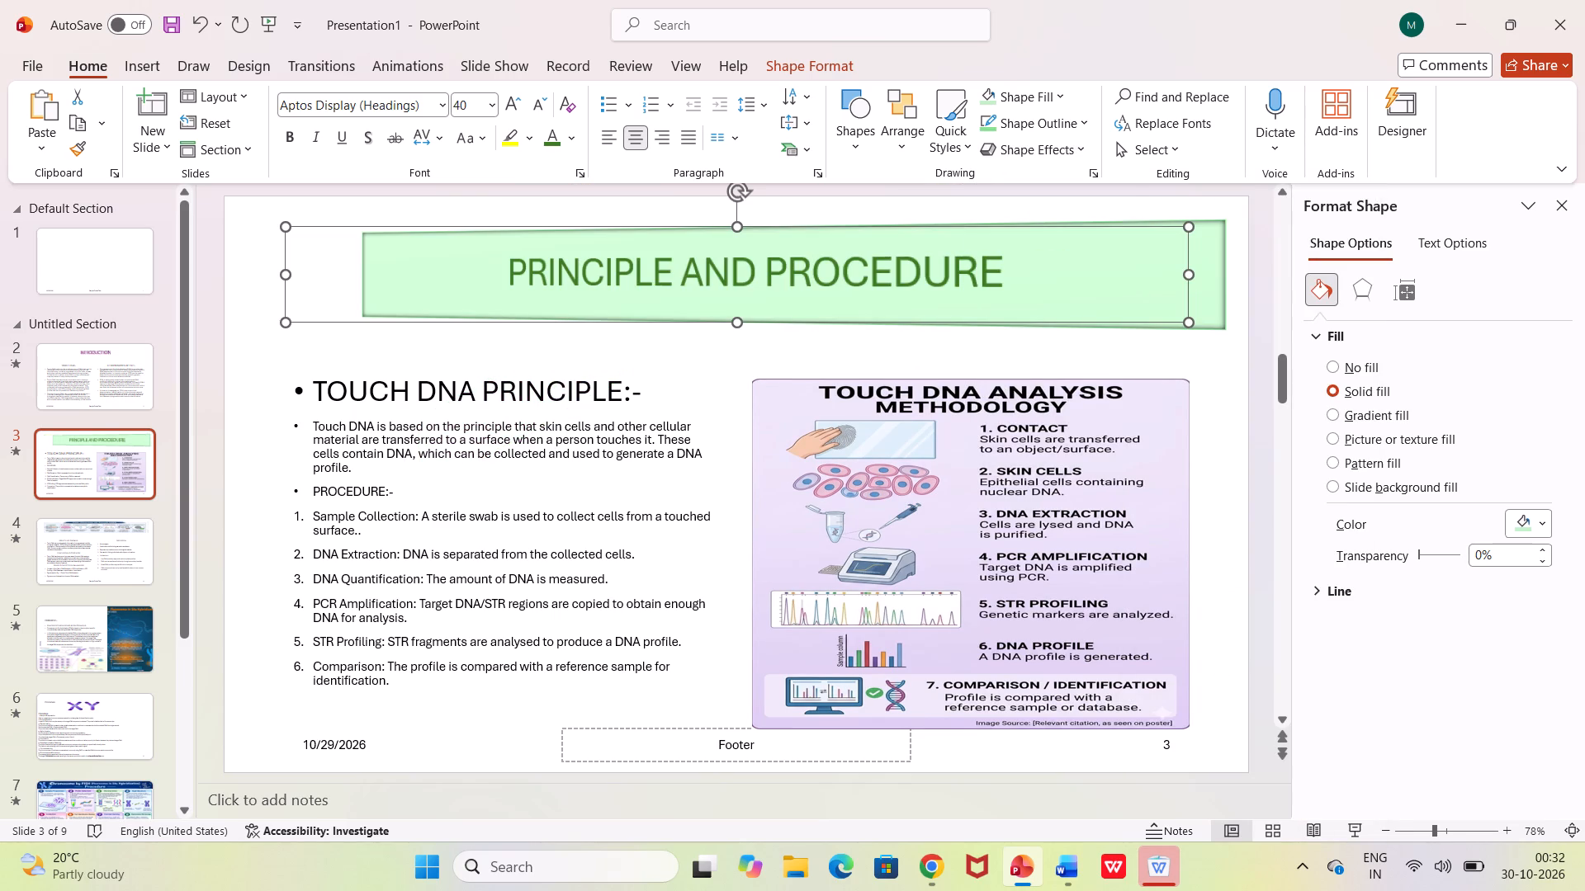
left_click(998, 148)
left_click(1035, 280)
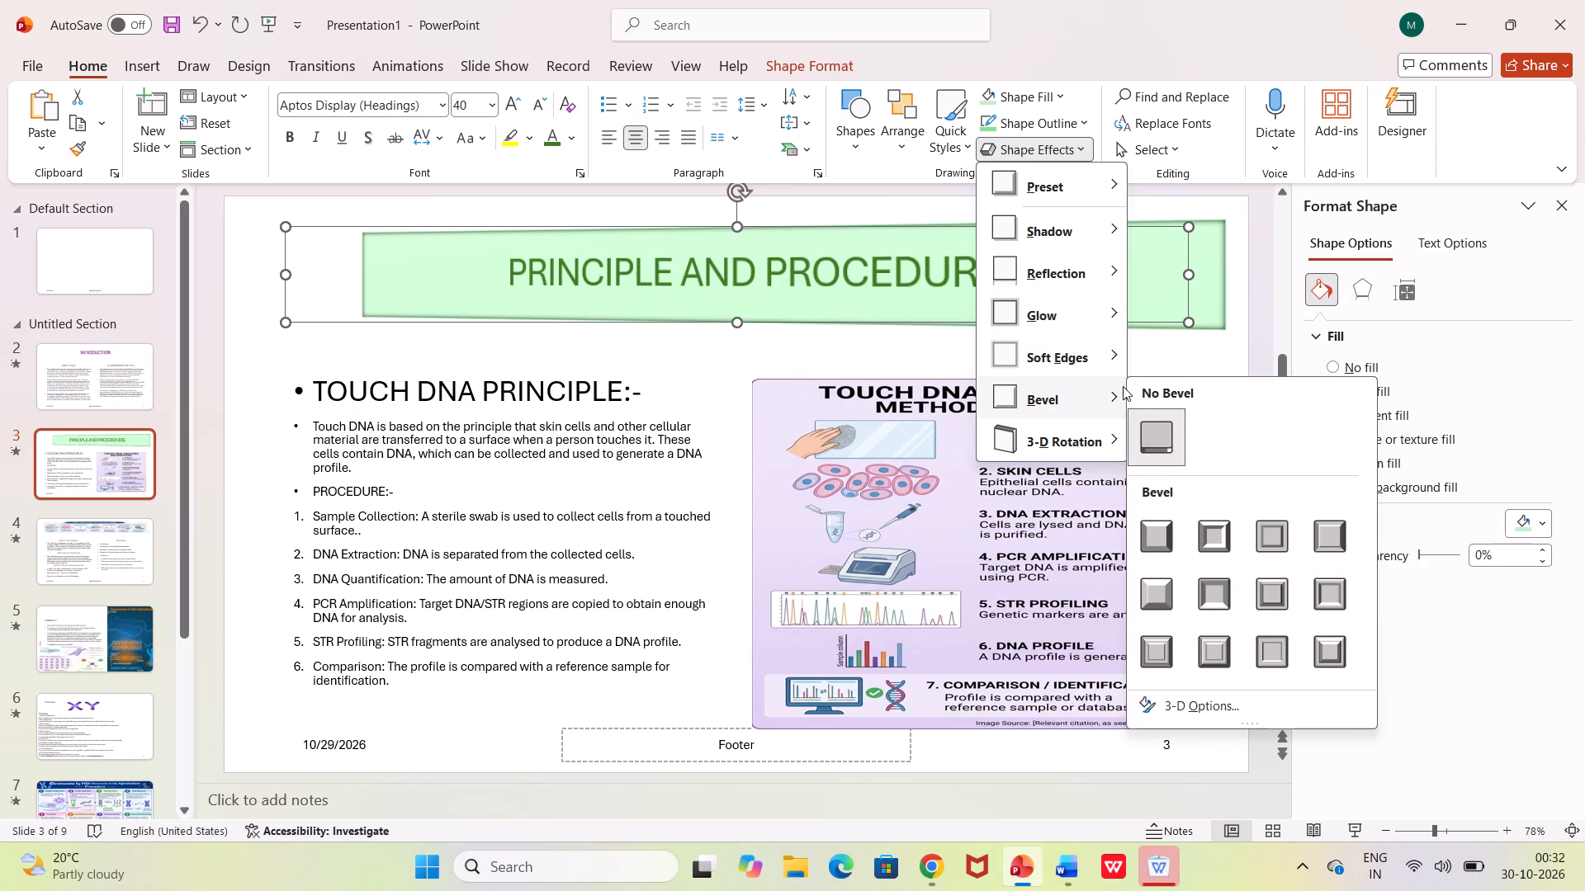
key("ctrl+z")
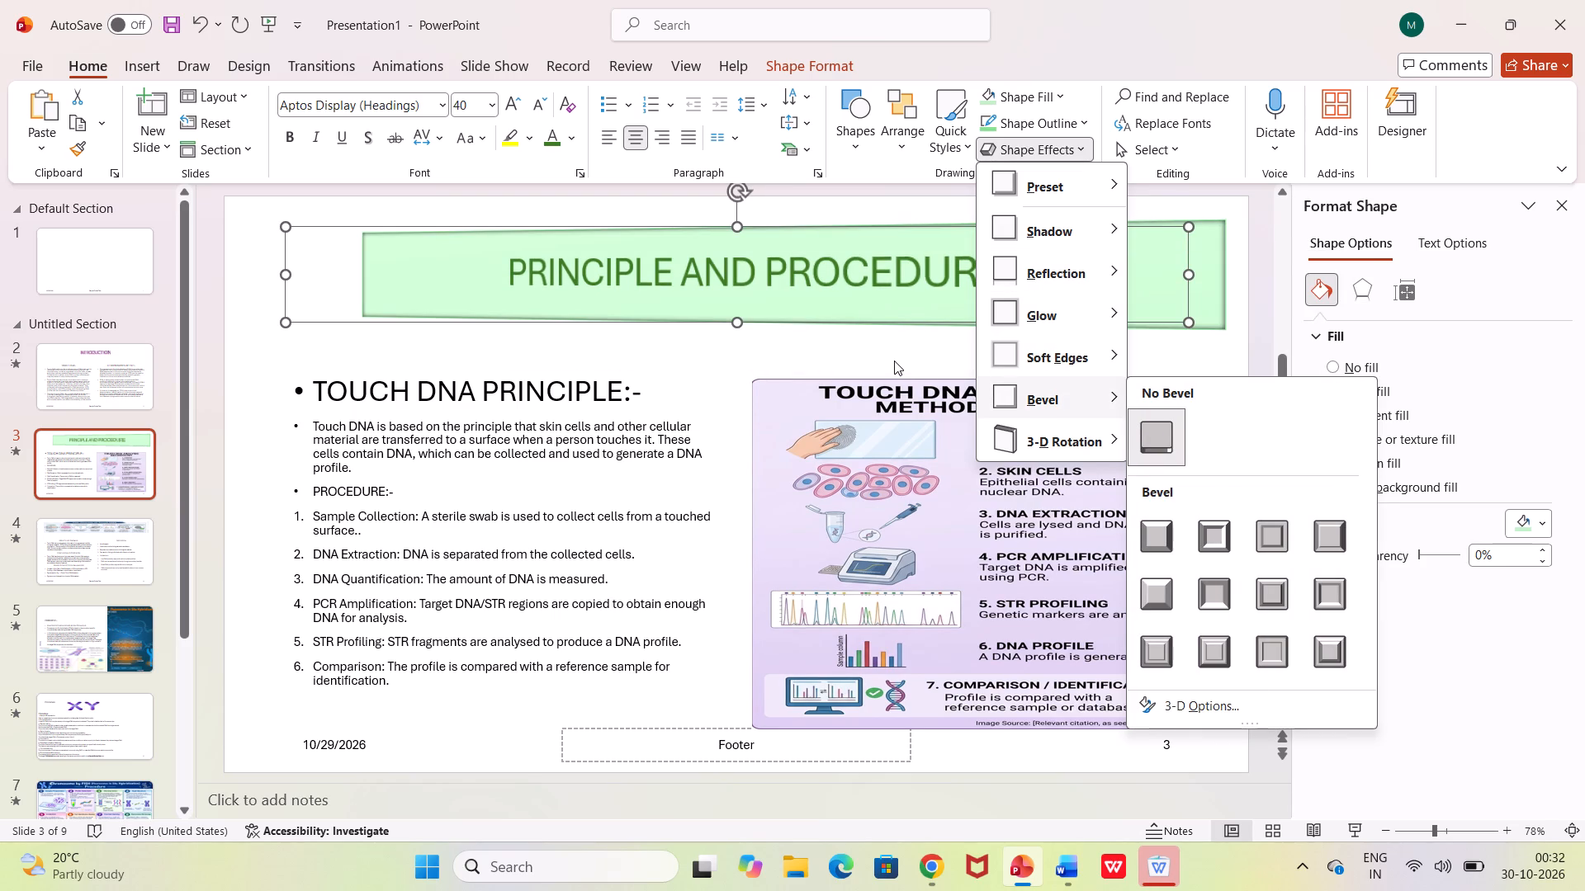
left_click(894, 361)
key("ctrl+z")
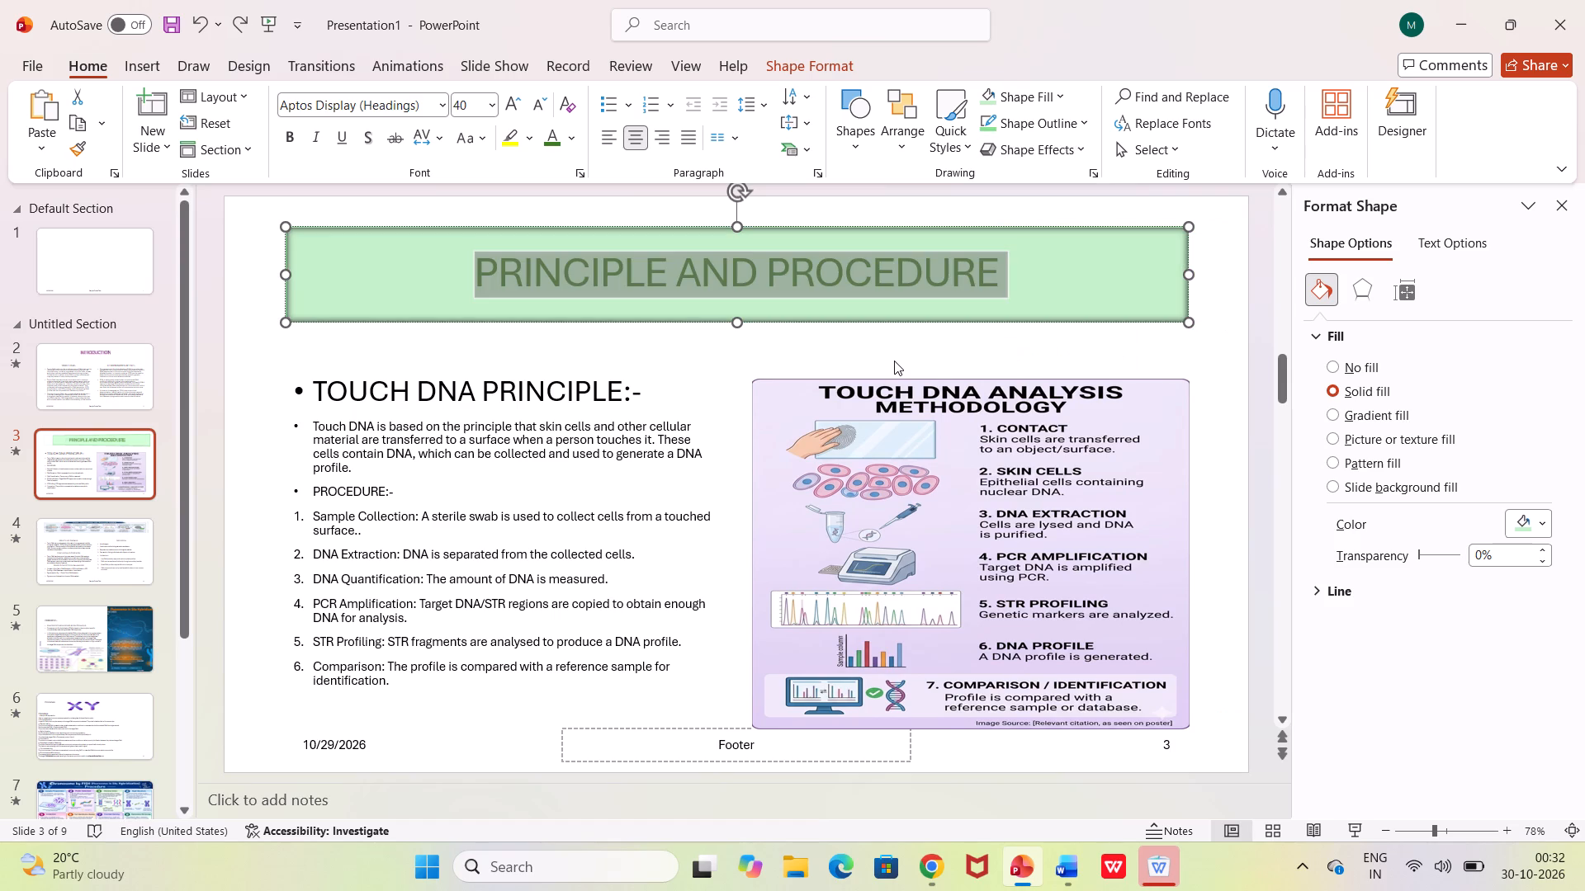
Reapply the first perspective 3-D rotation preset to the "PRINCIPLE AND PROCEDURE" title box.
left_click(1019, 157)
left_click(1052, 449)
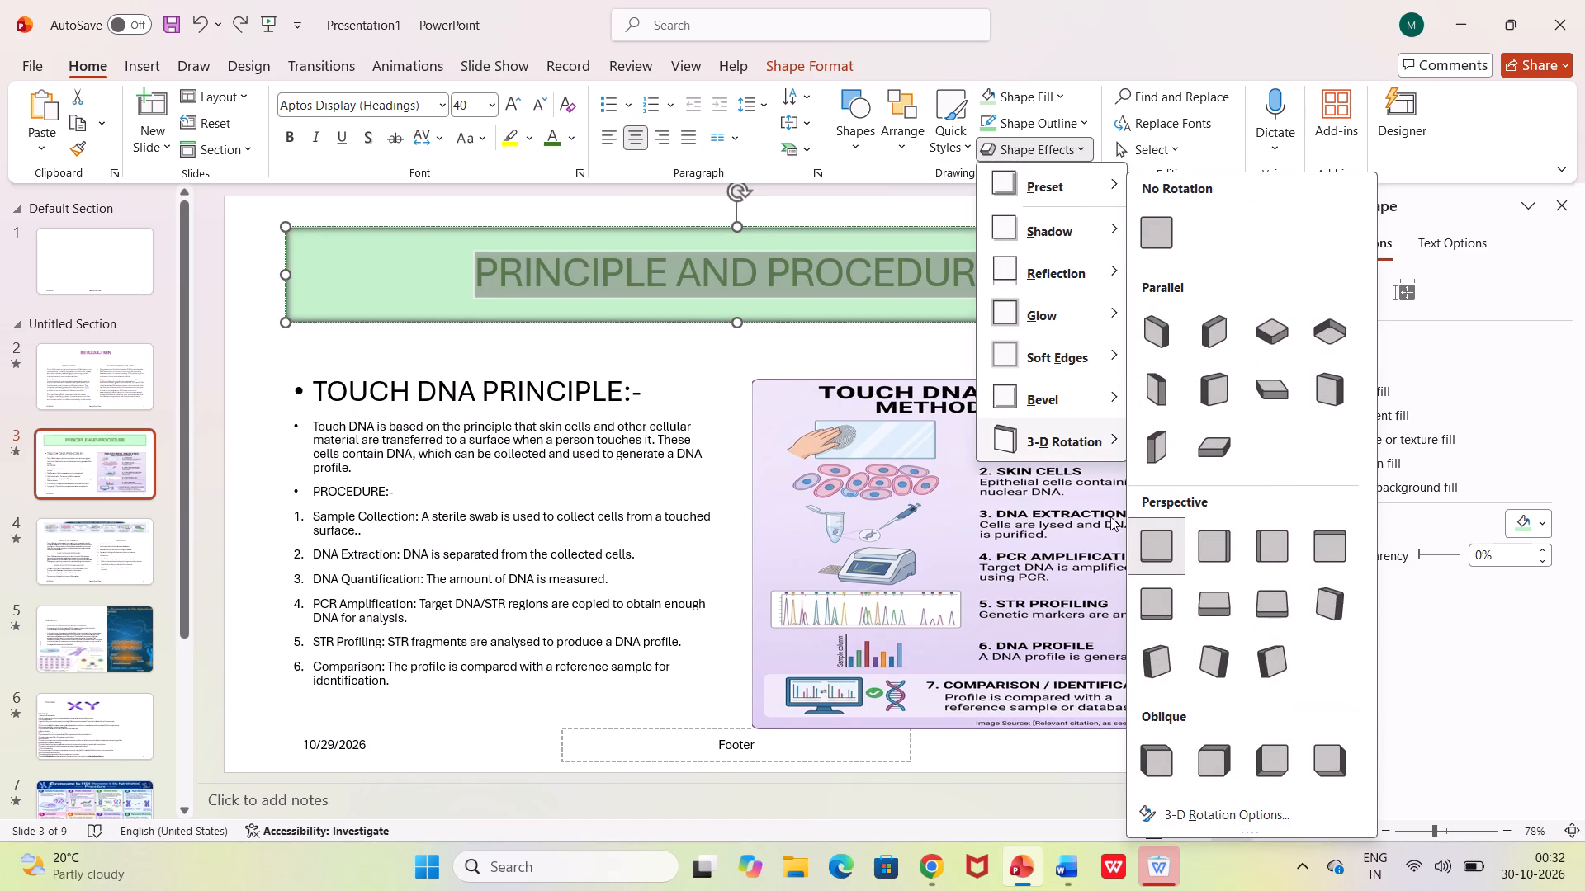
left_click(1153, 554)
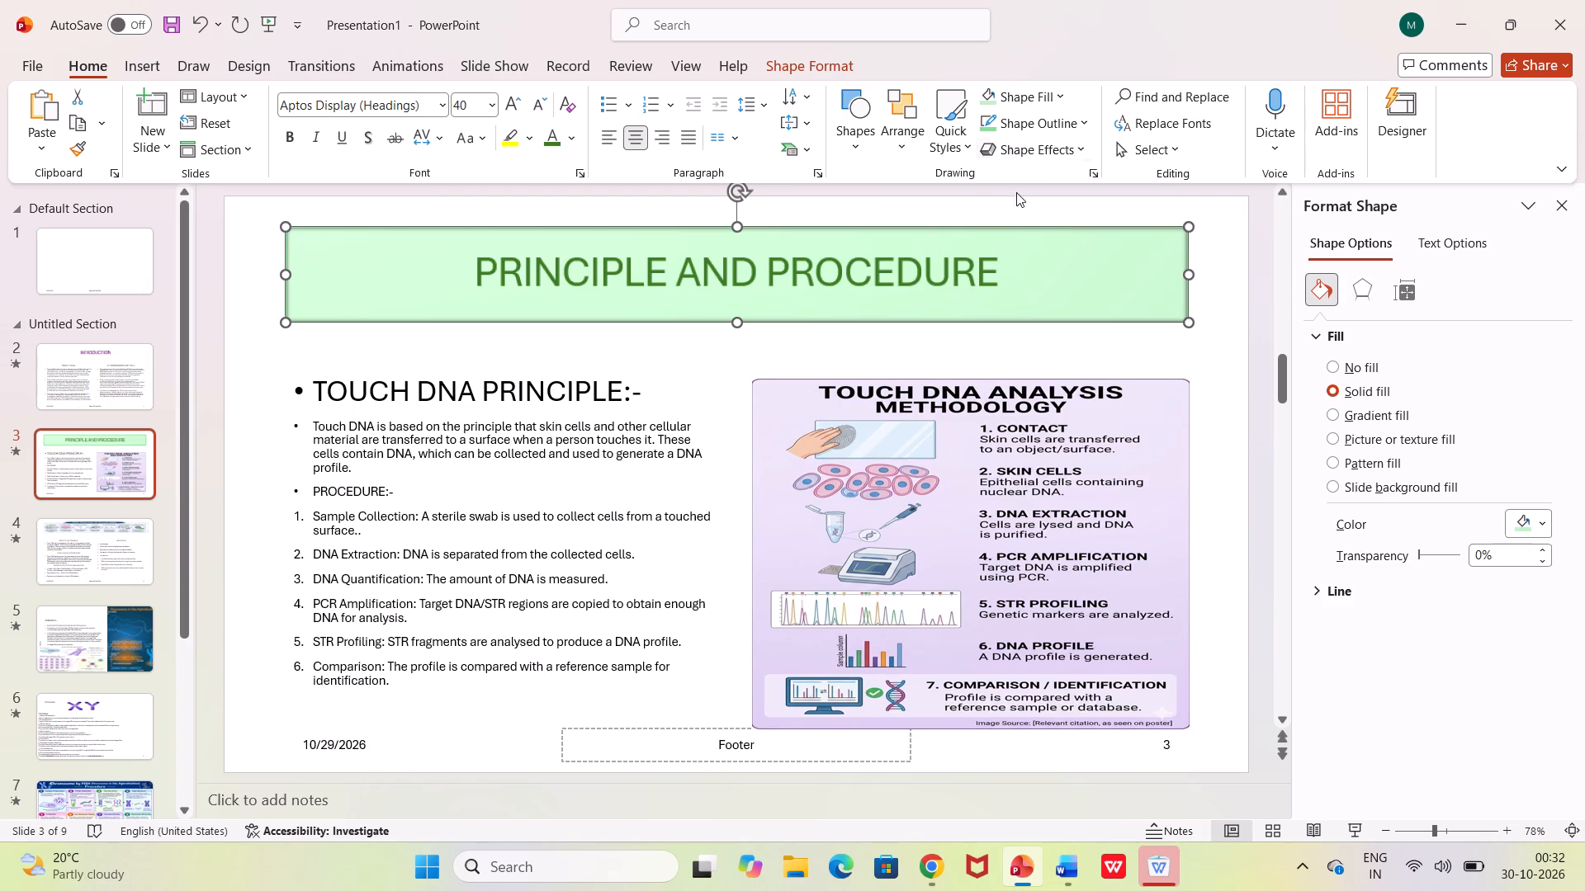
Add the first reflection variation to the "PRINCIPLE AND PROCEDURE" title box and deselect it.
left_click(1029, 147)
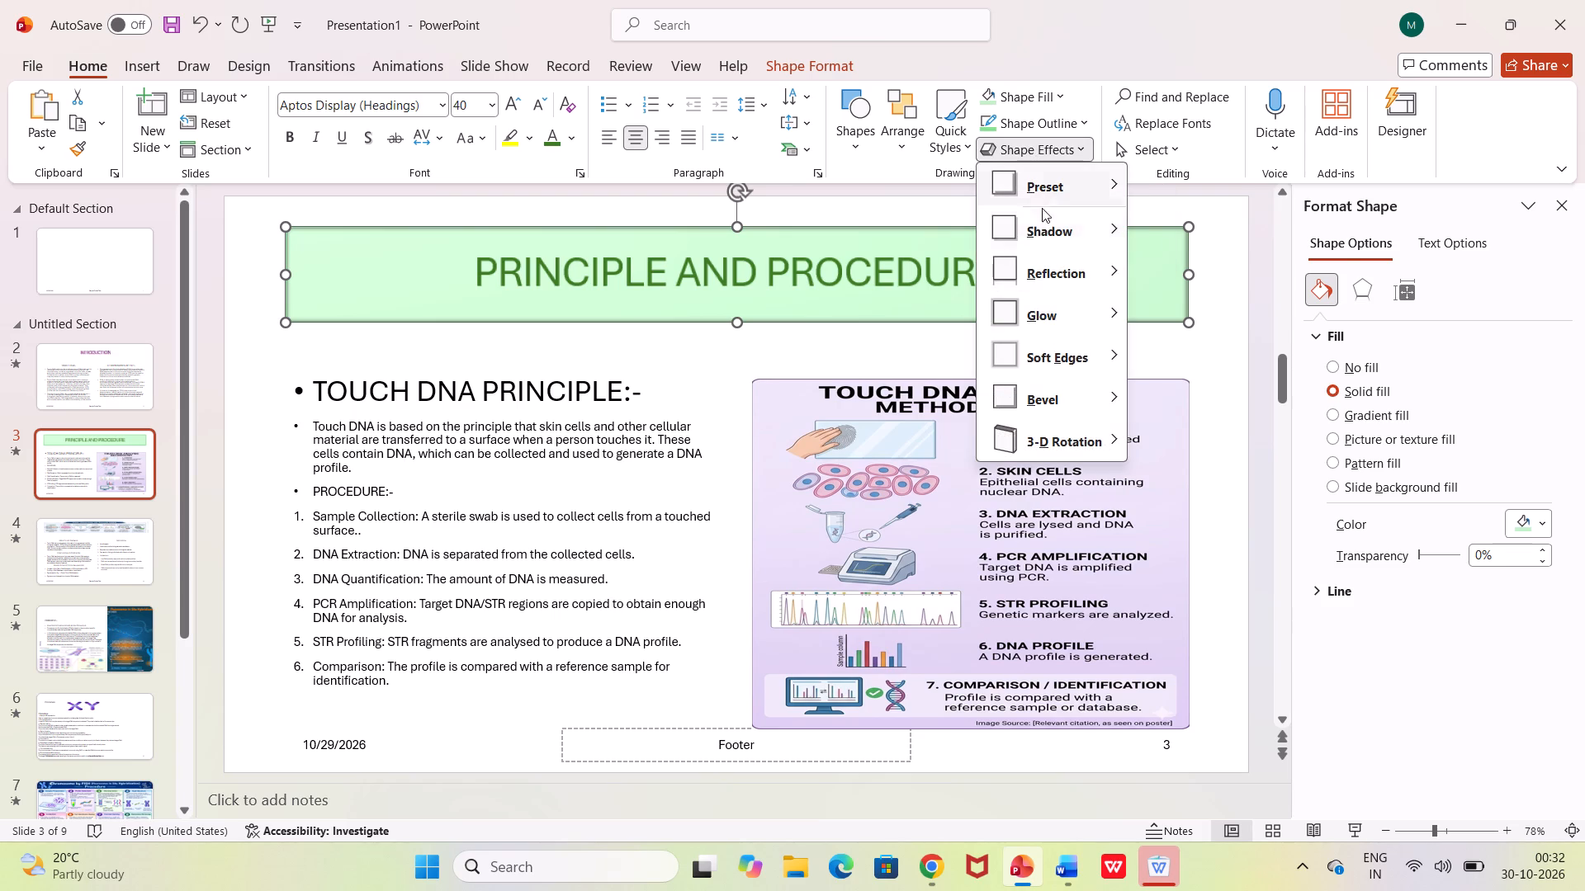
left_click(1017, 288)
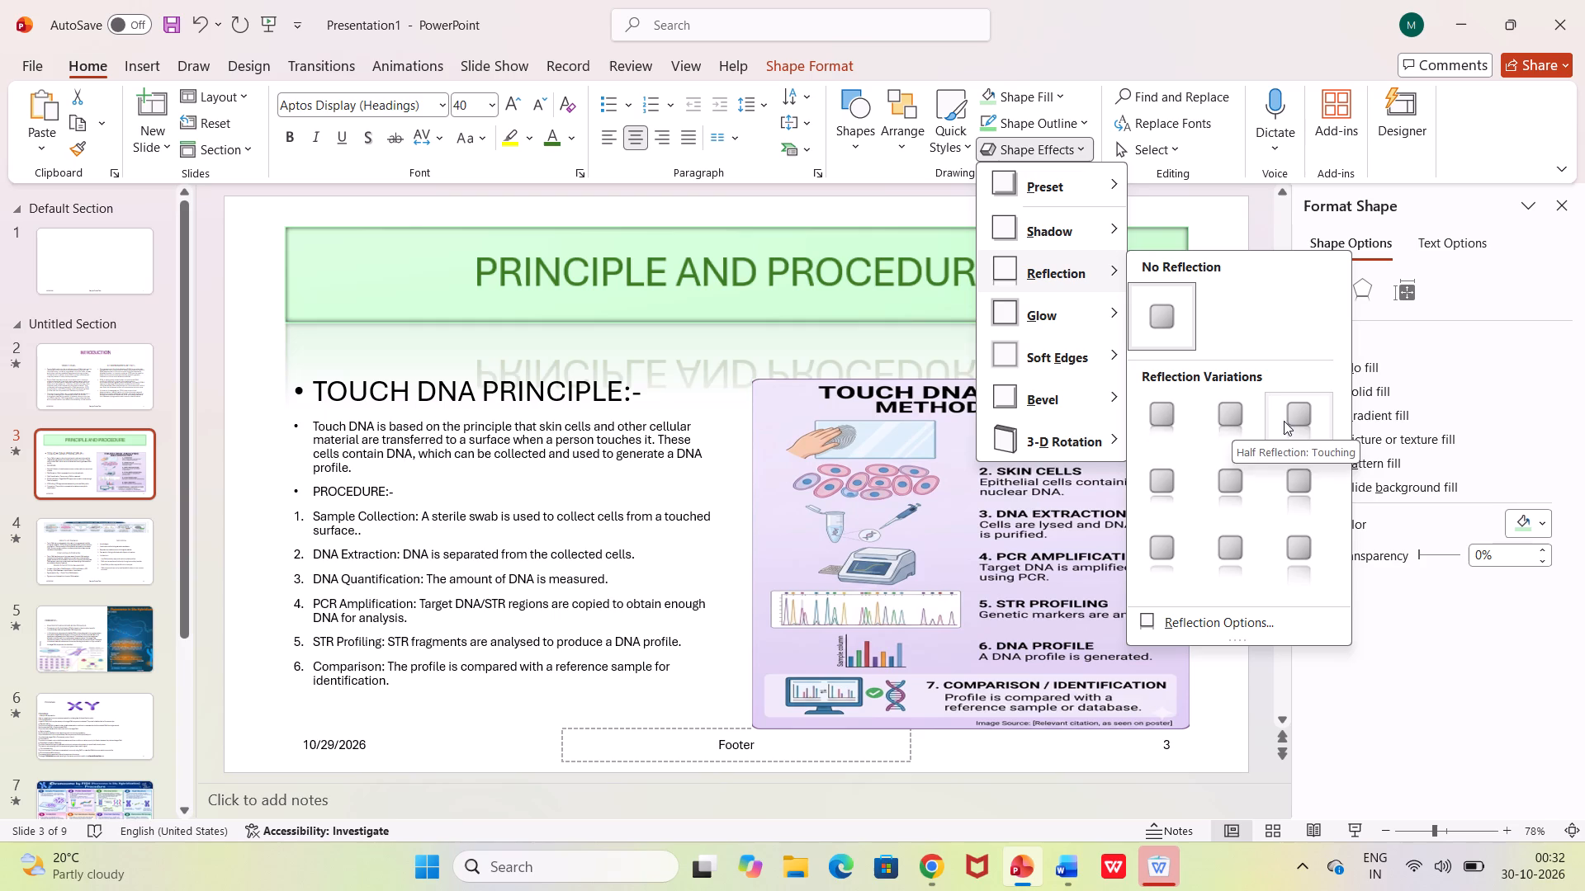
left_click(1153, 403)
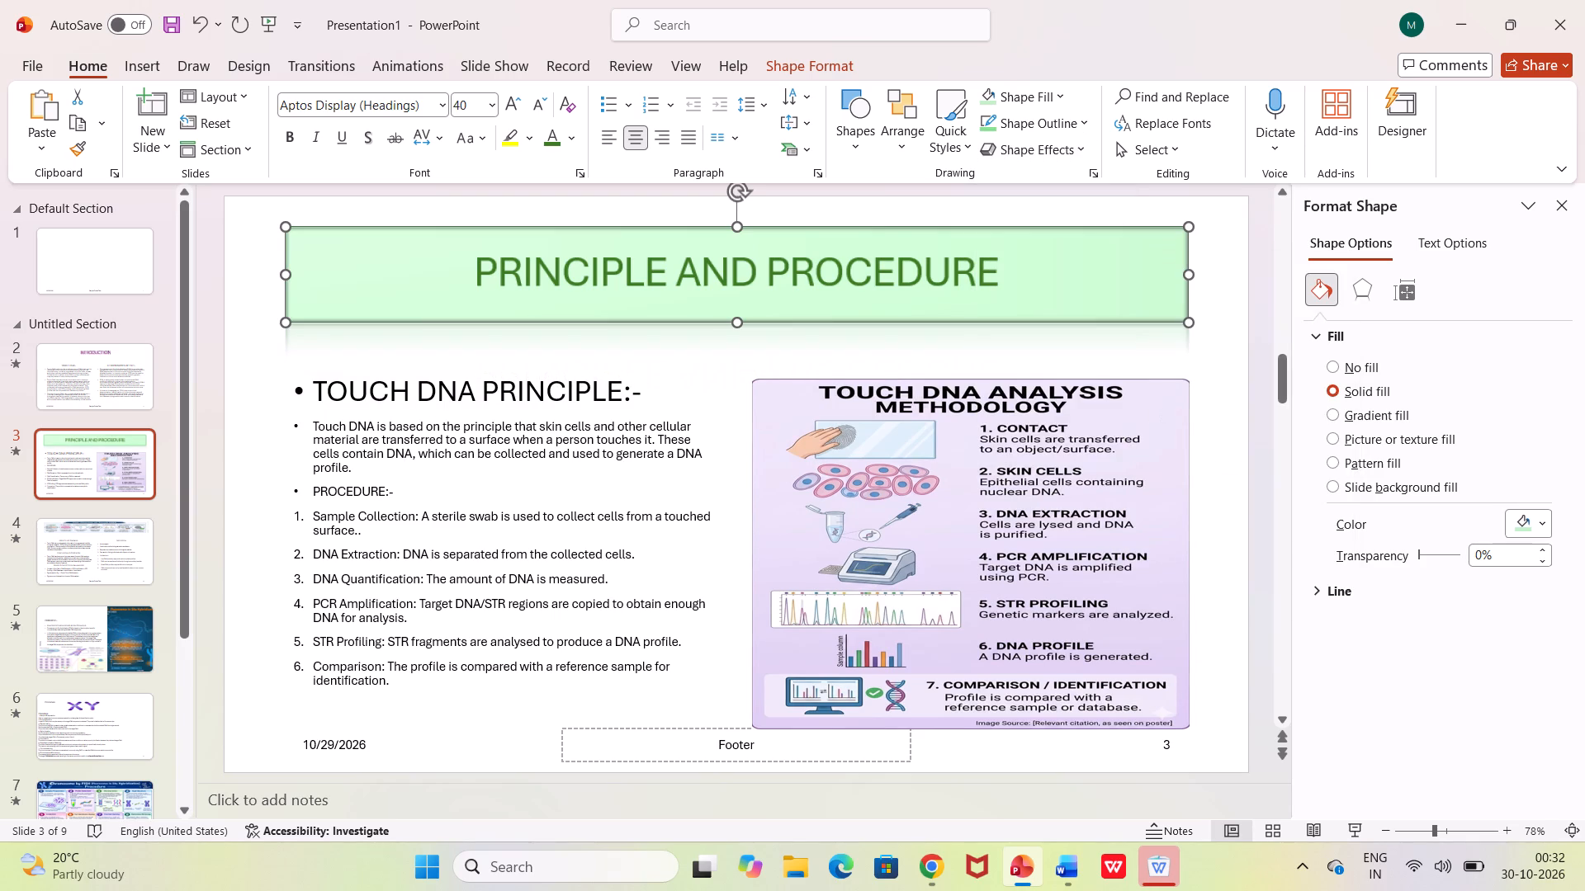
left_click(949, 361)
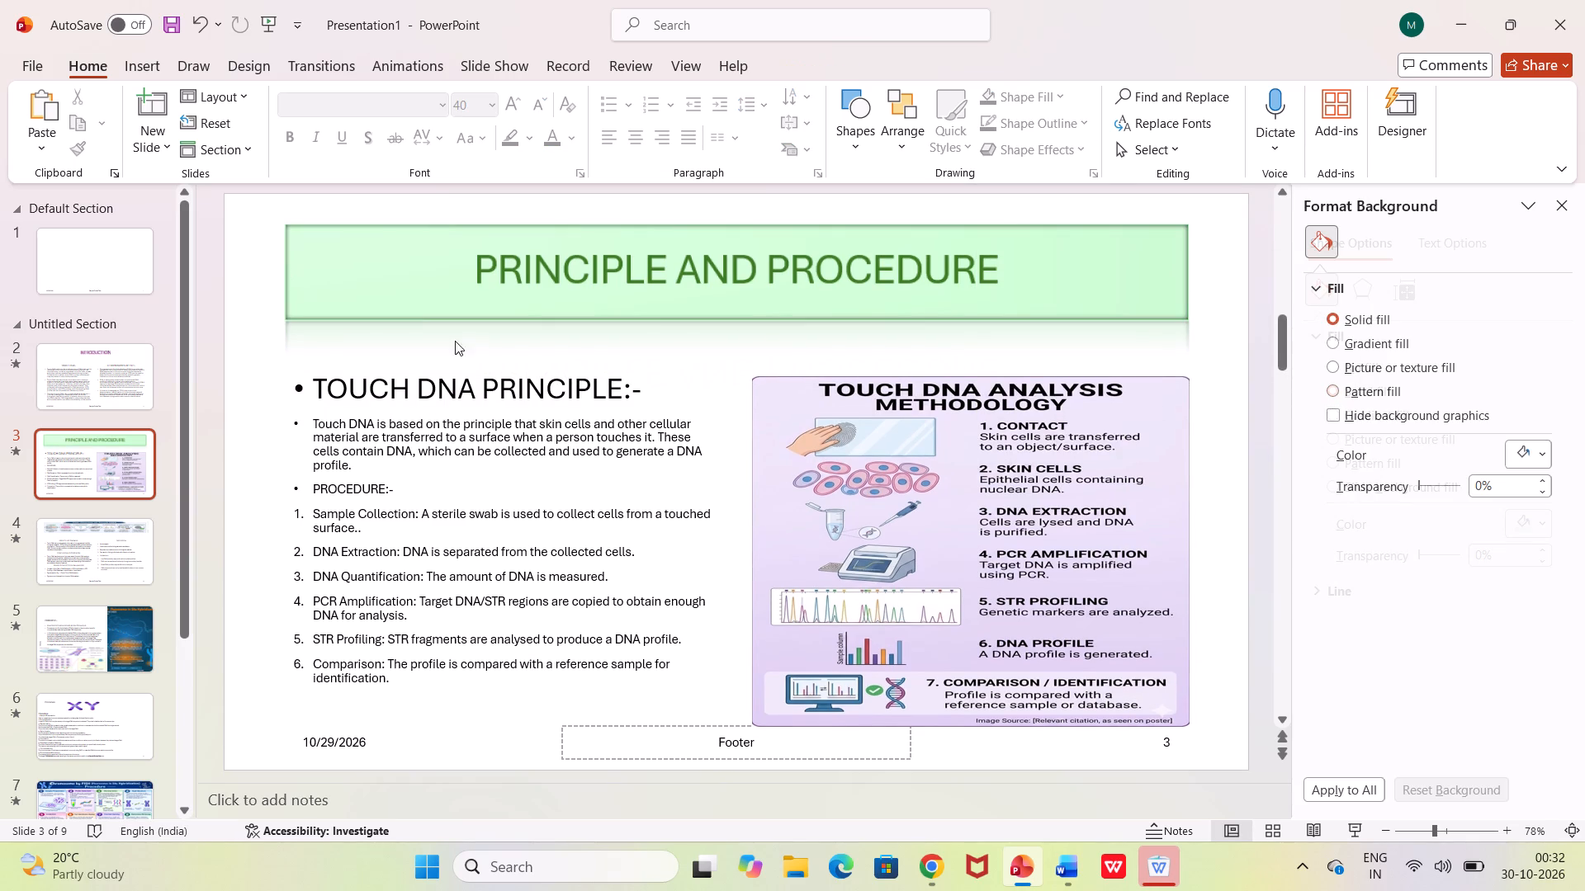
Remove the bullet from the "TOUCH DNA PRINCIPLE:-" heading on slide 3 and centre the heading.
left_click(429, 373)
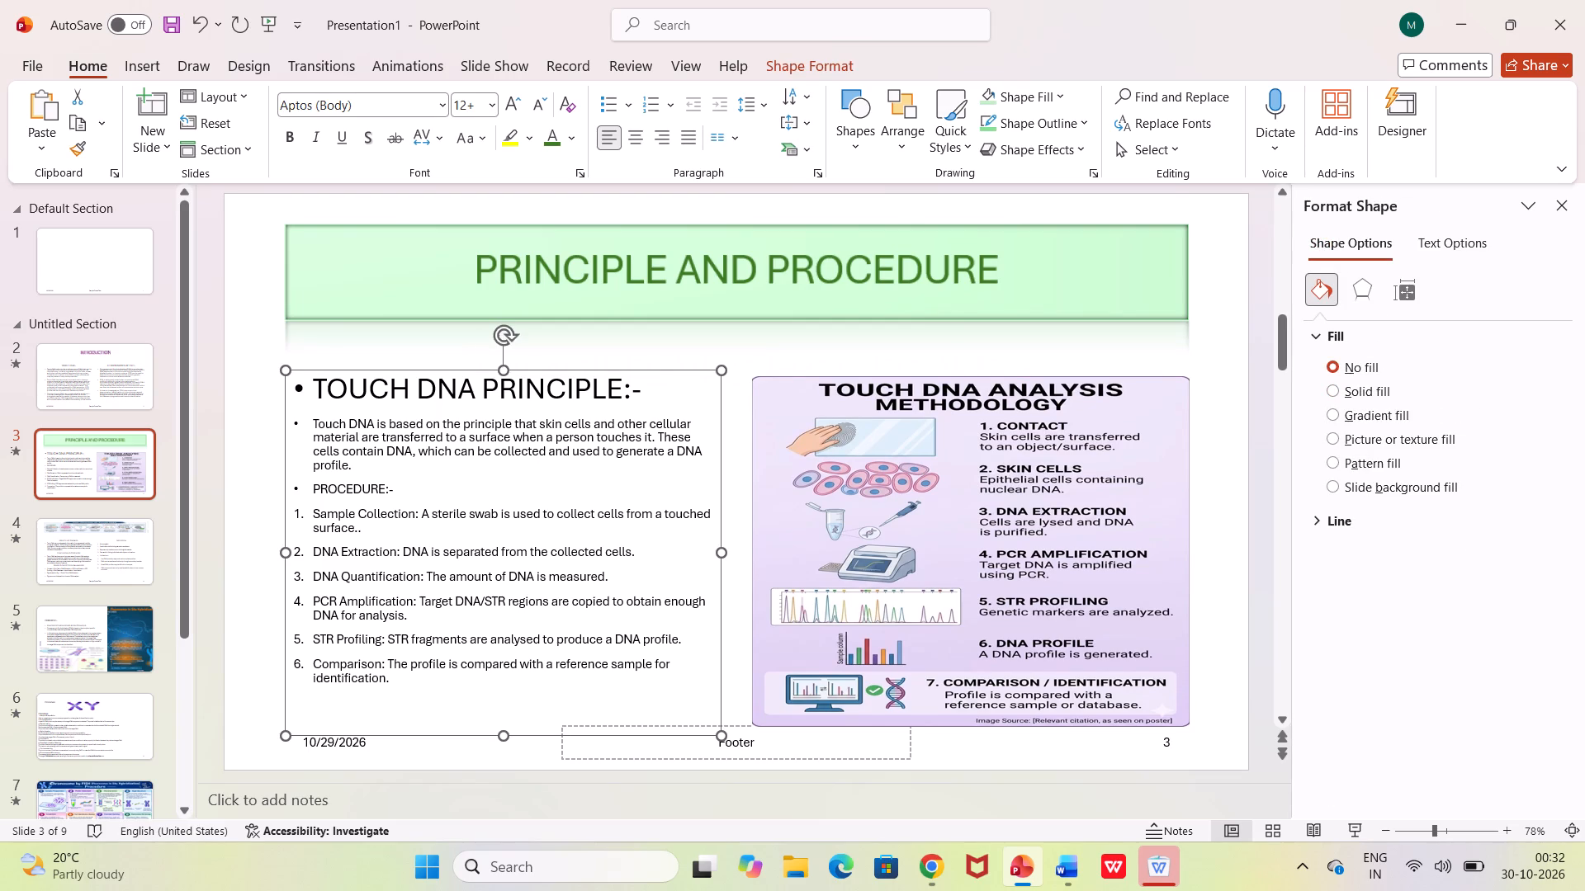
left_click(313, 390)
key("BackSpace")
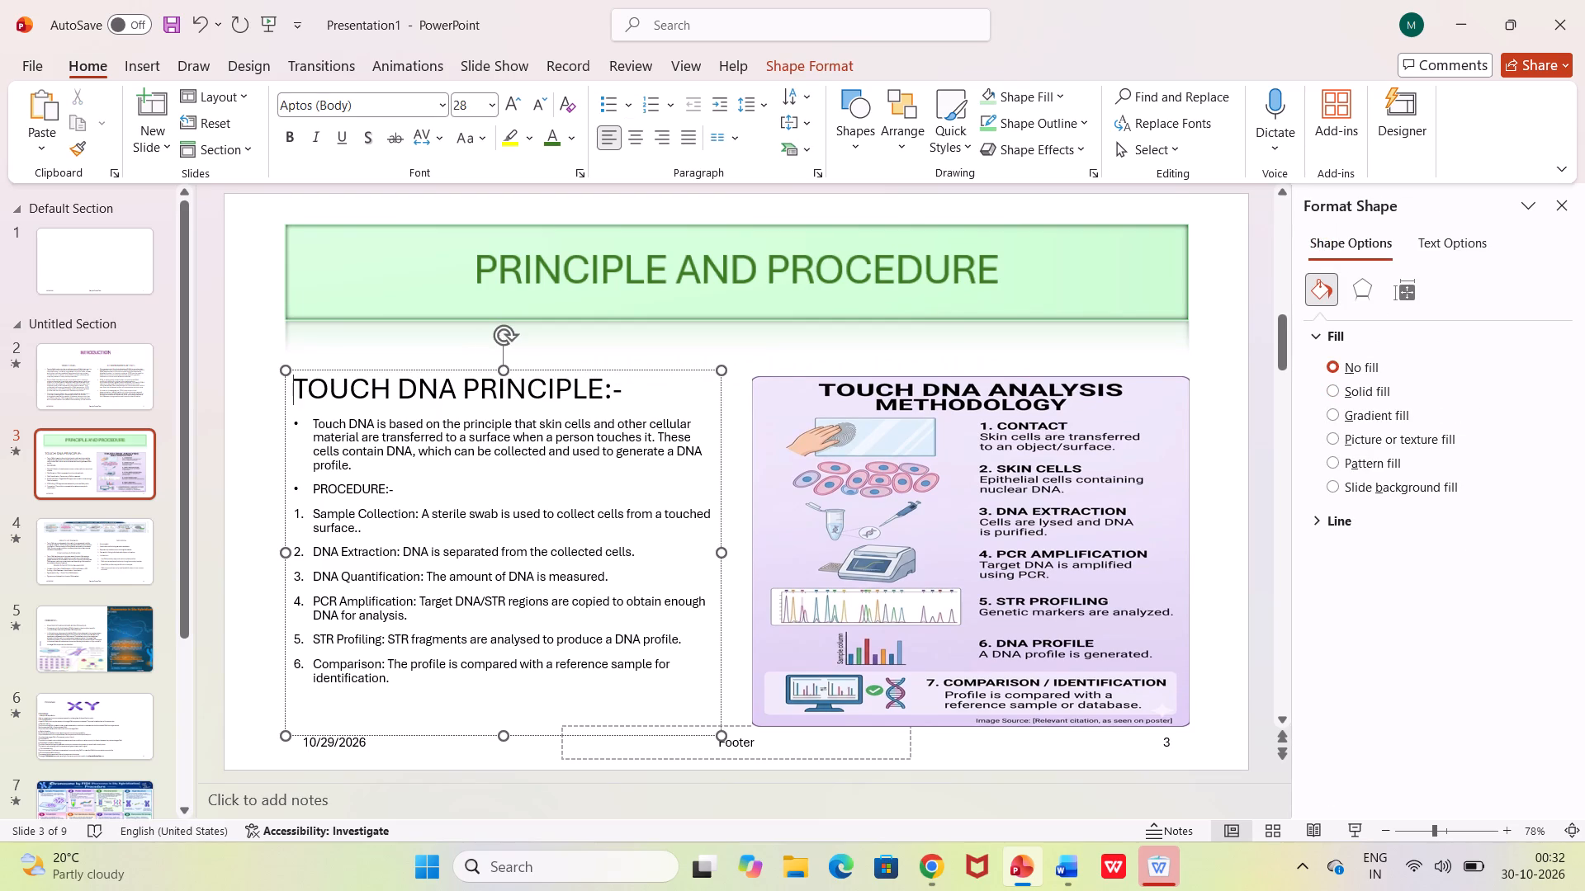
left_click(645, 134)
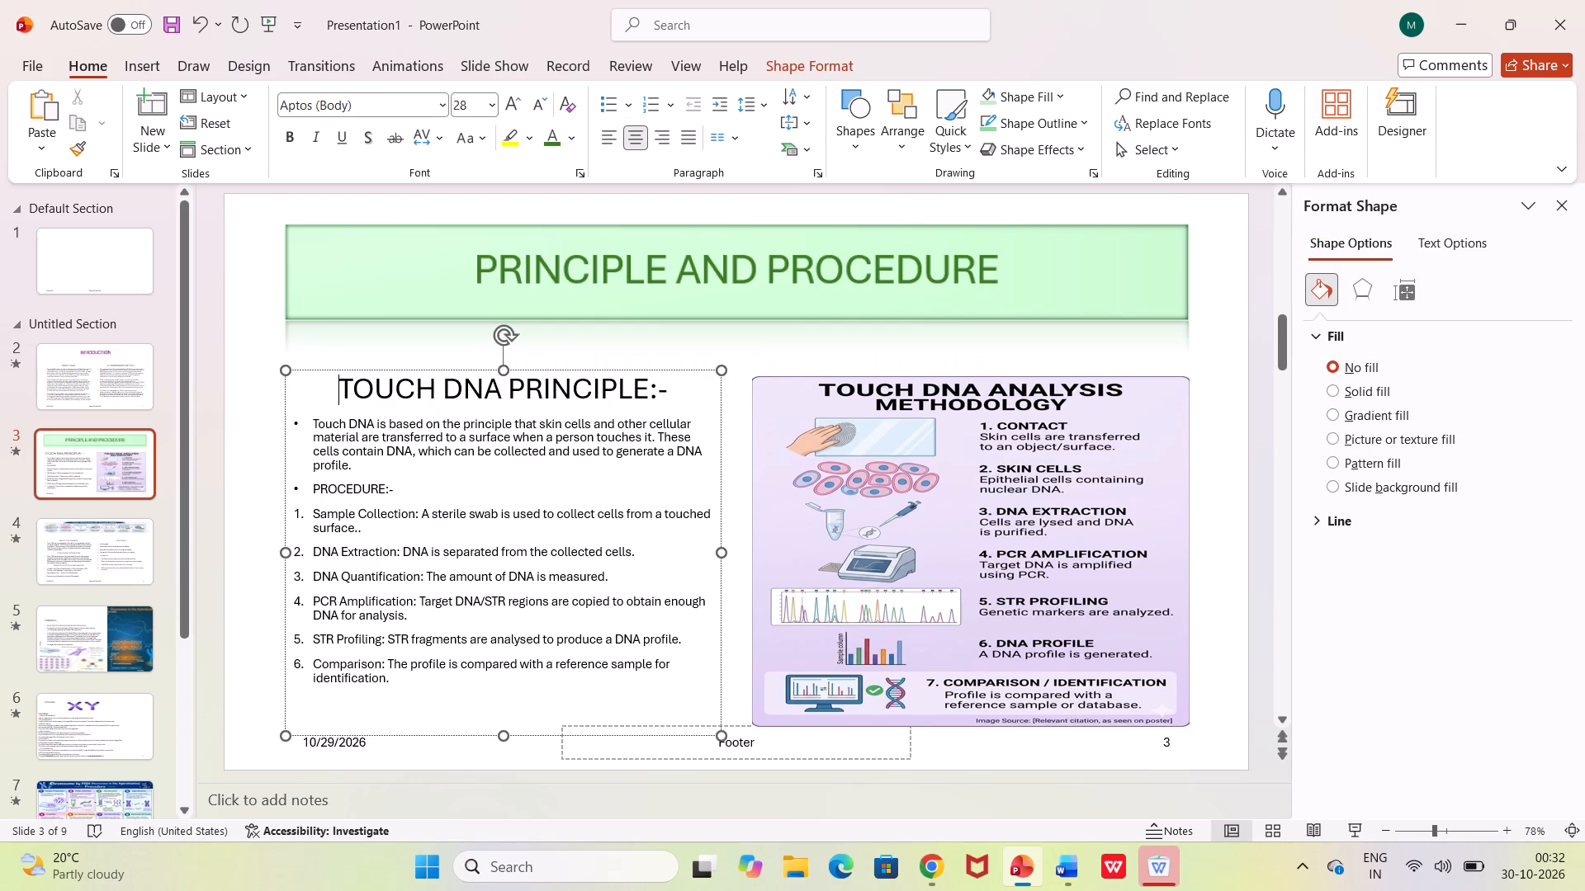
Set the font size of the "TOUCH DNA PRINCIPLE:-" heading on slide 3 to 20.
left_click_drag(345, 395, 632, 383)
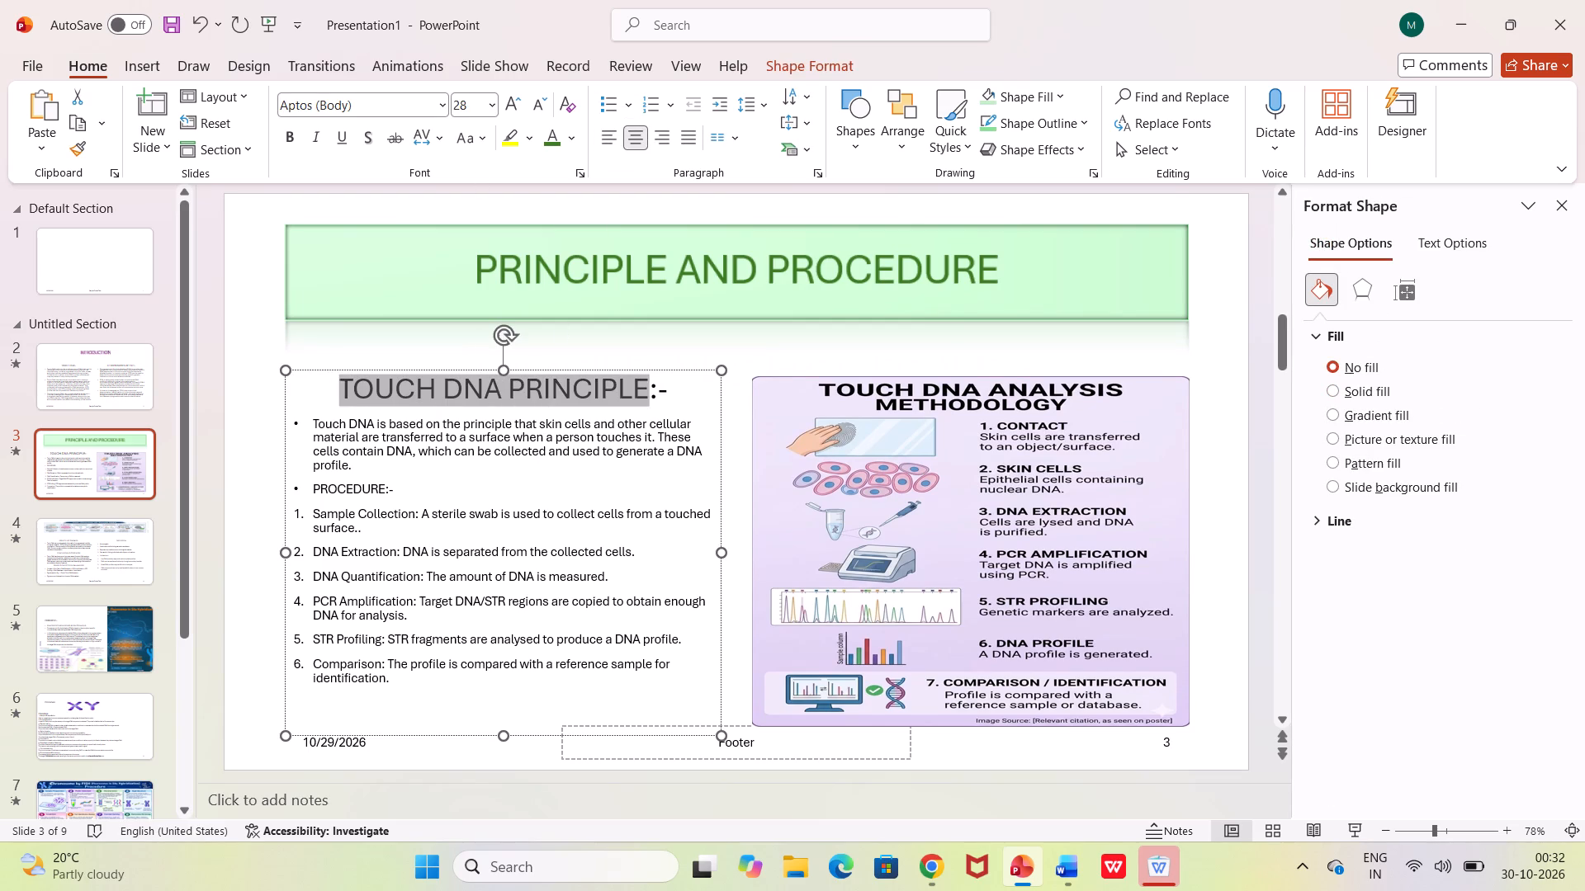
left_click_drag(632, 383, 658, 379)
left_click_drag(490, 100, 459, 356)
left_click(459, 356)
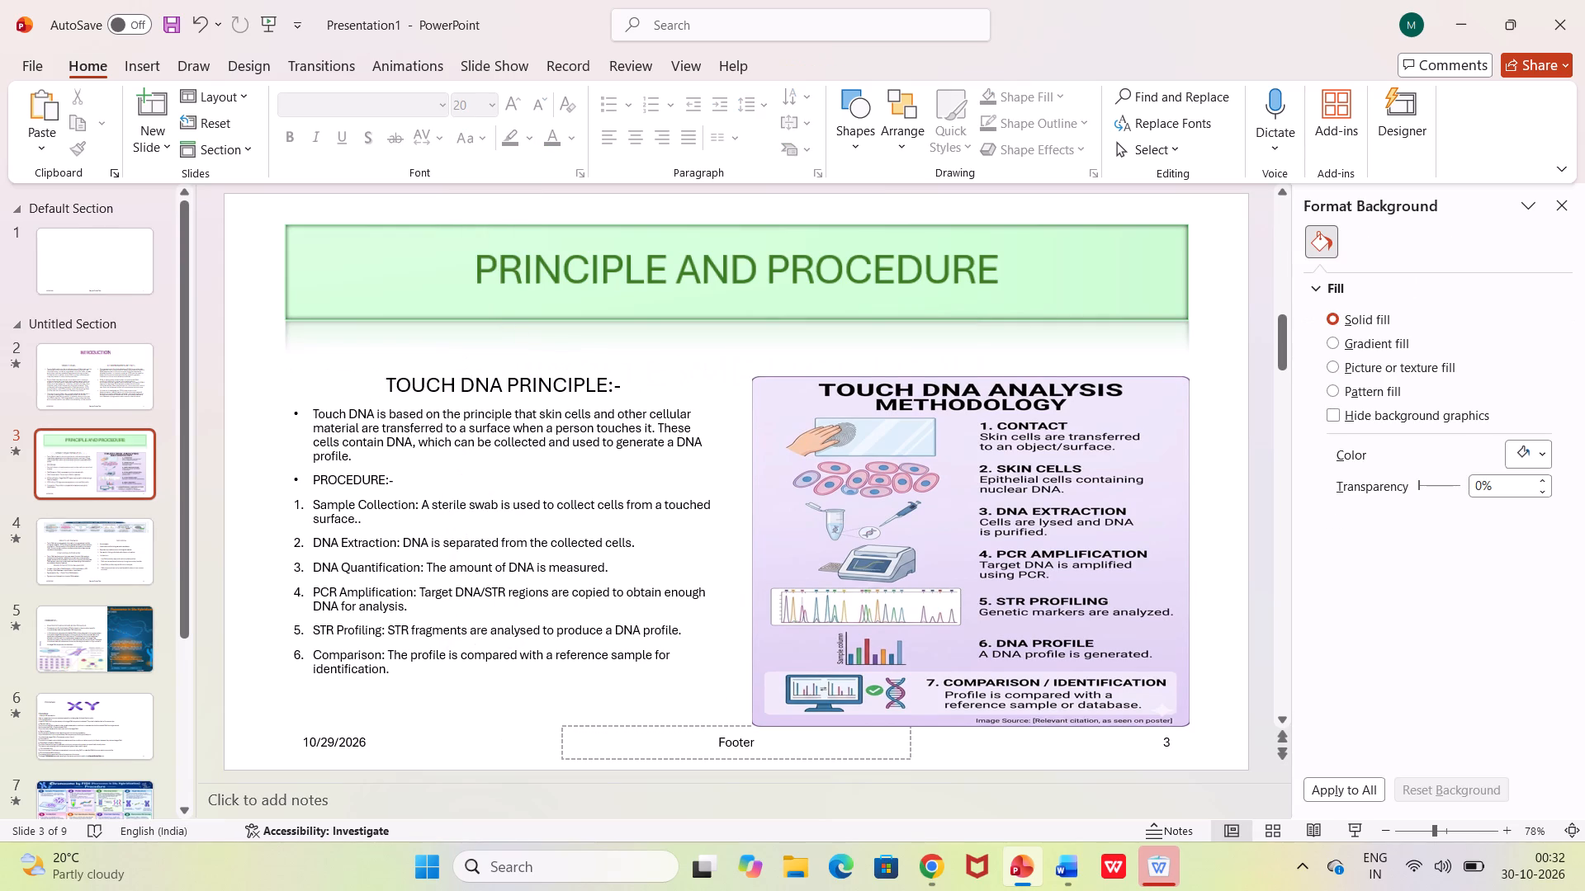
Set all the text below the "TOUCH DNA PRINCIPLE:-" heading, including the numbered procedure list, to font size 15.
left_click(351, 448)
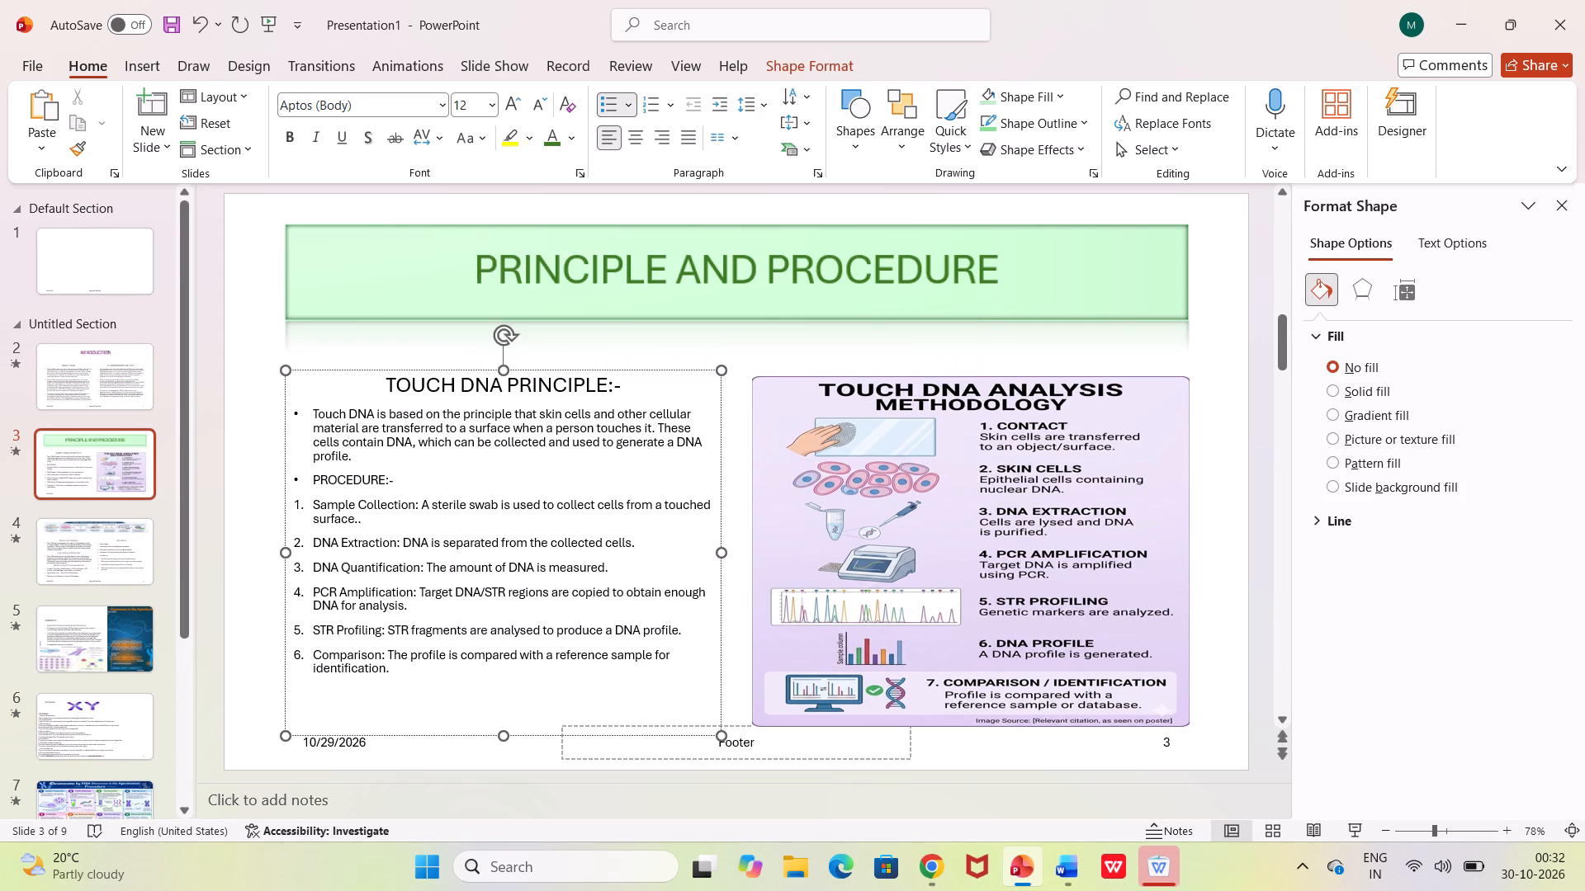
left_click_drag(303, 413, 568, 677)
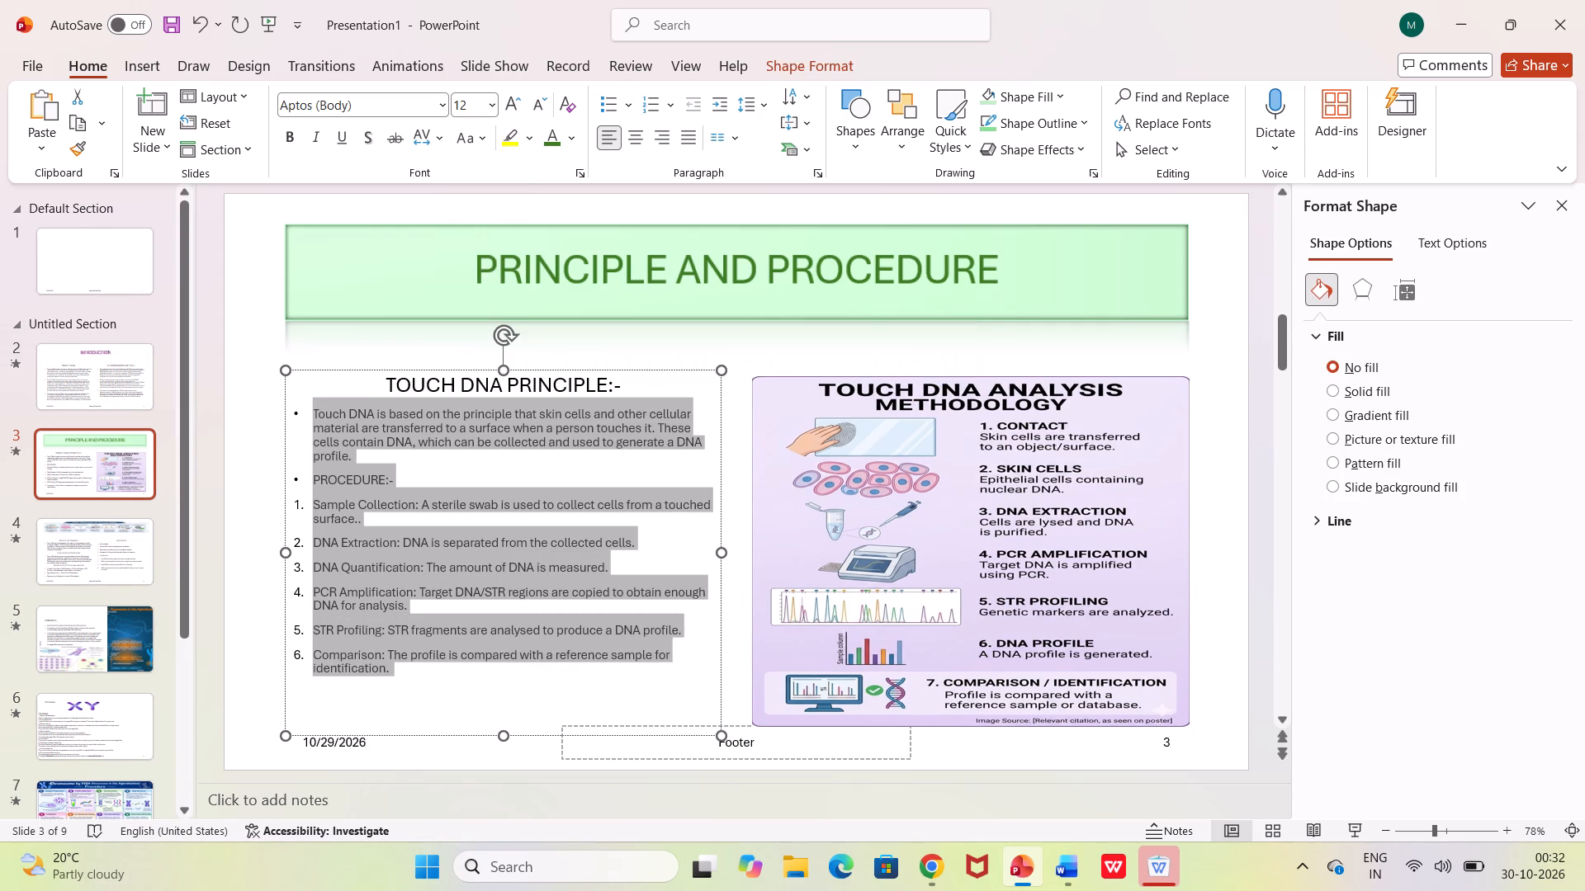
left_click_drag(568, 677, 568, 678)
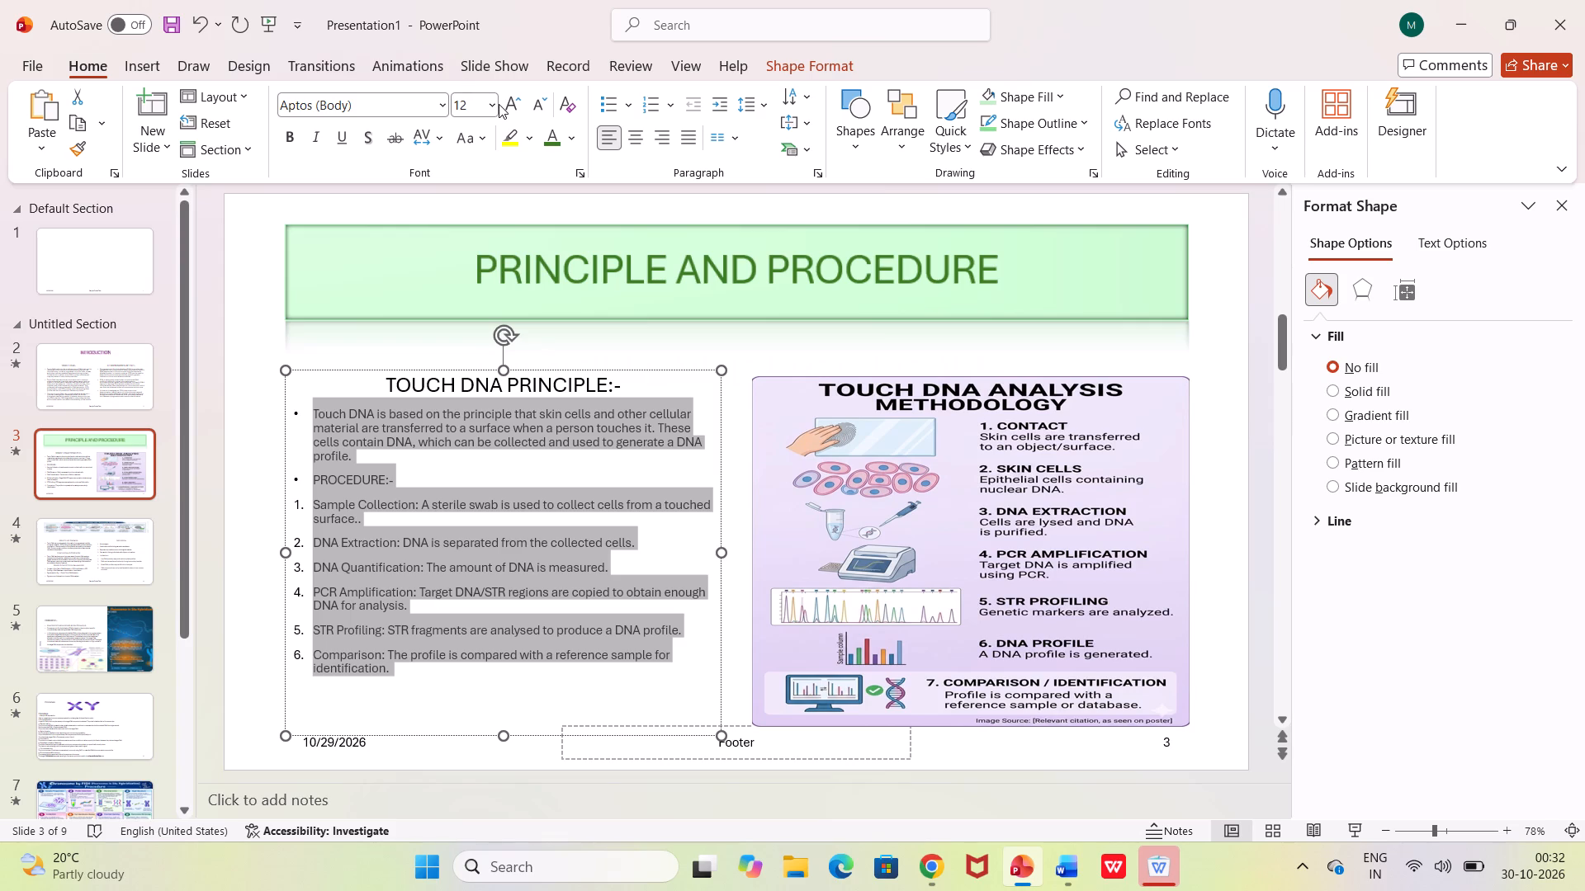
left_click(499, 104)
left_click(484, 104)
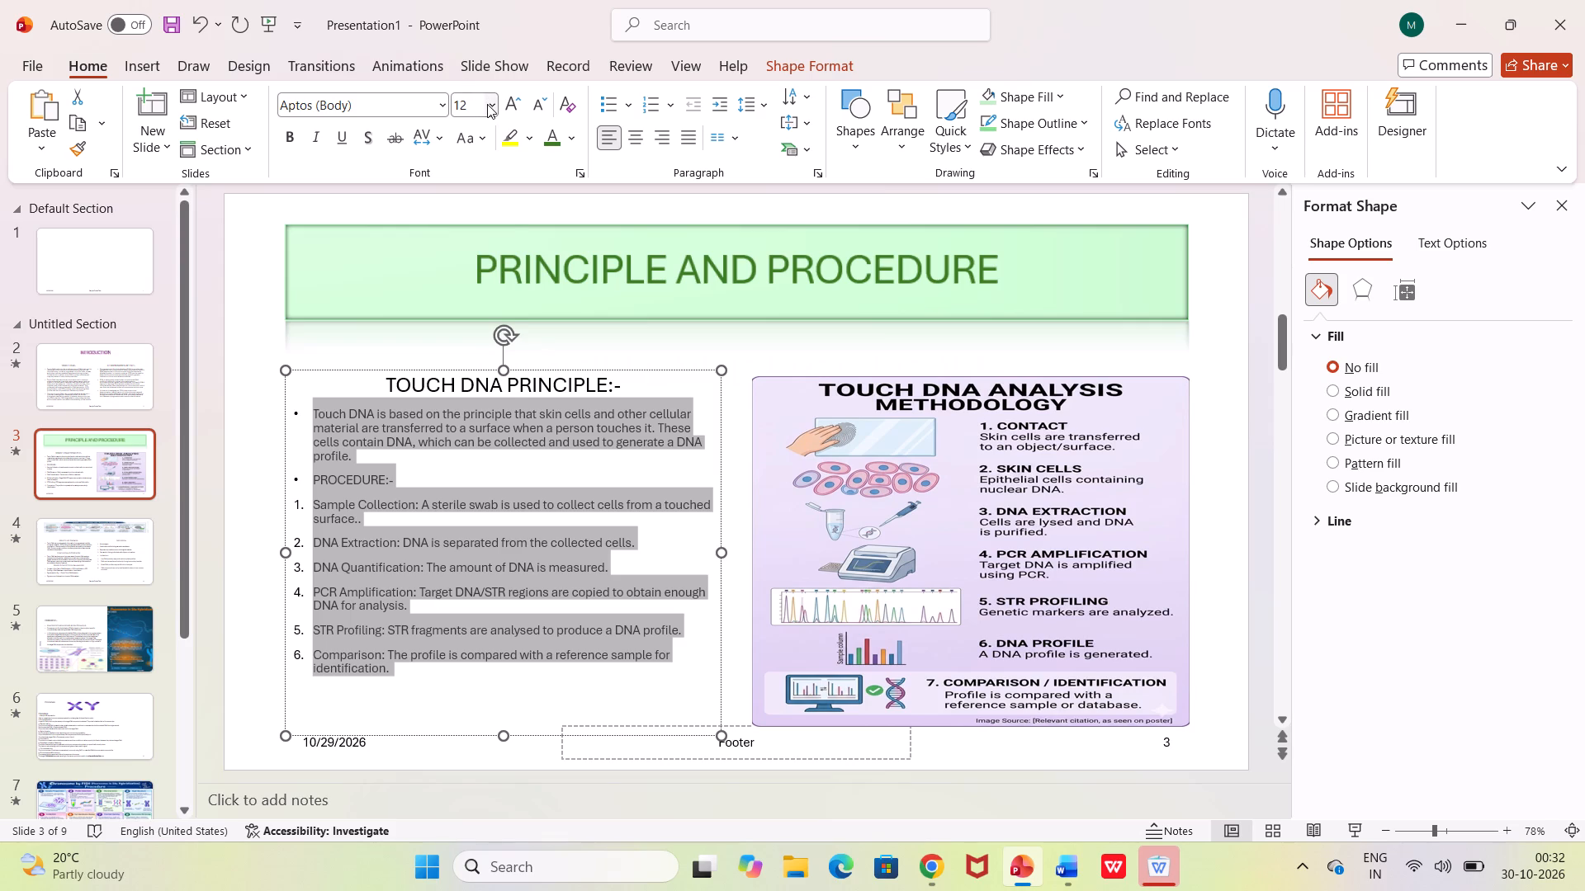
left_click(487, 104)
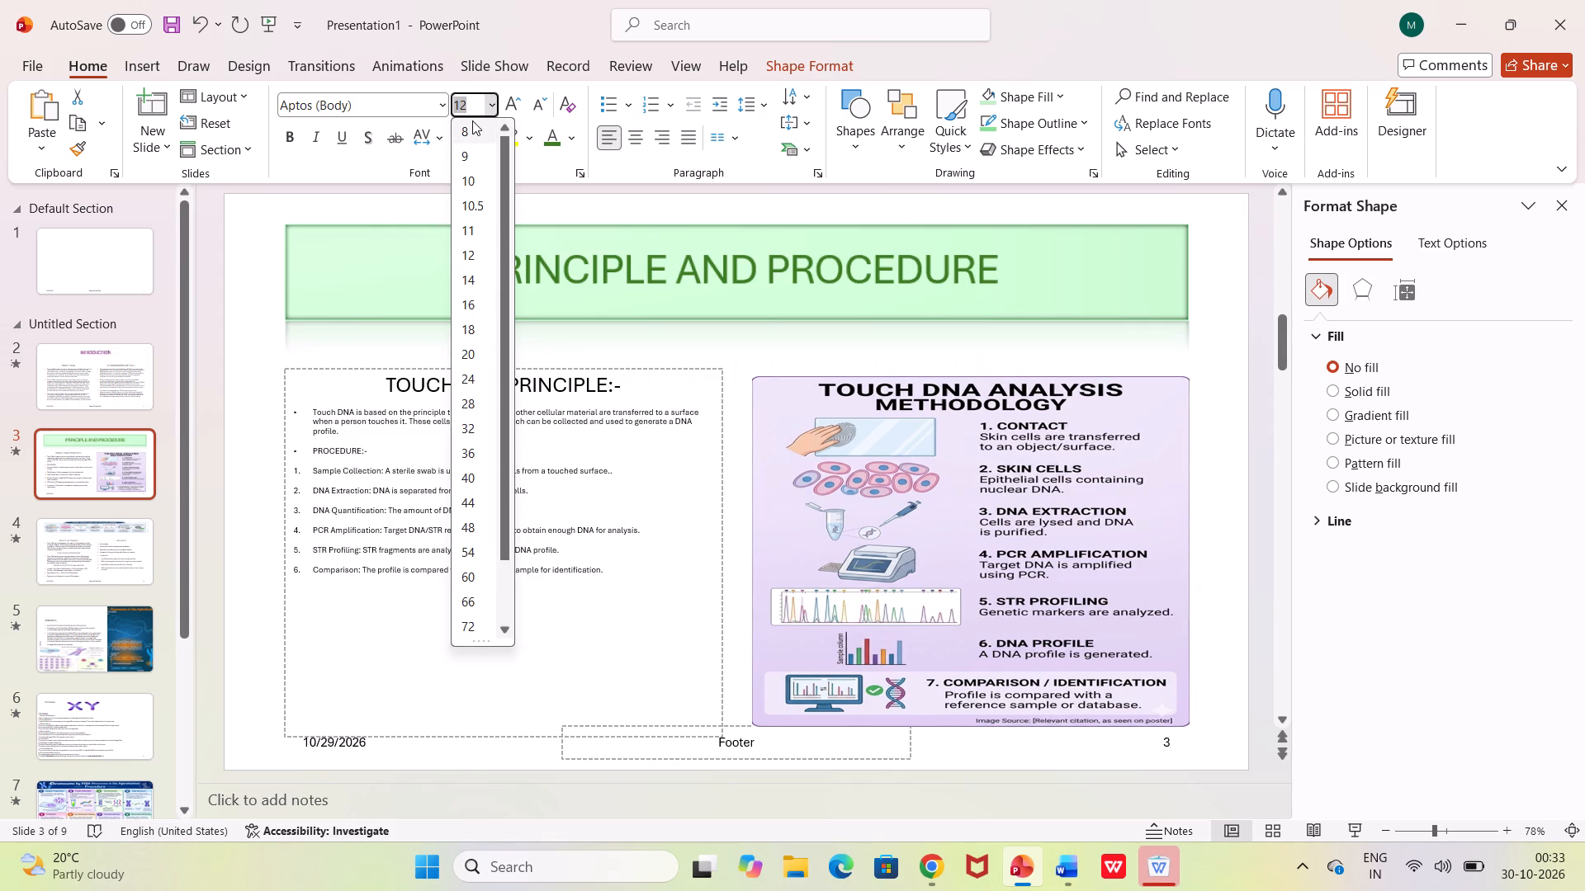
type("15")
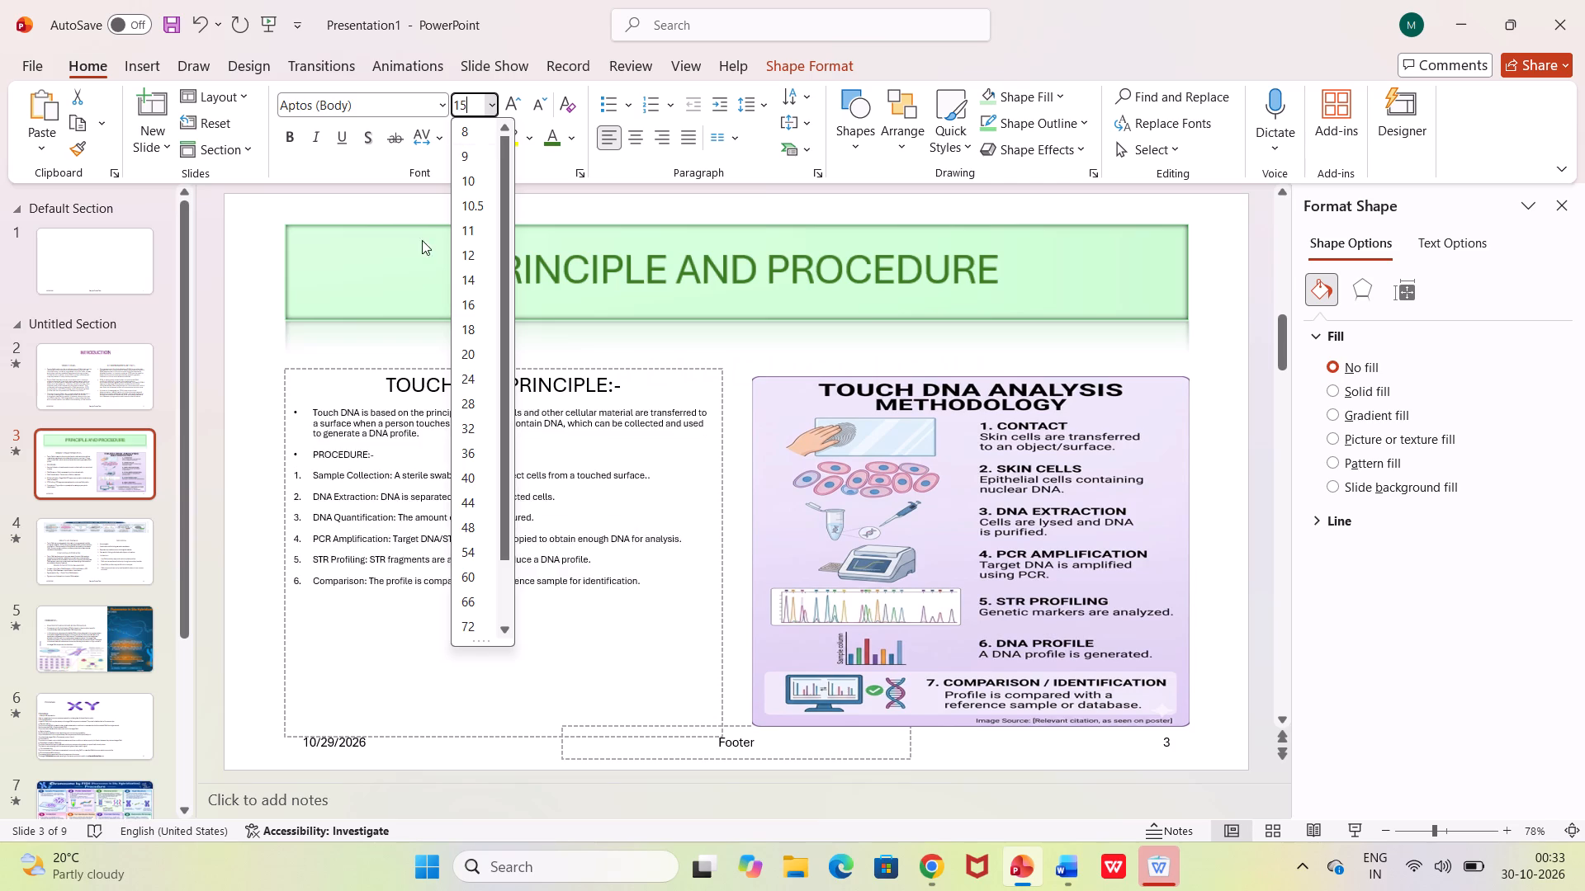
left_click(306, 336)
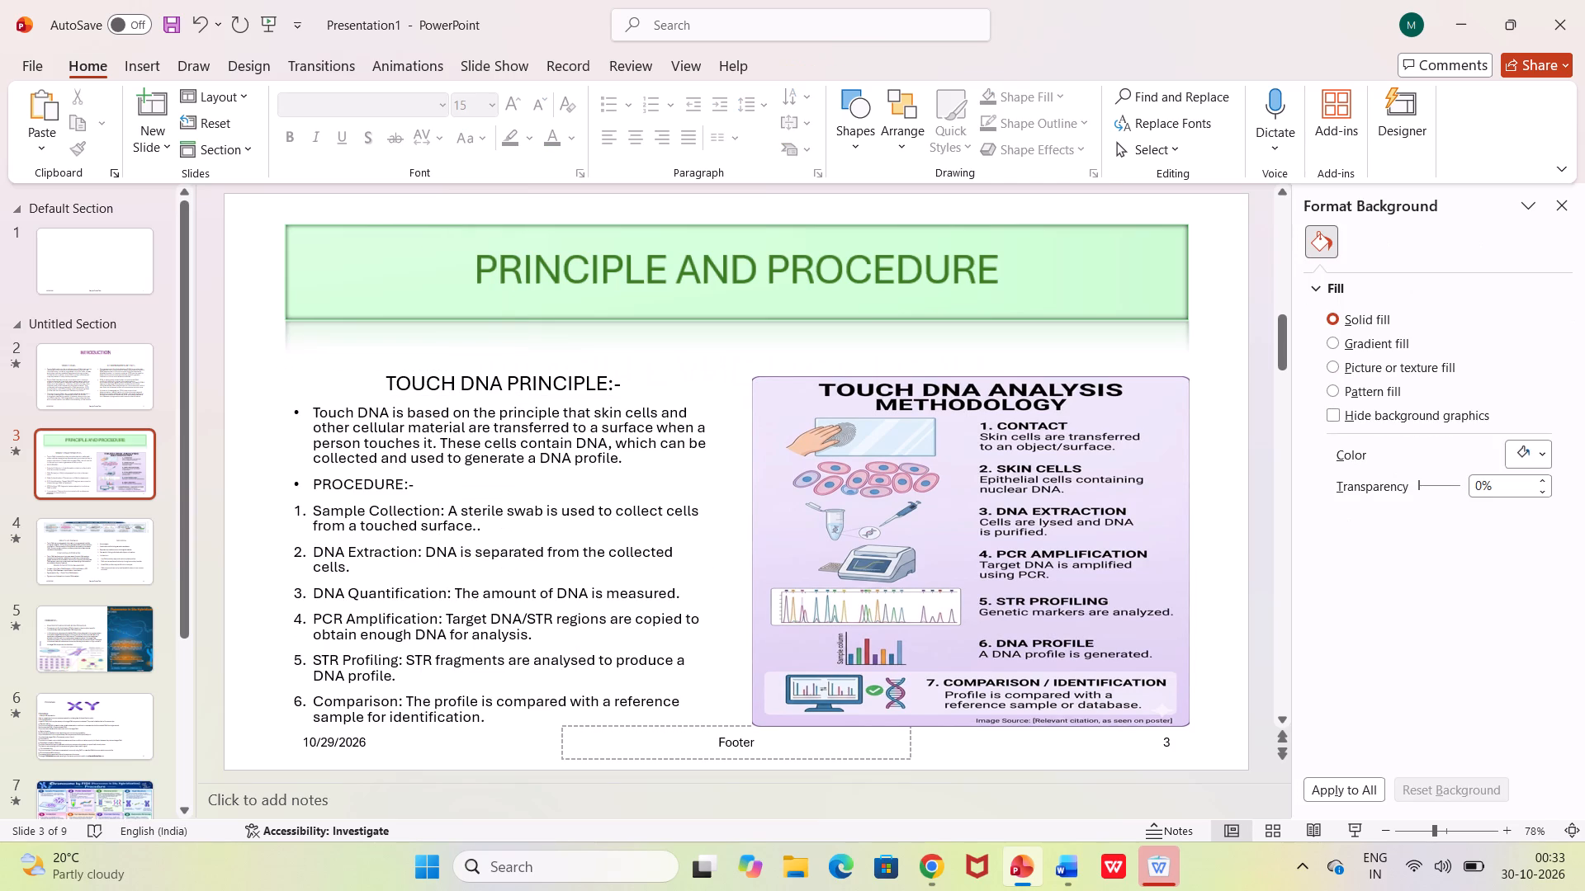
On slide 4, set the "RESULTS / KEY FINDINGS-", "CONCLUSION & FUTURE WORK" and "FIGURE: FLOW OF TOUCH DNA ANALYSIS" headings to font size 20.
scroll(544, 429, "down", 1)
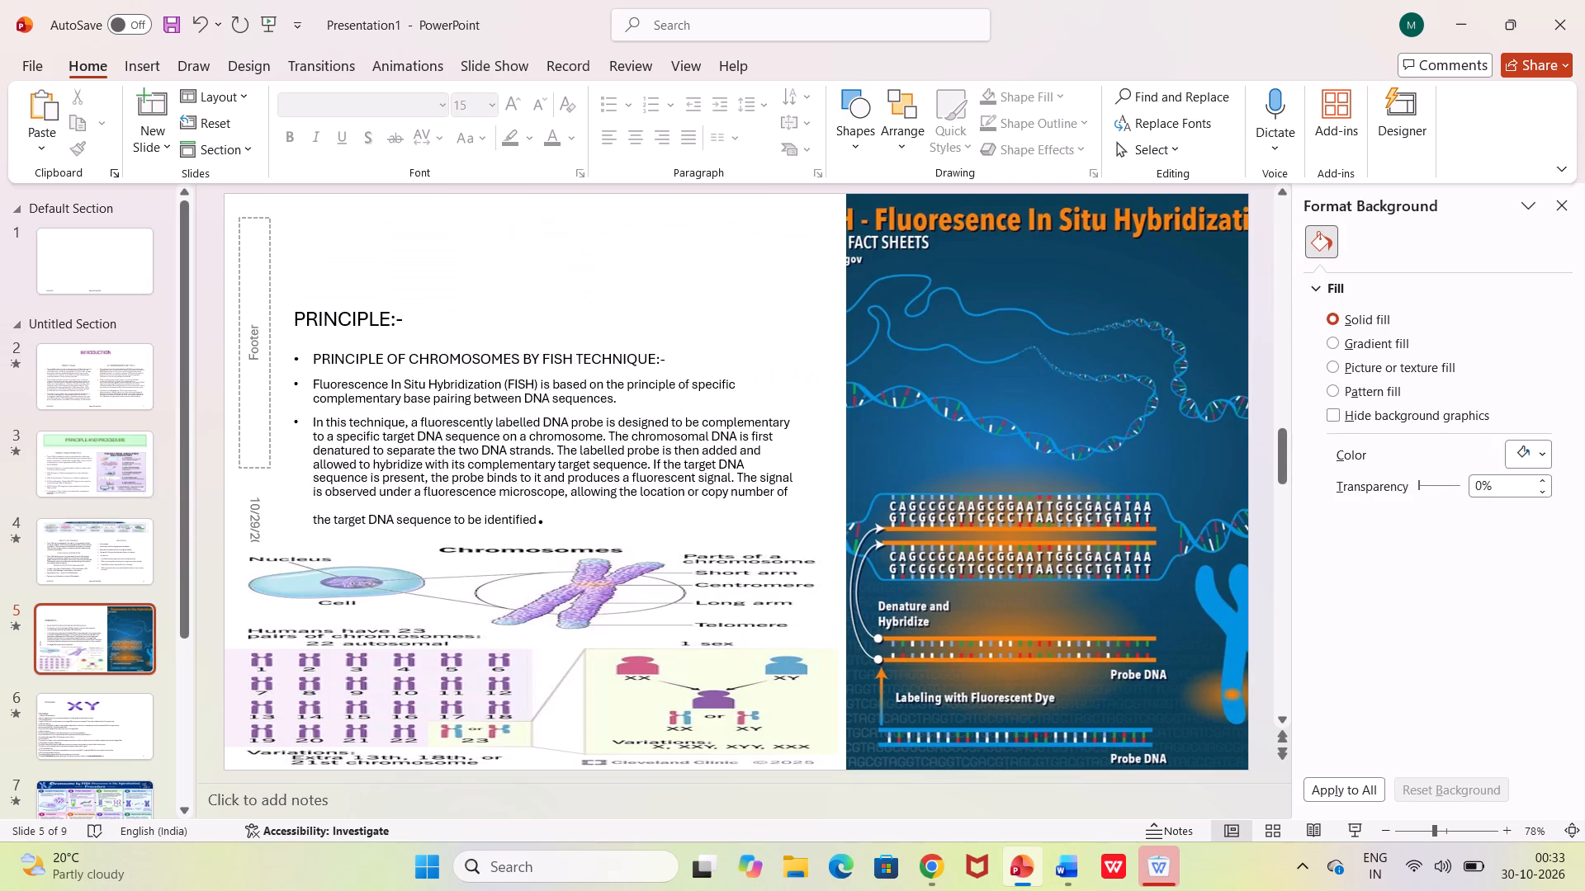
scroll(544, 429, "down", 1)
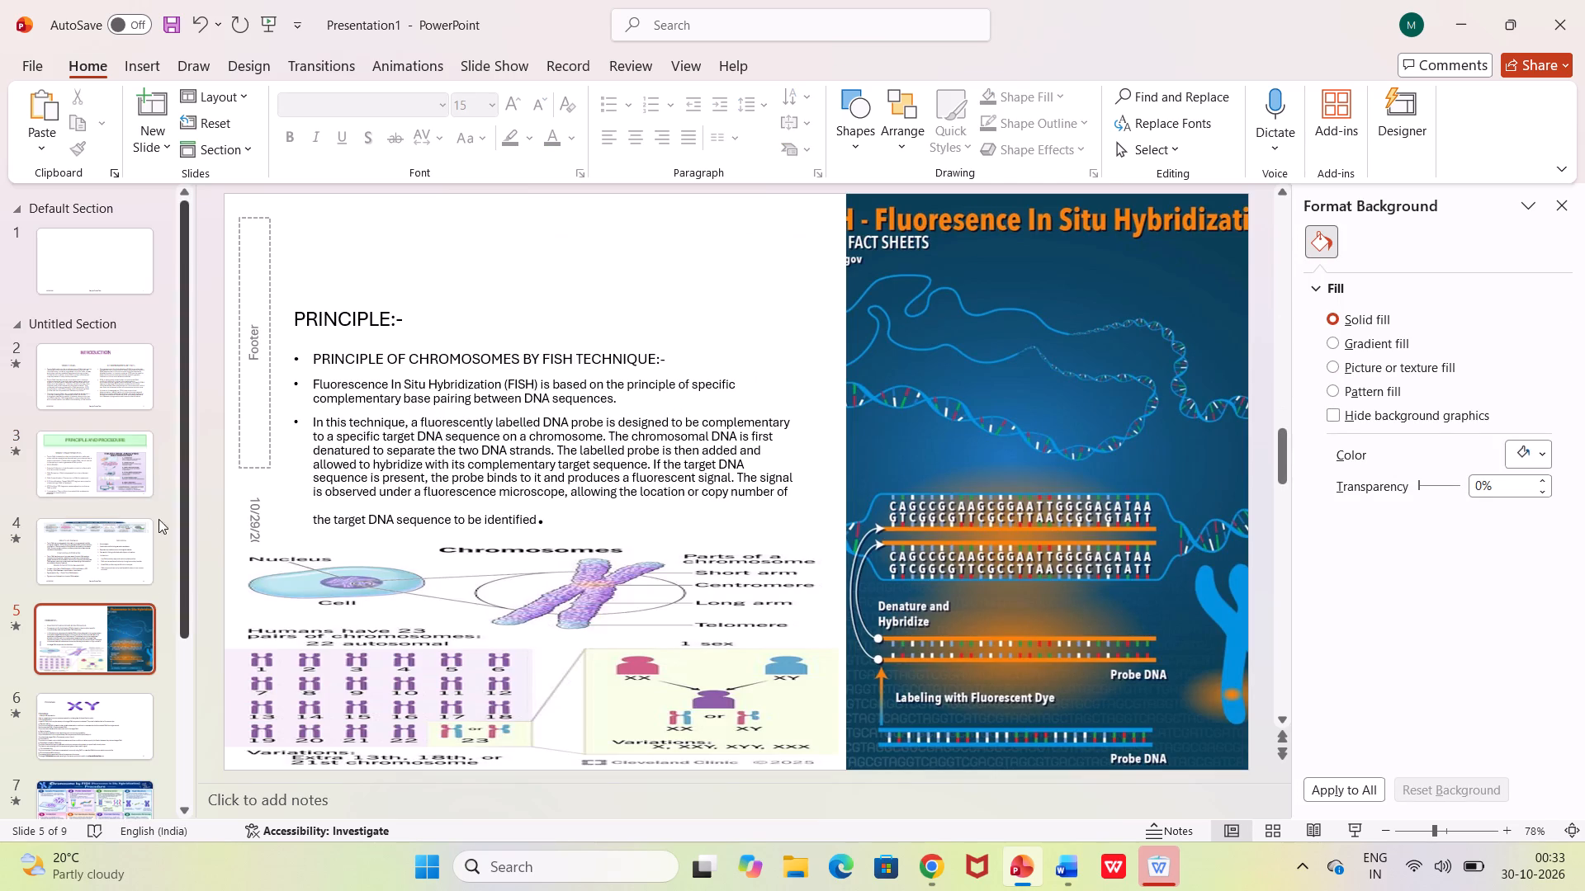
left_click(111, 540)
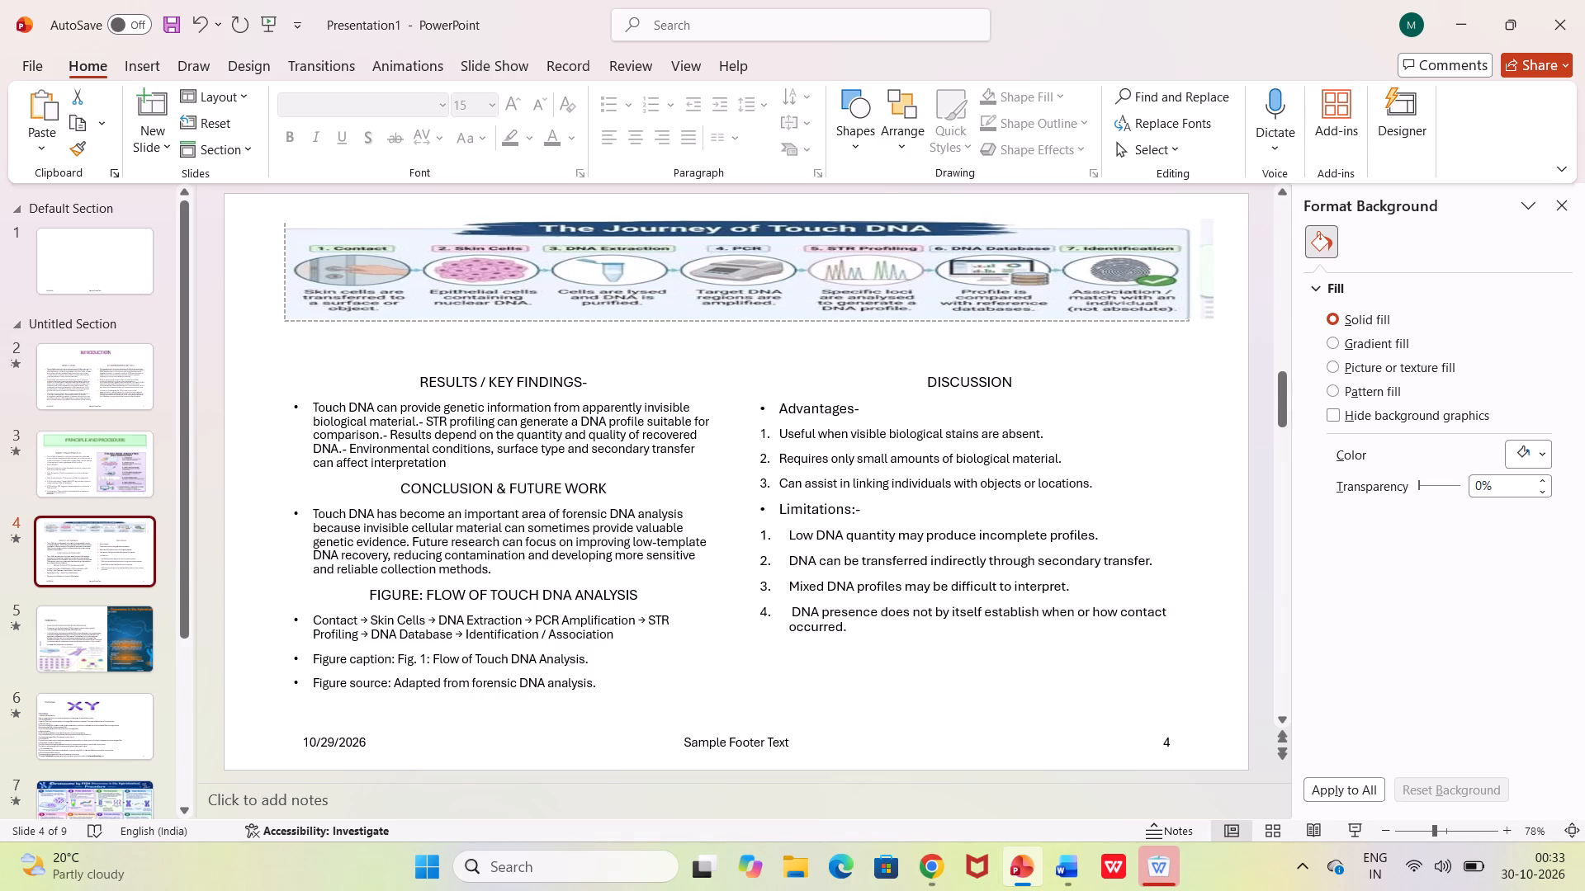
left_click_drag(422, 378, 564, 384)
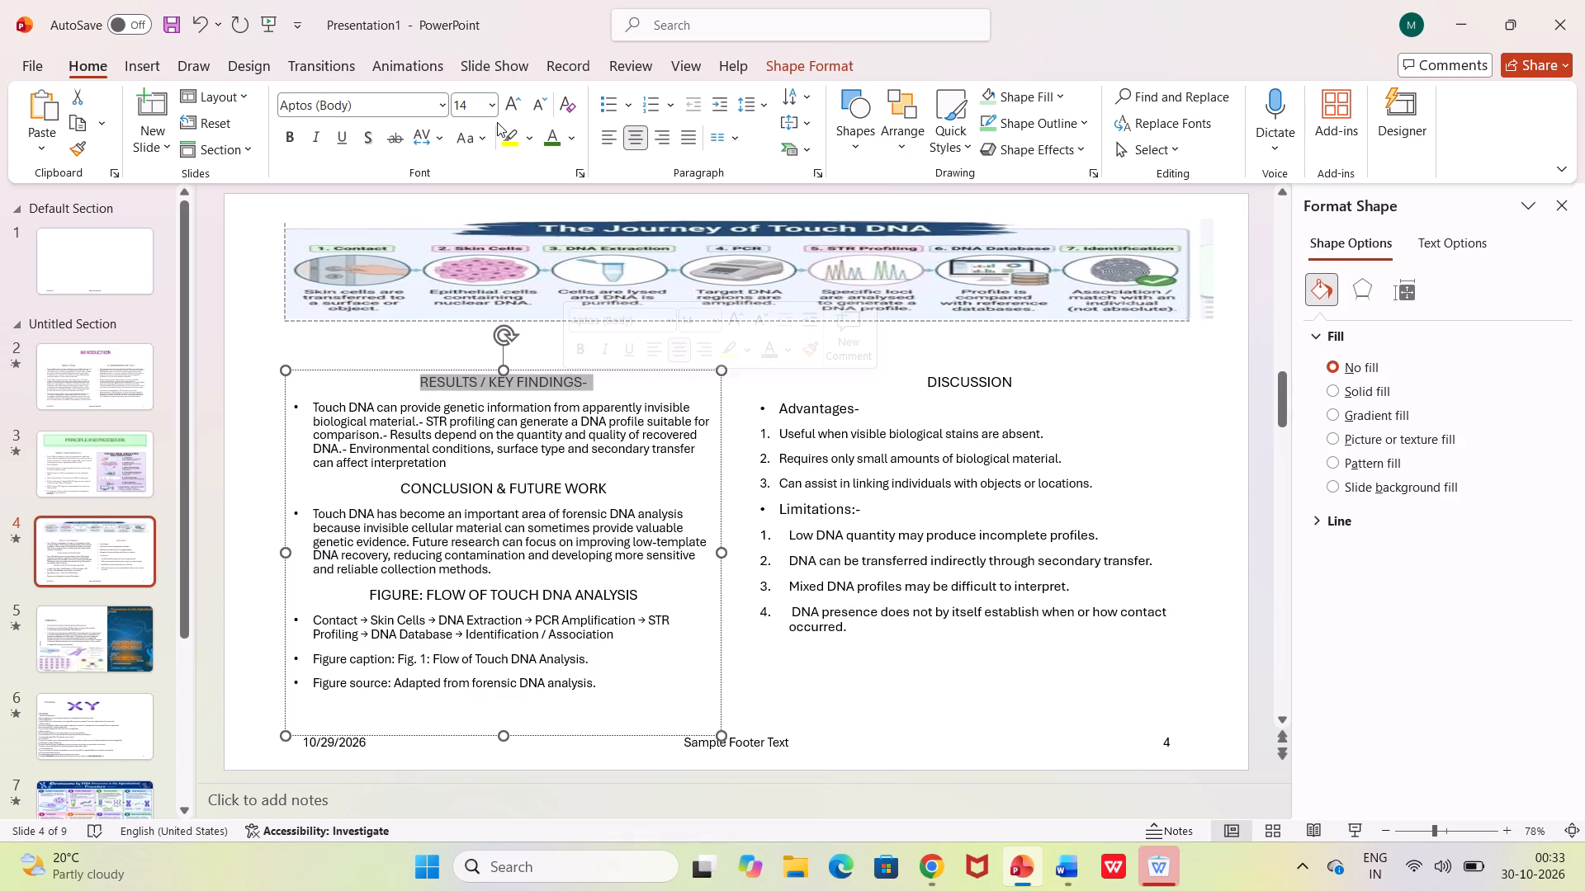
left_click_drag(491, 115, 471, 343)
left_click(471, 343)
left_click_drag(393, 494, 605, 486)
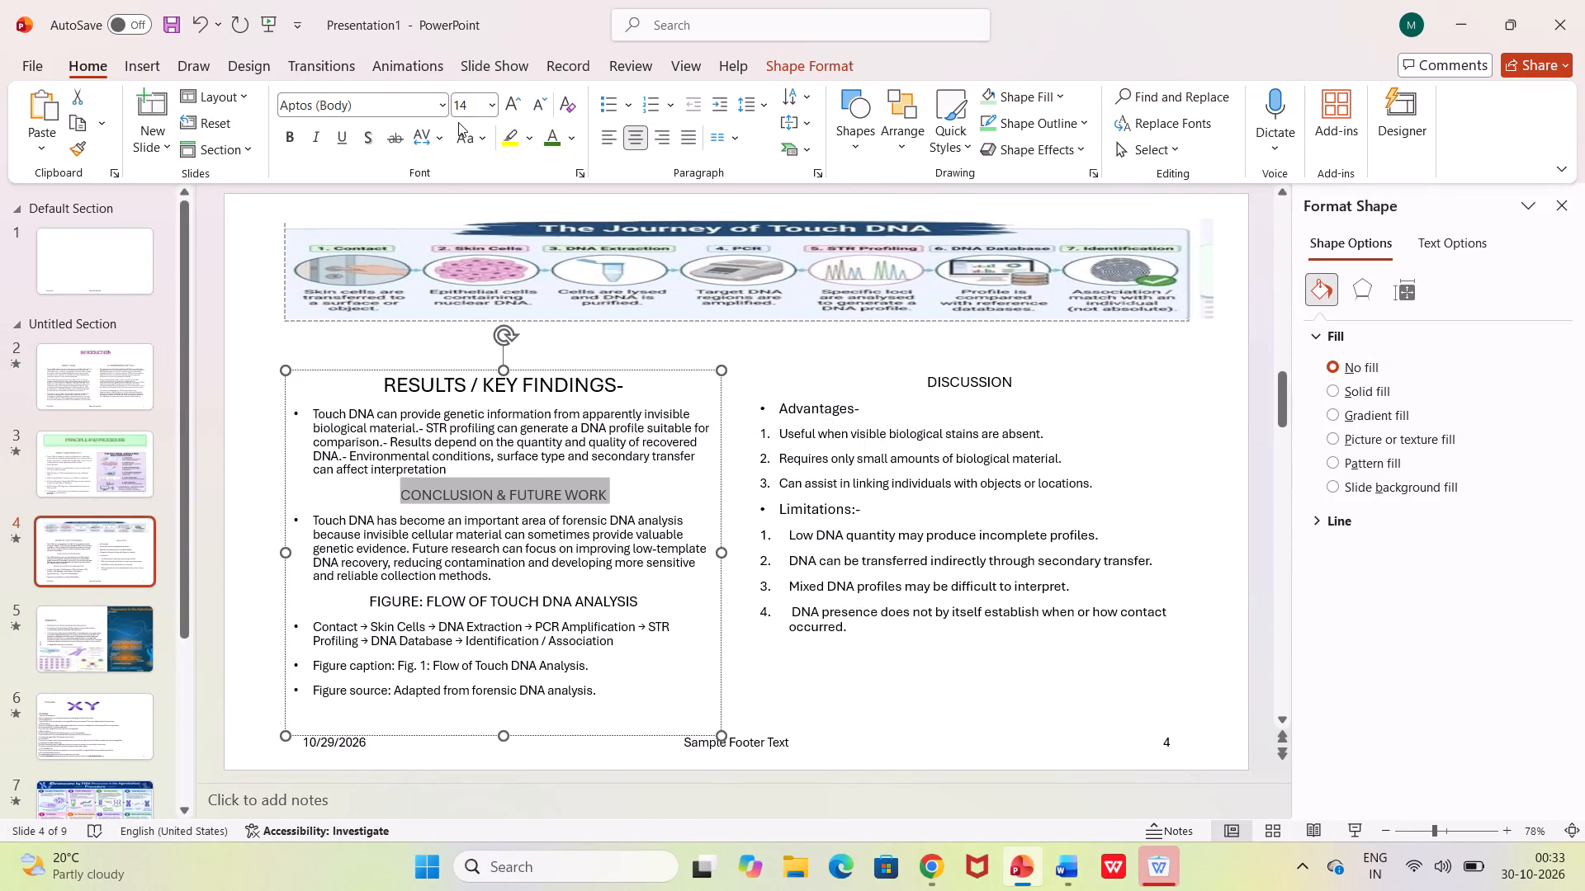
left_click(496, 106)
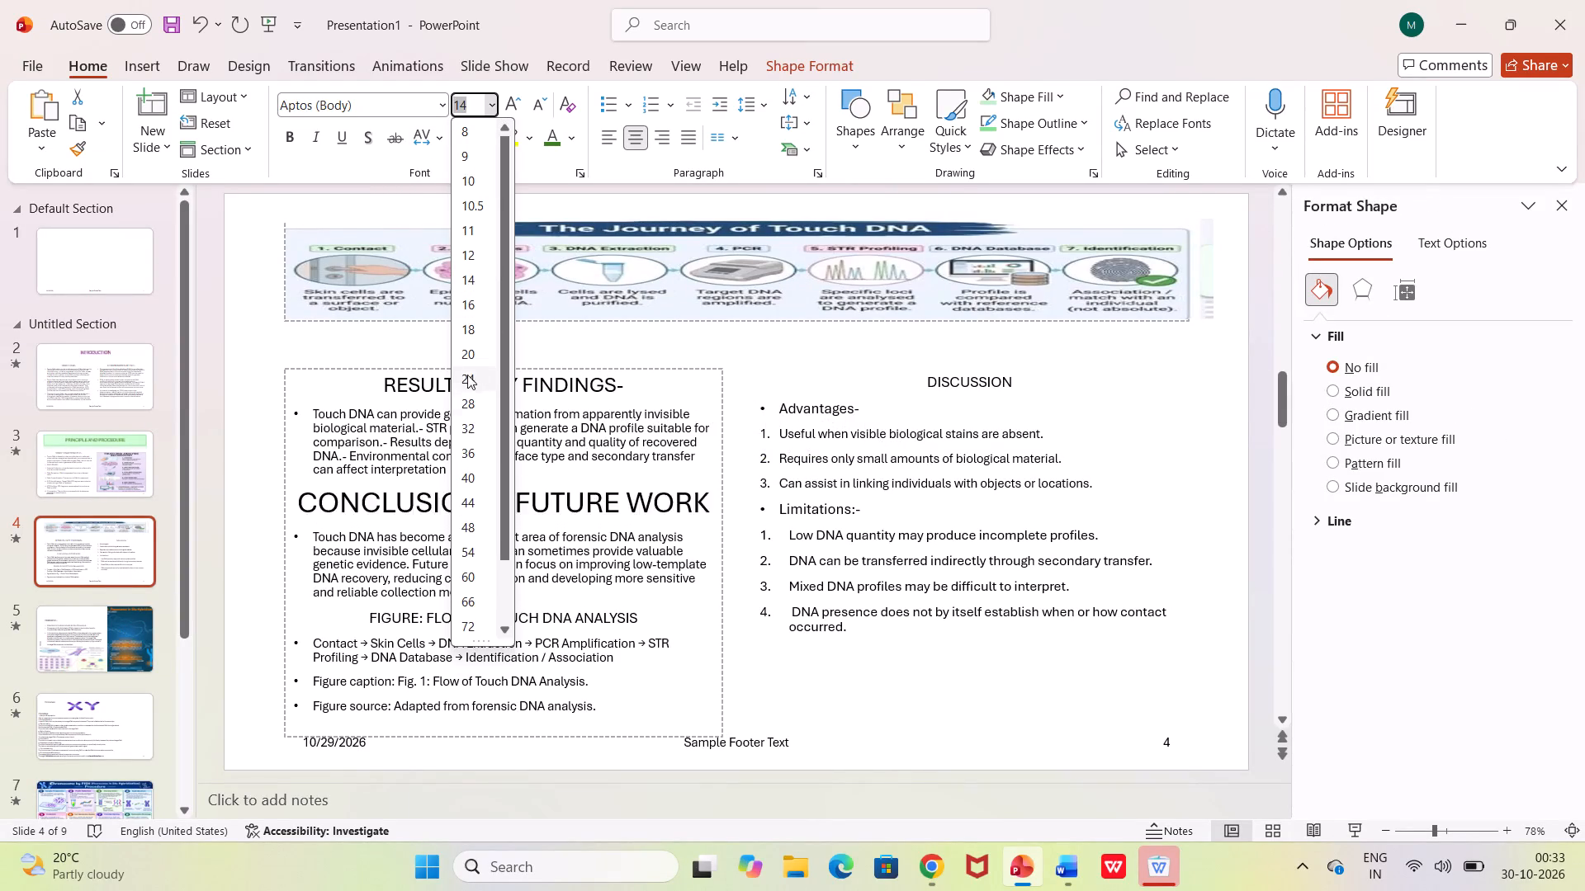
left_click(468, 358)
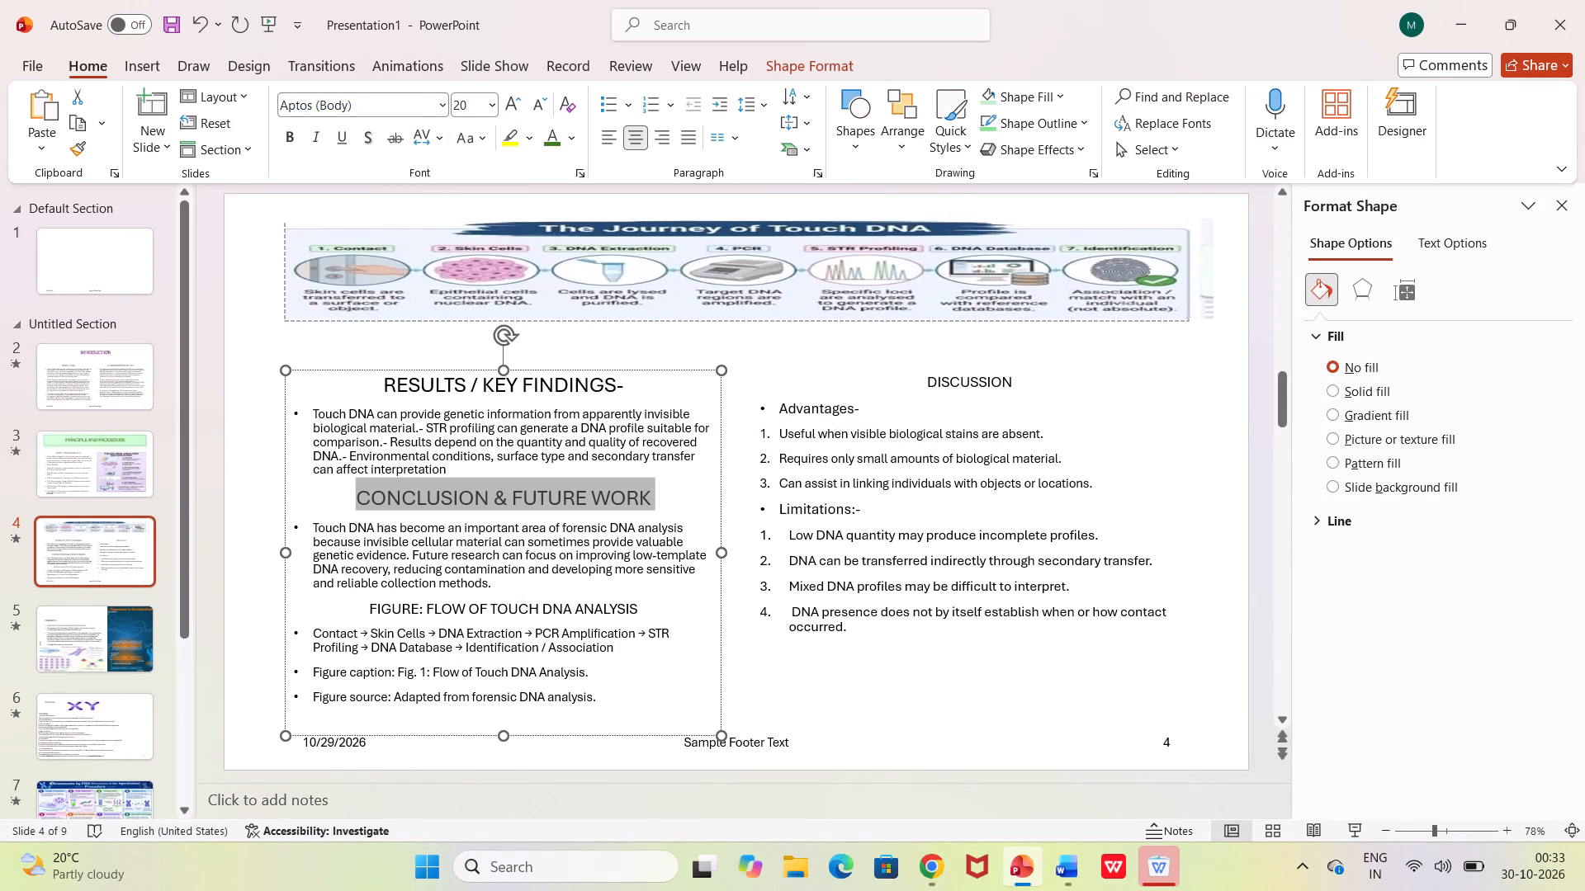
left_click_drag(357, 609, 615, 599)
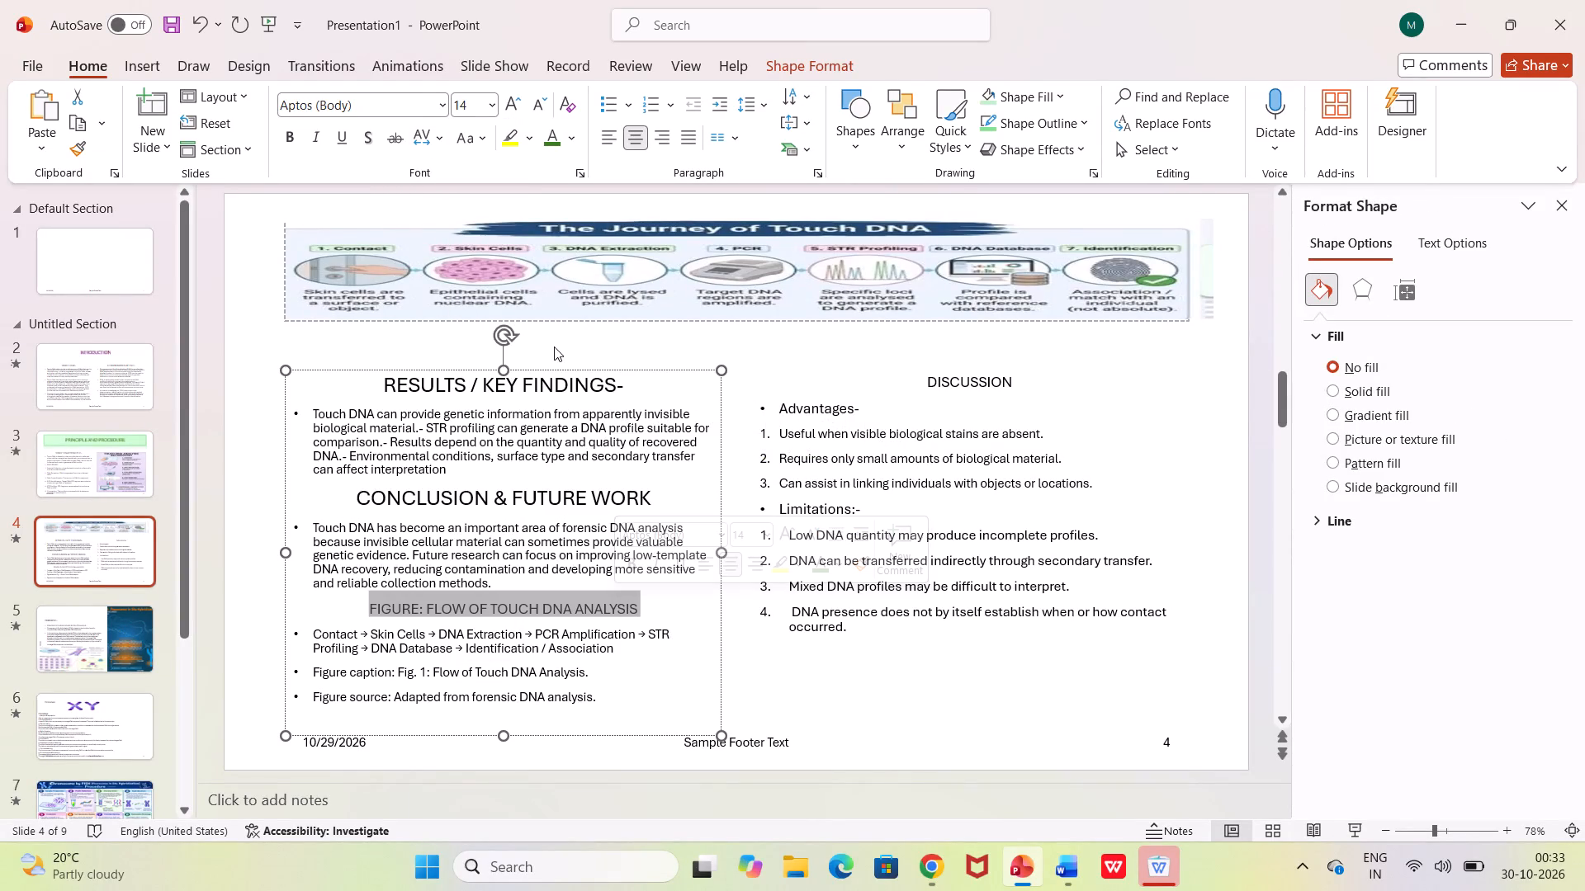
left_click(488, 111)
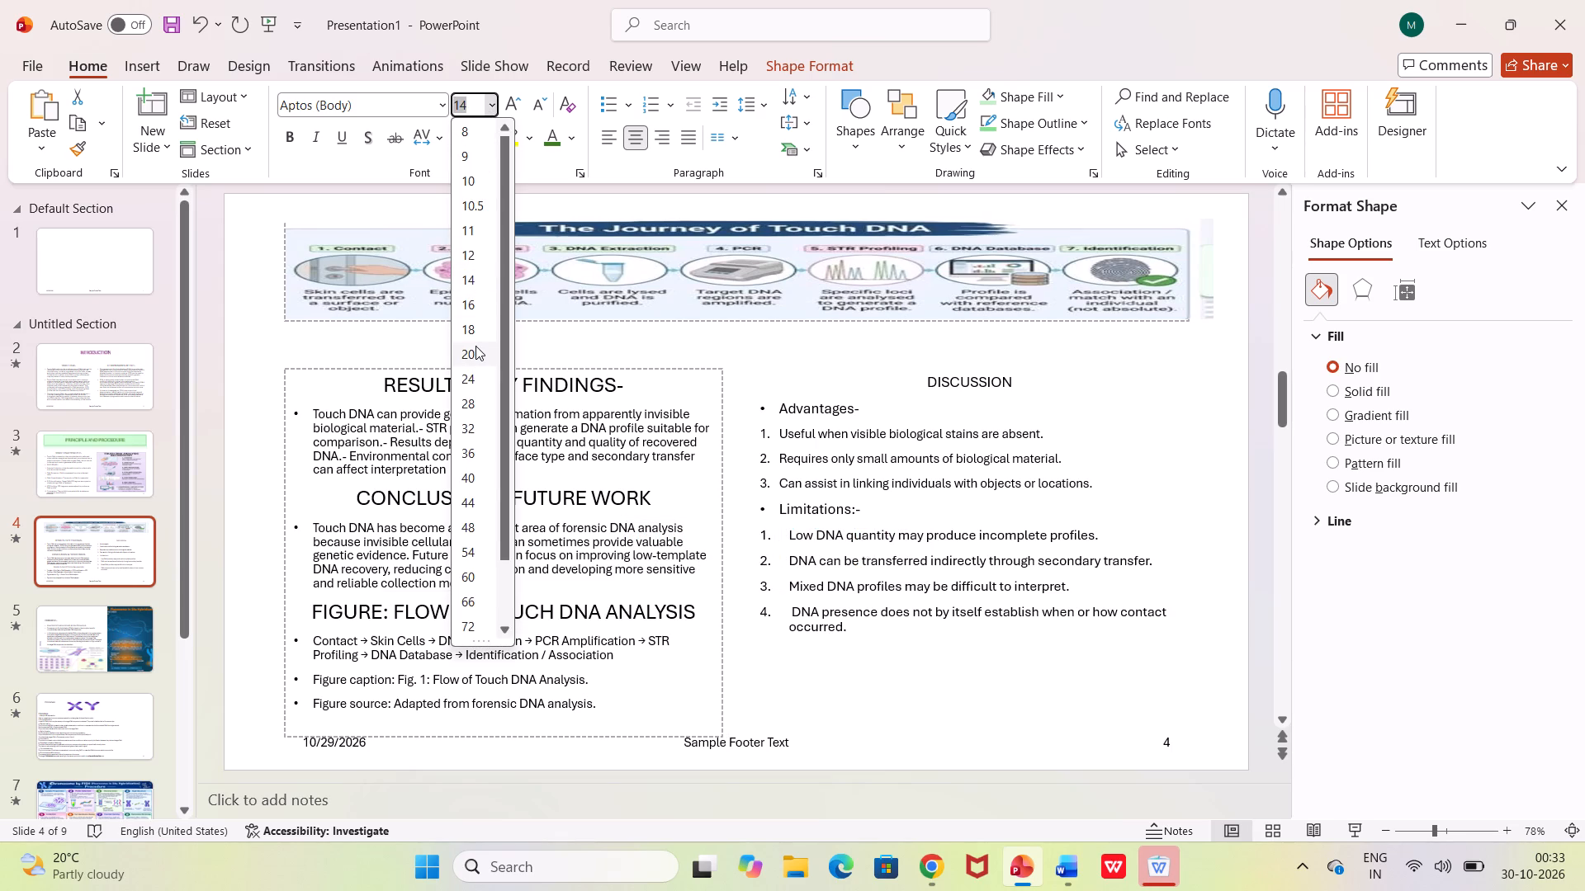
left_click(475, 346)
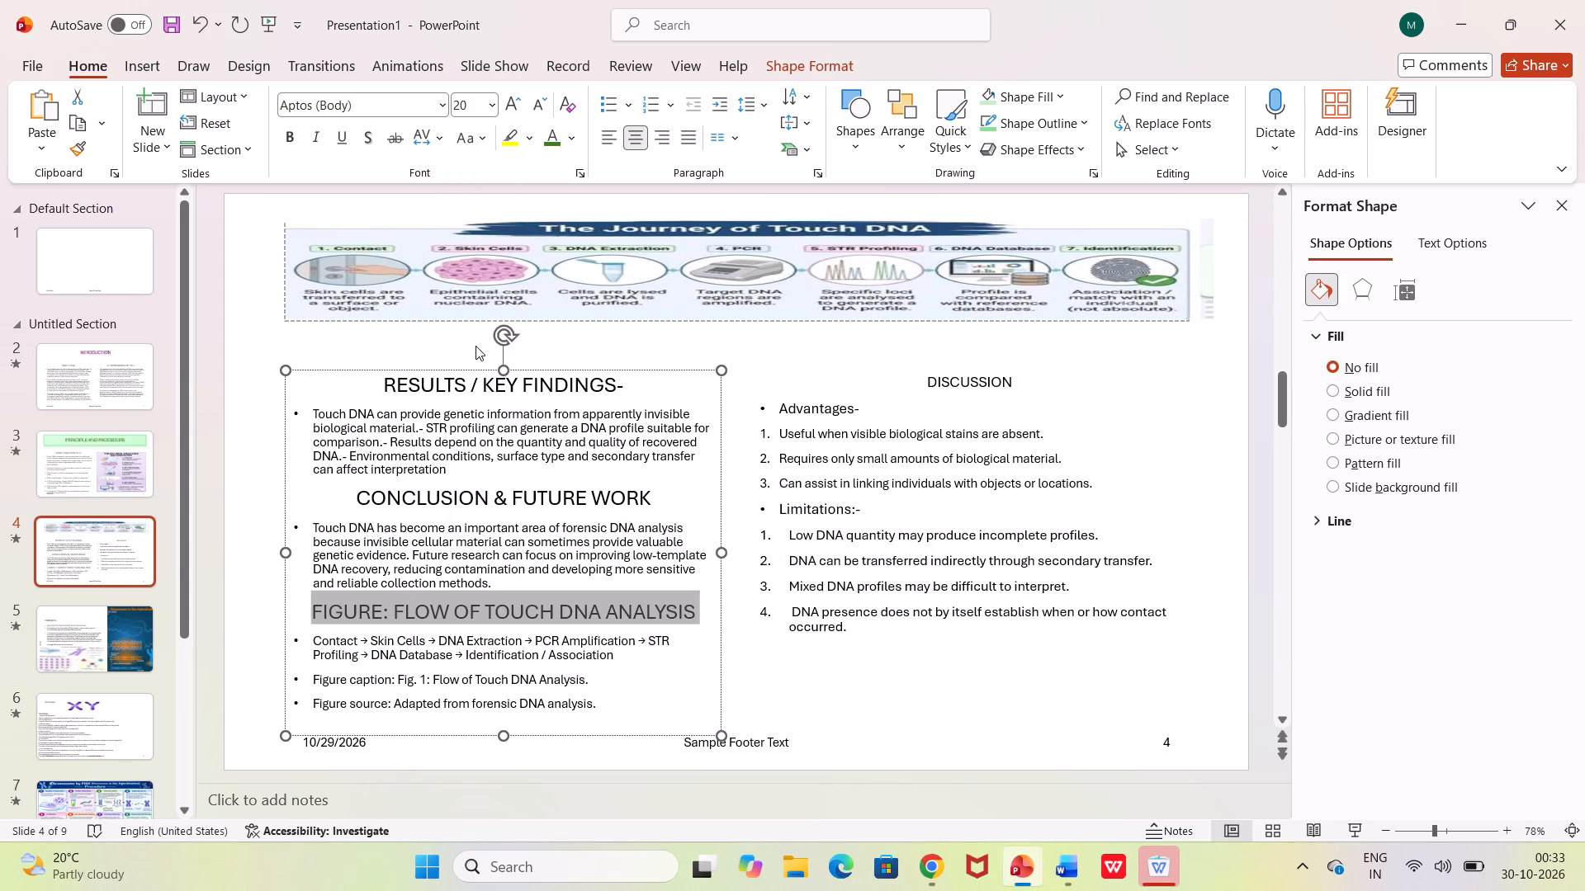
Set the font size of the "DISCUSSION" heading on slide 4 to 20.
left_click_drag(919, 382, 1021, 375)
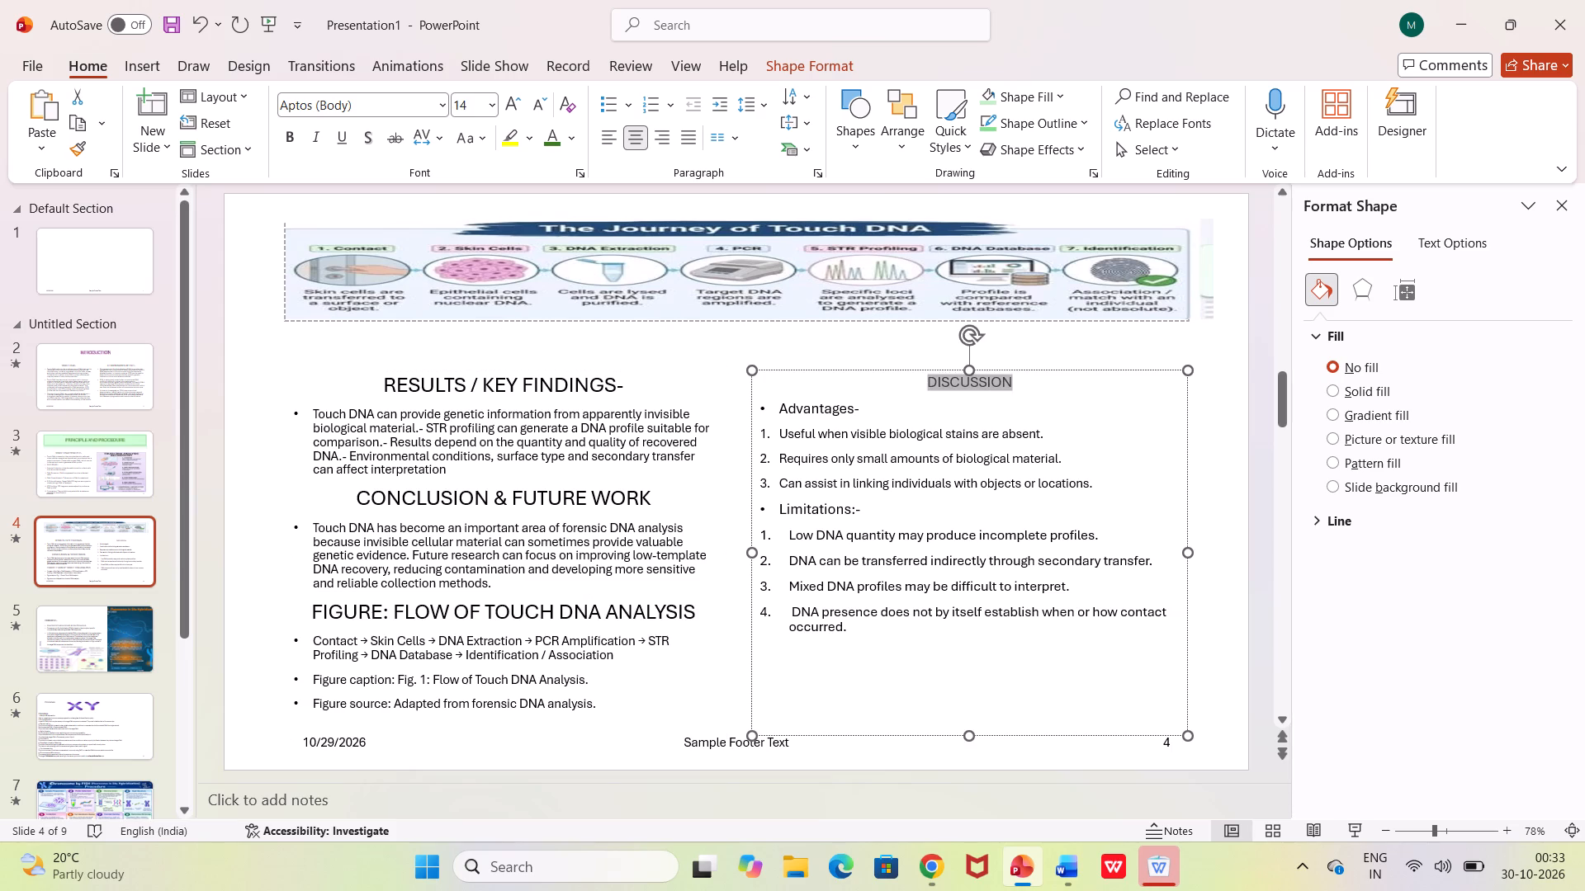
left_click_drag(1021, 375, 1029, 376)
left_click_drag(487, 109, 485, 205)
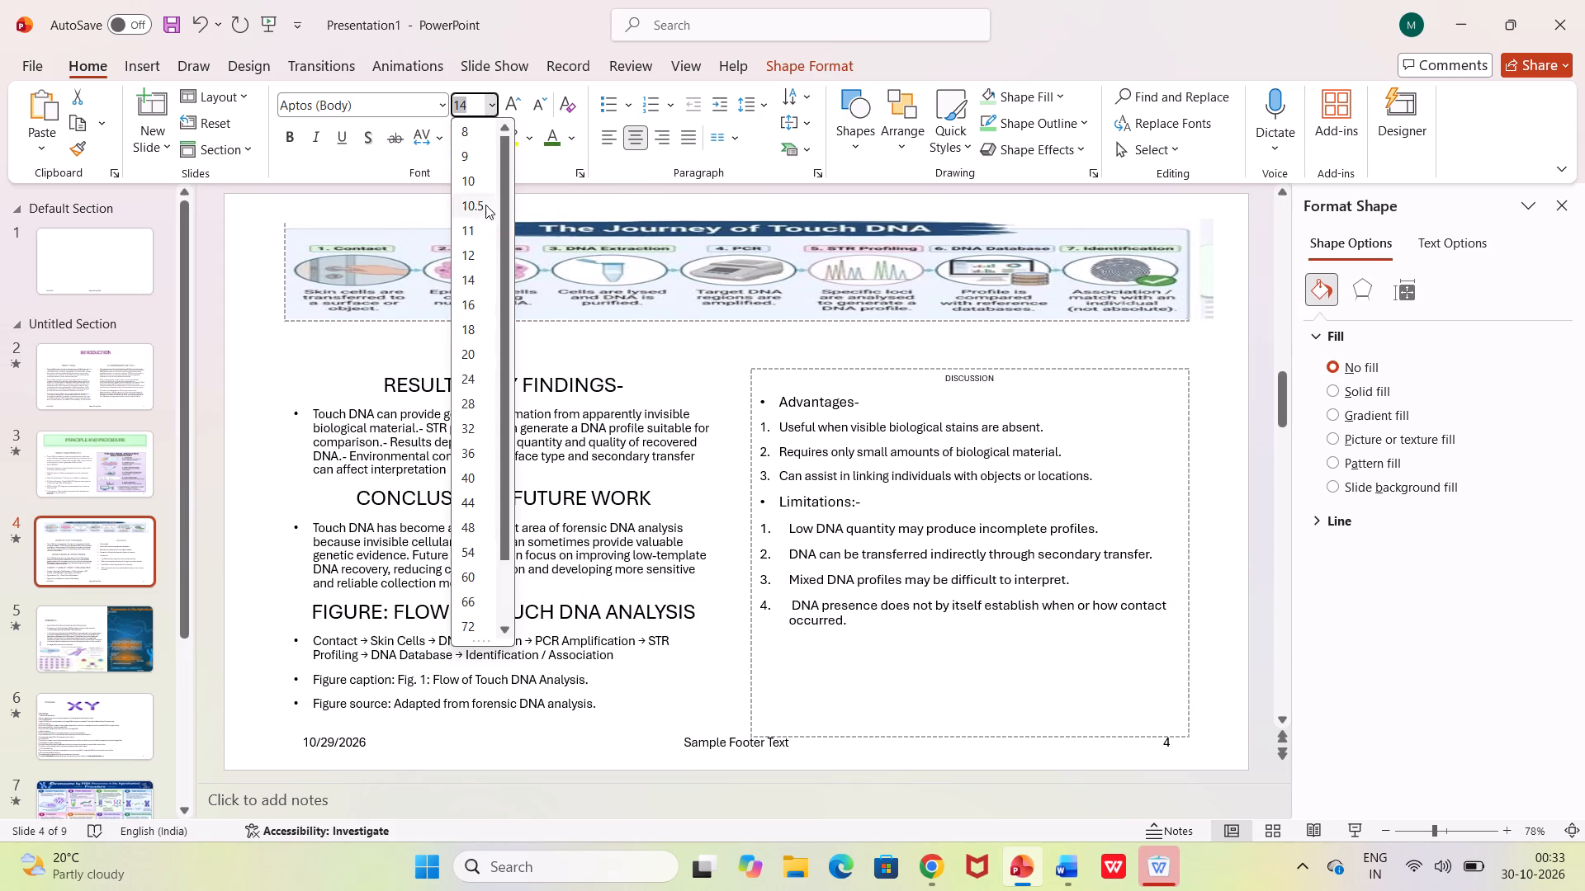
left_click_drag(485, 205, 480, 351)
left_click(480, 351)
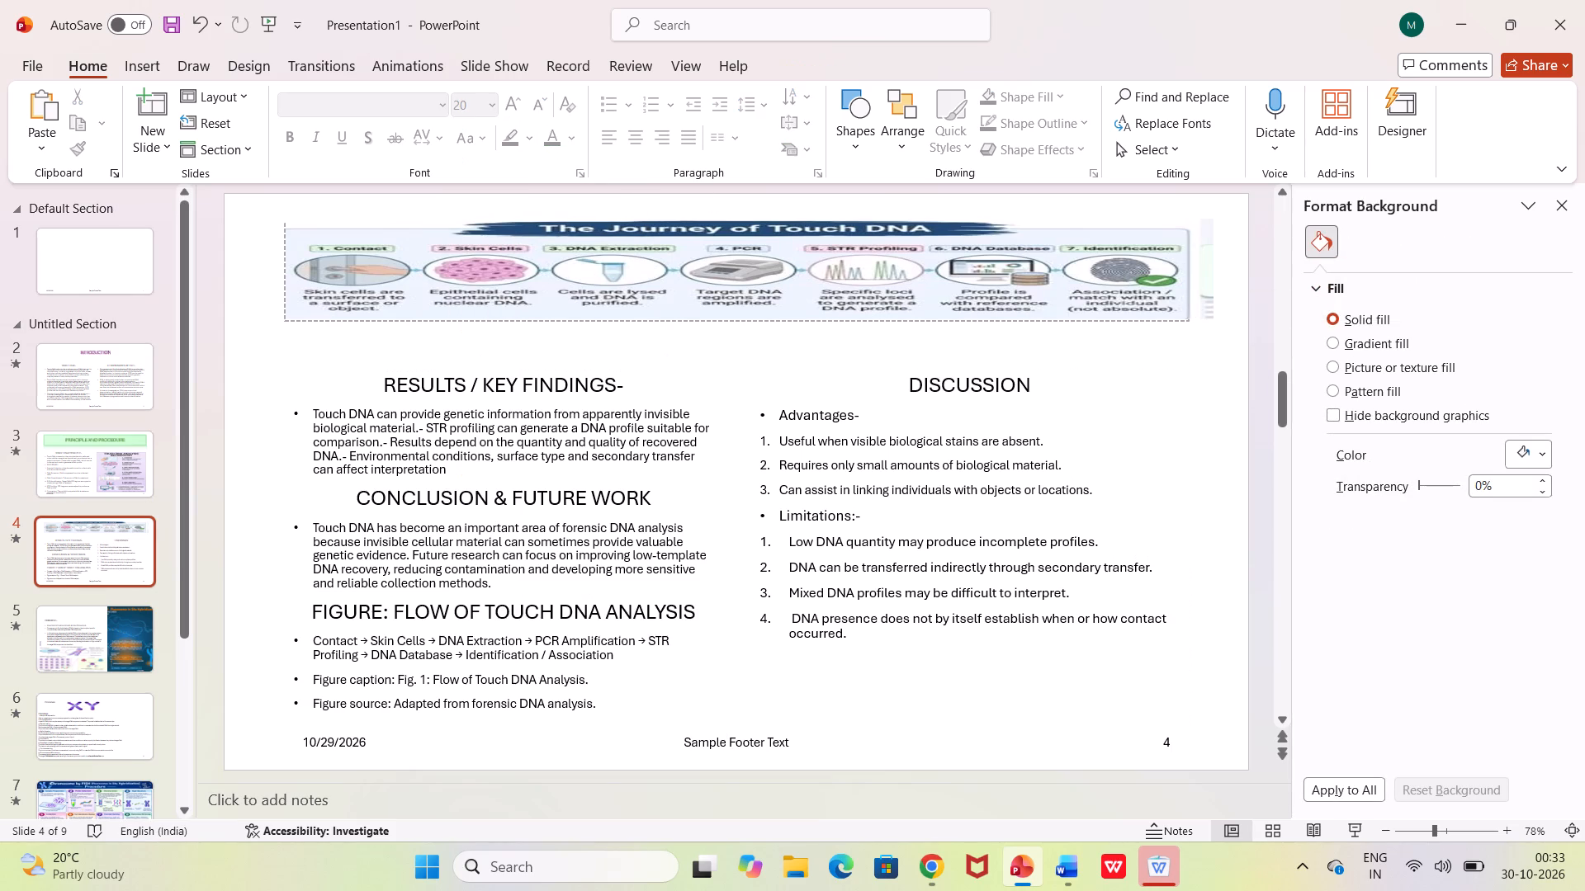
Set all the Advantages and Limitations text below the "DISCUSSION" heading to font size 15.
left_click(873, 416)
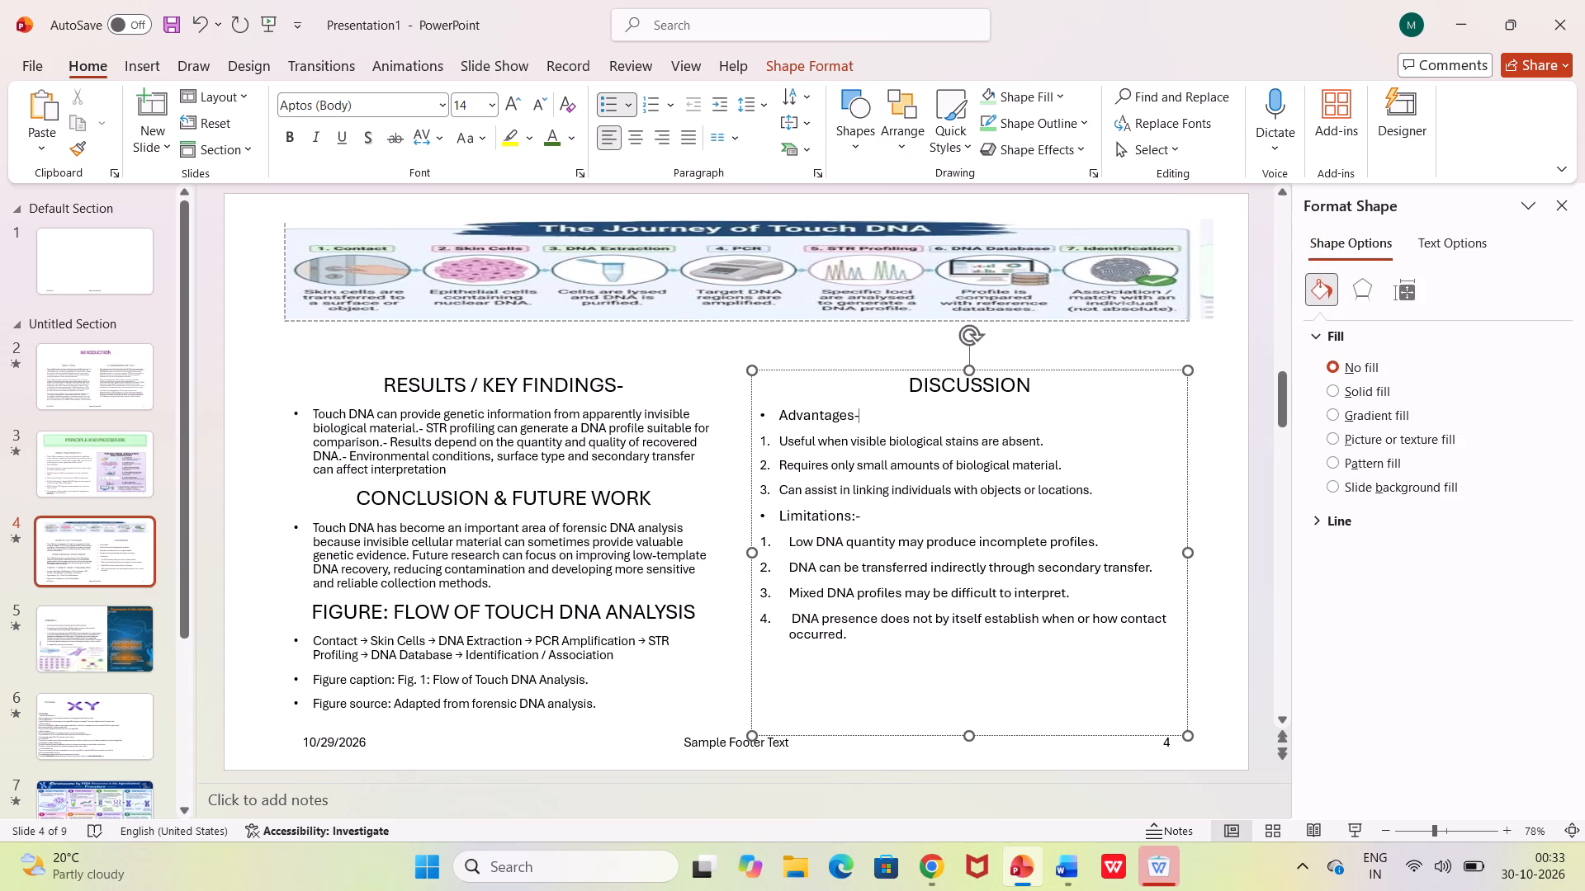
double_click(807, 415)
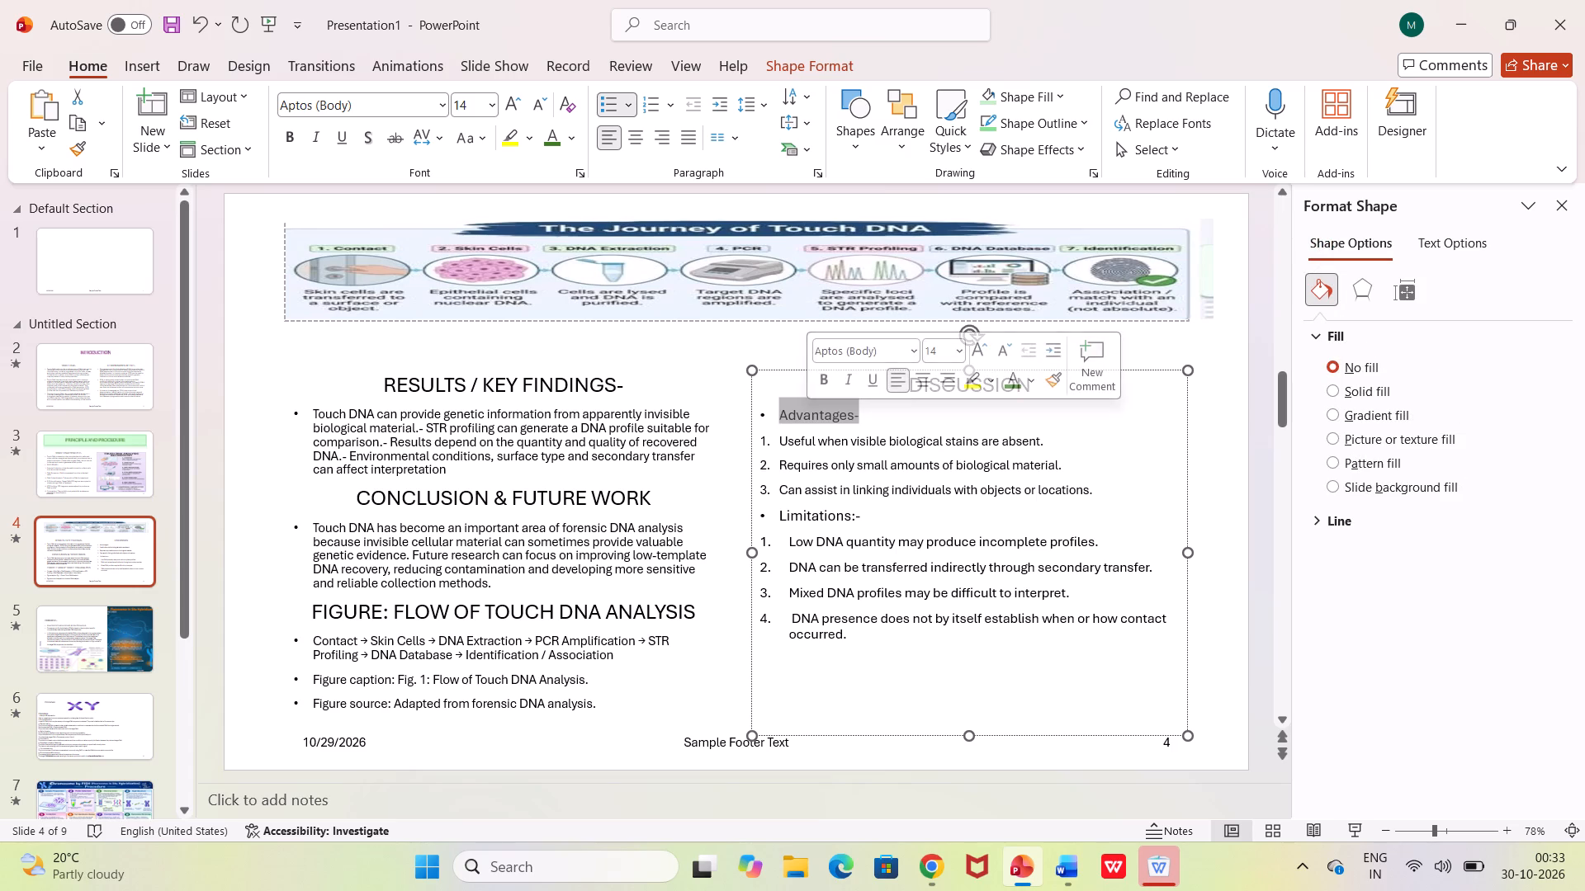
left_click(800, 455)
left_click_drag(771, 409, 829, 478)
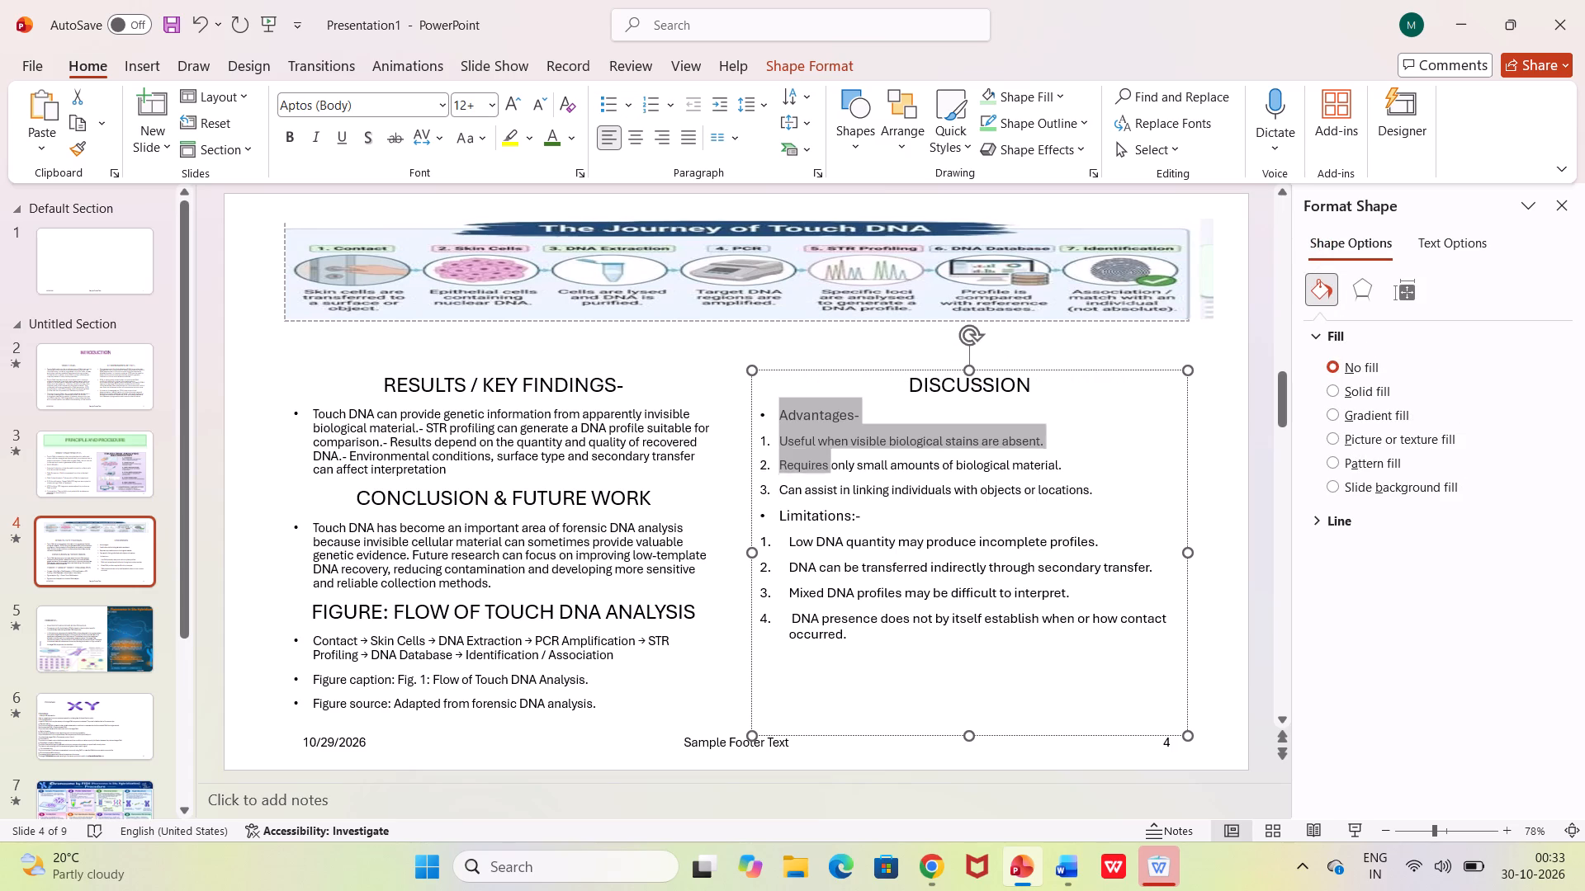
left_click_drag(829, 478, 896, 637)
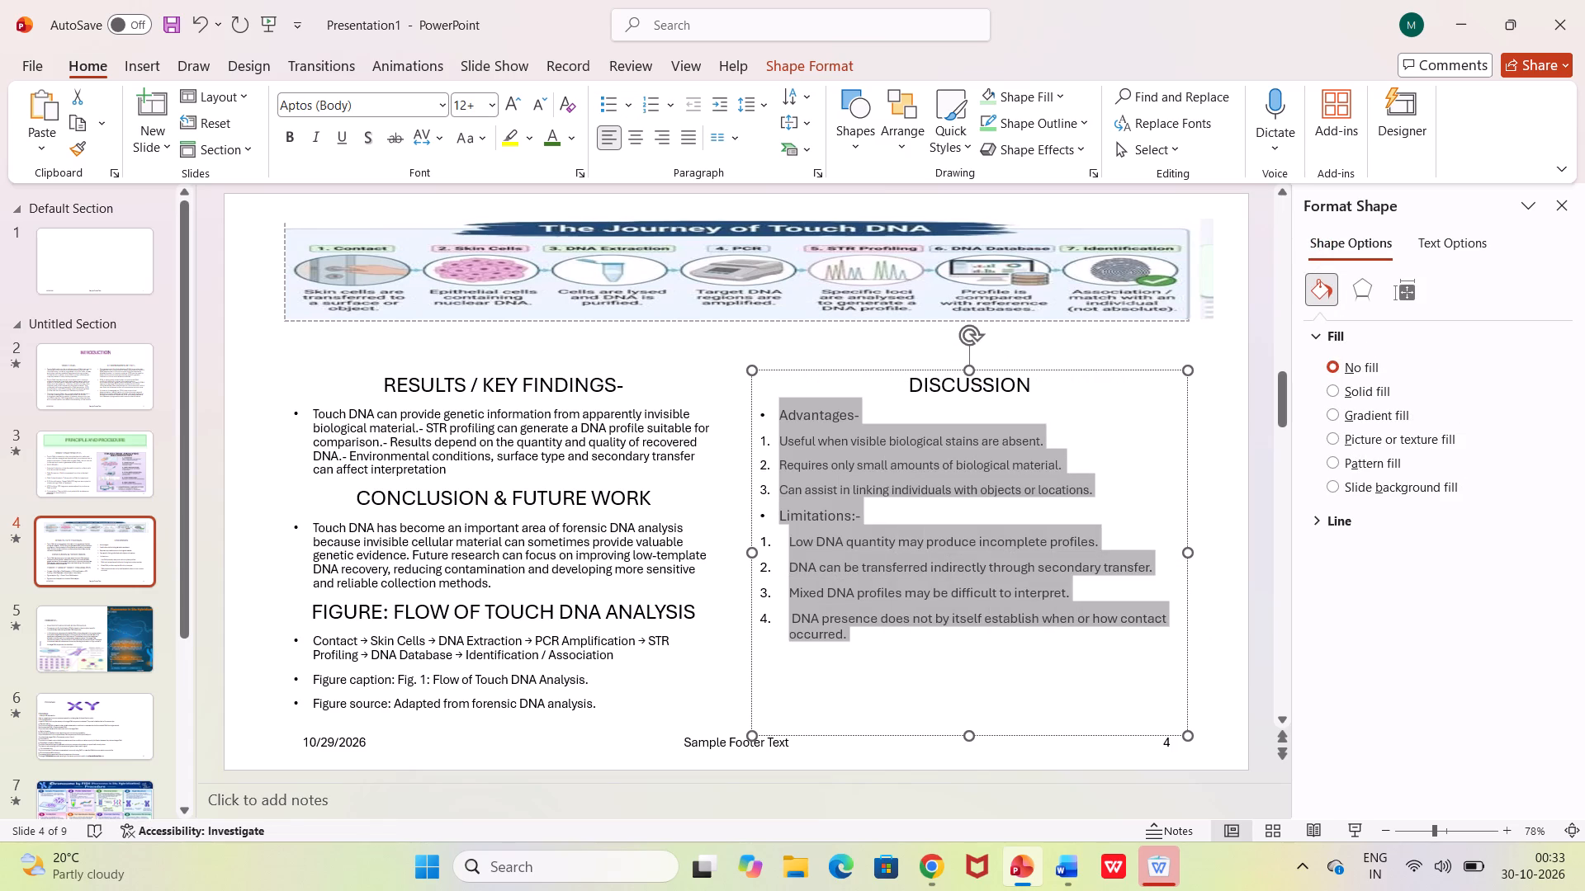
left_click(476, 105)
type("15")
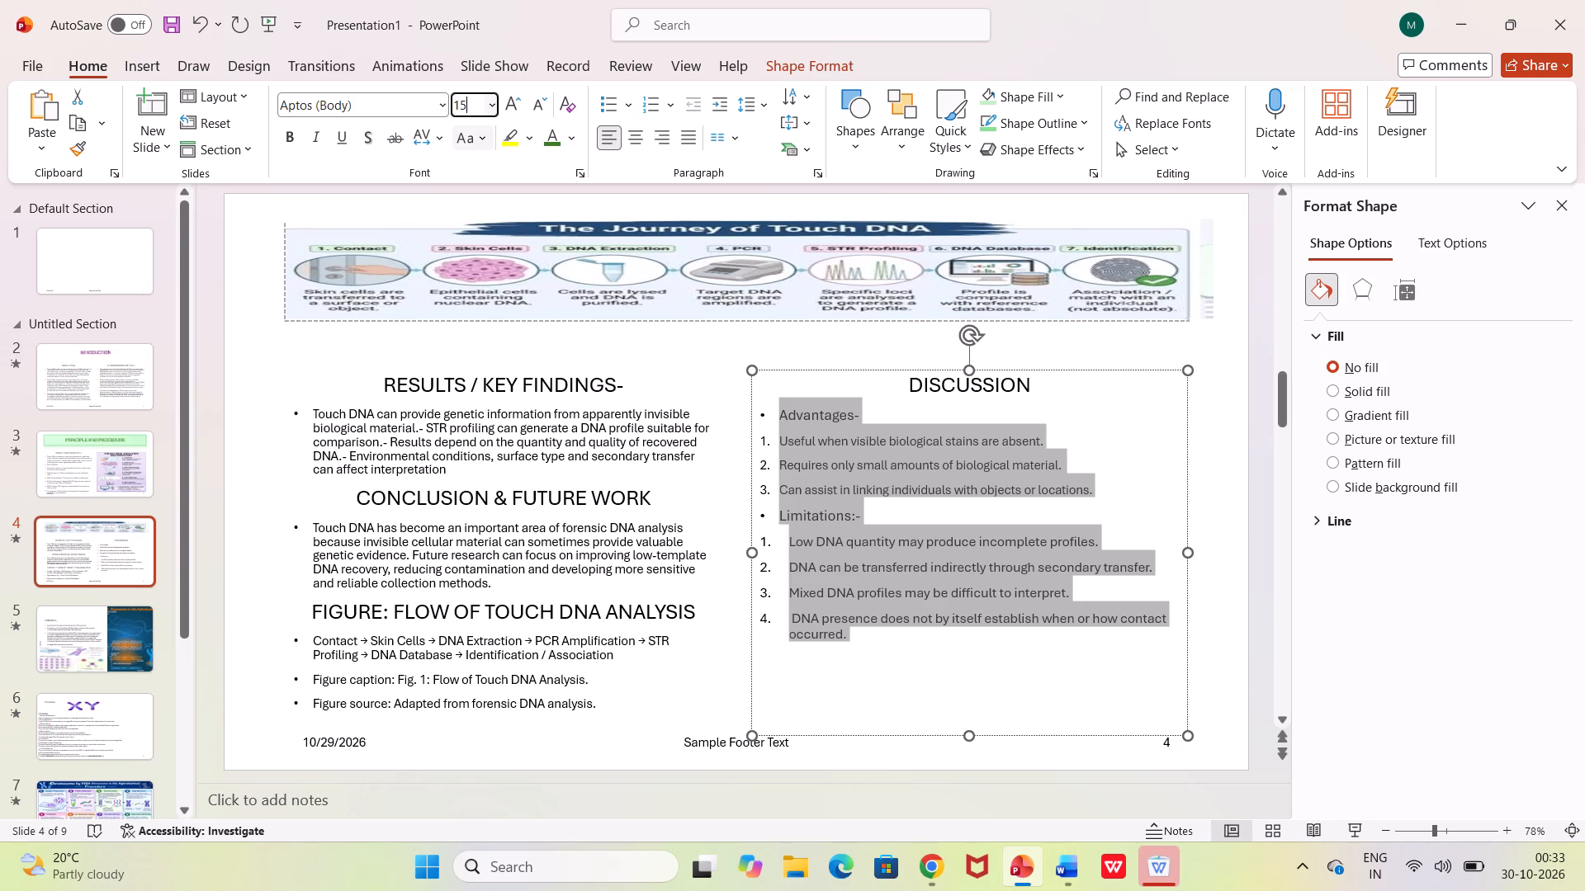
left_click(895, 715)
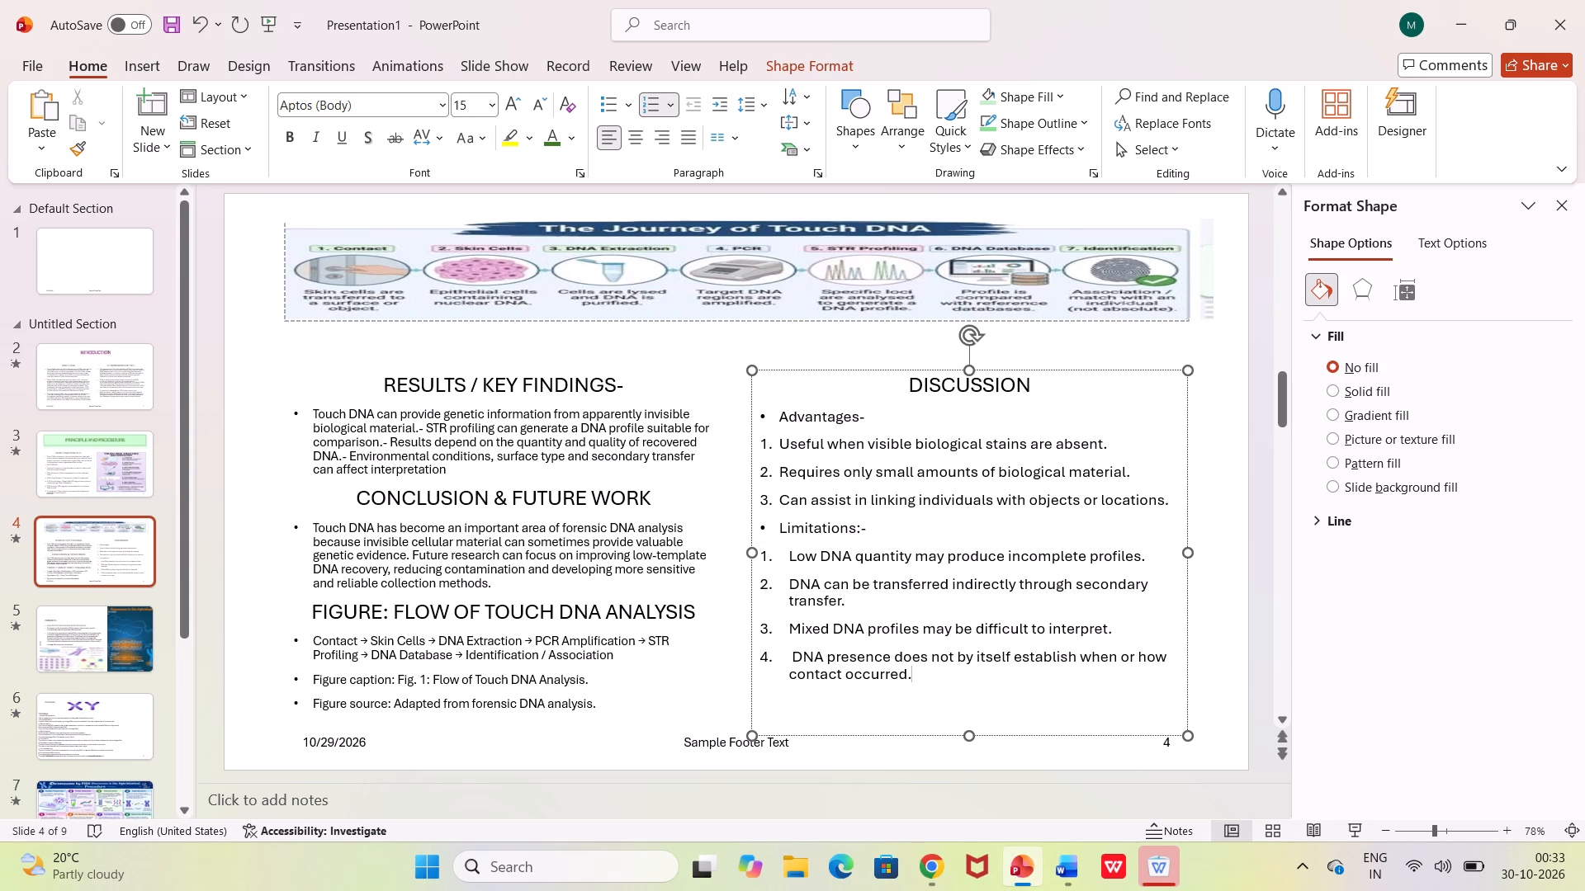
Set the paragraph under "RESULTS / KEY FINDINGS-" on slide 4 to font size 15.
left_click_drag(308, 415, 490, 472)
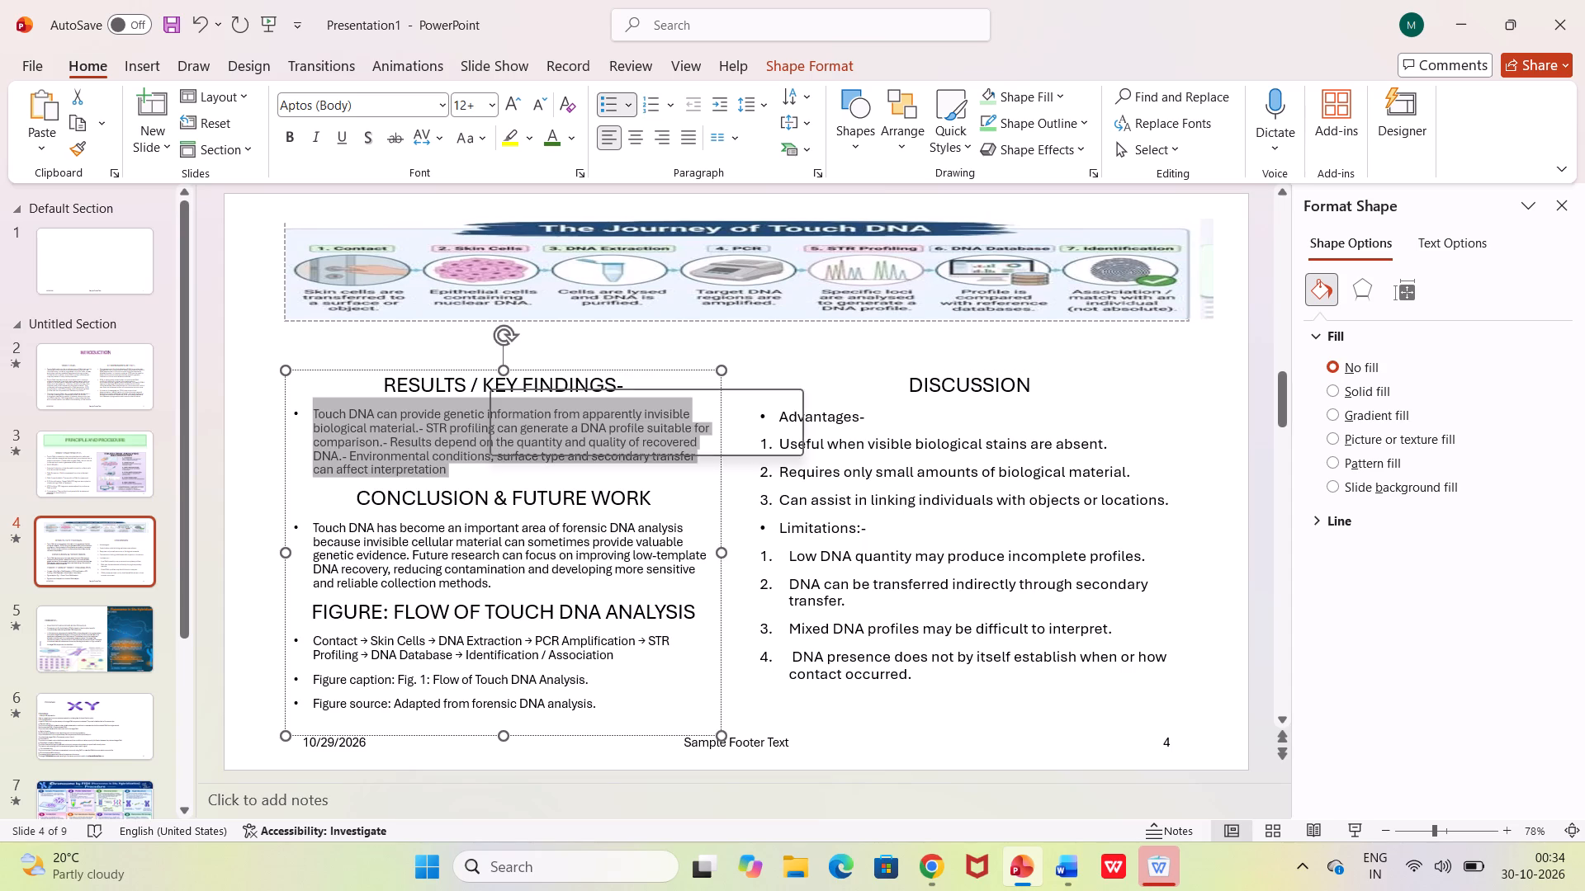
left_click(477, 101)
type("15")
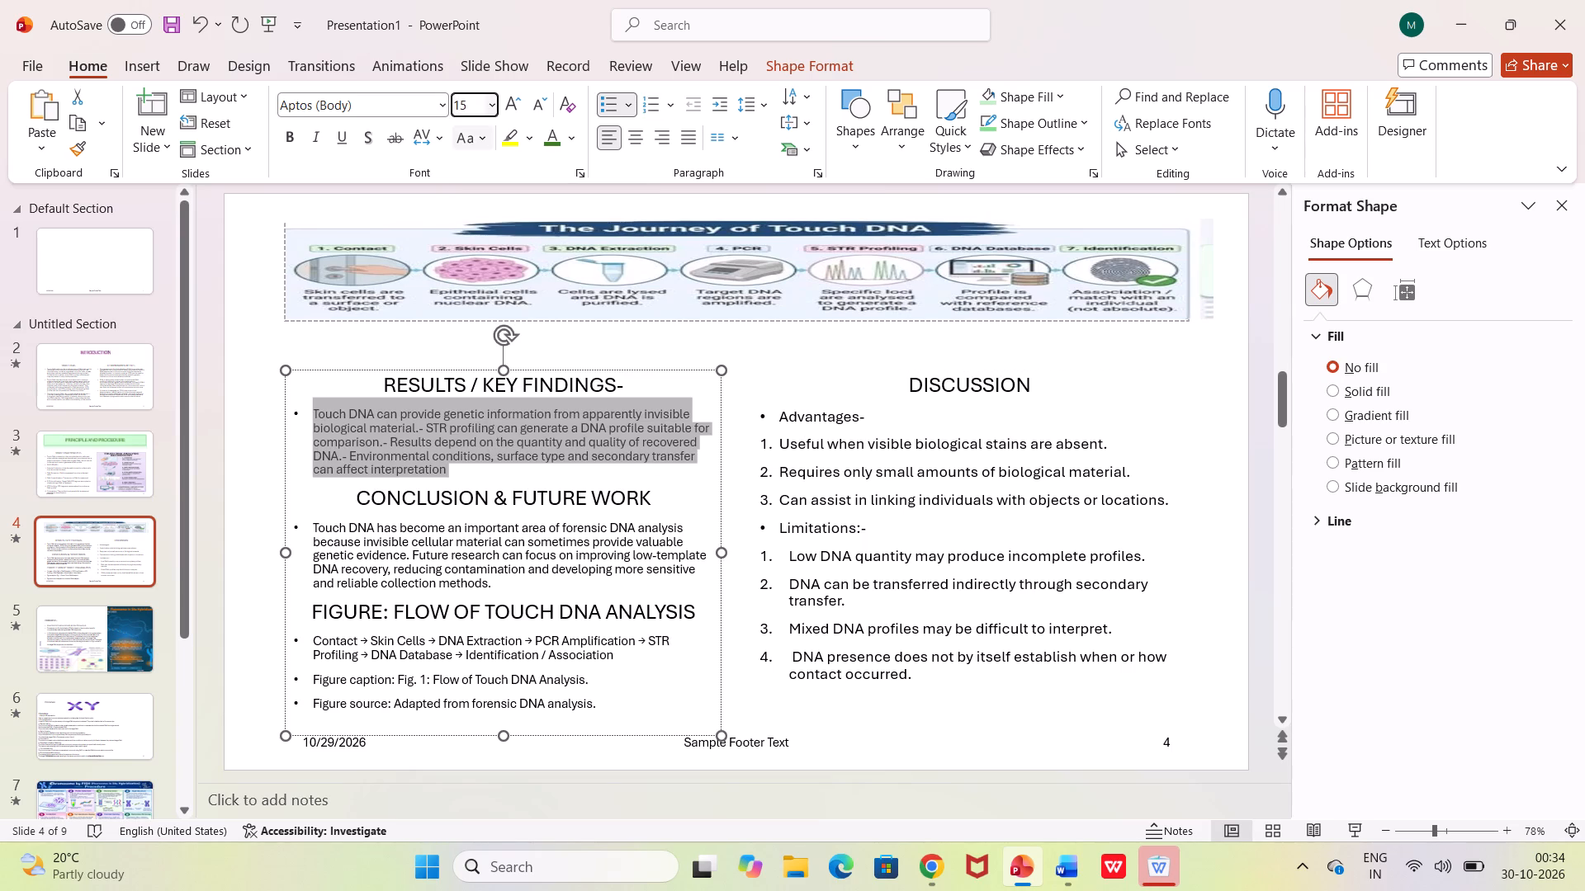
left_click(340, 542)
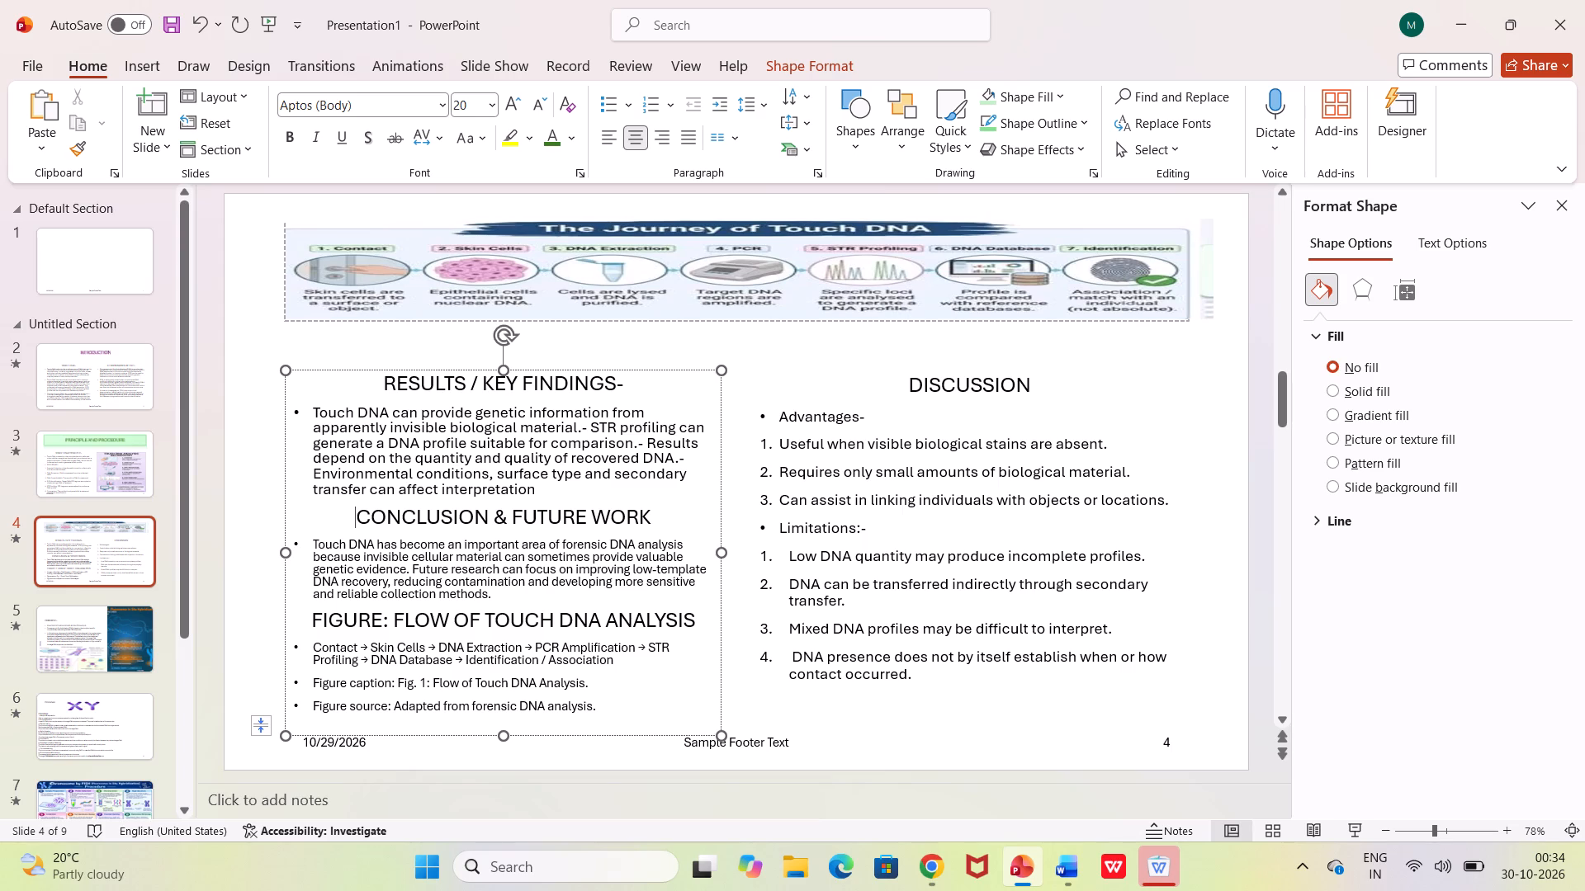
Set the paragraph under "CONCLUSION & FUTURE WORK" on slide 4 to font size 15.
left_click_drag(314, 545, 483, 600)
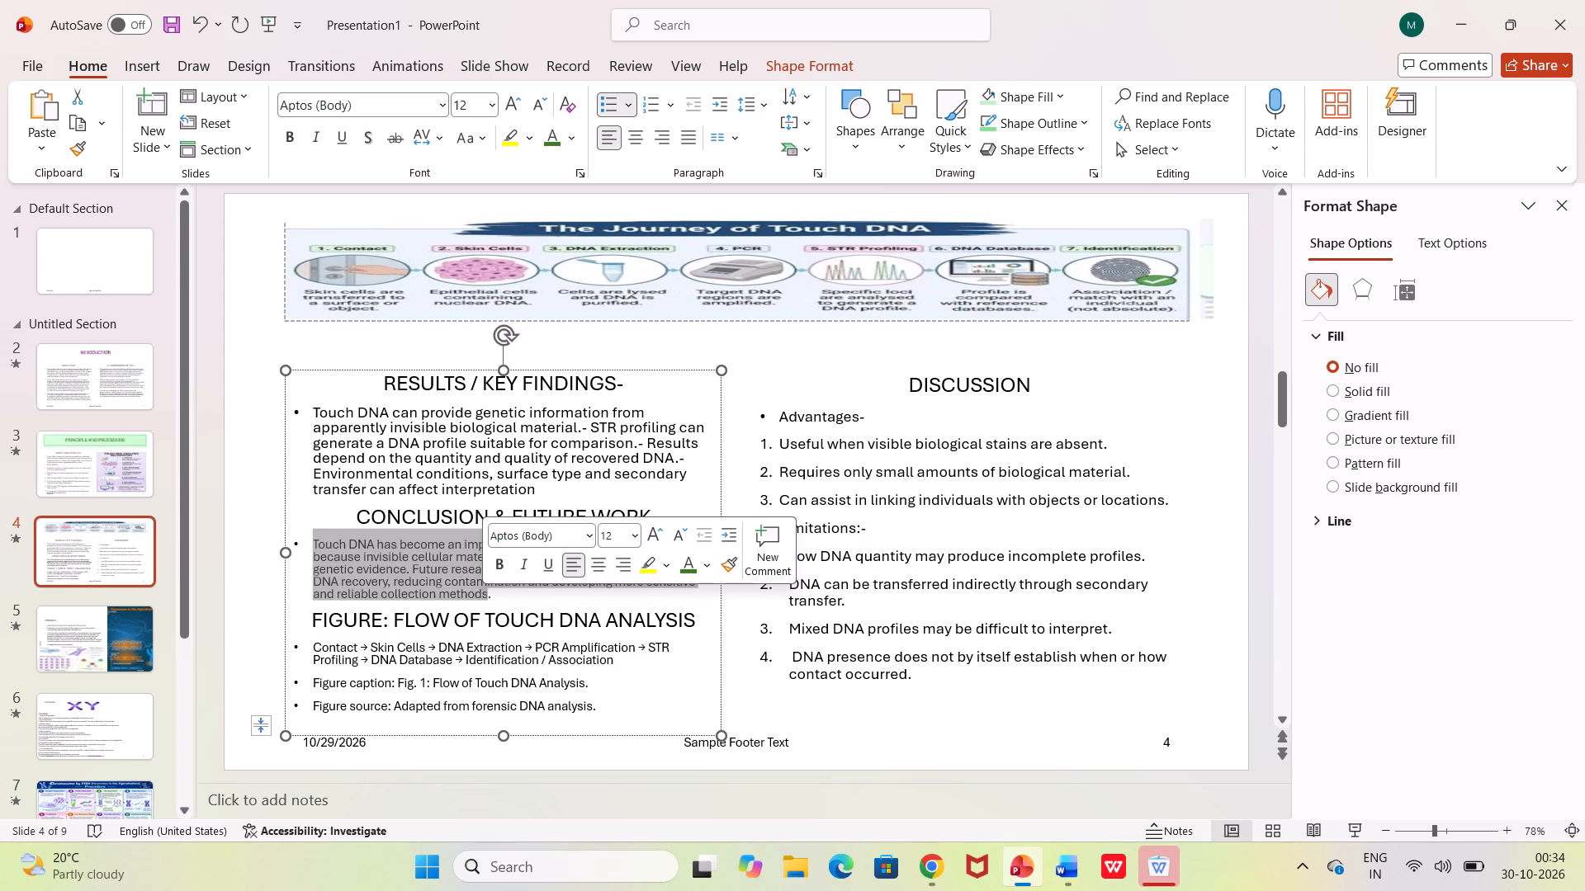
double_click(464, 103)
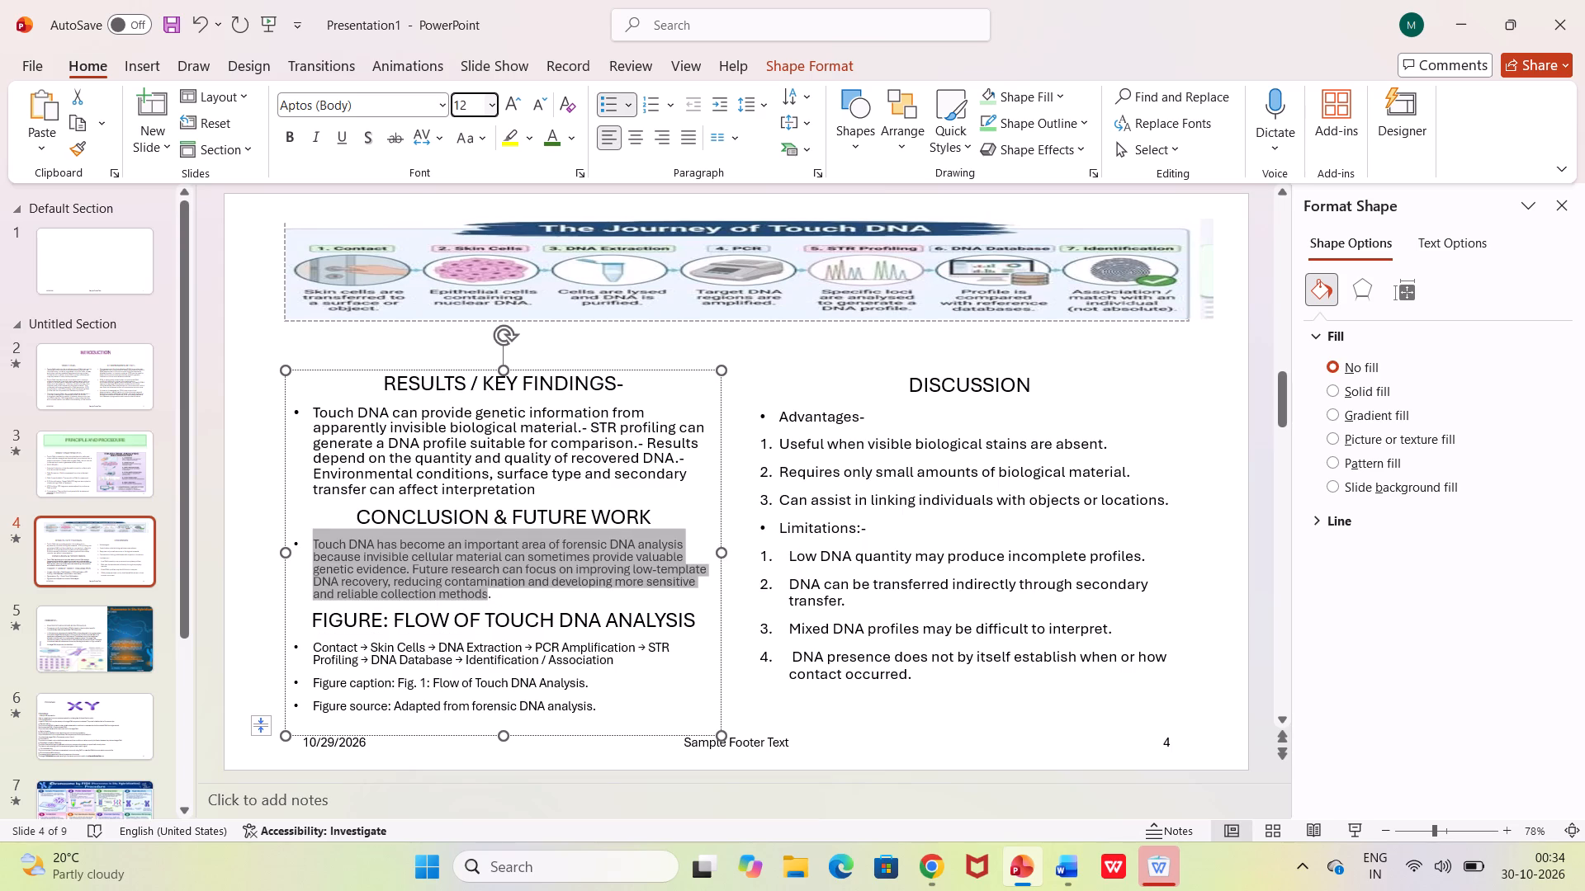
key("BackSpace")
key("5")
left_click(407, 427)
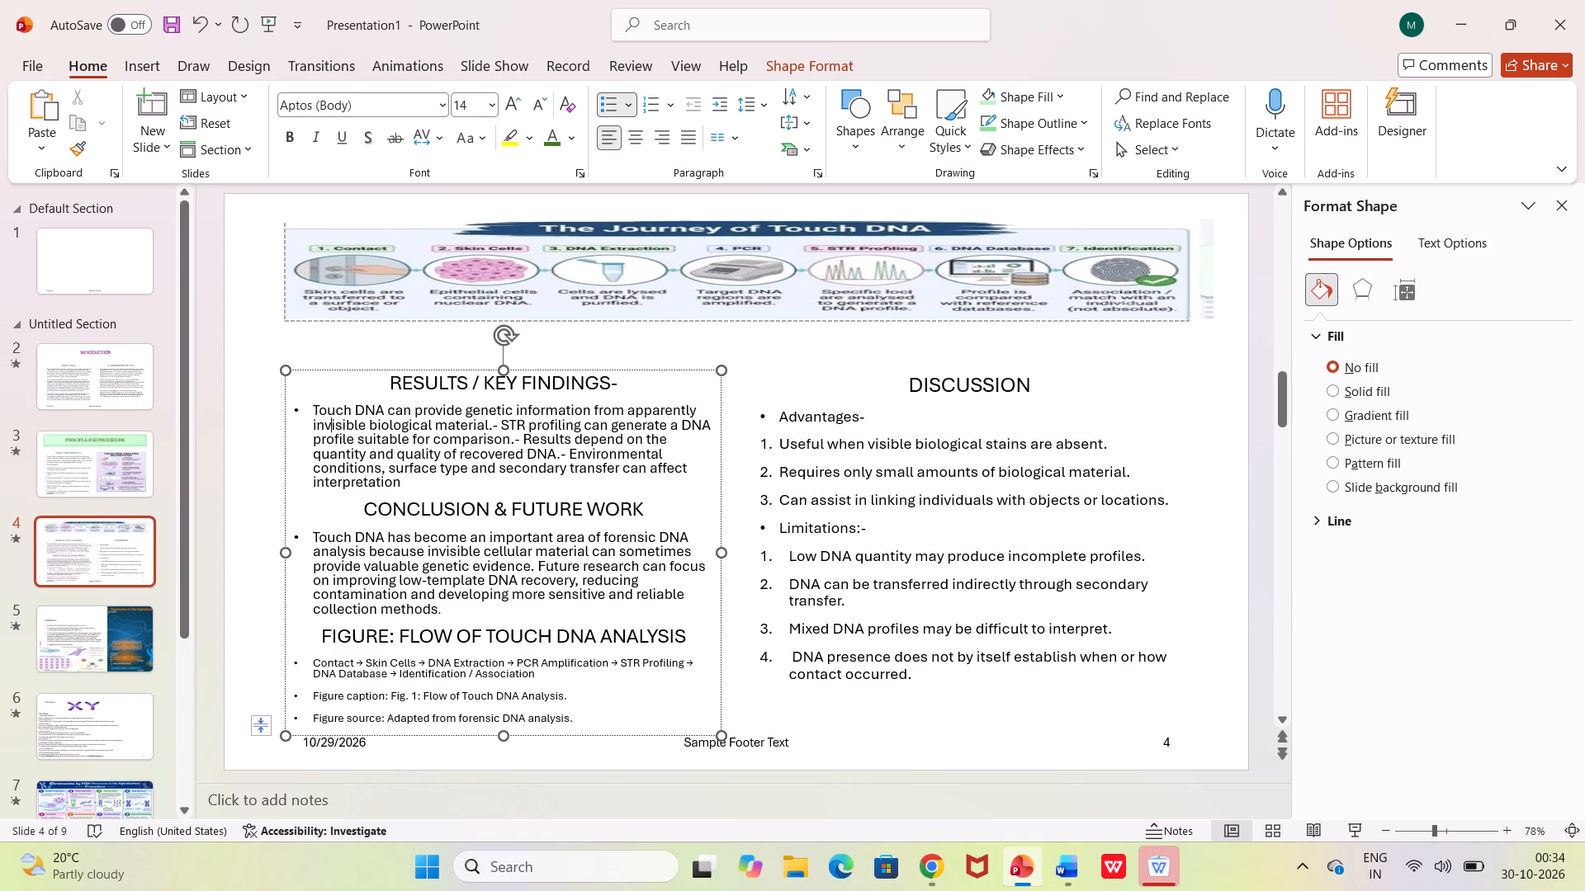
Set the three bullets under "FIGURE: FLOW OF TOUCH DNA ANALYSIS" on slide 4 to font size 15.
left_click_drag(309, 664, 593, 716)
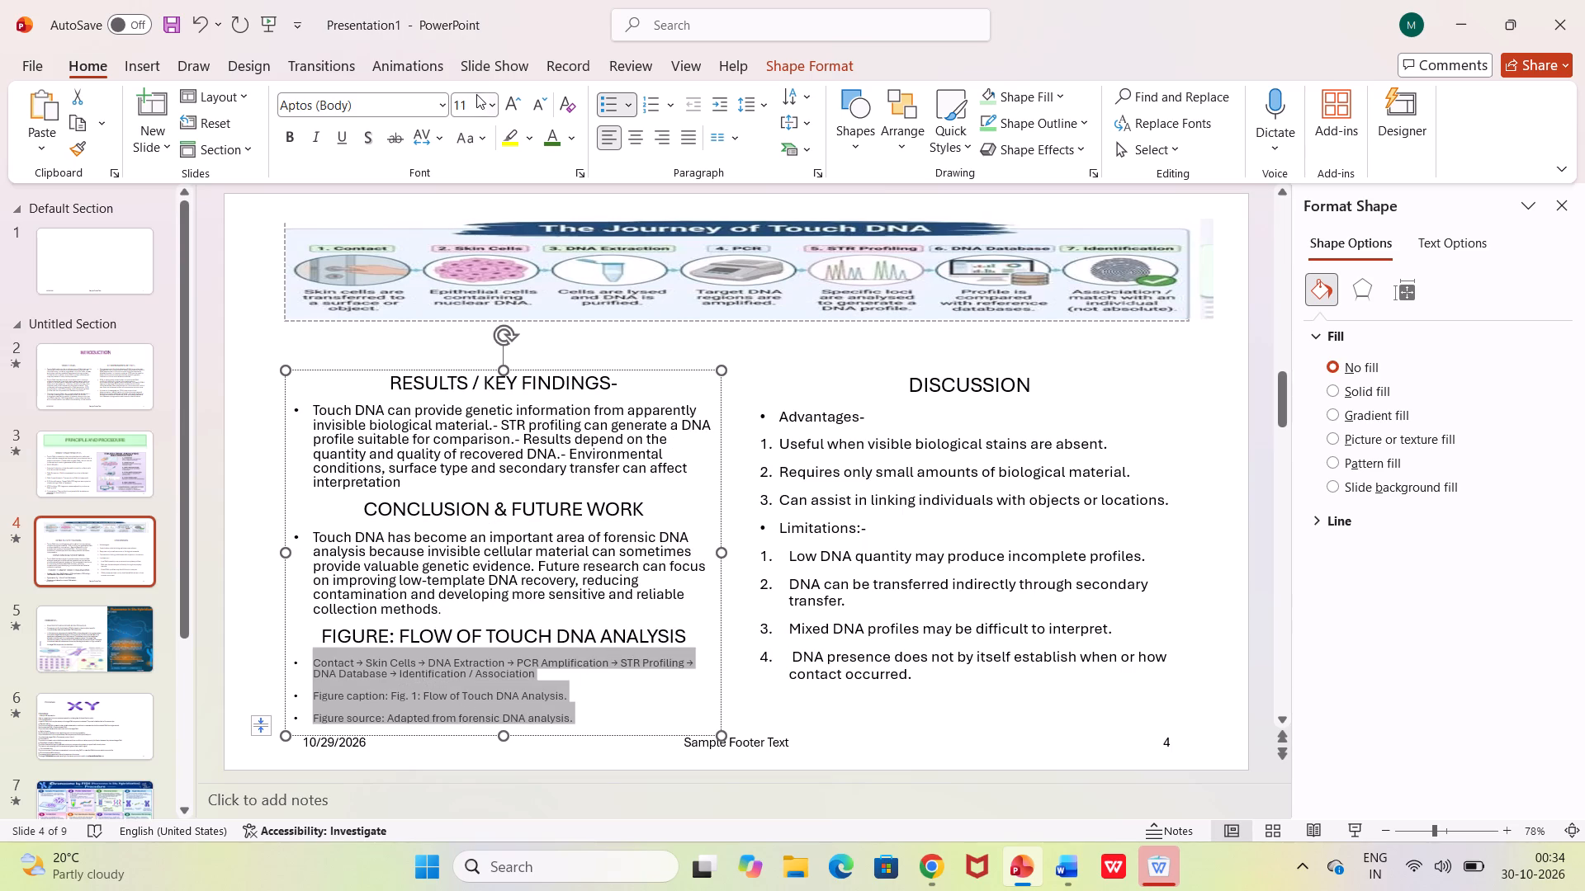
left_click(476, 95)
double_click(471, 105)
key("BackSpace")
key("5")
left_click(849, 464)
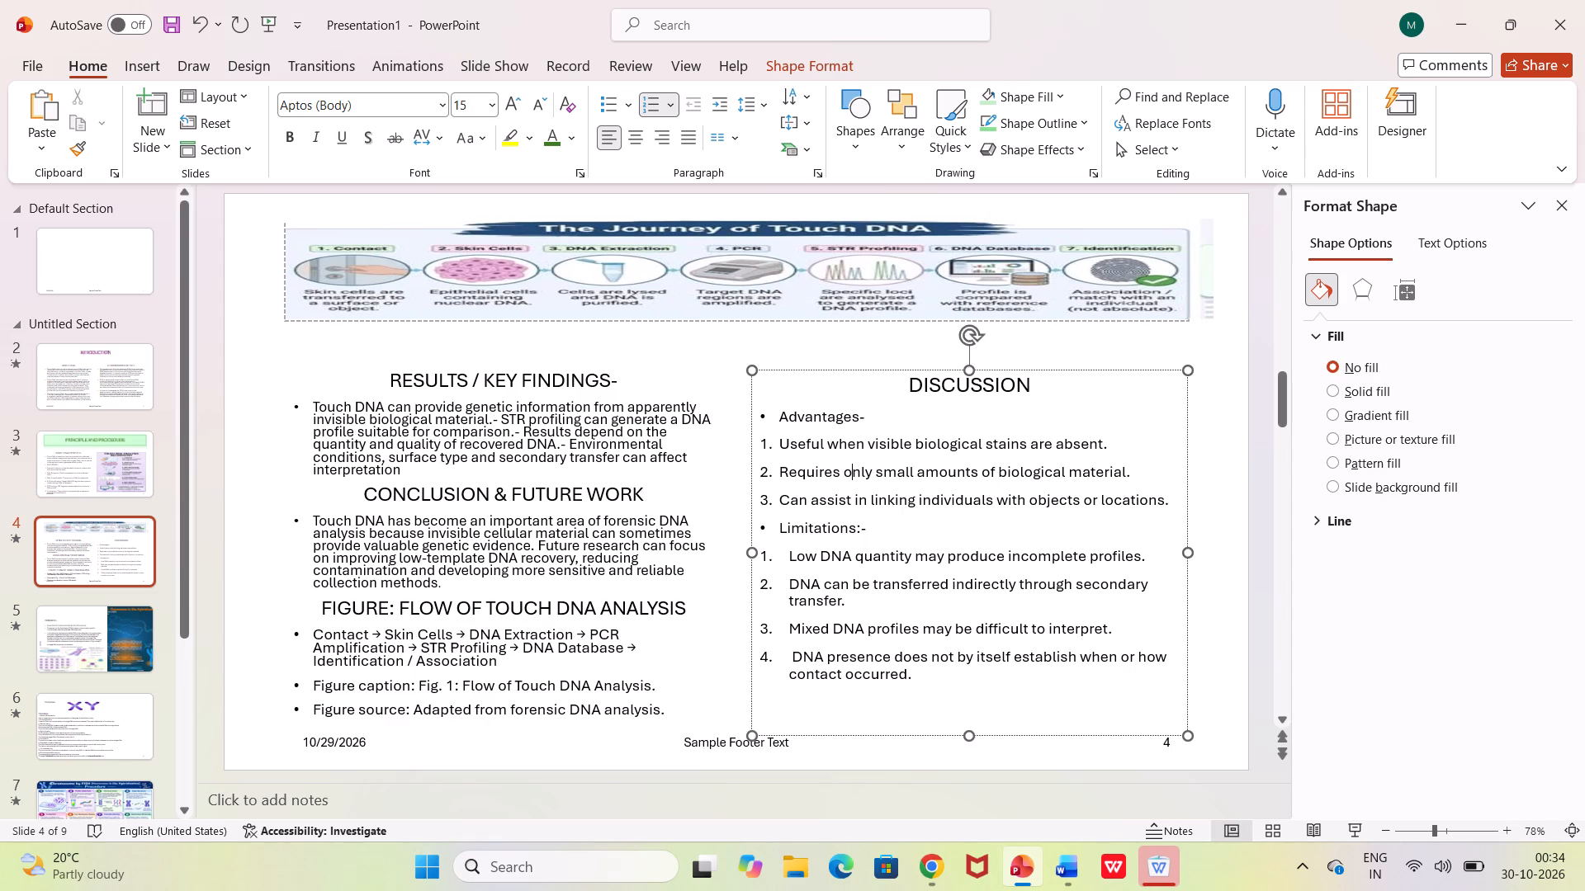
left_click(315, 636)
Delete the text "Procedure" from the title placeholder at the top of slide 6.
scroll(319, 638, "down", 1)
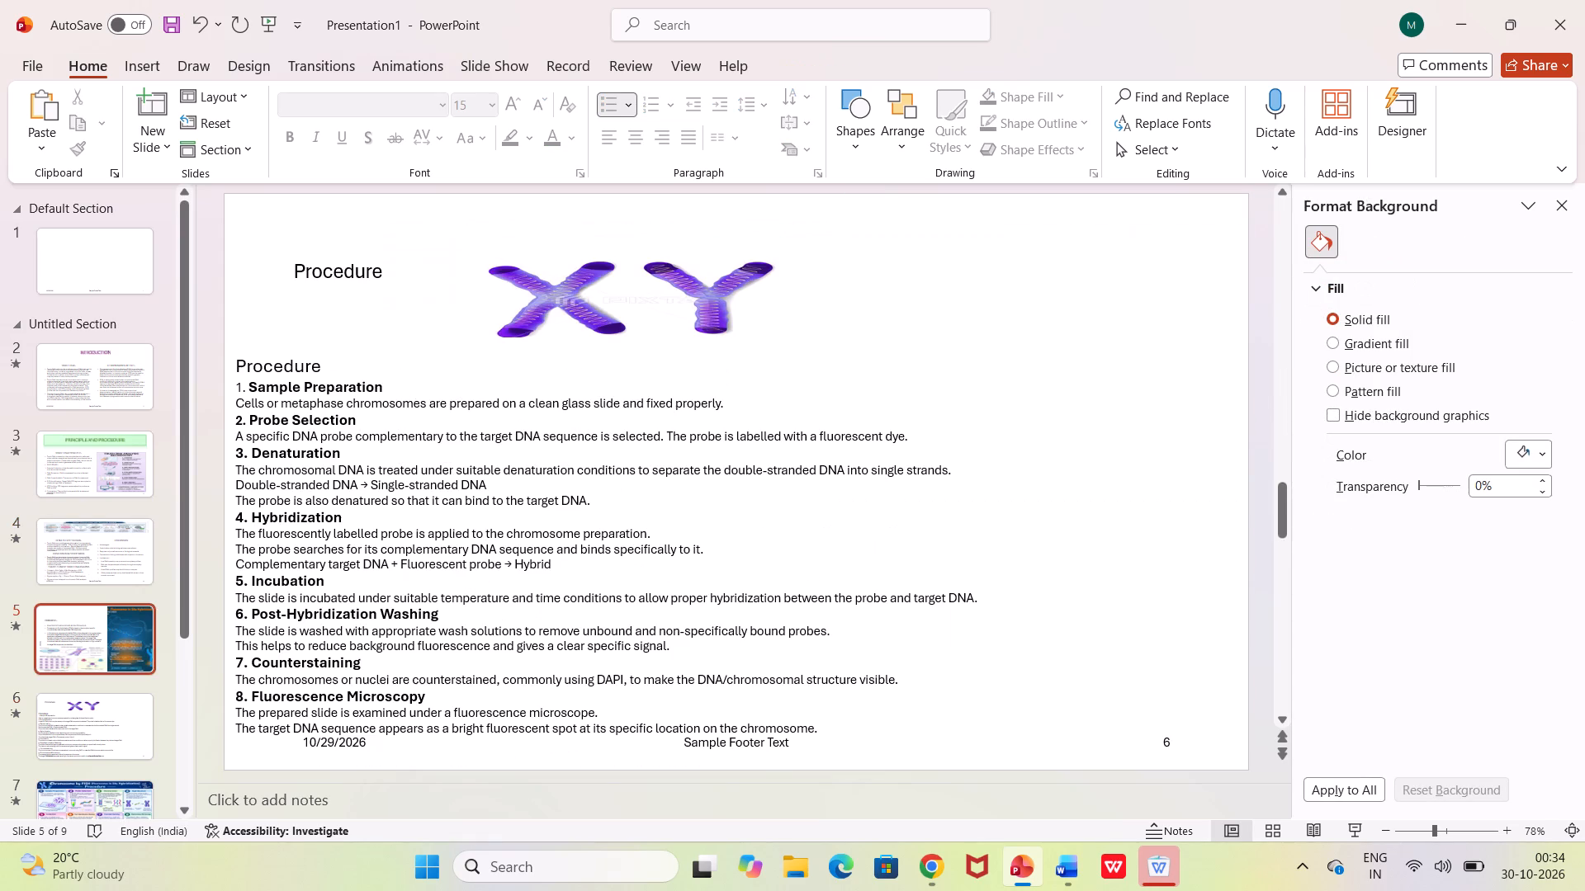
scroll(319, 638, "down", 1)
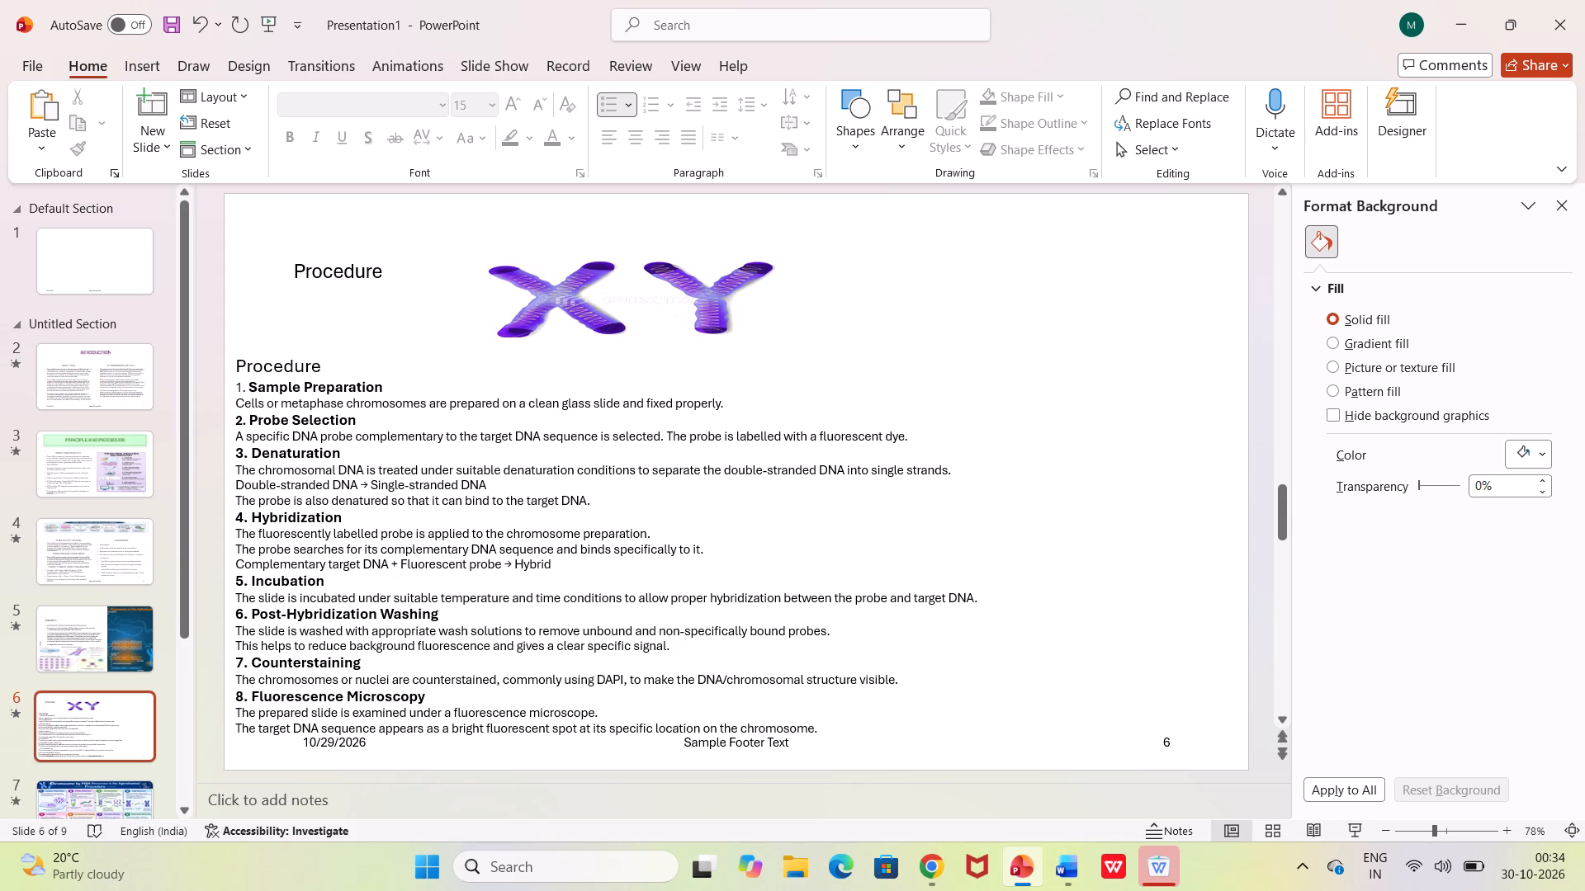
left_click(357, 280)
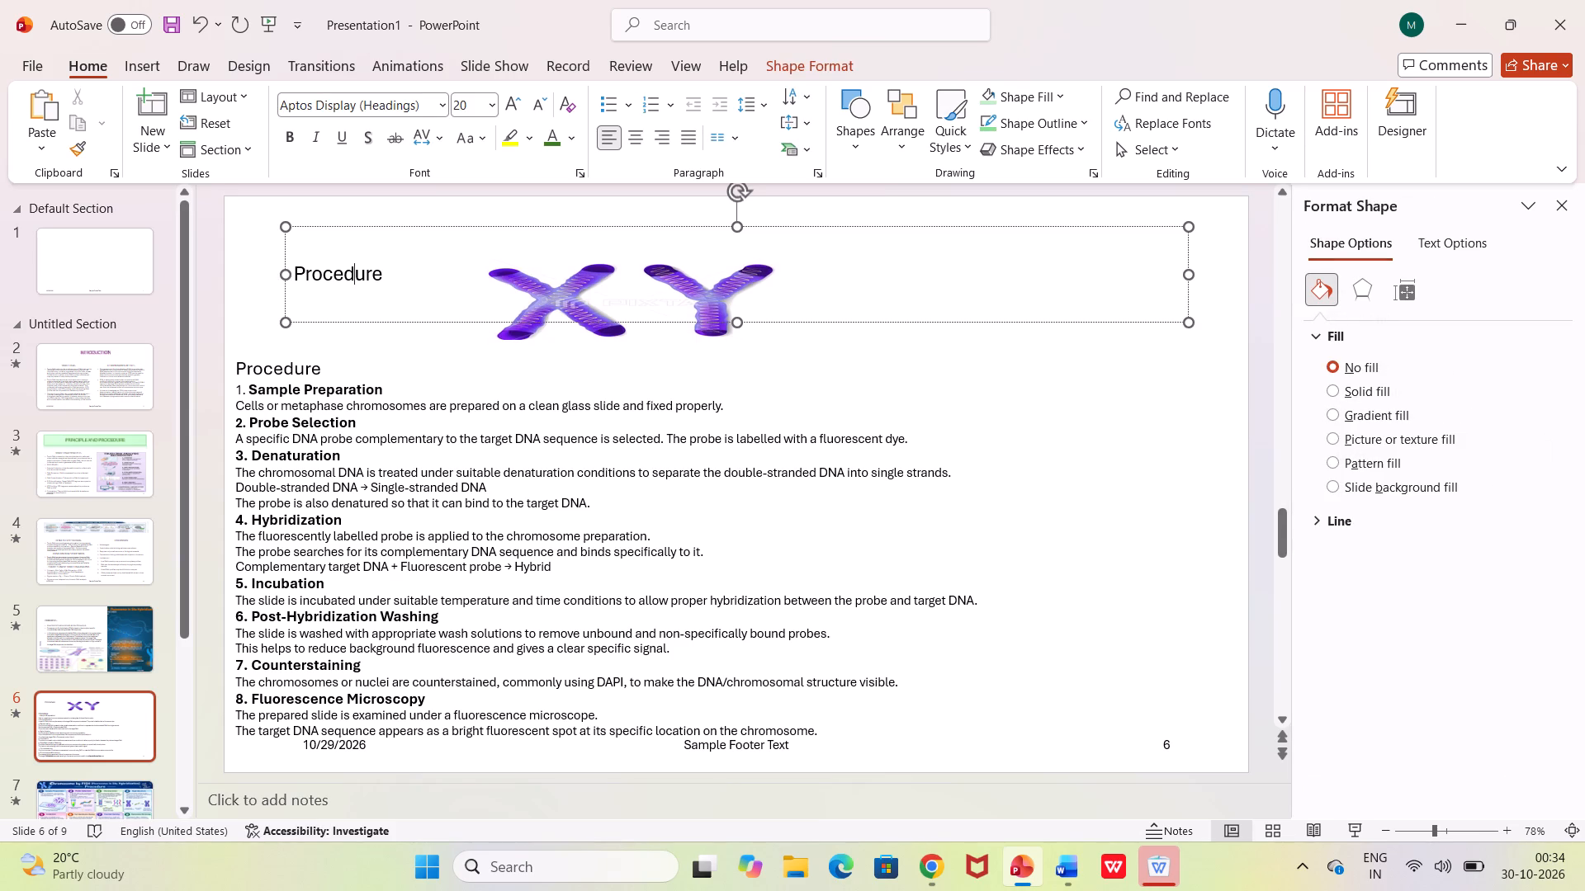
left_click(397, 268)
key("BackSpace")
key("BackSpace")
key("BackSpace")
key("BackSpace")
key("BackSpace")
key("BackSpace")
key("BackSpace")
key("BackSpace")
key("BackSpace")
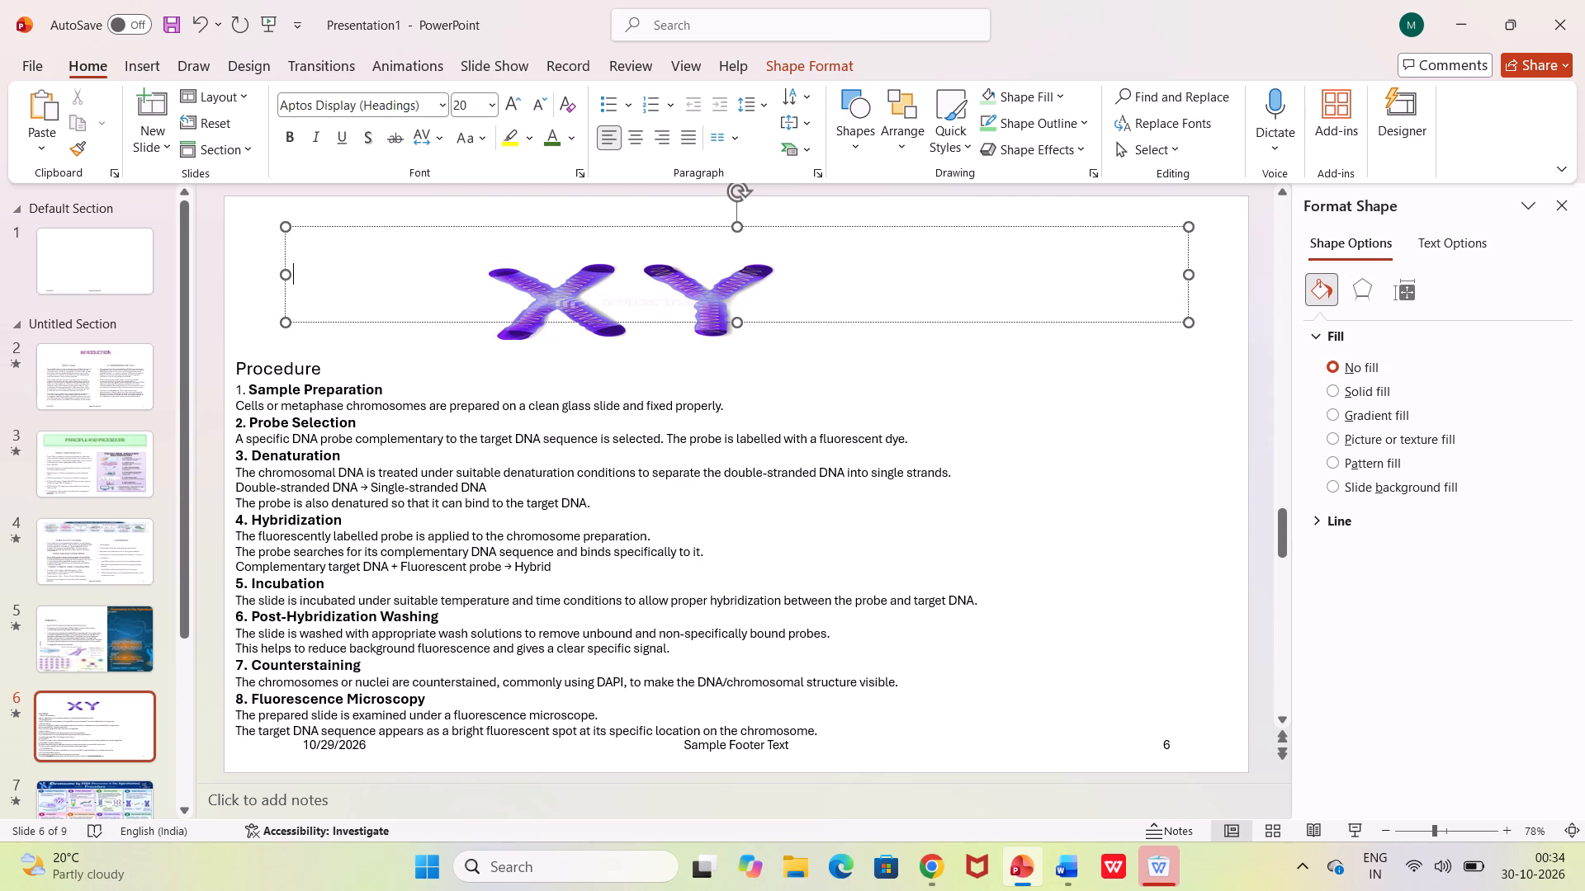
Stretch the X and Y chromosome picture on slide 6 to cover the title area, reaching almost to the slide's right edge.
left_click(613, 284)
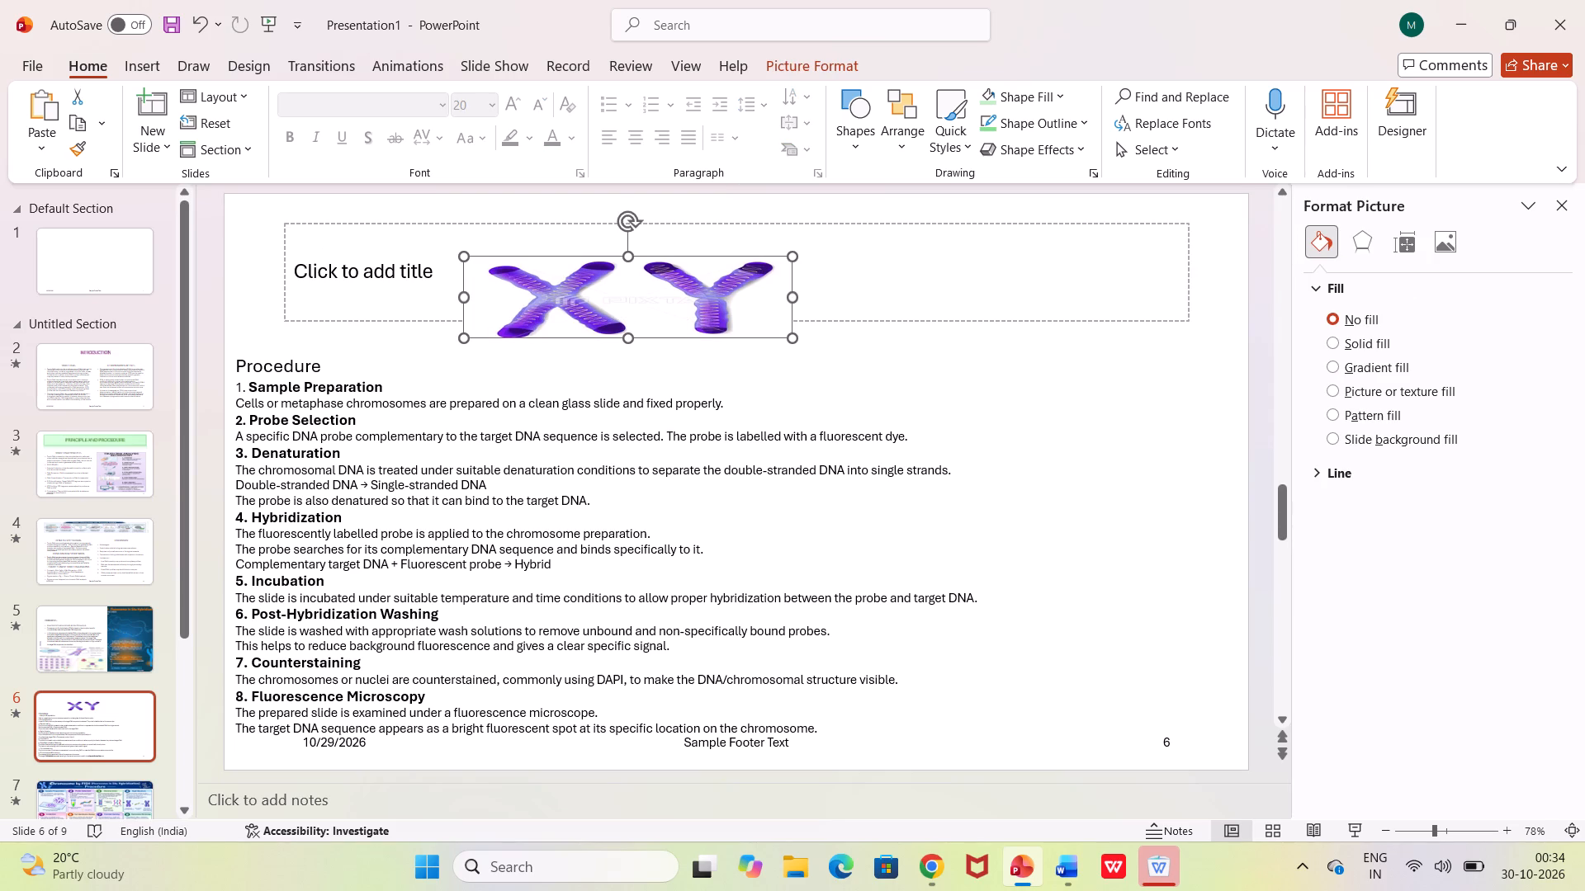
left_click_drag(467, 296, 365, 225)
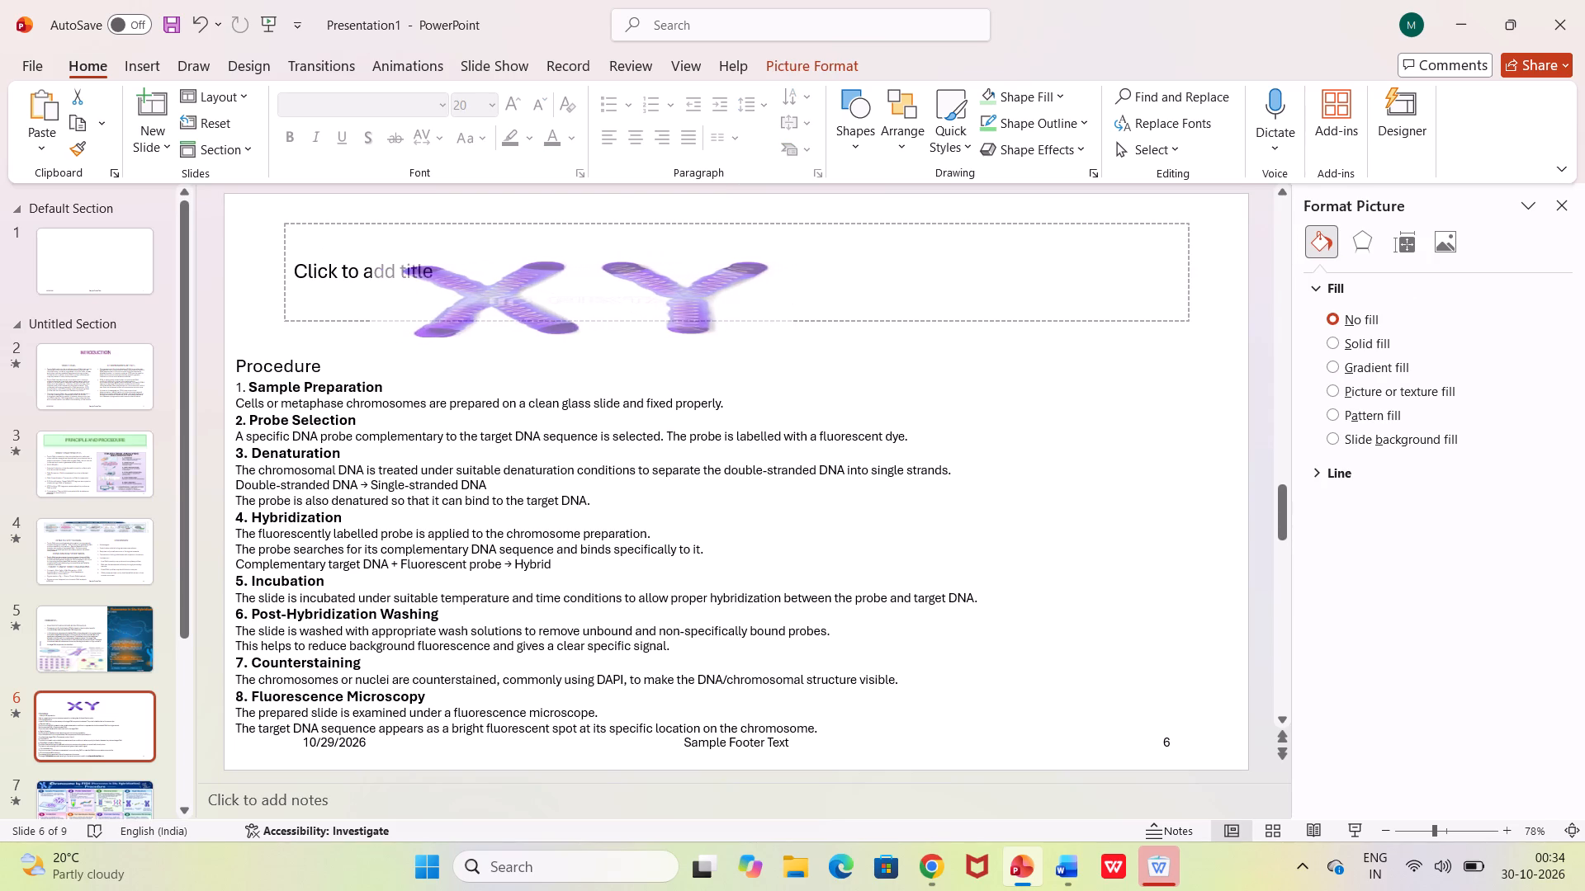
left_click_drag(365, 225, 310, 214)
left_click_drag(551, 252, 553, 228)
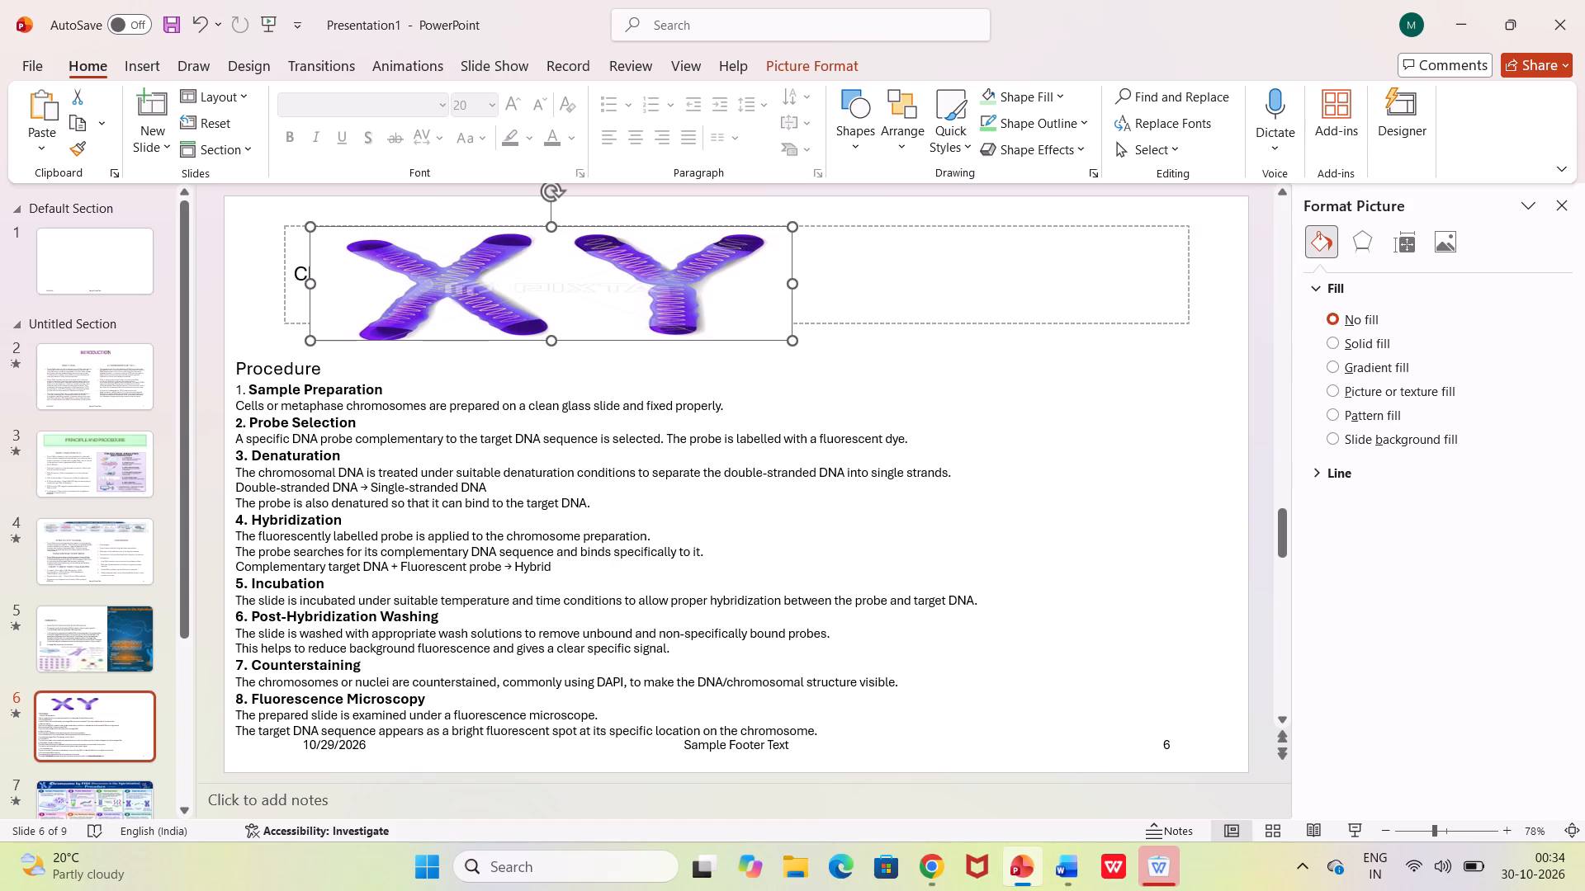
left_click_drag(553, 337, 552, 332)
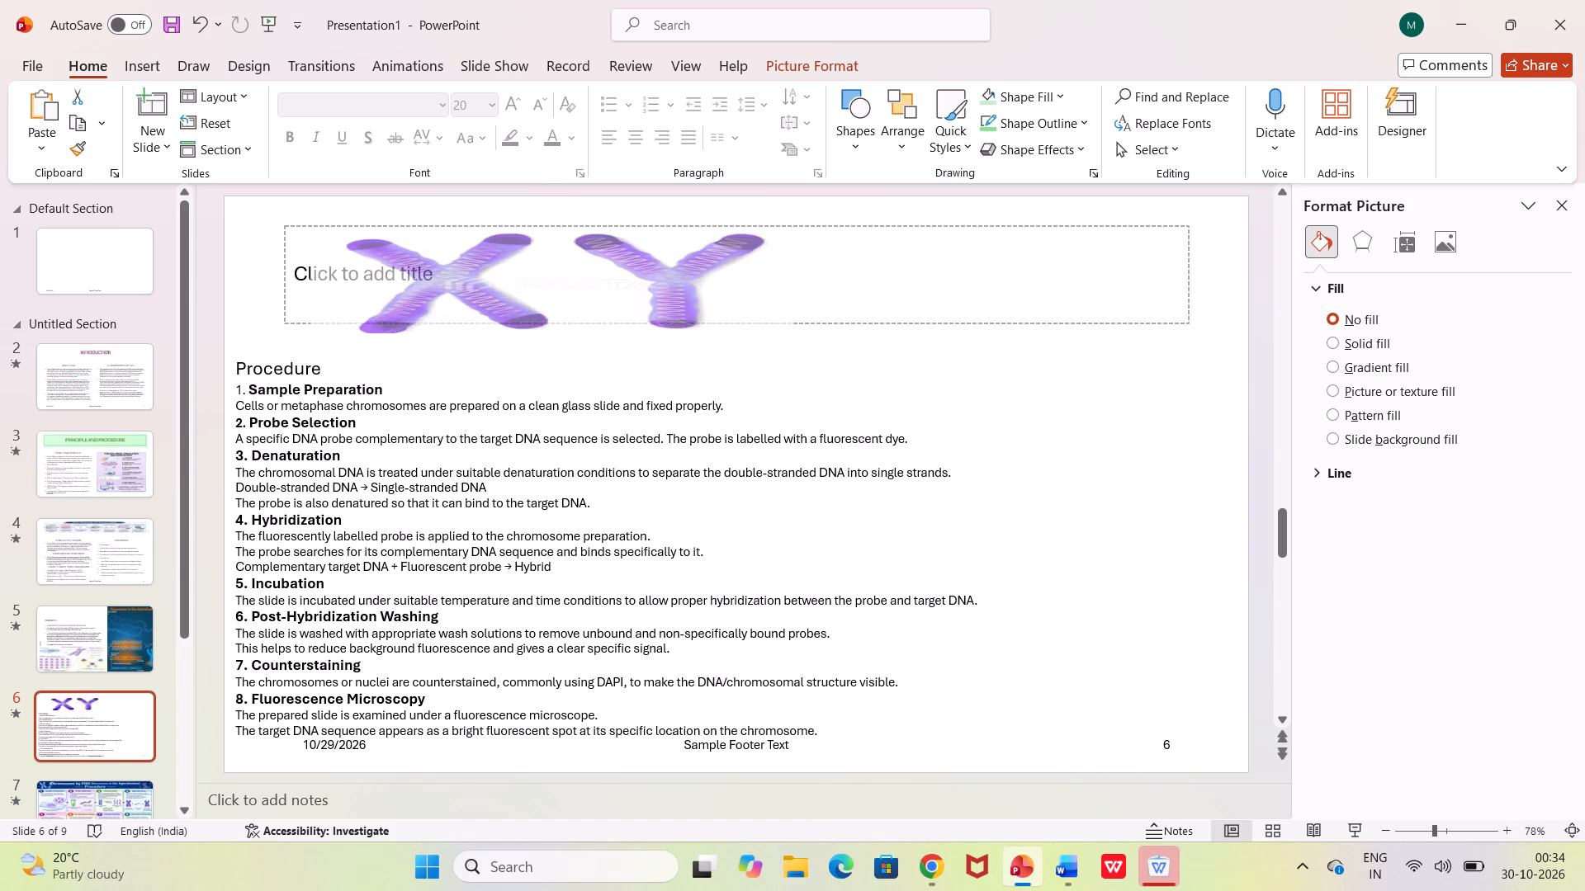
left_click_drag(552, 332, 551, 329)
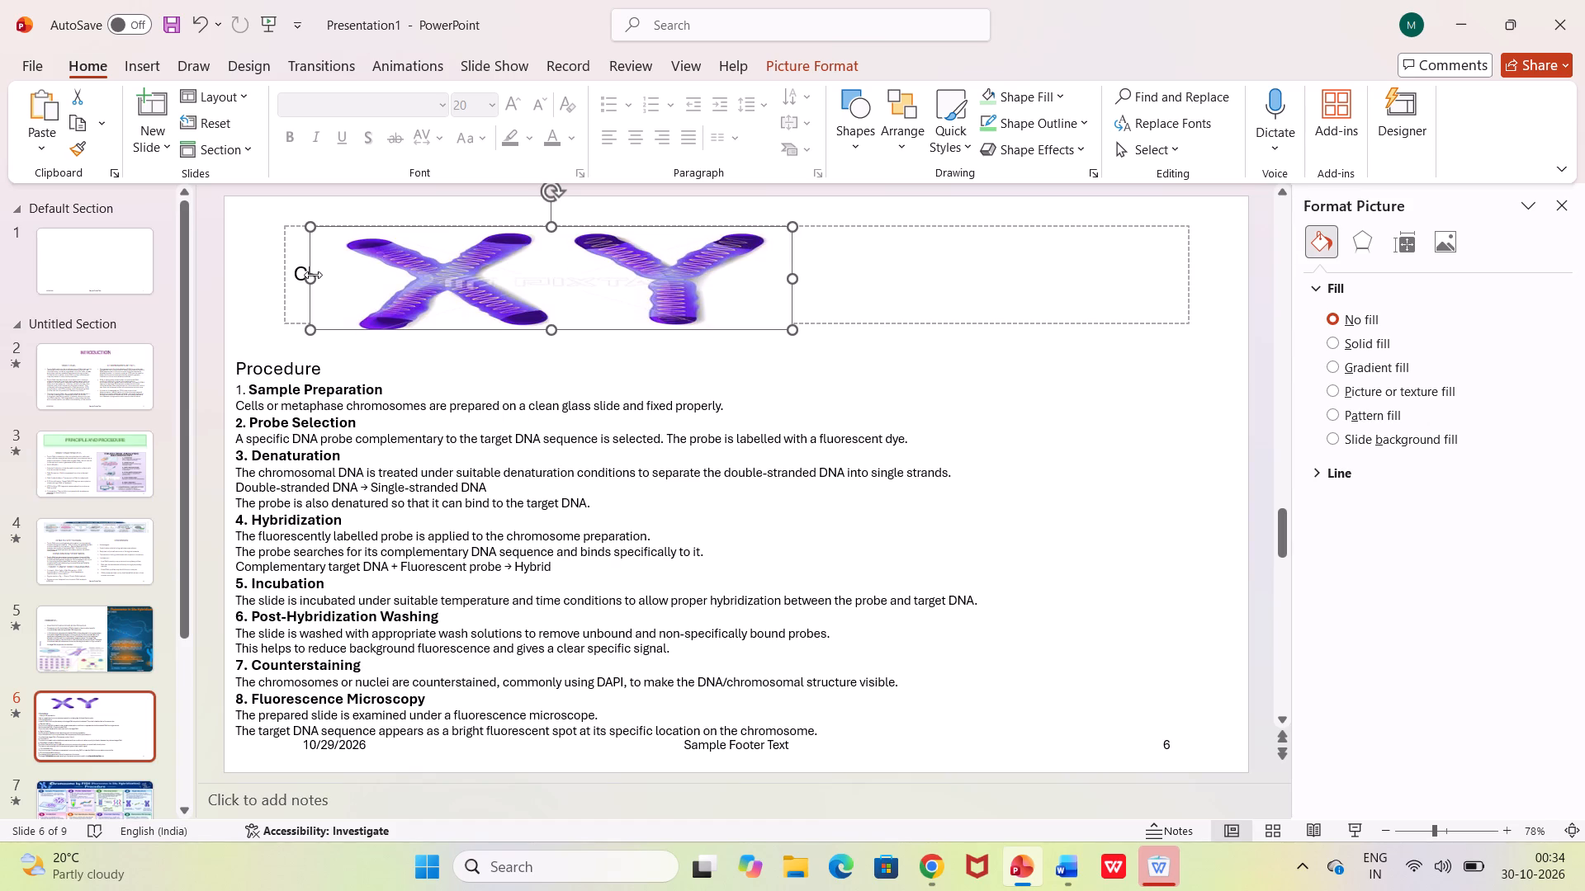
left_click_drag(313, 275, 272, 283)
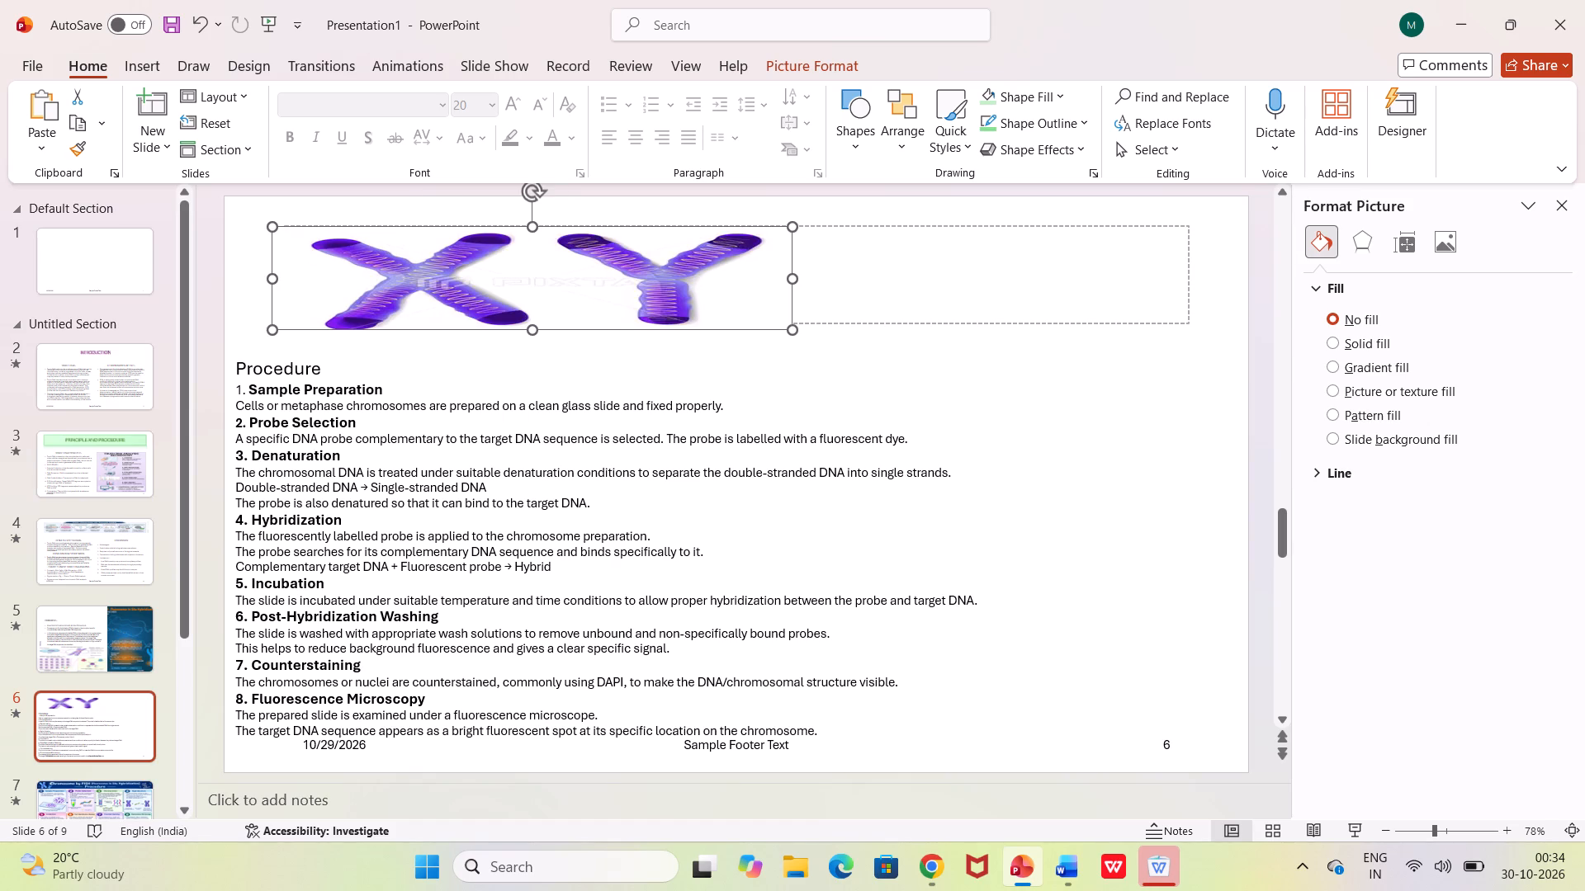
left_click_drag(792, 278, 1117, 262)
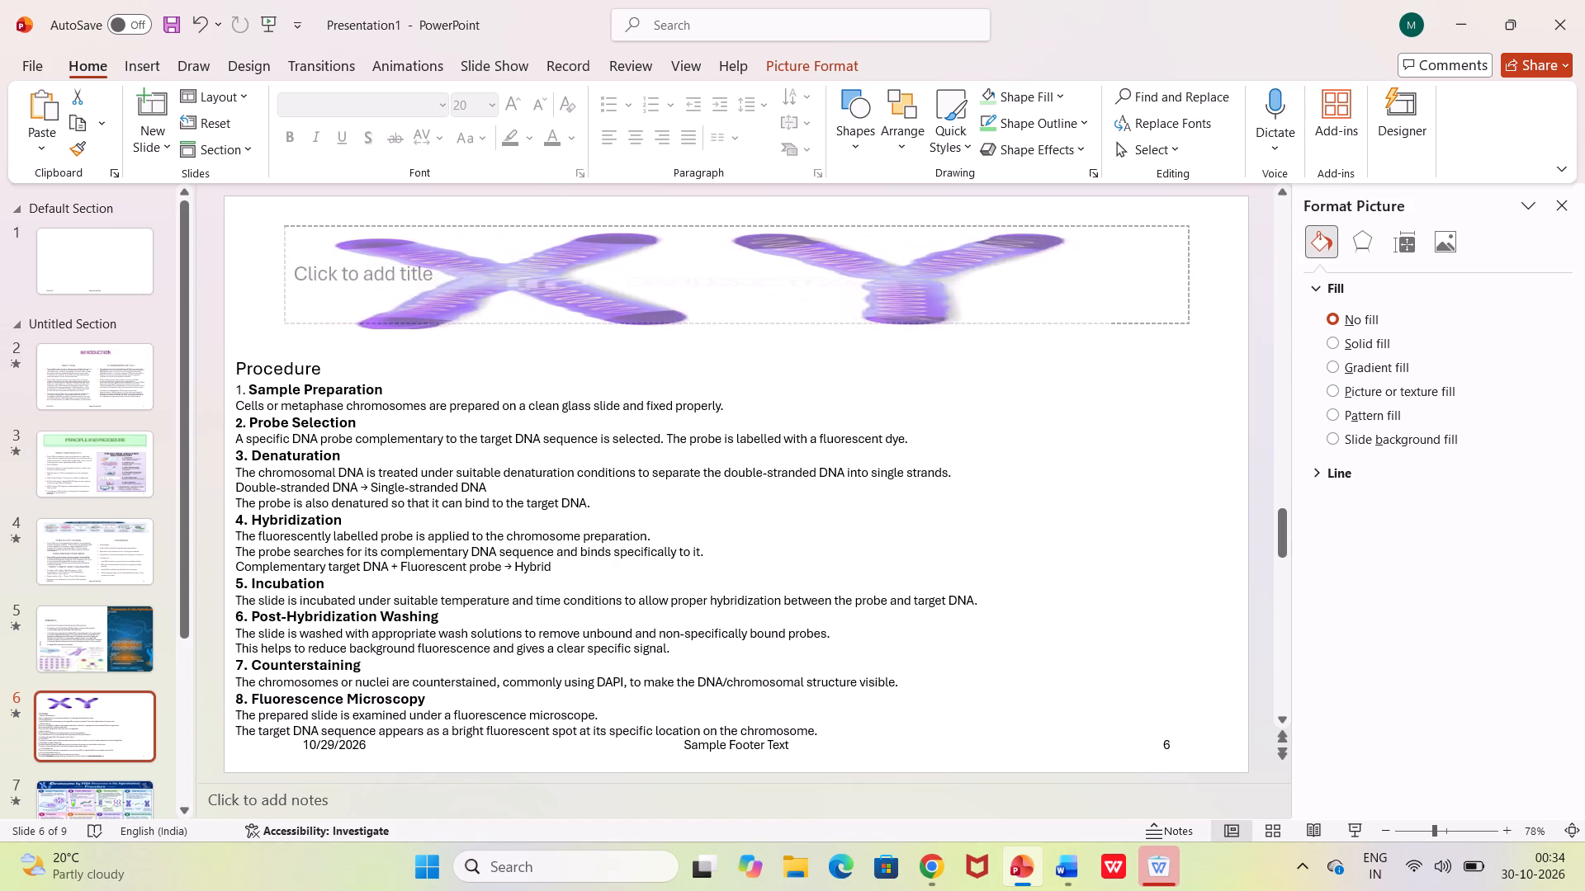
left_click_drag(1117, 262, 1233, 253)
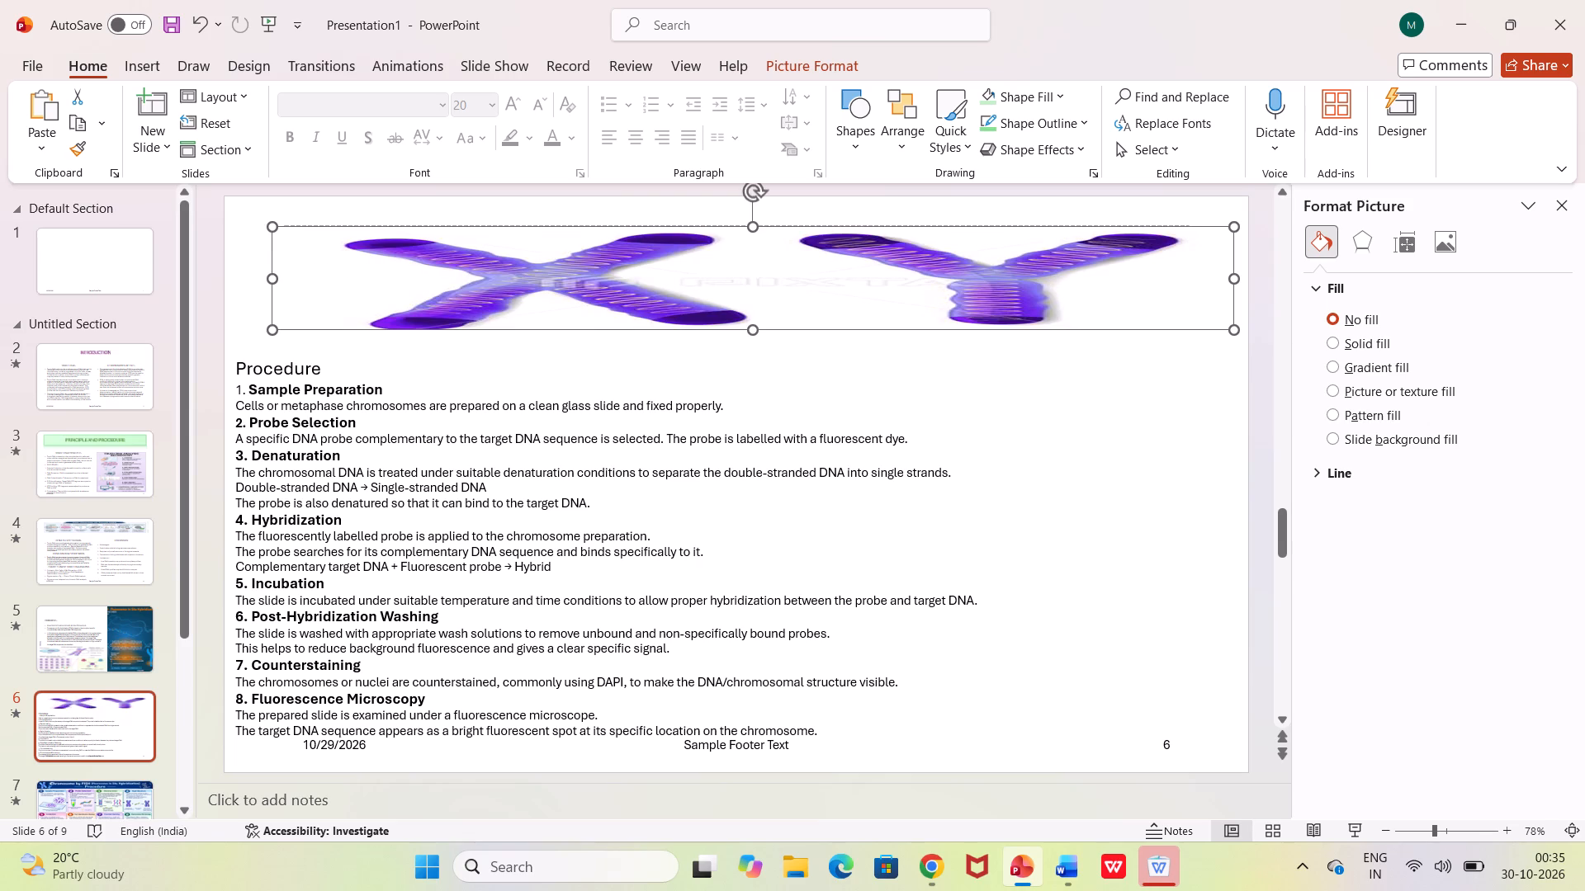
Centre the "Procedure" heading above the numbered steps on slide 6.
left_click(1067, 404)
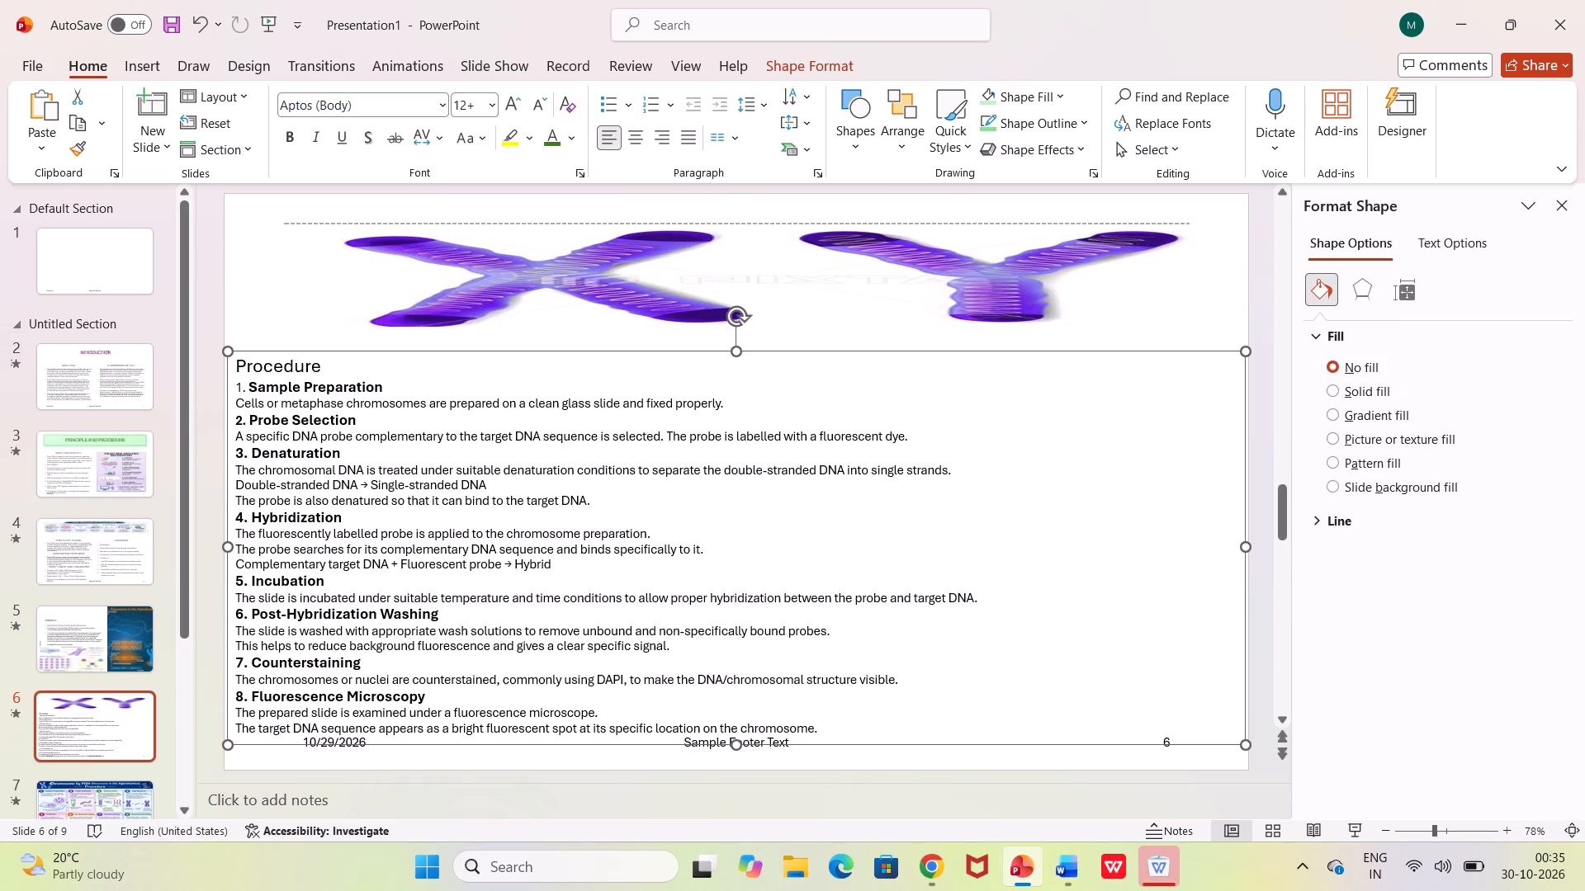
left_click(234, 368)
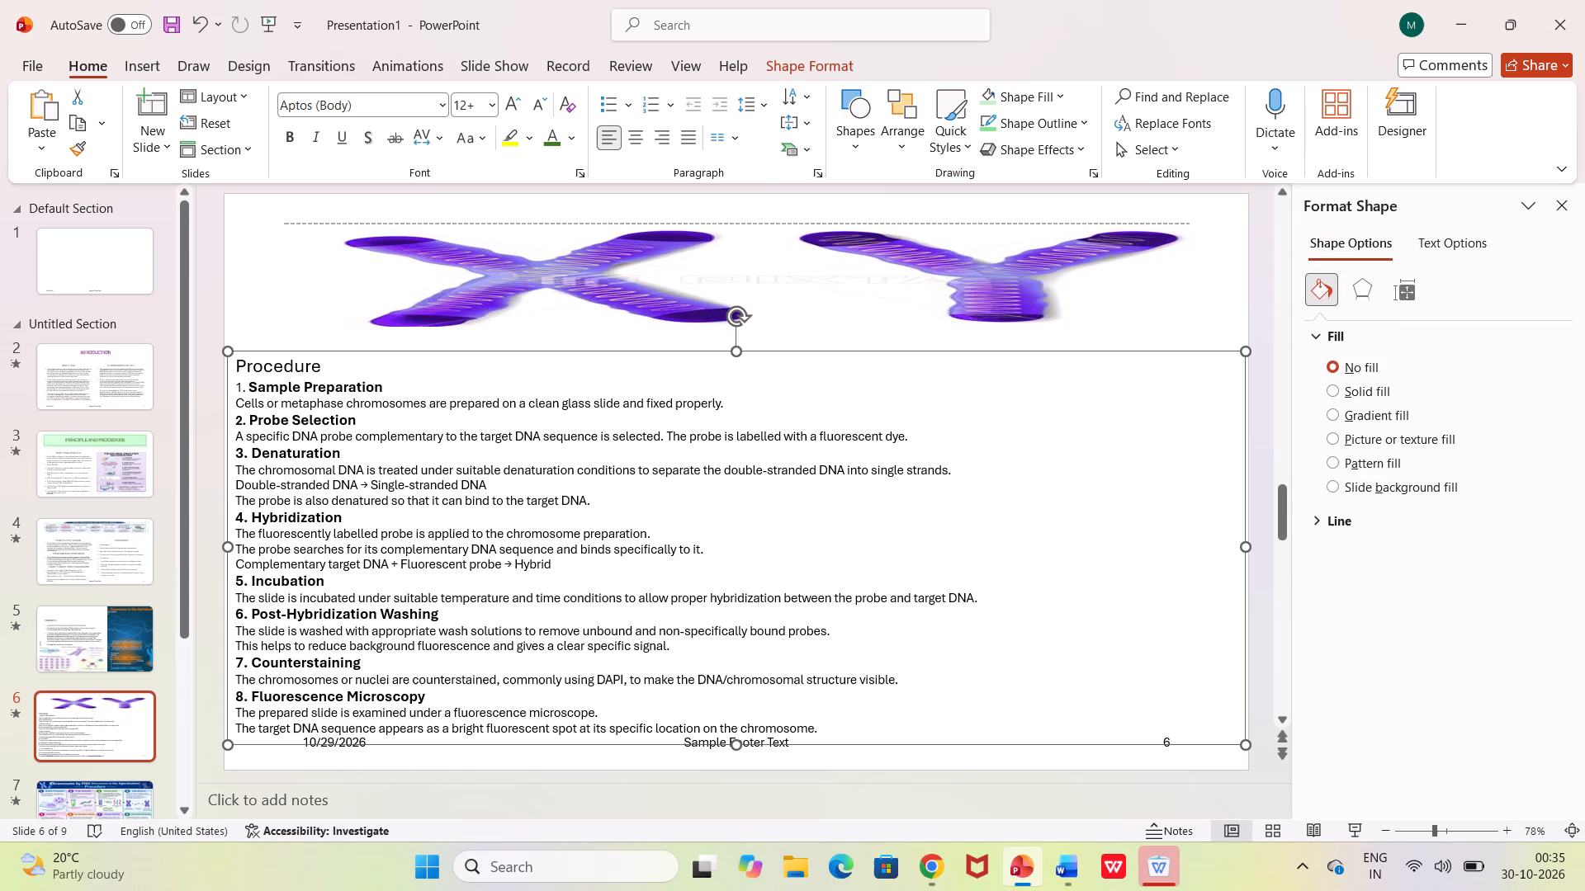
left_click(244, 366)
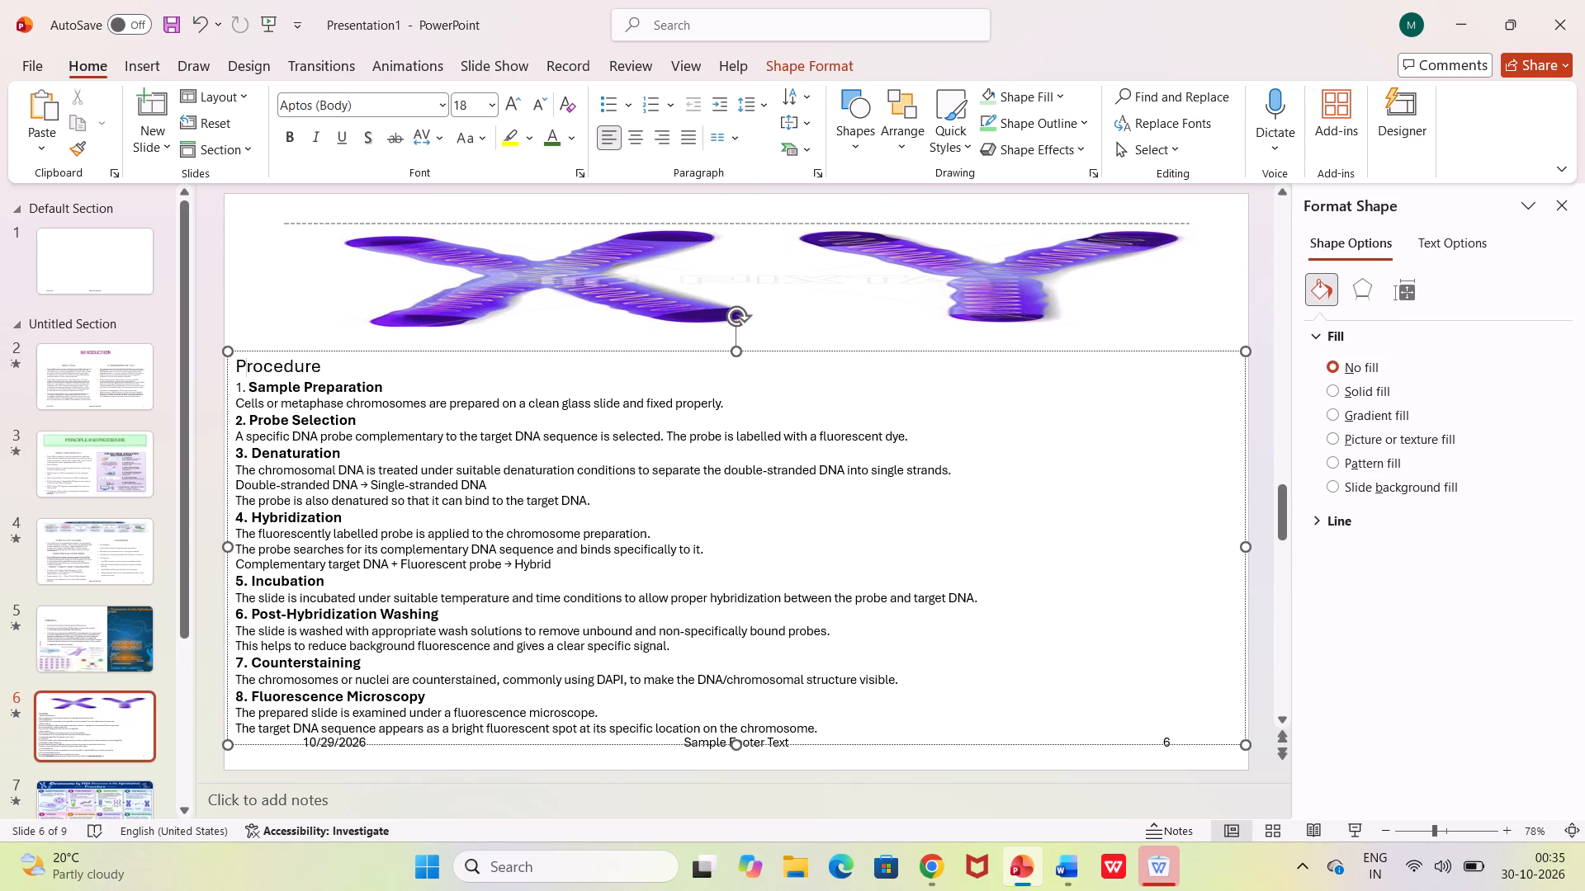
left_click(236, 365)
left_click(637, 139)
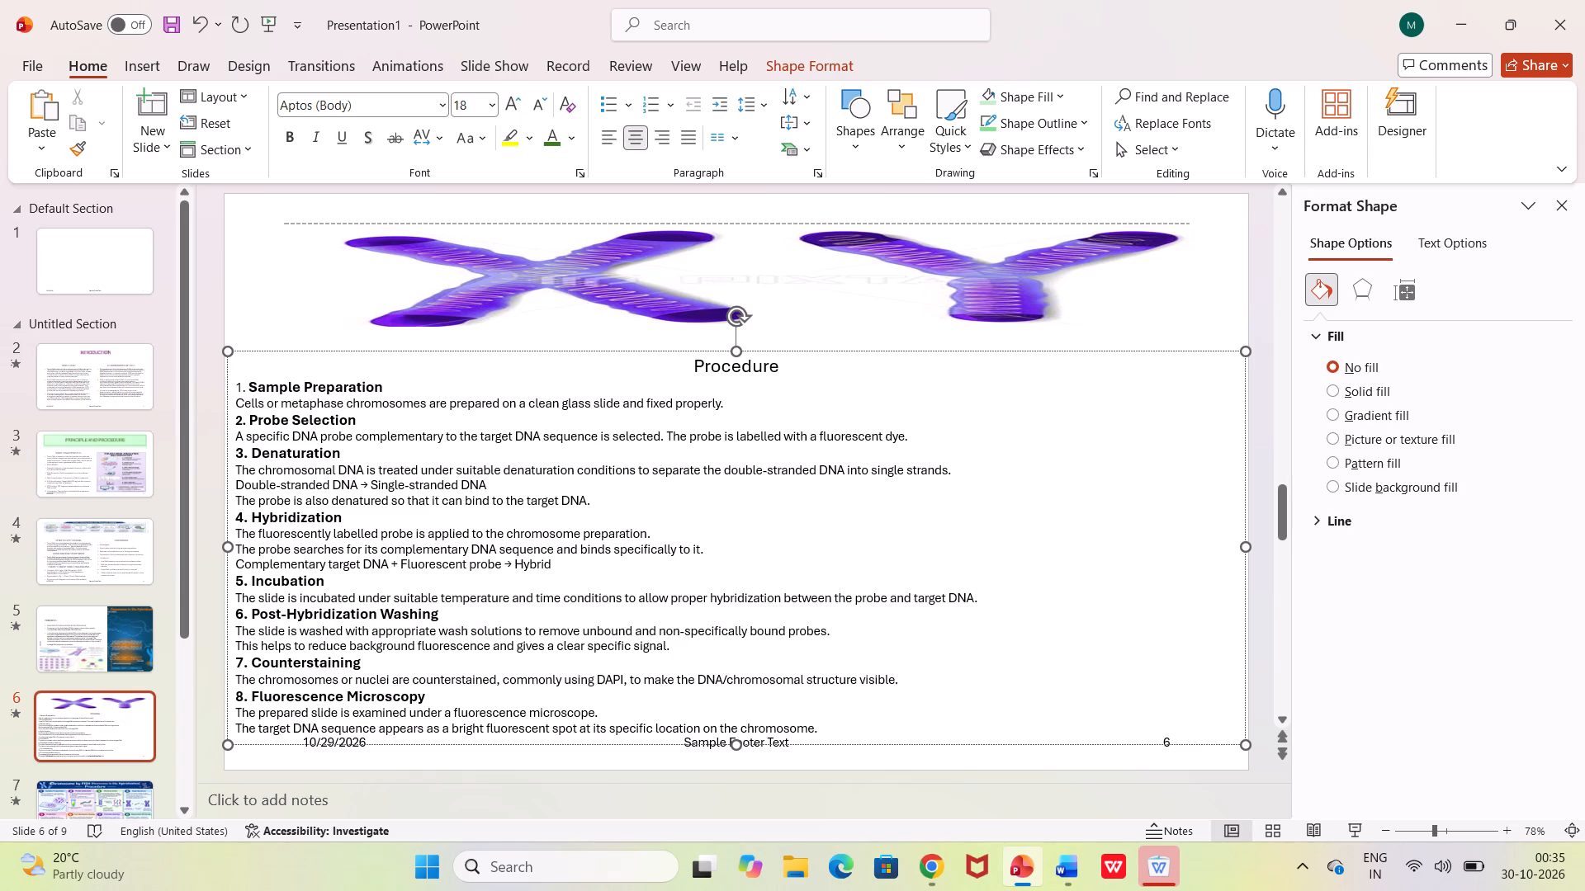
Set the "Procedure" heading on slide 6 to font size 40.
left_click(728, 370)
double_click(728, 370)
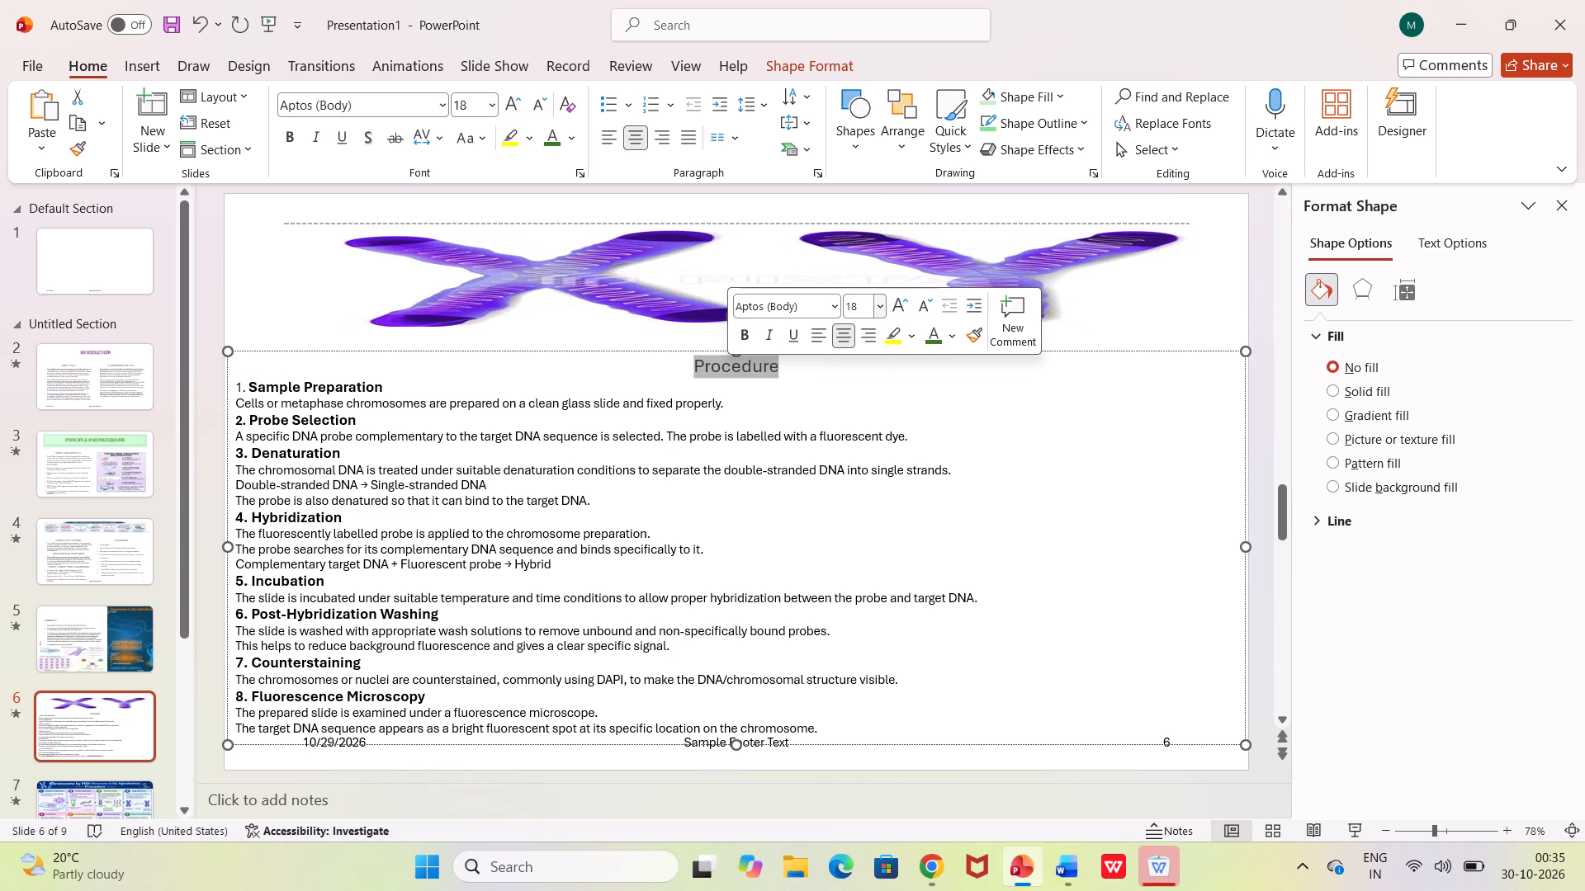
left_click(859, 308)
type("40")
left_click(798, 435)
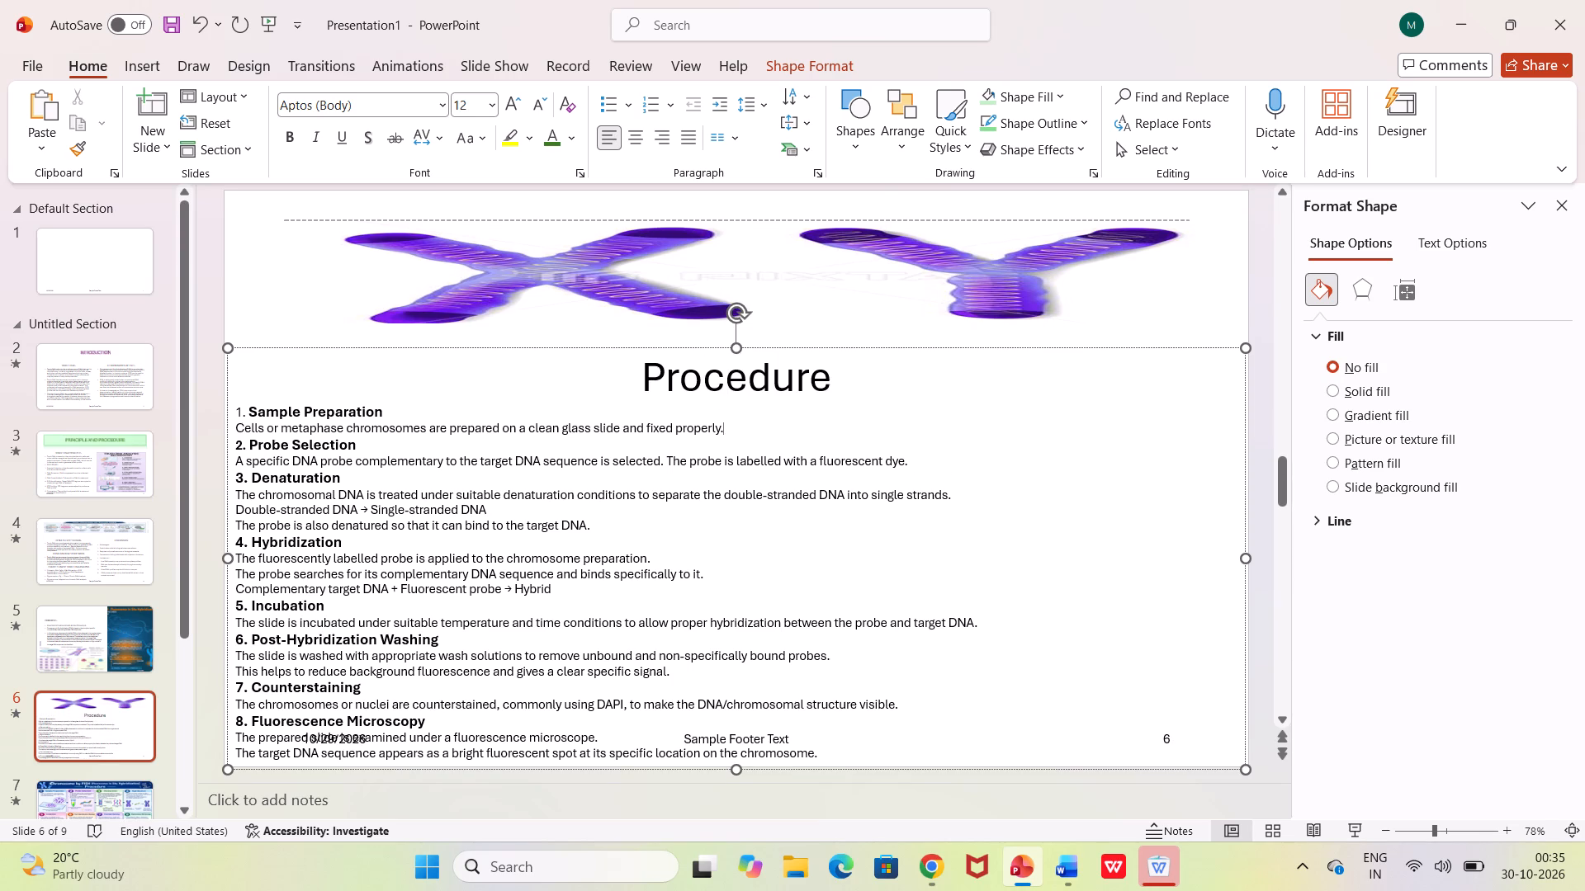
Set the "OBSERVATION – CHROMOSOME ANALYSIS BY FISH" heading on slide 8 to font size 20.
scroll(611, 420, "down", 1)
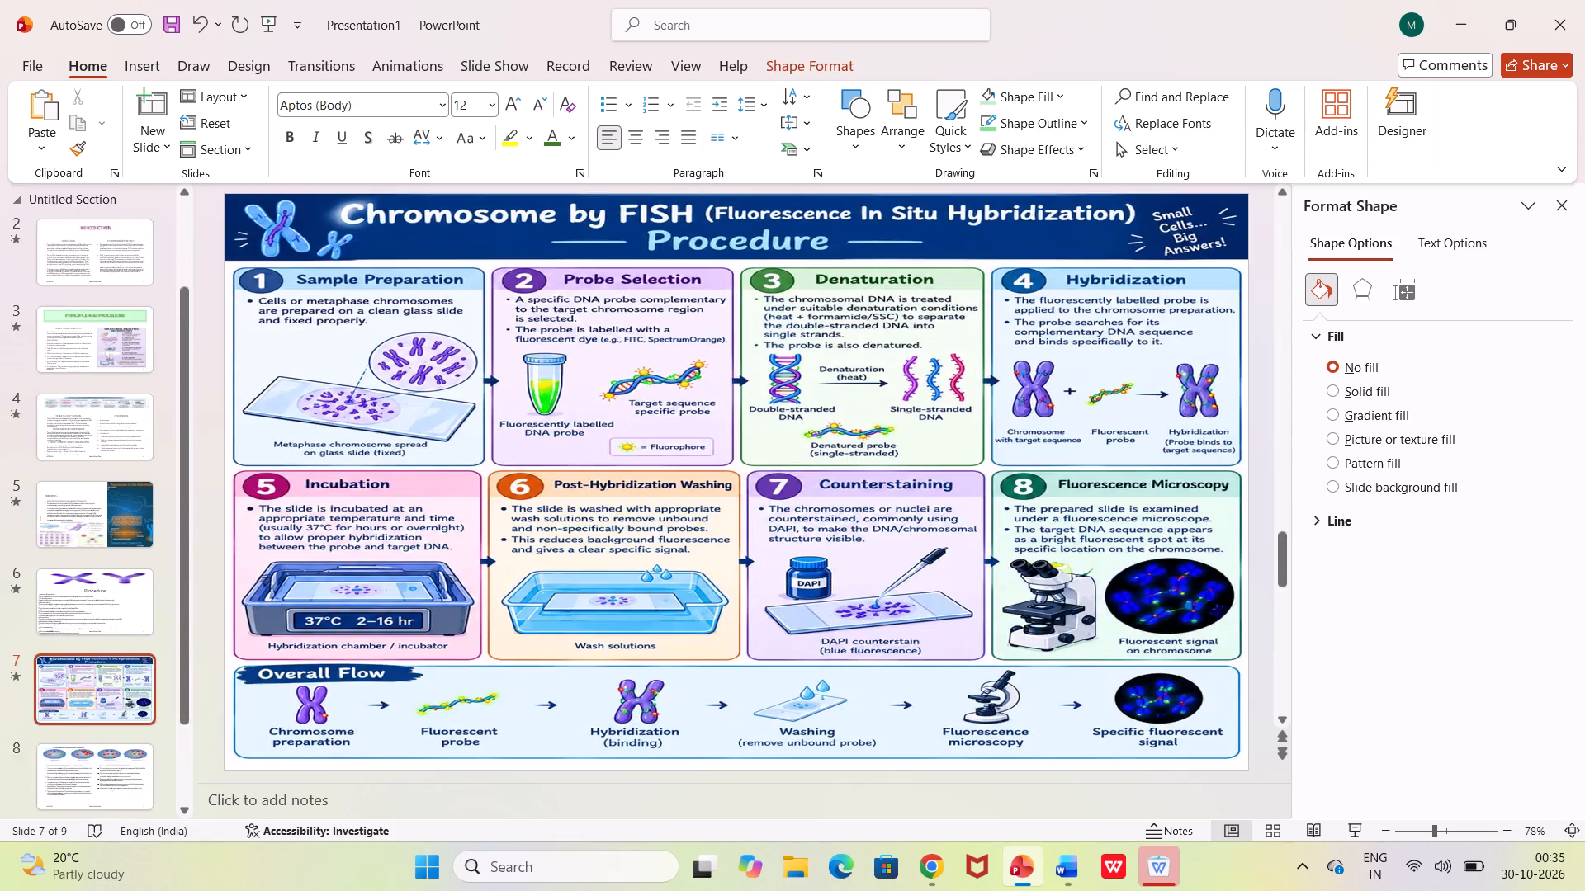
scroll(611, 420, "down", 3)
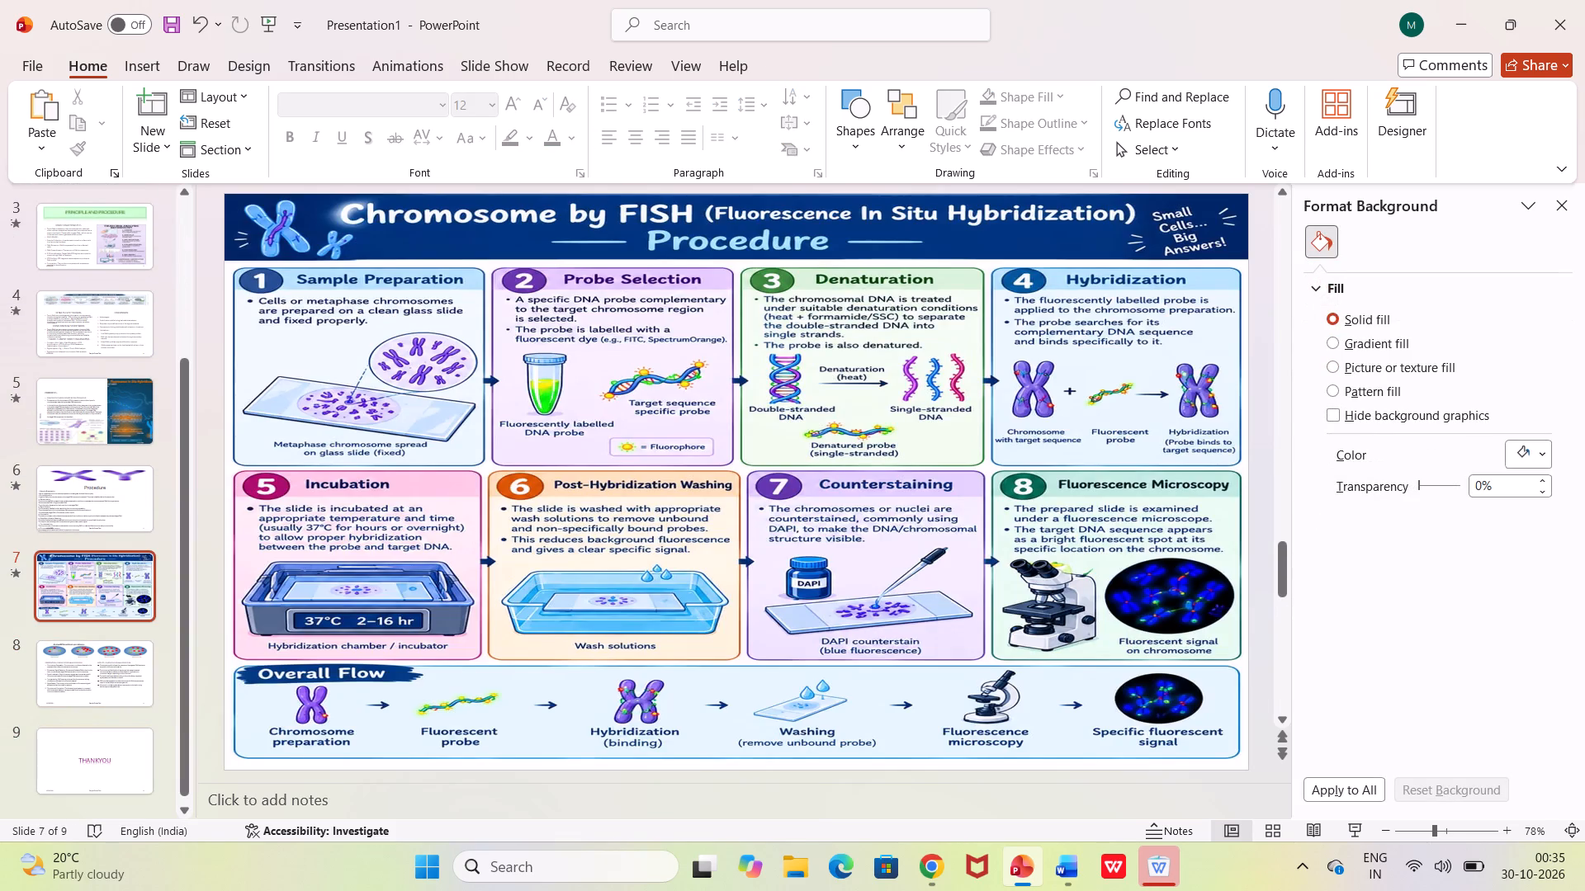
scroll(611, 420, "down", 1)
left_click(141, 707)
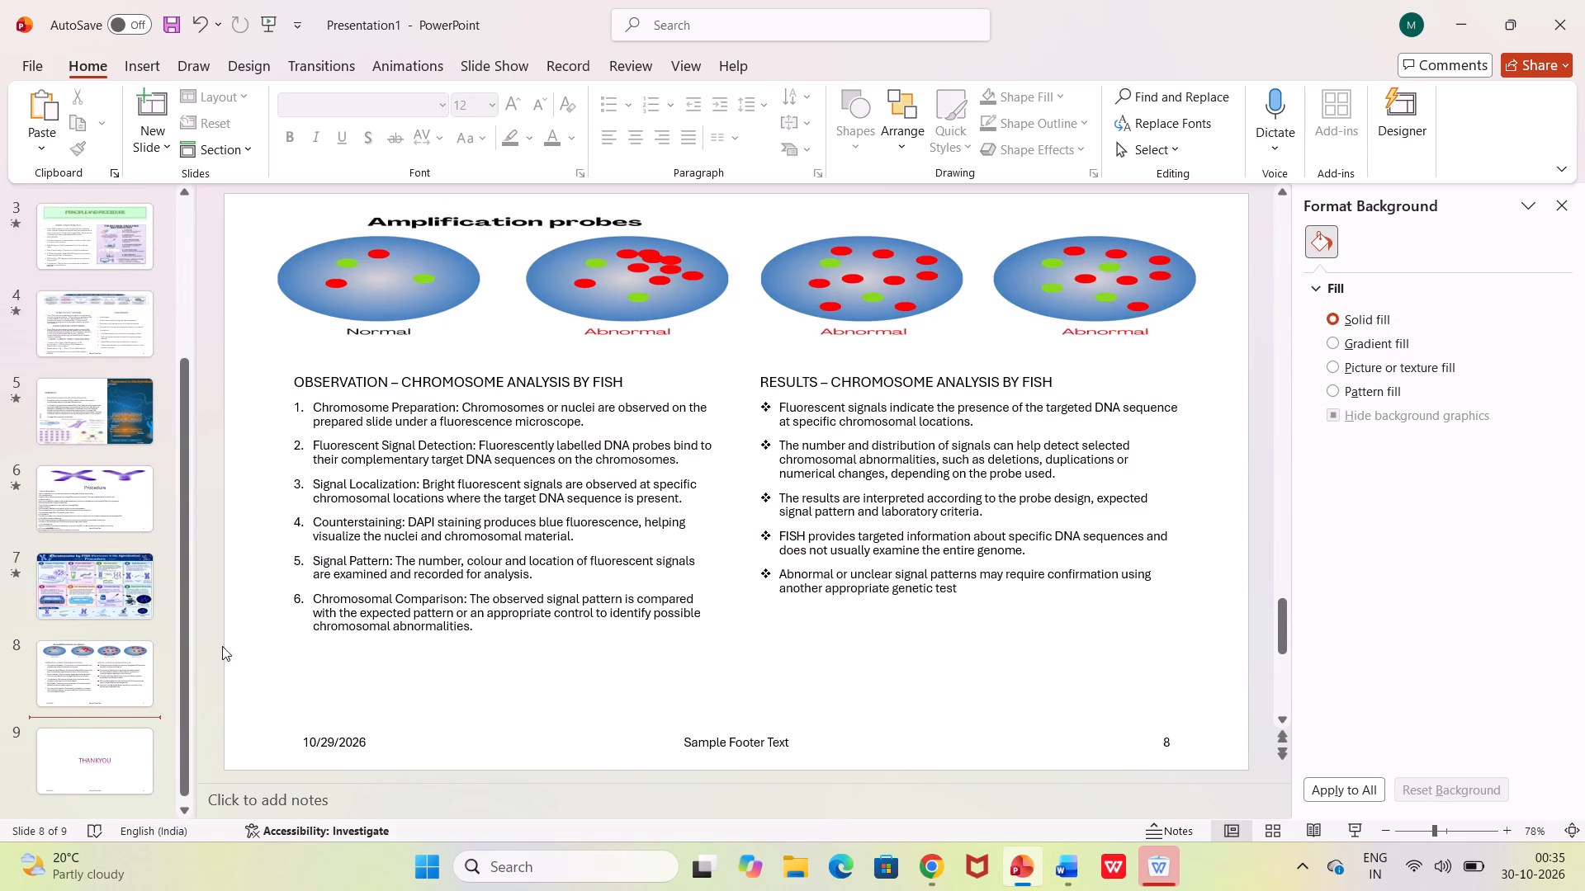
left_click(297, 381)
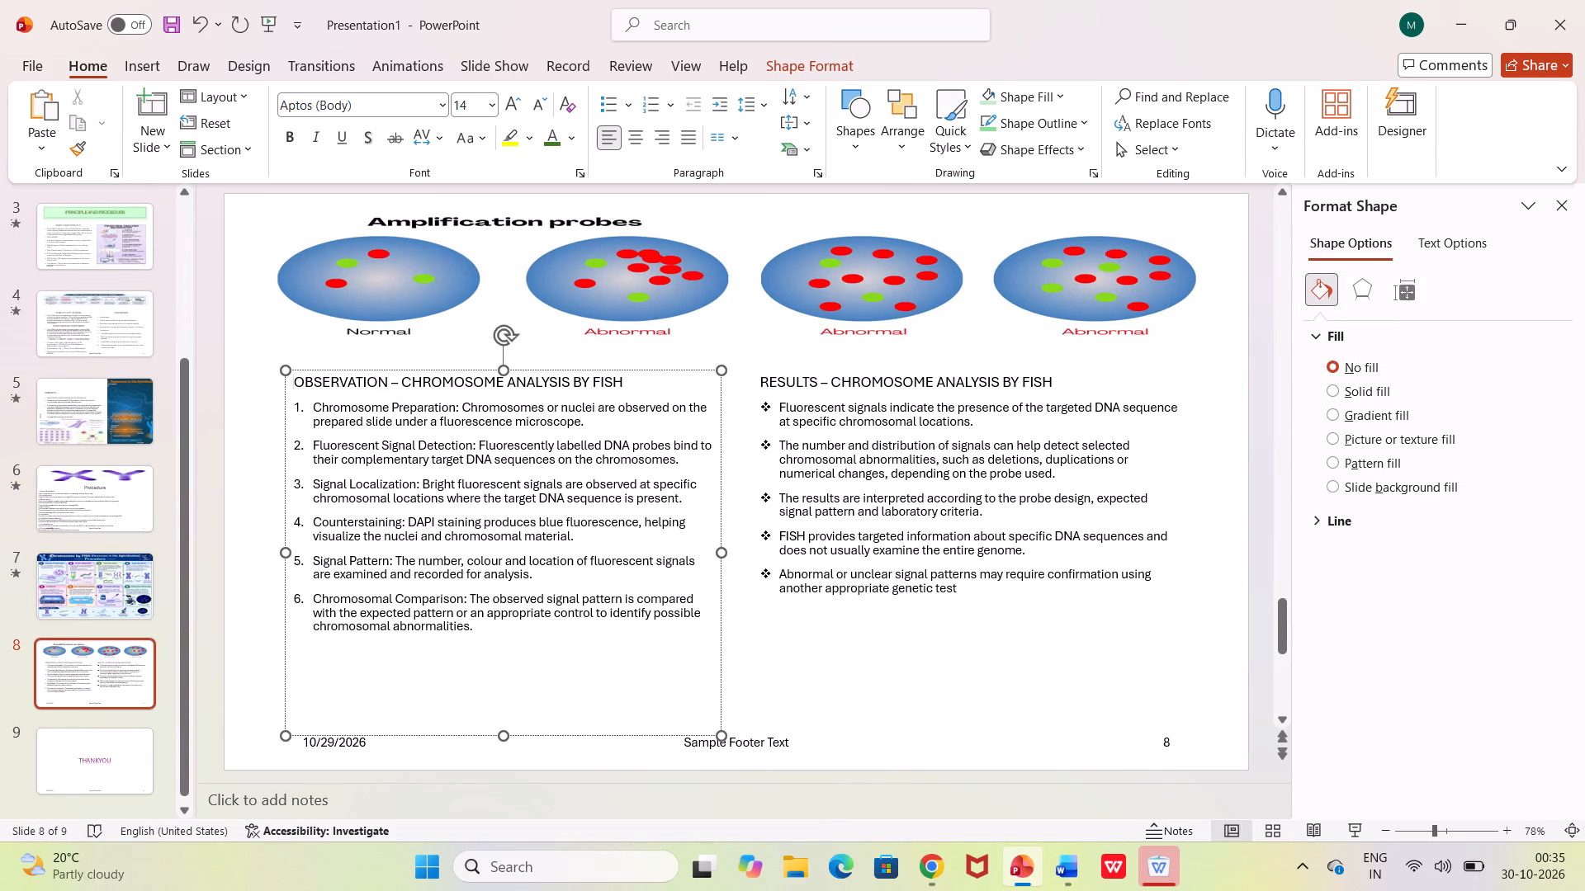
left_click_drag(297, 381, 632, 342)
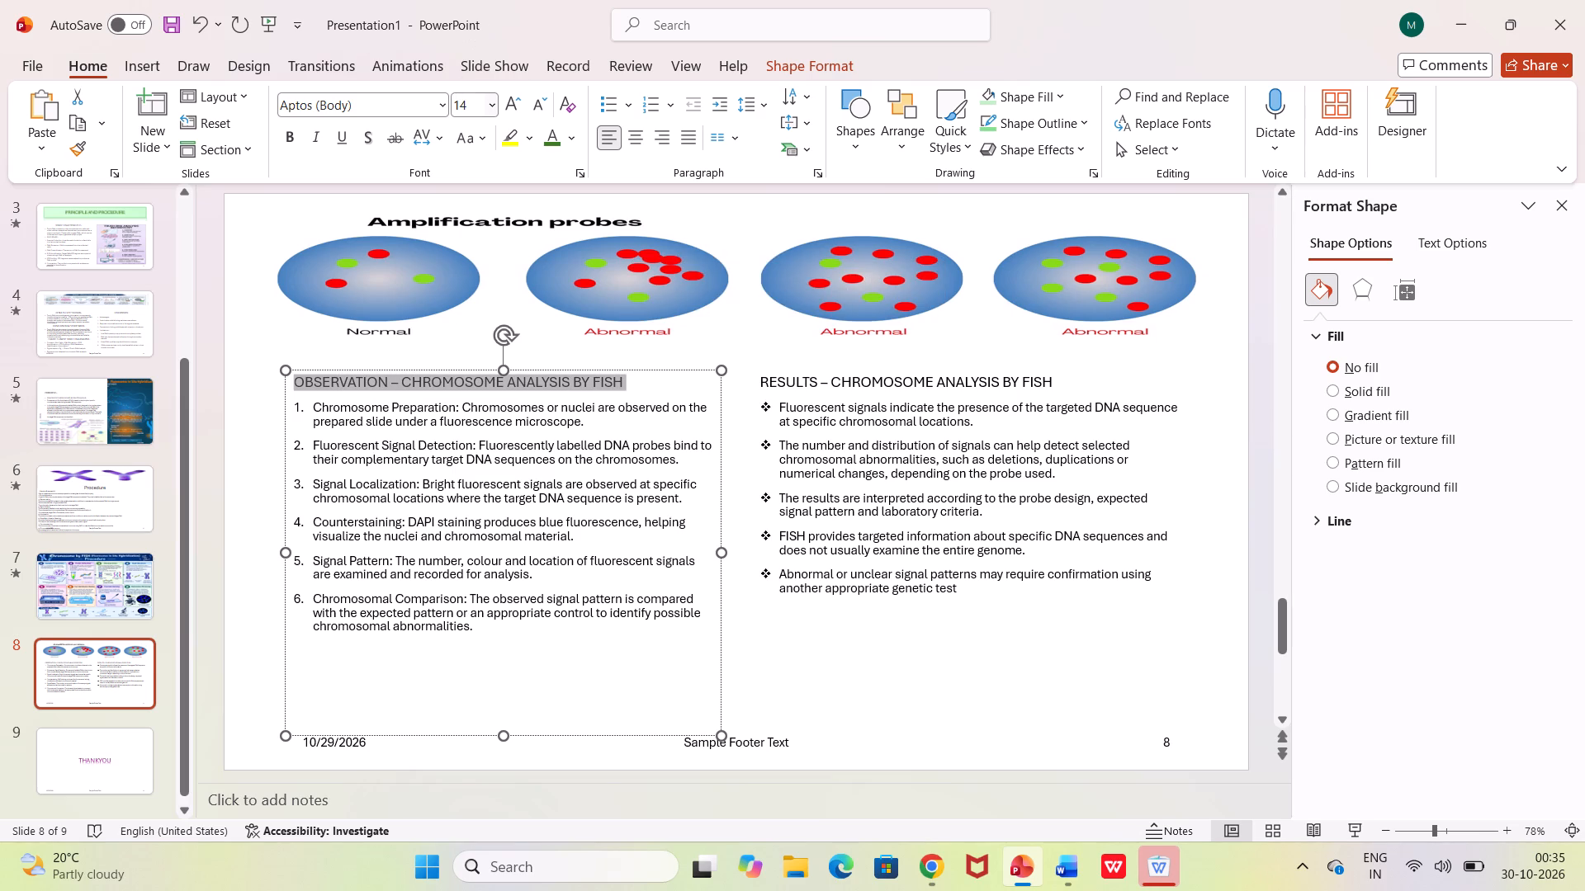
left_click(467, 101)
type("20")
Set the "RESULTS – CHROMOSOME ANALYSIS BY FISH" heading on slide 8 to font size 20.
left_click_drag(764, 385, 1064, 380)
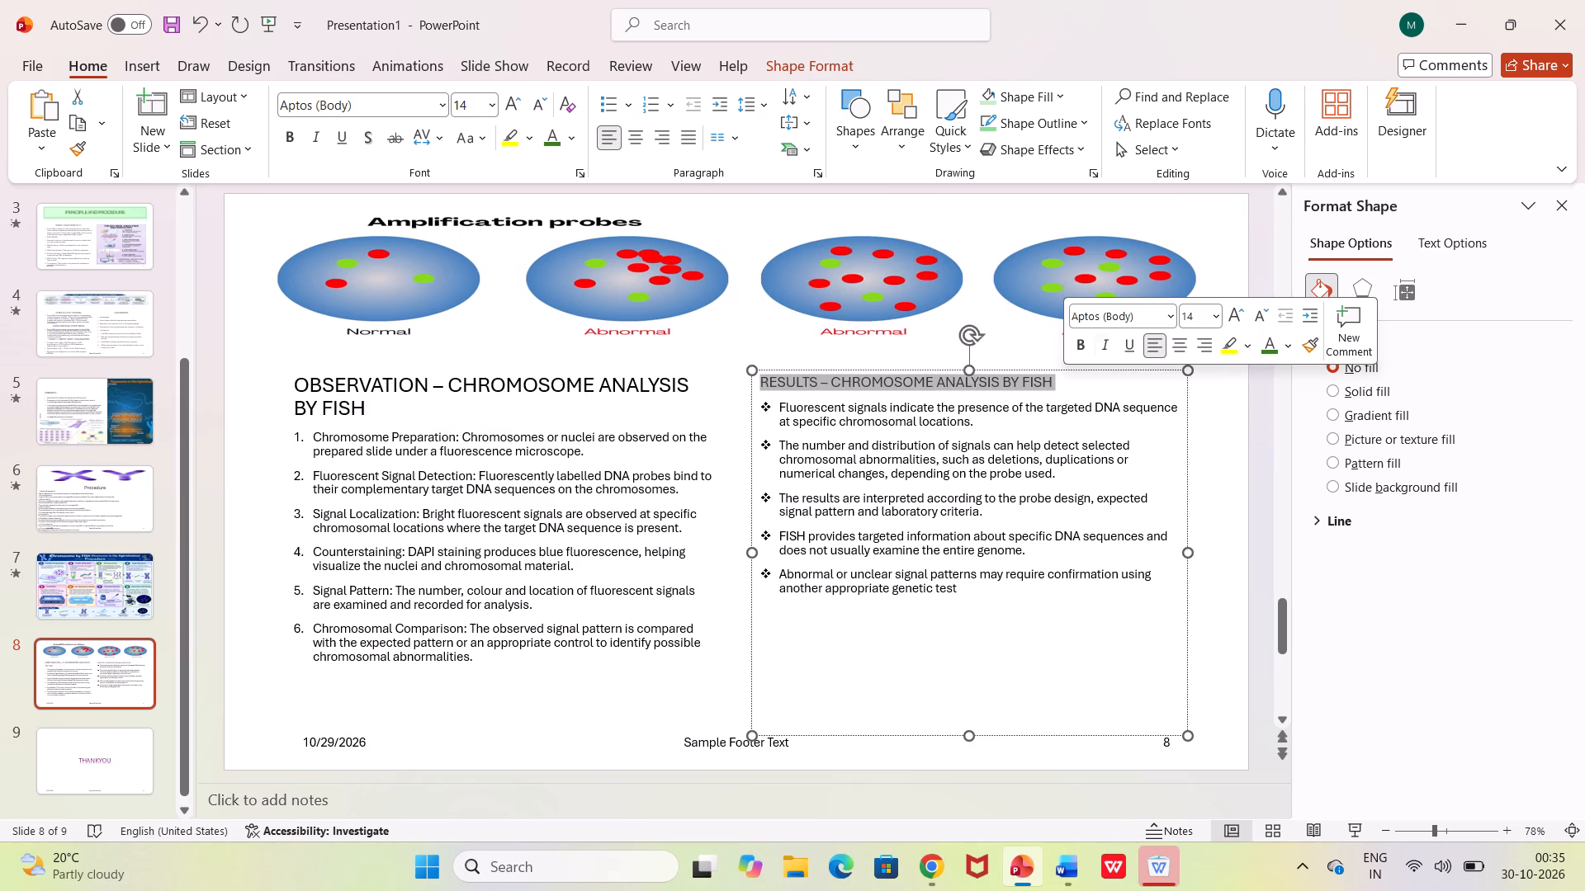
left_click(1206, 318)
type("20")
left_click(617, 485)
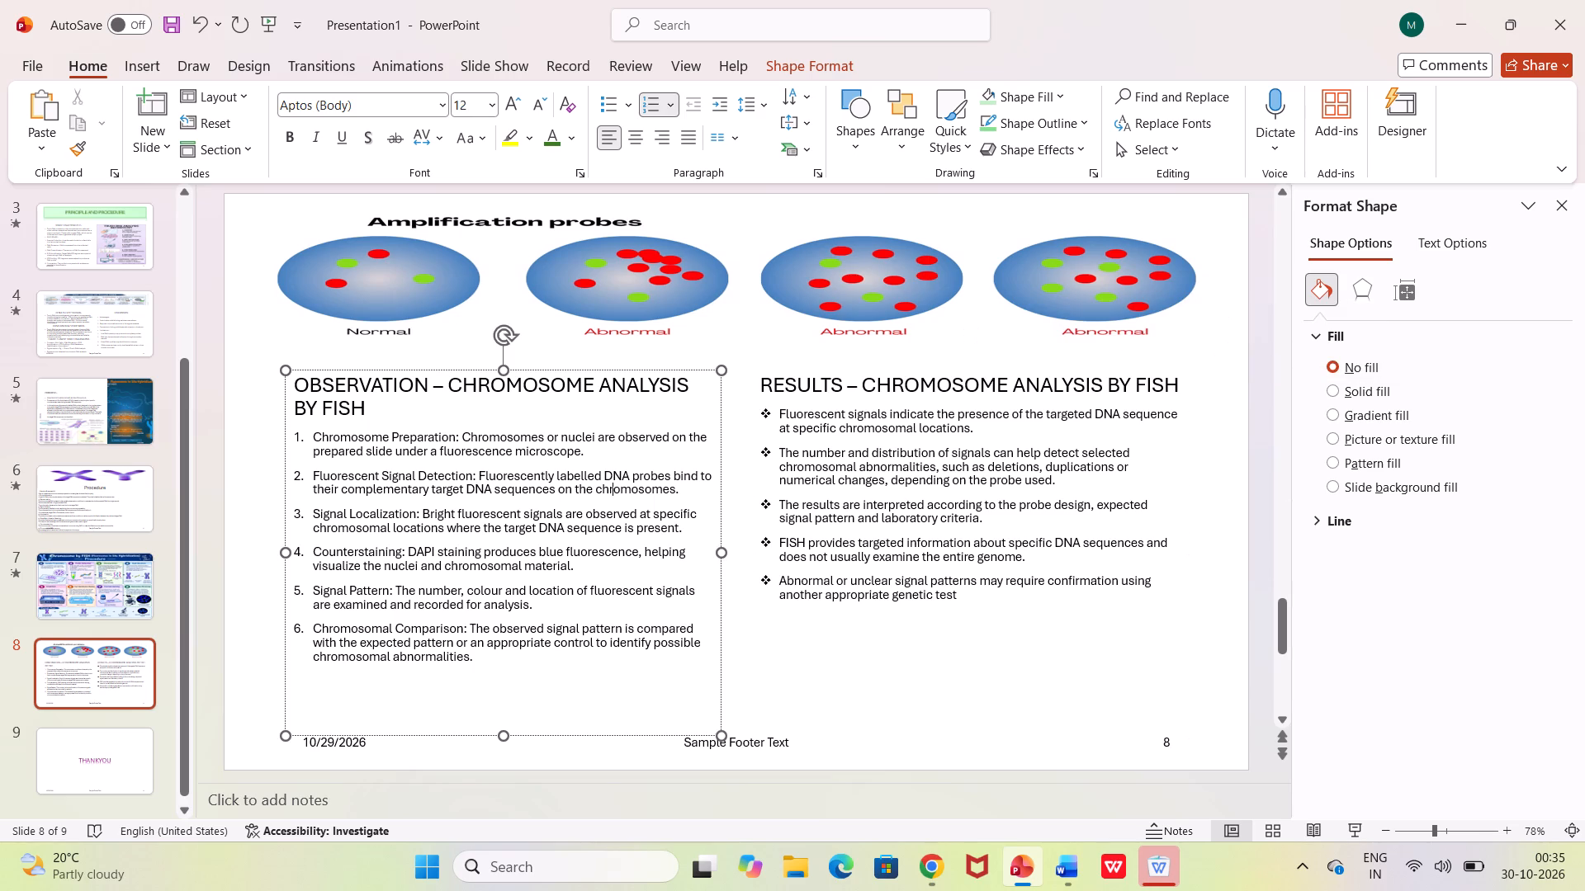
Set the six numbered observation points on slide 8 to font size 15.
left_click_drag(314, 436, 501, 678)
left_click(636, 610)
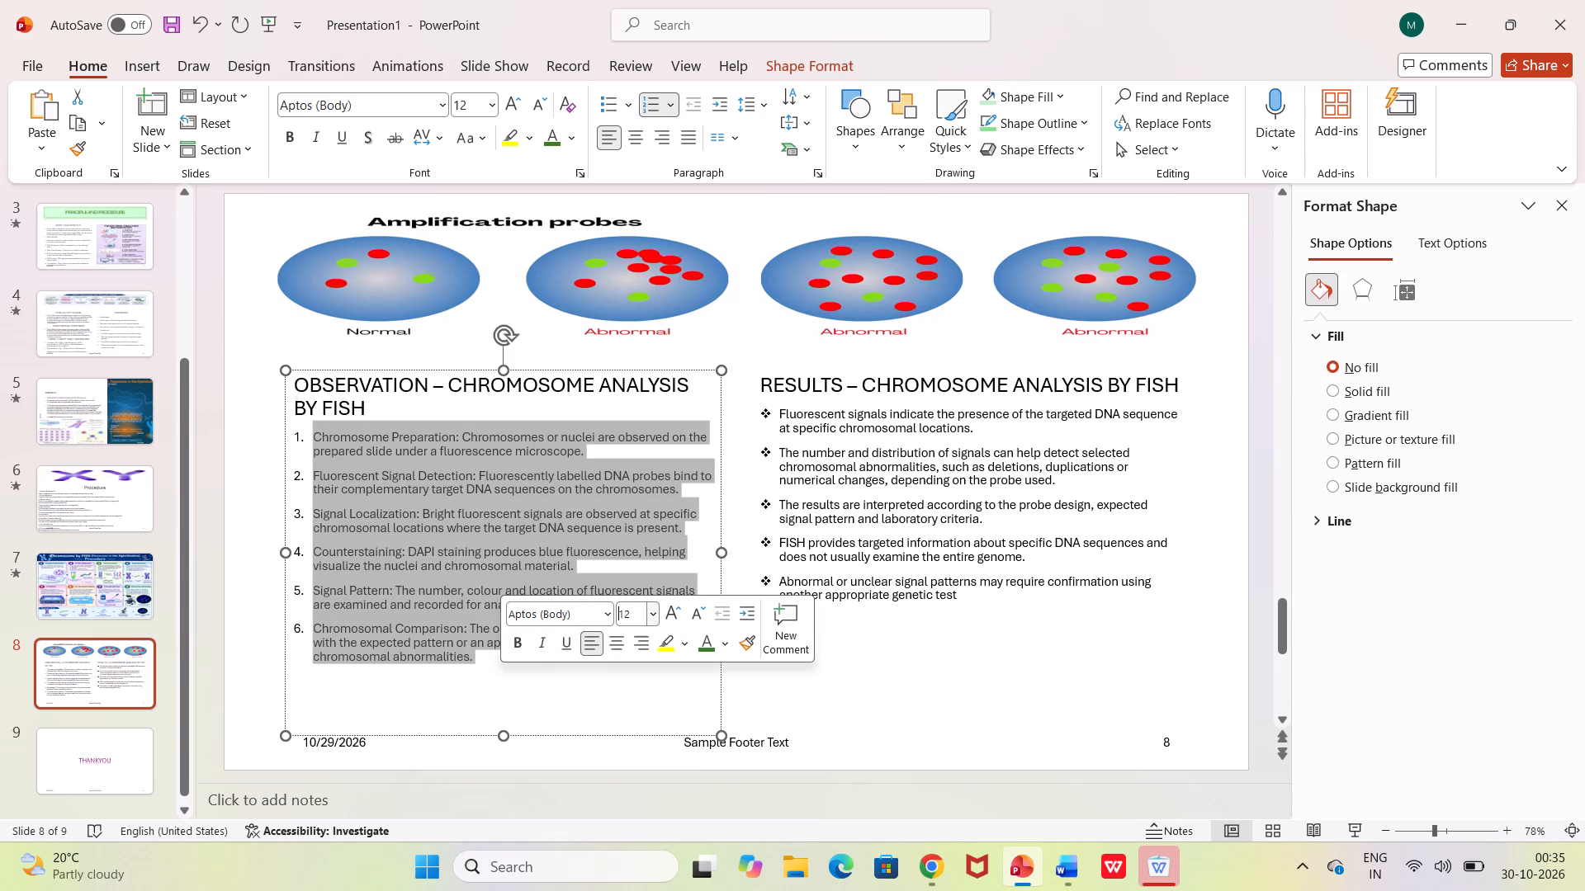
type("15")
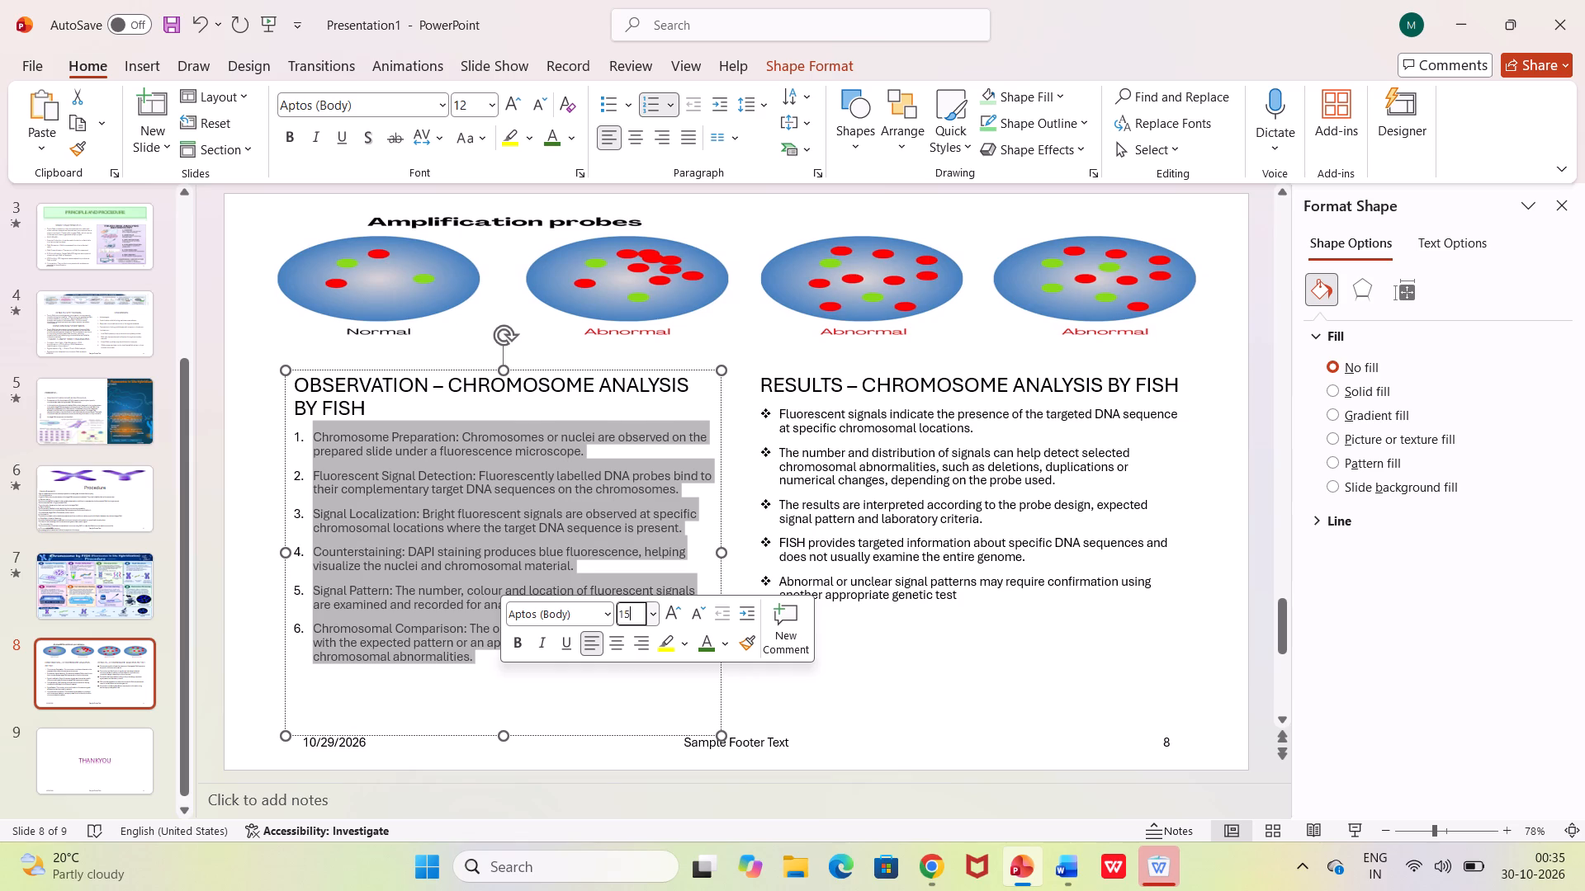
left_click(887, 410)
Set the bulleted results text on slide 8 to font size 15.
left_click_drag(778, 410, 882, 493)
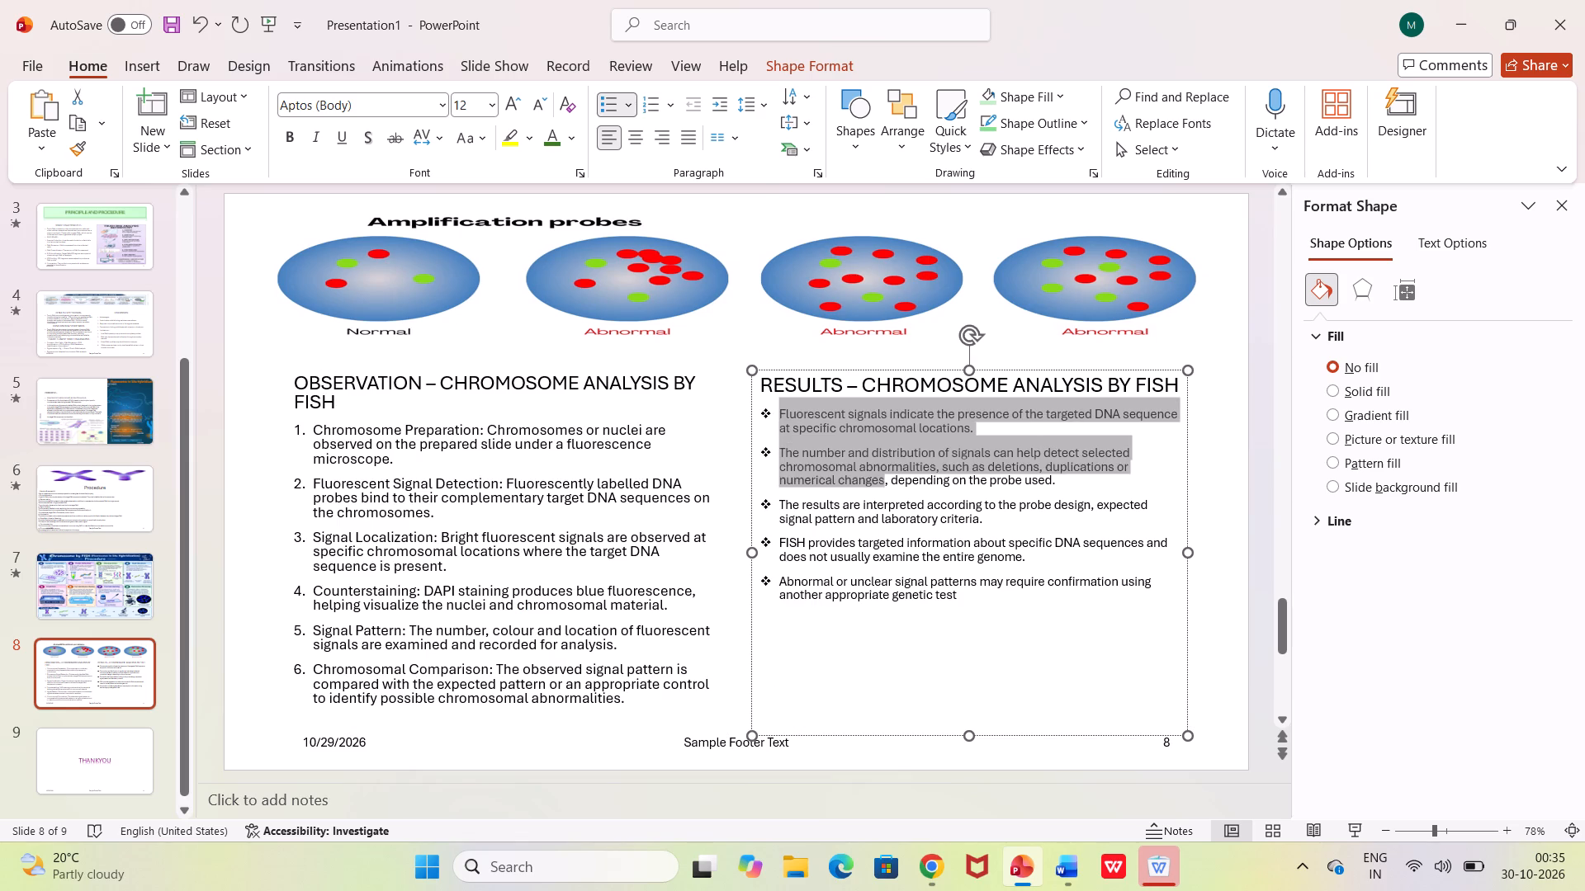
left_click_drag(882, 493, 983, 617)
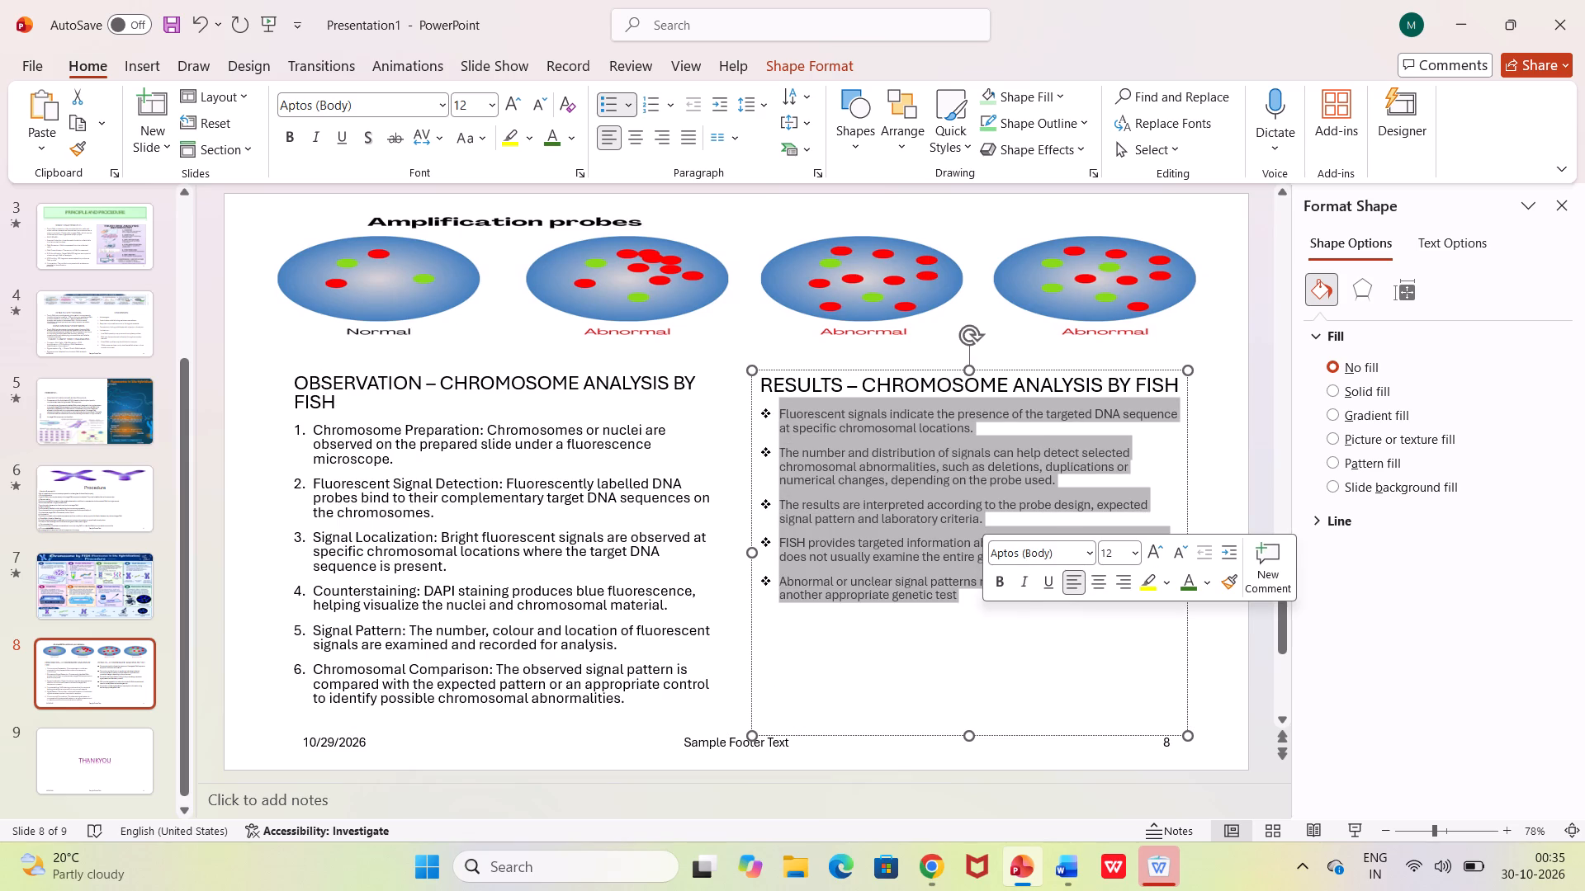
left_click(1121, 558)
type("15")
left_click(792, 638)
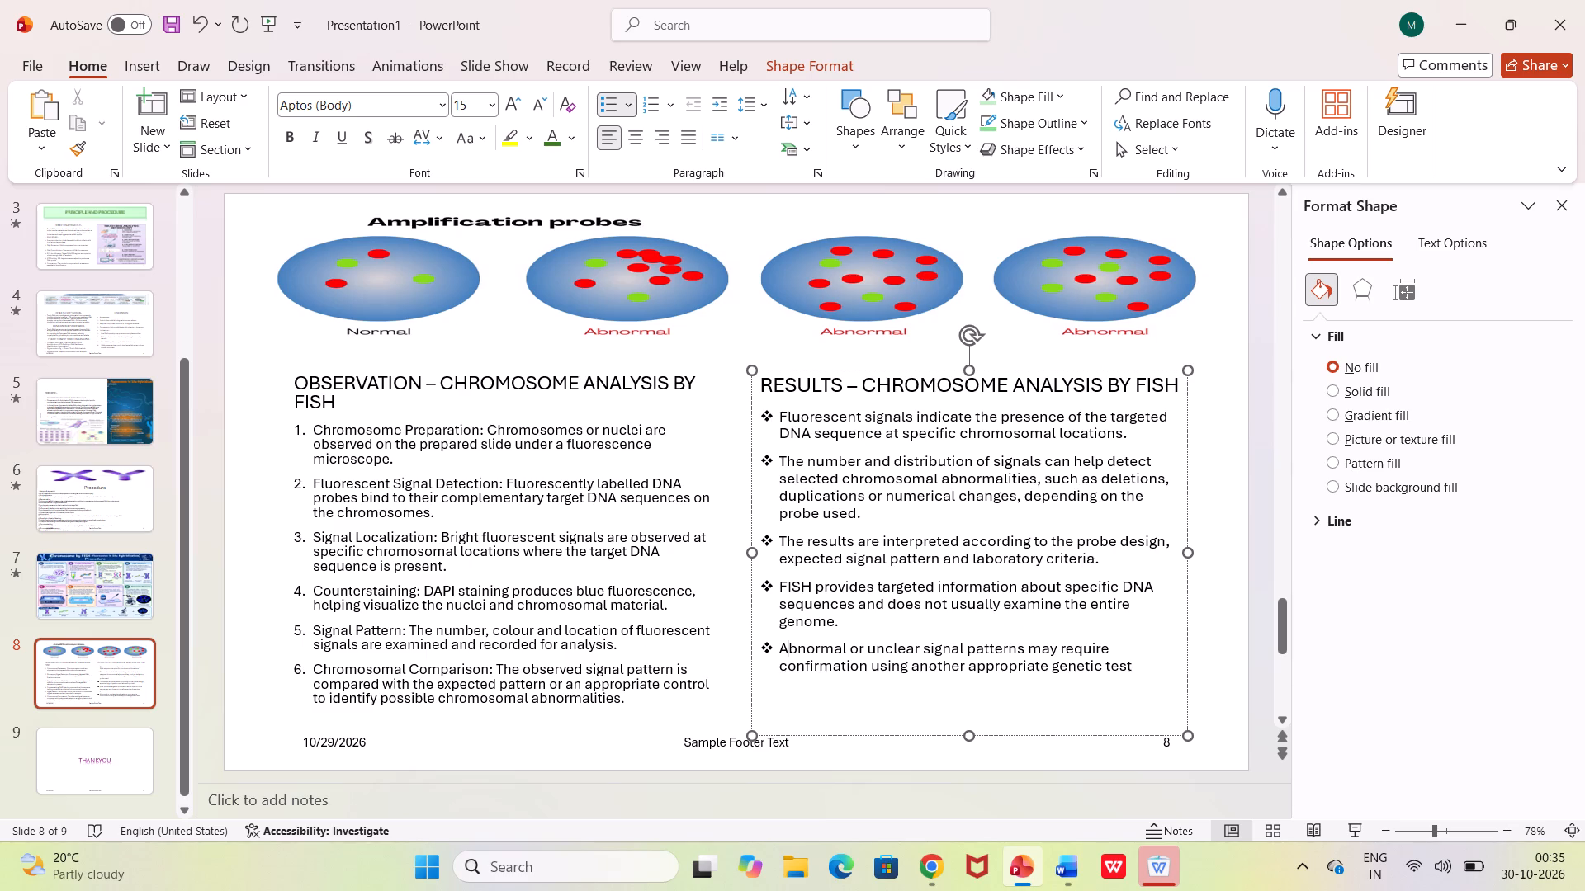
Go to the empty slide 1 in the Default Section.
scroll(117, 259, "up", 20)
scroll(117, 259, "up", 20)
scroll(117, 259, "up", 10)
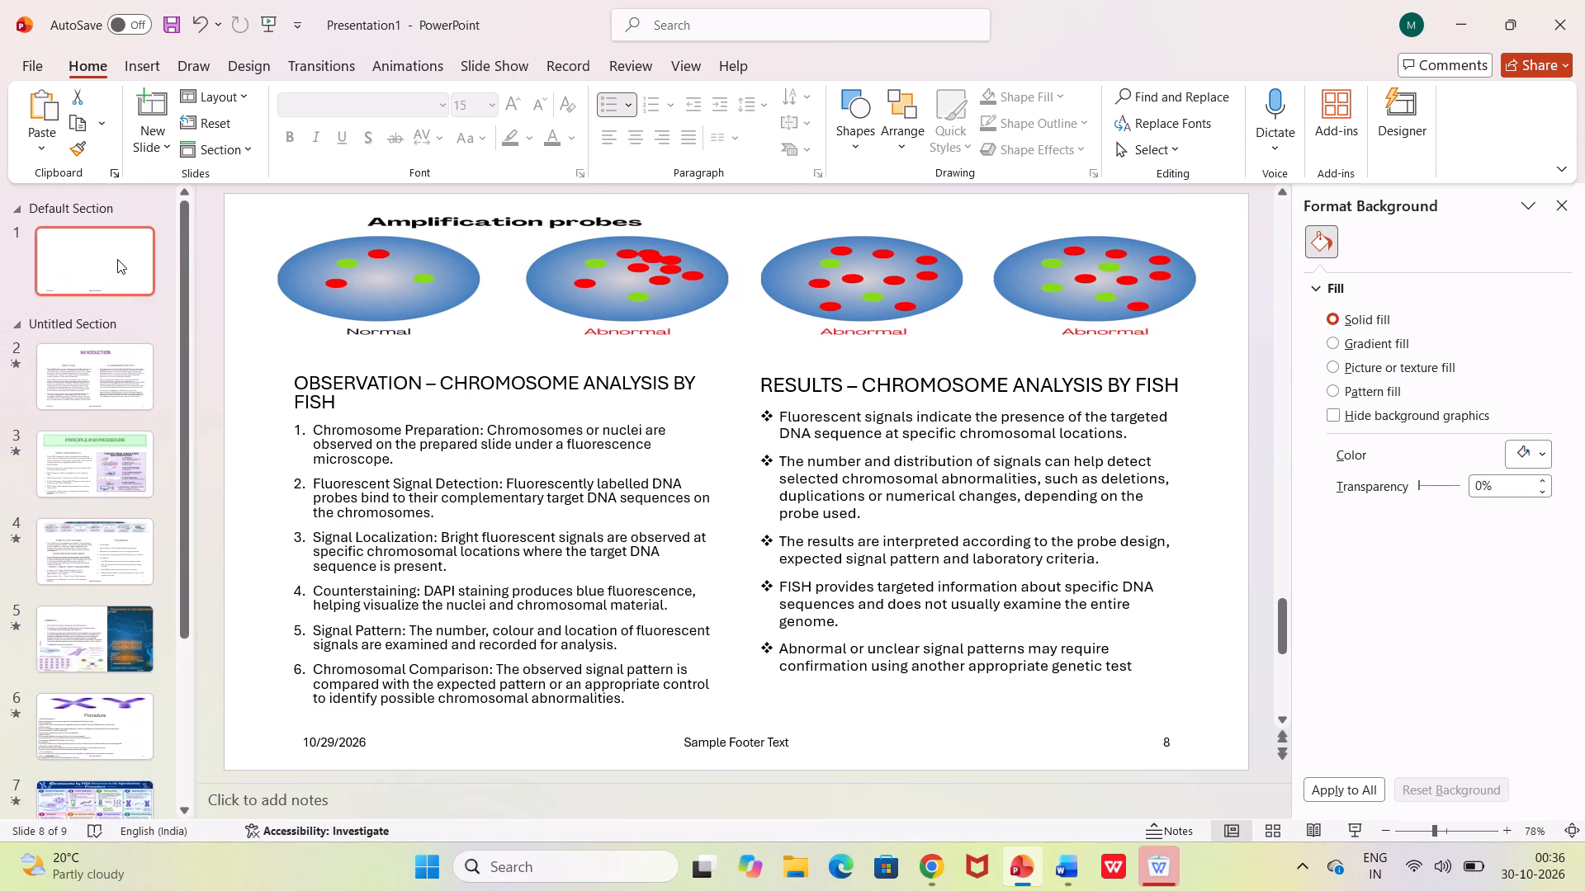
left_click(117, 259)
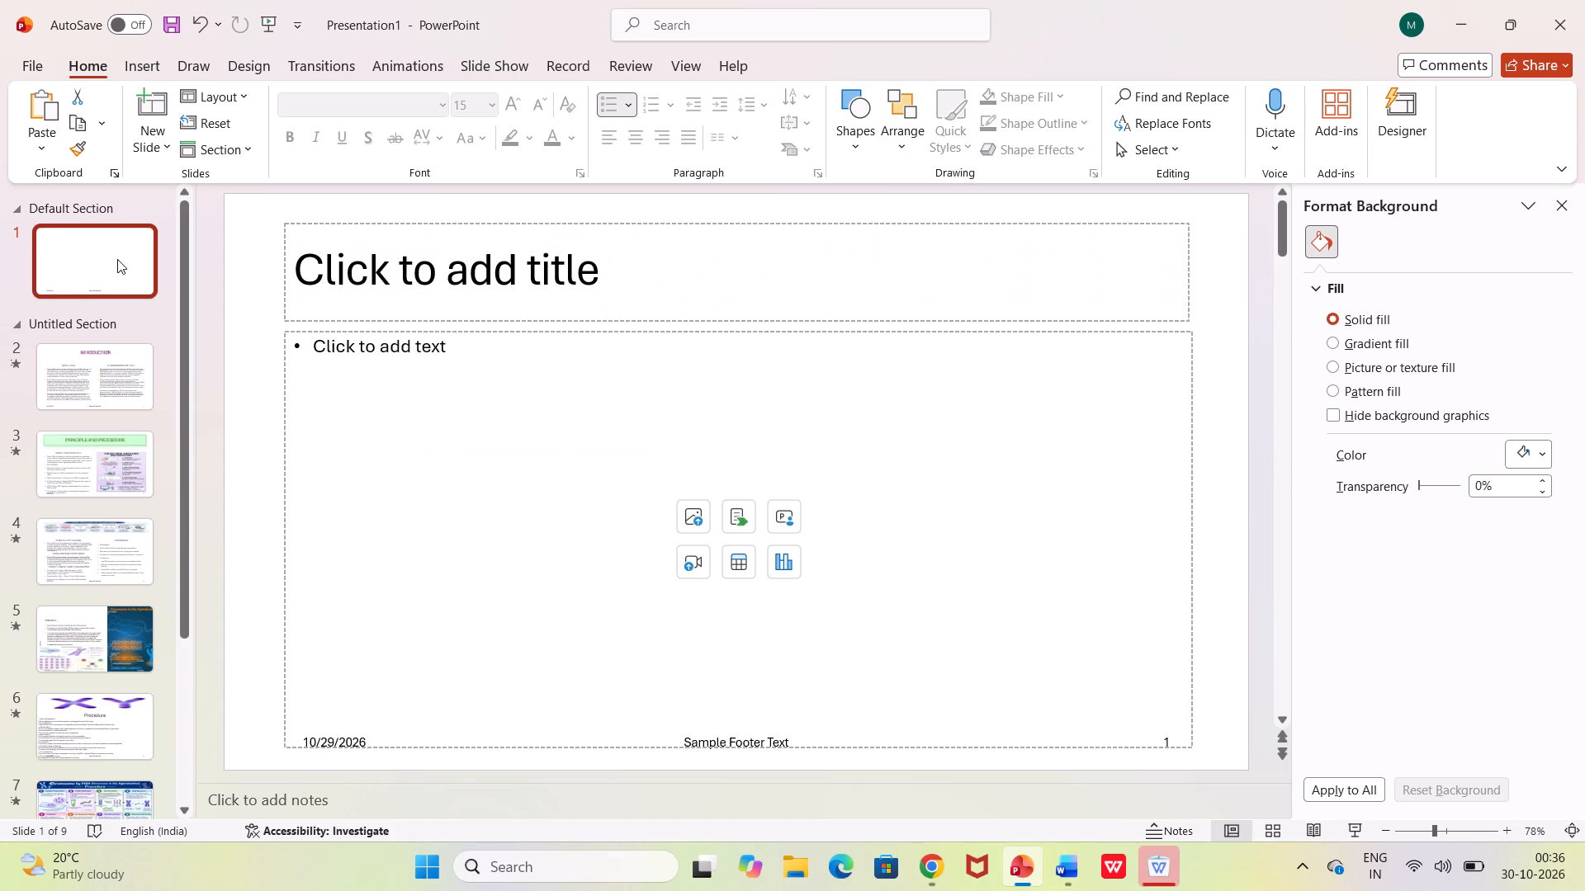
Save the presentation under its default file name with "SAKSHI" appended after "Presentation1".
key("ctrl+s")
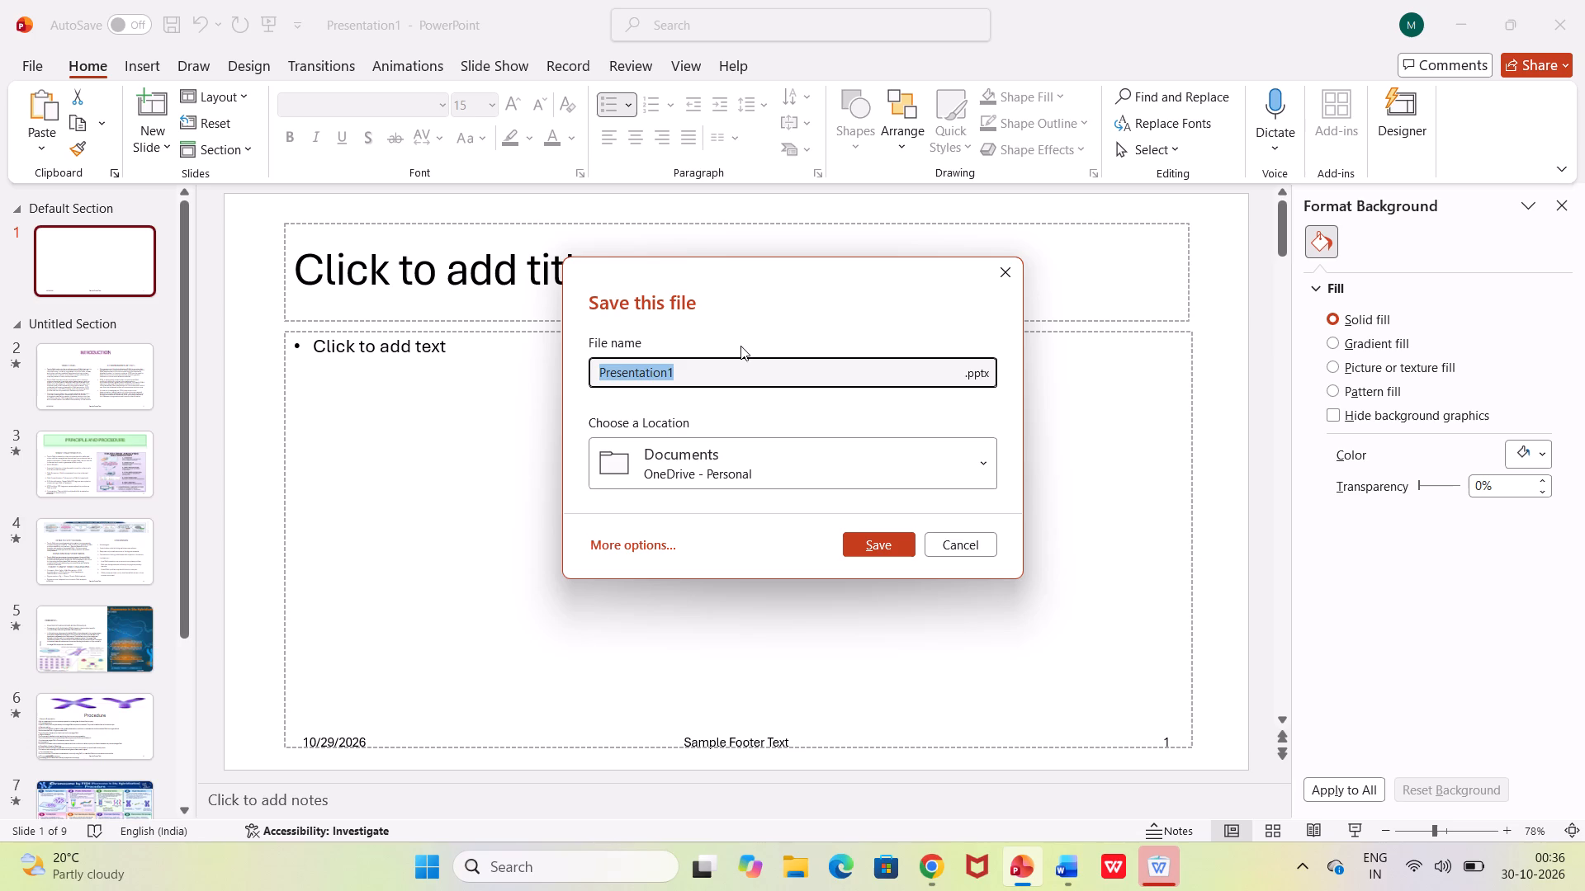
left_click(751, 371)
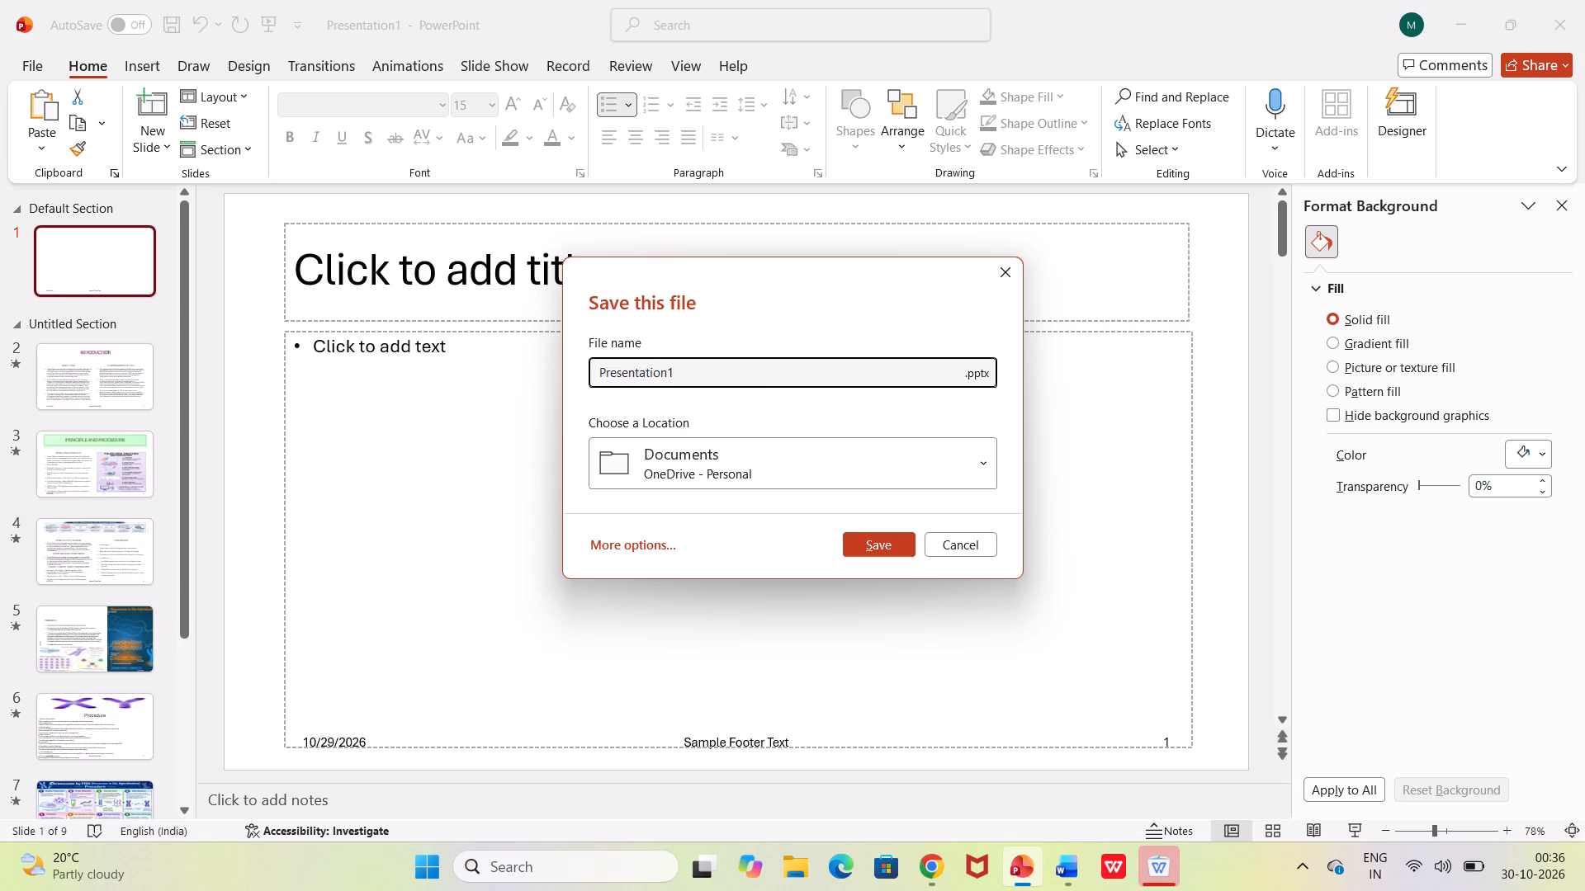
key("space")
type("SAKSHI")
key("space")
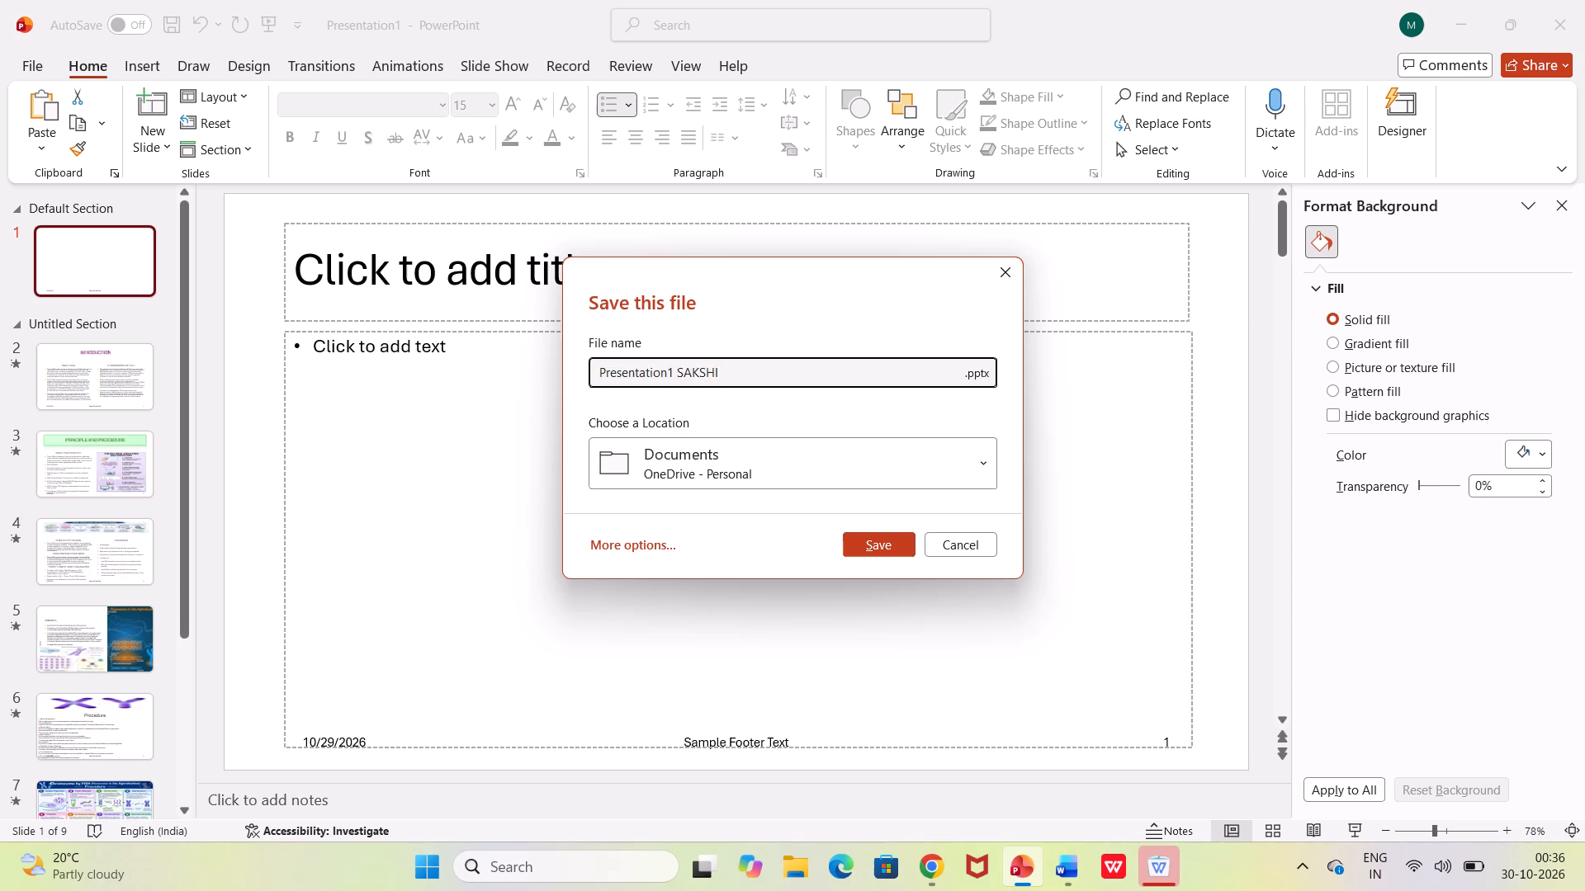
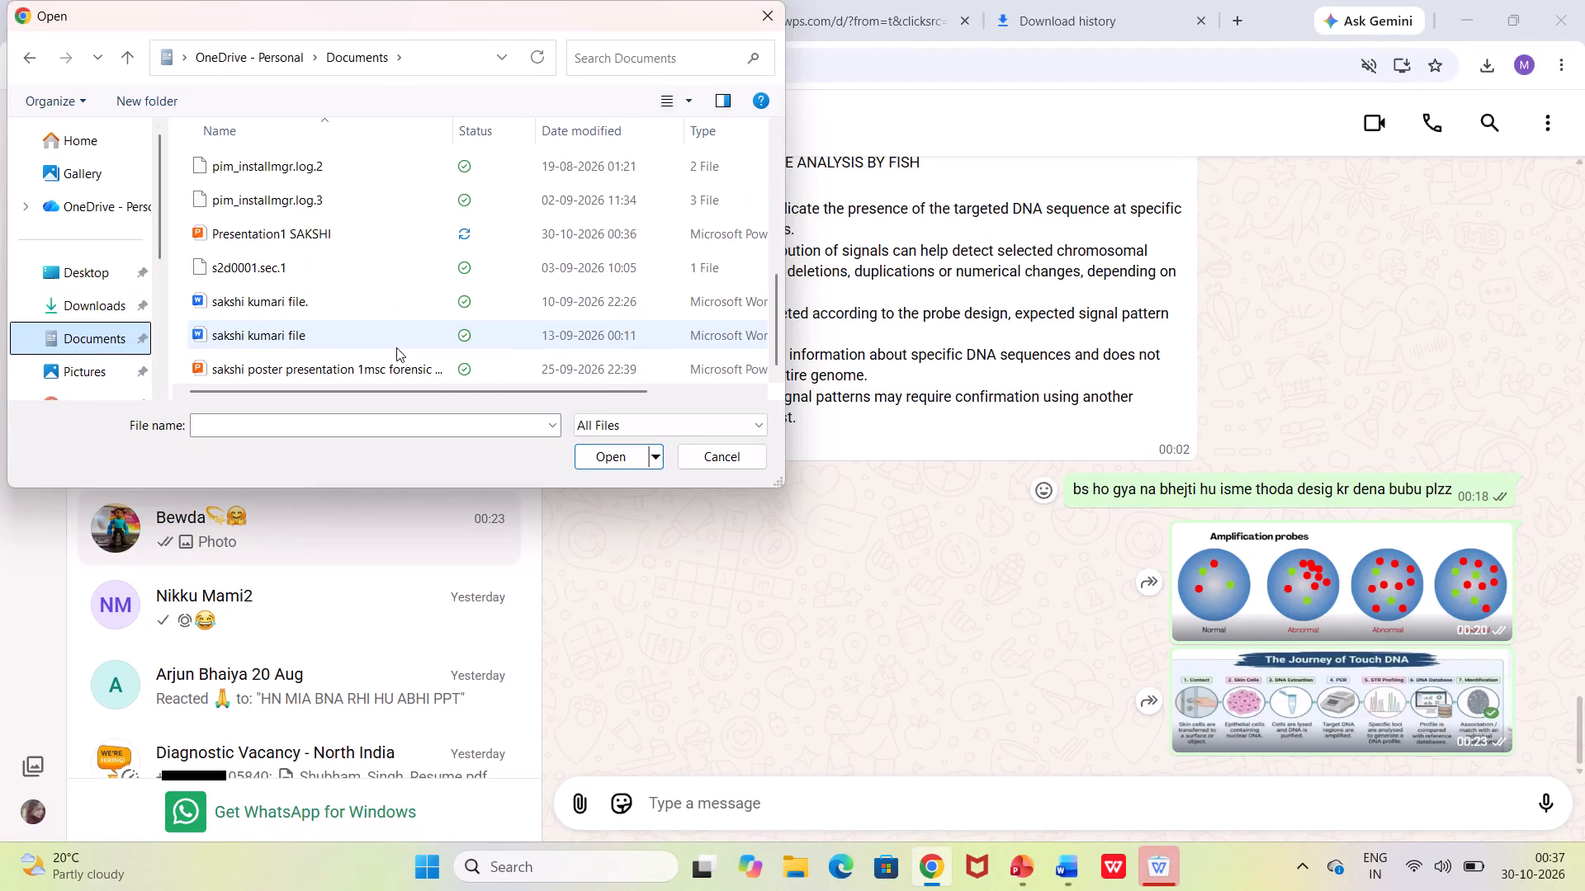
Choose the poster presentation 1msc forensic science PowerPoint file from the Documents folder as the WhatsApp chat attachment.
left_click(404, 365)
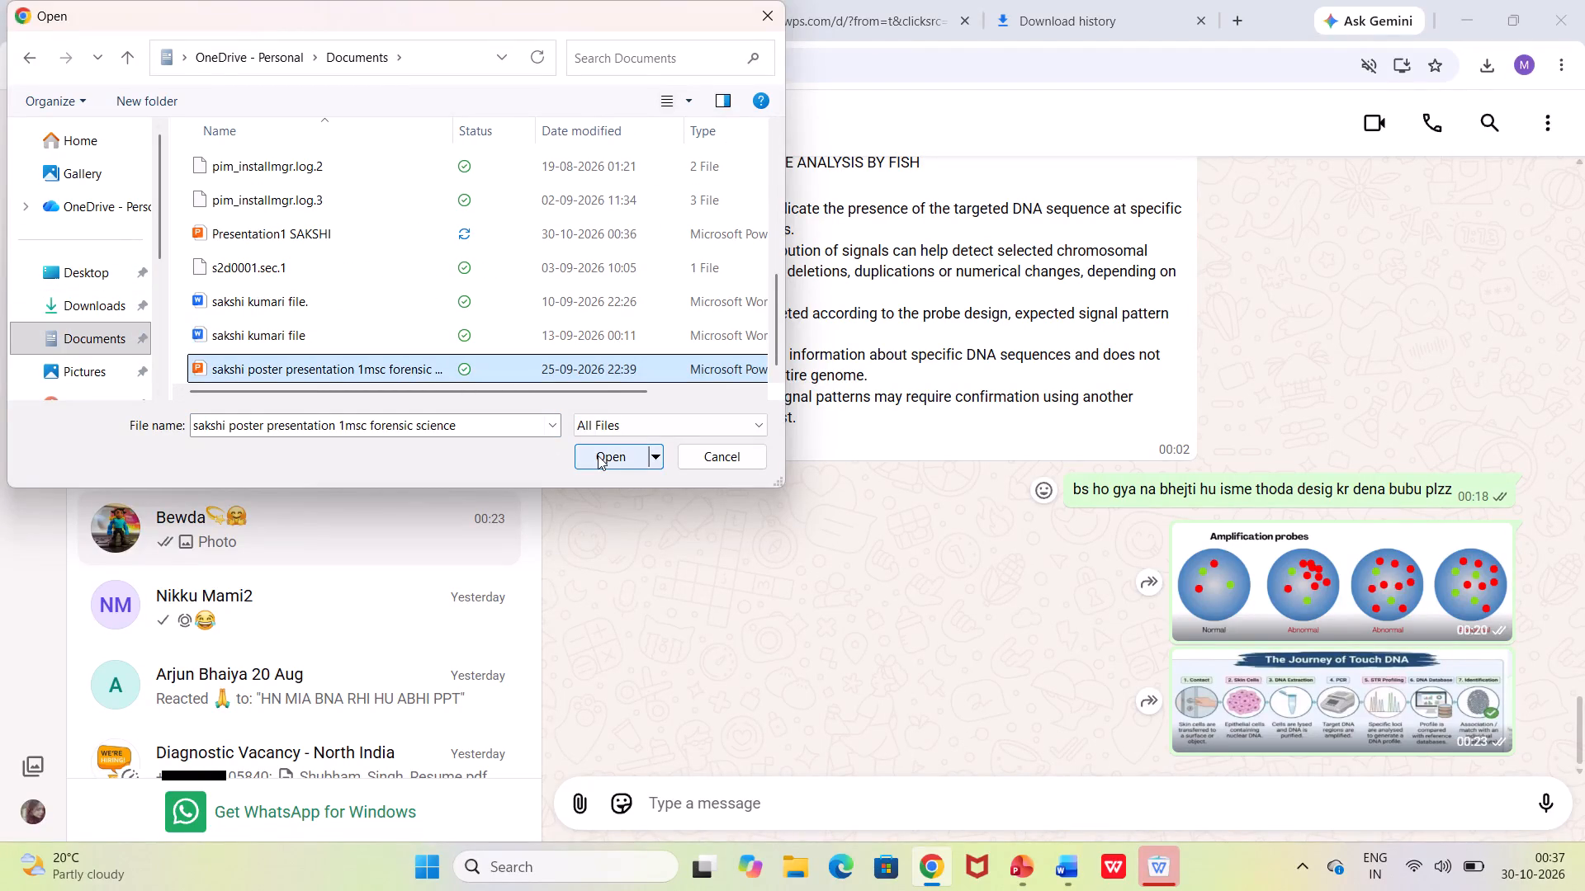
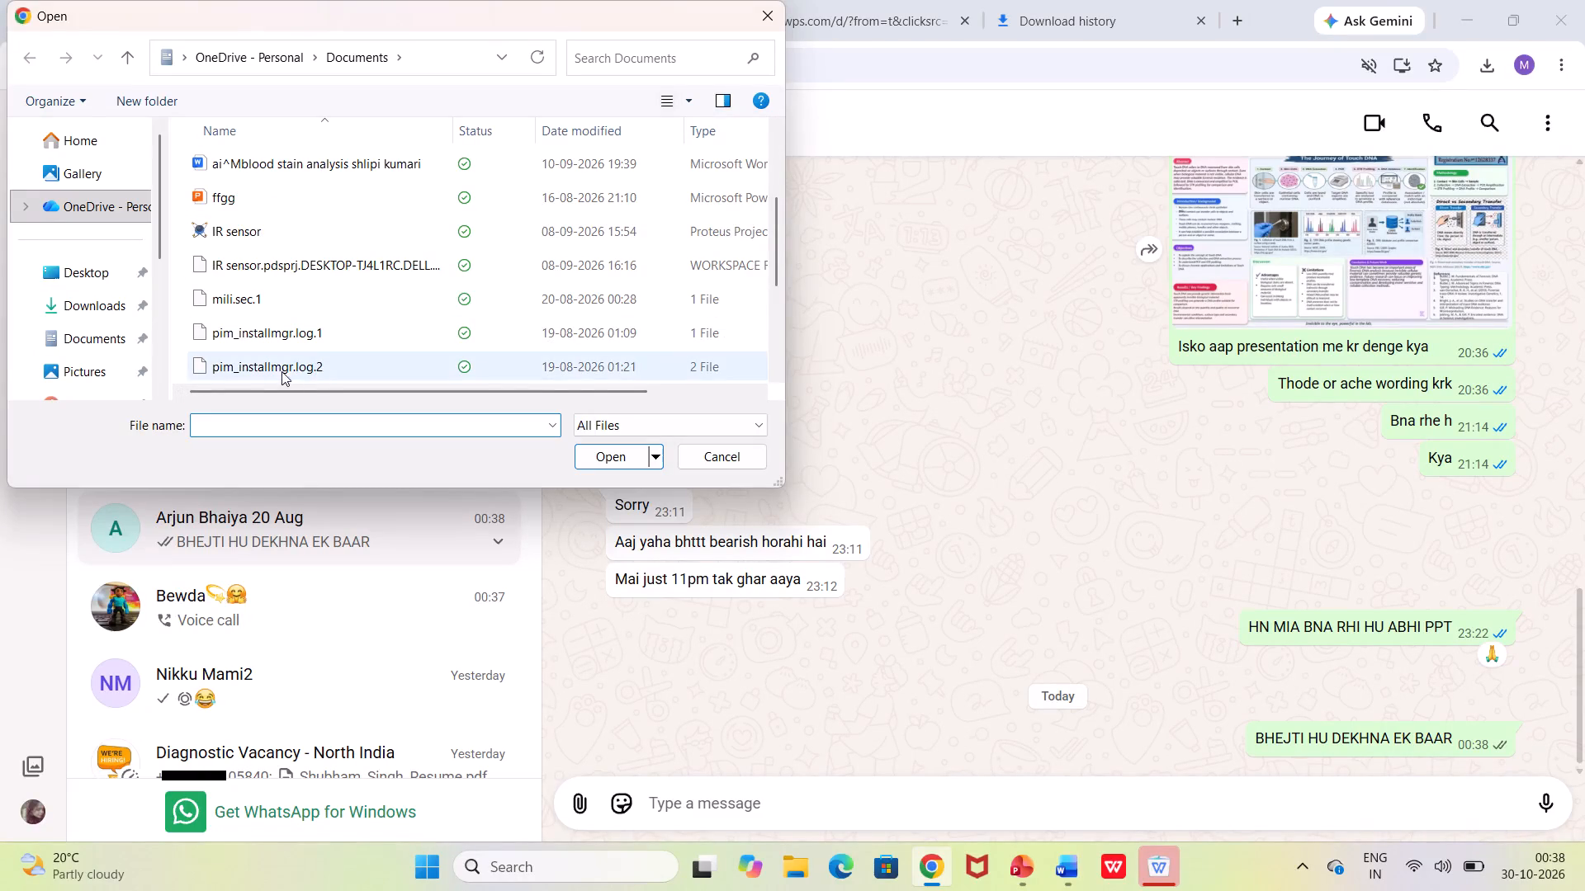
Locate the presentation file in the Documents folder for attaching to the open WhatsApp chat.
scroll(270, 300, "down", 2)
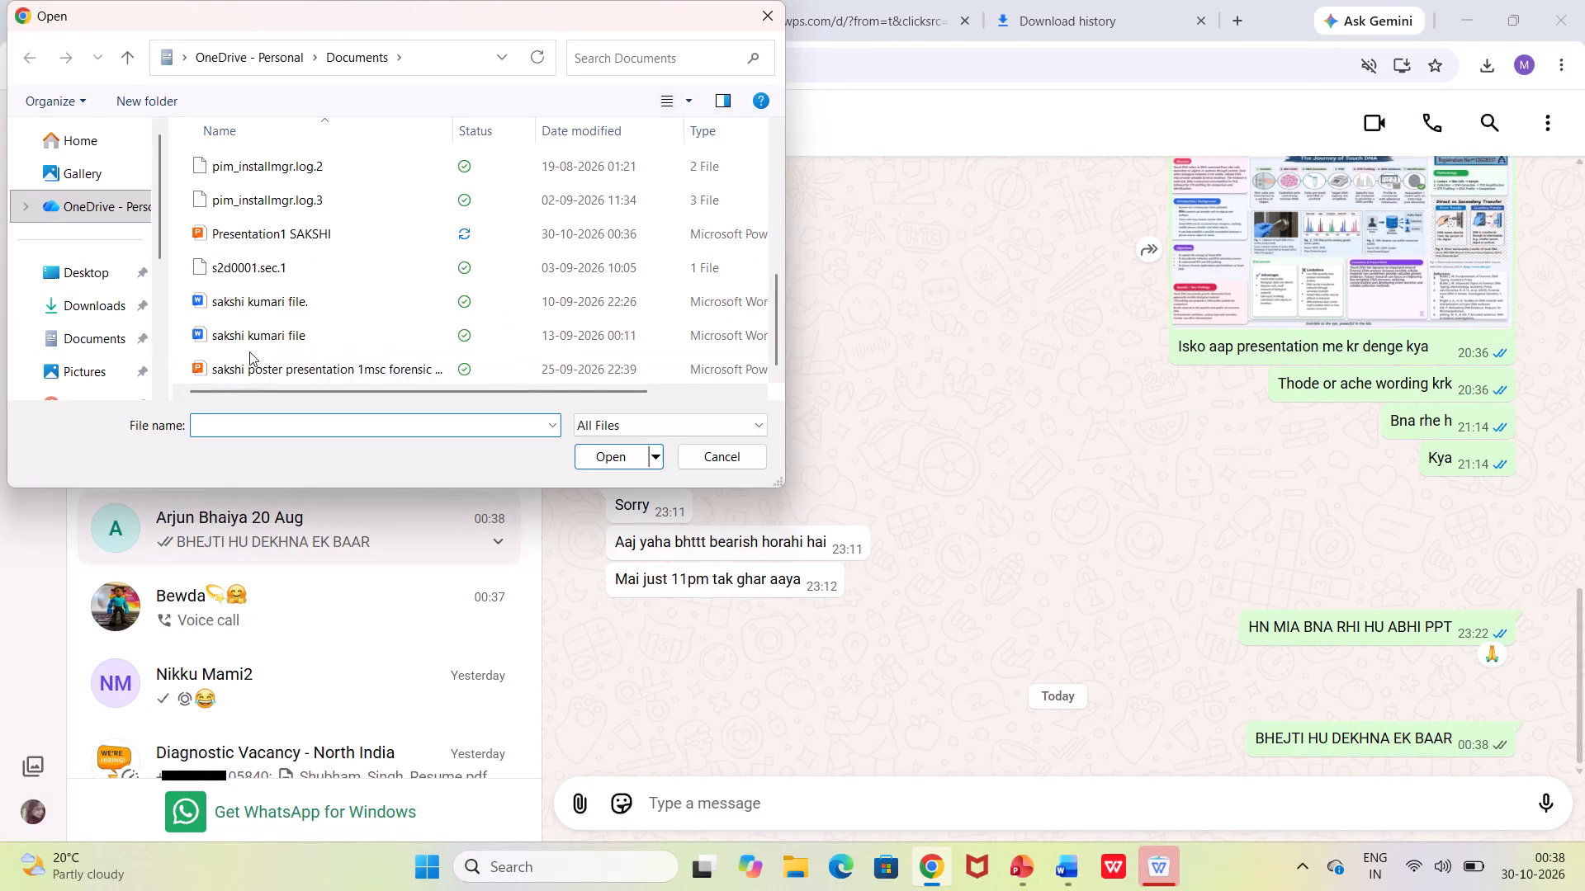
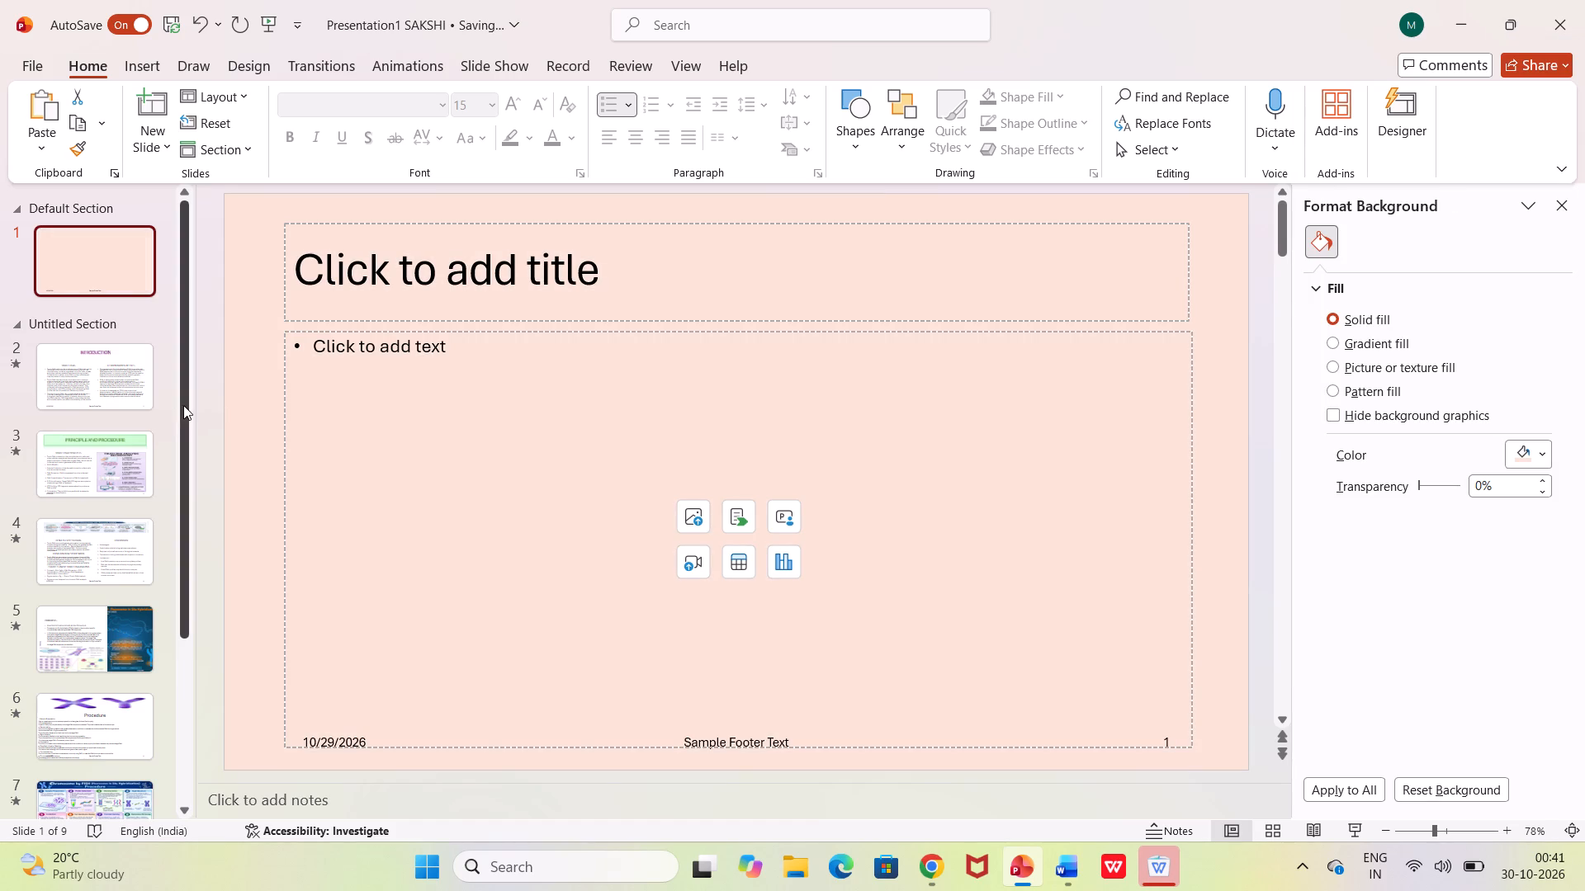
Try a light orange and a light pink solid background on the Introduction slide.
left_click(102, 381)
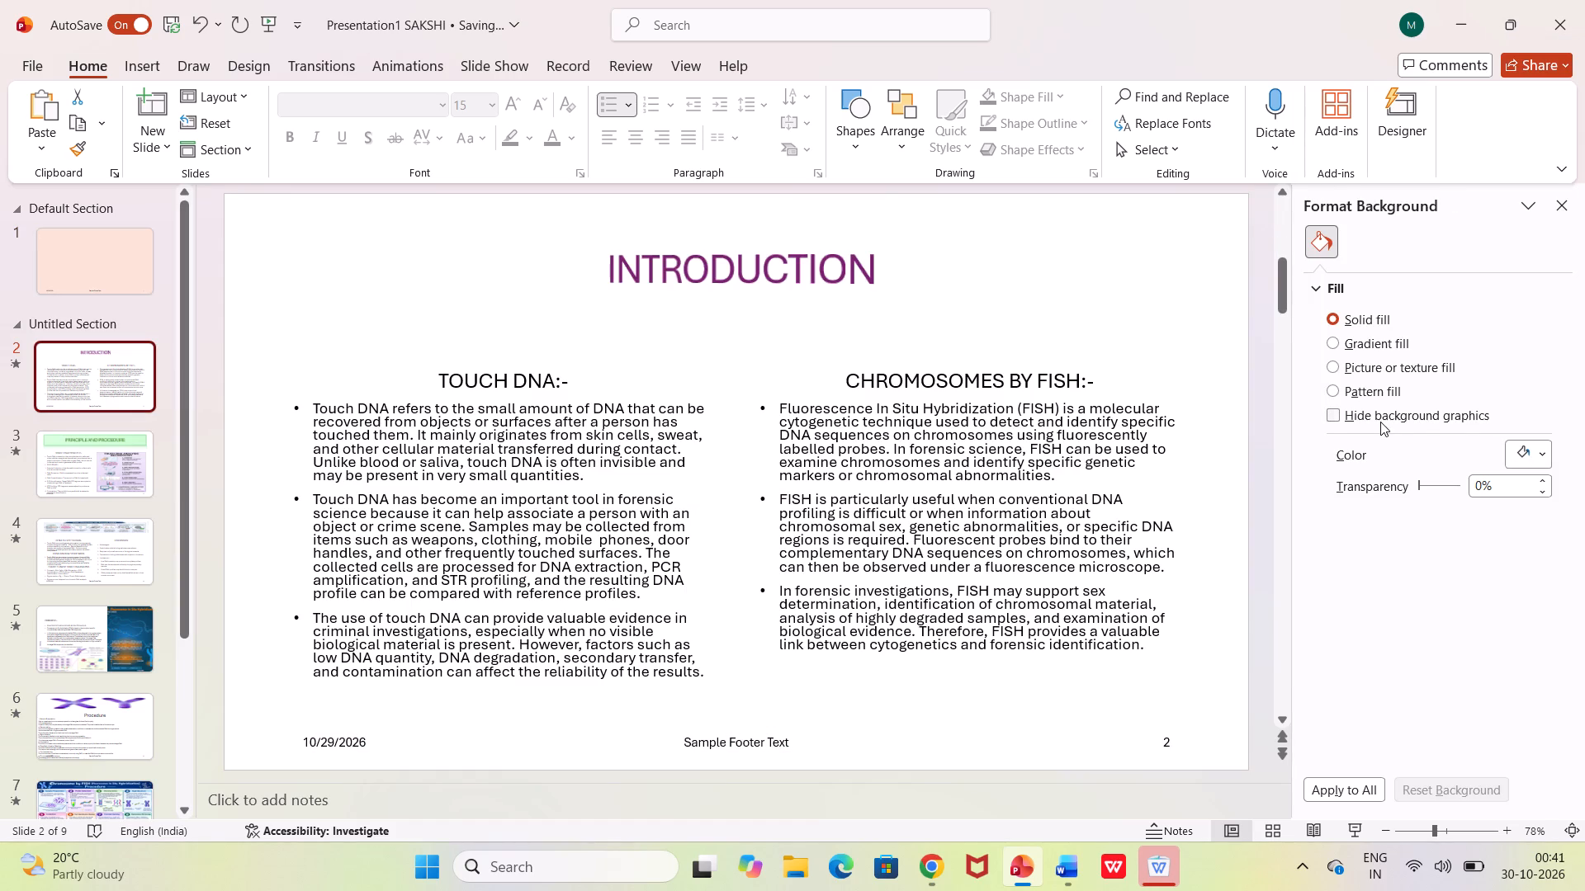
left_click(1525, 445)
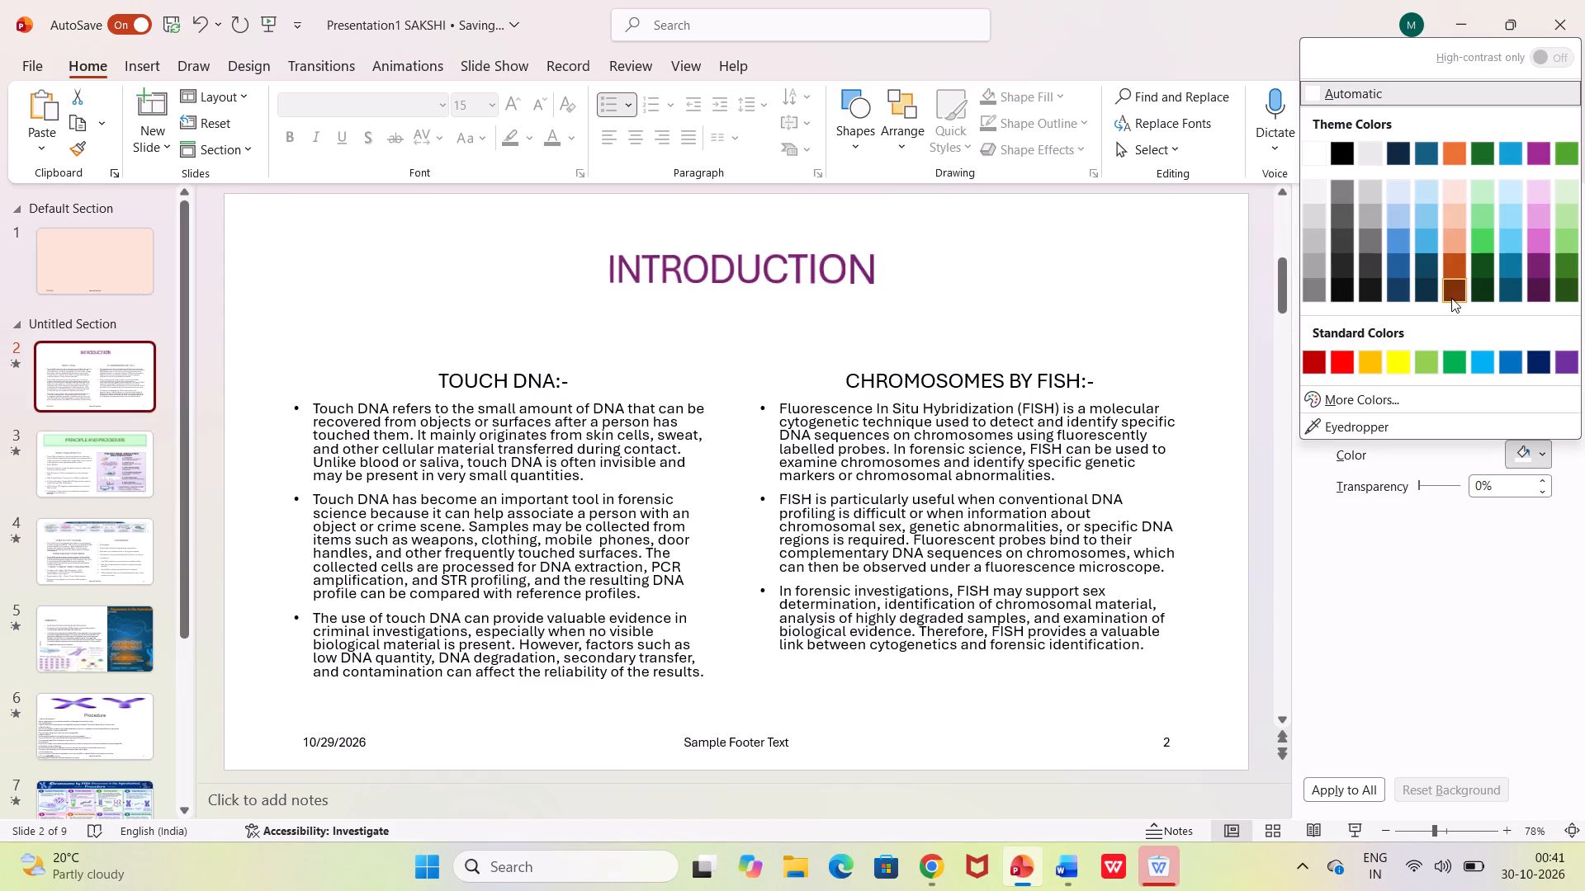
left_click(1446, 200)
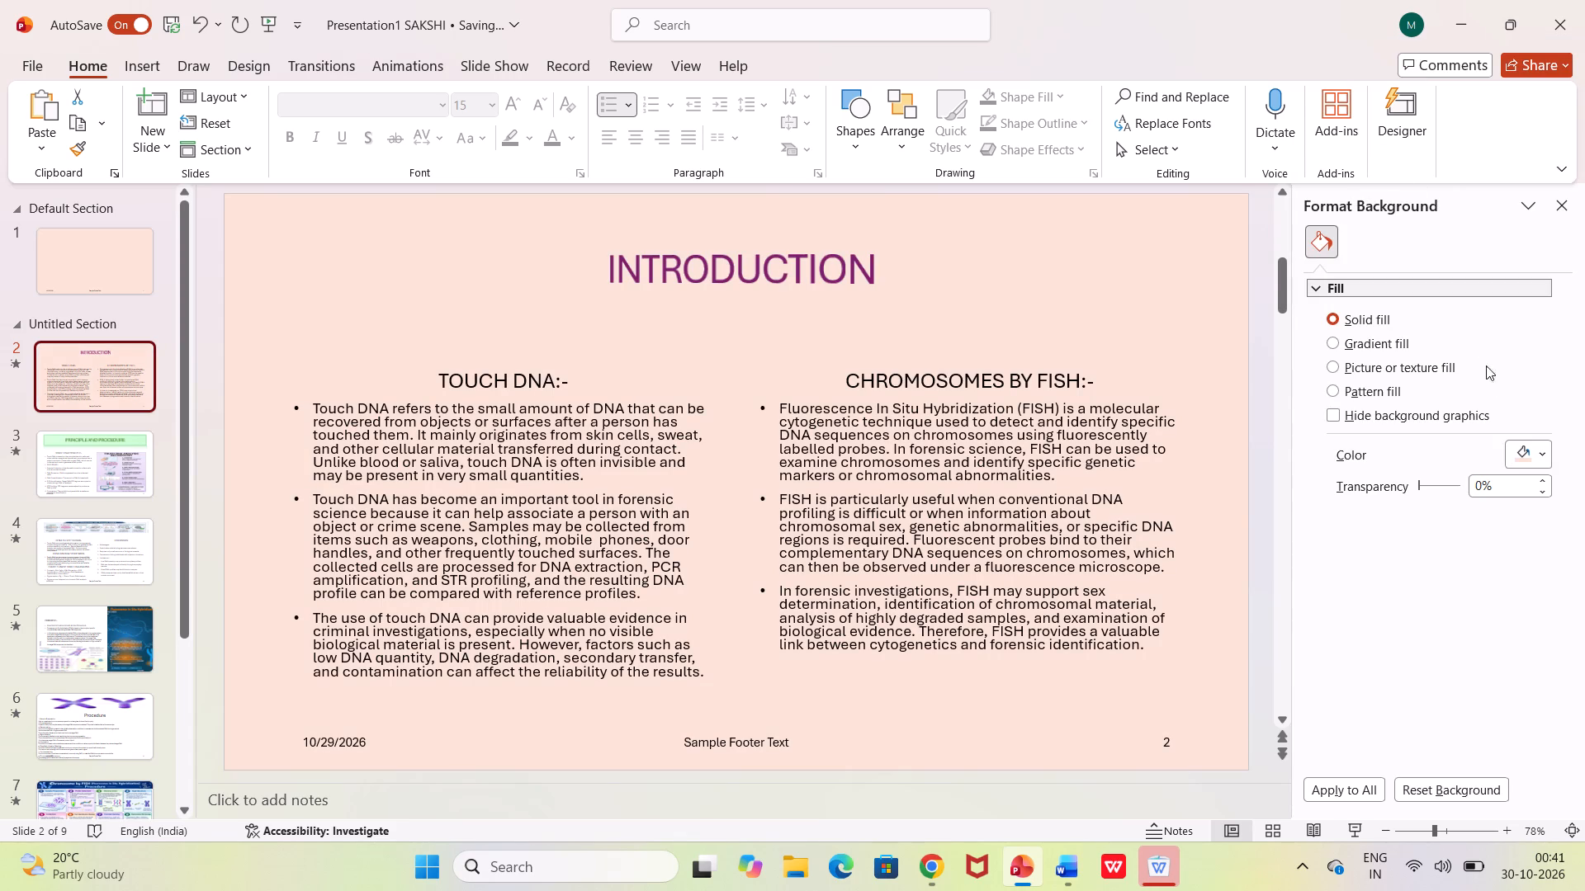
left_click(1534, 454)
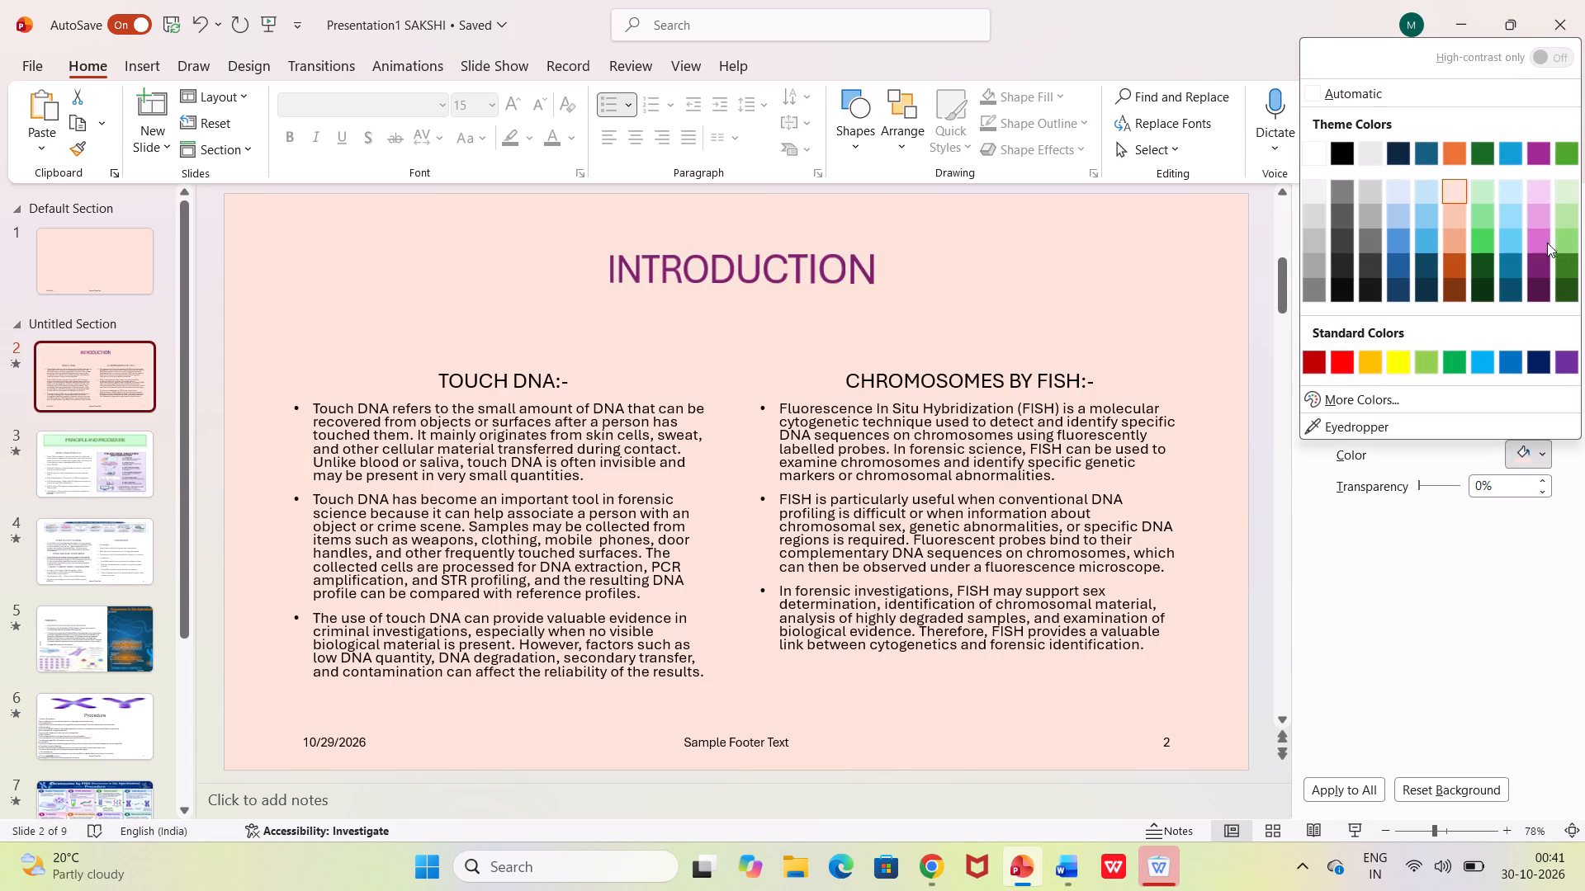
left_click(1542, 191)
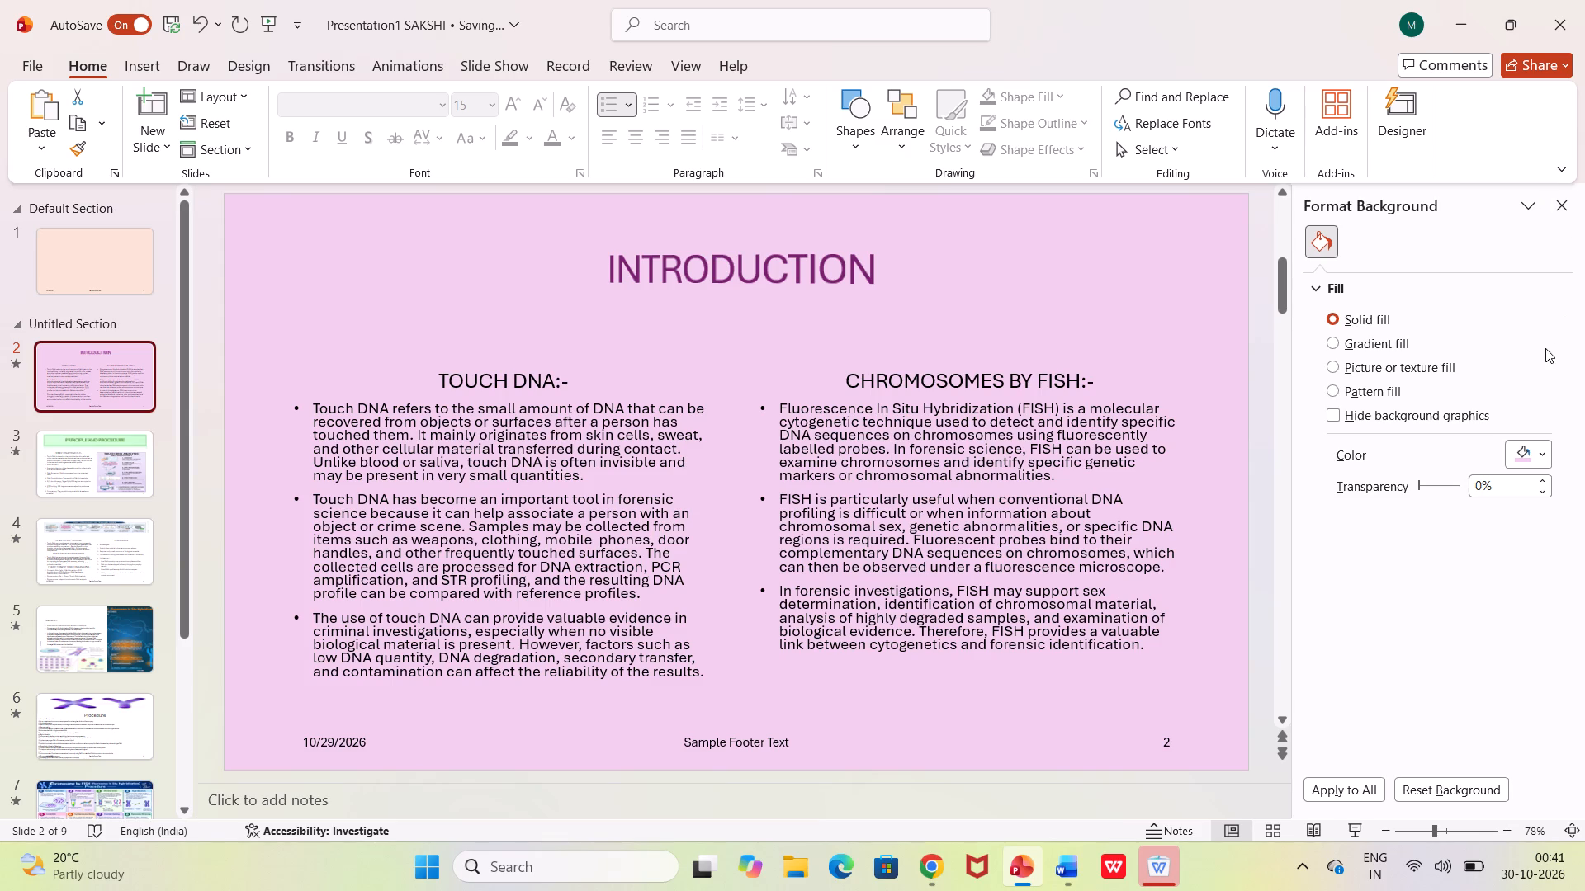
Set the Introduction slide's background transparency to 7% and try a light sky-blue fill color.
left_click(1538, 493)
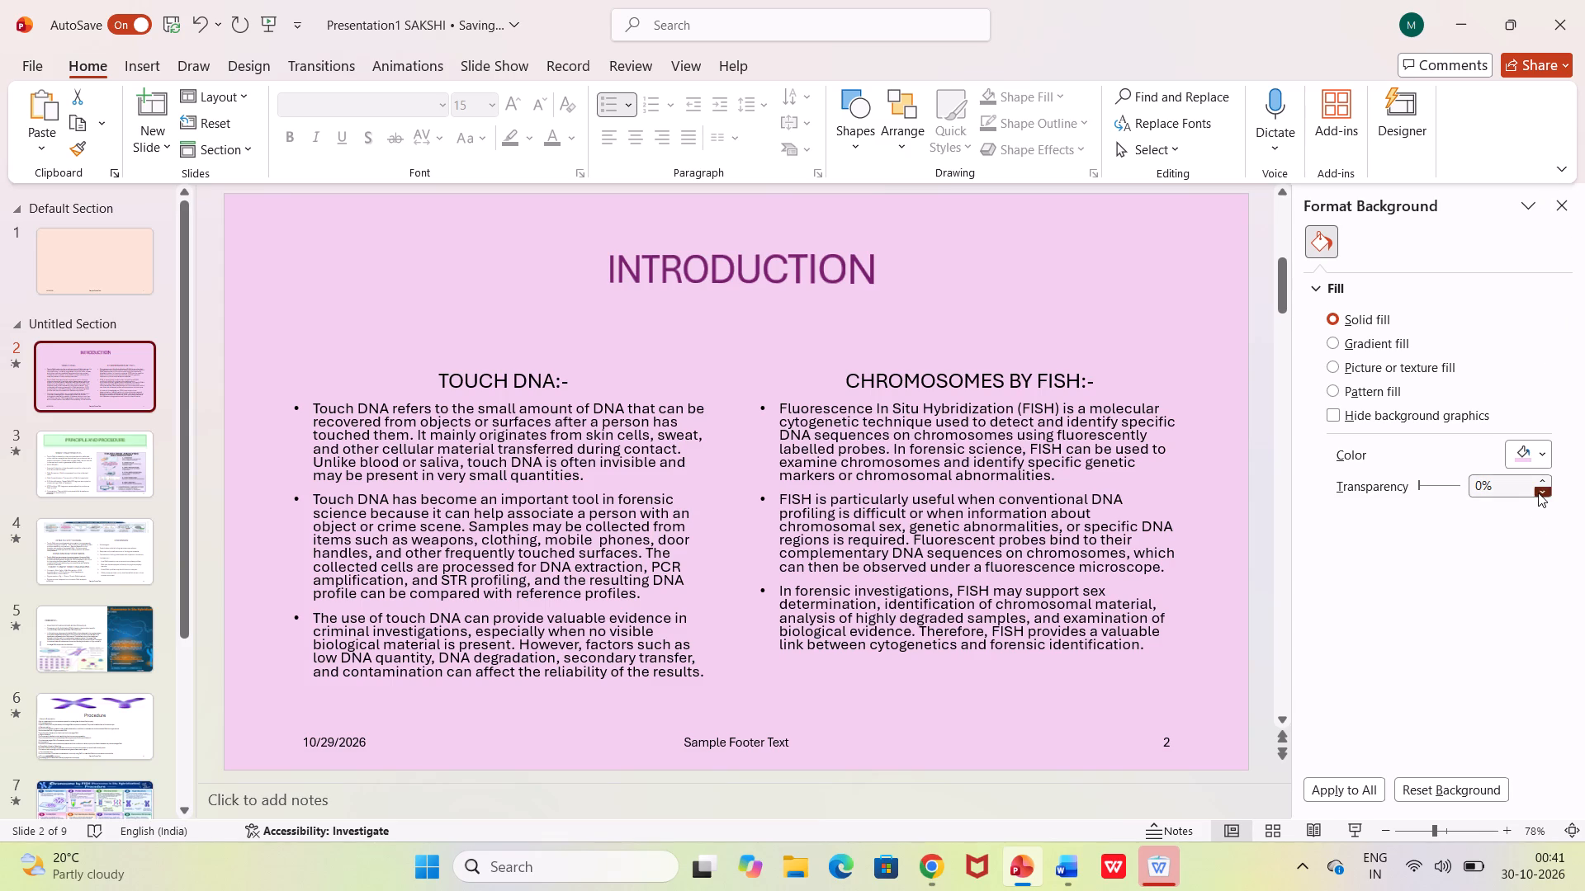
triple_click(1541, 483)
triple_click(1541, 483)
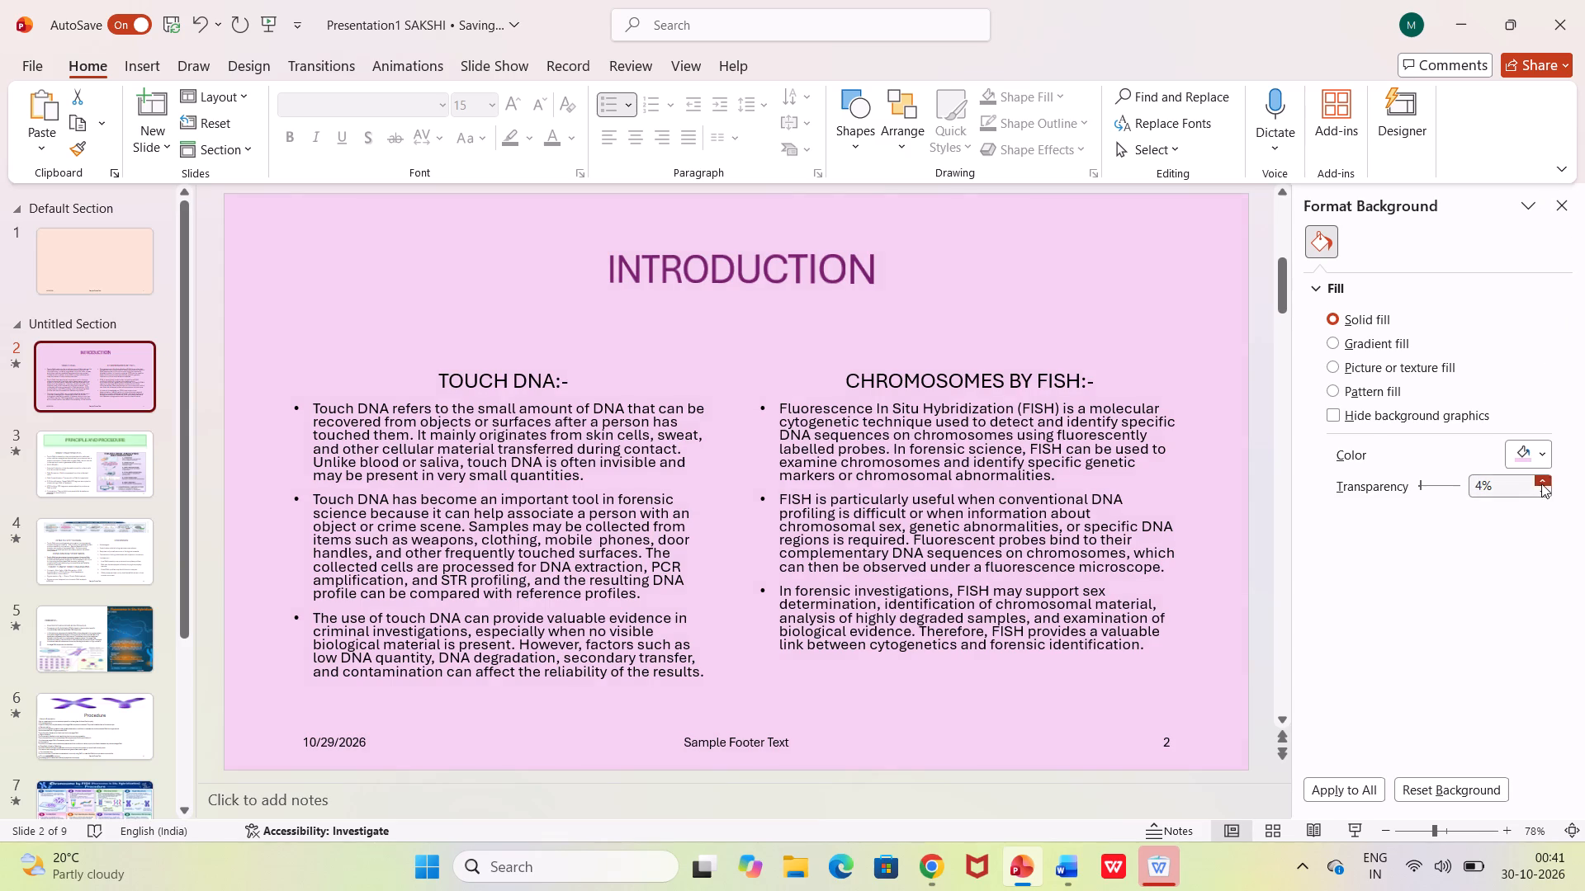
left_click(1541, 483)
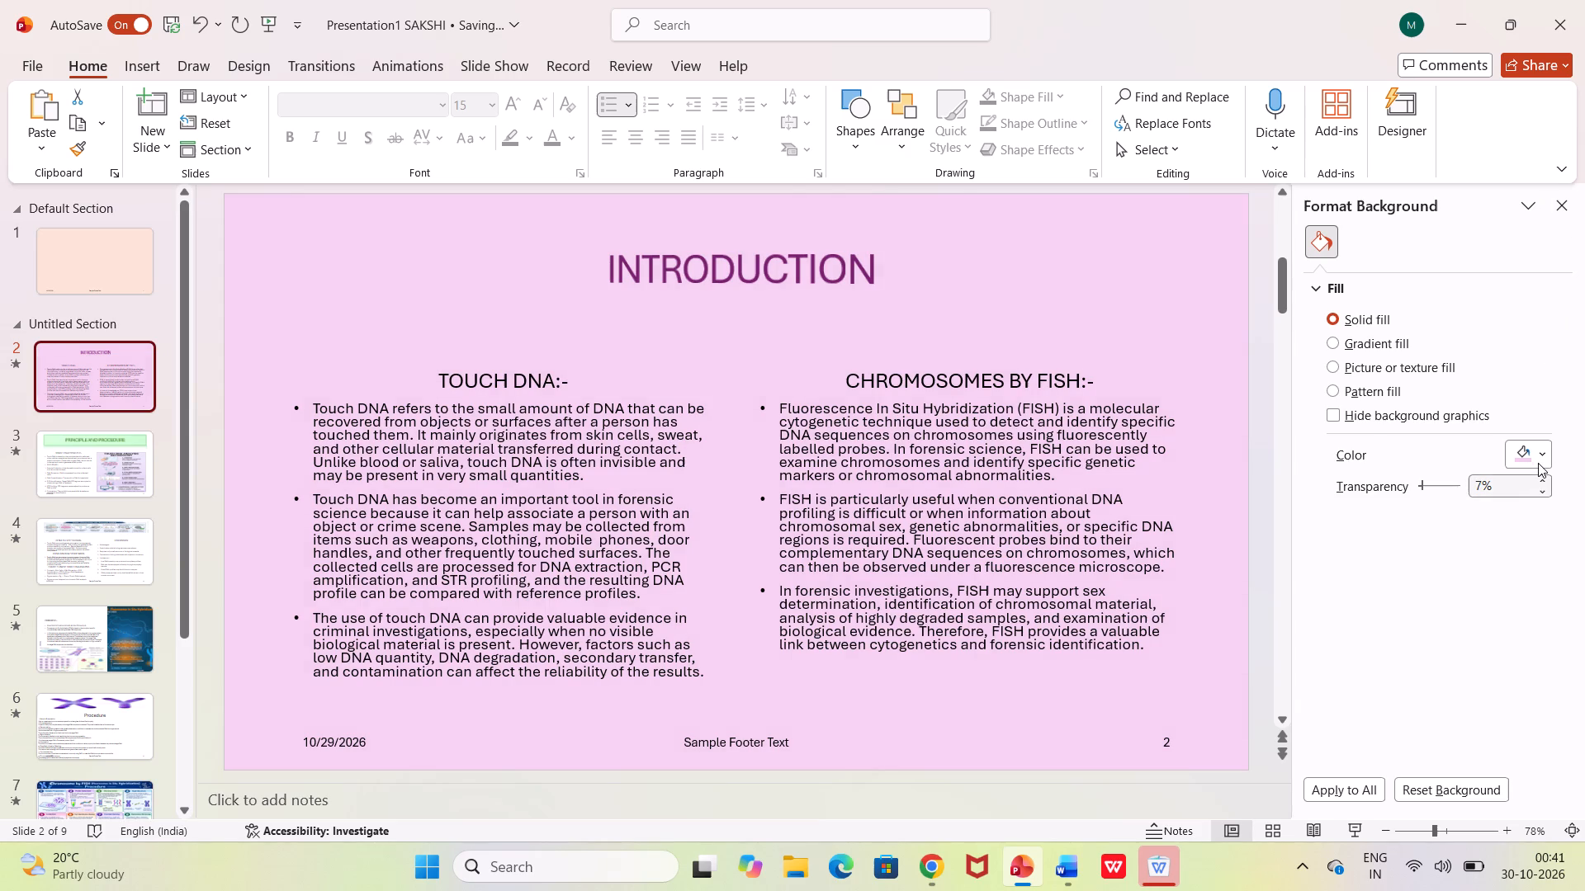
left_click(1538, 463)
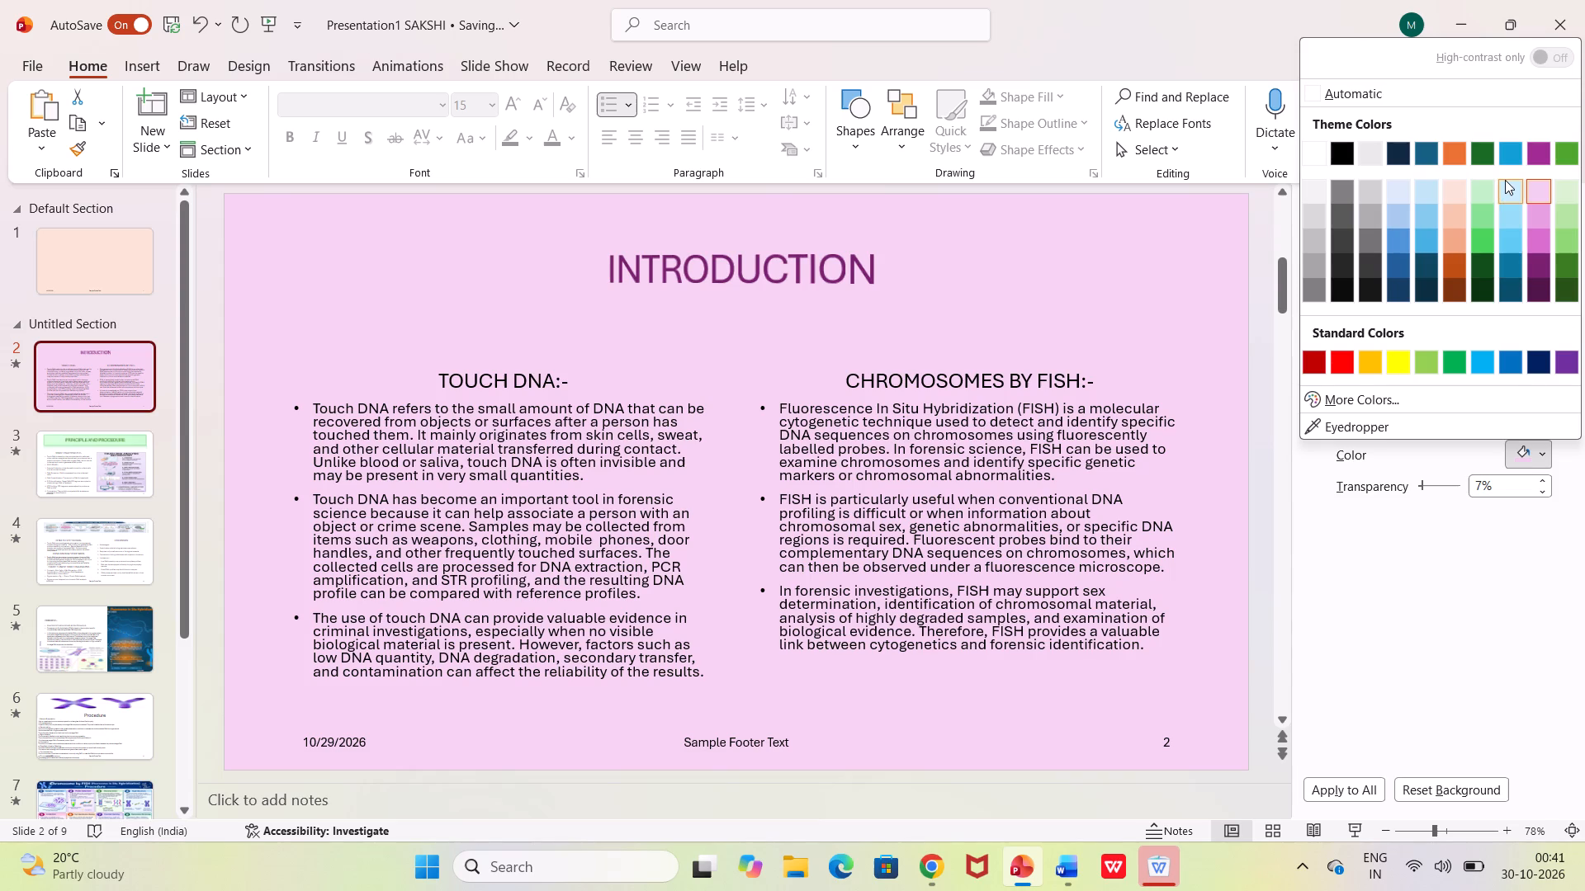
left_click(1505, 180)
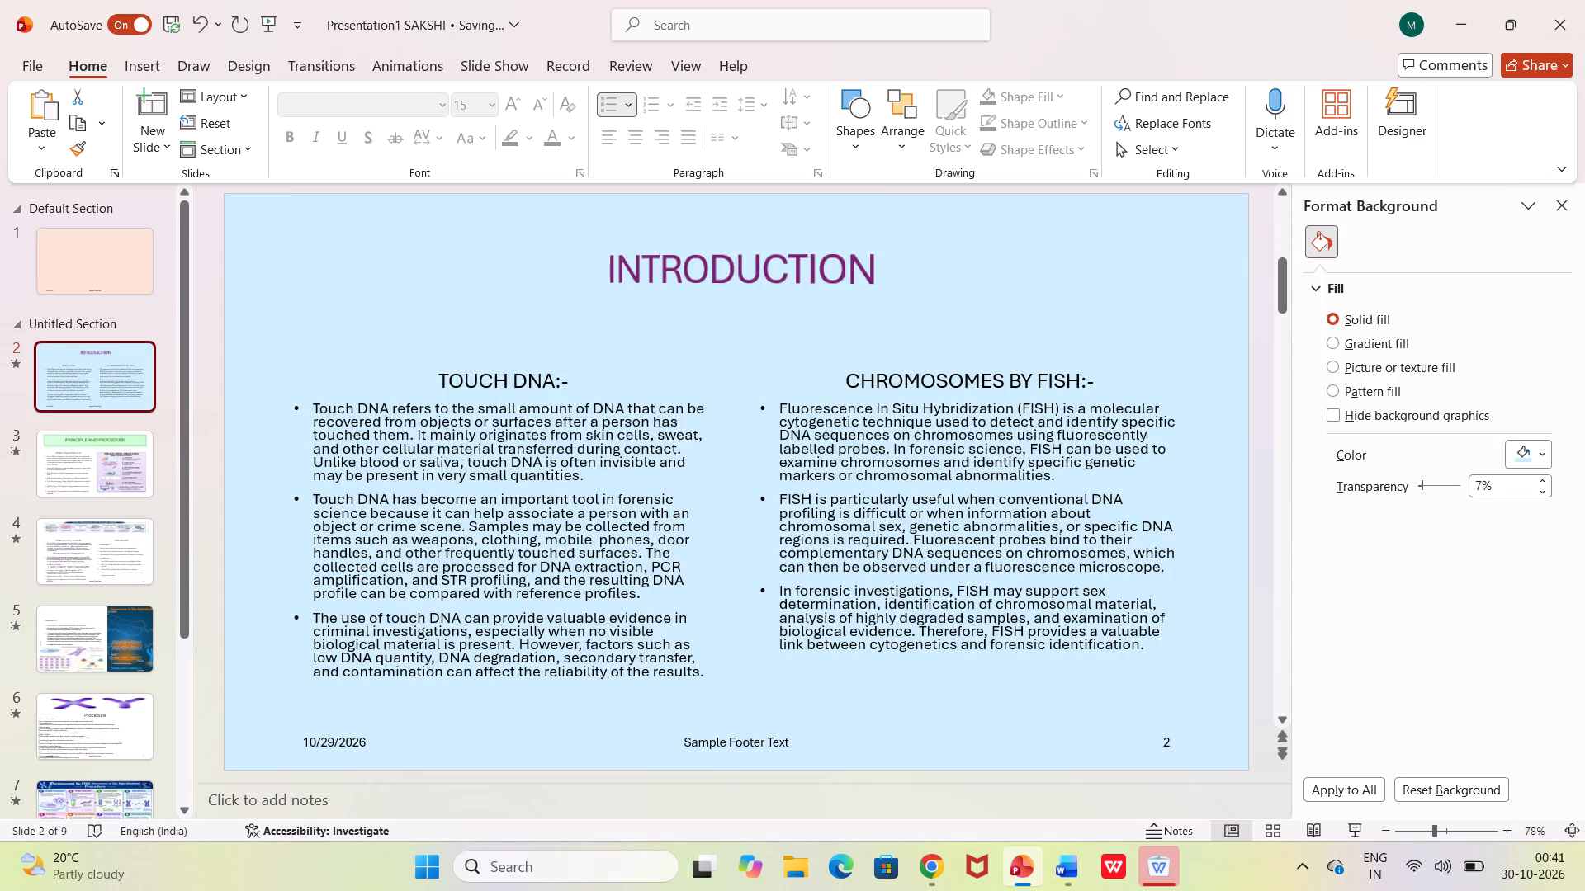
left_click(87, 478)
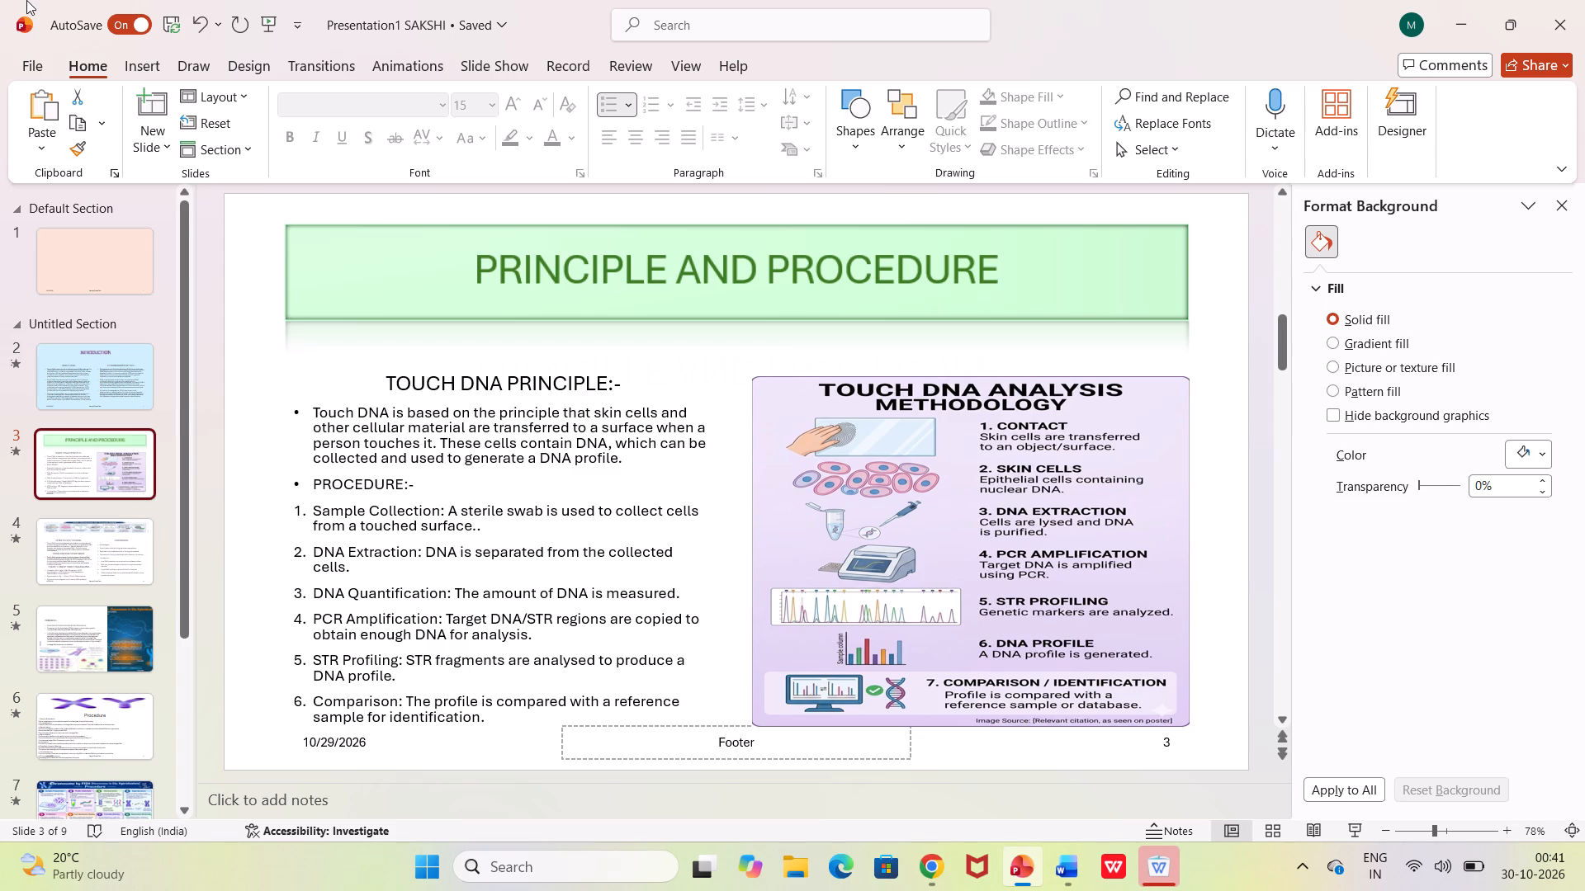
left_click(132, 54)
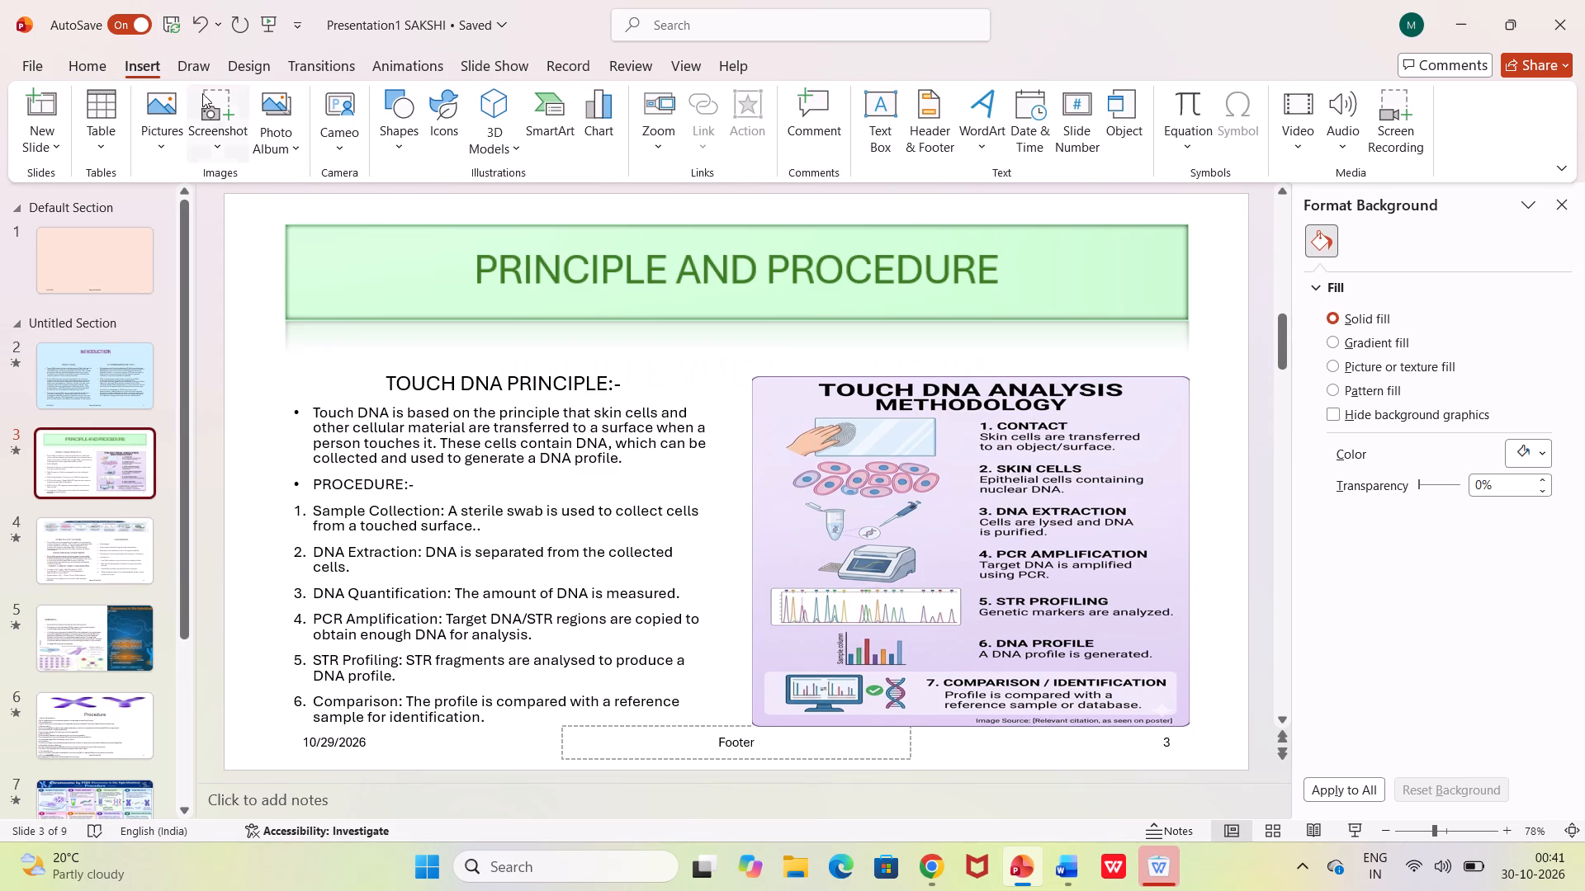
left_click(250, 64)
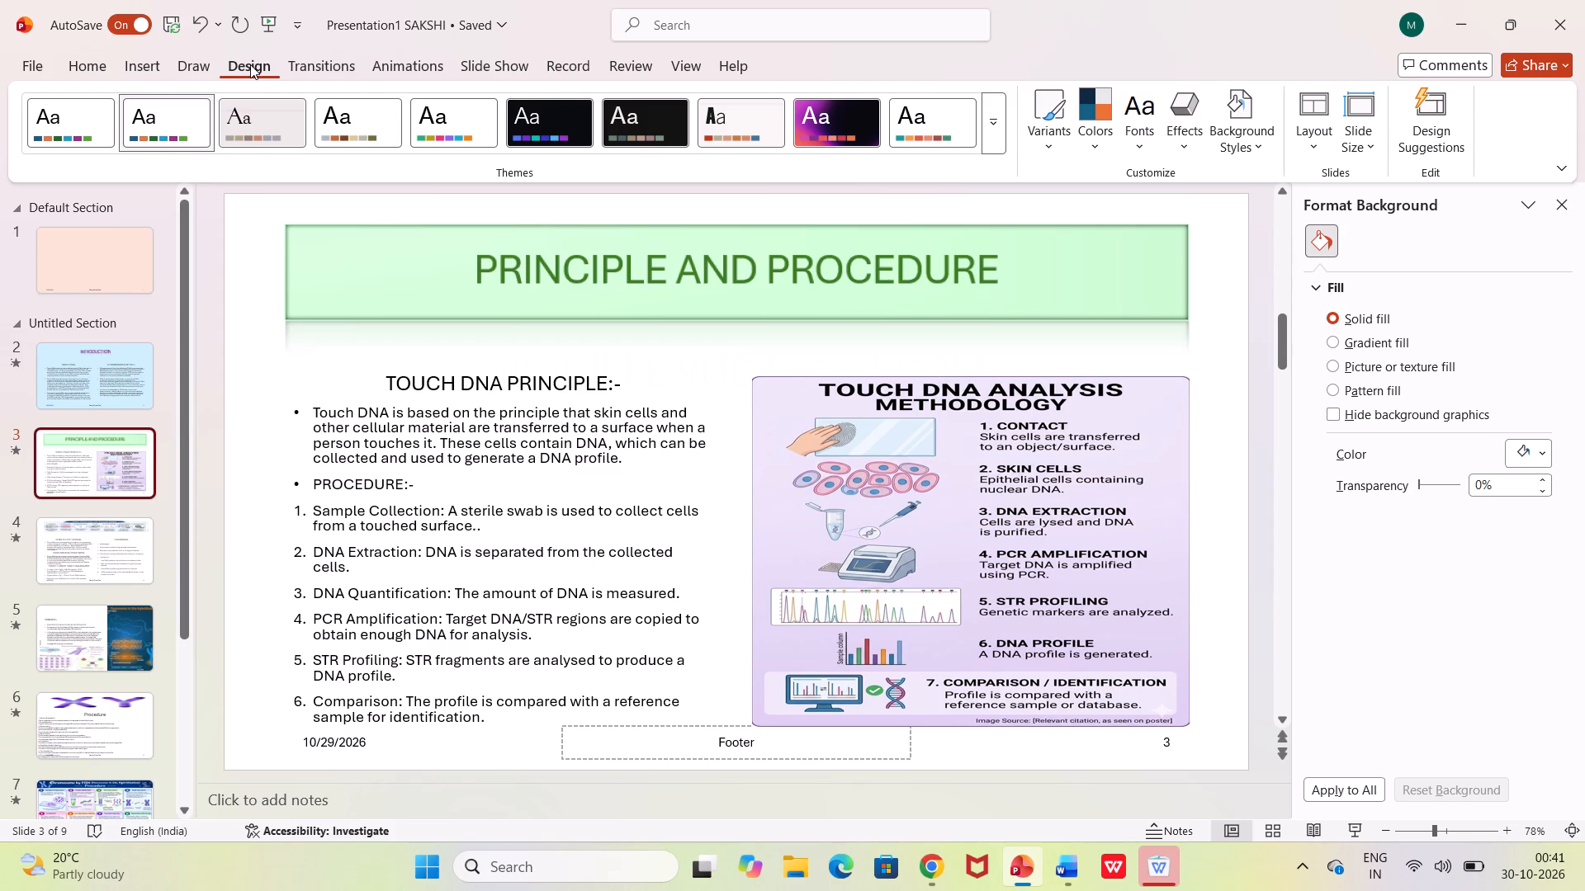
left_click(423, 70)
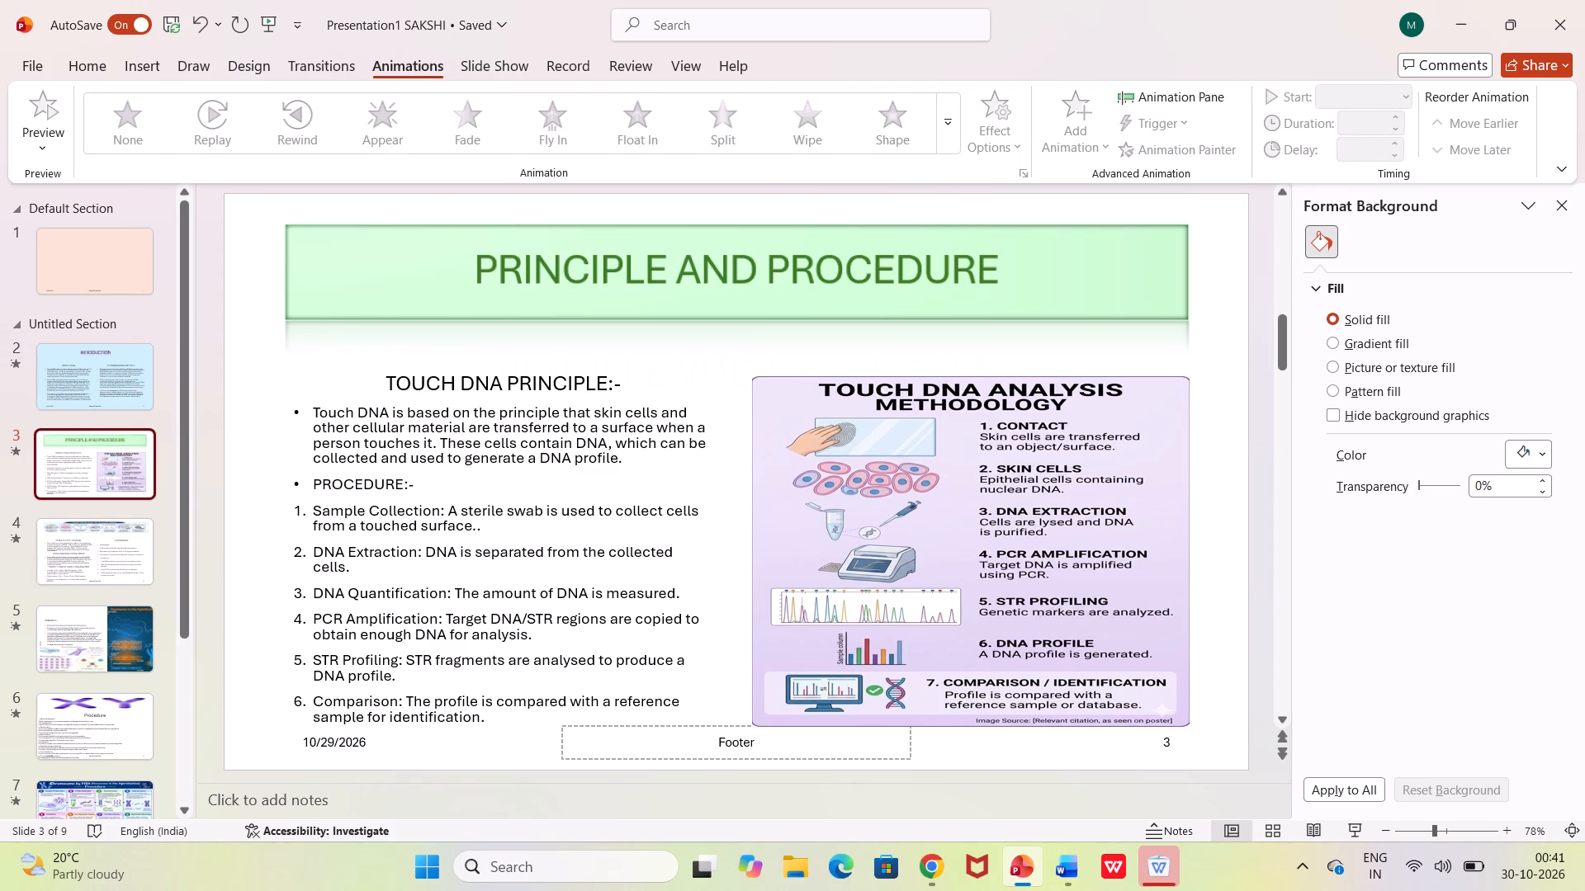
Set slide 4's Uncover transition direction to From Top-Left and preview it.
left_click(106, 544)
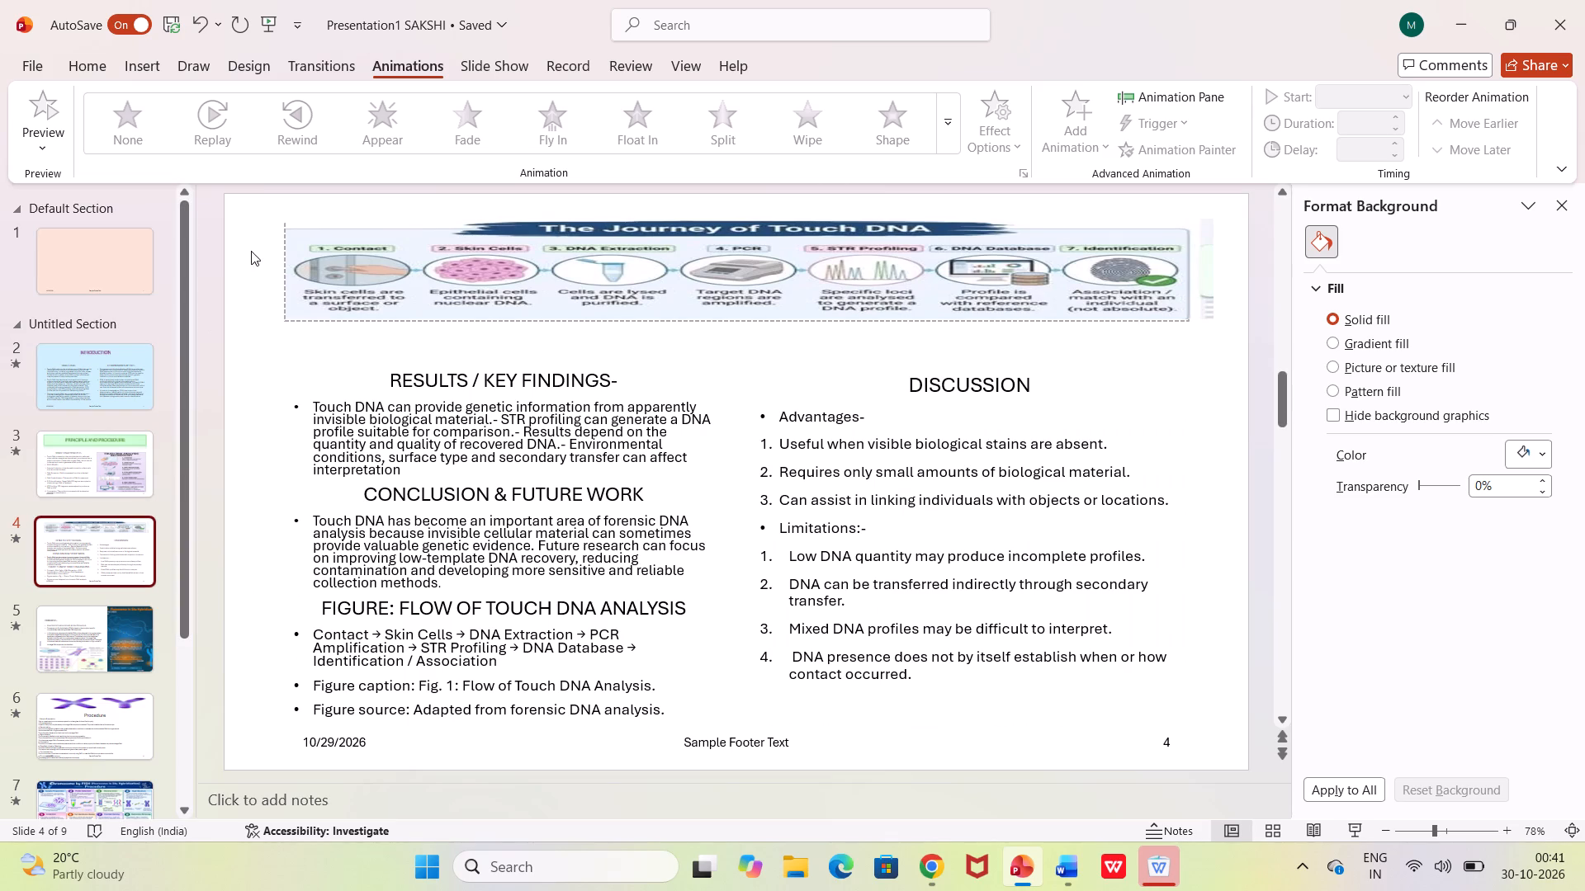
left_click(311, 121)
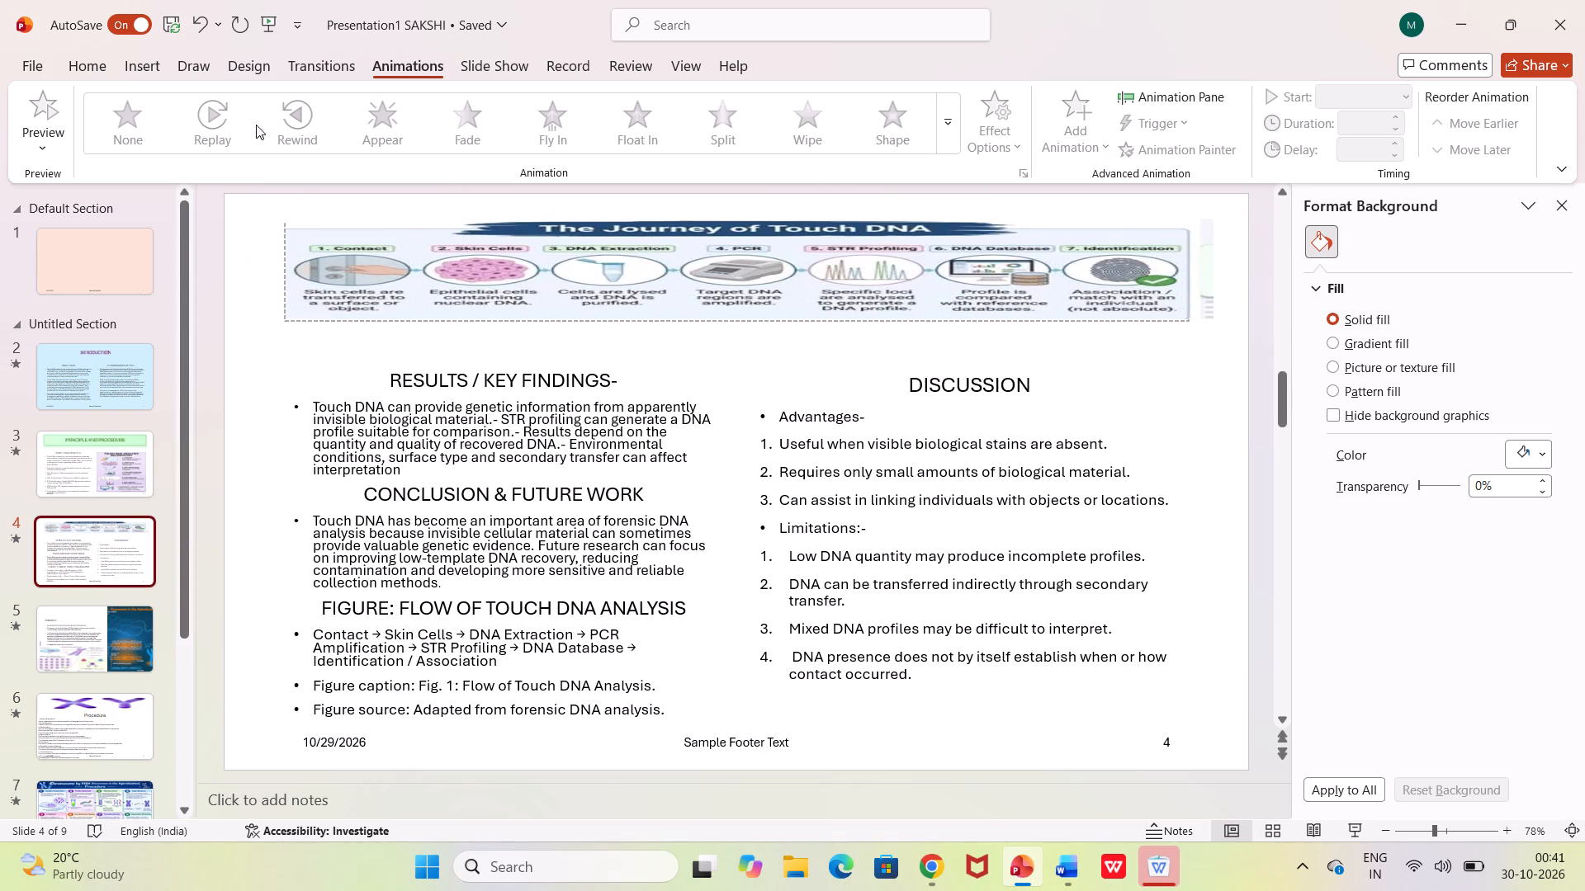
left_click(240, 130)
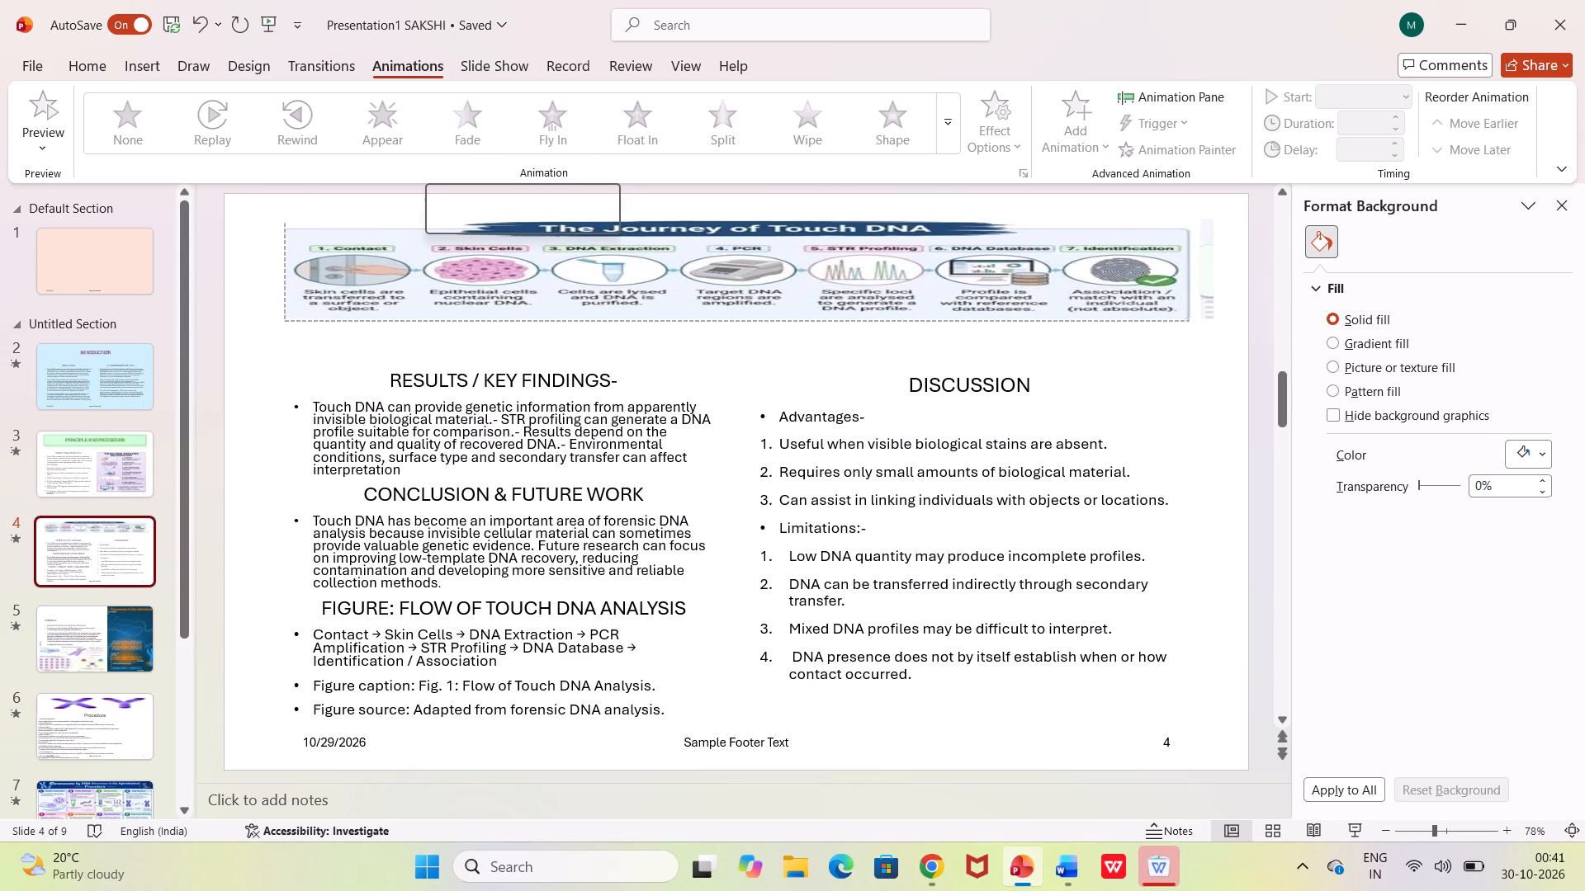
left_click(314, 66)
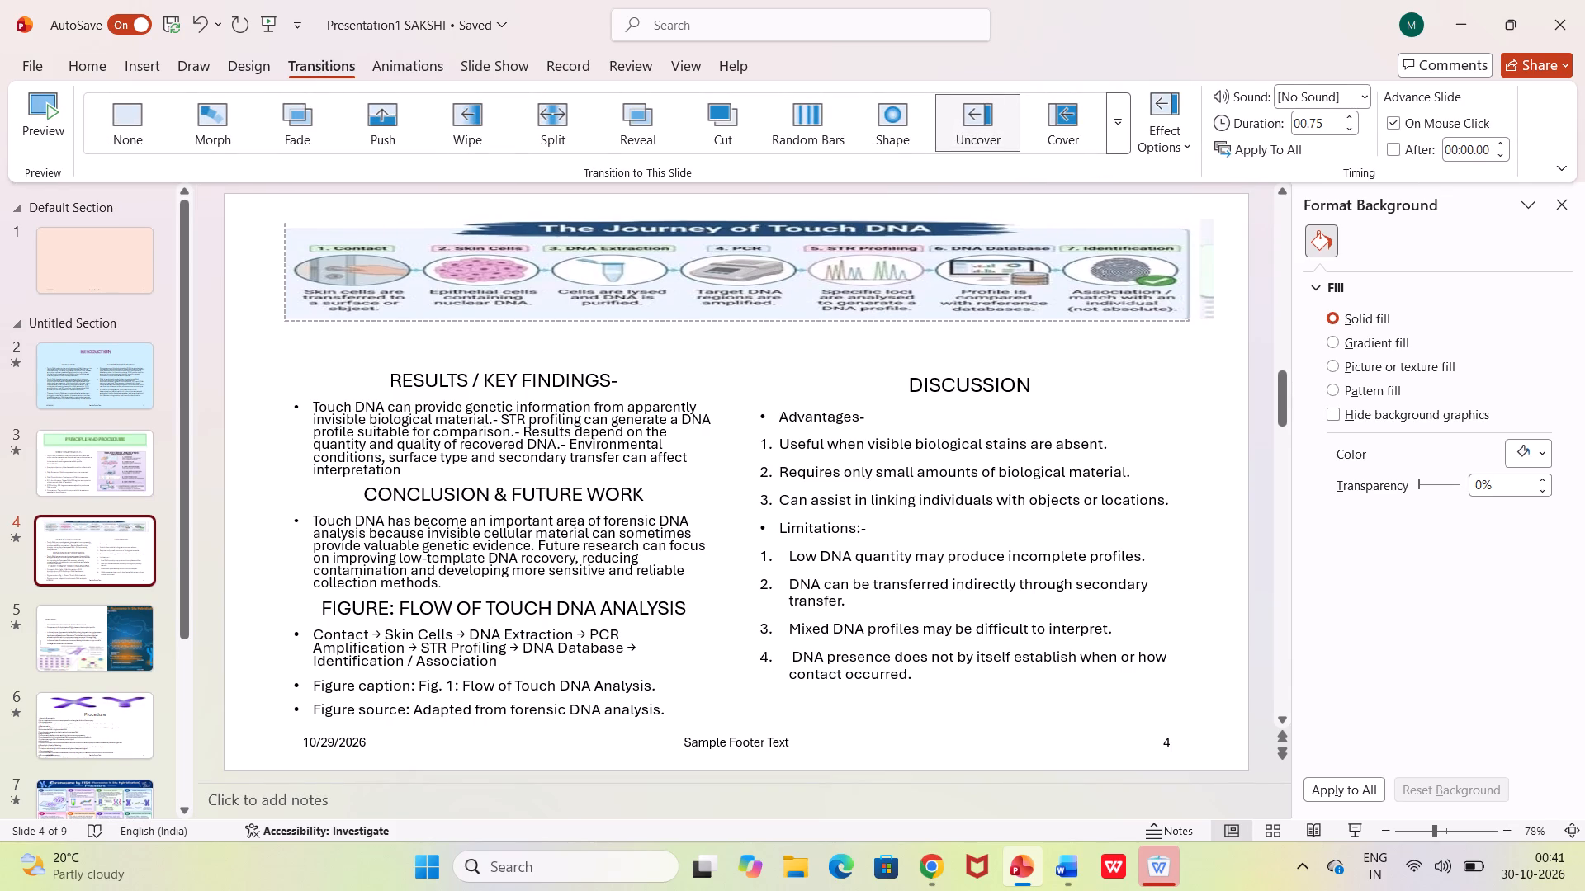
left_click(1154, 142)
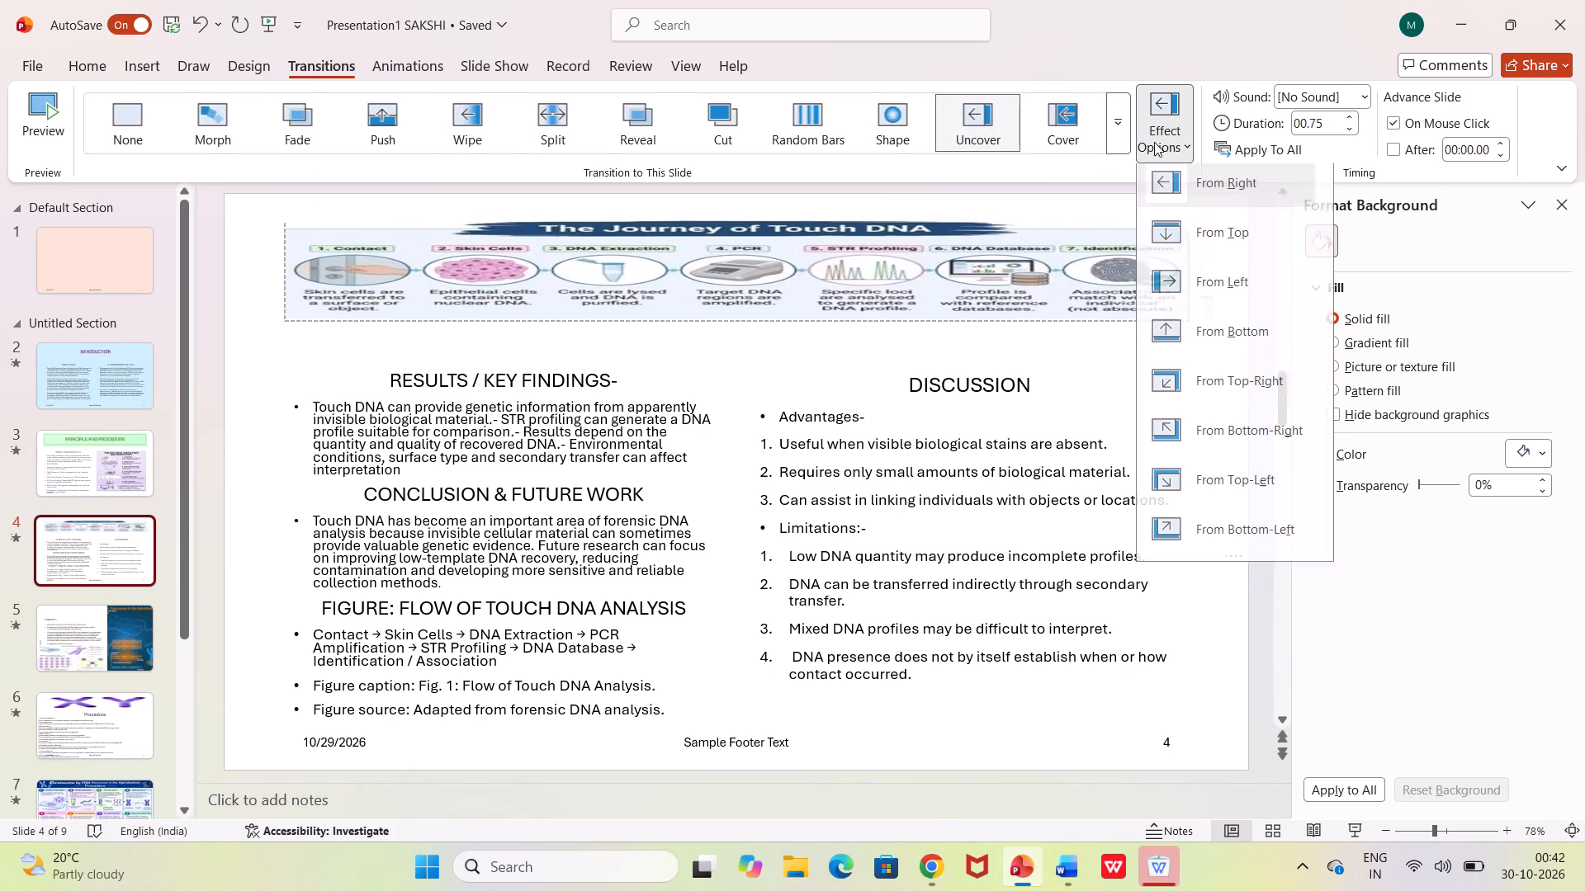
left_click(1228, 282)
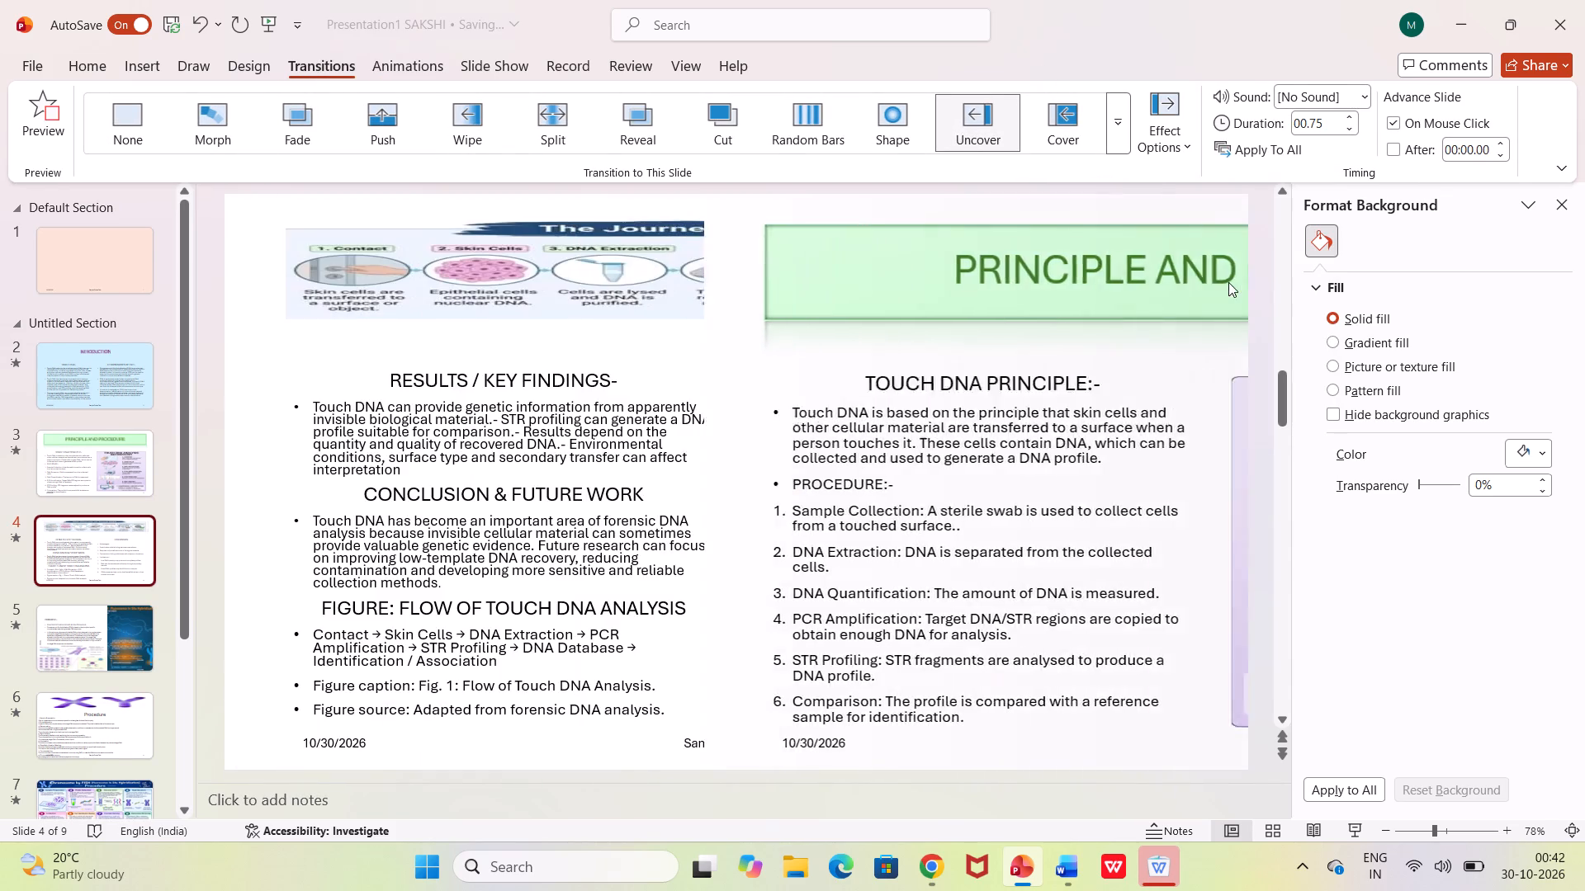
left_click(1160, 139)
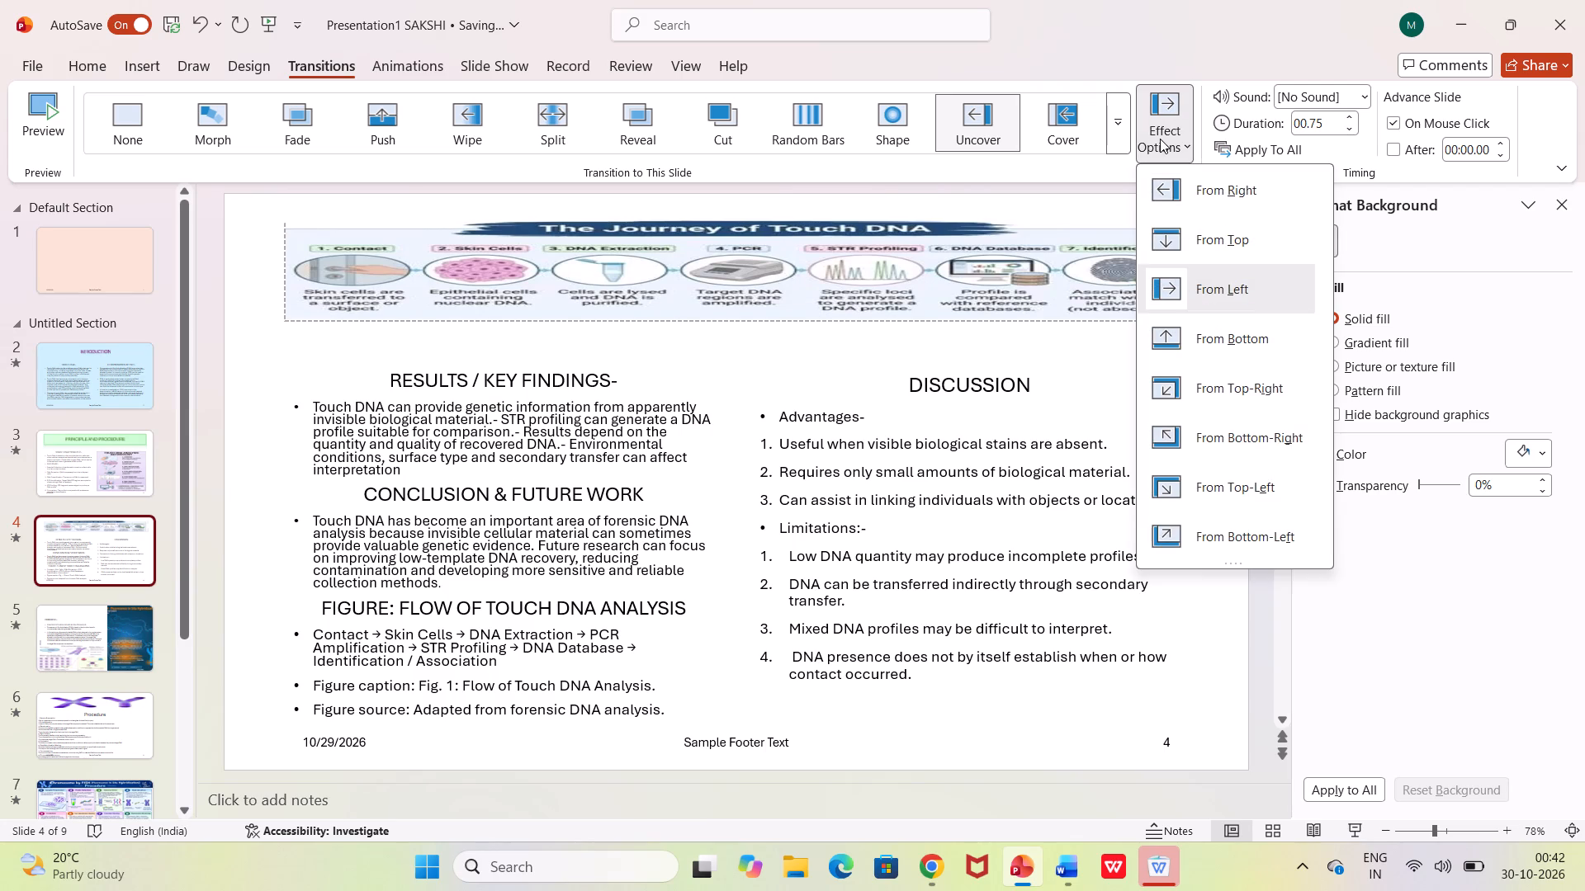
left_click(1234, 498)
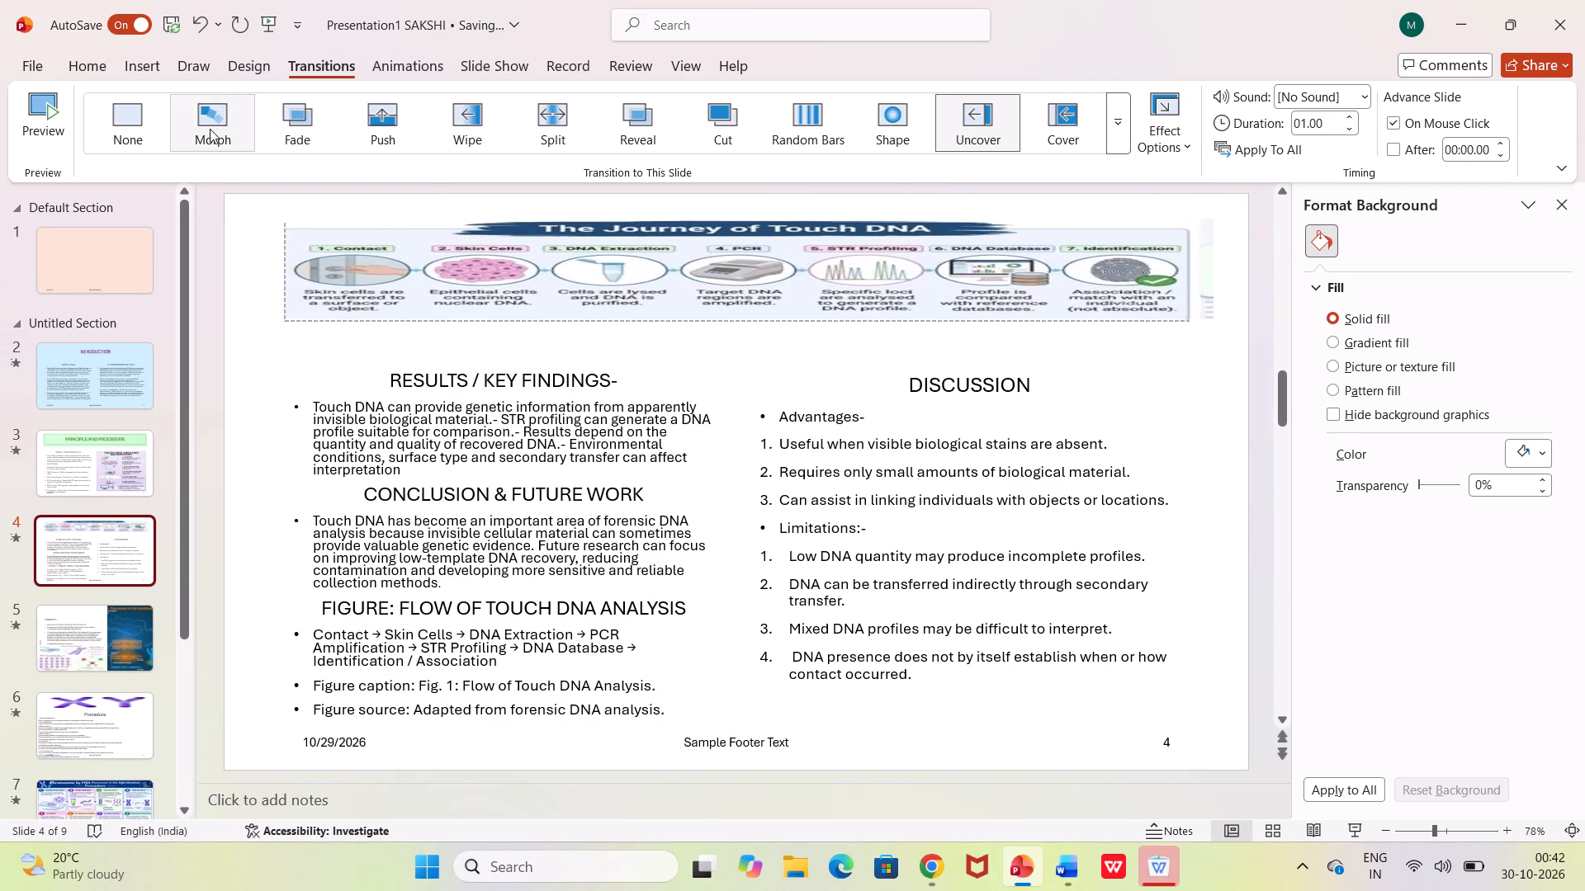
left_click(55, 117)
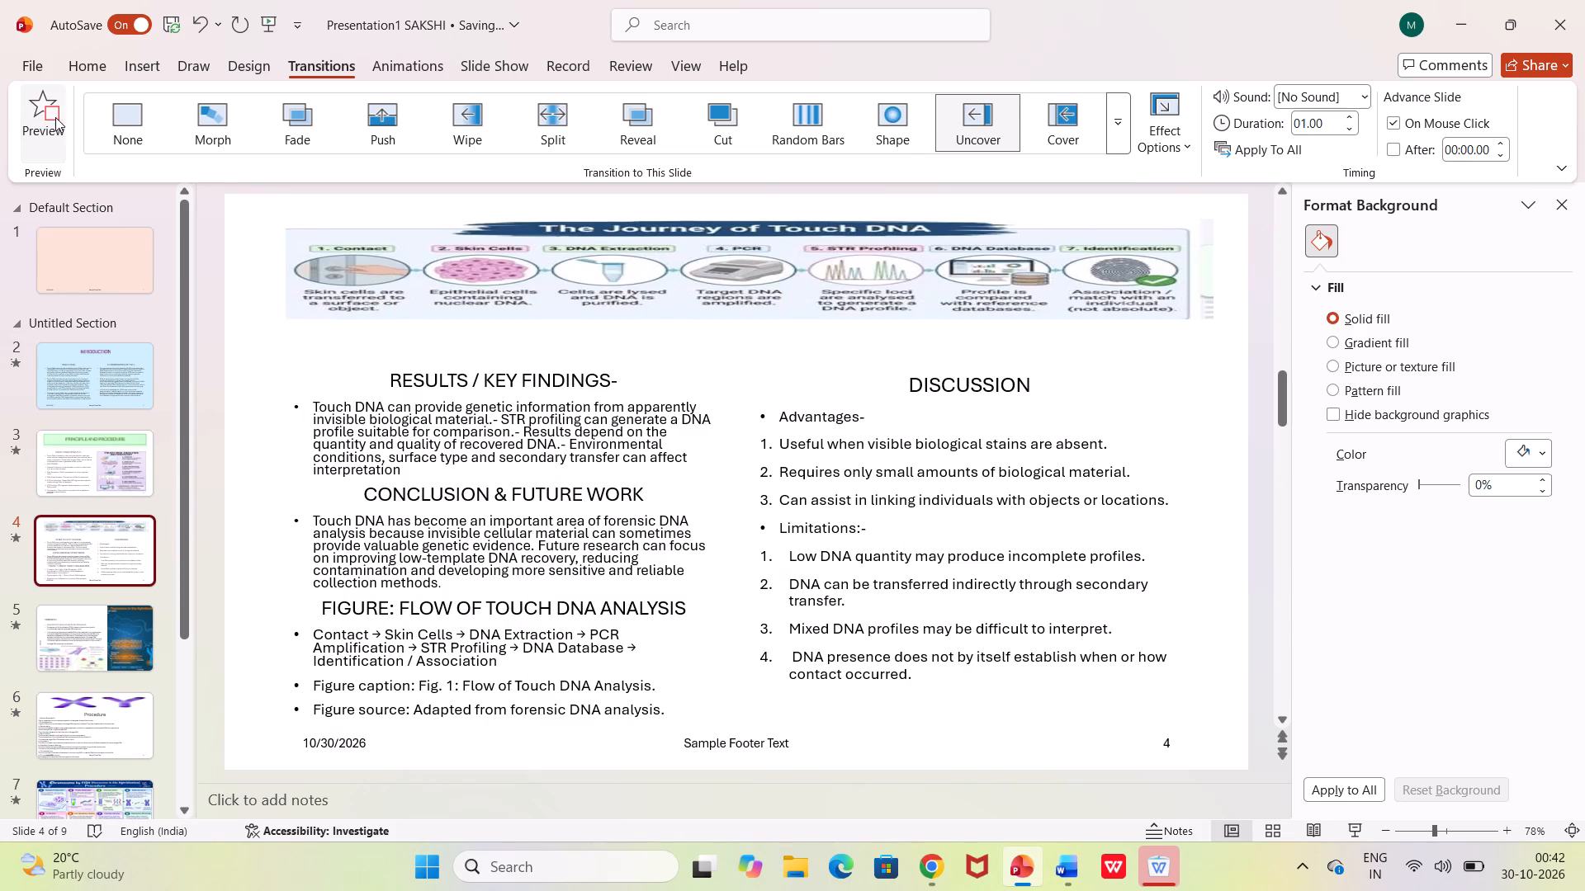
Set a solid pale blue background from the lightest dark-blue theme tint and apply it to all slides.
scroll(103, 676, "down", 11)
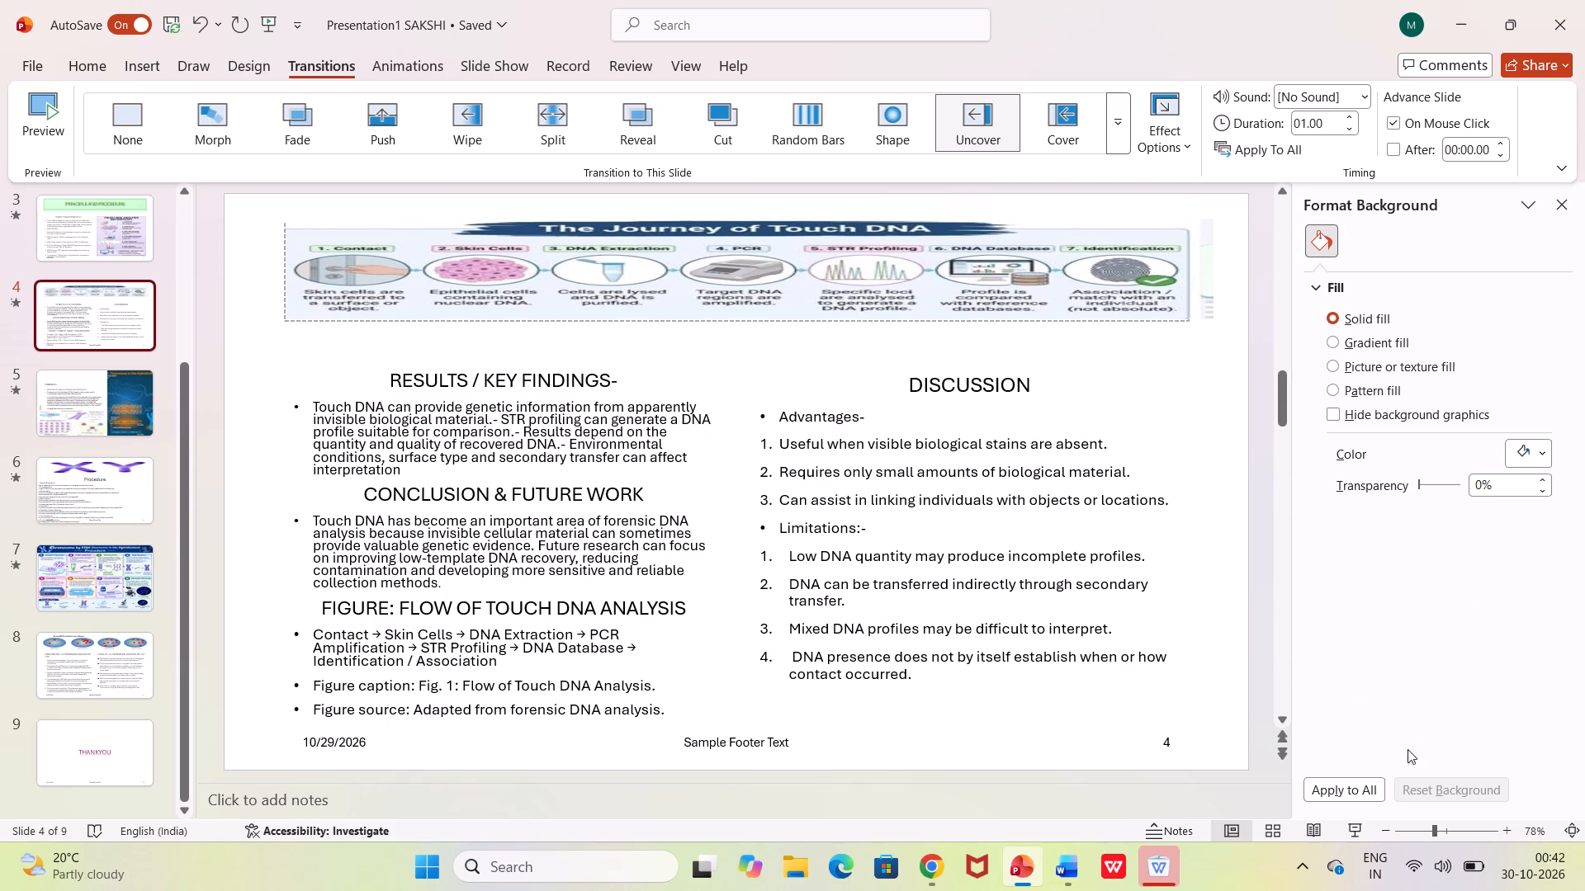
left_click(1338, 785)
left_click(1522, 451)
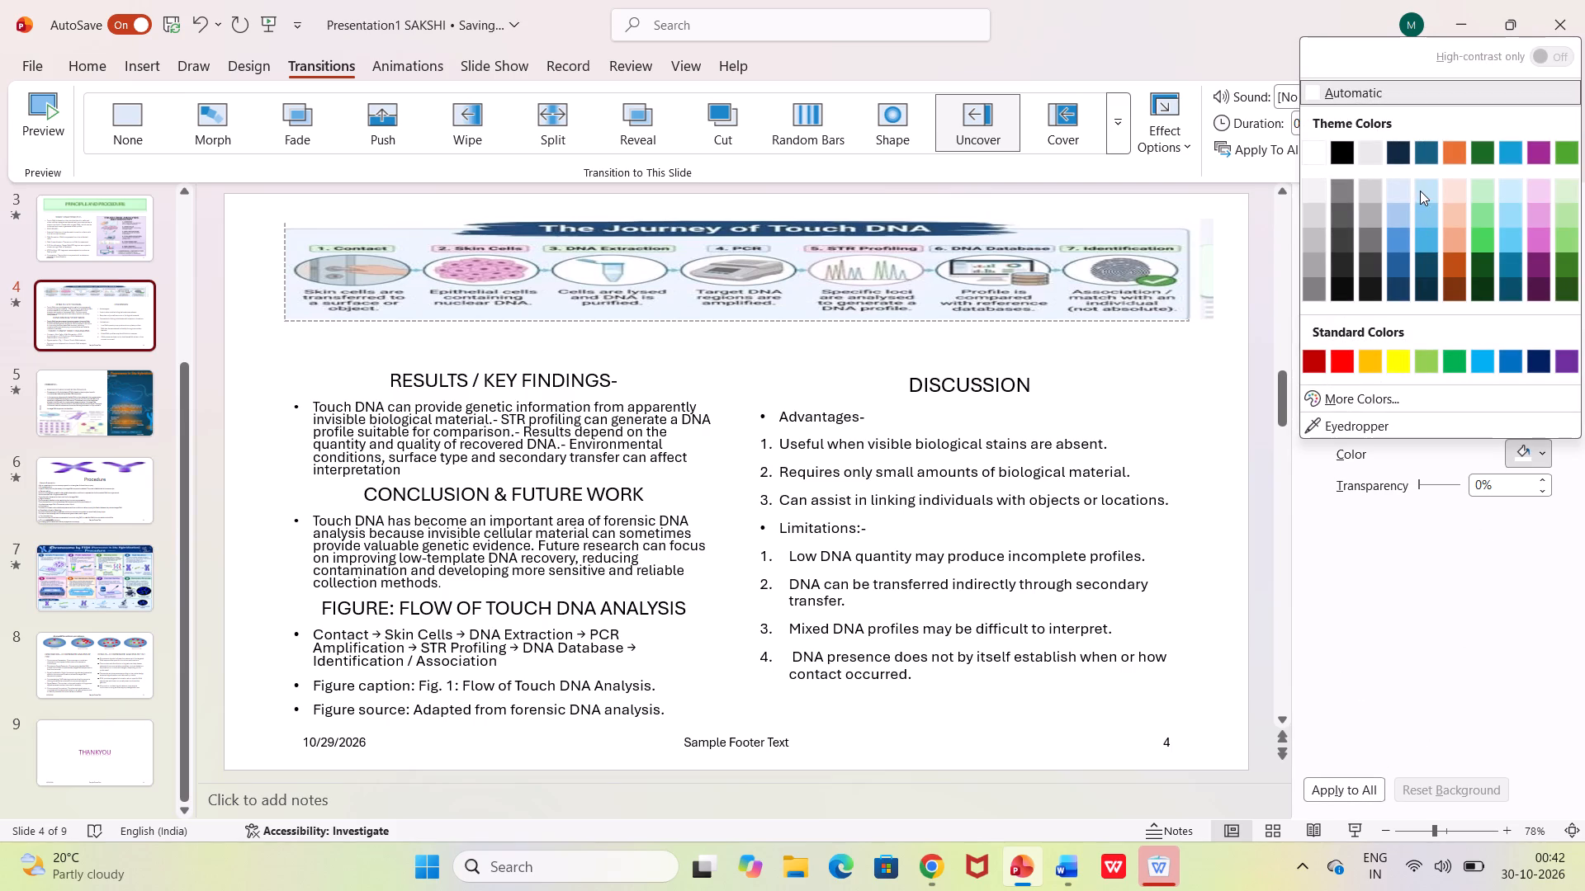
left_click(1404, 189)
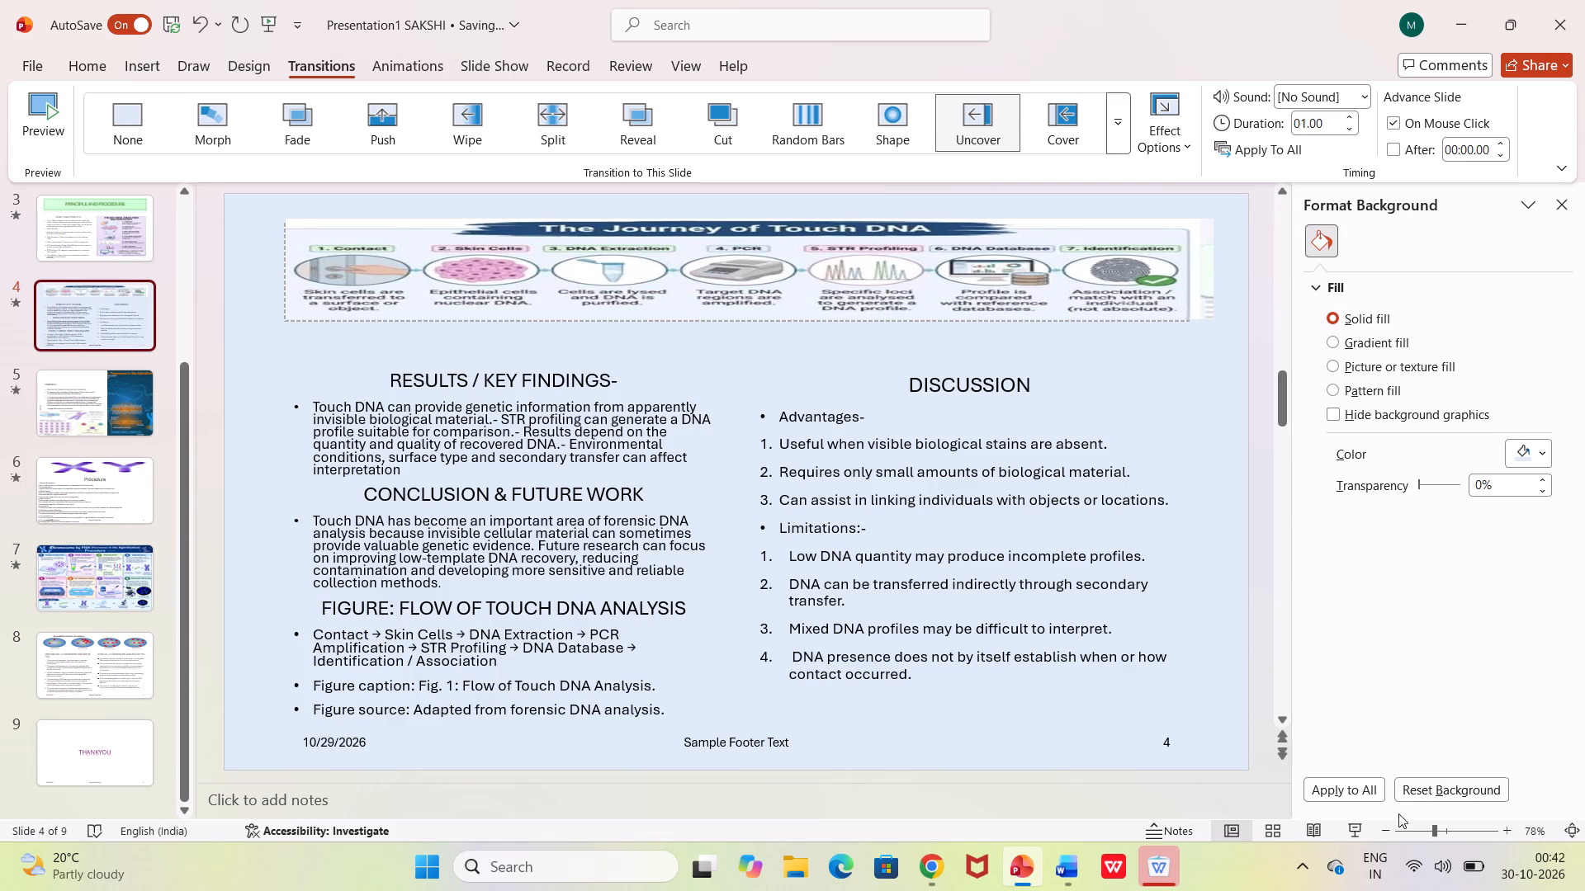
double_click(1341, 792)
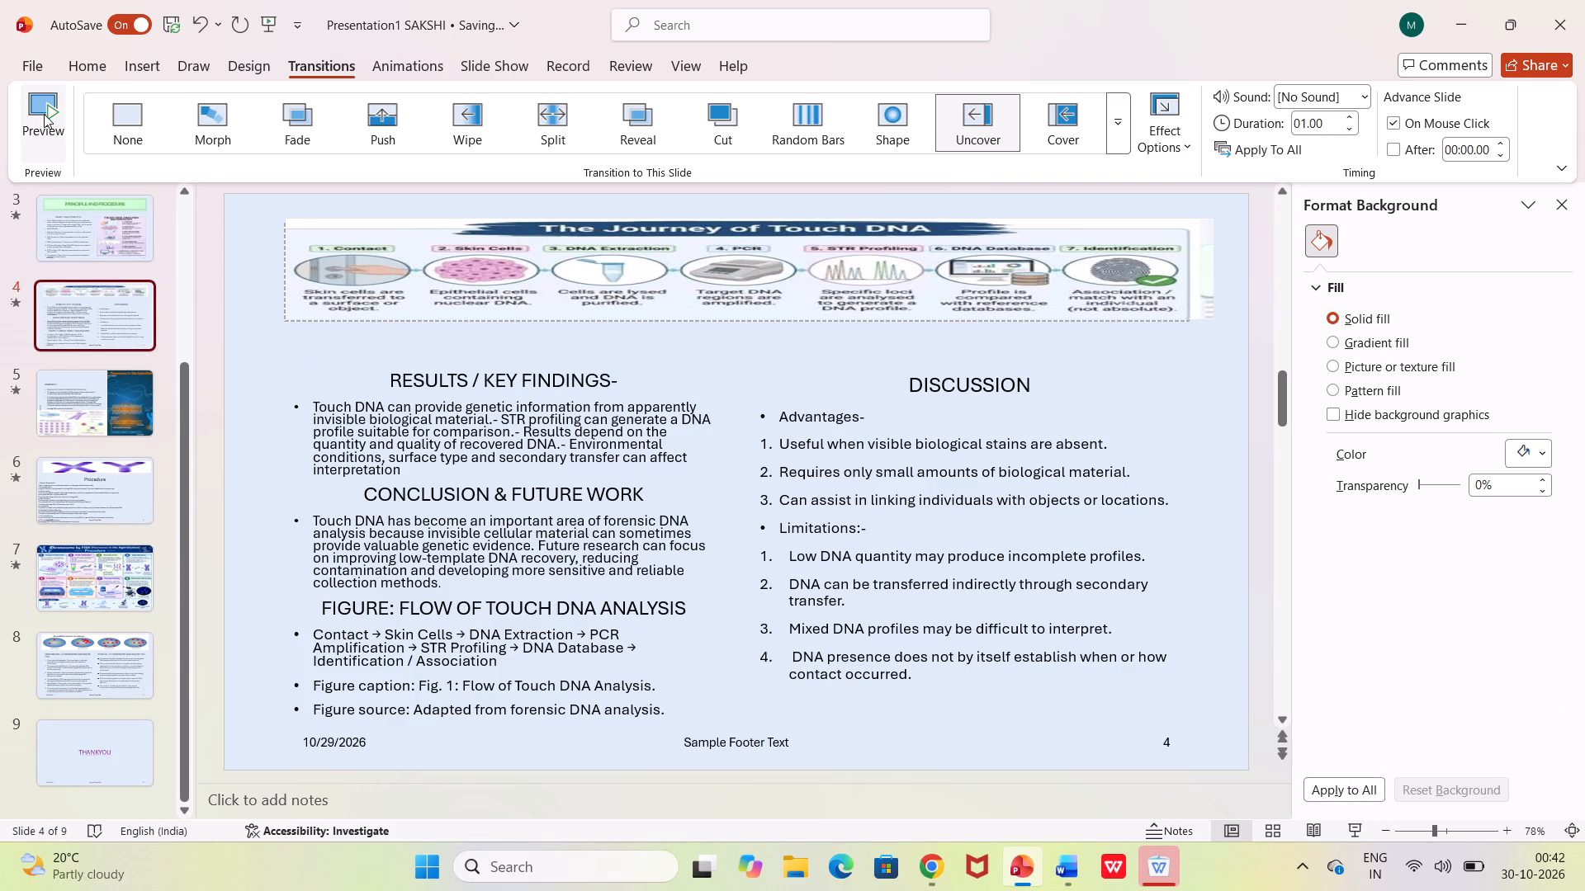
Check slides 2 through 9 one by one for the background color applied across the presentation.
scroll(106, 224, "up", 5)
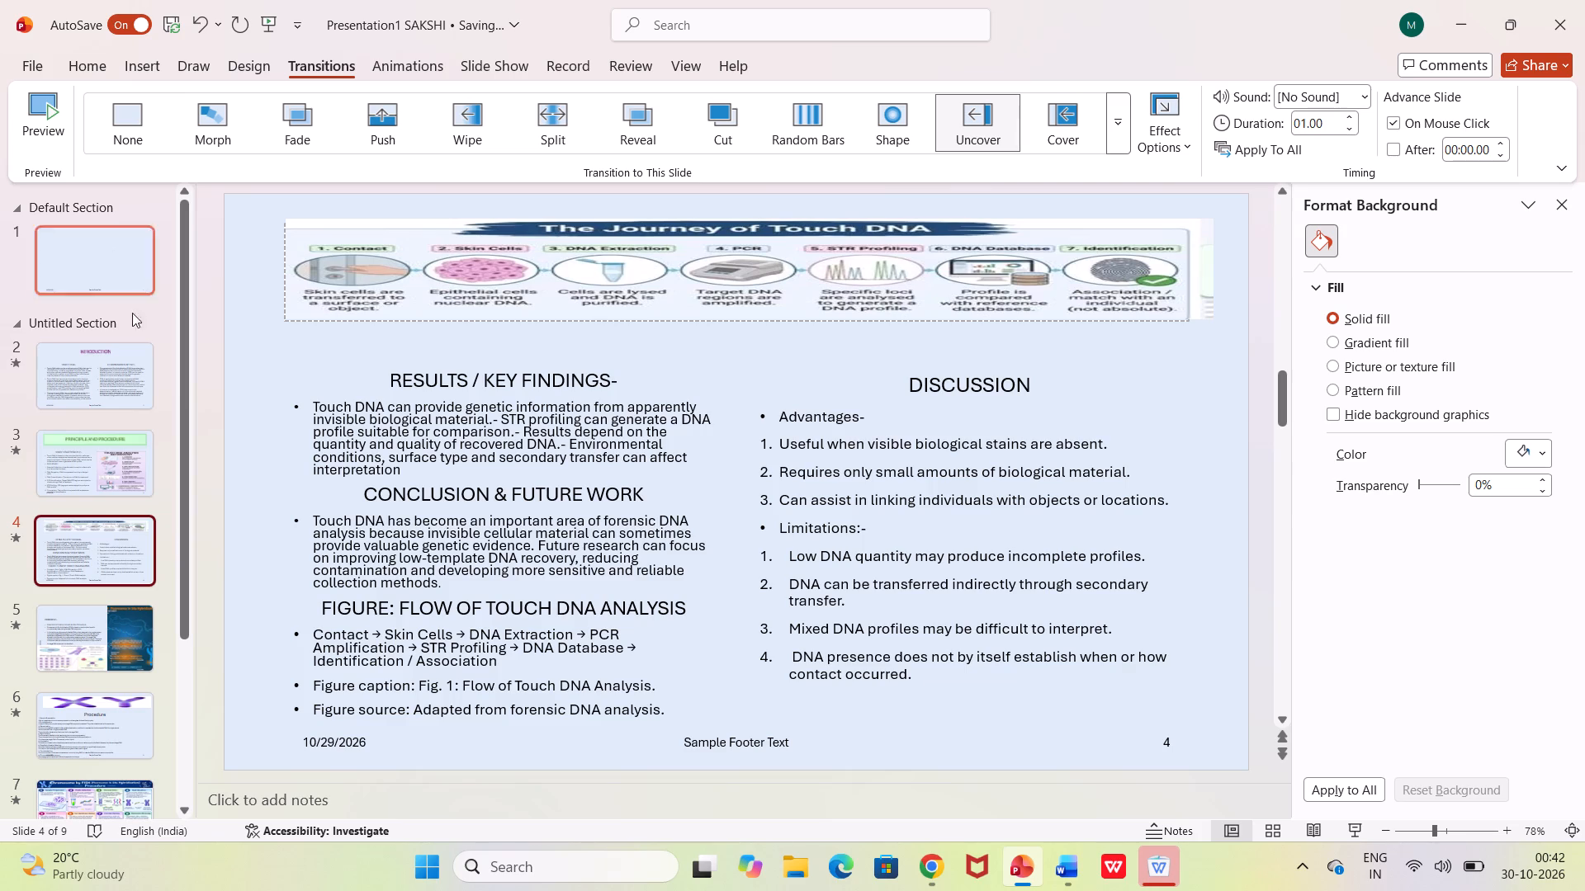
left_click(141, 402)
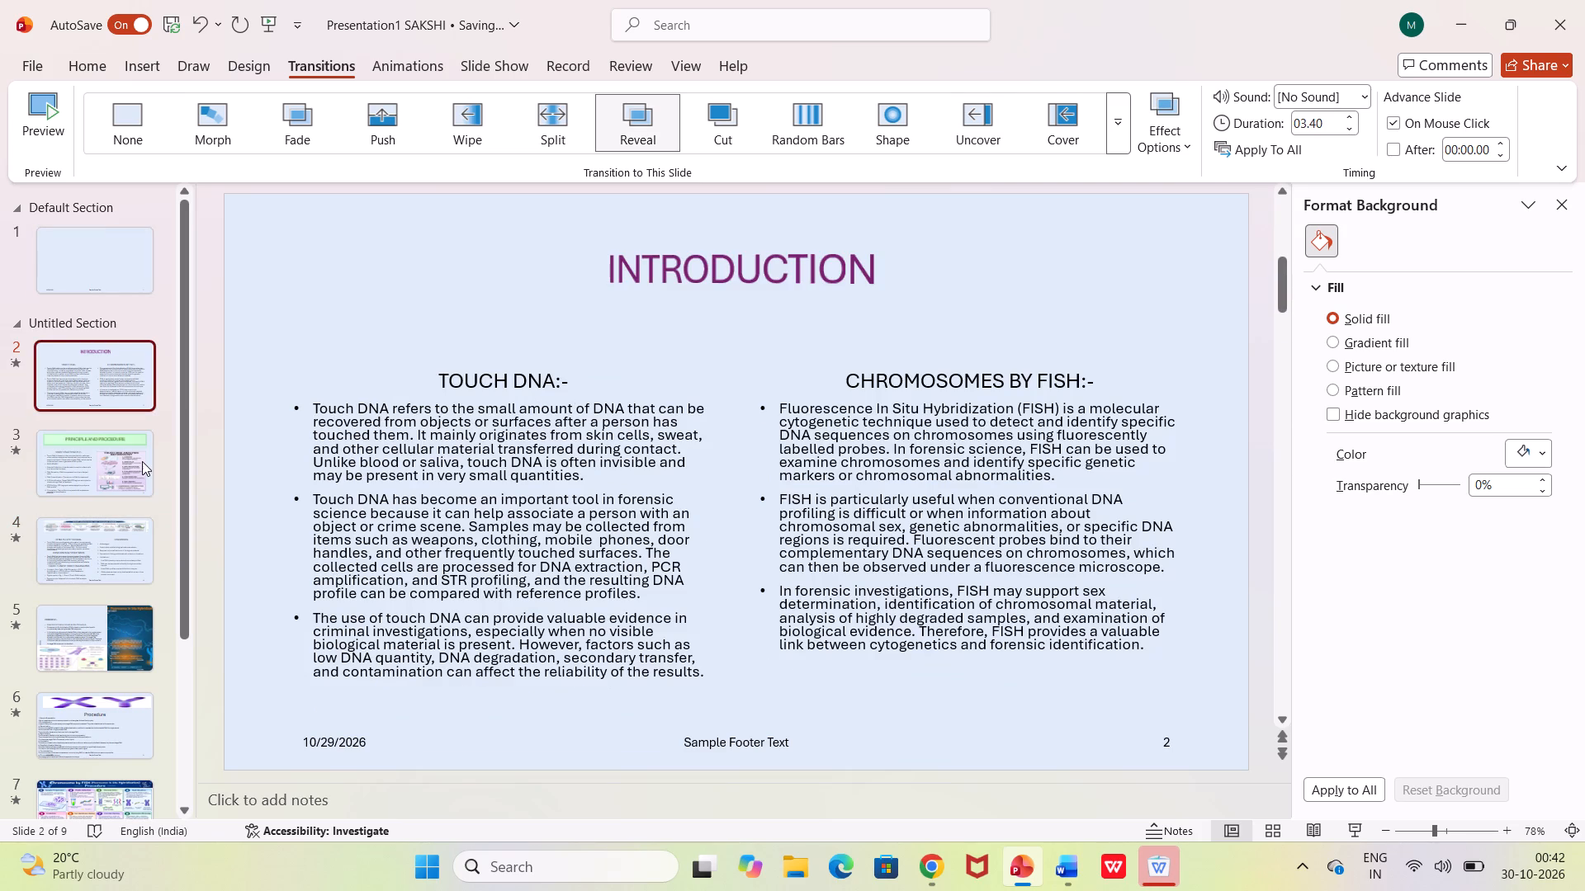
left_click(142, 461)
left_click(73, 568)
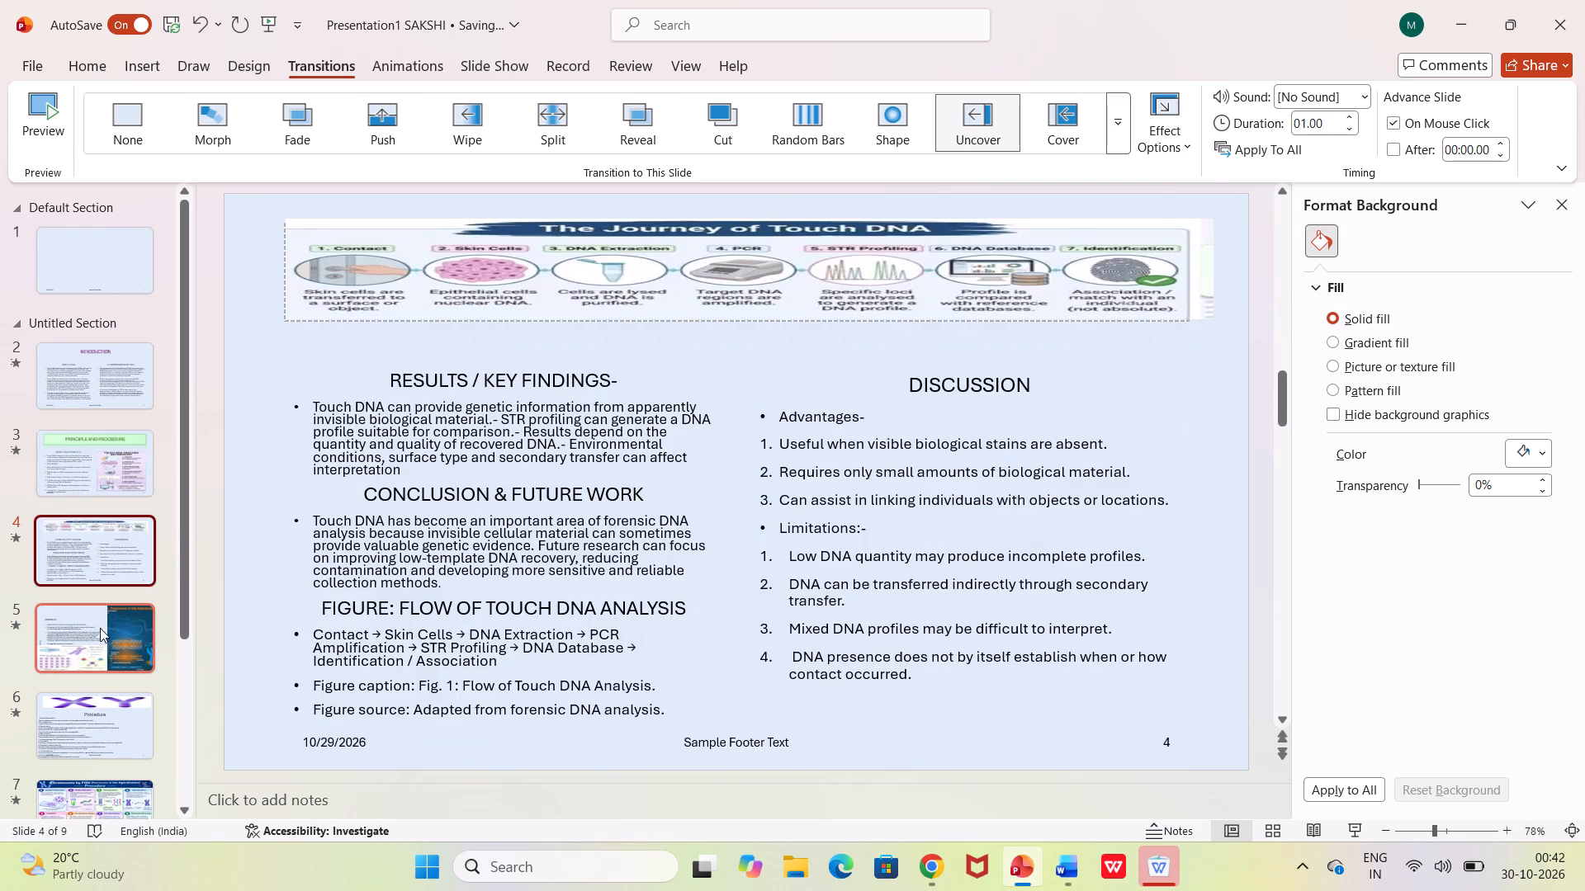
left_click(100, 633)
left_click(122, 723)
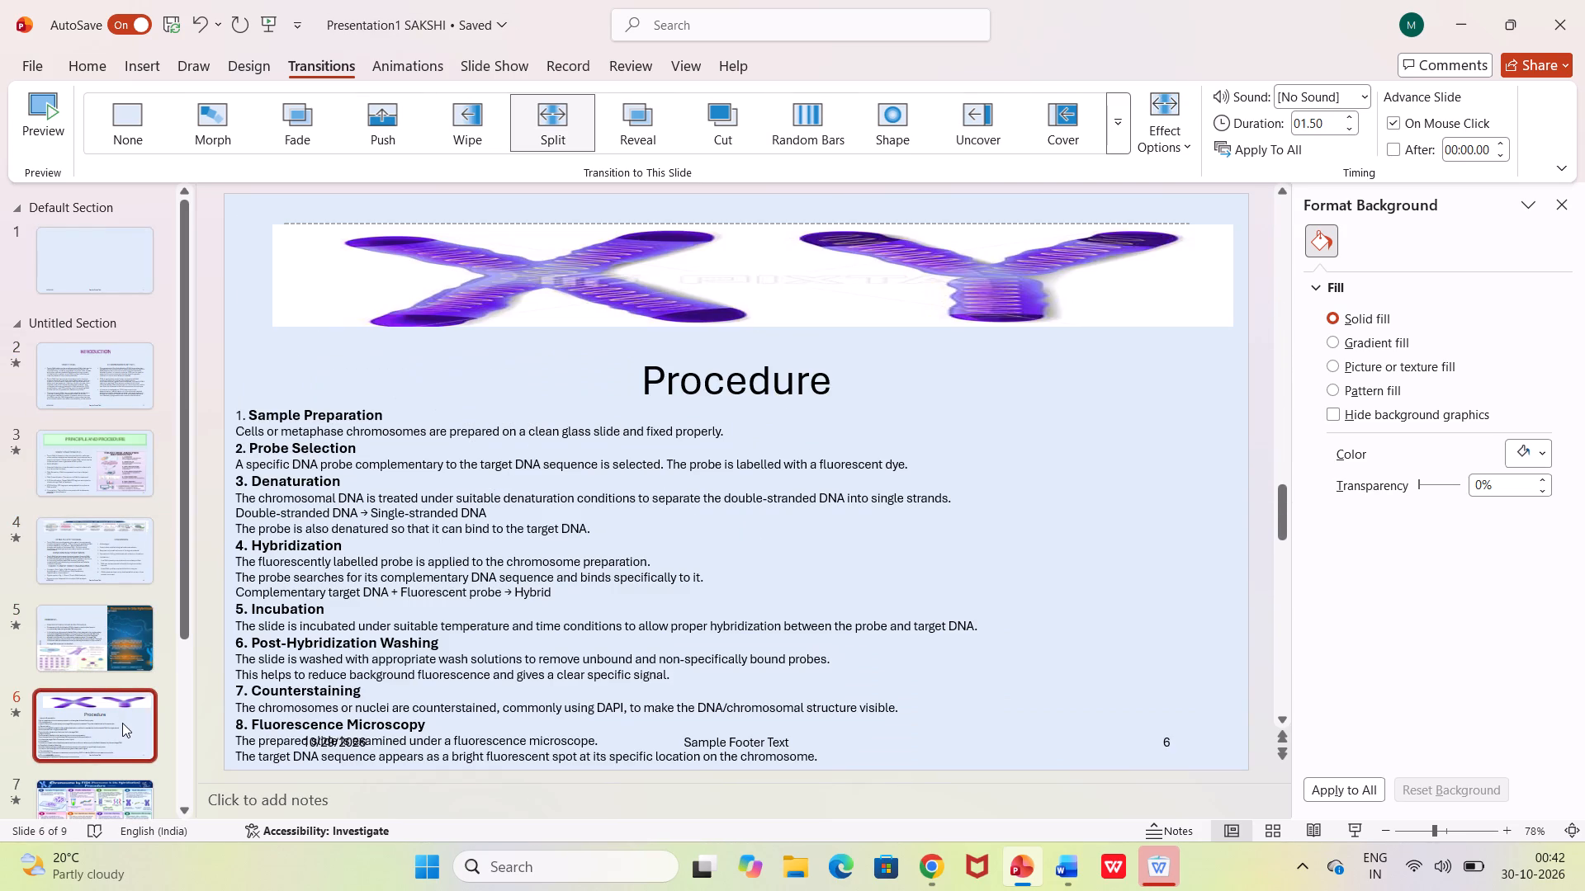
scroll(121, 790, "down", 1)
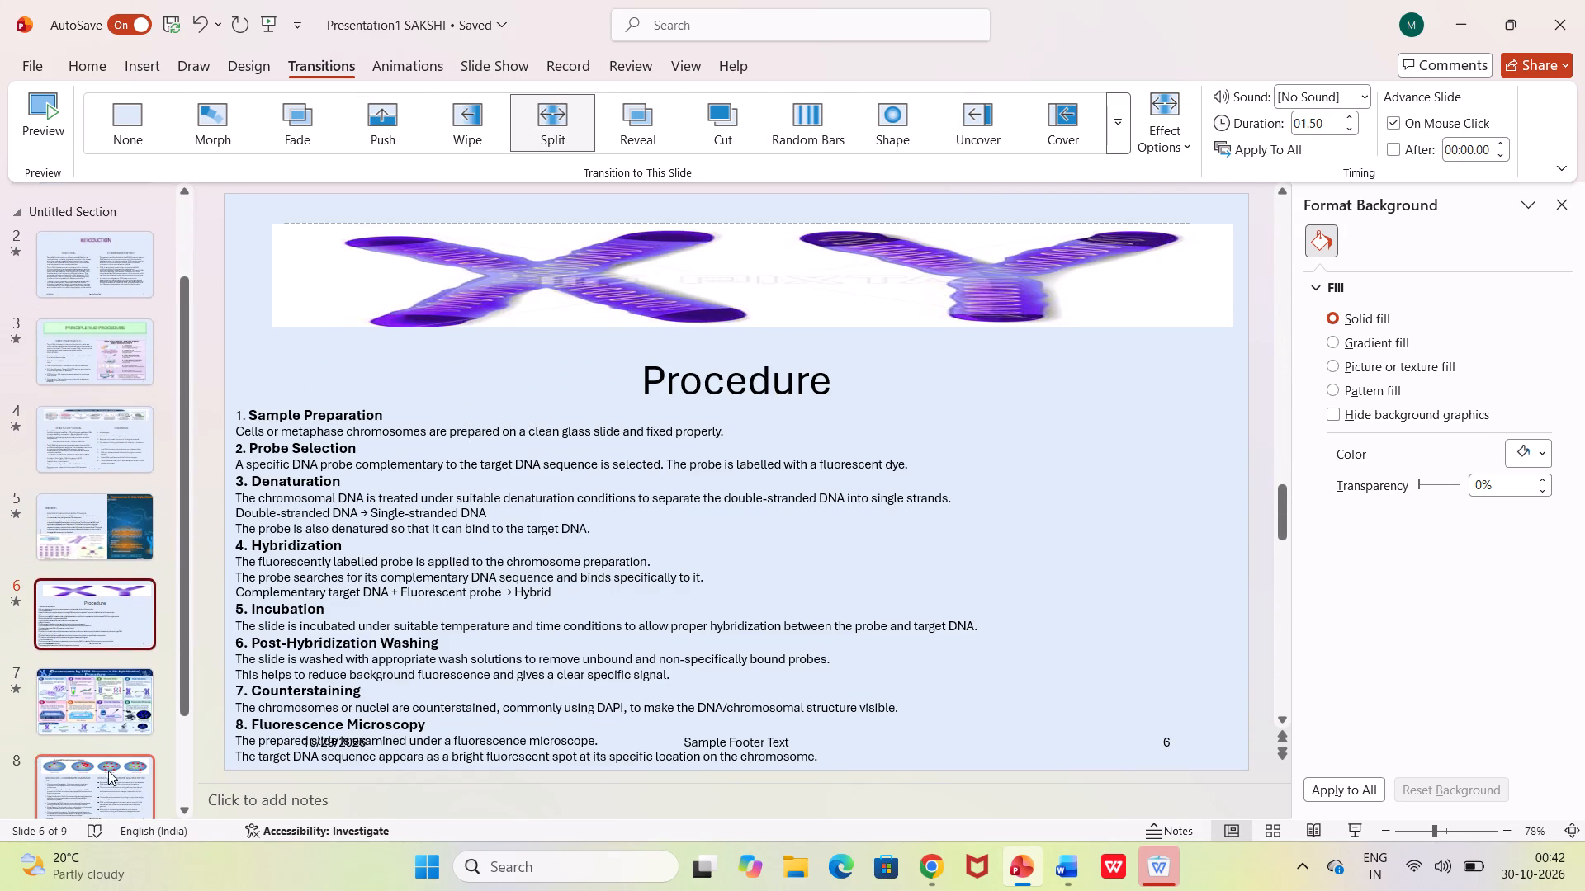
left_click(101, 673)
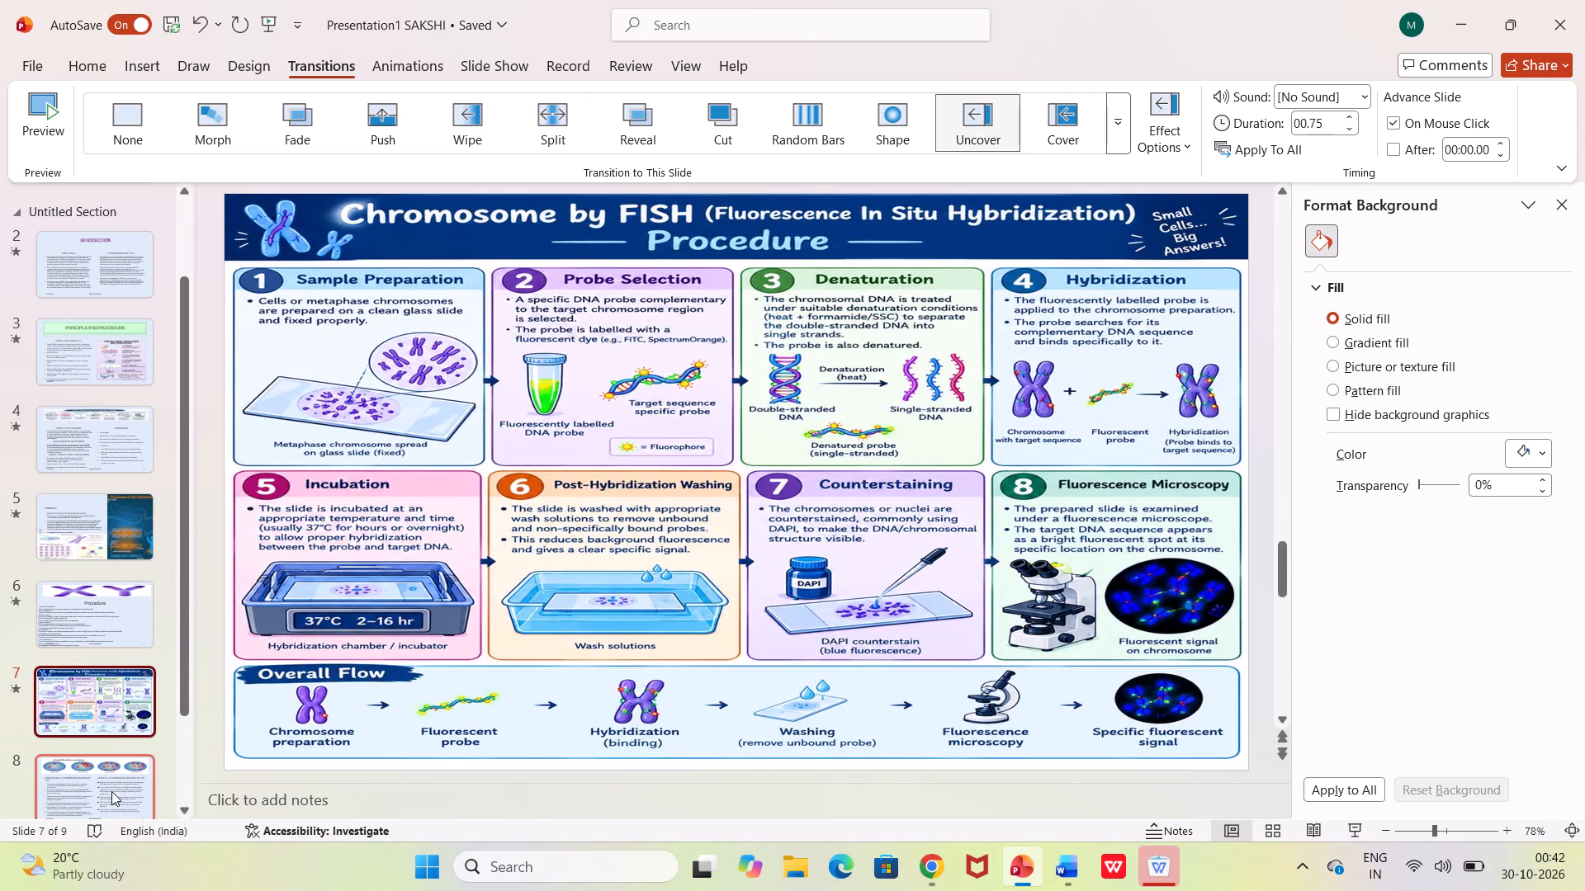
left_click(111, 791)
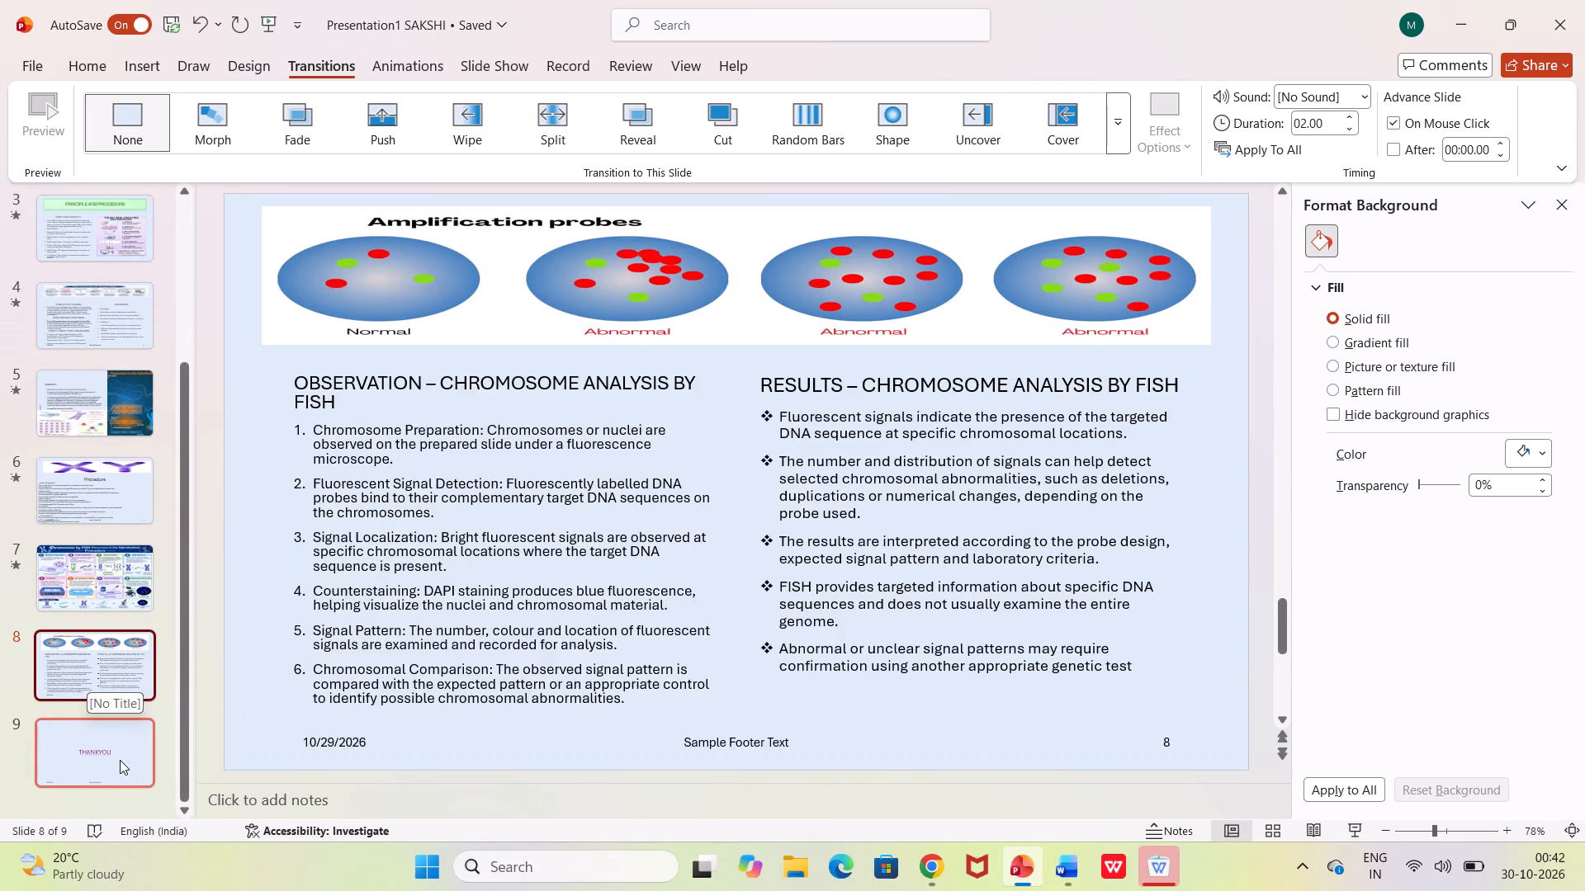
left_click(121, 761)
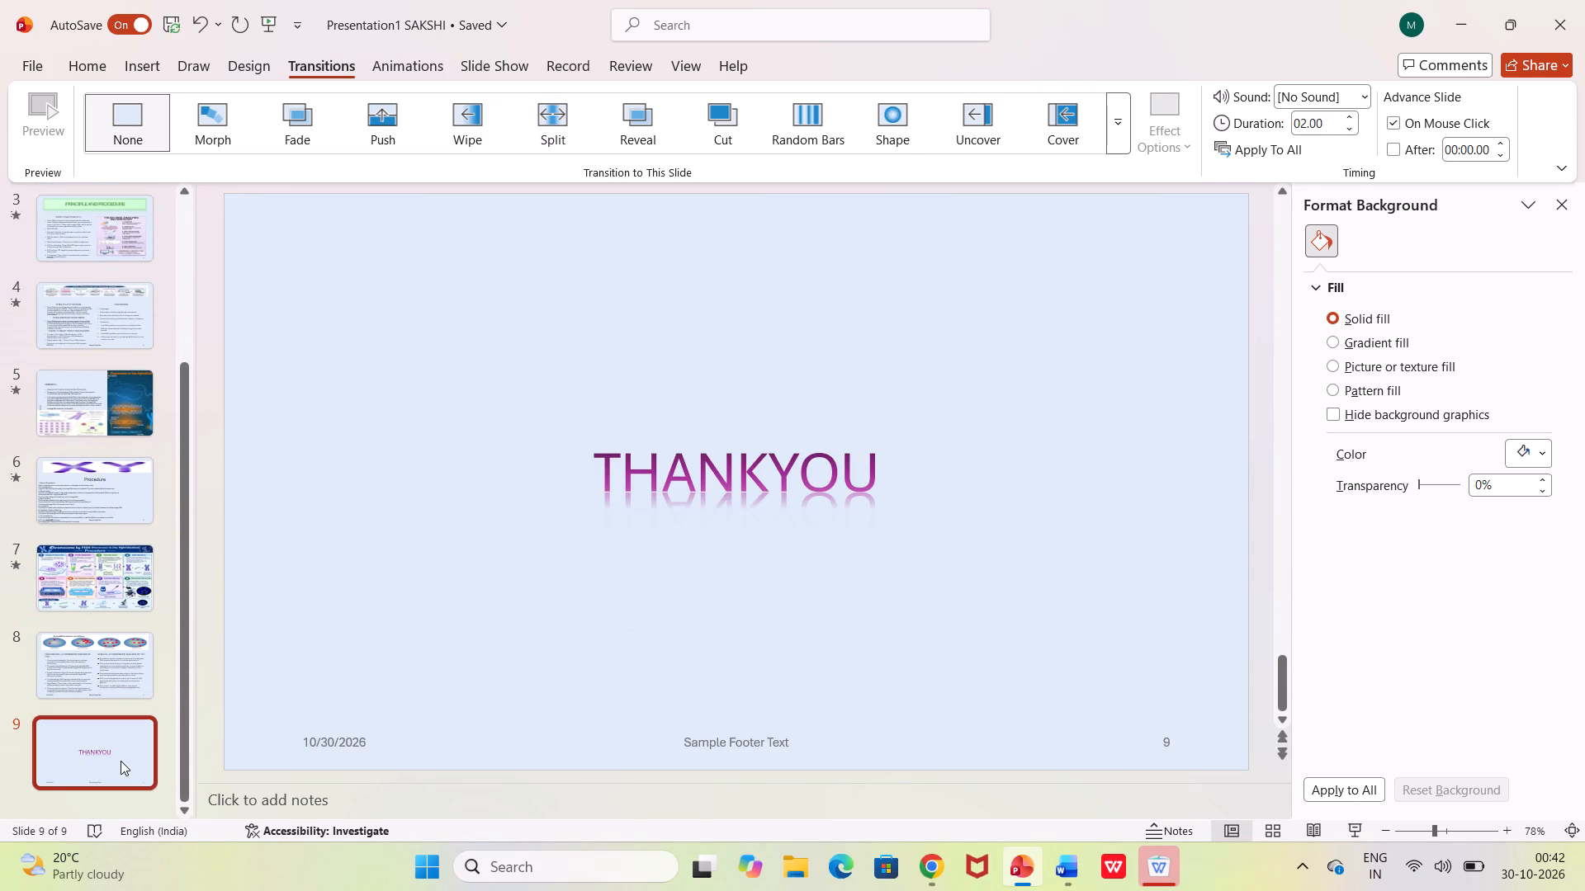
scroll(71, 622, "up", 3)
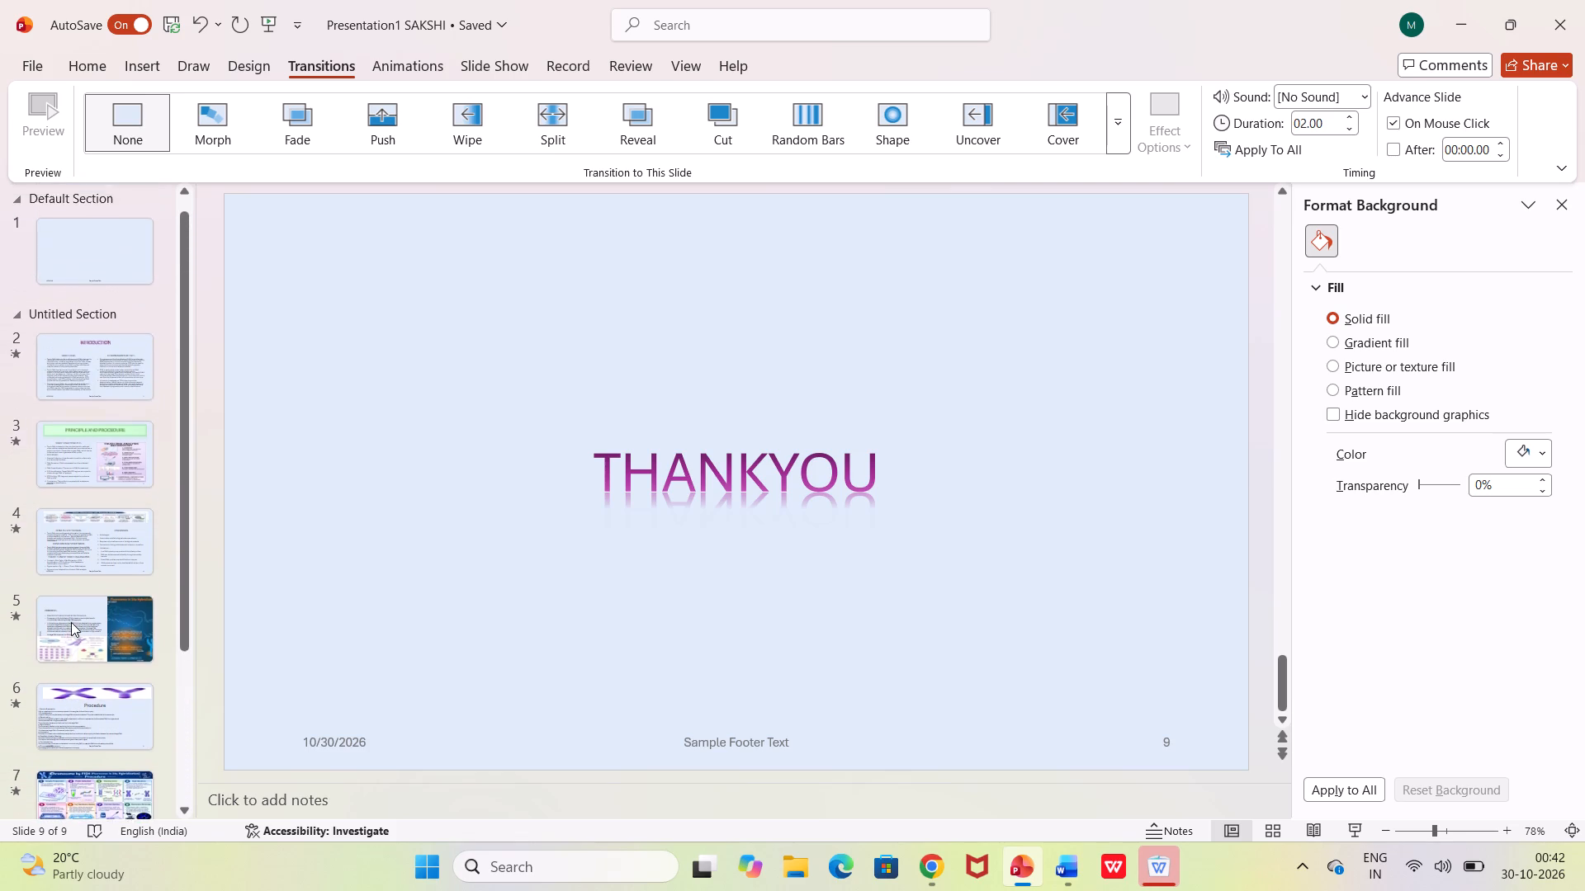
scroll(71, 622, "up", 2)
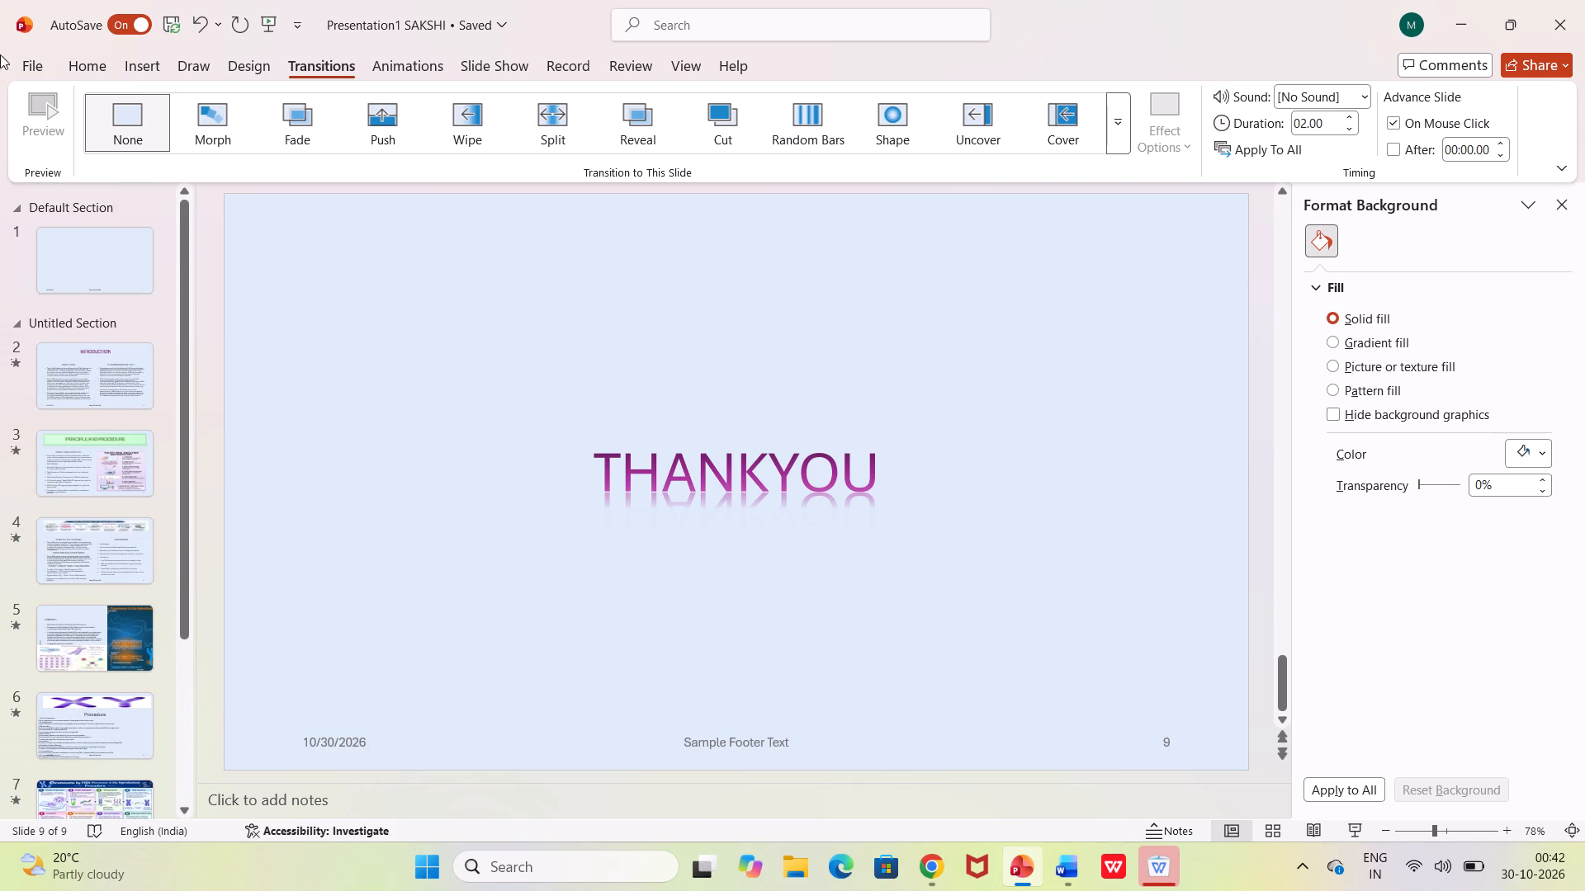
Step through the slides in the editor from the Introduction slide to the closing THANKYOU slide.
left_click(511, 53)
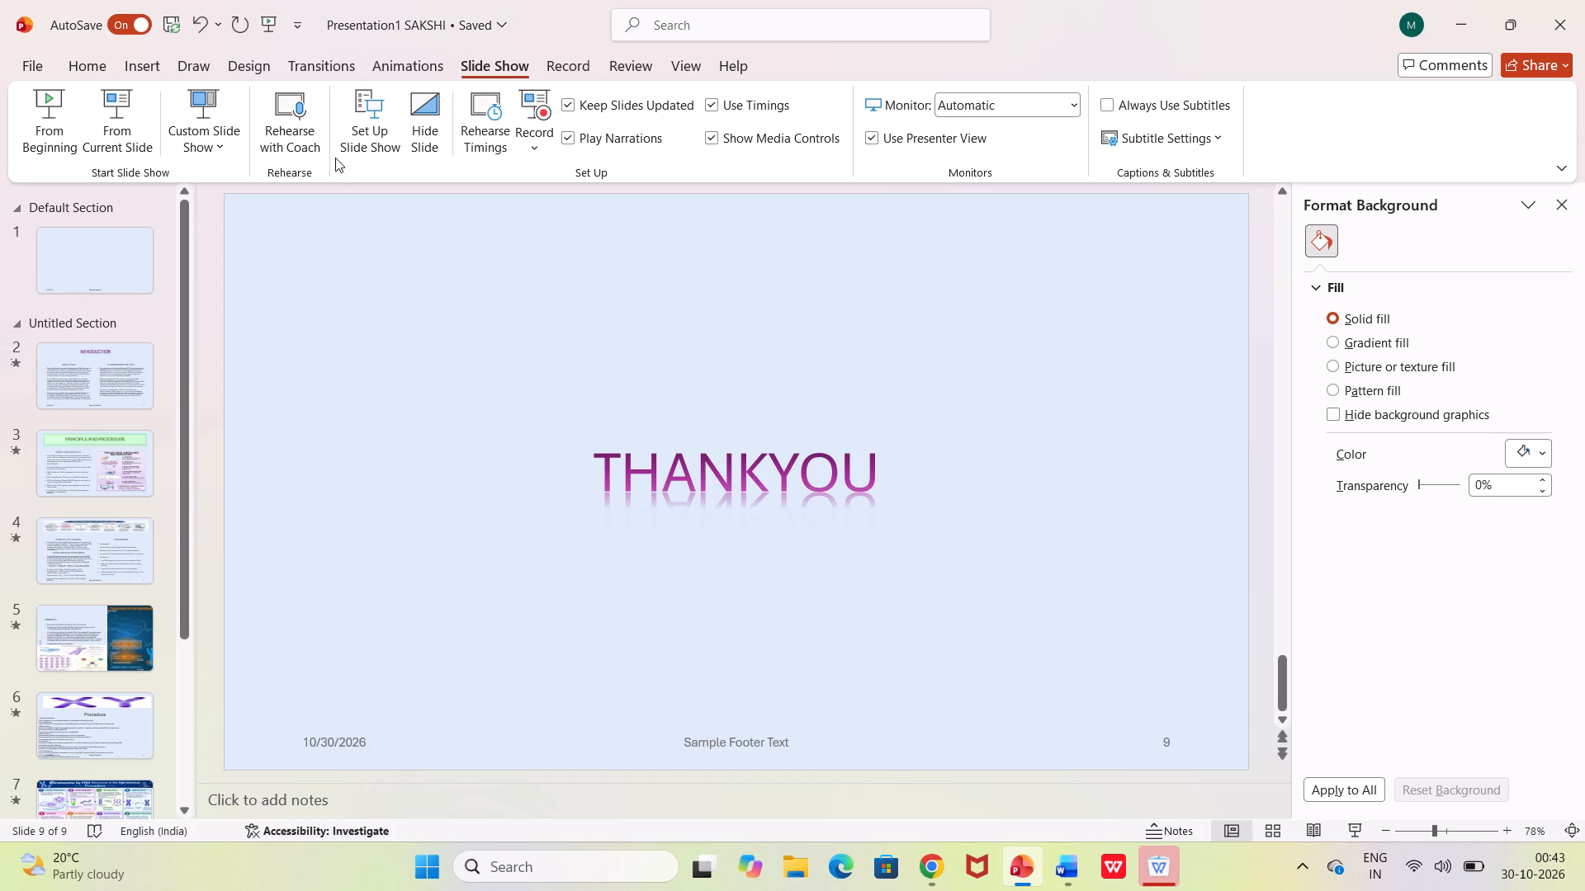
left_click(478, 60)
left_click(74, 351)
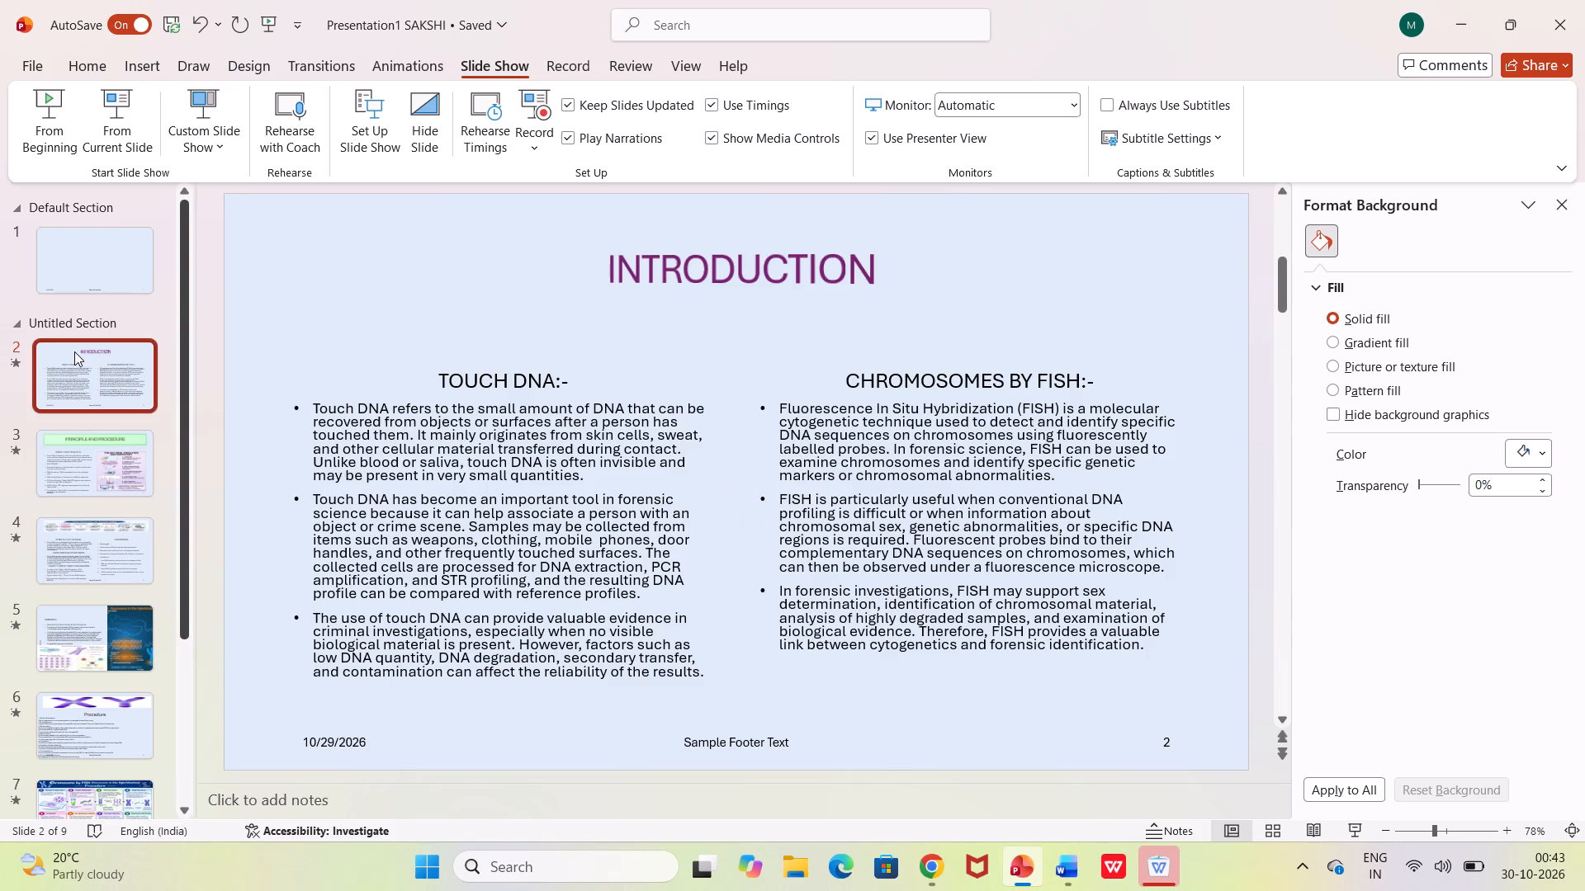
key("Right")
key("Right")
key("Right")
key("Down")
key("Down")
key("Down")
key("Down")
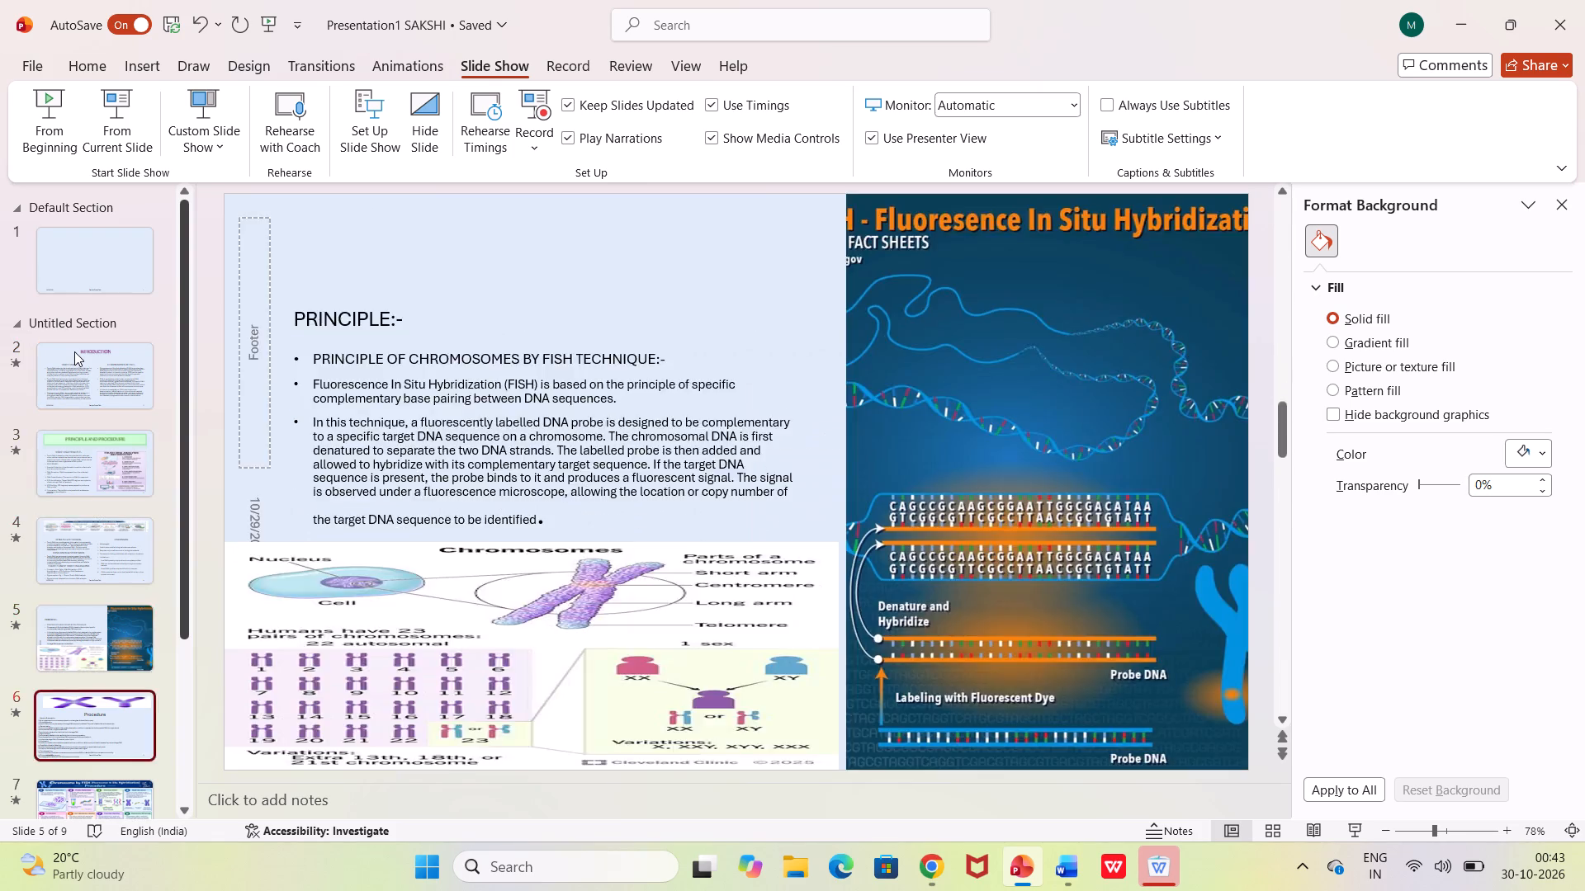
key("Down")
key("Down")
key("Down")
key("Down")
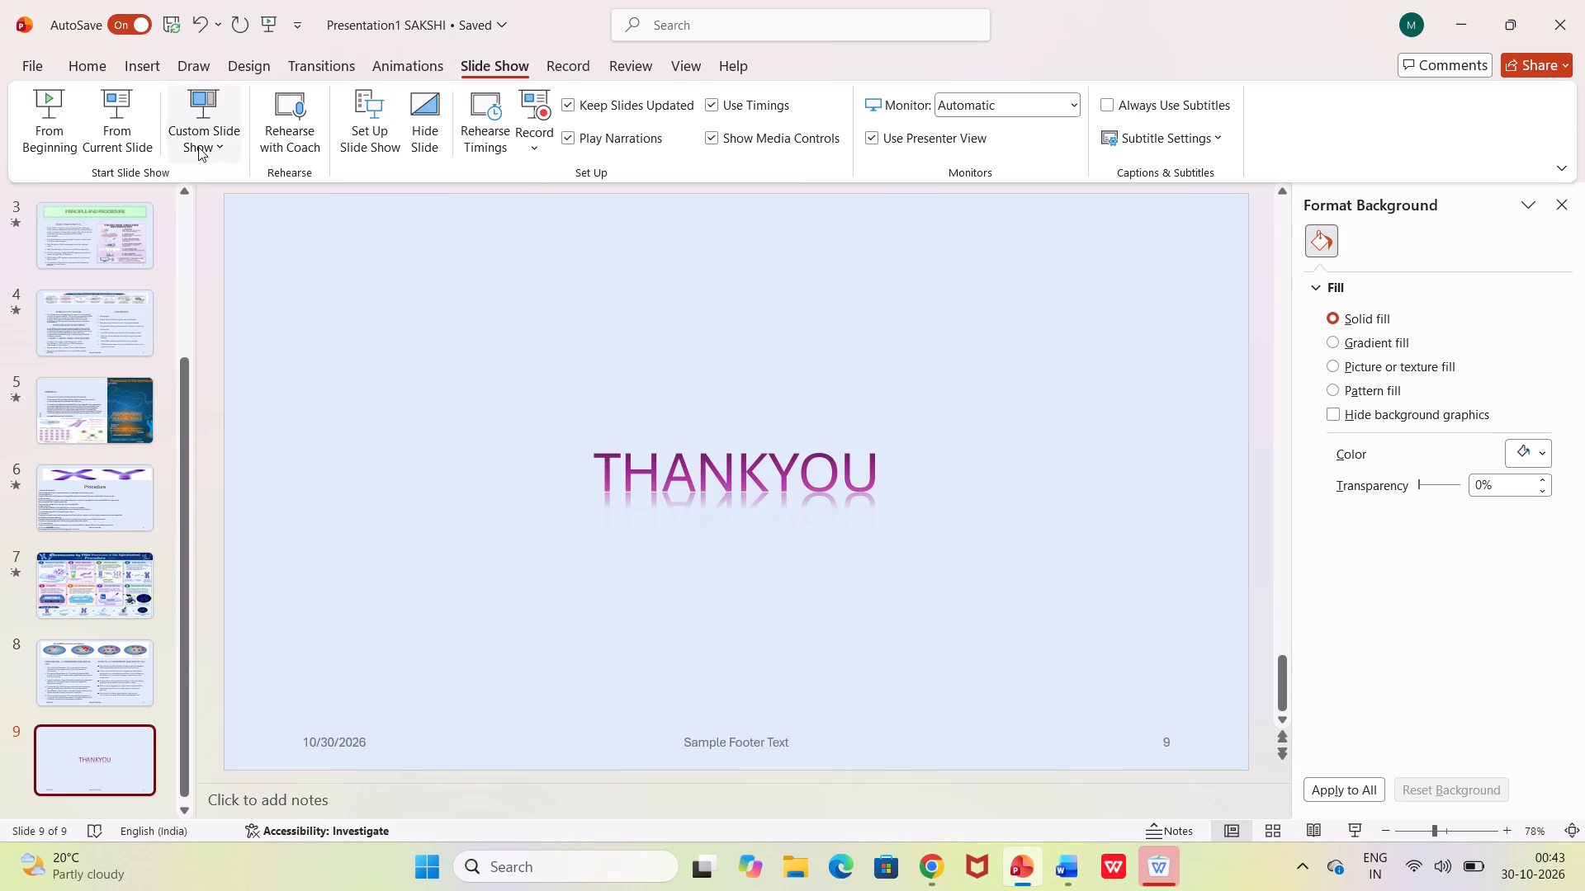
Play the slide show from the beginning and advance through every slide to the end to review the transitions.
left_click(30, 117)
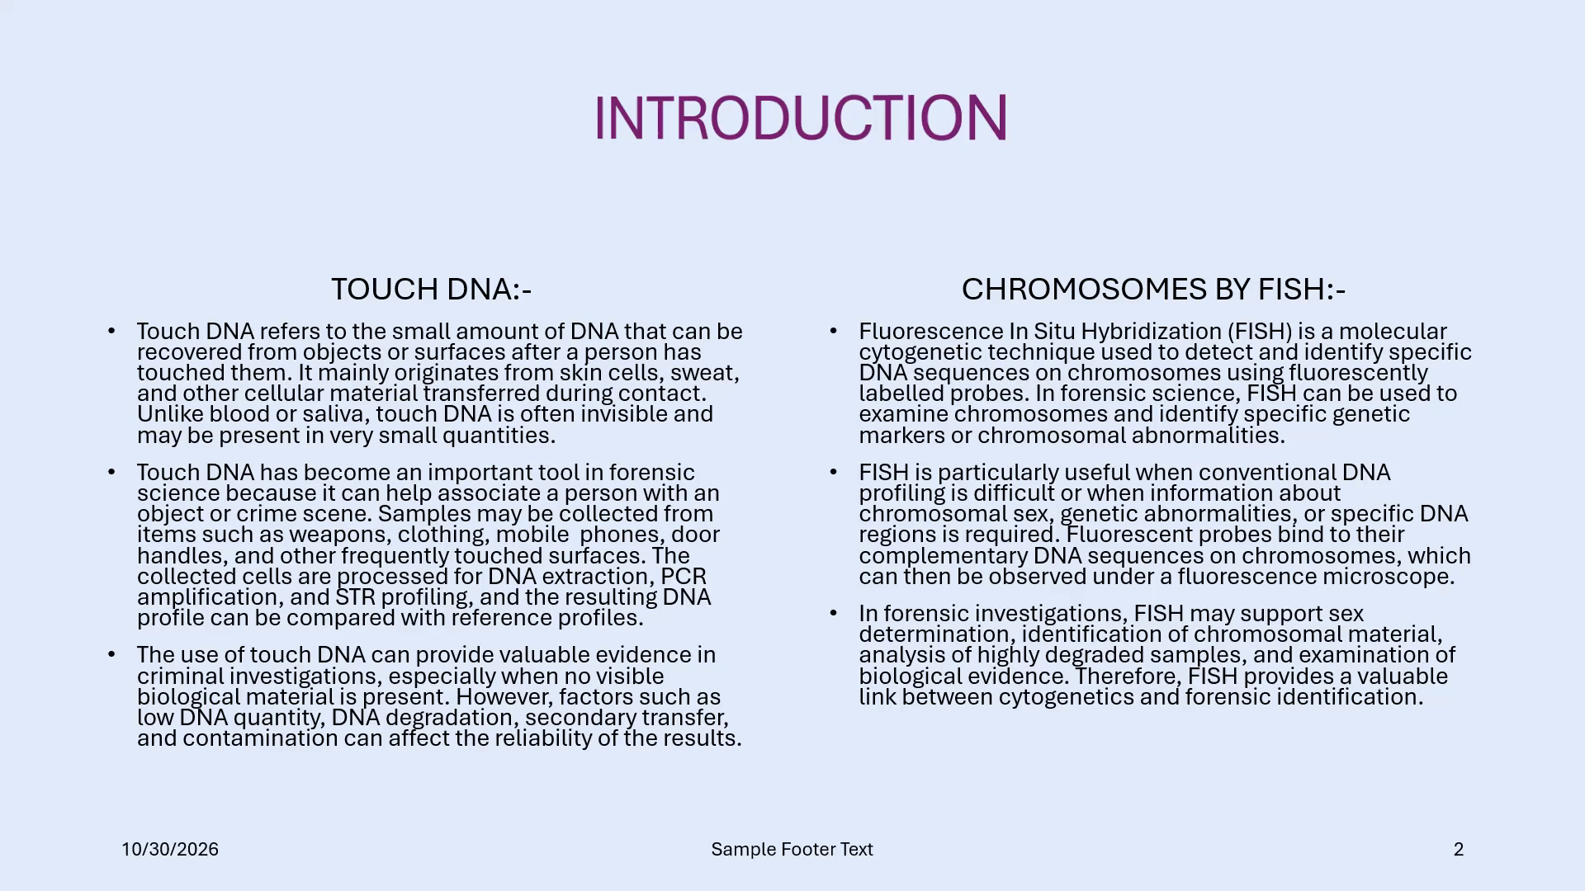
key("Right")
key("Right")
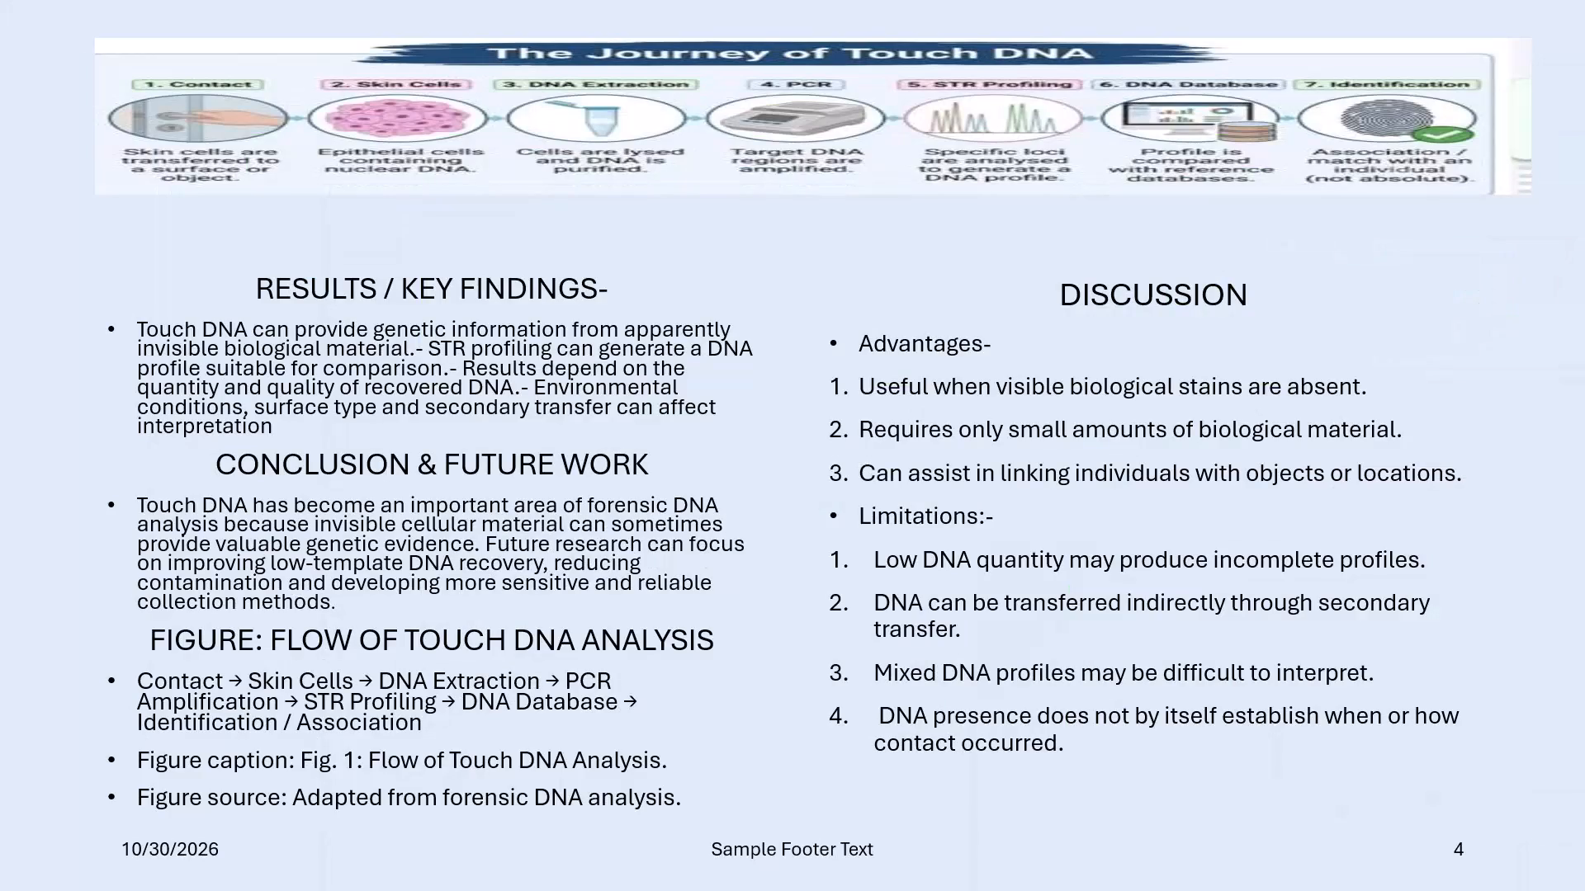
key("Right")
key("Right")
key("Right")
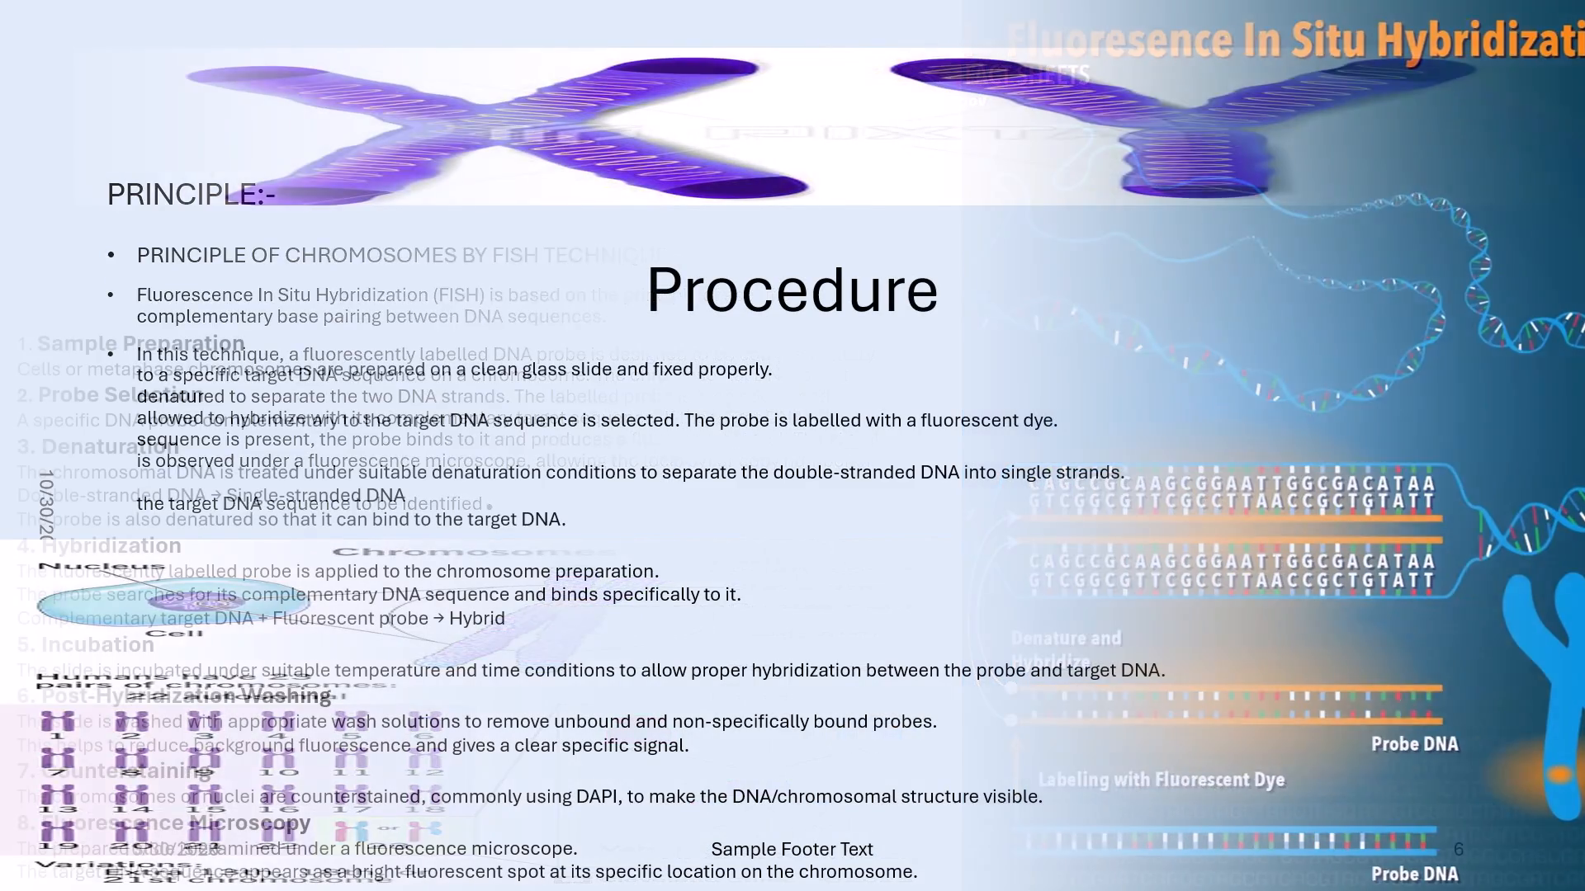
key("Right")
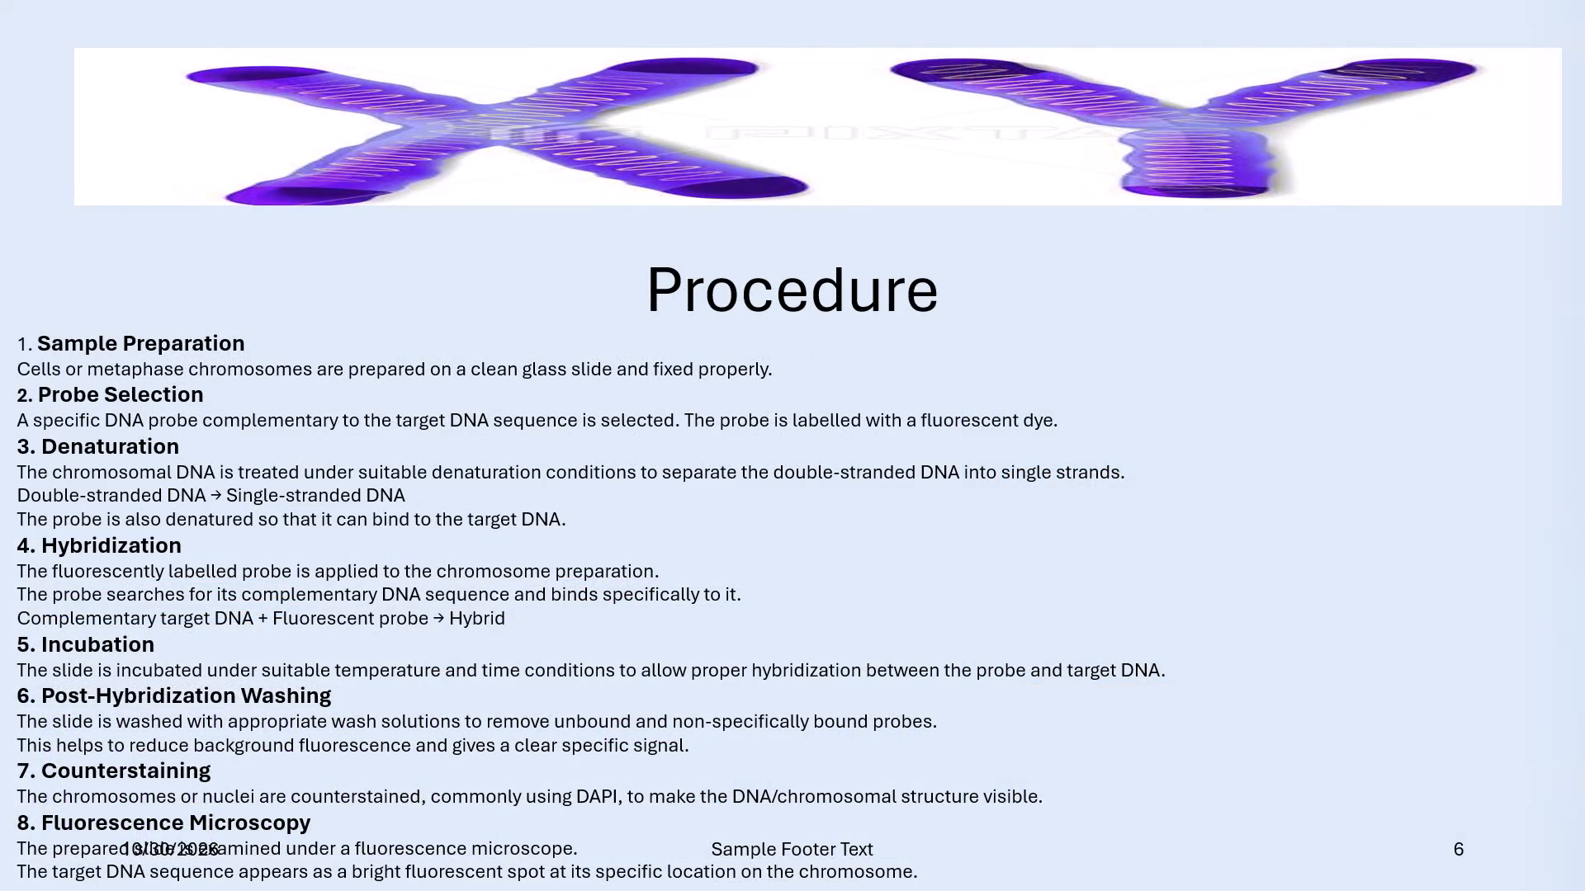
key("Right")
key("Right")
key("Right")
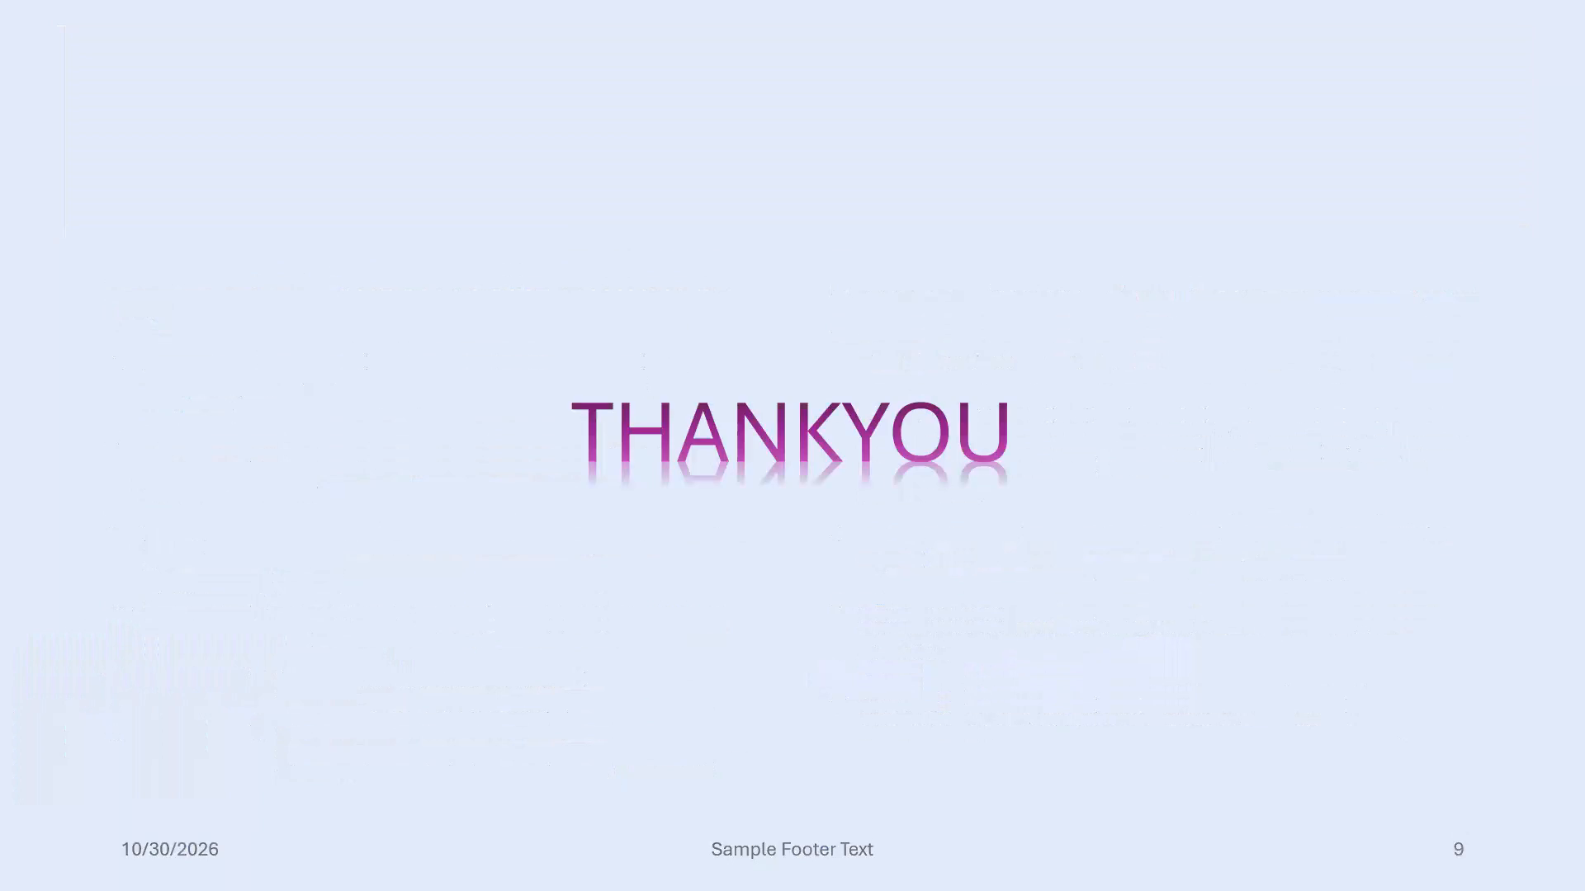
key("Right")
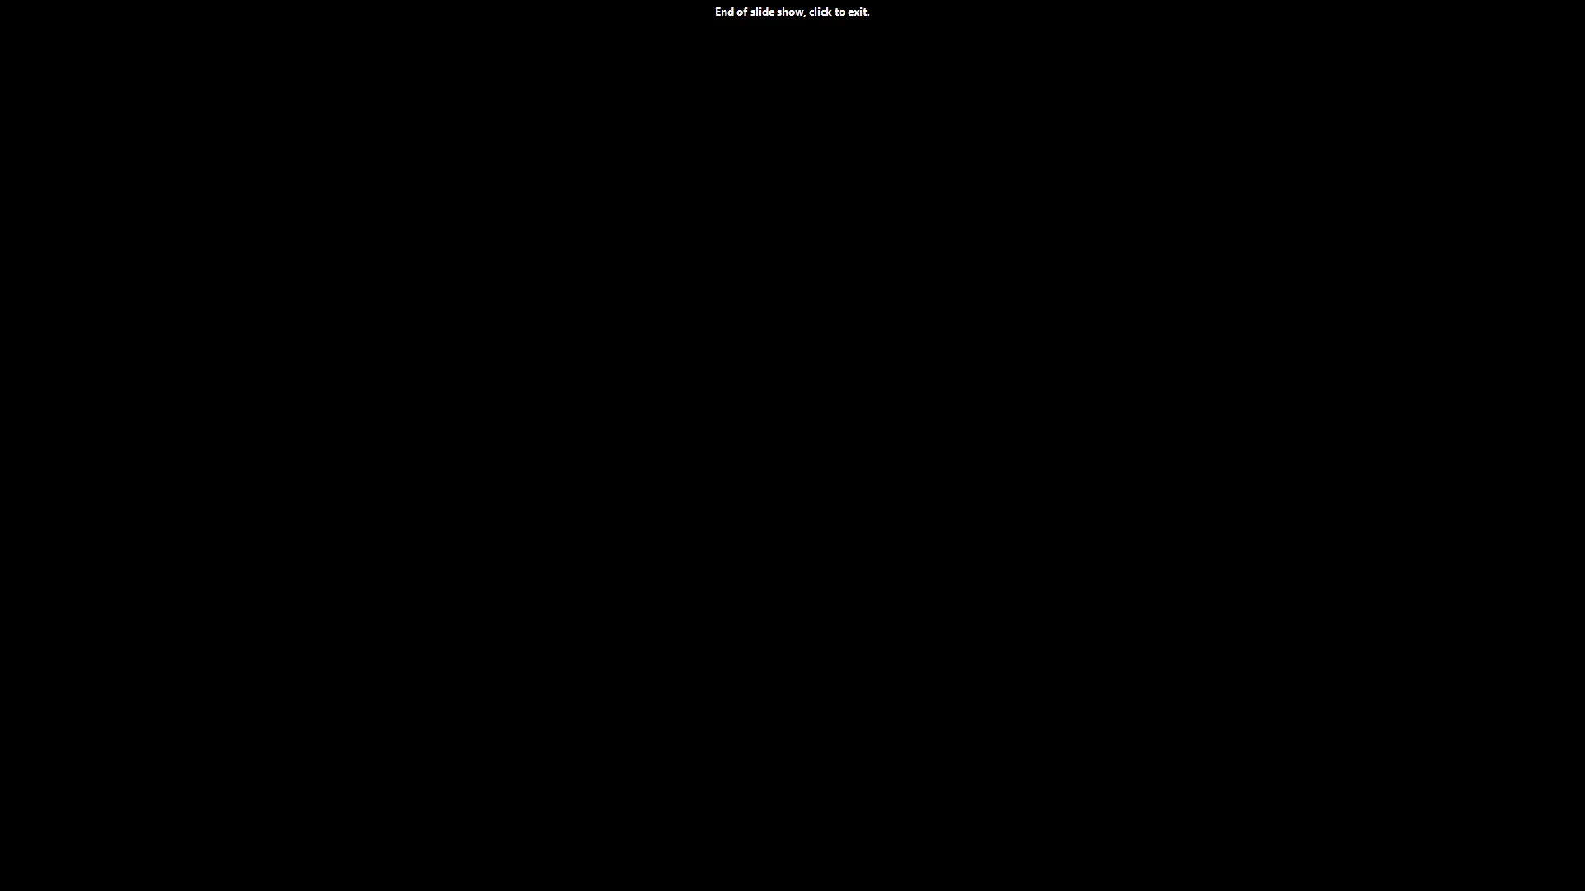
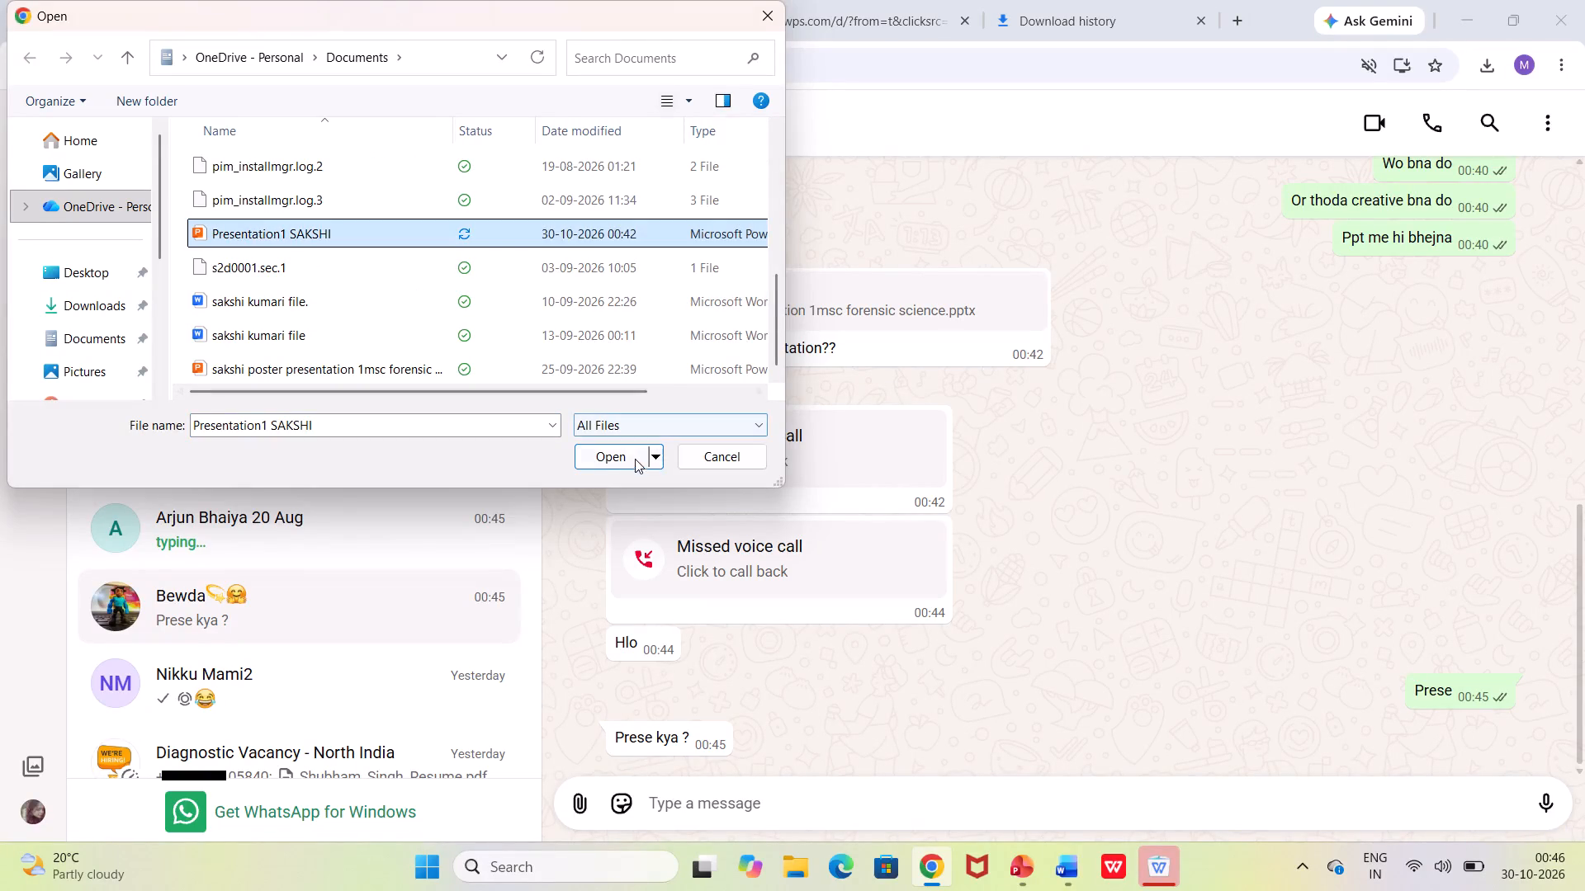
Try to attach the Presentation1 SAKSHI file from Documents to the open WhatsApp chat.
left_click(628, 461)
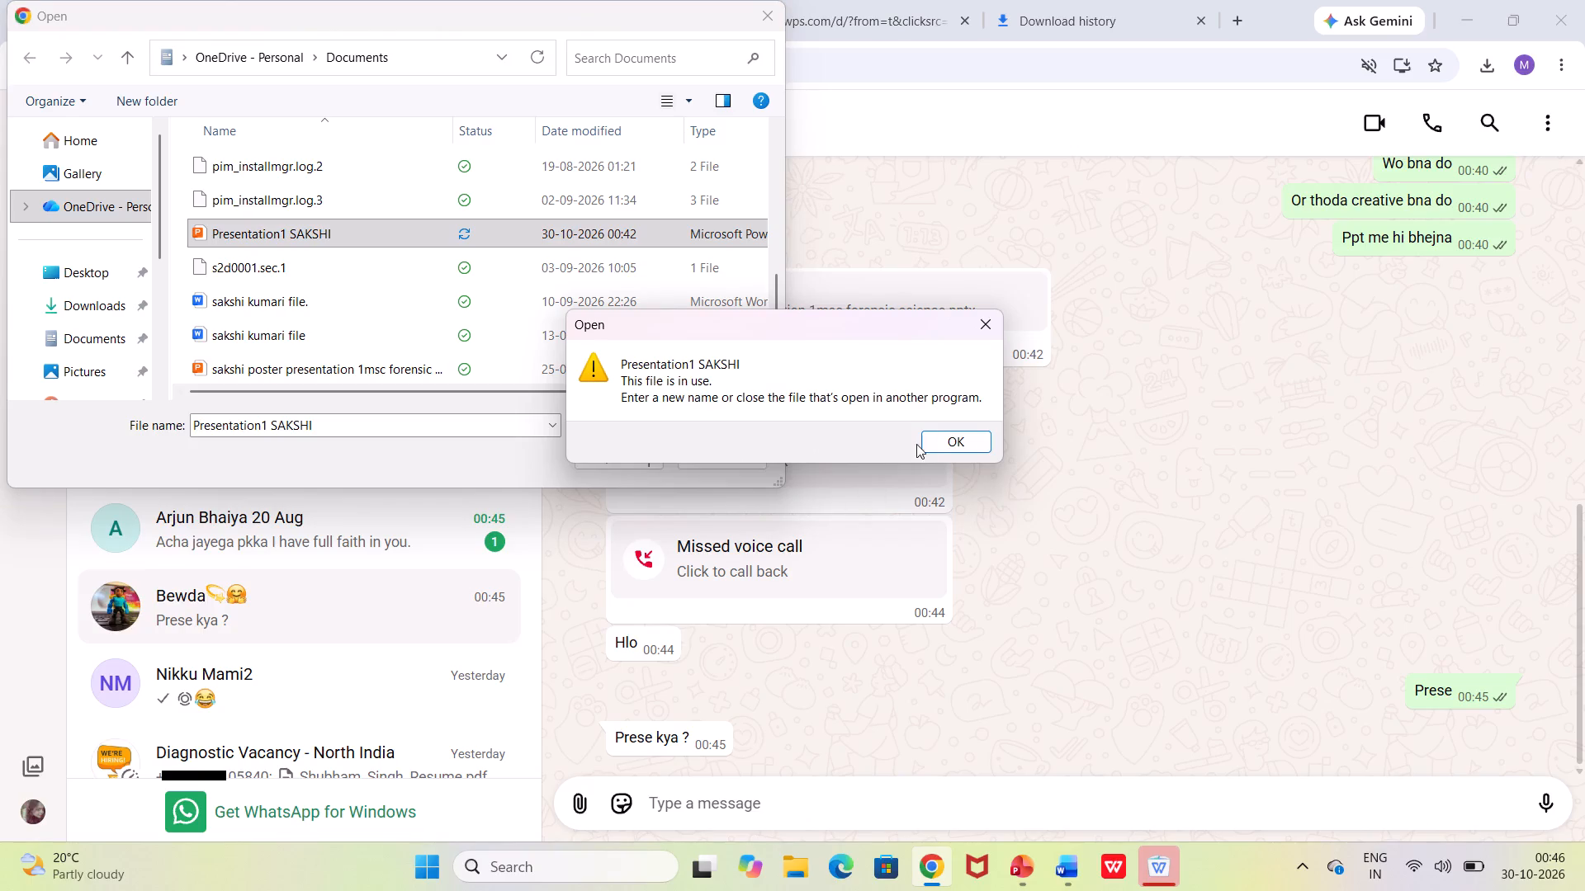
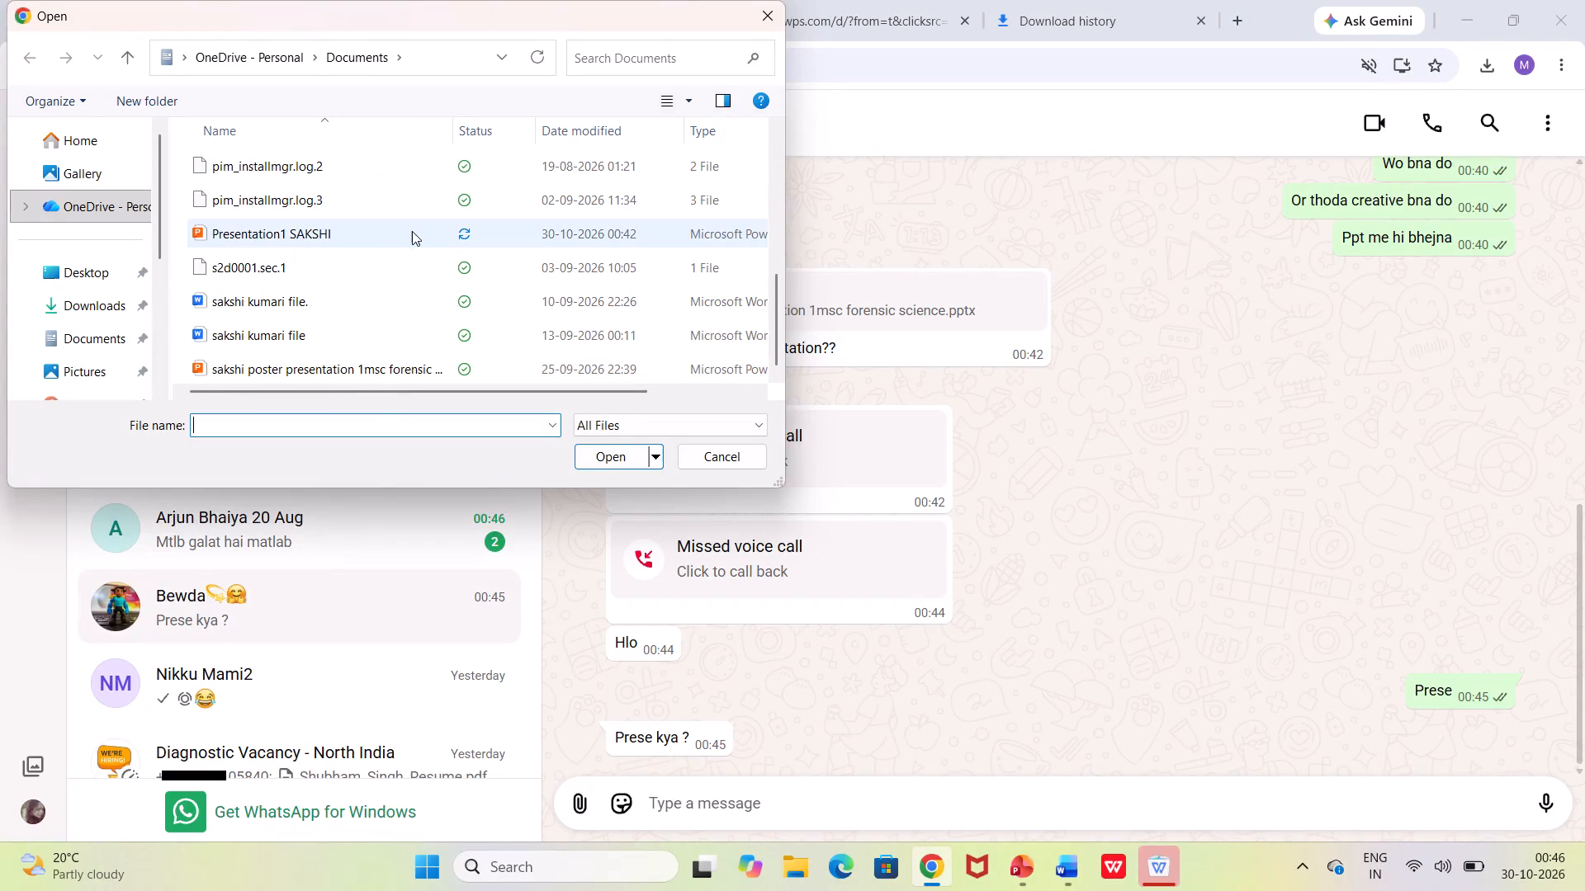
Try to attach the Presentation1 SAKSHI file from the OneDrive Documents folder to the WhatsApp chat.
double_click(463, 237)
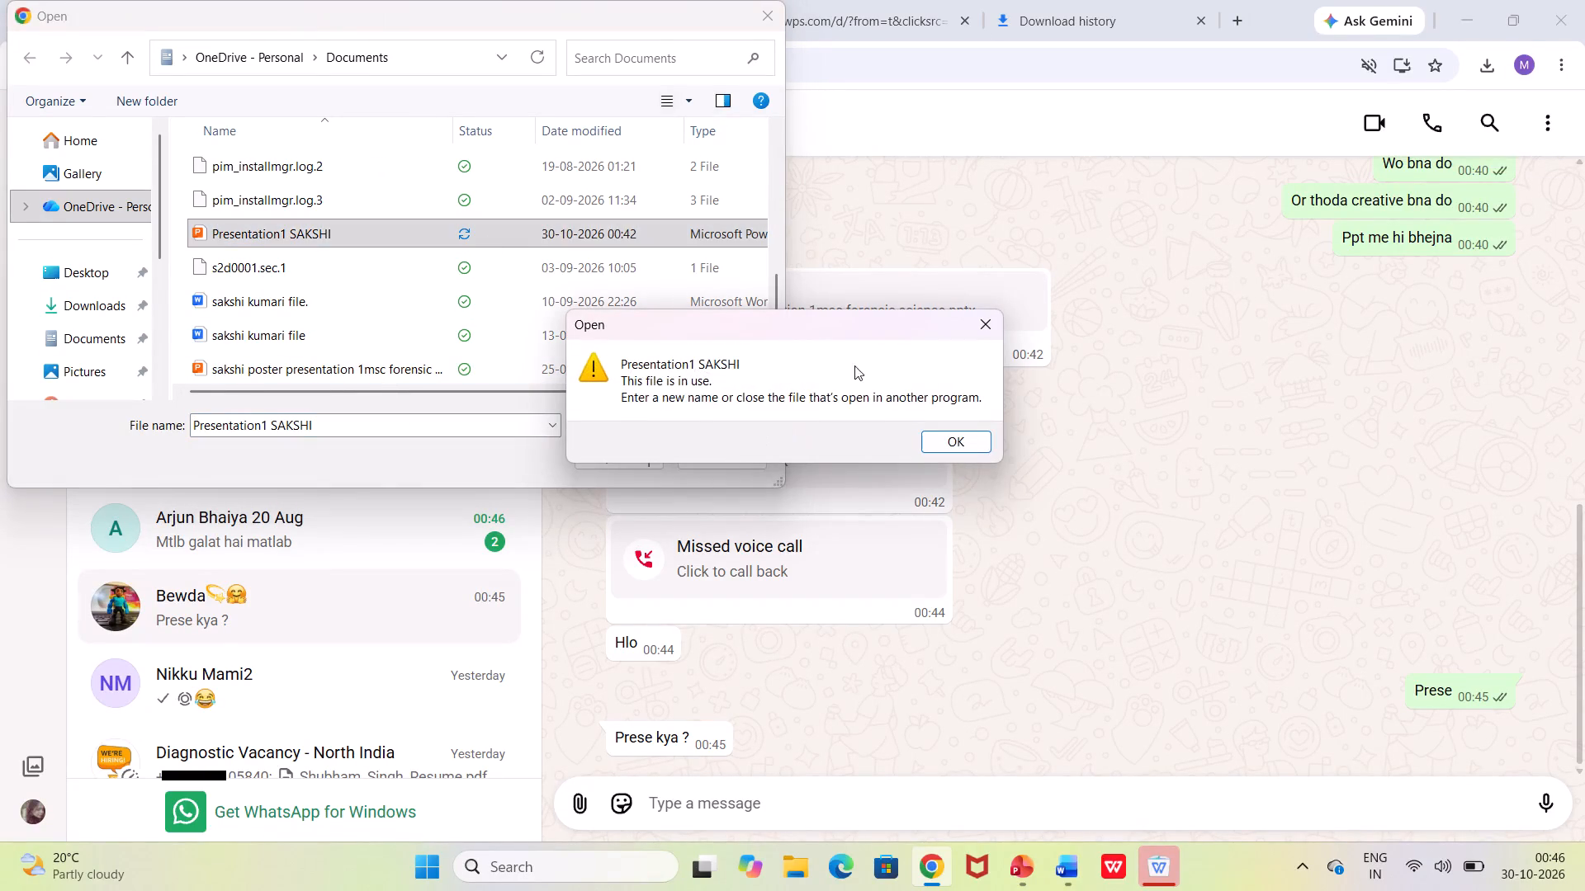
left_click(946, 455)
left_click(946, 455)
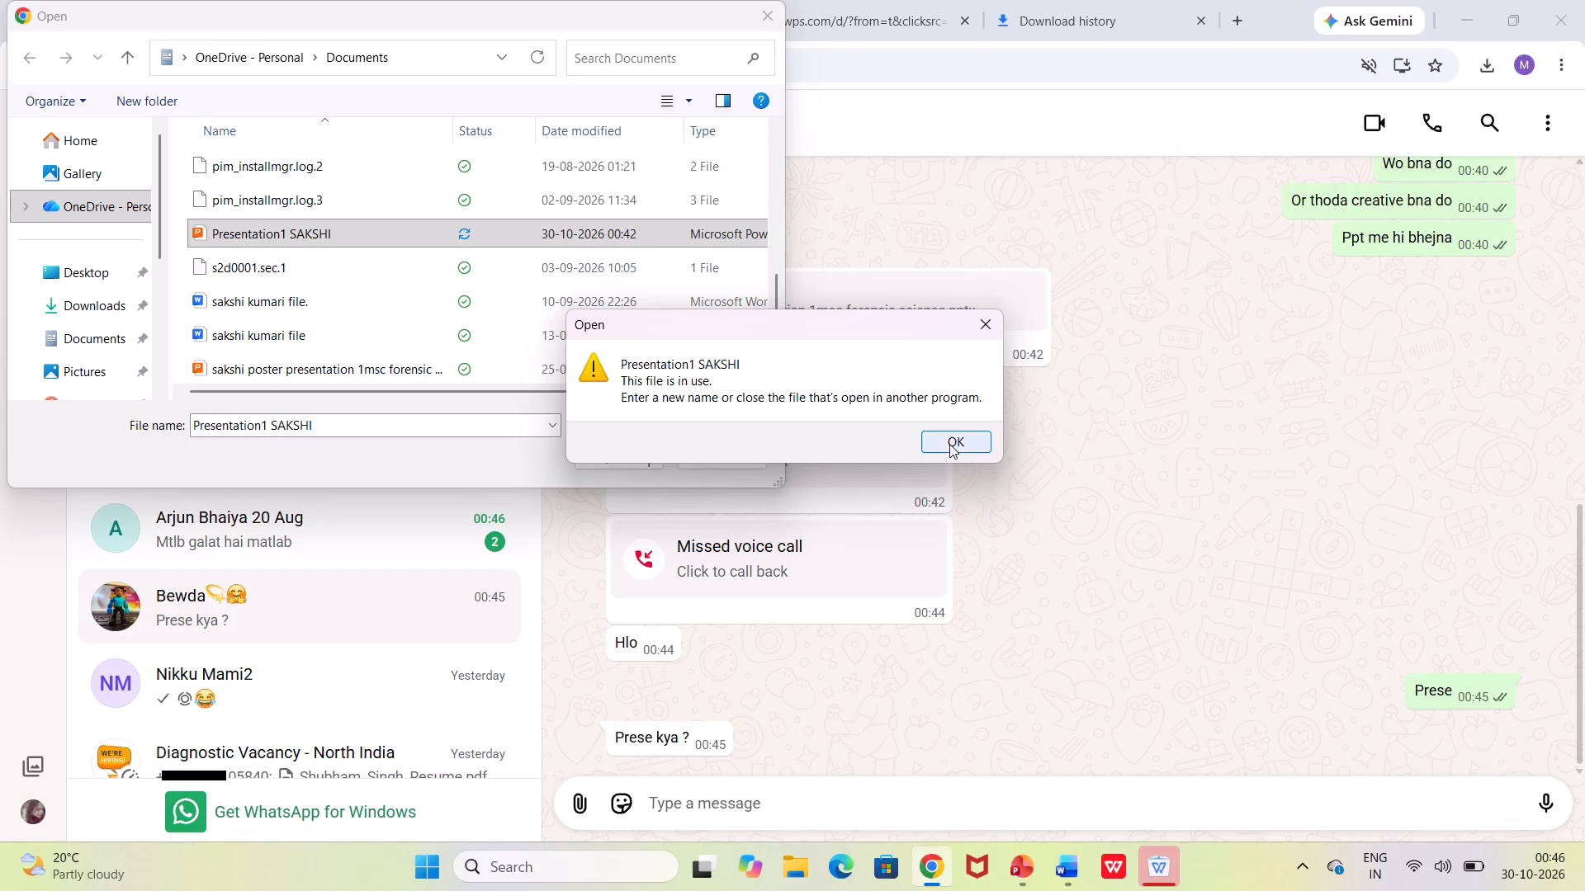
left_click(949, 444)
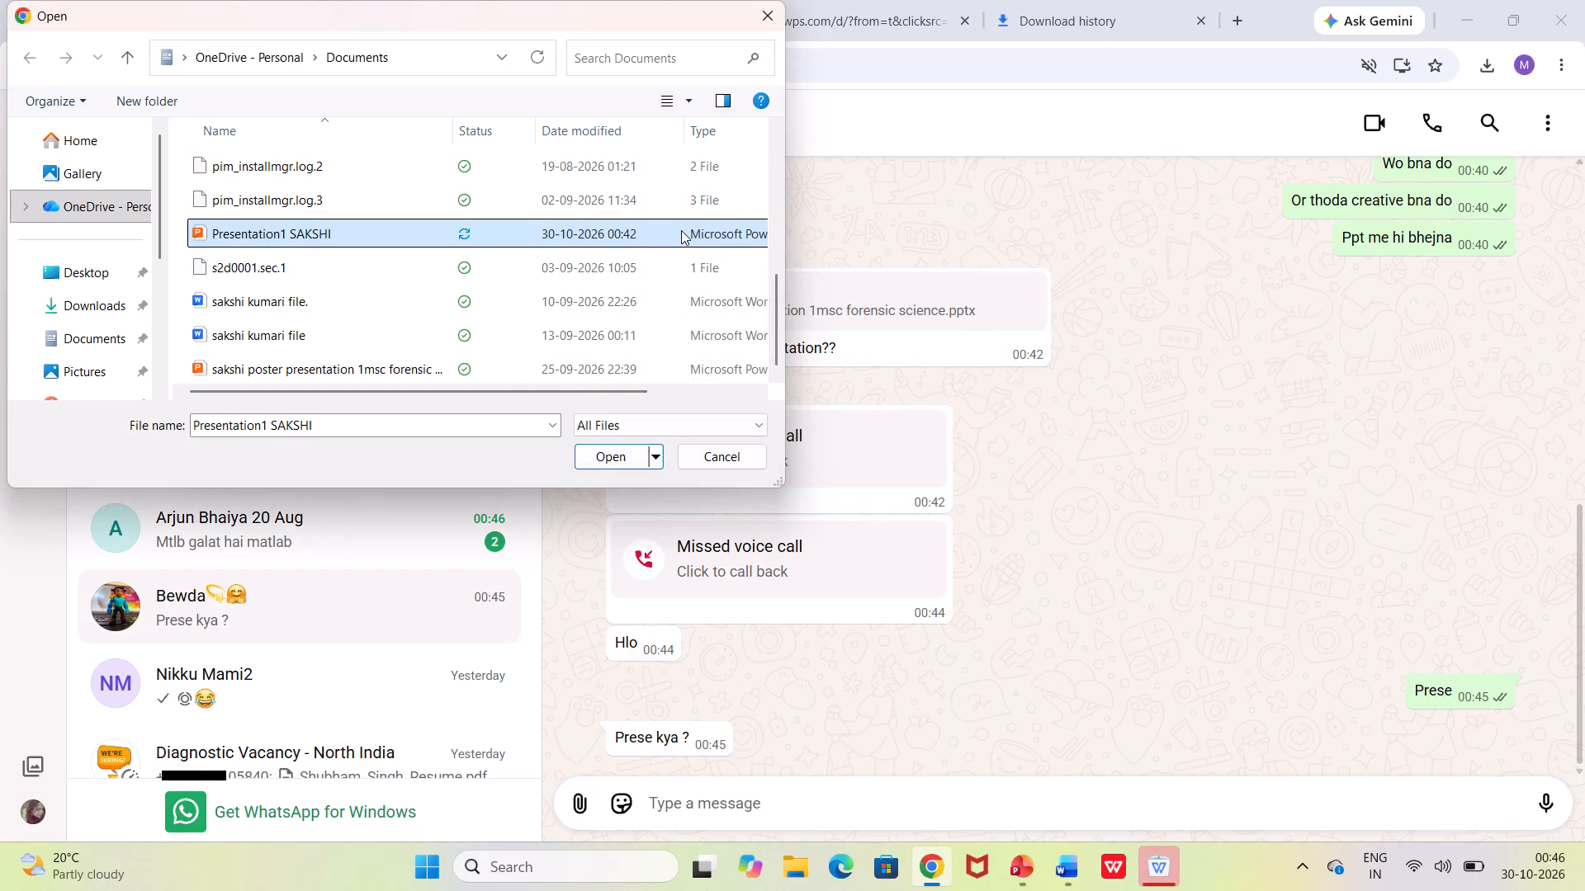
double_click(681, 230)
Switch to the open Presentation1 SAKSHI file in PowerPoint.
key("alt+Tab")
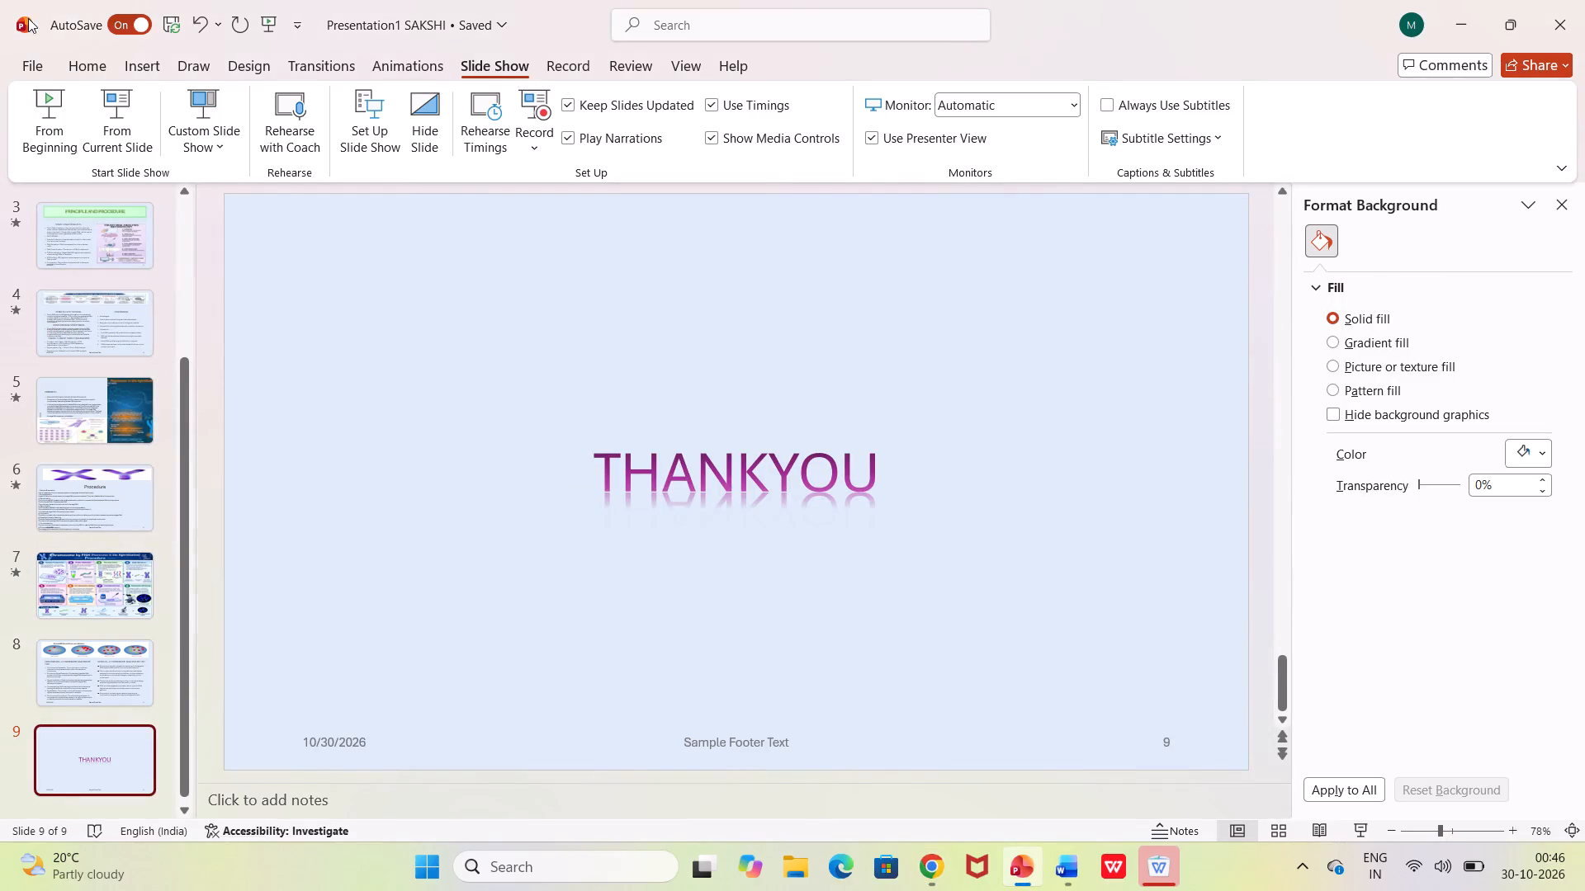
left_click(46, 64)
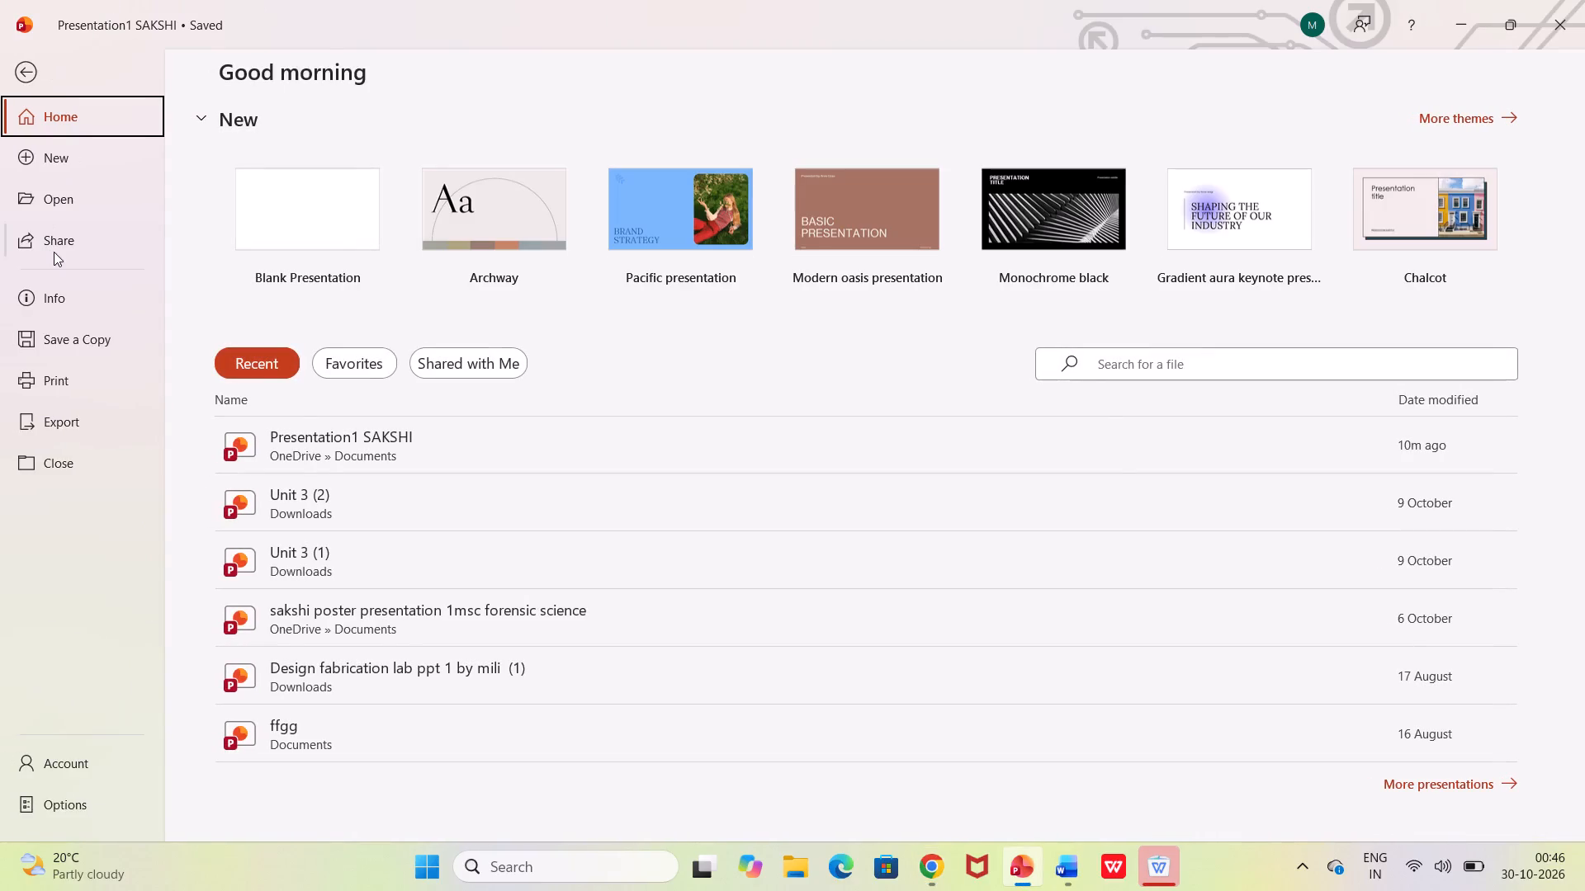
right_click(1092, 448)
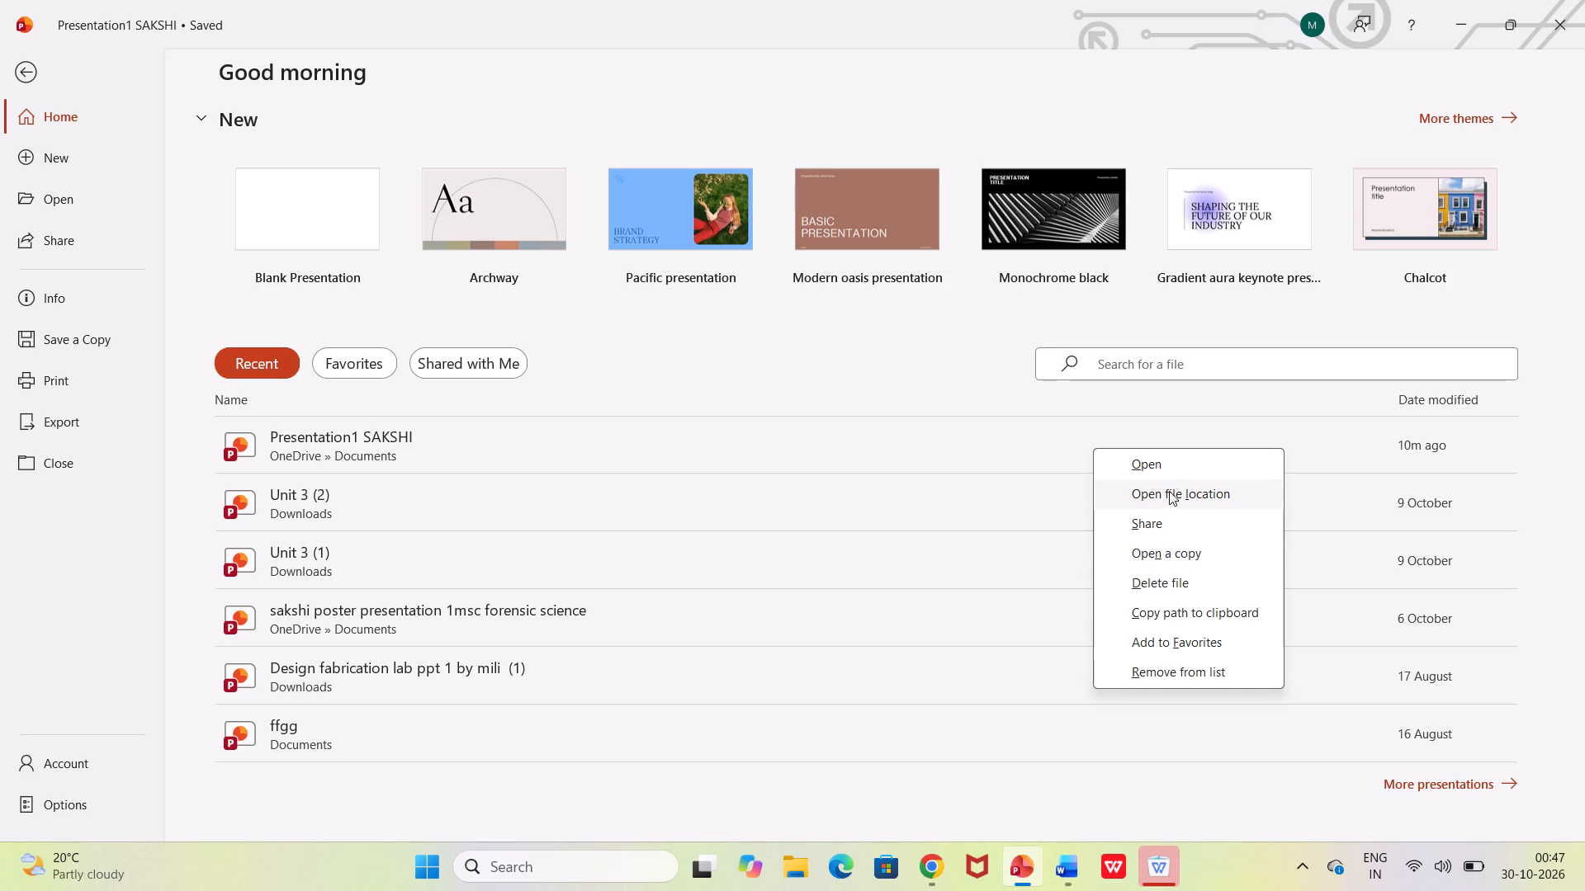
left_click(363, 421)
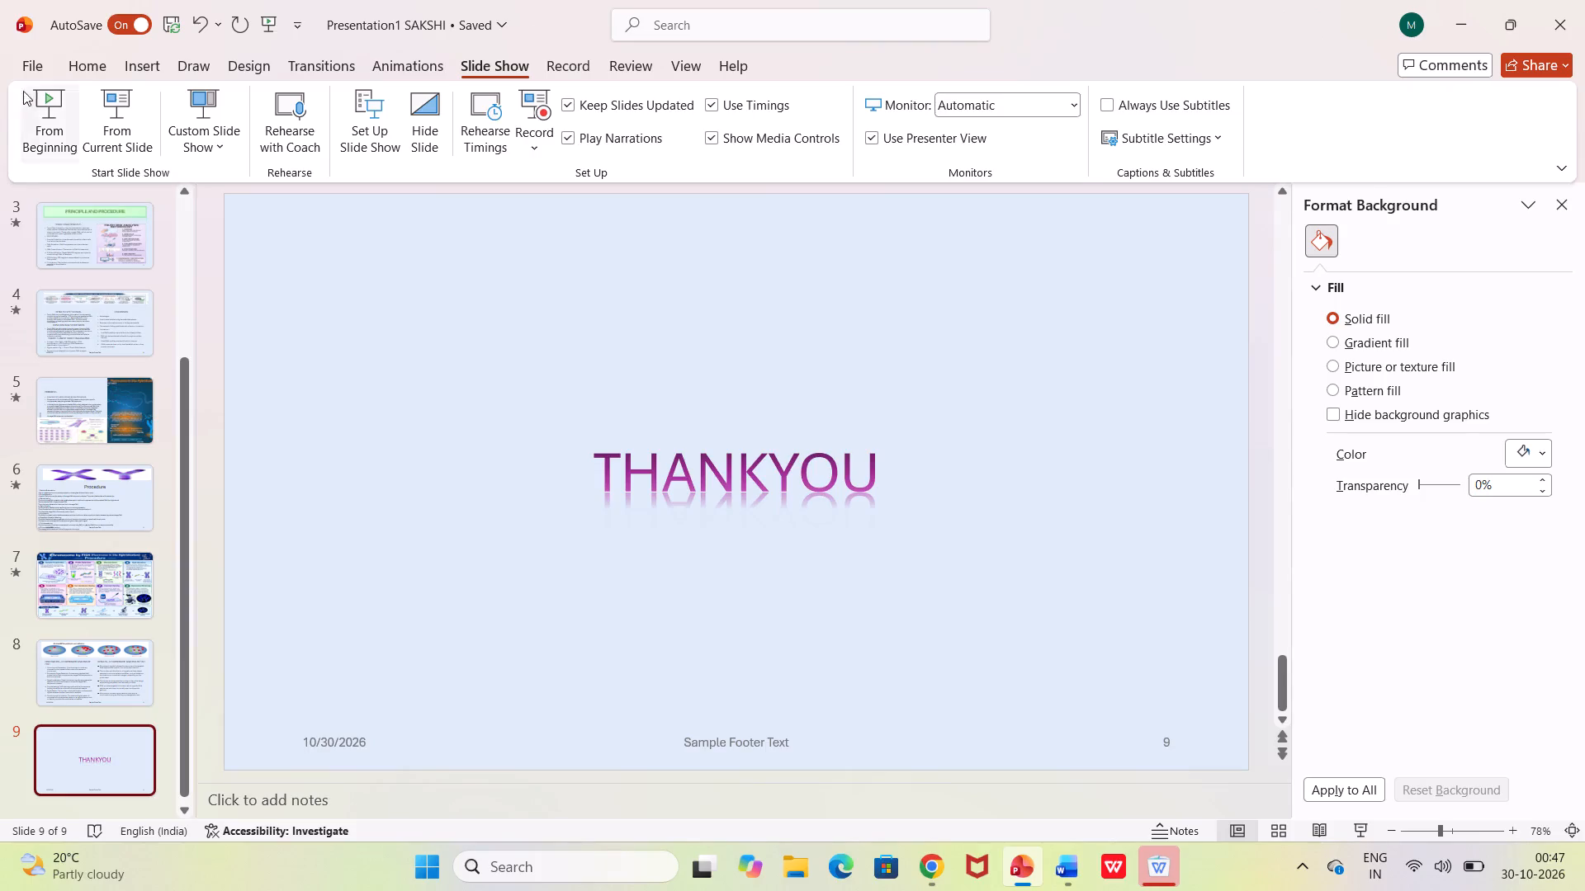
Save a copy of the presentation in the OneDrive Documents folder under the name Presentation1 SAKSHI1.
left_click(37, 73)
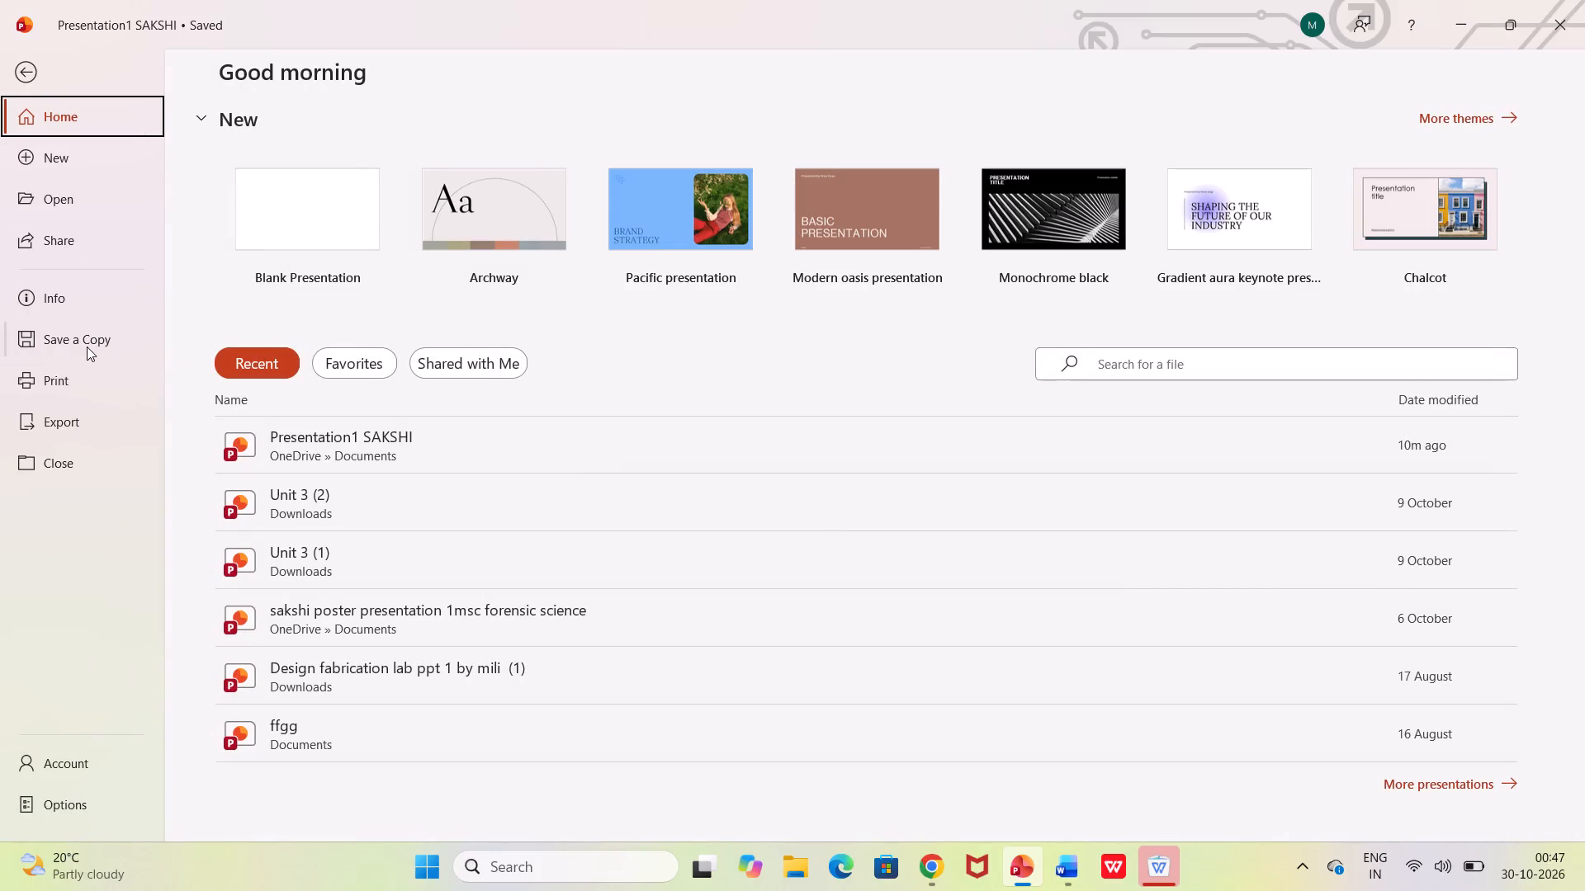
left_click(87, 346)
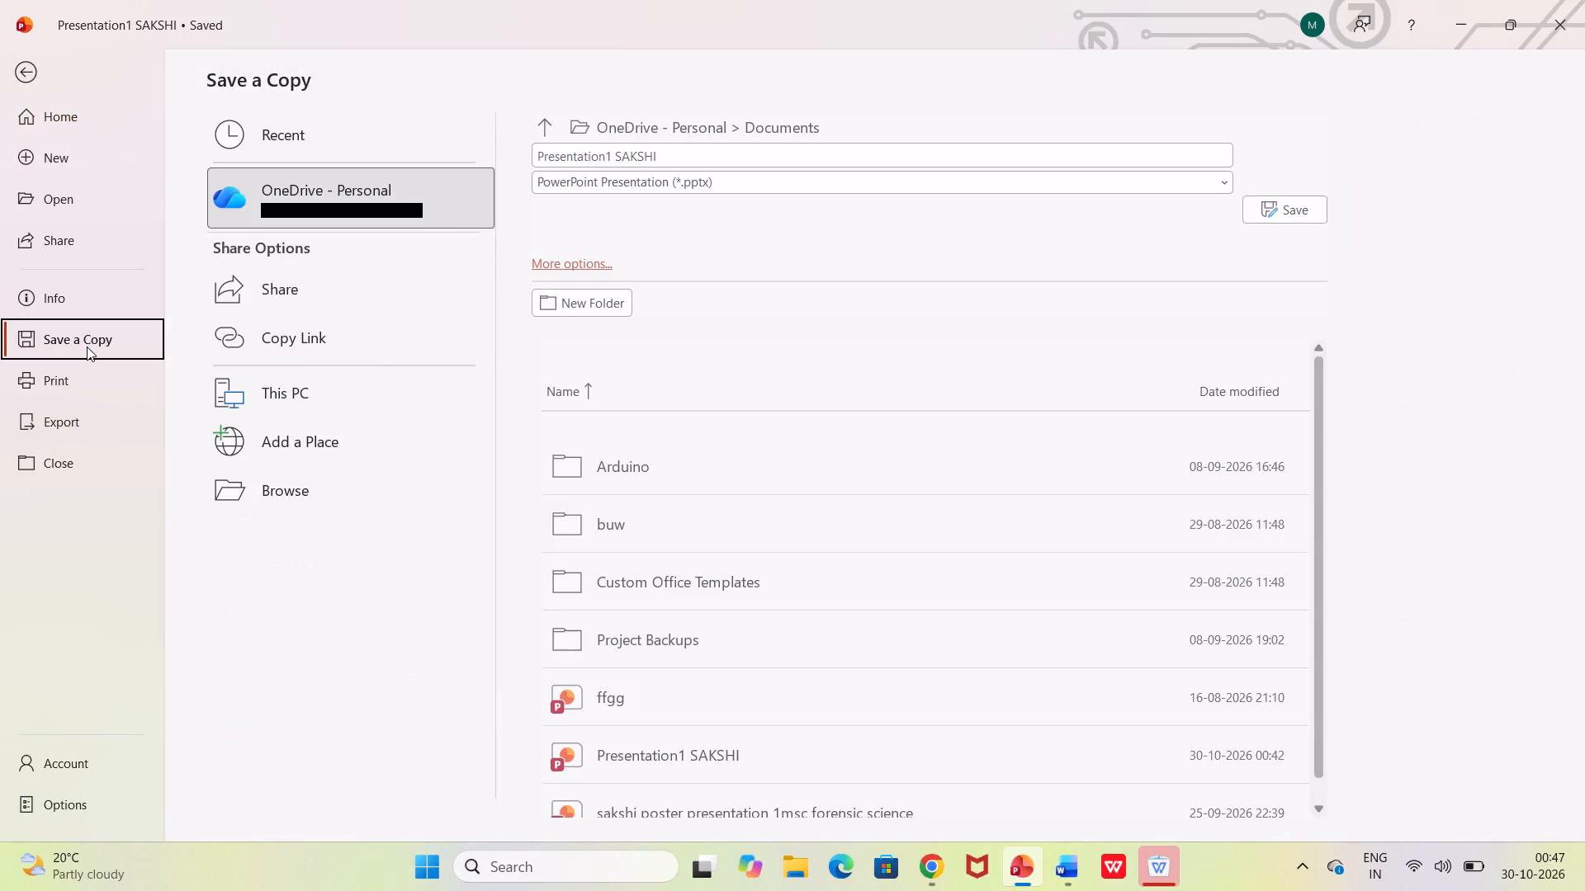
left_click(664, 153)
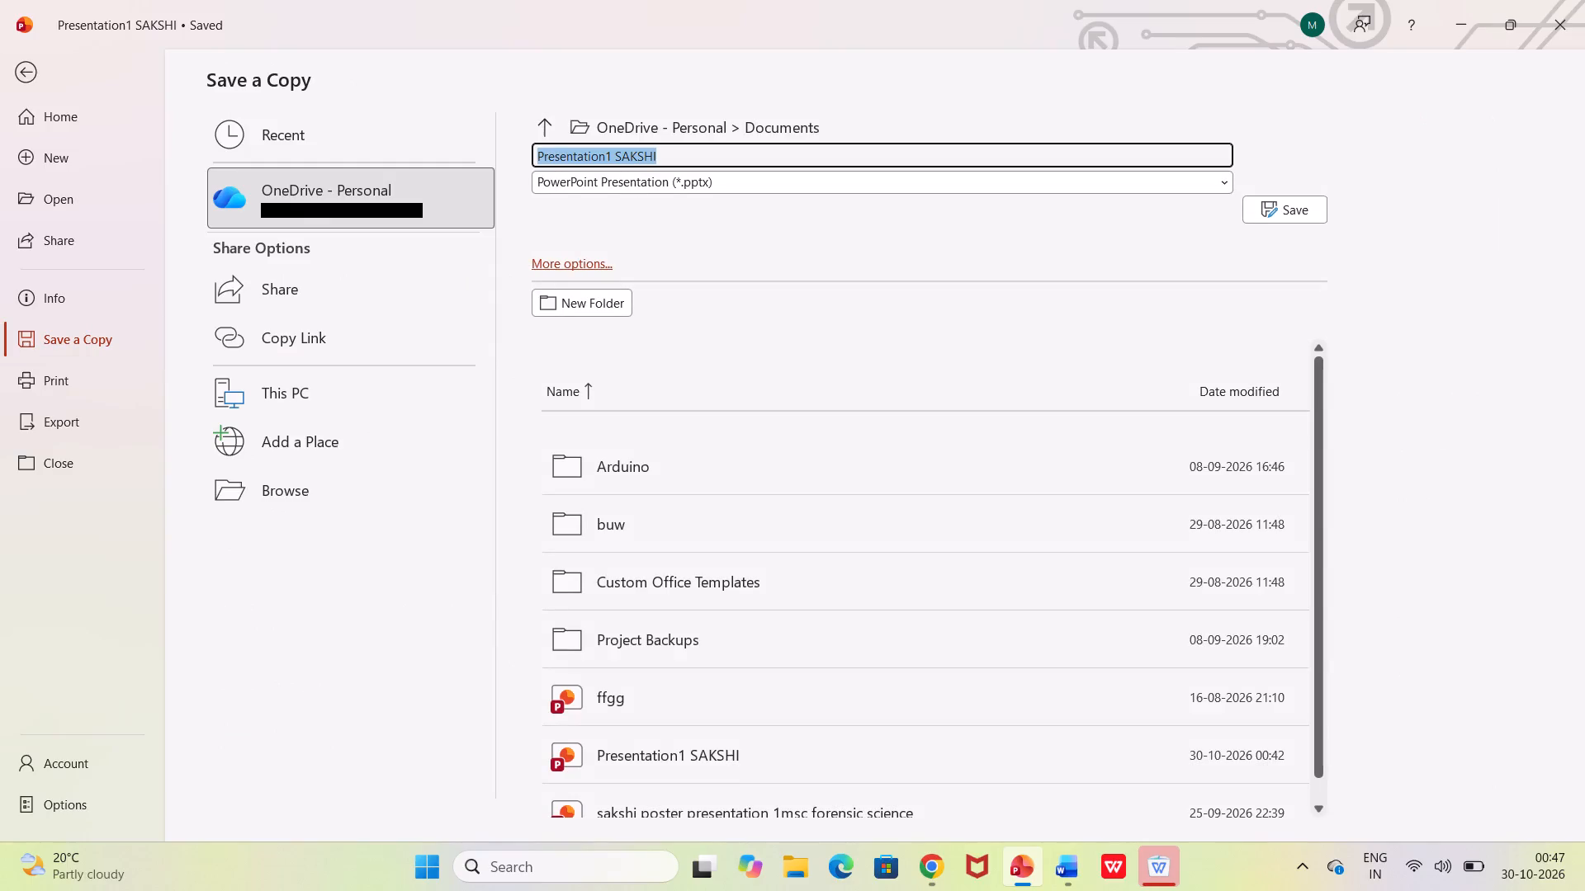
left_click(697, 154)
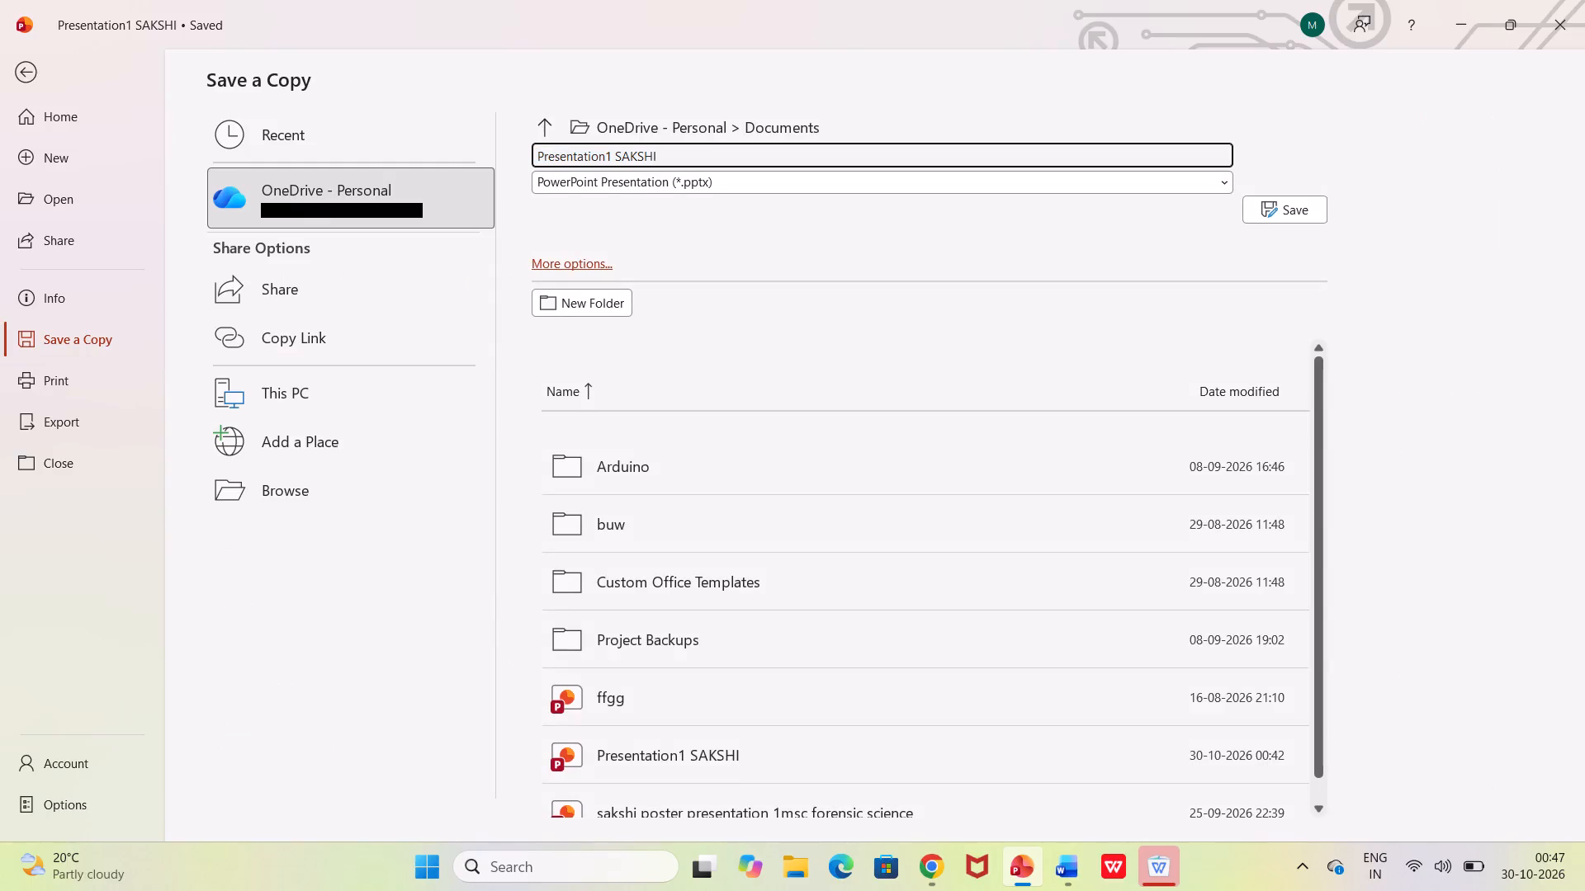
key("1")
Save the presentation copy in the OneDrive Documents folder as Presentation1 SAKSHI1.
left_click(1280, 212)
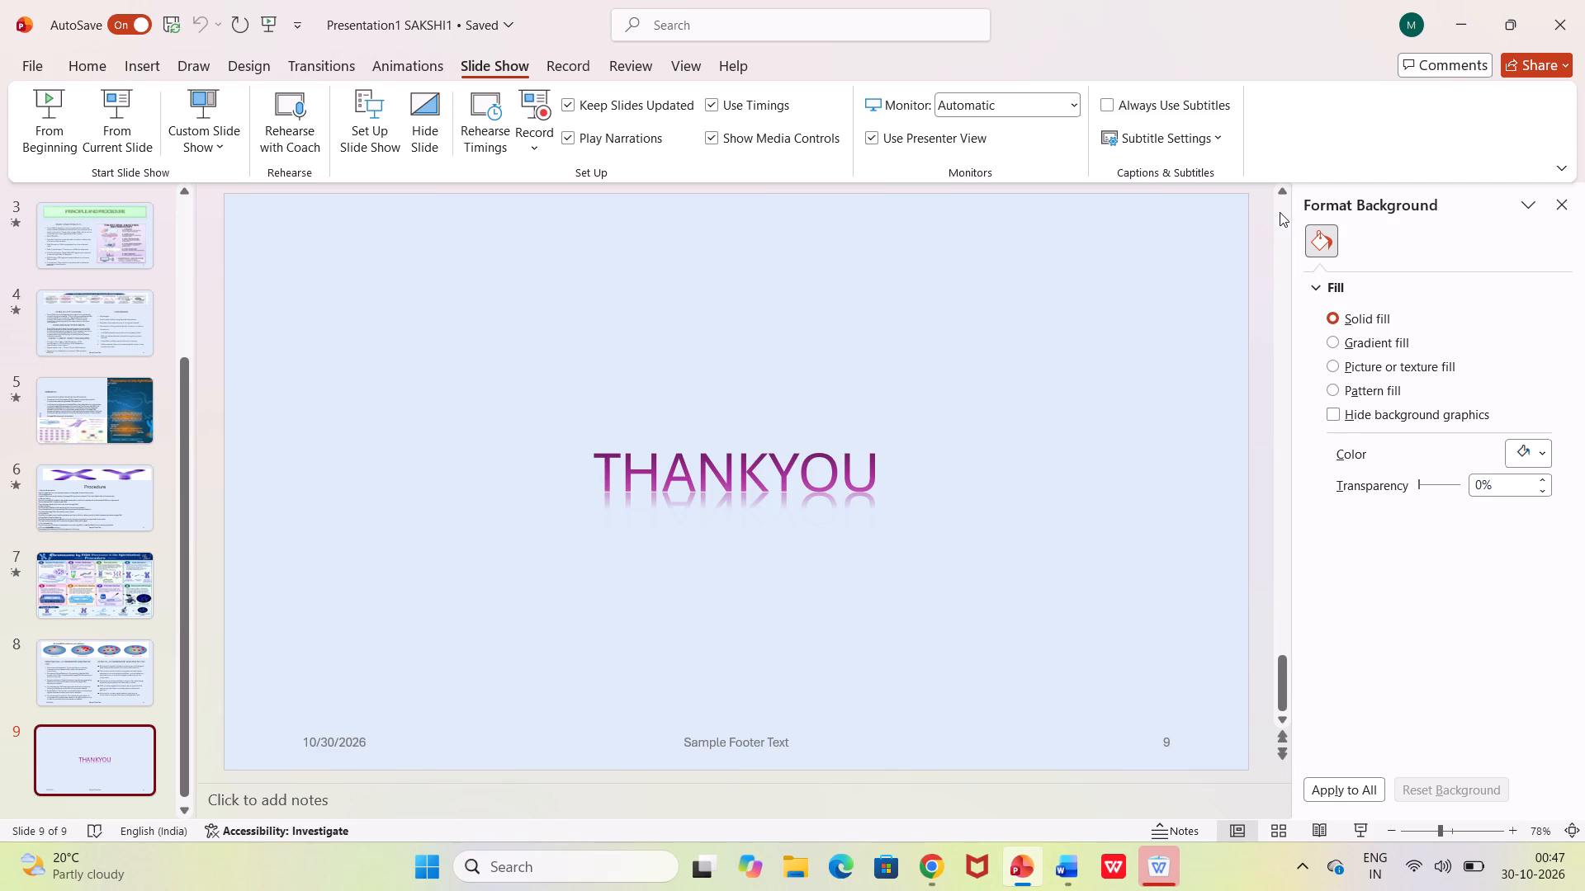
Switch back to the WhatsApp chat in Chrome, where the file selection for the attachment is open.
key("alt+Tab")
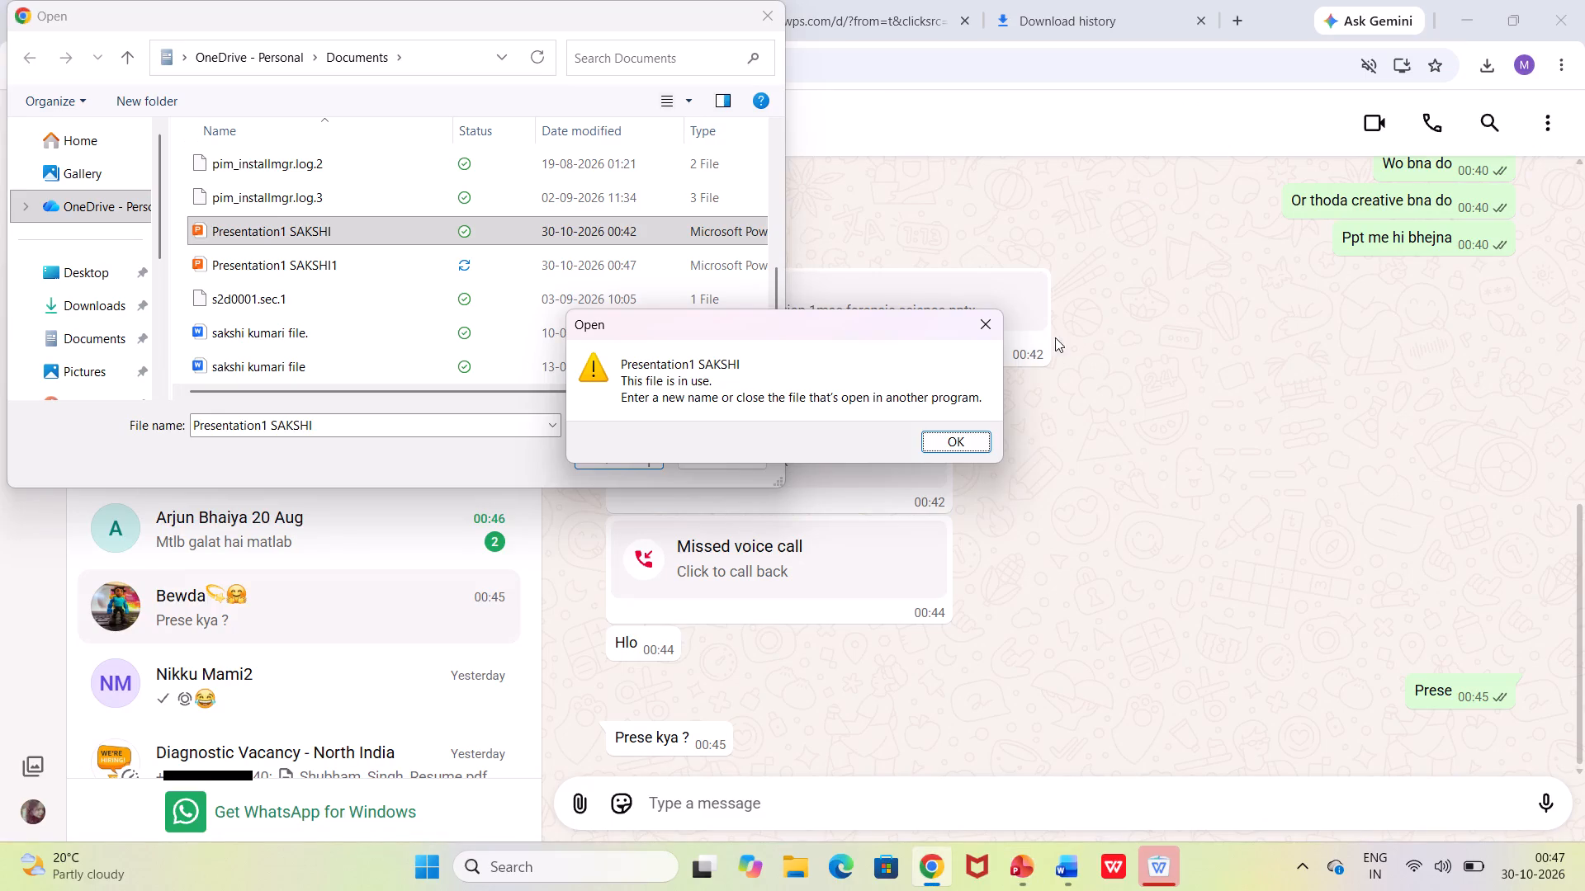